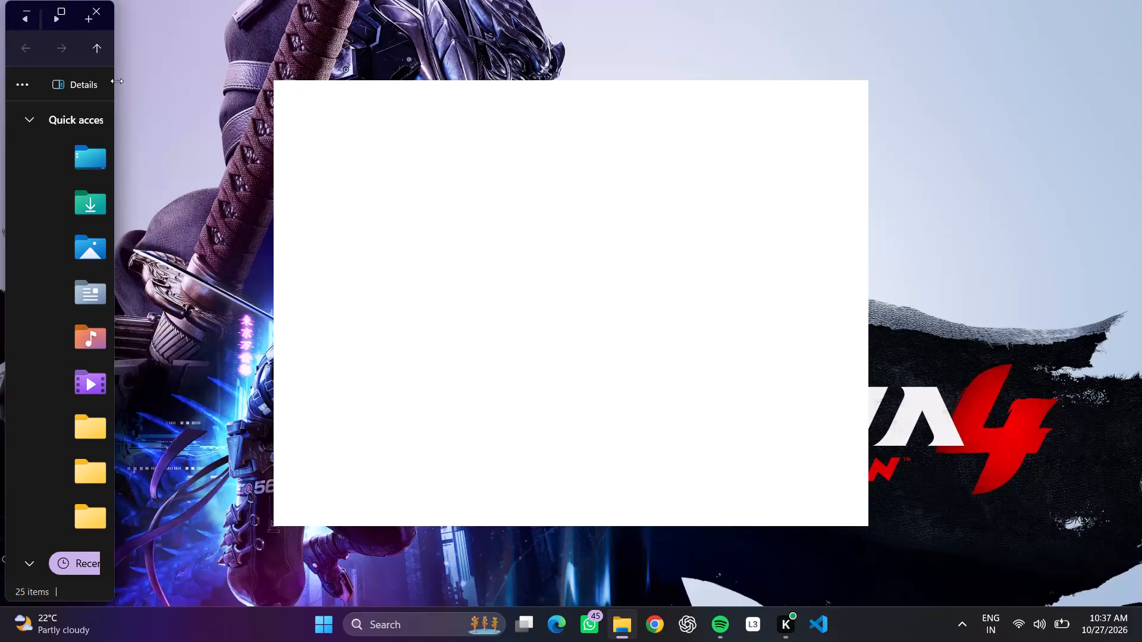
Maximize the file browser window and open the Downloads folder.
{"action": "left_click", "coordinate": [61, 5]}
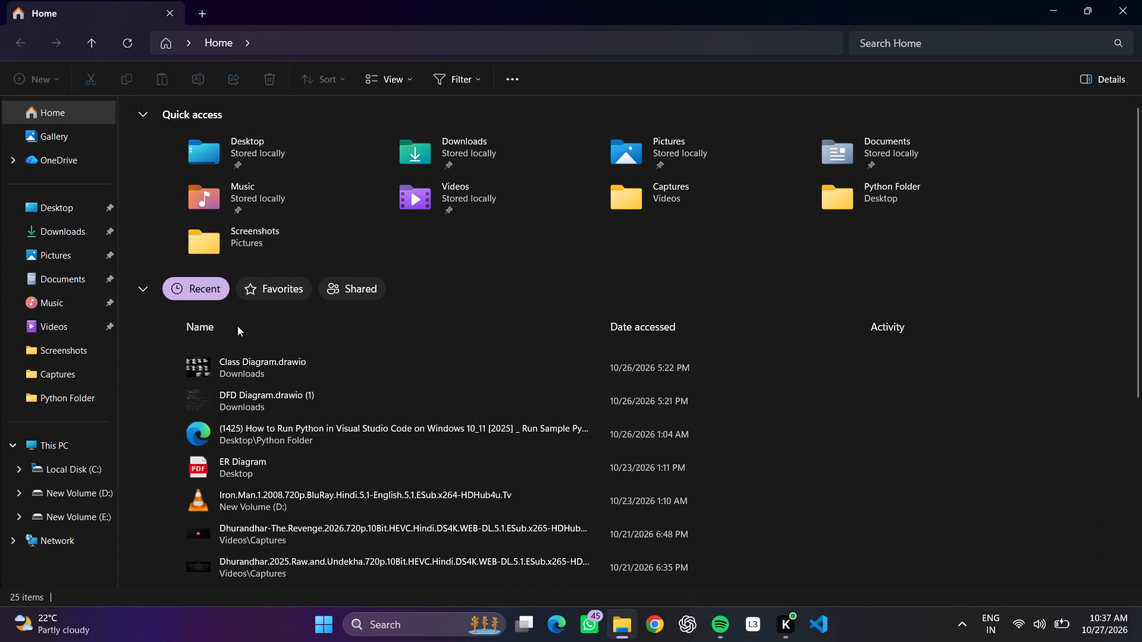
{"action": "scroll", "coordinate": [262, 429], "scroll_direction": "right", "scroll_amount": 2}
{"action": "scroll", "coordinate": [262, 429], "scroll_direction": "up", "scroll_amount": 4}
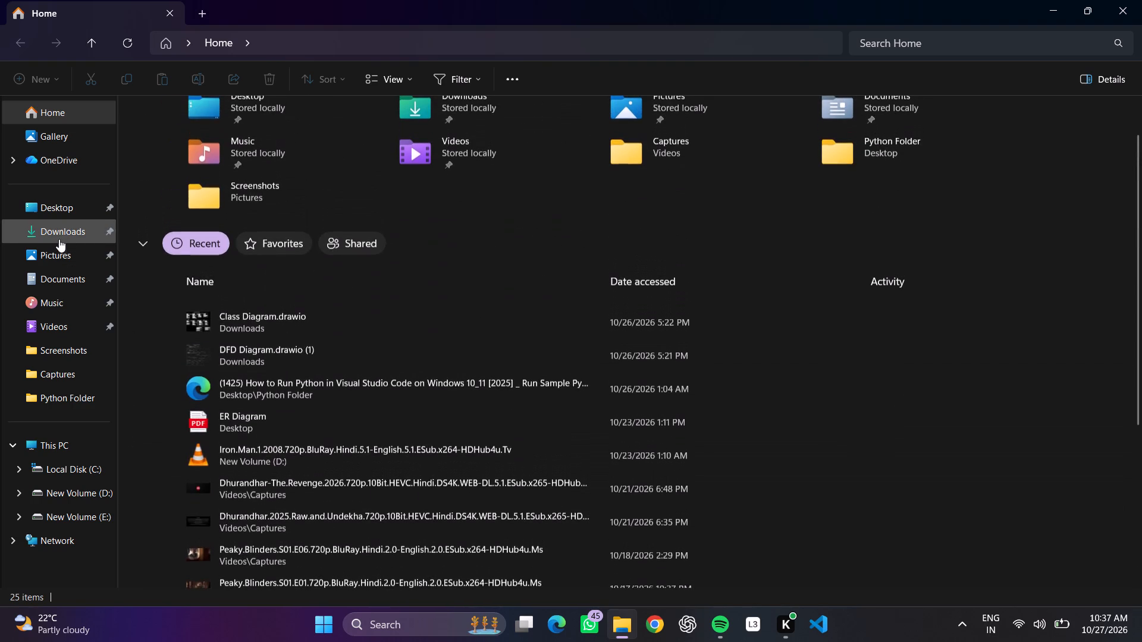
{"action": "left_click", "coordinate": [71, 227]}
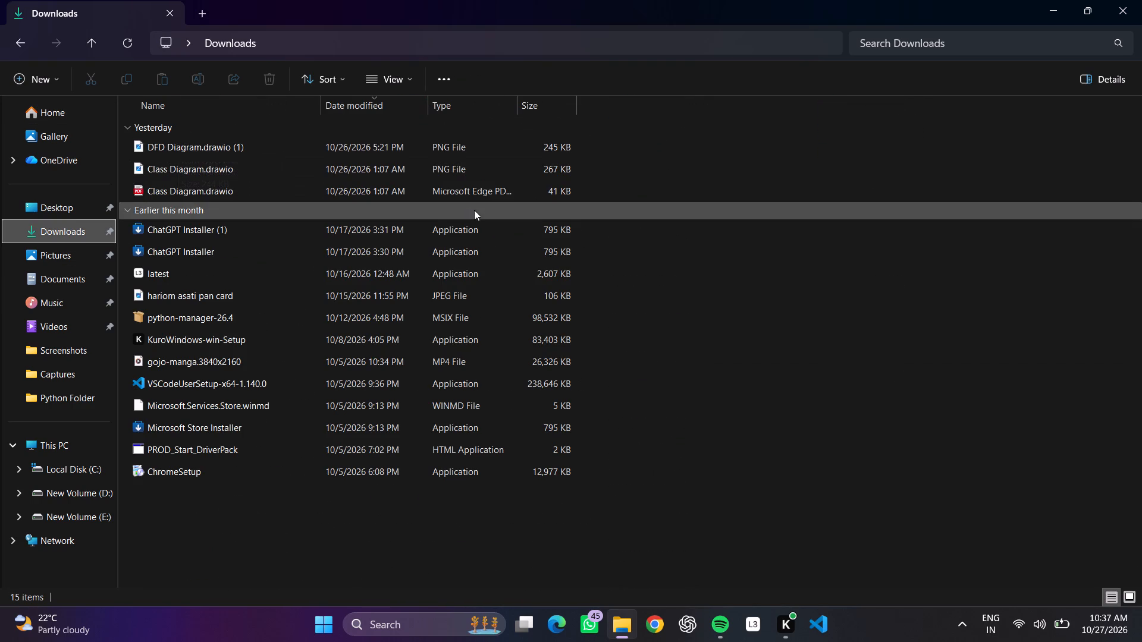
{"action": "double_click", "coordinate": [468, 501]}
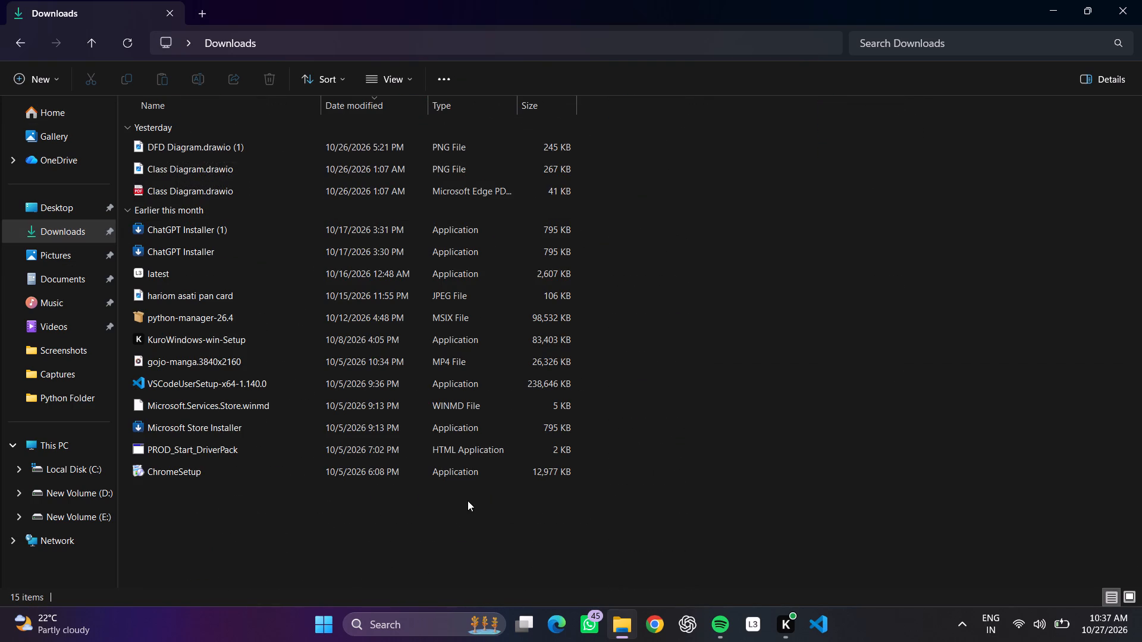
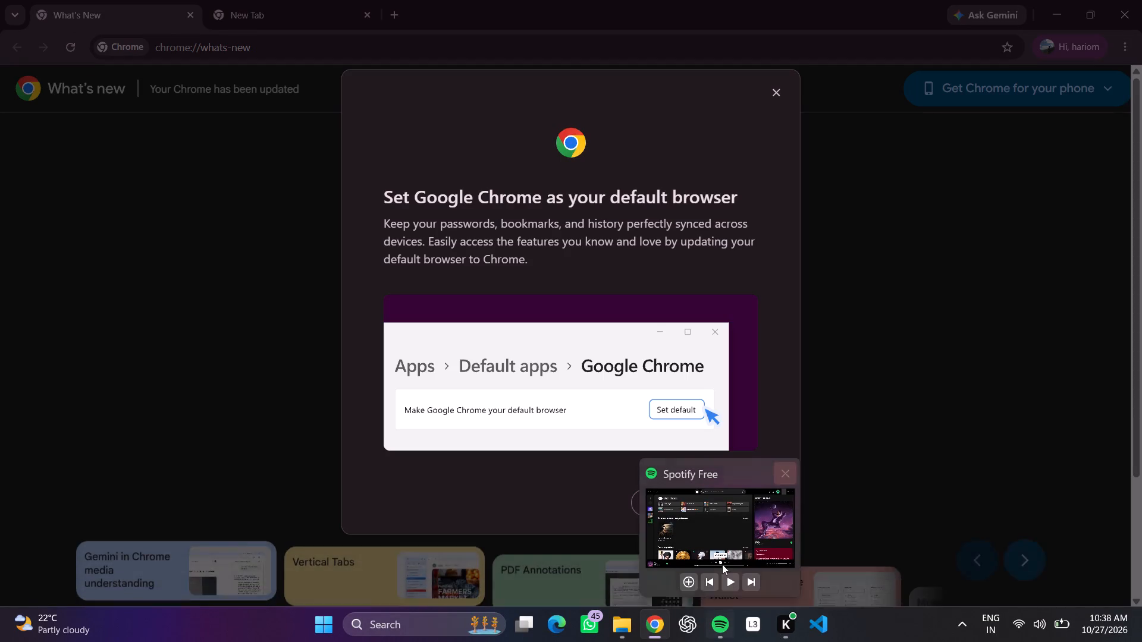
Switch to Spotify, try to play the loaded song, and close the Spotify window.
{"action": "left_click", "coordinate": [722, 543]}
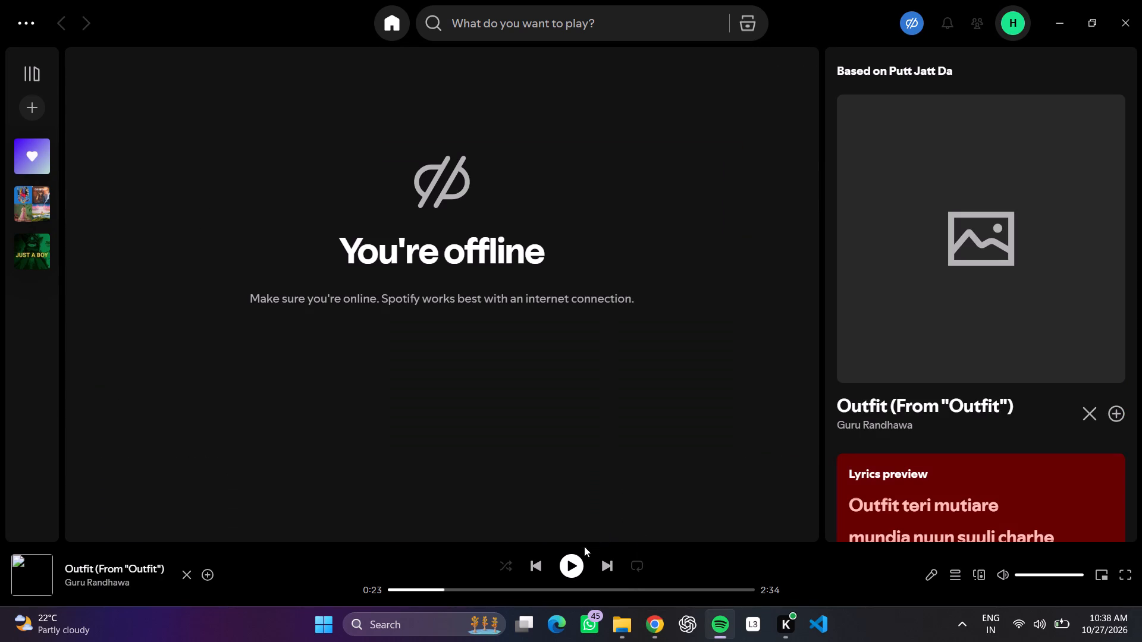
{"action": "left_click", "coordinate": [582, 569]}
{"action": "left_click", "coordinate": [1141, 0]}
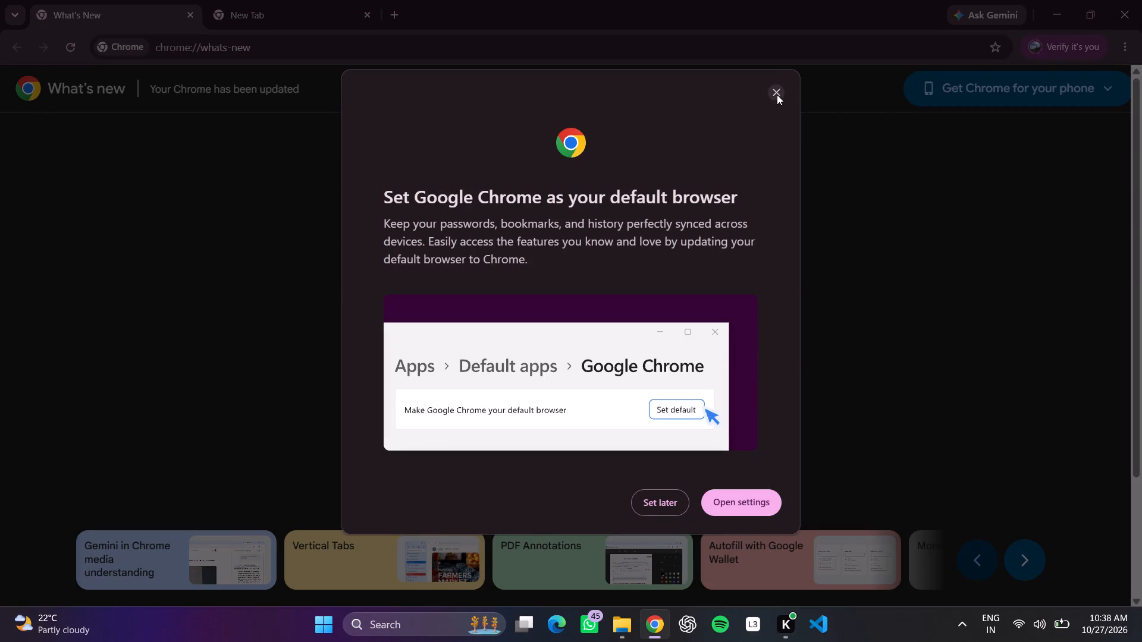
Dismiss the default-browser prompt in Chrome and close the What's New tab, keeping the New Tab page open.
{"action": "left_click", "coordinate": [777, 95]}
{"action": "left_click", "coordinate": [340, 4]}
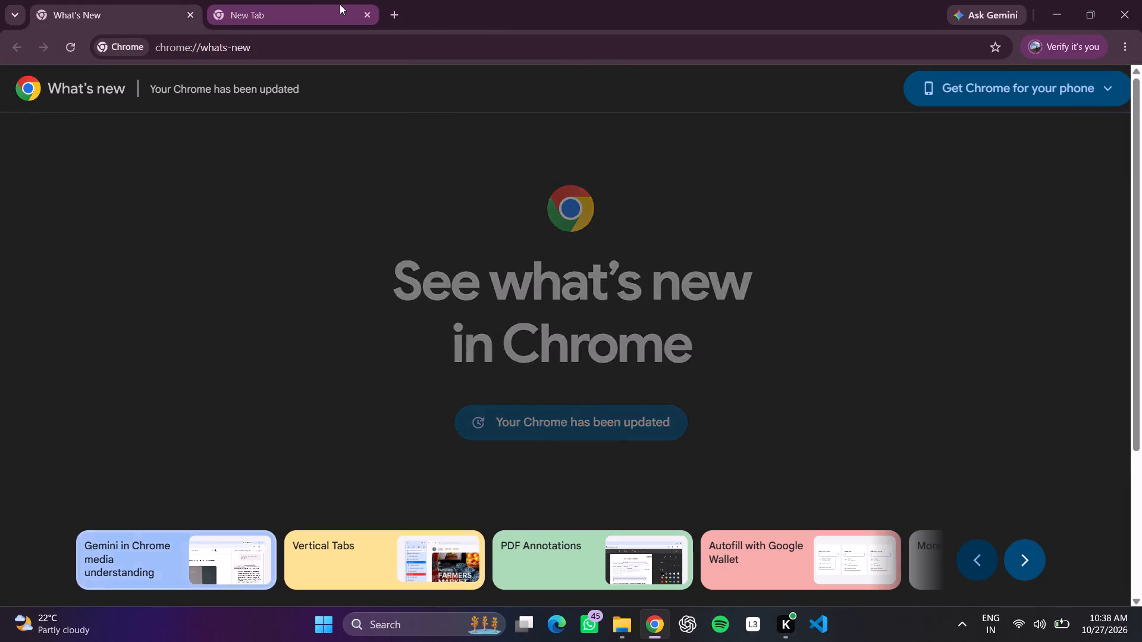
{"action": "left_click", "coordinate": [423, 272]}
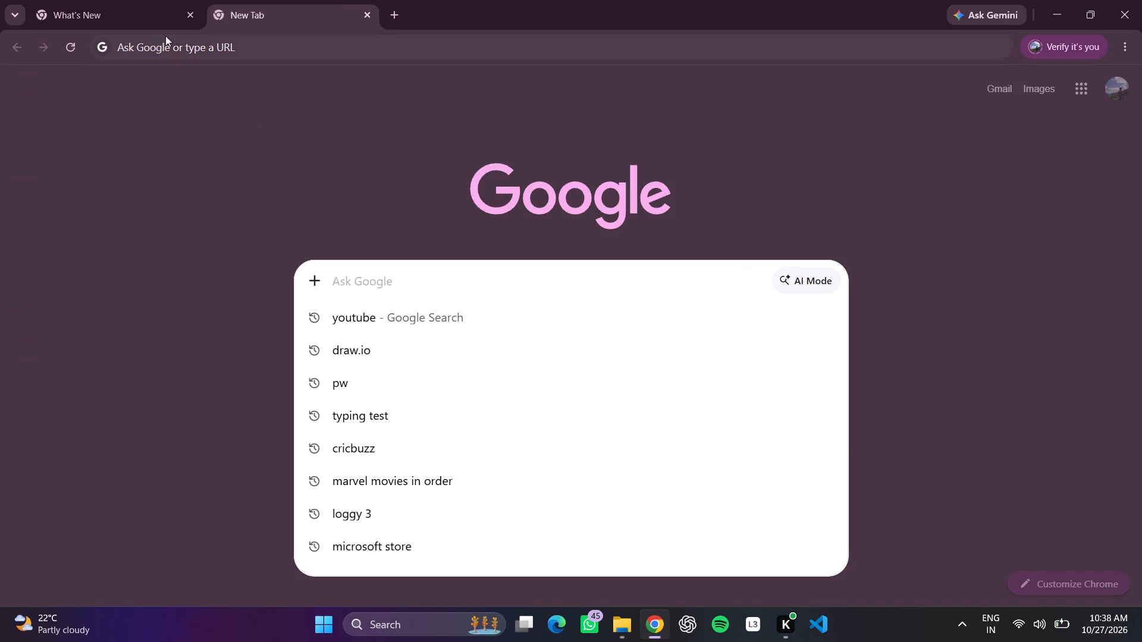
{"action": "left_click", "coordinate": [196, 15]}
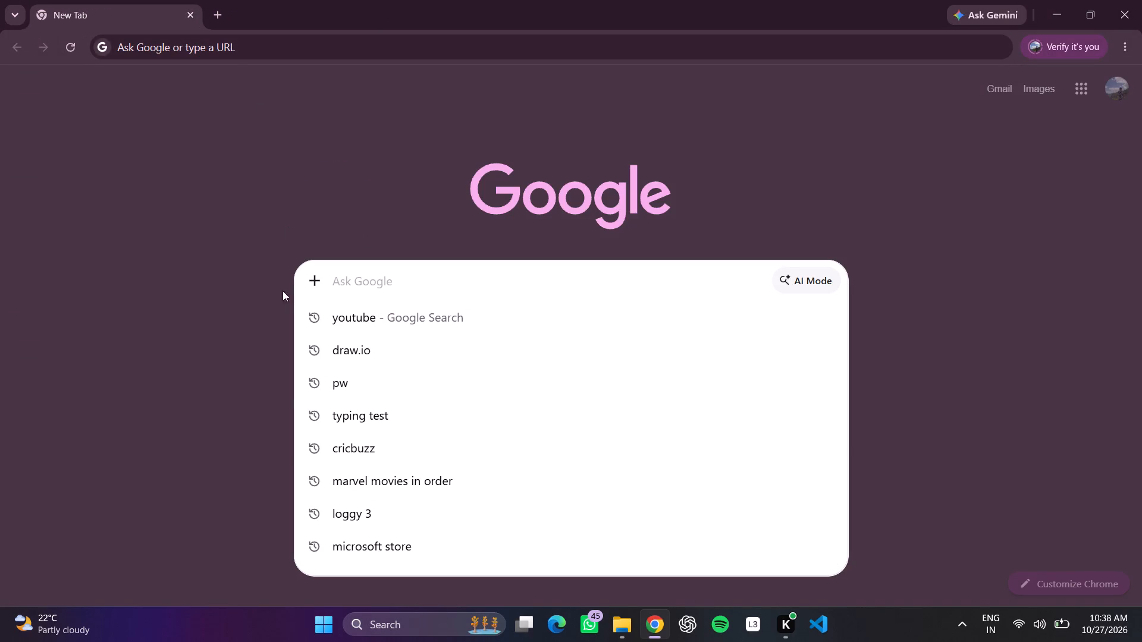
Search Google for the recent query draw.io and open the draw.io "Untitled Diagram - Page-1" result.
{"action": "left_click_drag", "start_coordinate": [398, 367], "coordinate": [390, 344]}
{"action": "left_click", "coordinate": [390, 344]}
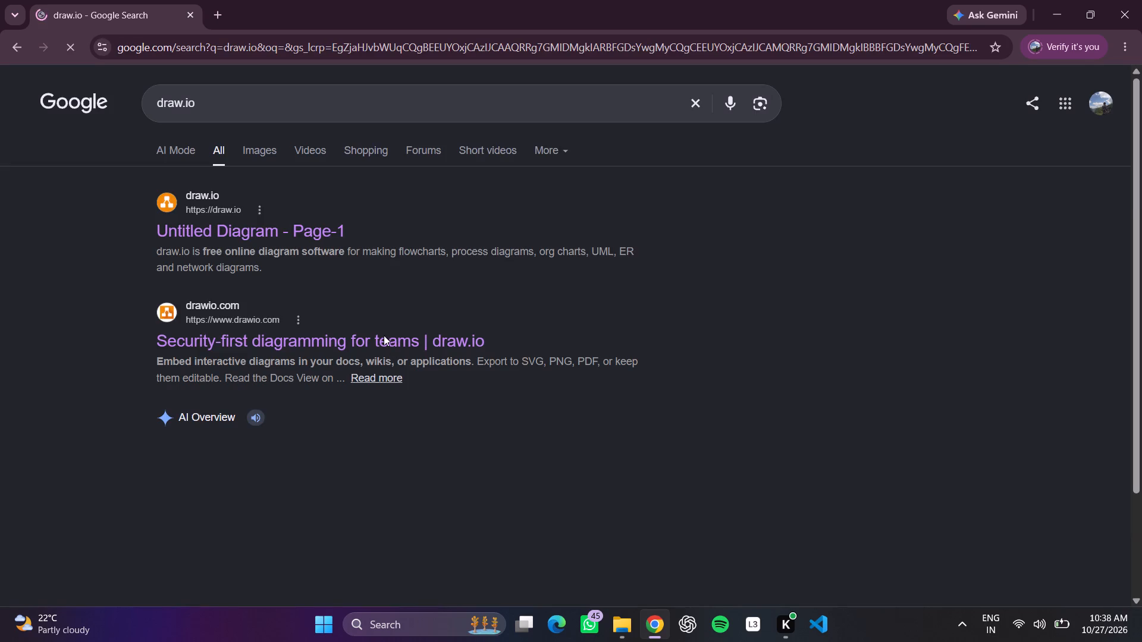
{"action": "left_click", "coordinate": [240, 237]}
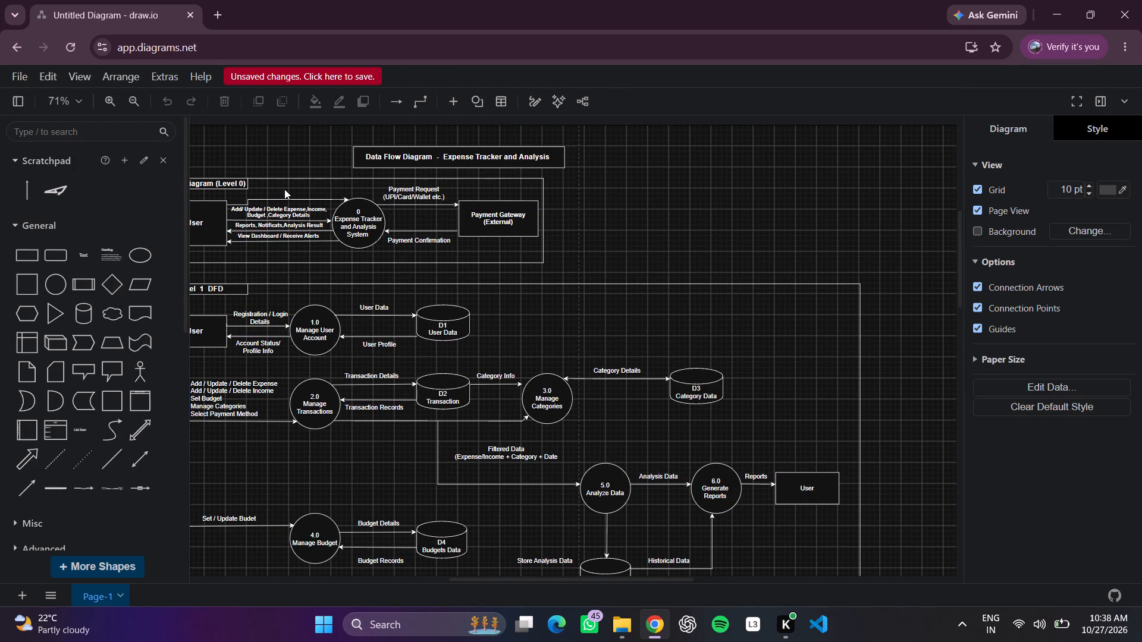
Go back to the Google search results and reopen the draw.io diagram editor from its result.
{"action": "left_click", "coordinate": [23, 49]}
{"action": "left_click", "coordinate": [249, 221]}
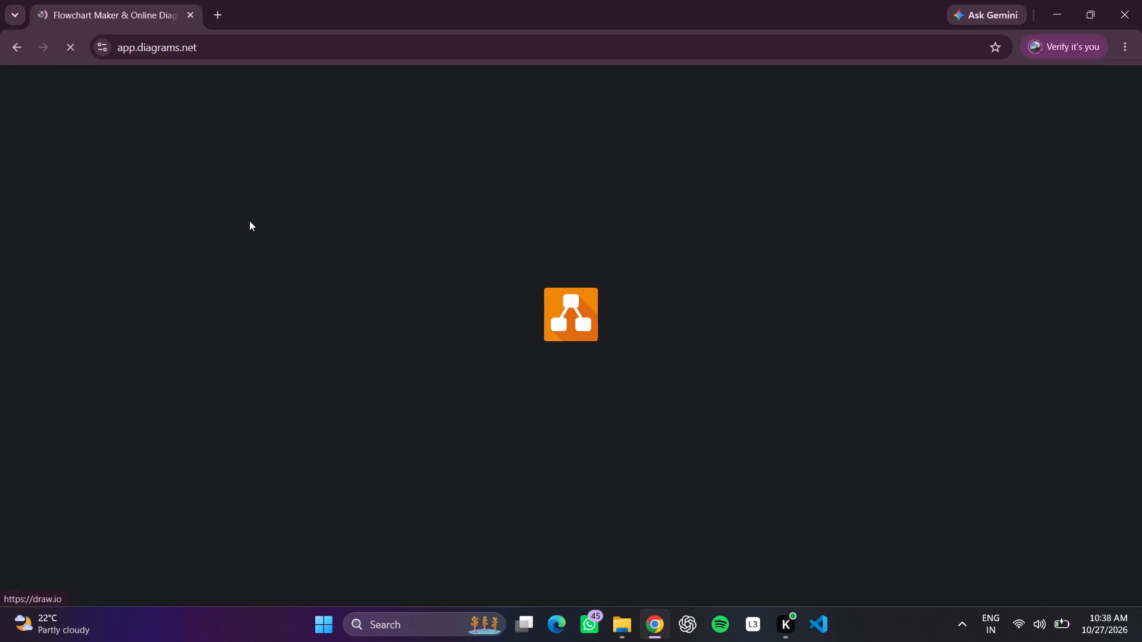
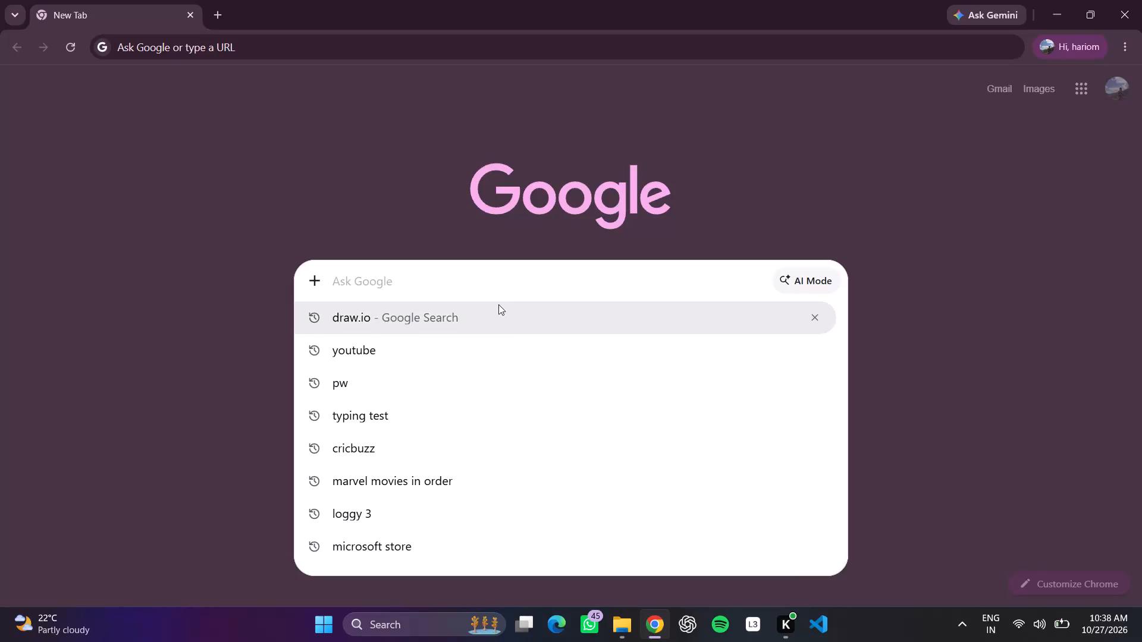
Search Google for the recent query draw.io.
{"action": "left_click", "coordinate": [498, 304]}
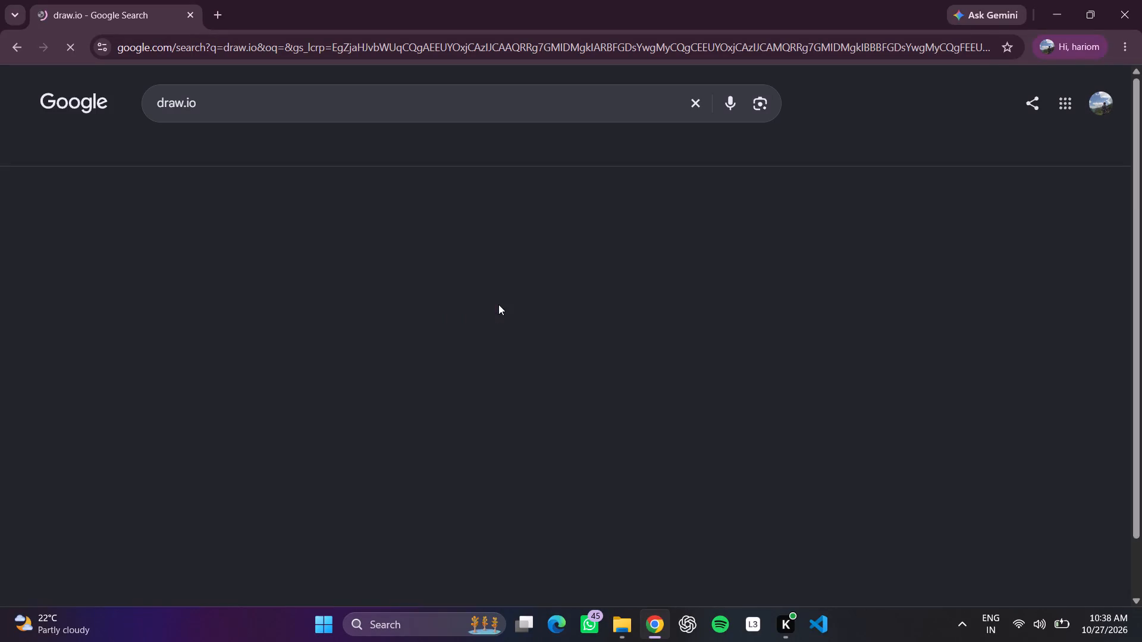
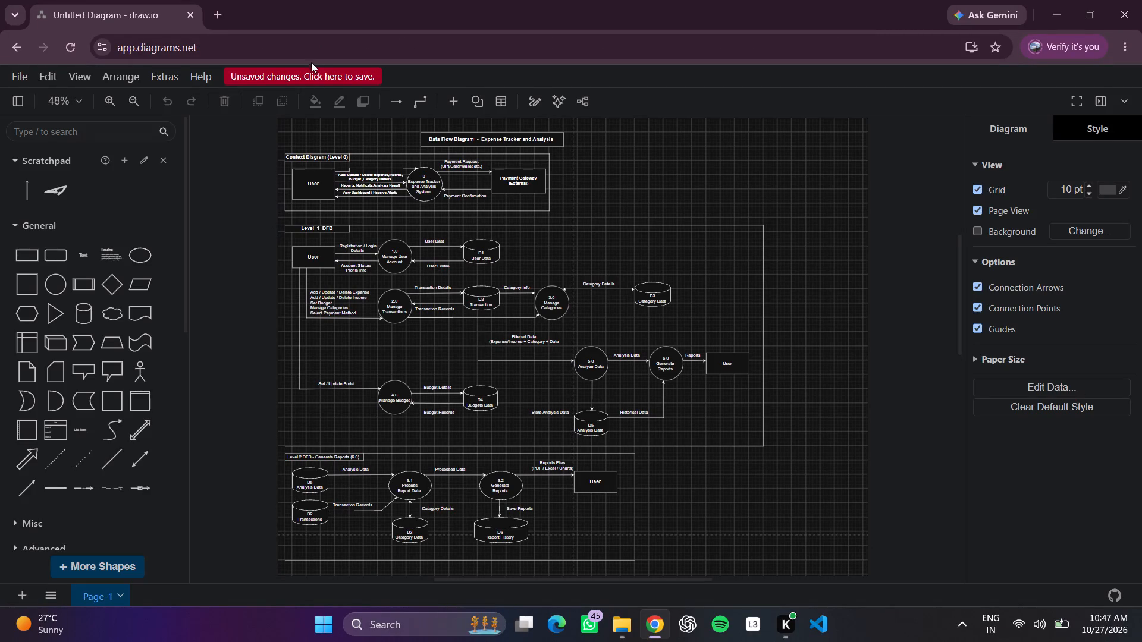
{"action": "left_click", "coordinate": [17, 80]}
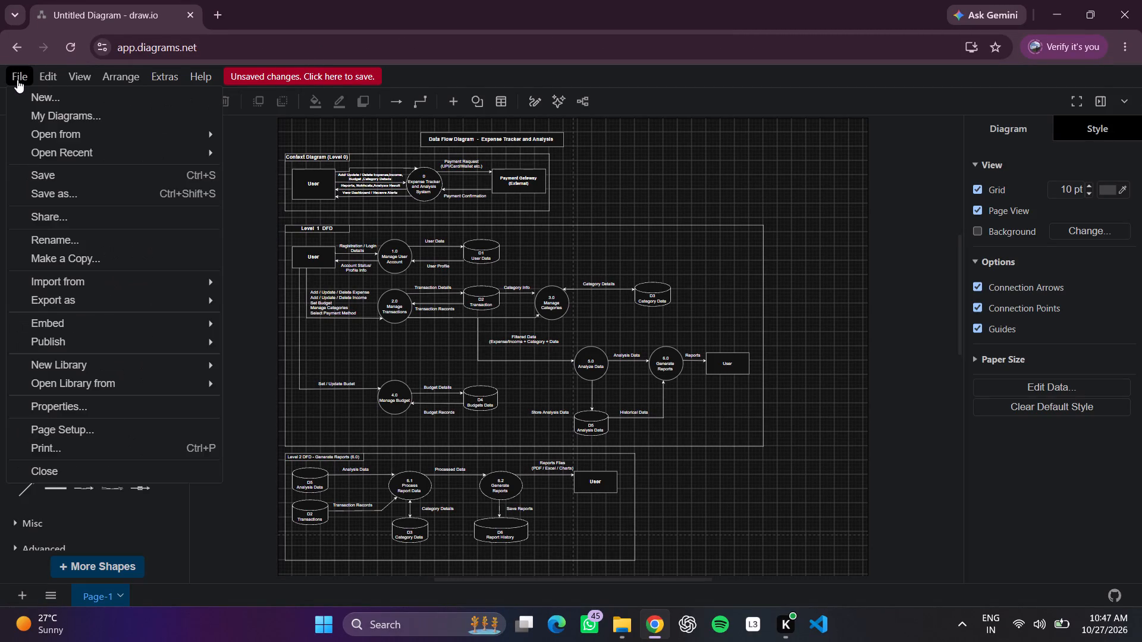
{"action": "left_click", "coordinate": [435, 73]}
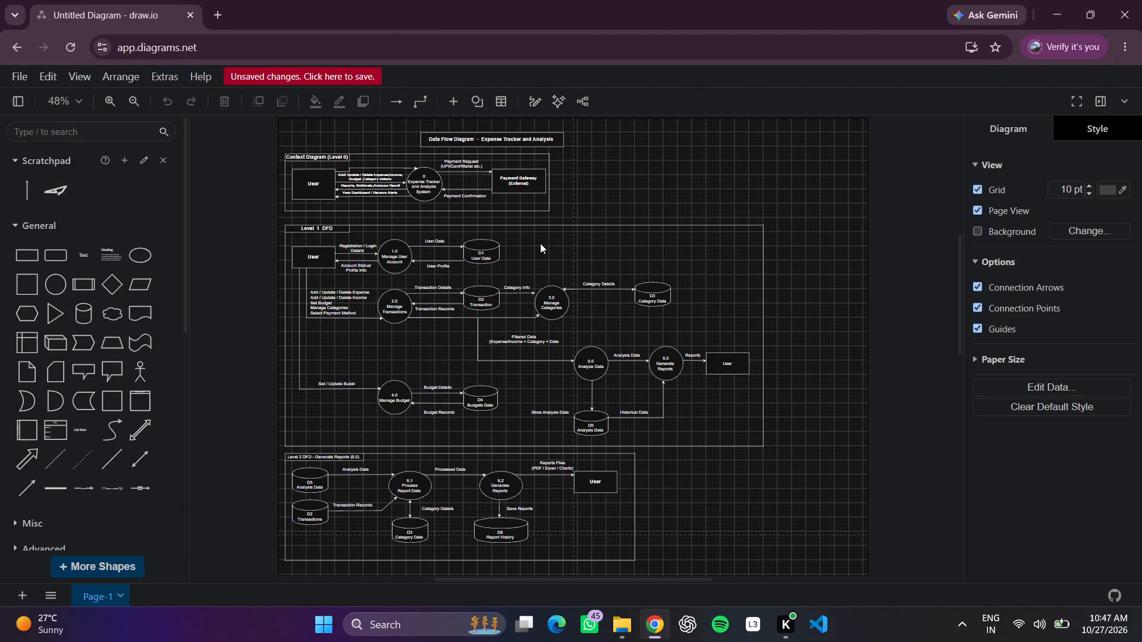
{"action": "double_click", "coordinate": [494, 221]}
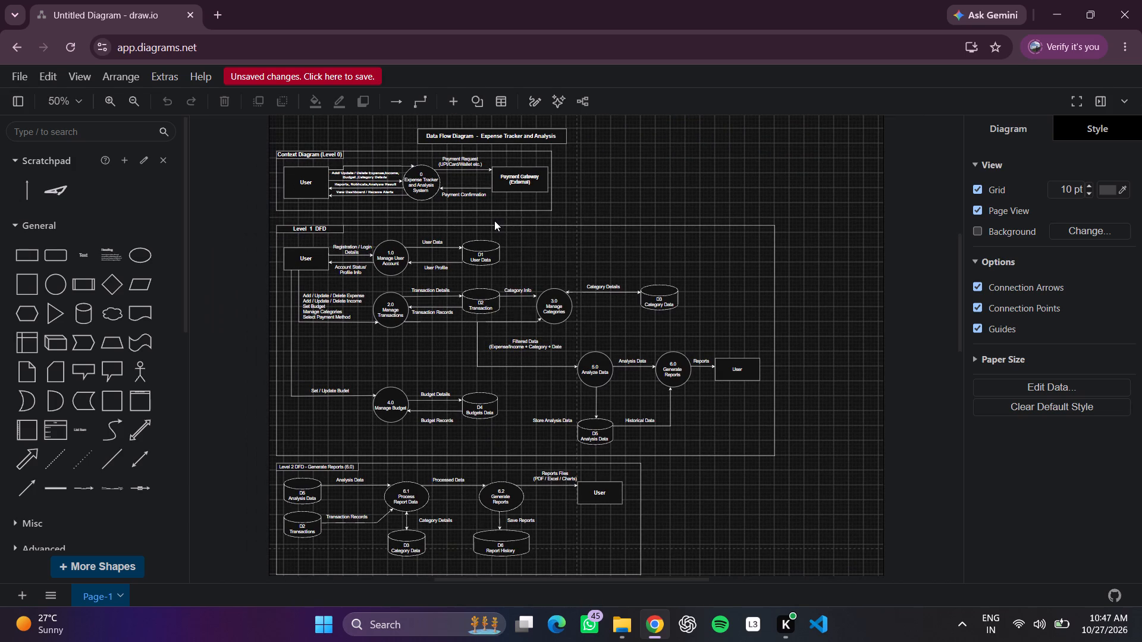
Delete the Data Flow Diagram title together with the Context Diagram (Level 0) heading and the upper labels and arrows of that section.
{"action": "left_click_drag", "start_coordinate": [666, 186], "coordinate": [273, 123]}
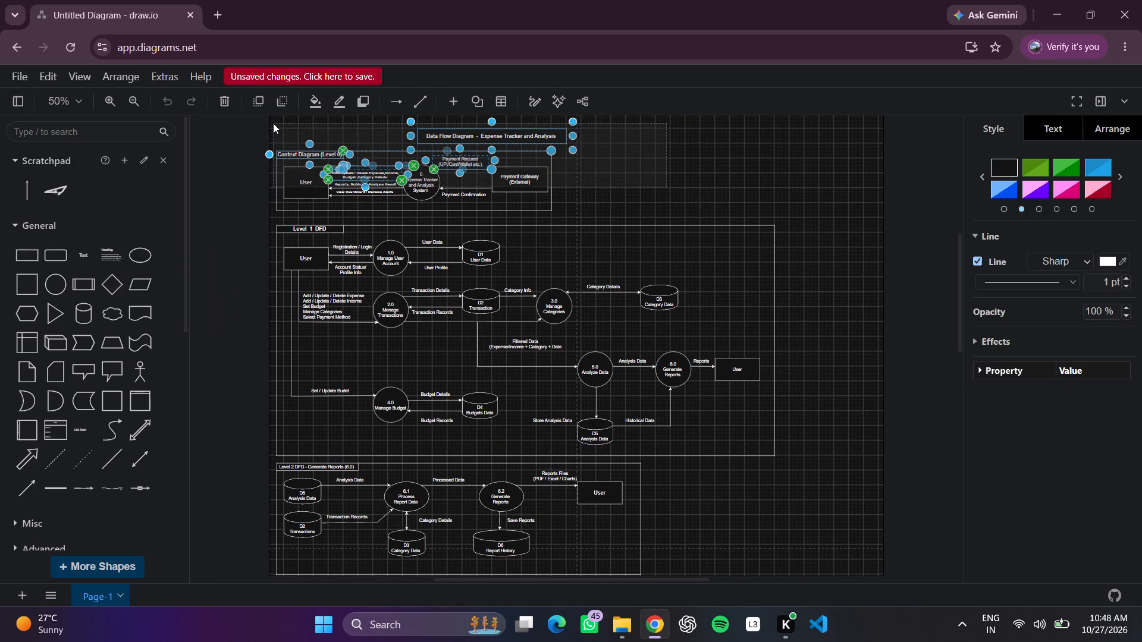
{"action": "left_click", "coordinate": [224, 102]}
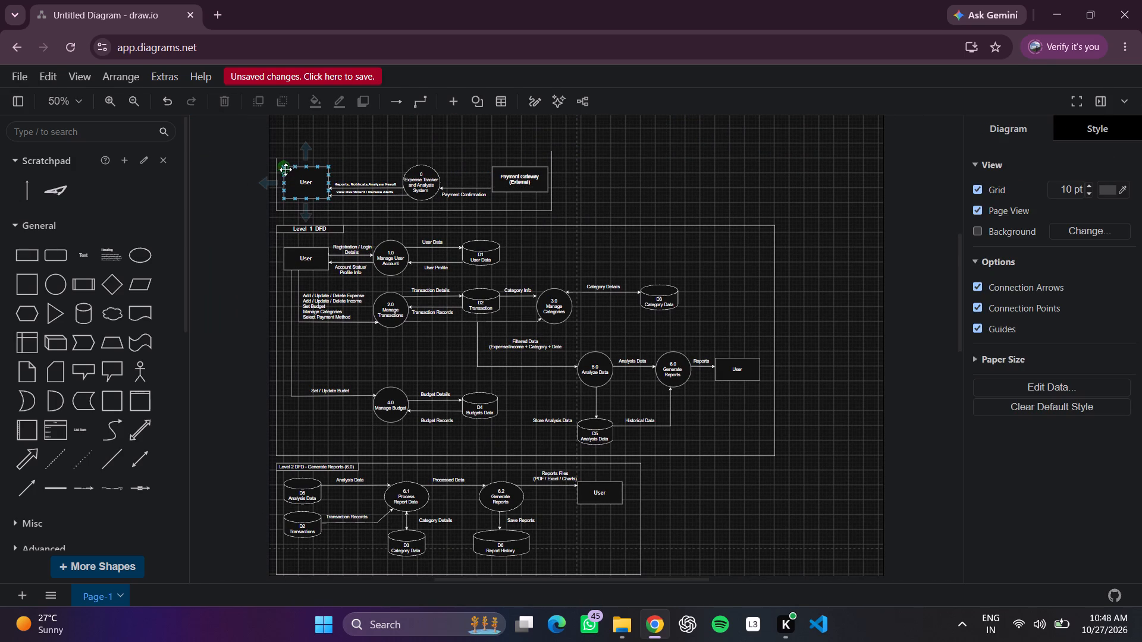
Delete the top border line of the Level 1 DFD frame.
{"action": "double_click", "coordinate": [286, 169]}
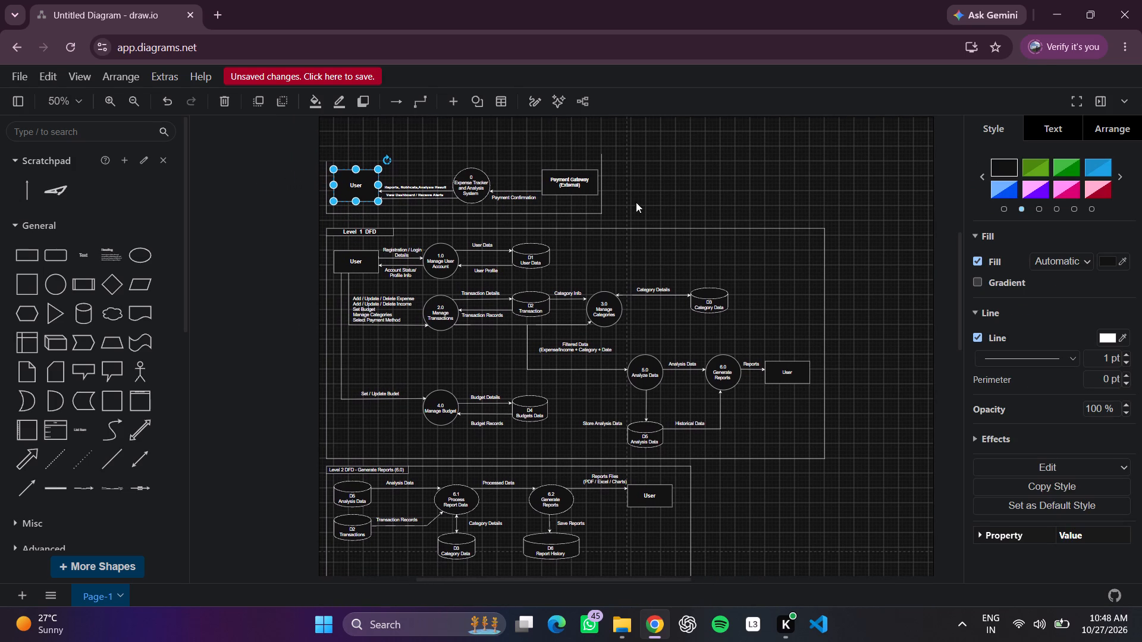
{"action": "left_click", "coordinate": [819, 221]}
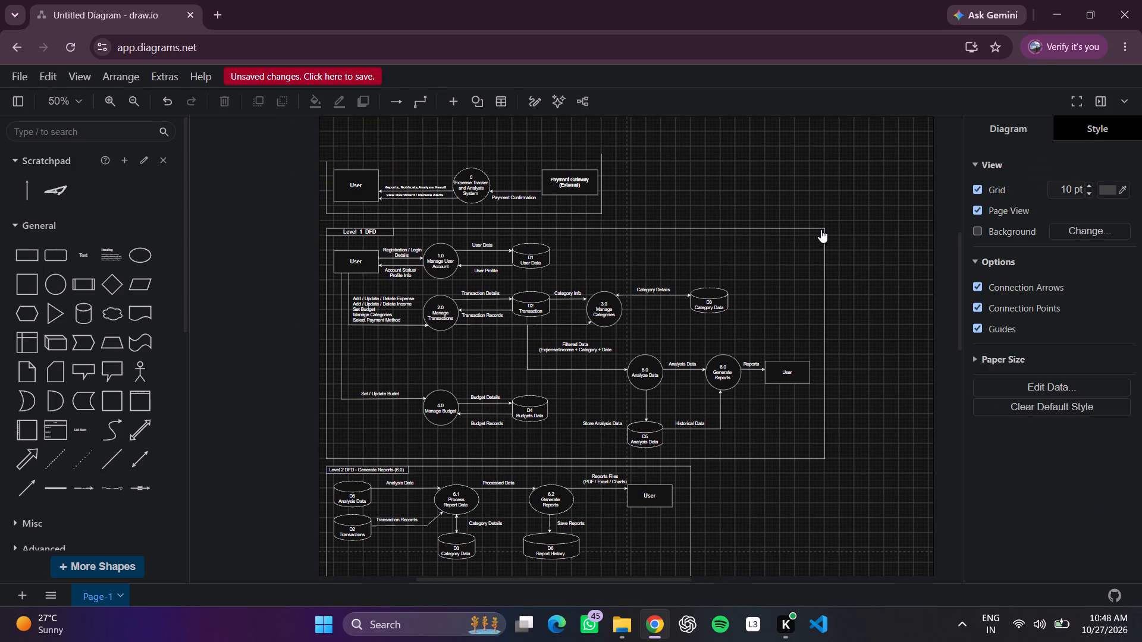
{"action": "left_click", "coordinate": [821, 229]}
{"action": "left_click", "coordinate": [232, 99]}
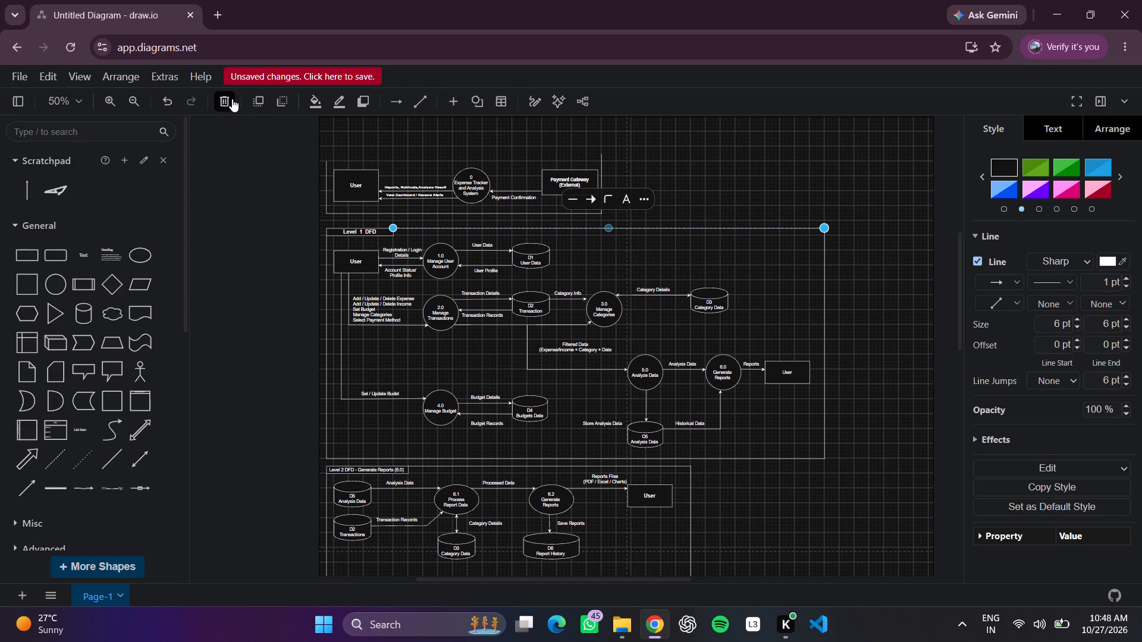
Delete the Account Status/Profile Info label in the Level 1 DFD.
{"action": "left_click", "coordinate": [424, 263]}
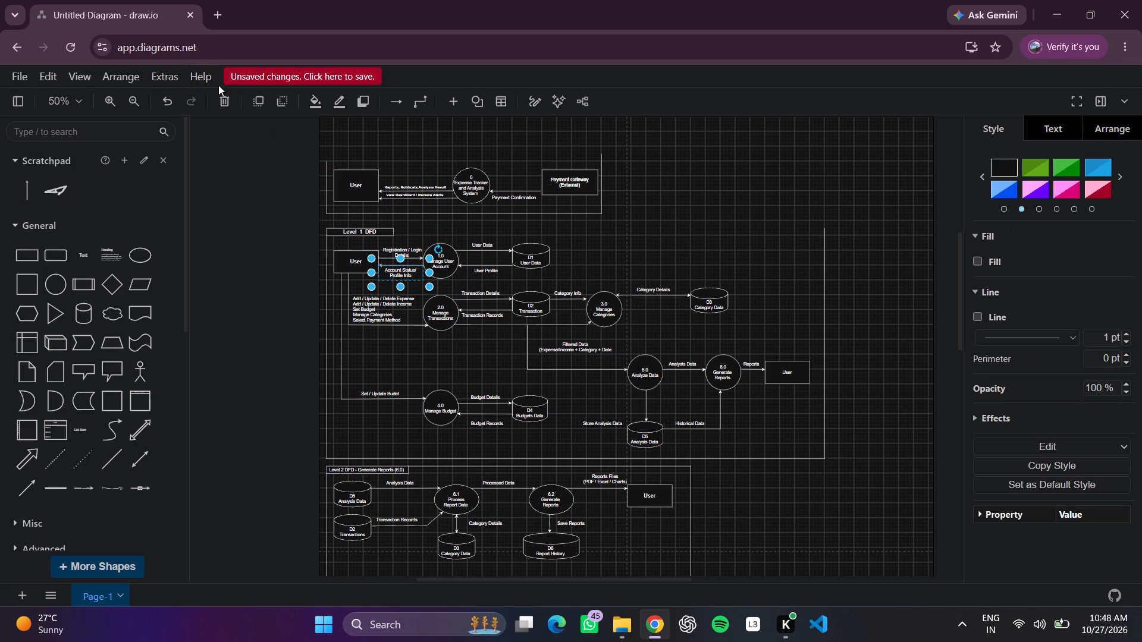
{"action": "left_click_drag", "start_coordinate": [220, 89], "coordinate": [225, 102]}
{"action": "left_click", "coordinate": [225, 102]}
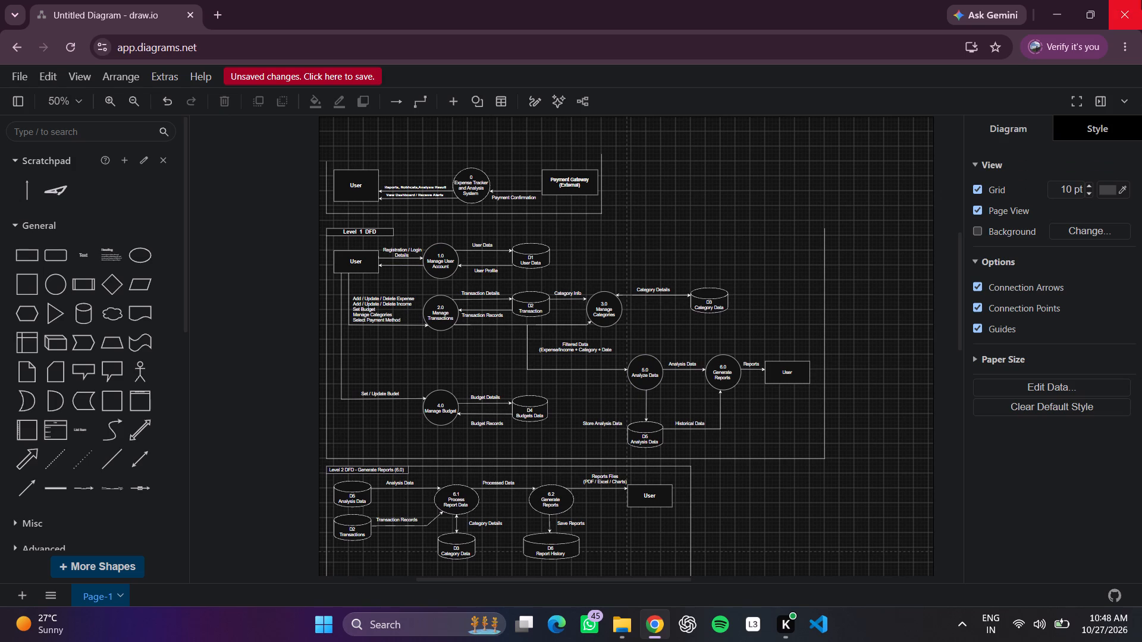
Select the remaining shapes and connectors of the old data flow diagram across all levels and delete them together.
{"action": "left_click", "coordinate": [652, 296]}
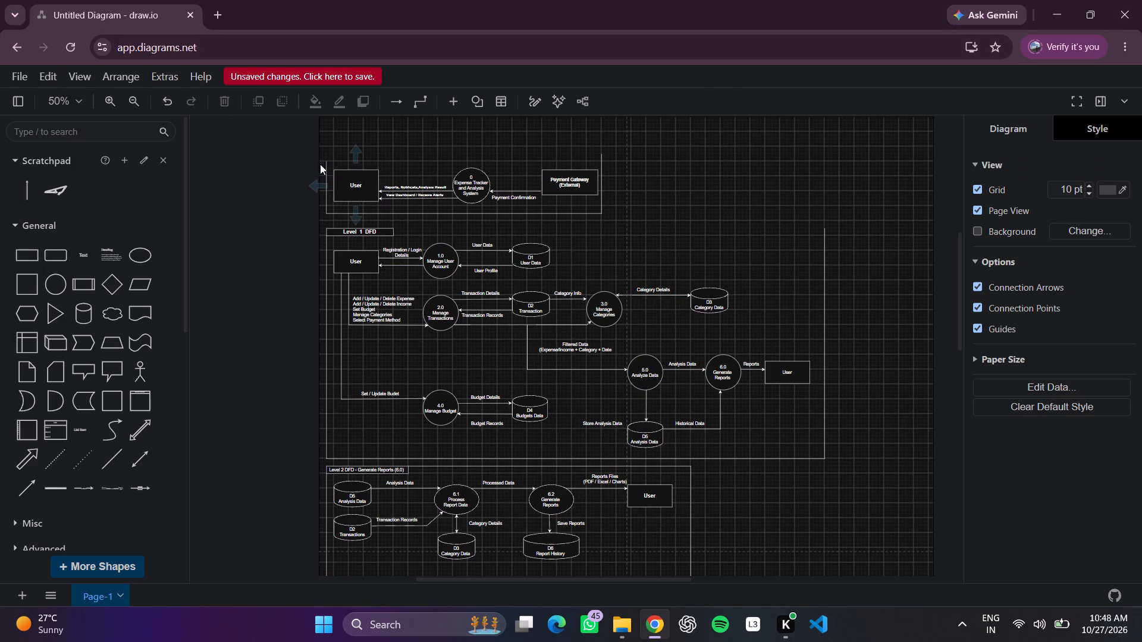
{"action": "left_click_drag", "start_coordinate": [325, 161], "coordinate": [789, 594]}
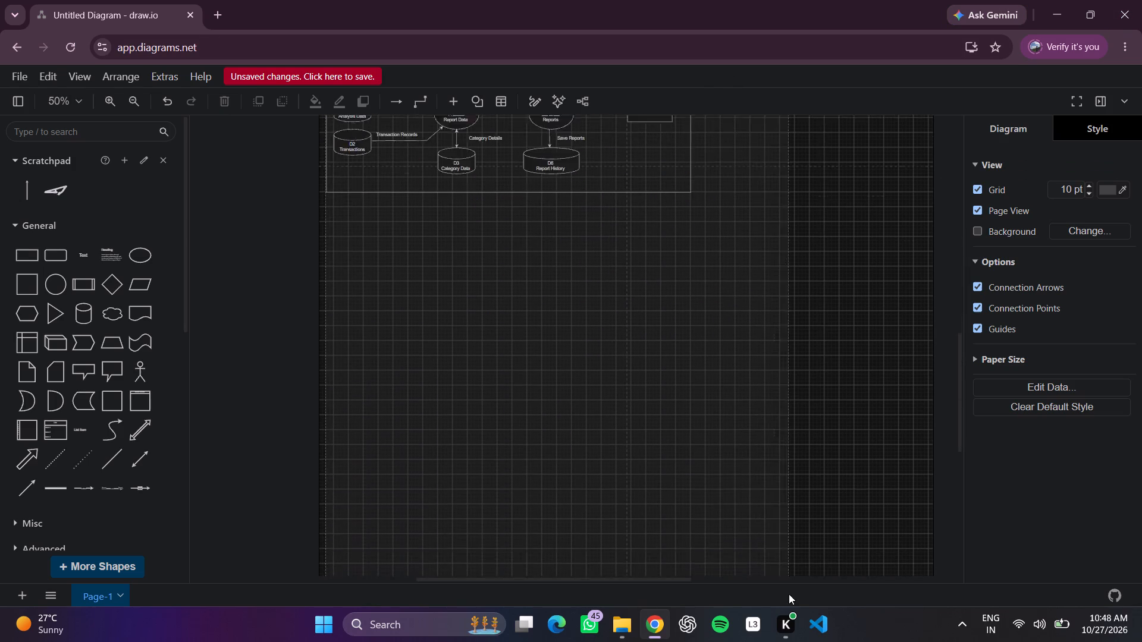
{"action": "left_click_drag", "start_coordinate": [789, 594], "coordinate": [876, 494]}
{"action": "scroll", "coordinate": [874, 485], "scroll_direction": "up", "scroll_amount": 7}
{"action": "scroll", "coordinate": [875, 483], "scroll_direction": "down", "scroll_amount": 1}
{"action": "left_click", "coordinate": [224, 100]}
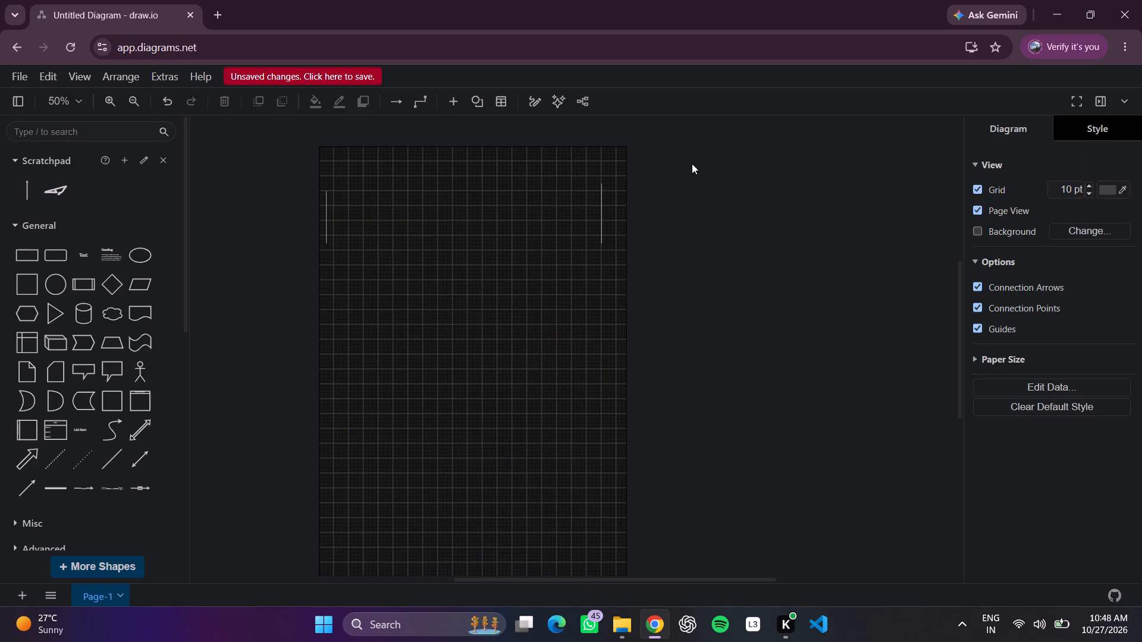
Delete the two leftover vertical border lines near the top of the page to clear the canvas.
{"action": "scroll", "coordinate": [618, 304], "scroll_direction": "up", "scroll_amount": 1}
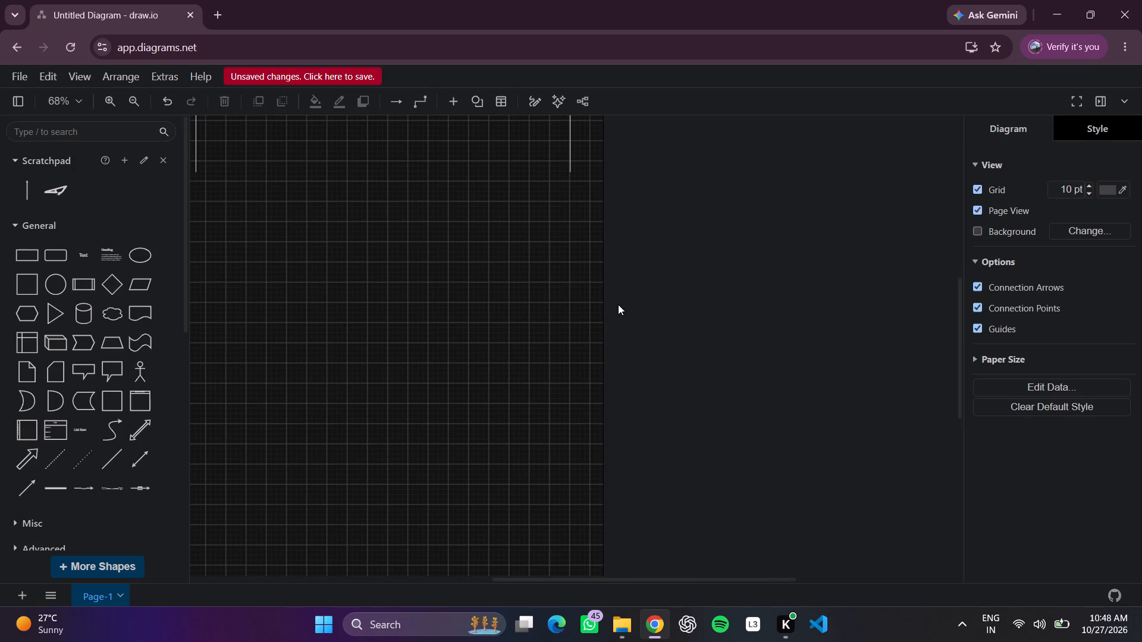
{"action": "scroll", "coordinate": [447, 342], "scroll_direction": "right", "scroll_amount": 2}
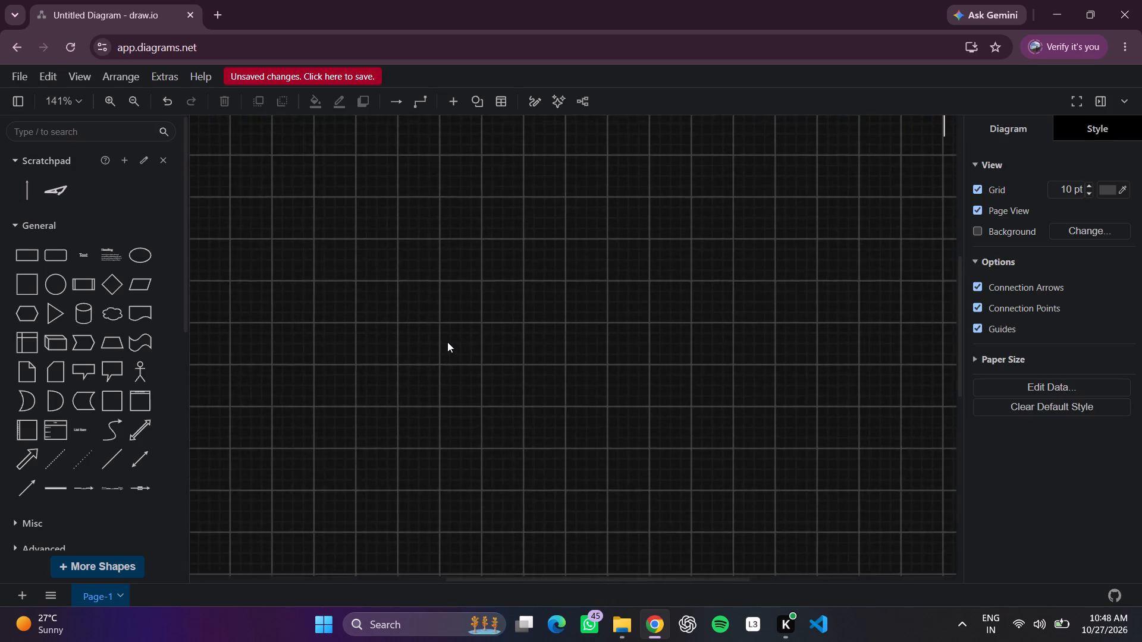
{"action": "scroll", "coordinate": [446, 341], "scroll_direction": "right", "scroll_amount": 3}
{"action": "left_click", "coordinate": [382, 229]}
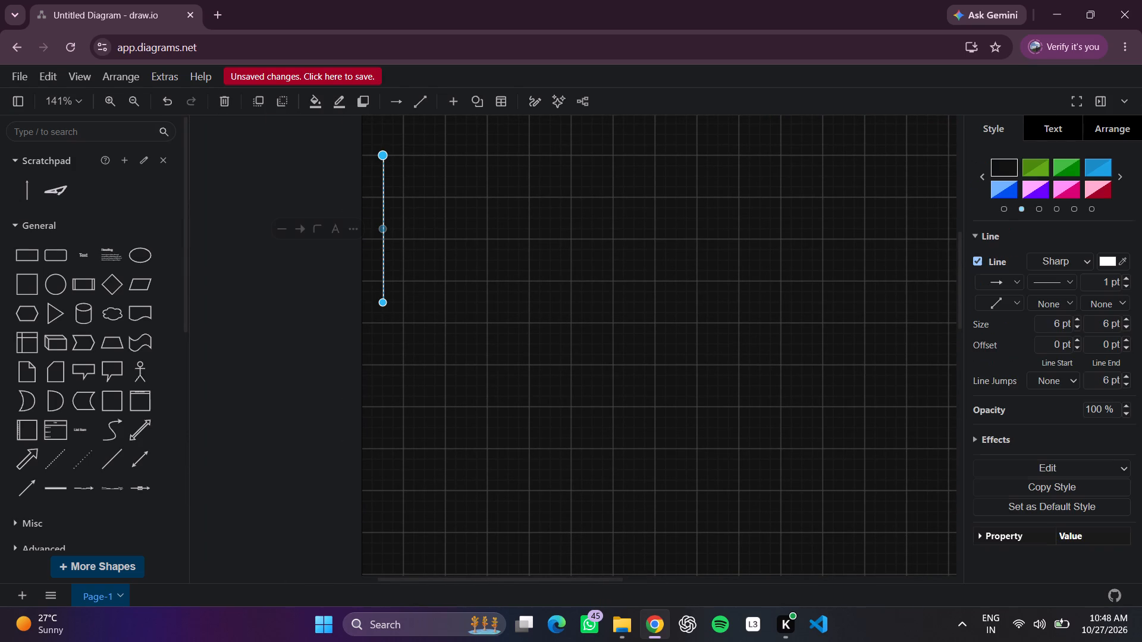
{"action": "left_click", "coordinate": [220, 99]}
{"action": "scroll", "coordinate": [305, 132], "scroll_direction": "left", "scroll_amount": 5}
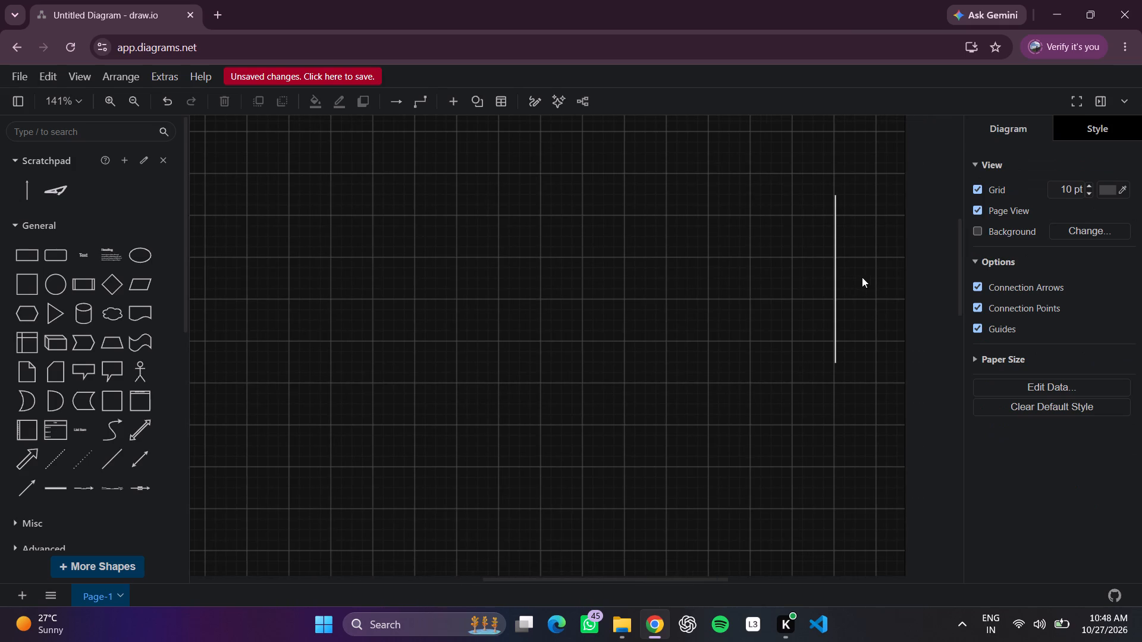
{"action": "left_click", "coordinate": [826, 284]}
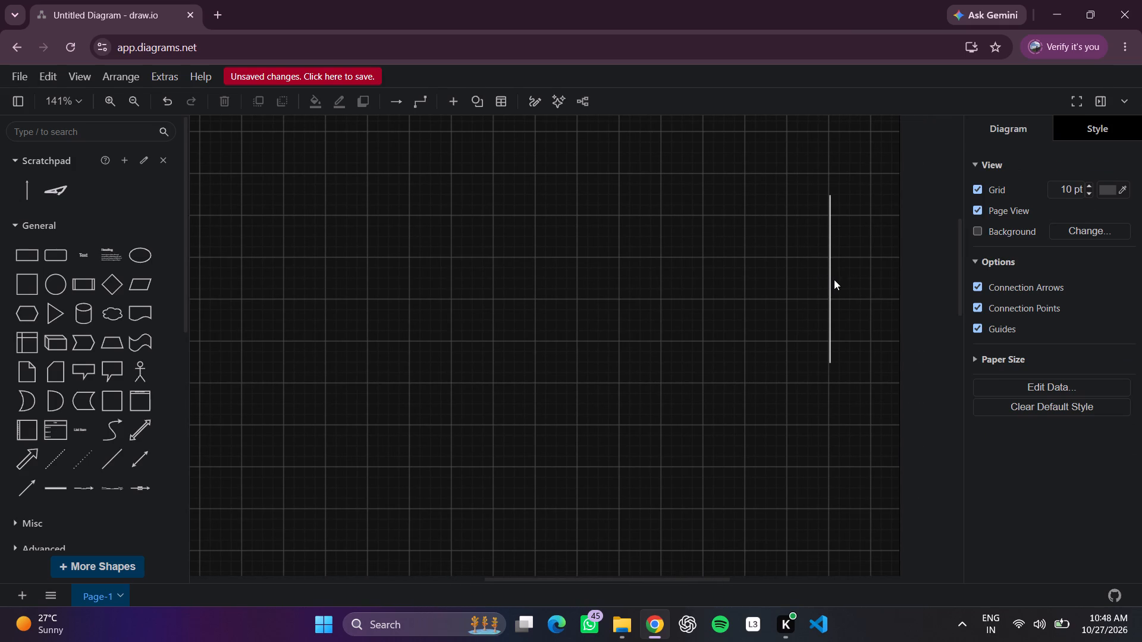
{"action": "left_click", "coordinate": [832, 279]}
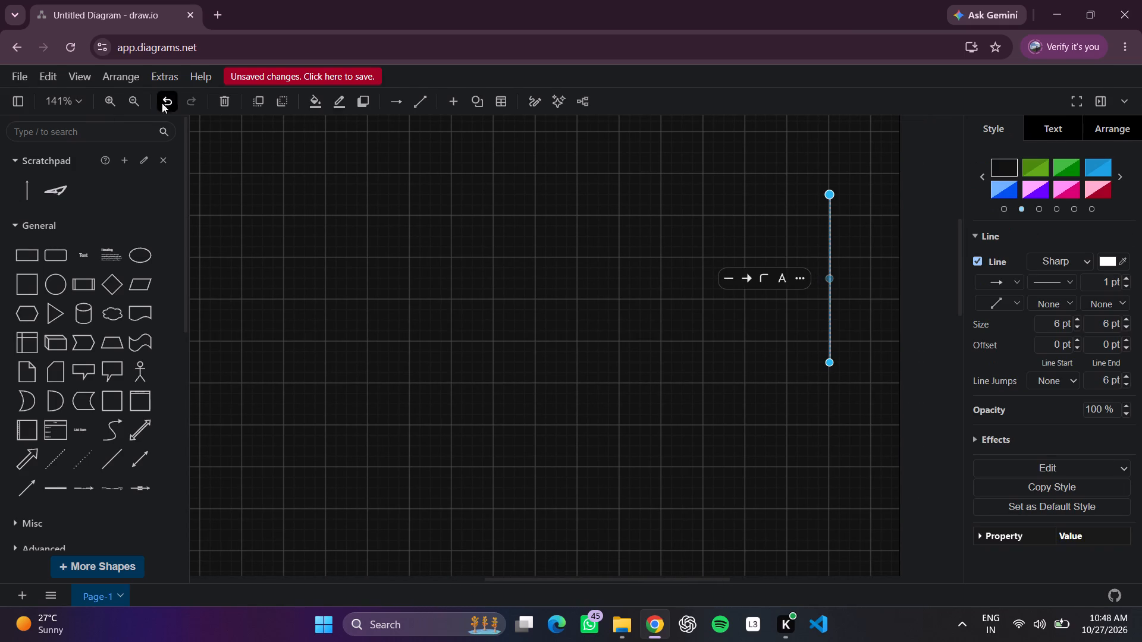
{"action": "left_click", "coordinate": [225, 105]}
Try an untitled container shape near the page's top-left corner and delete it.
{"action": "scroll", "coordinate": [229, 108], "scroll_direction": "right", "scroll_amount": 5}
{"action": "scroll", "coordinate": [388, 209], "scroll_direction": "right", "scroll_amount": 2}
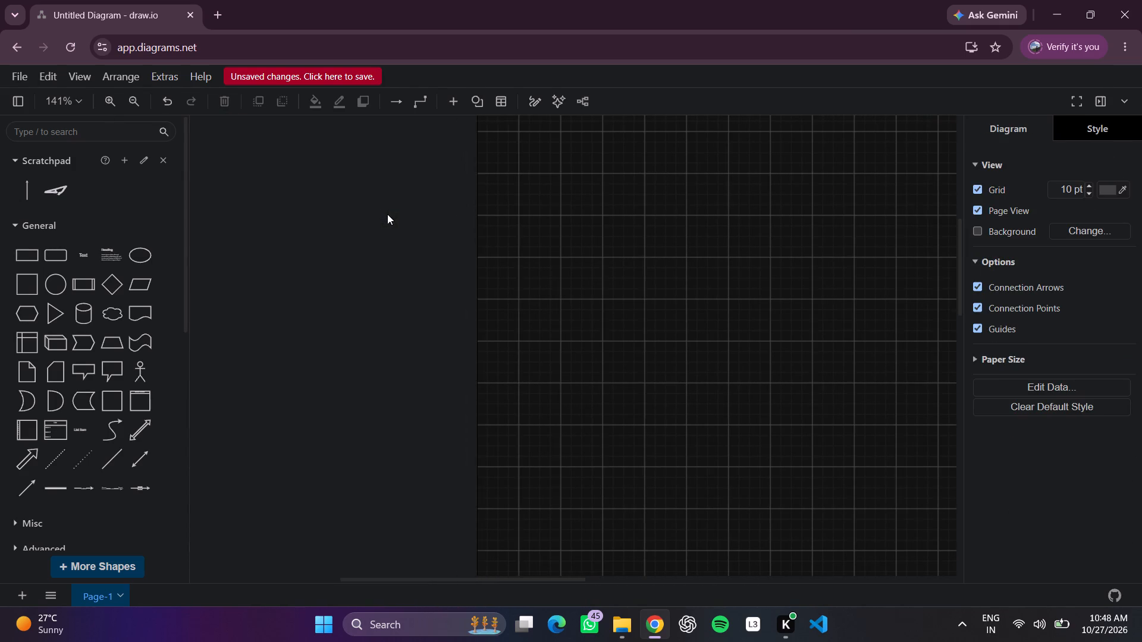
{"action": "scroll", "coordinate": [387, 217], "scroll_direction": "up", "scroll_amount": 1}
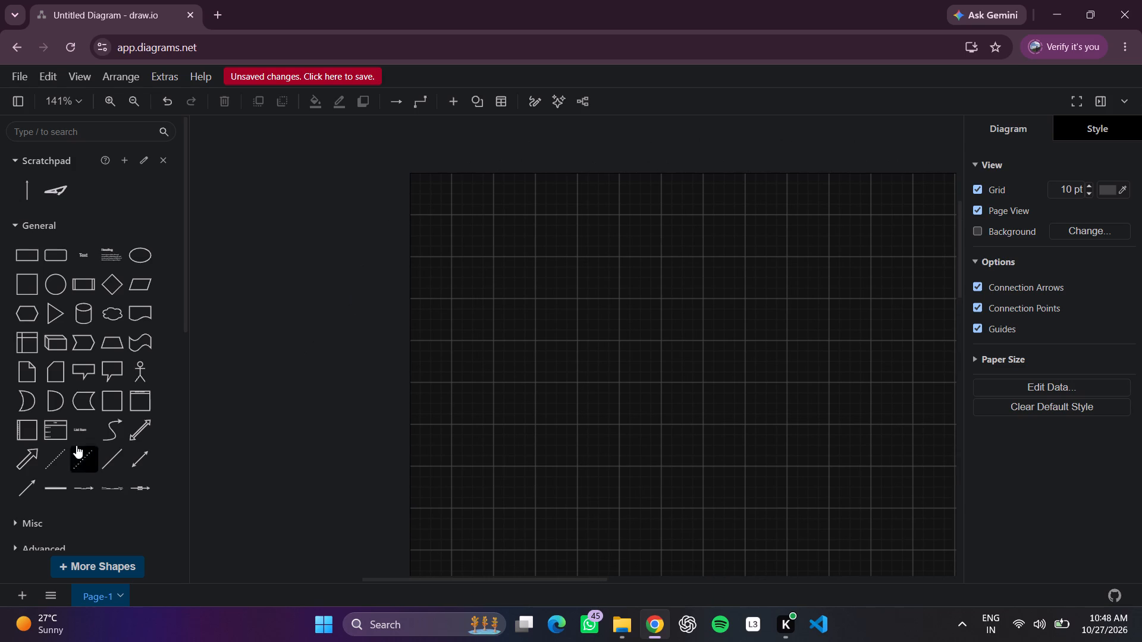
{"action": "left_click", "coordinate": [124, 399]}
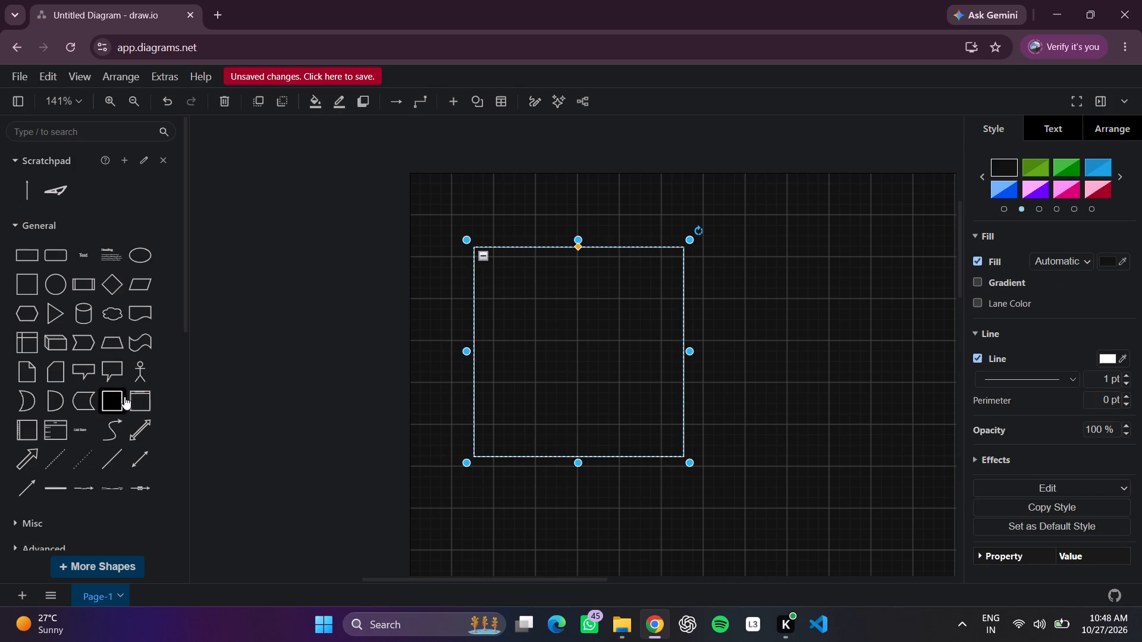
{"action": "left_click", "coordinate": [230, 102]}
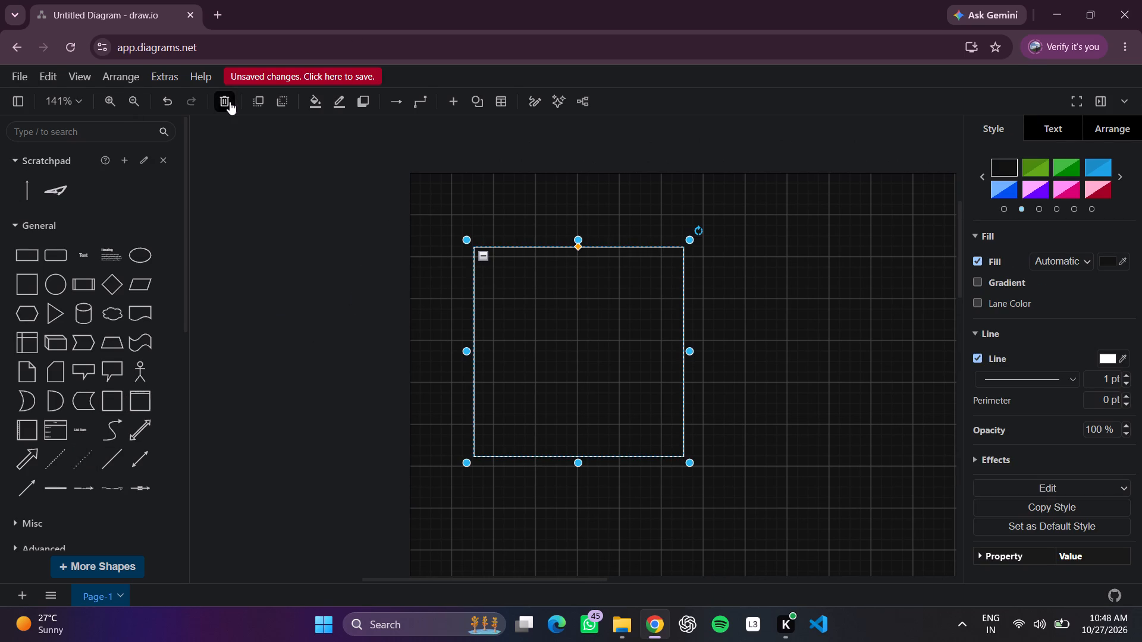
Insert a Vertical Container shape near the page's top-left corner.
{"action": "left_click", "coordinate": [135, 396]}
{"action": "left_click_drag", "start_coordinate": [613, 314], "coordinate": [629, 338]}
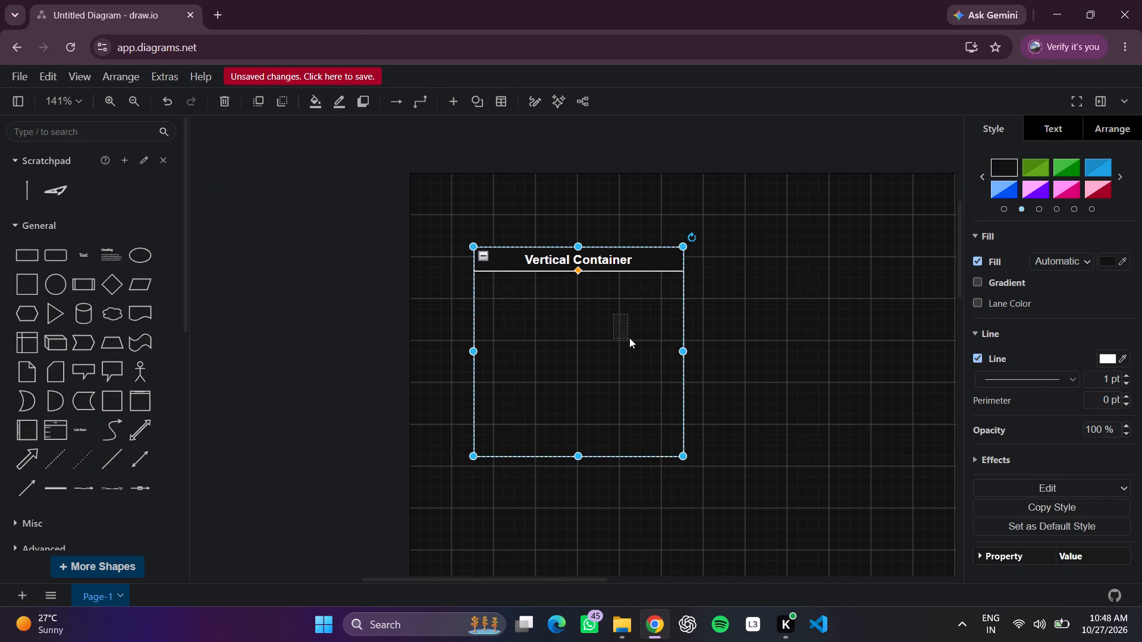
{"action": "left_click_drag", "start_coordinate": [629, 338], "coordinate": [630, 336]}
{"action": "left_click_drag", "start_coordinate": [565, 333], "coordinate": [610, 369]}
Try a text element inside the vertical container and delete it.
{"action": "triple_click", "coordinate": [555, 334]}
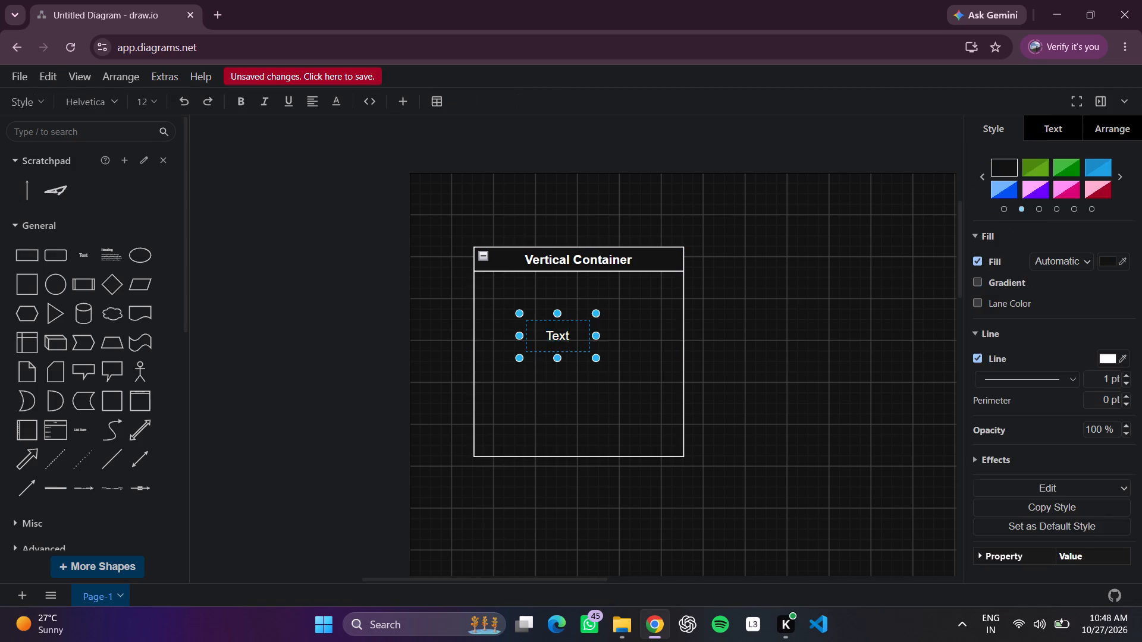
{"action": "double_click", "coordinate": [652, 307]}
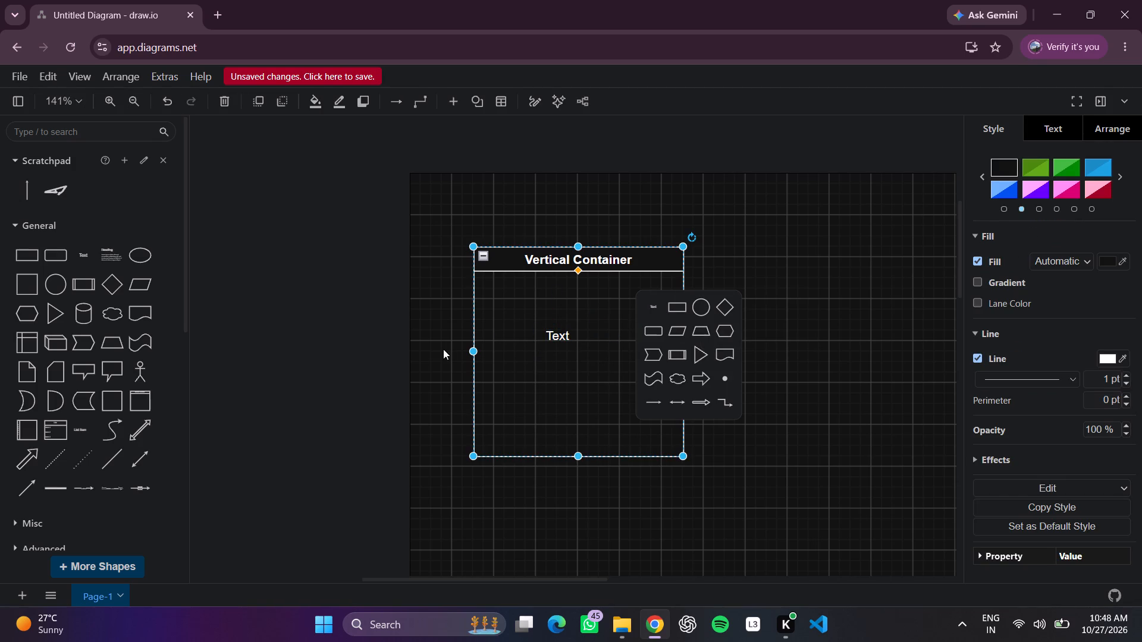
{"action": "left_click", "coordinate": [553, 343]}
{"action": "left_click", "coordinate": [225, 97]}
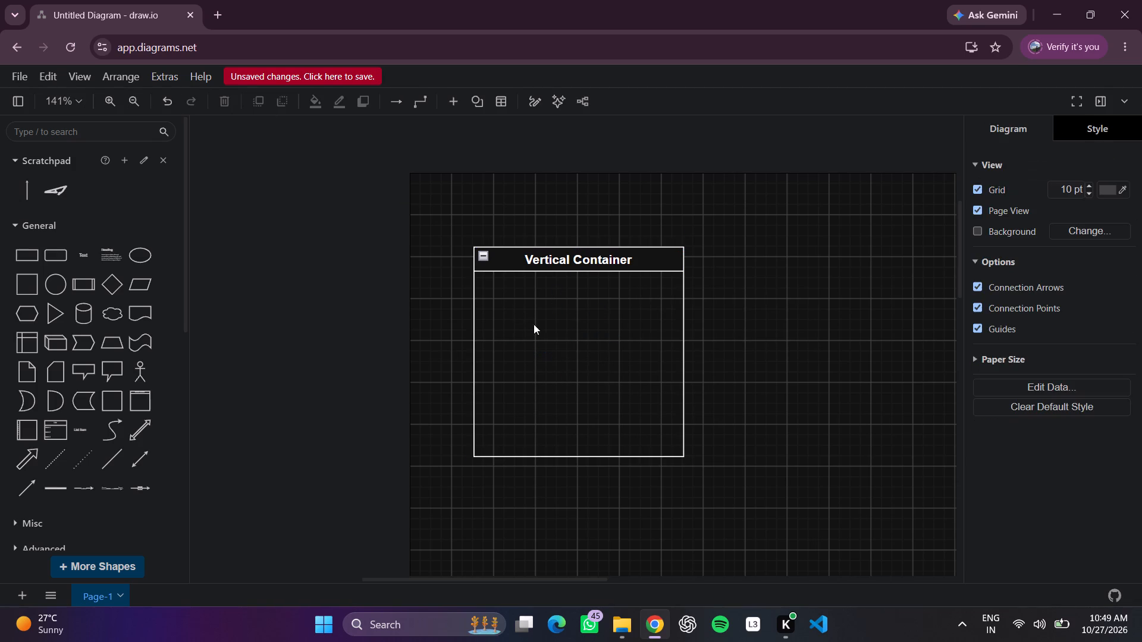
Add a text element inside the vertical container, left of centre below its title bar.
{"action": "double_click", "coordinate": [638, 436]}
{"action": "left_click", "coordinate": [731, 379]}
{"action": "left_click", "coordinate": [670, 339]}
{"action": "left_click", "coordinate": [676, 336]}
{"action": "left_click_drag", "start_coordinate": [642, 332], "coordinate": [646, 341]}
{"action": "double_click", "coordinate": [547, 323]}
{"action": "left_click", "coordinate": [546, 319]}
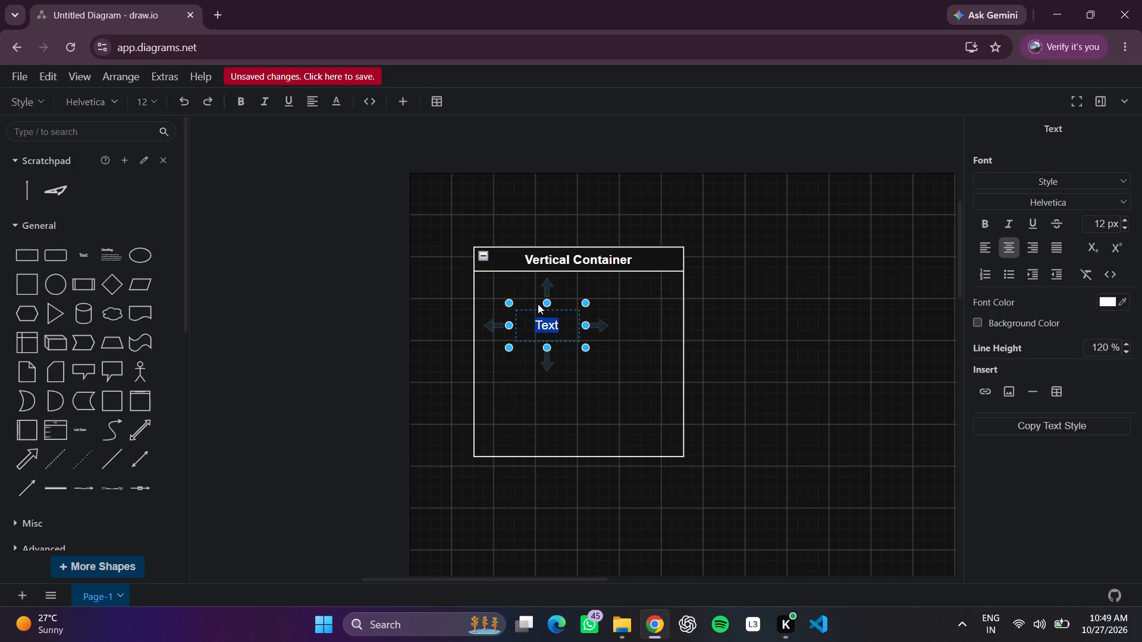
{"action": "left_click_drag", "start_coordinate": [547, 323], "coordinate": [550, 323]}
{"action": "left_click_drag", "start_coordinate": [550, 323], "coordinate": [789, 336]}
{"action": "left_click", "coordinate": [573, 344]}
{"action": "left_click", "coordinate": [575, 401]}
{"action": "left_click", "coordinate": [559, 396]}
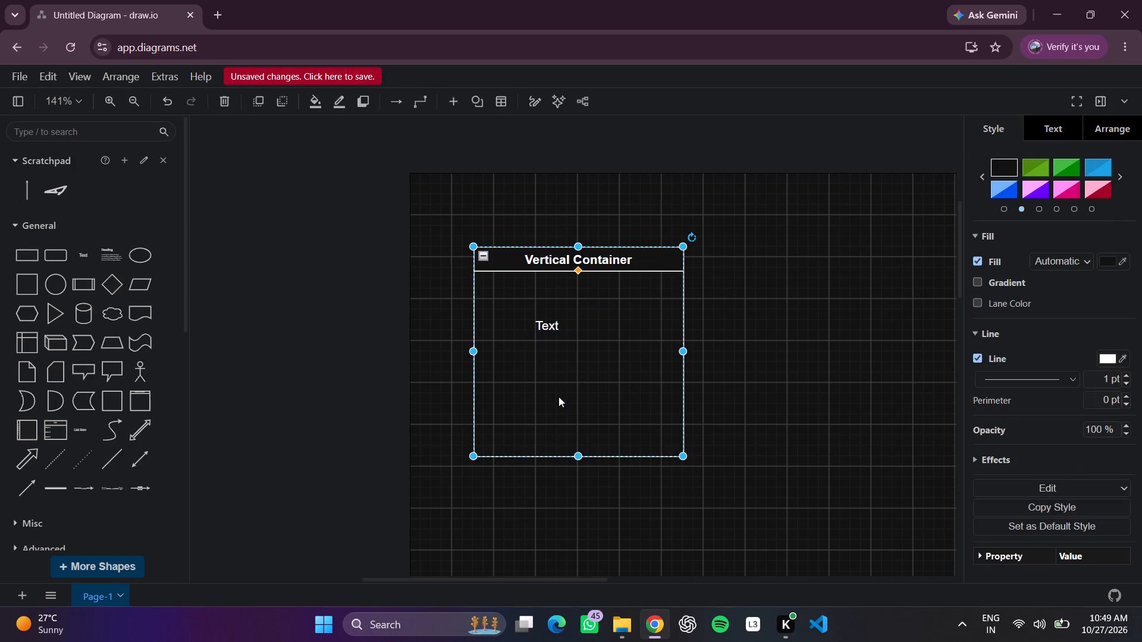
Retitle the vertical container as "User".
{"action": "left_click", "coordinate": [496, 293]}
{"action": "left_click_drag", "start_coordinate": [493, 287], "coordinate": [490, 278]}
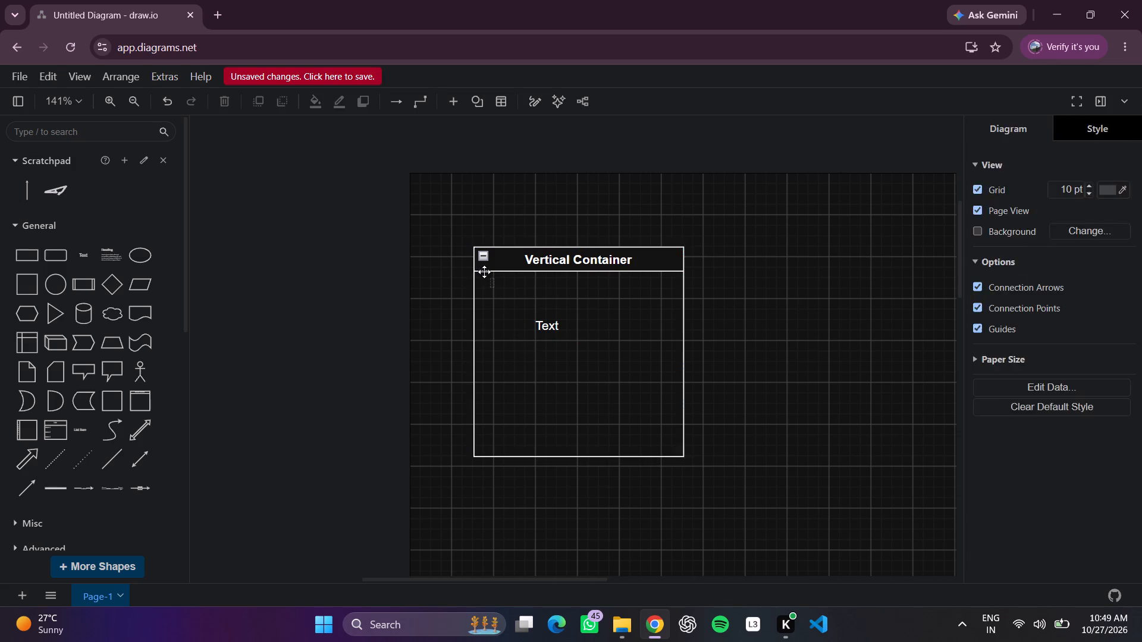
{"action": "left_click", "coordinate": [483, 271]}
{"action": "double_click", "coordinate": [487, 272]}
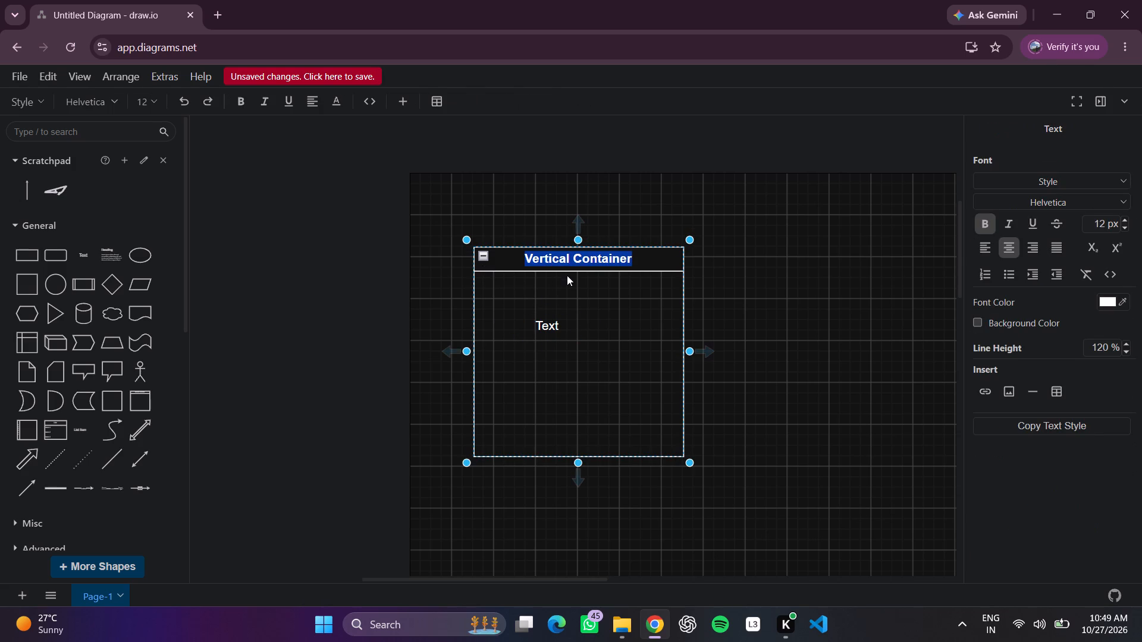
{"action": "key", "text": "BackSpace"}
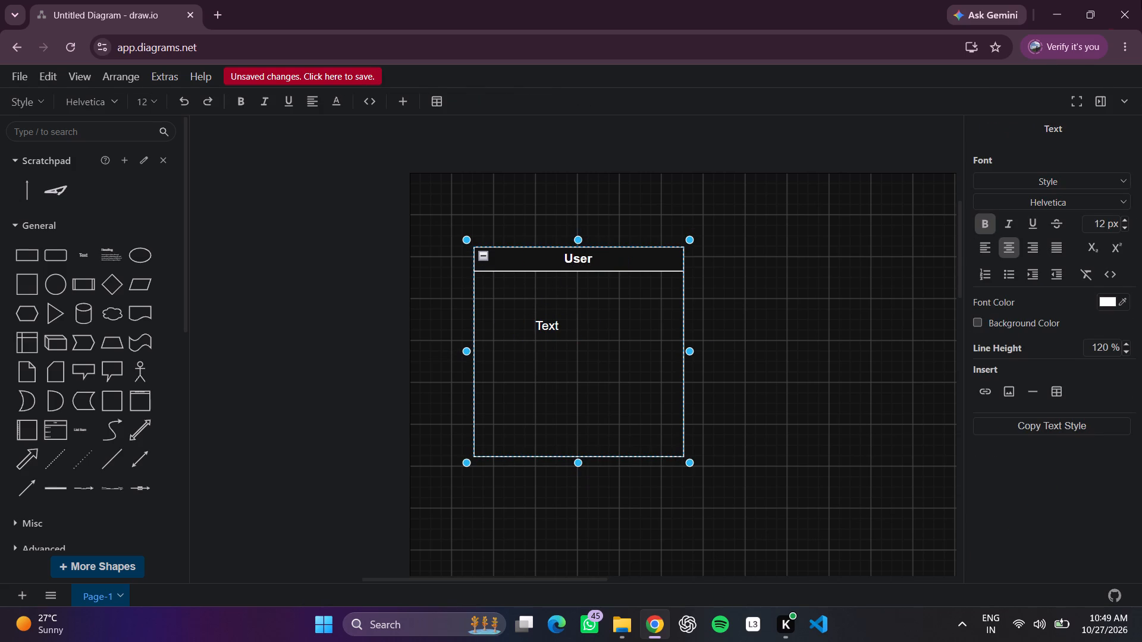
Apply a heading style of about 14 px to the User container's title.
{"action": "left_click", "coordinate": [1044, 181]}
{"action": "left_click", "coordinate": [1041, 266]}
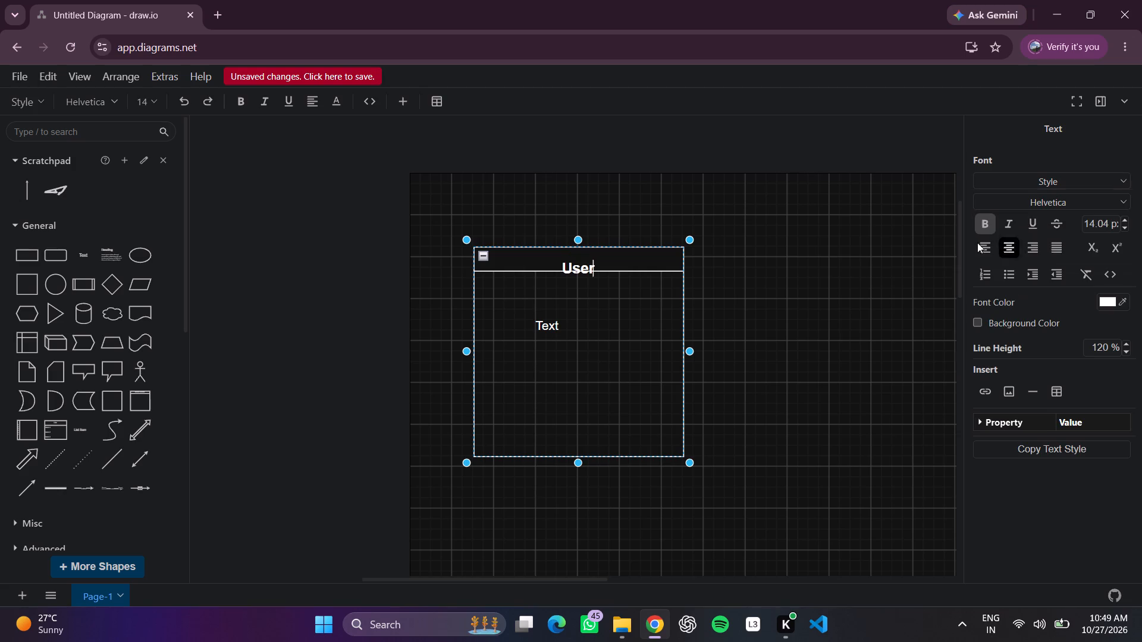
{"action": "left_click", "coordinate": [885, 313]}
Resize the User container to about 180 by 200, moving its top-left corner inward and extending its bottom edge.
{"action": "left_click", "coordinate": [482, 248]}
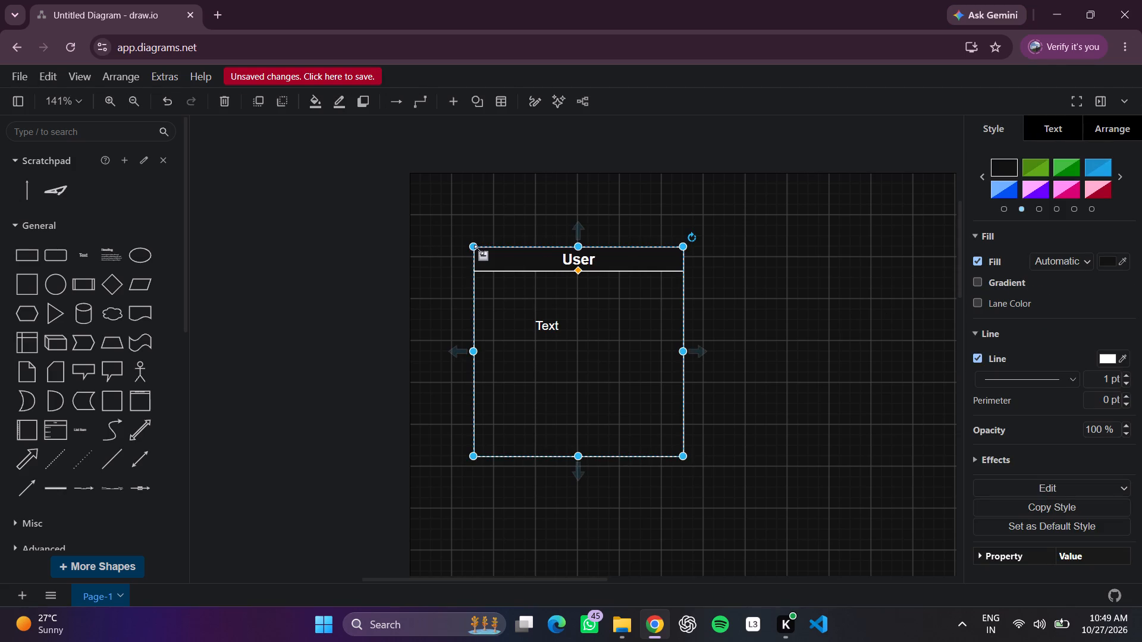
{"action": "left_click_drag", "start_coordinate": [476, 249], "coordinate": [499, 298]}
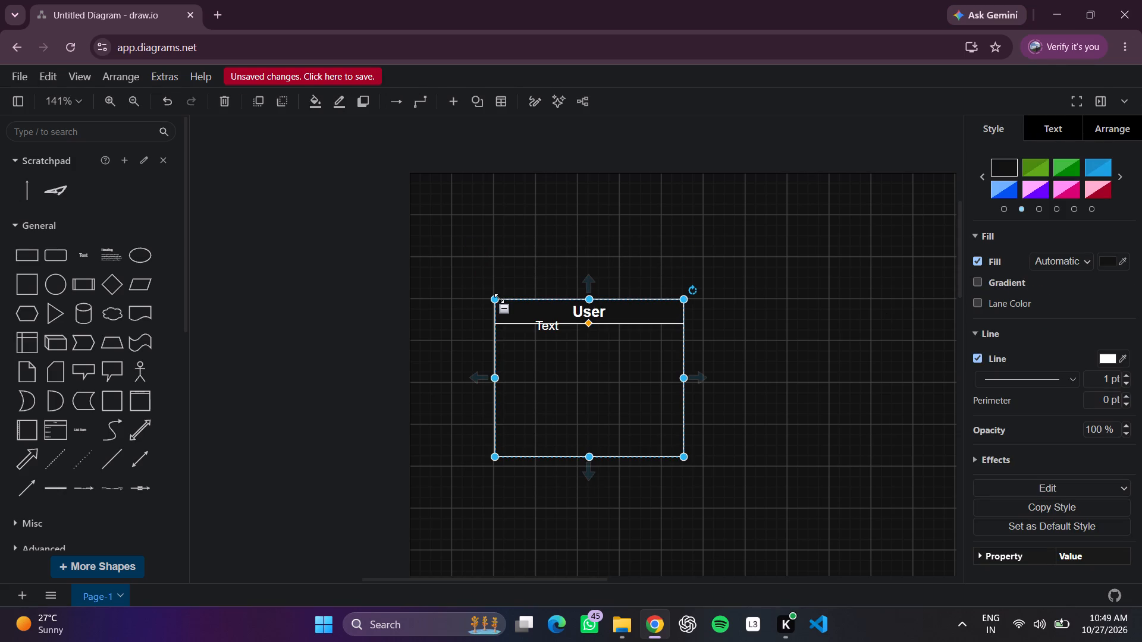
{"action": "left_click_drag", "start_coordinate": [592, 456], "coordinate": [592, 462]}
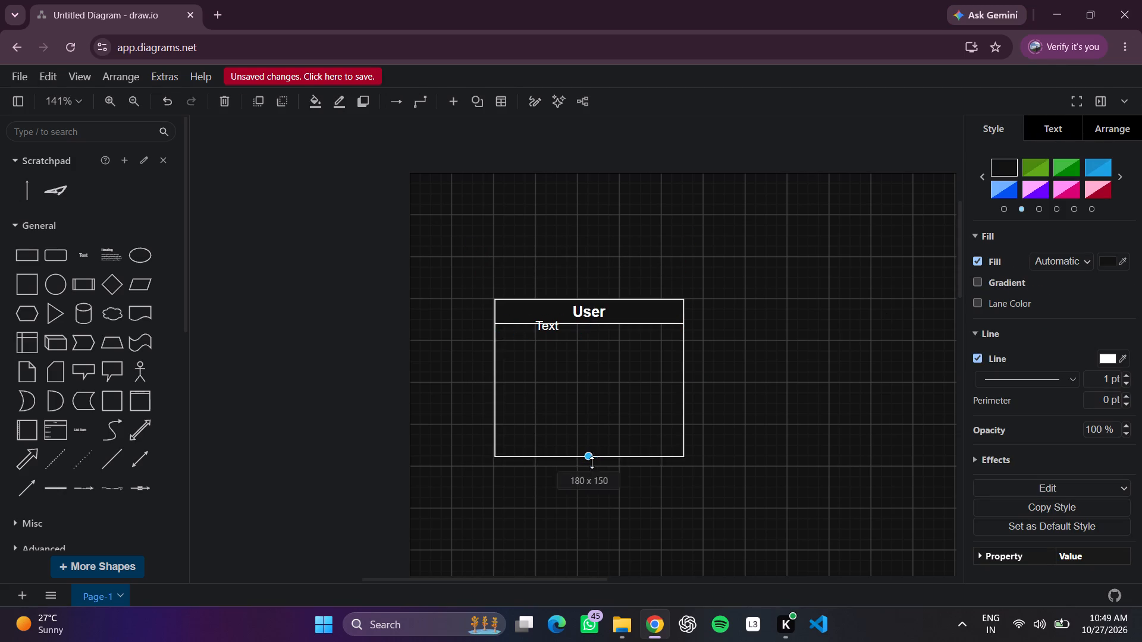
{"action": "left_click_drag", "start_coordinate": [592, 462], "coordinate": [596, 502]}
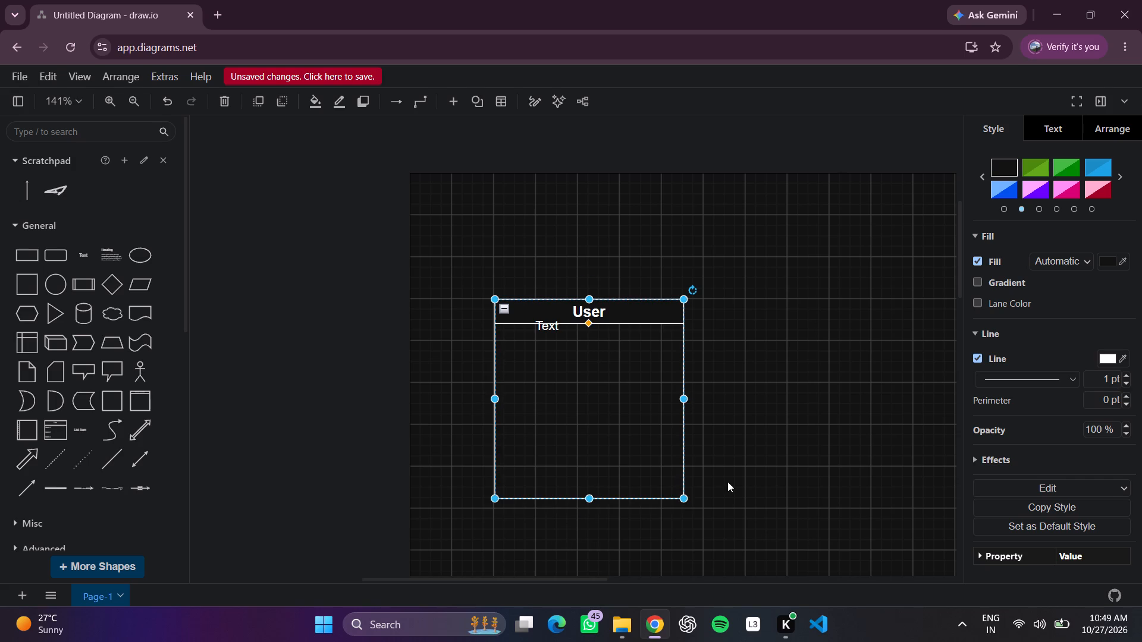
{"action": "left_click_drag", "start_coordinate": [588, 498], "coordinate": [591, 518]}
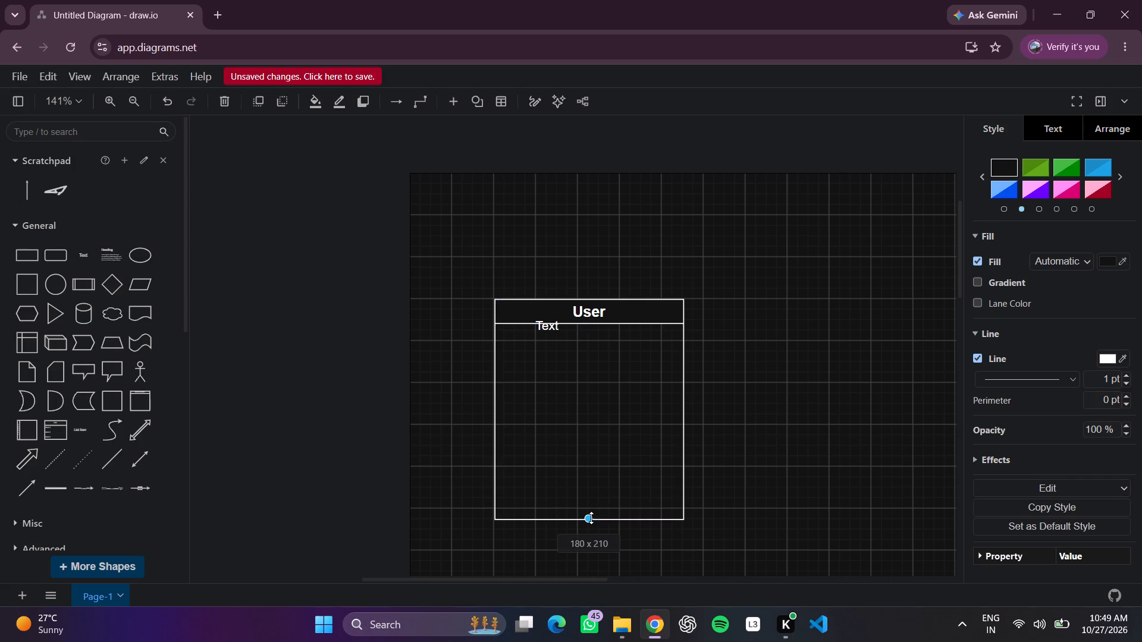
{"action": "left_click_drag", "start_coordinate": [591, 518], "coordinate": [591, 509]}
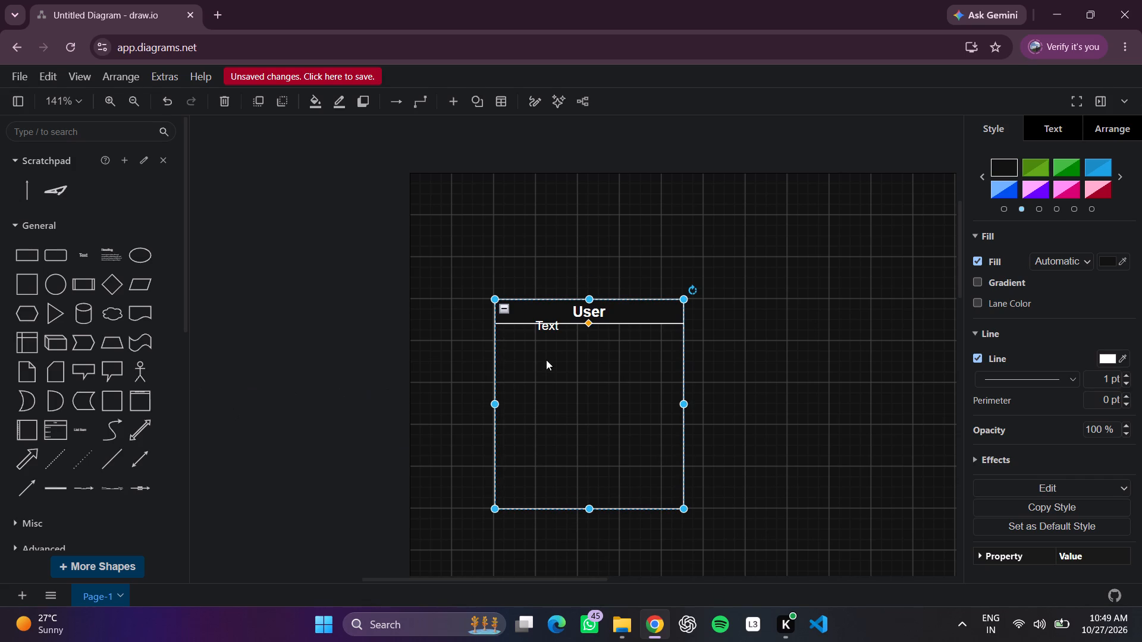
Remove the placeholder text element overlapping the User container's title bar.
{"action": "double_click", "coordinate": [553, 329]}
{"action": "left_click", "coordinate": [545, 325]}
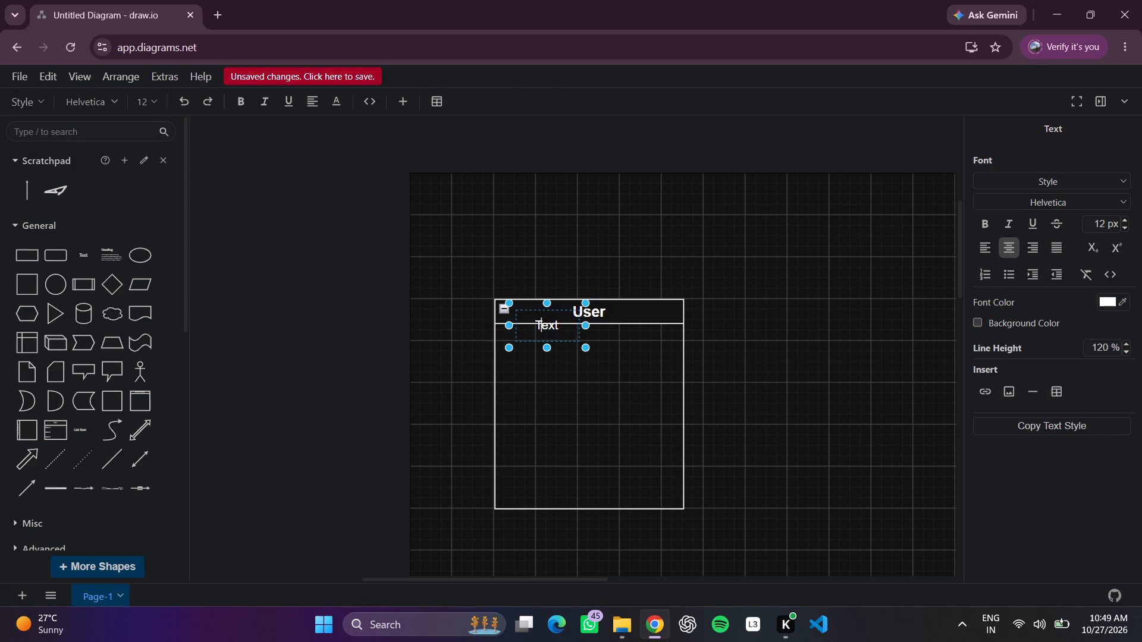
{"action": "left_click", "coordinate": [567, 325]}
{"action": "double_click", "coordinate": [564, 328]}
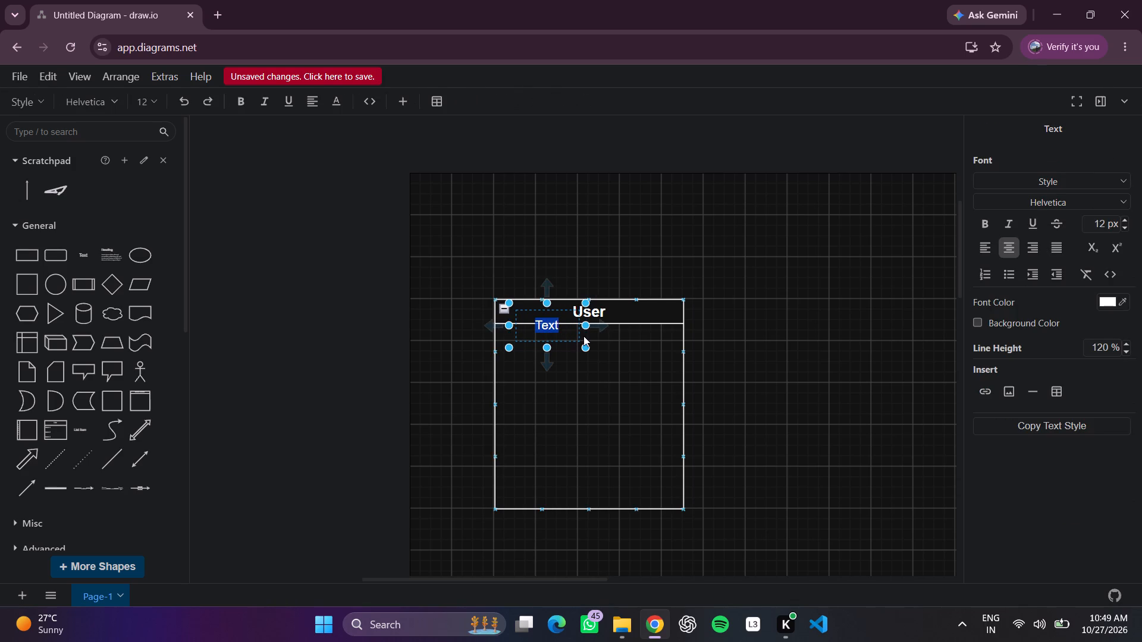
{"action": "key", "text": "BackSpace"}
{"action": "left_click_drag", "start_coordinate": [541, 328], "coordinate": [551, 379]}
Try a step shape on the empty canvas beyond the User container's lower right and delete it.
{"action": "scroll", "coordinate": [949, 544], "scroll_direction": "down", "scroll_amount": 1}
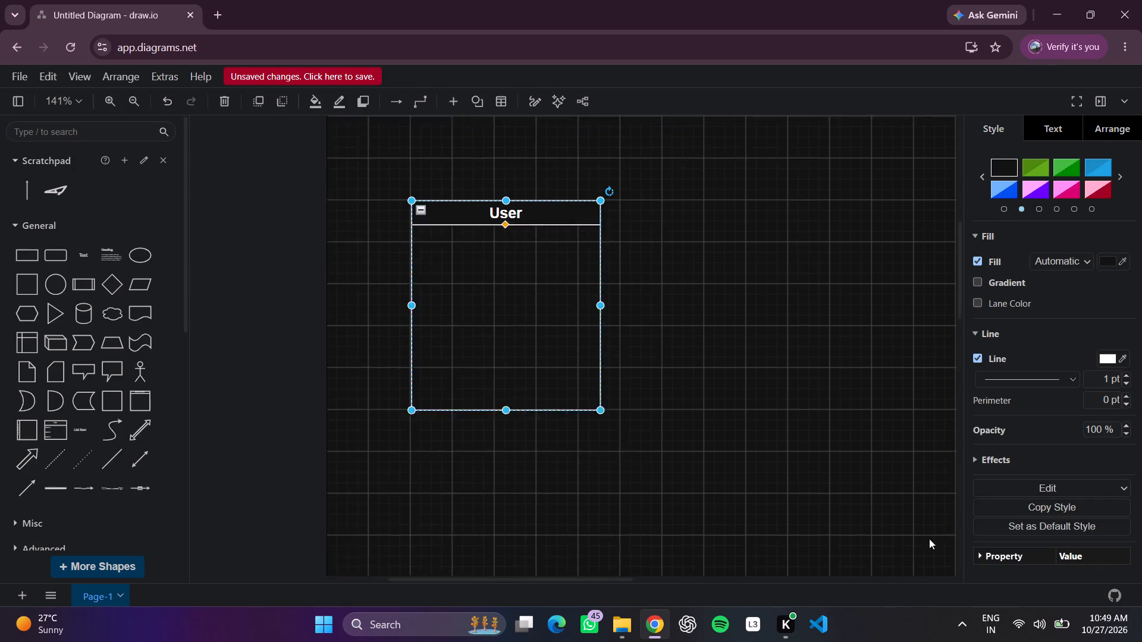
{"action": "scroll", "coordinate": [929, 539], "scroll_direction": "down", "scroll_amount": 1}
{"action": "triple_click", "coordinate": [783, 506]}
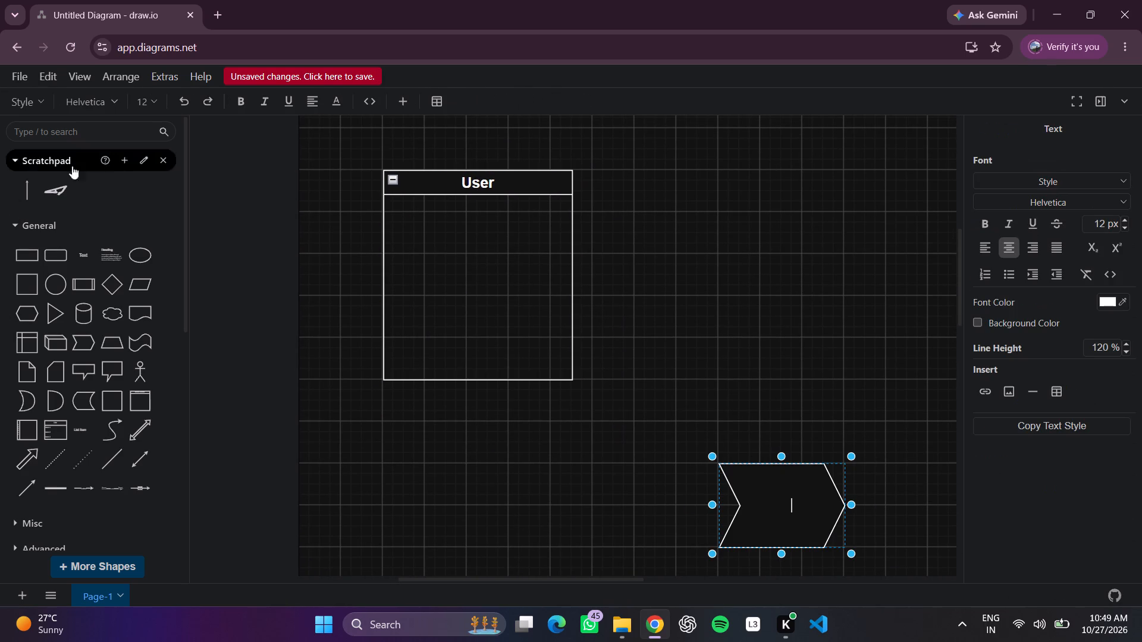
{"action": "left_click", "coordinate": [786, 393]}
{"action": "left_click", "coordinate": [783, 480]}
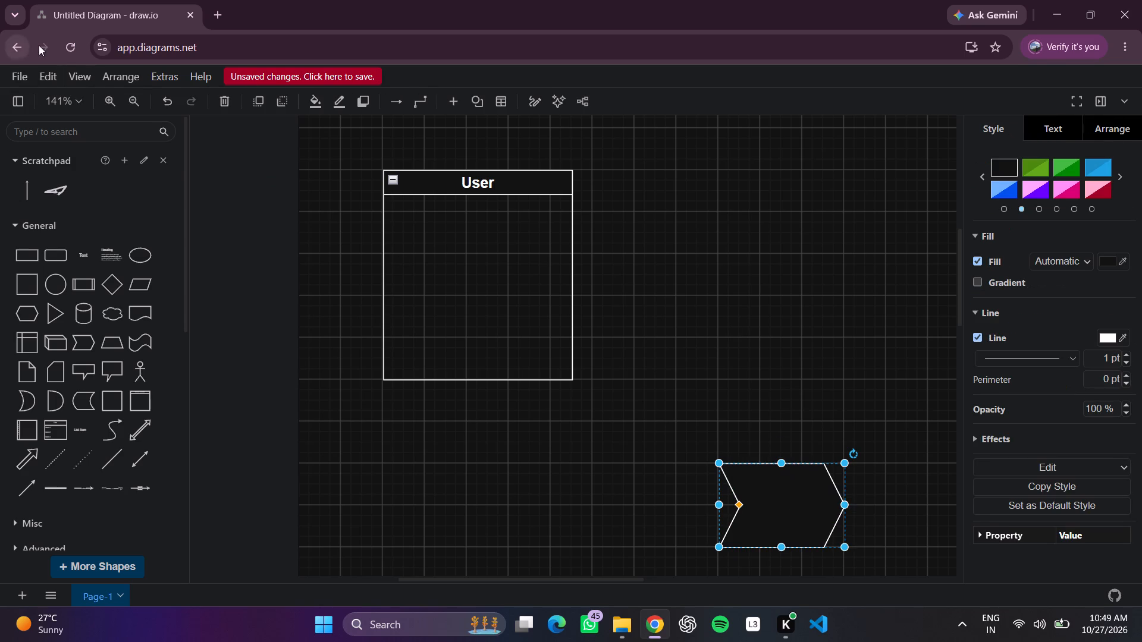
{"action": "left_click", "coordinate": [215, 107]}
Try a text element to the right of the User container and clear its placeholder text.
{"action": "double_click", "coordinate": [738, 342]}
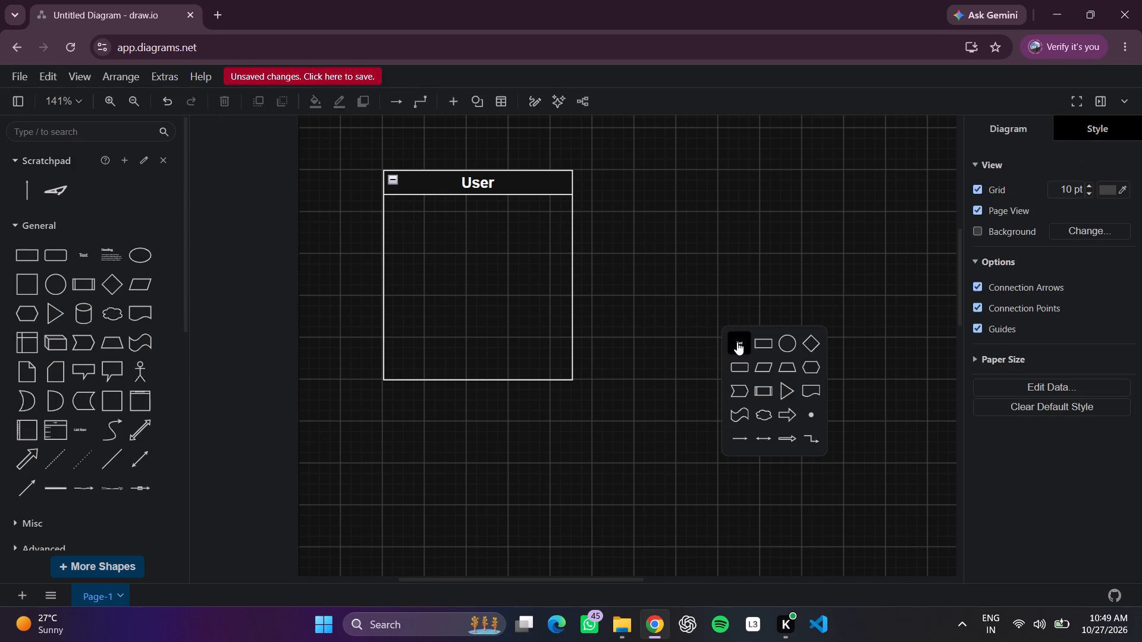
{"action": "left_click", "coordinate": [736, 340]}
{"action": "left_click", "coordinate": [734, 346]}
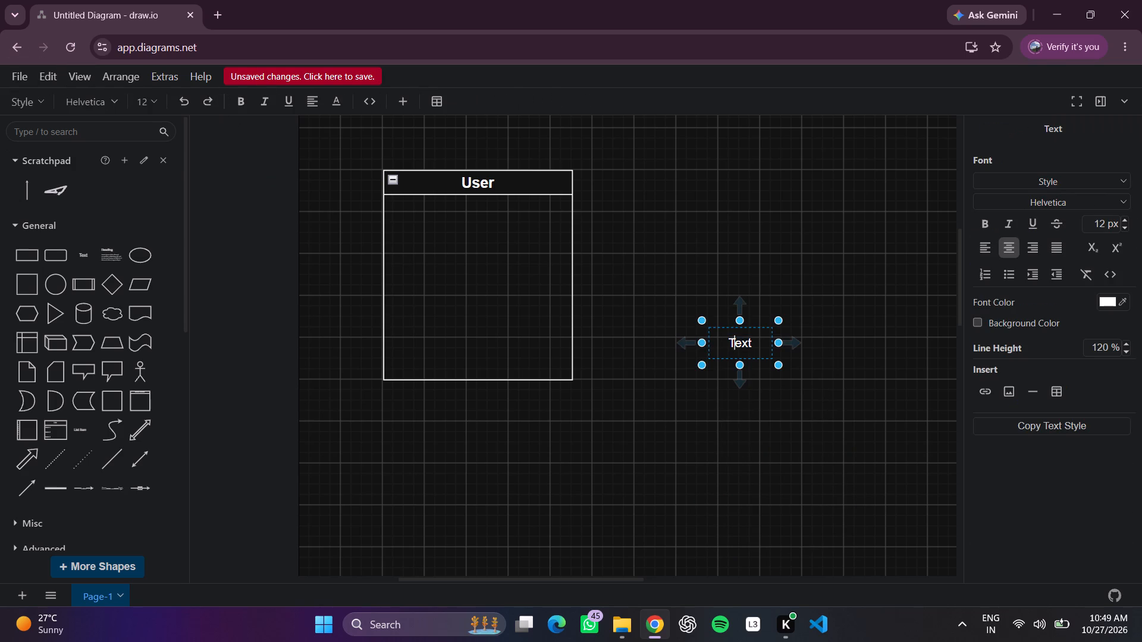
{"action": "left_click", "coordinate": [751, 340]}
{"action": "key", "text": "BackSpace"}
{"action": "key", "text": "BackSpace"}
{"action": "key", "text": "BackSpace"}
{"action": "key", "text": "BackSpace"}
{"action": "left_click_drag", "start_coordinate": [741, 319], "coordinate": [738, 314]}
Add a text element on the empty canvas to the right of the User container.
{"action": "double_click", "coordinate": [713, 315]}
{"action": "double_click", "coordinate": [713, 316]}
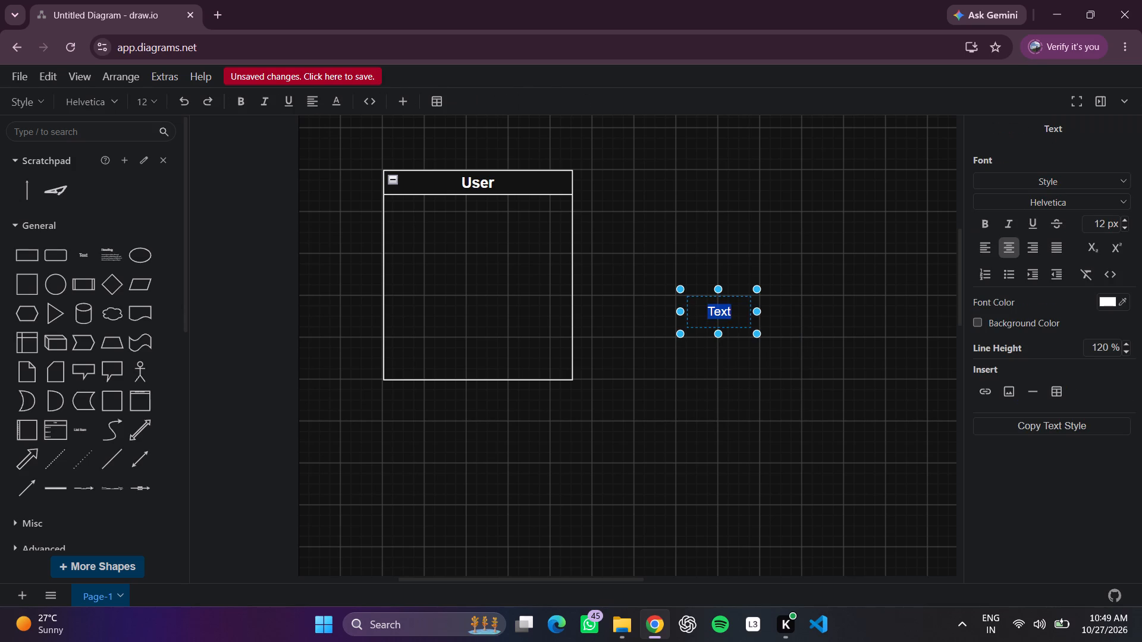
{"action": "left_click", "coordinate": [719, 316]}
{"action": "left_click", "coordinate": [820, 369]}
{"action": "left_click", "coordinate": [716, 314]}
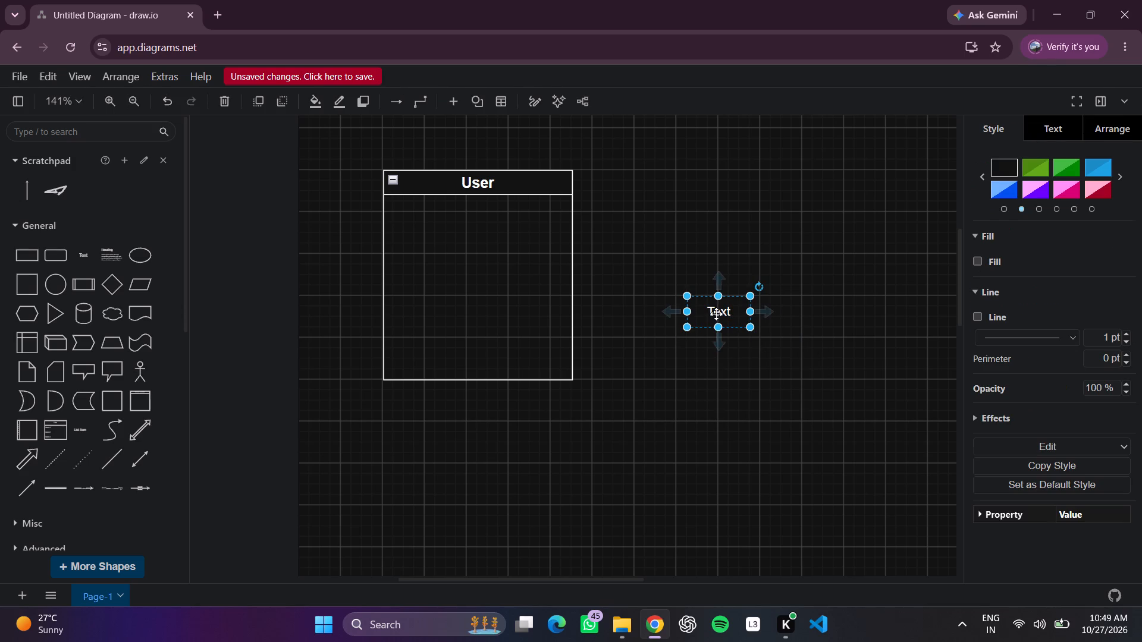
Enlarge the new text element to about 150 by 120.
{"action": "left_click_drag", "start_coordinate": [719, 327], "coordinate": [722, 398]}
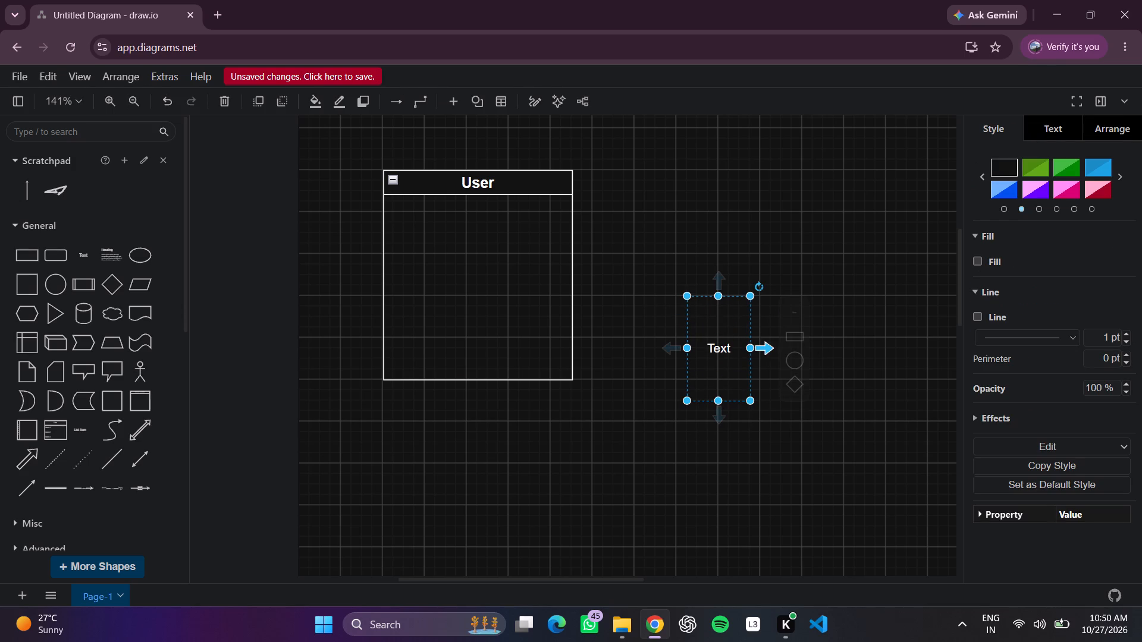
{"action": "left_click_drag", "start_coordinate": [754, 346], "coordinate": [818, 342]}
{"action": "left_click_drag", "start_coordinate": [688, 345], "coordinate": [660, 354]}
{"action": "left_click_drag", "start_coordinate": [734, 294], "coordinate": [734, 278]}
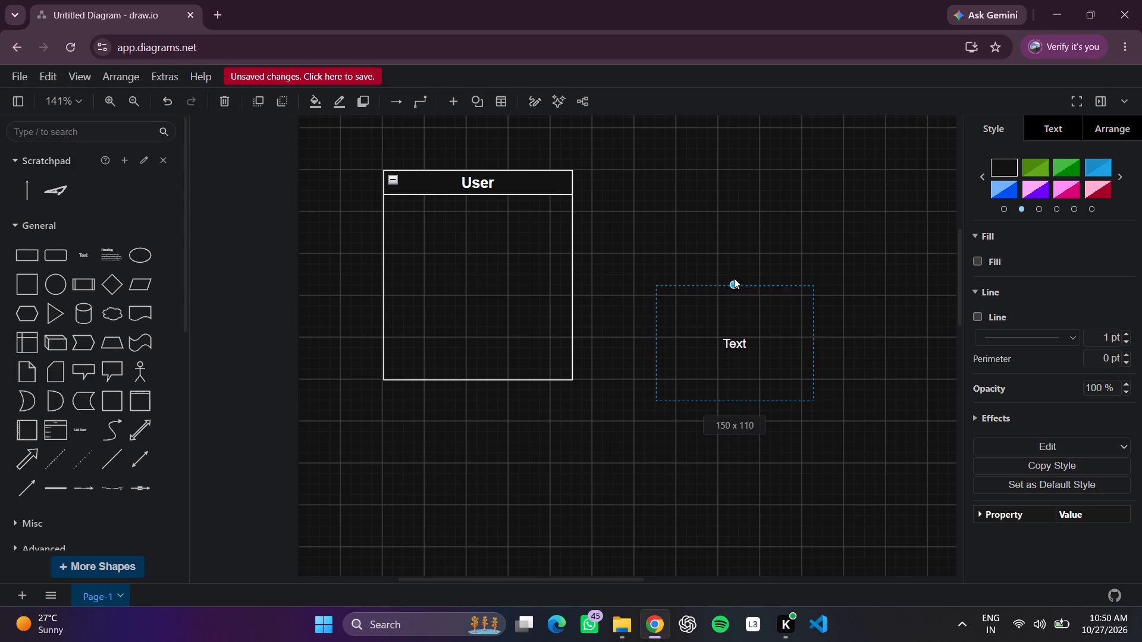
{"action": "left_click_drag", "start_coordinate": [734, 278], "coordinate": [735, 271]}
Move the enlarged text element into the User container, centred horizontally below its title bar.
{"action": "left_click_drag", "start_coordinate": [741, 338], "coordinate": [499, 273]}
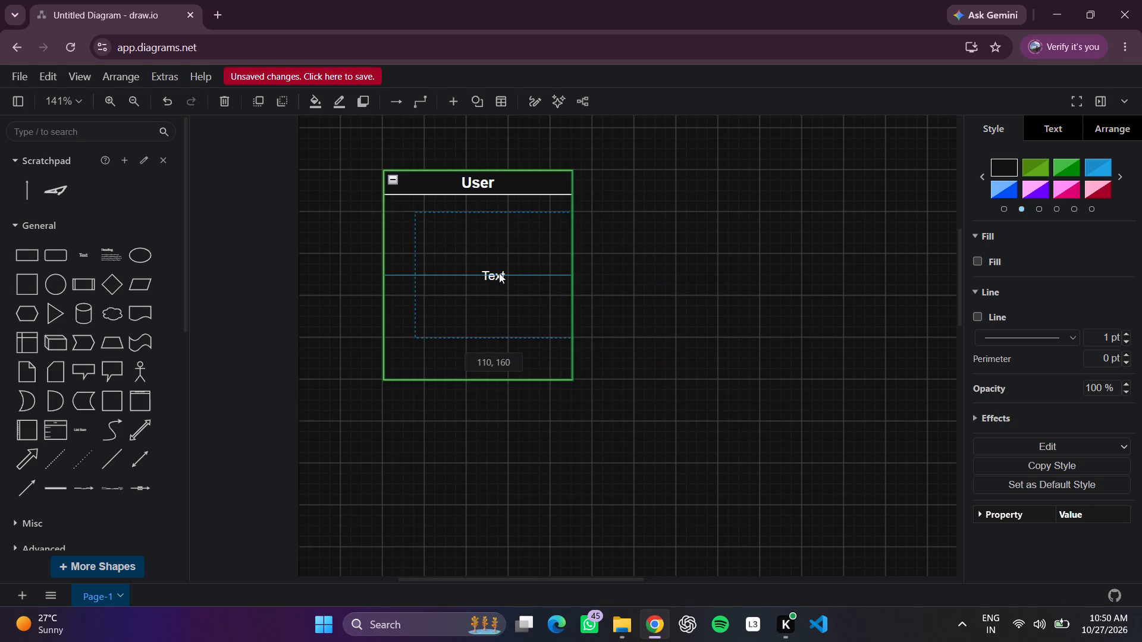
{"action": "left_click_drag", "start_coordinate": [499, 273], "coordinate": [482, 273]}
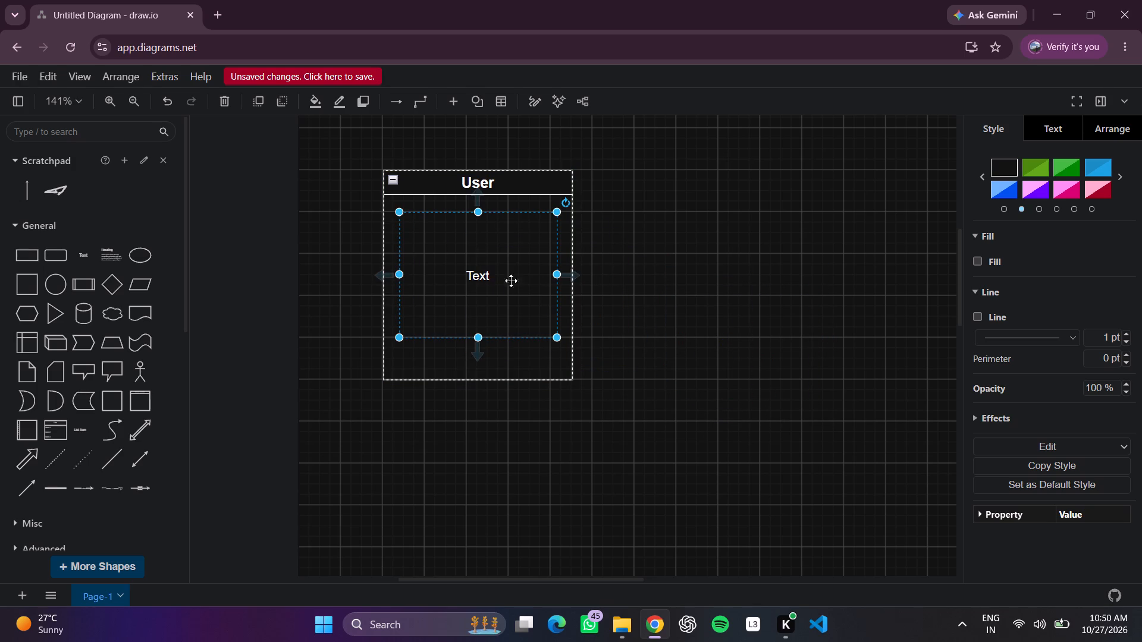
Replace the placeholder text inside the User container with the attribute line "- userid: int".
{"action": "triple_click", "coordinate": [488, 275]}
{"action": "key", "text": "BackSpace"}
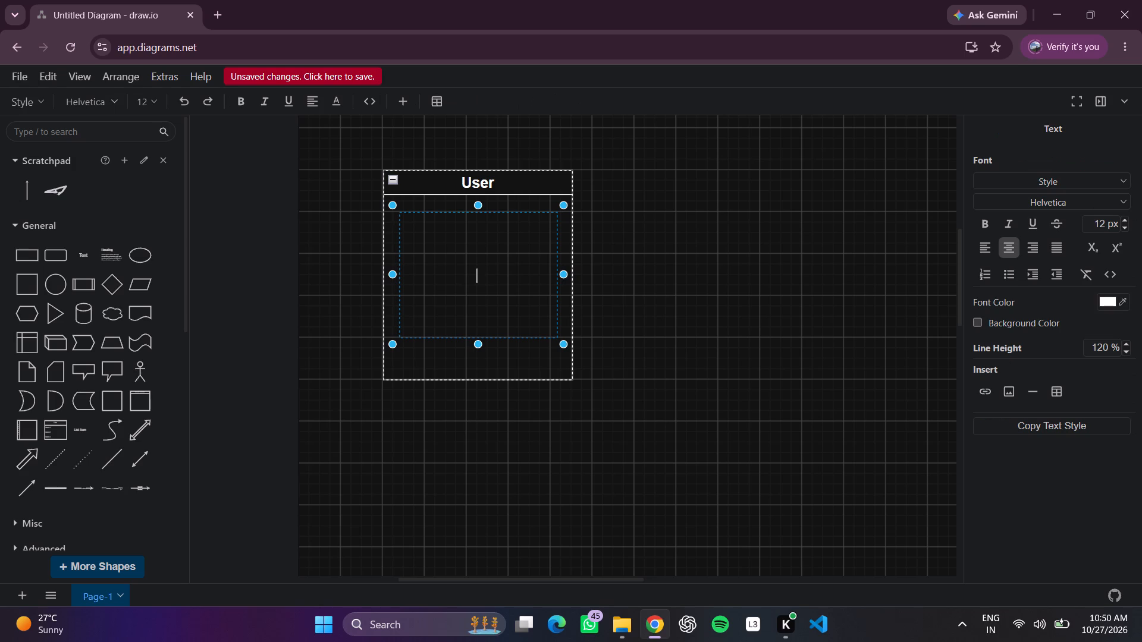
{"action": "key", "text": "minus"}
{"action": "key", "text": "space"}
{"action": "key", "text": "space"}
{"action": "type", "text": "user"}
{"action": "key", "text": "i"}
{"action": "key", "text": "d"}
{"action": "key", "text": "shift+colon"}
{"action": "key", "text": "space"}
{"action": "type", "text": "9"}
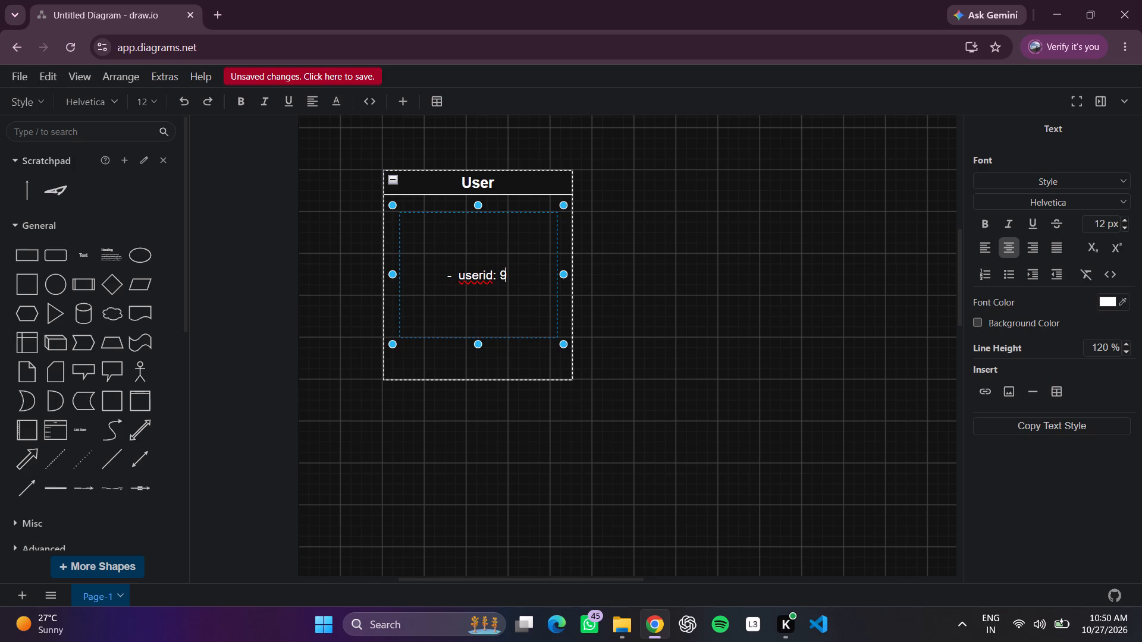
{"action": "key", "text": "BackSpace"}
{"action": "type", "text": "int"}
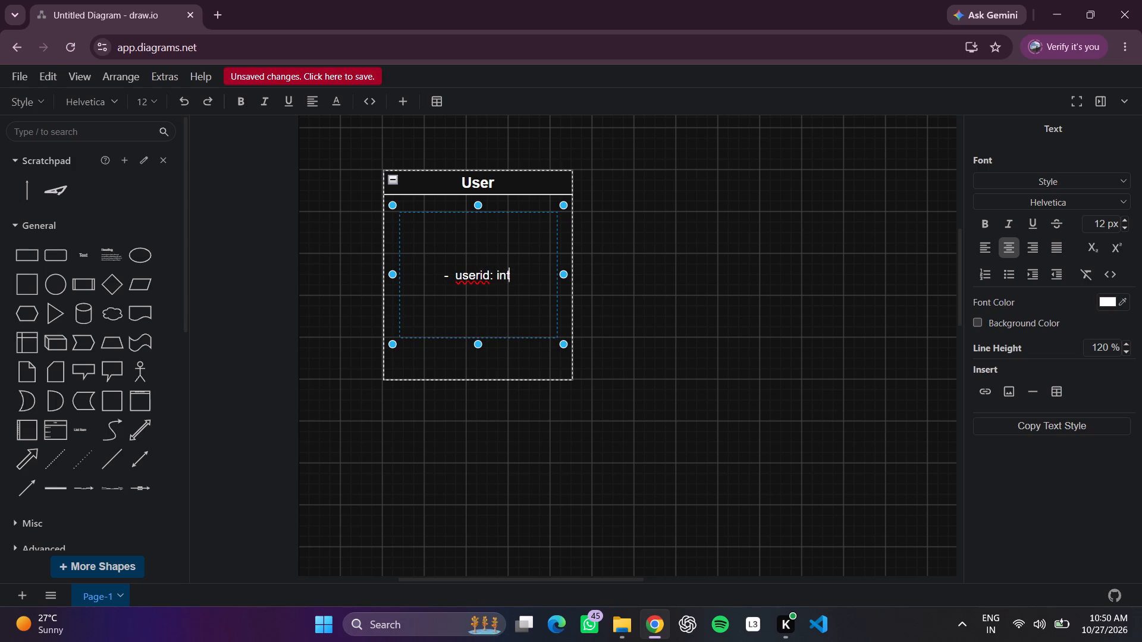
Change the "i" in the attribute name "userid" to "l".
{"action": "left_click", "coordinate": [484, 276]}
{"action": "key", "text": "BackSpace"}
{"action": "key", "text": "l"}
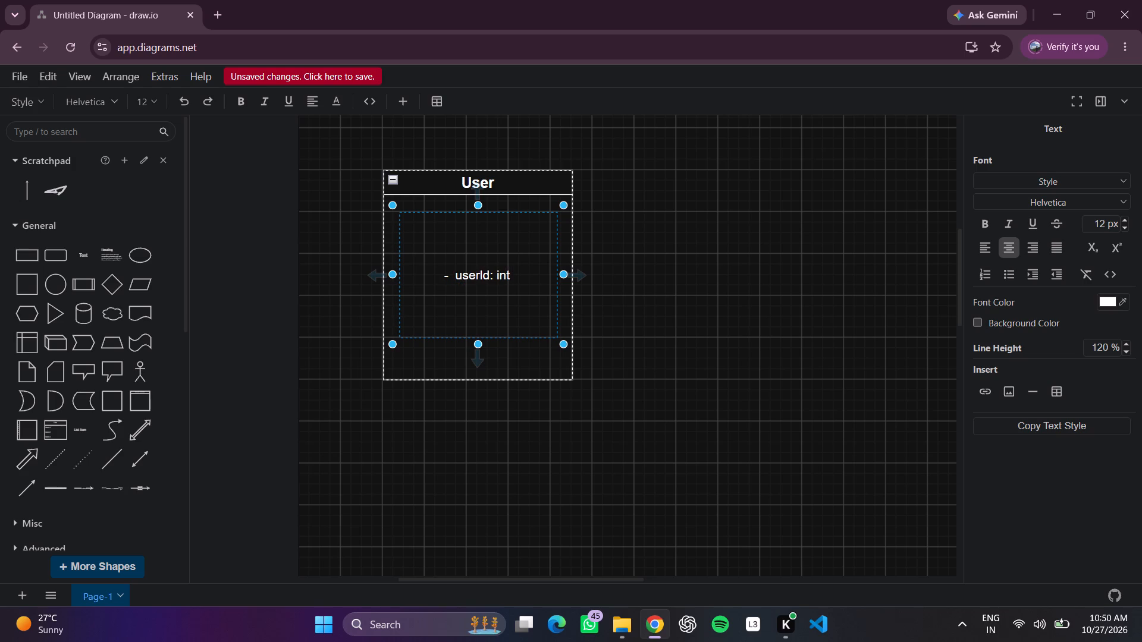
Add the attribute line "- name: string" below the userId line in the User container's text.
{"action": "left_click", "coordinate": [511, 275]}
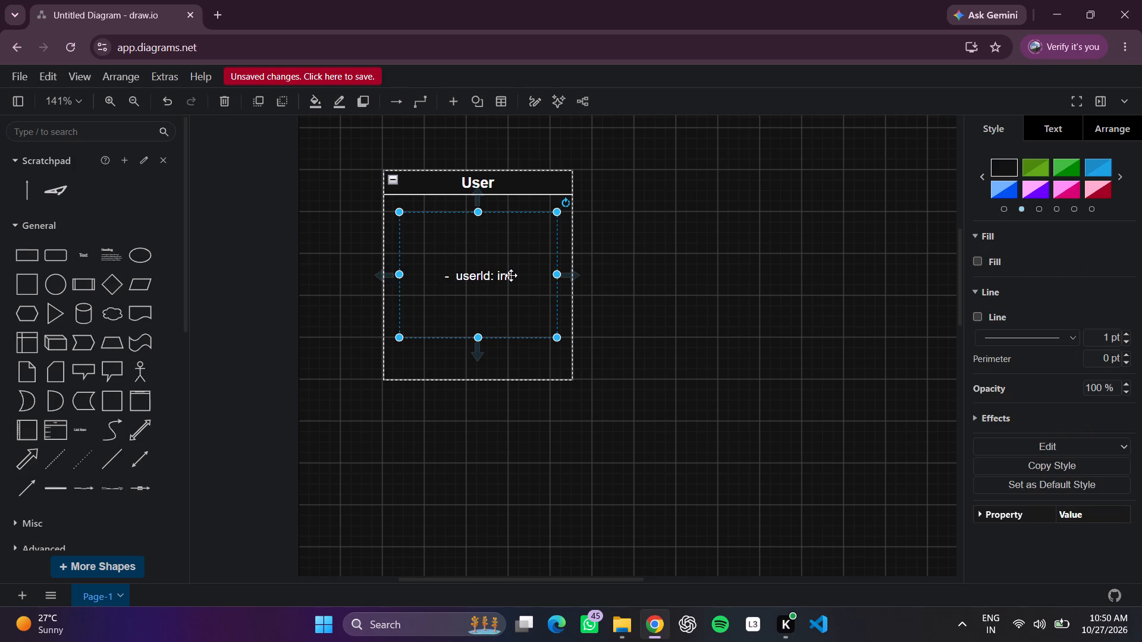
{"action": "left_click", "coordinate": [507, 276]}
{"action": "left_click", "coordinate": [484, 274]}
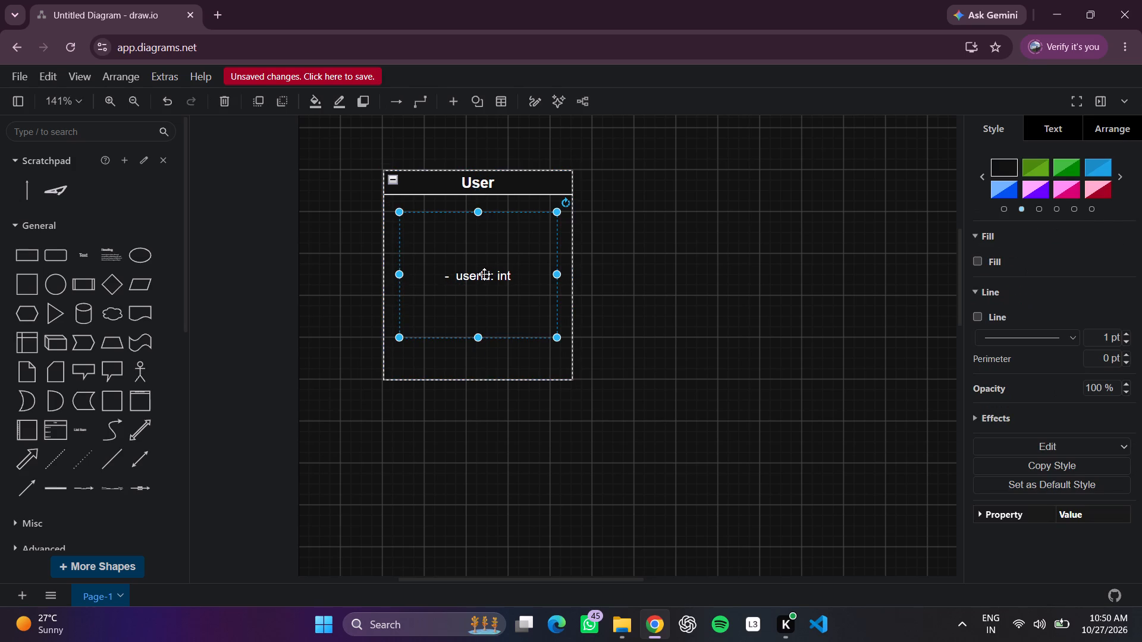
{"action": "double_click", "coordinate": [470, 274]}
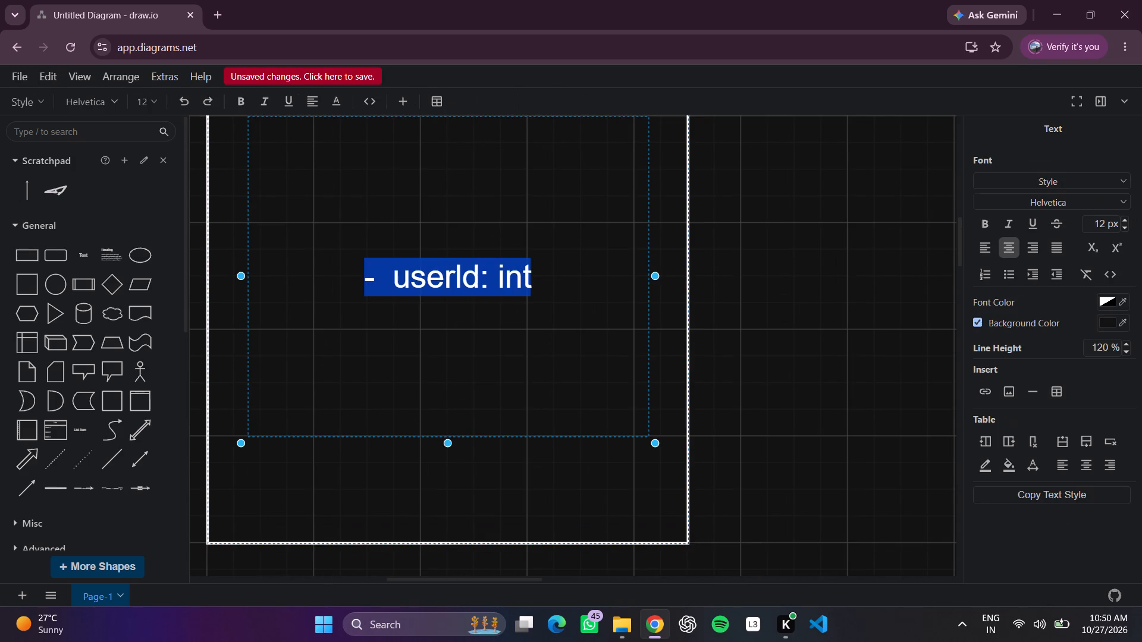
{"action": "left_click", "coordinate": [470, 274]}
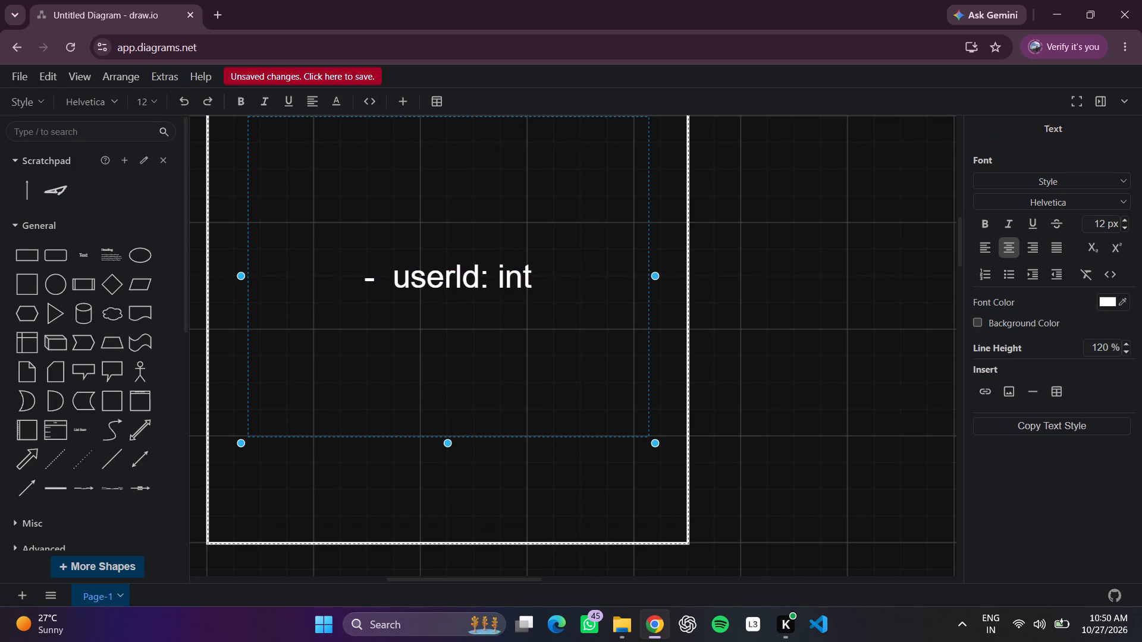
{"action": "key", "text": "Right"}
{"action": "key", "text": "Right"}
{"action": "key", "text": "Right"}
{"action": "key", "text": "Right"}
{"action": "key", "text": "Right"}
{"action": "key", "text": "Right"}
{"action": "key", "text": "Return"}
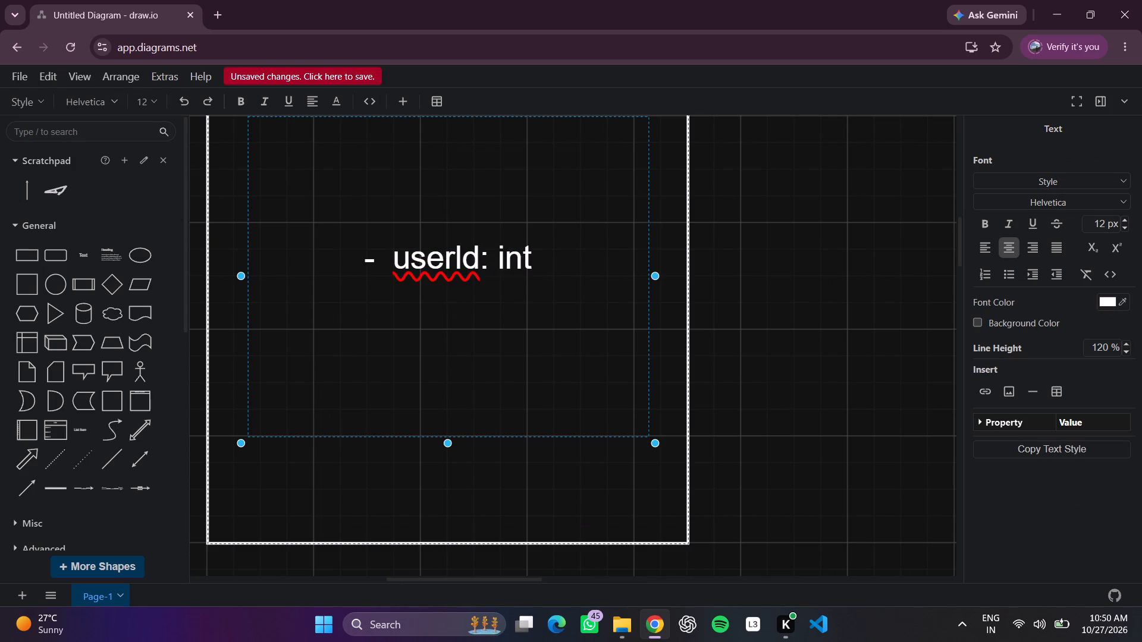
{"action": "key", "text": "shift+underscore"}
{"action": "key", "text": "BackSpace"}
{"action": "type", "text": "- nmae"}
{"action": "key", "text": "space"}
{"action": "key", "text": "BackSpace"}
{"action": "key", "text": "BackSpace"}
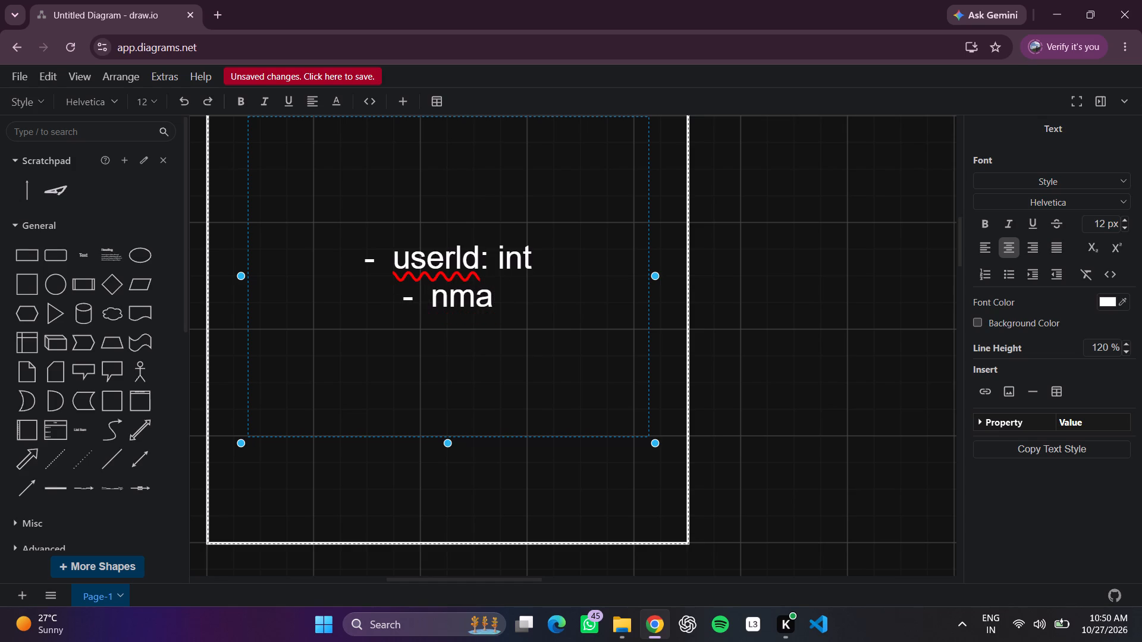
{"action": "key", "text": "BackSpace"}
{"action": "key", "text": "BackSpace"}
{"action": "type", "text": "ame"}
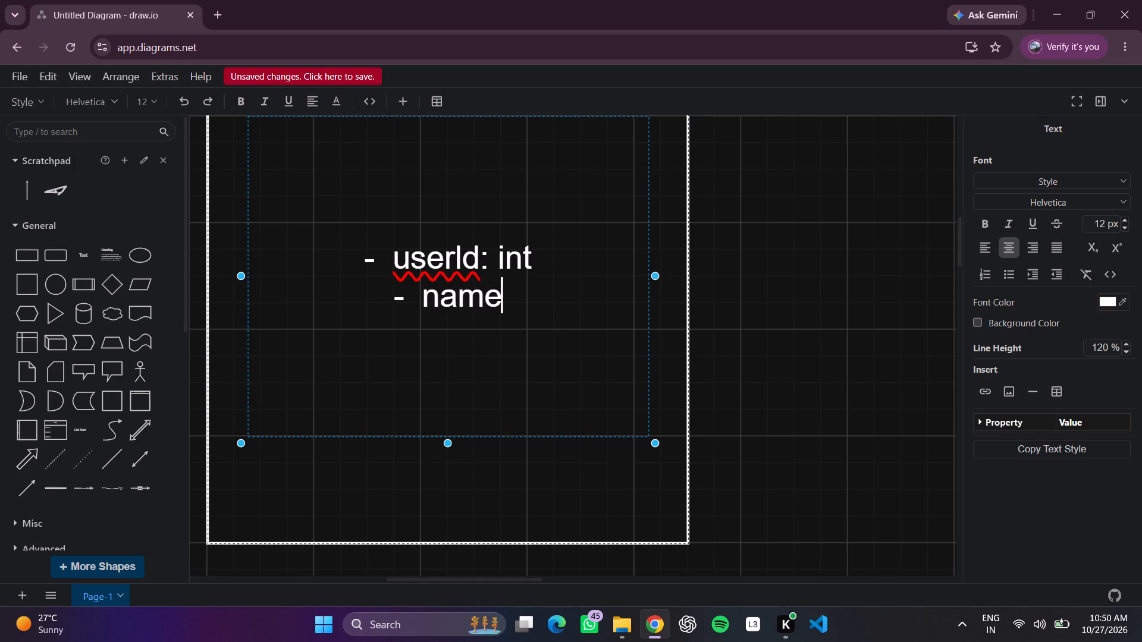
{"action": "key", "text": "shift+colon"}
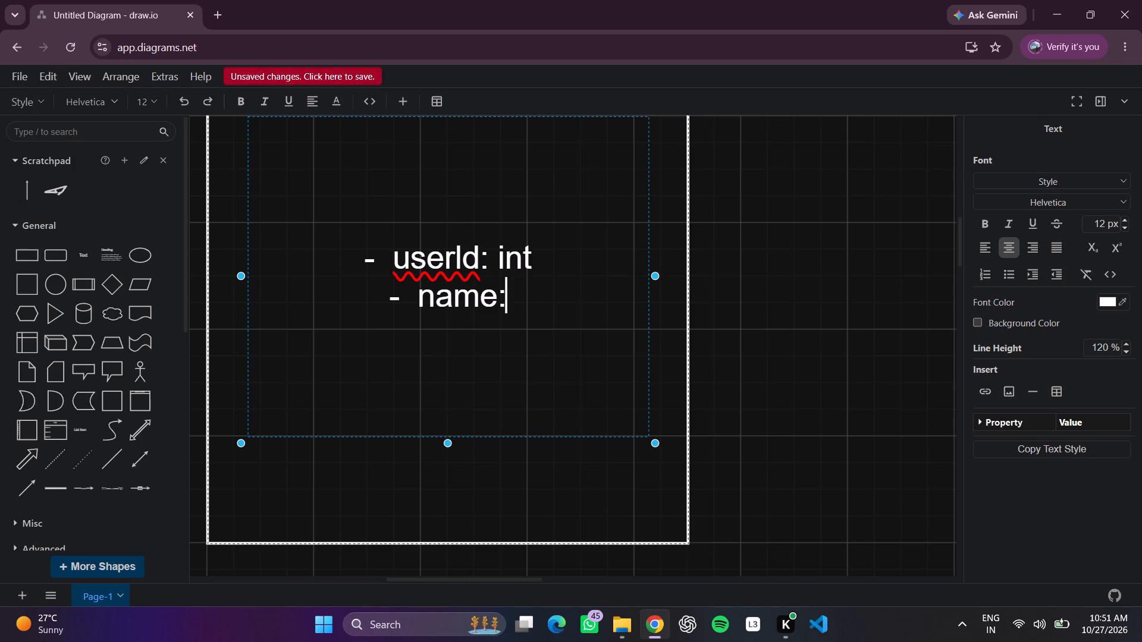
{"action": "key", "text": "space"}
{"action": "type", "text": "stru"}
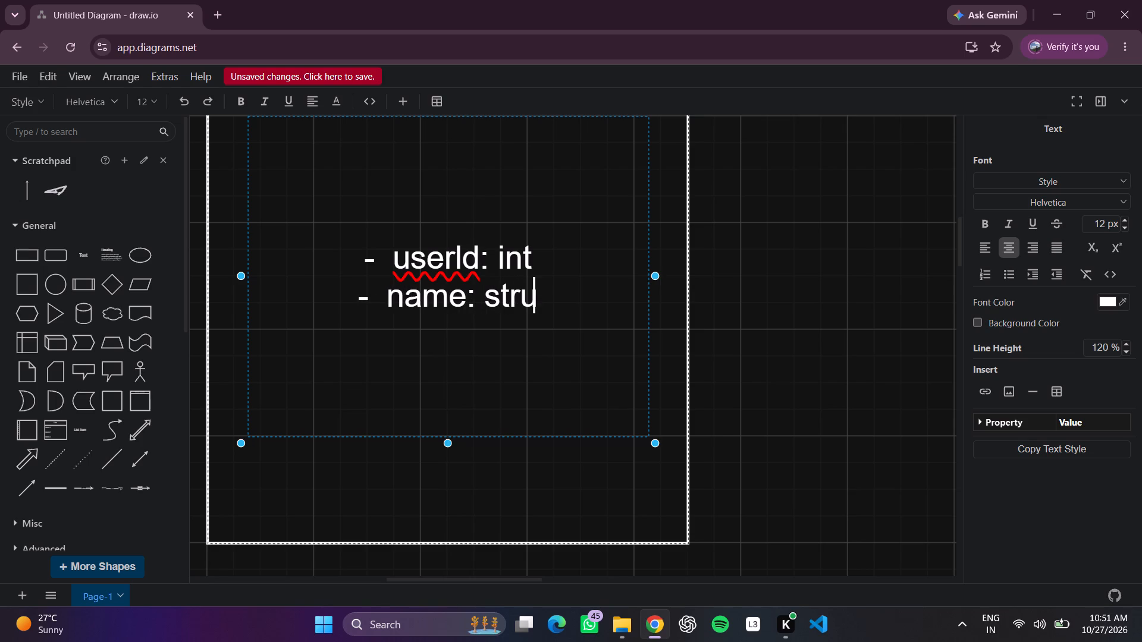
{"action": "key", "text": "BackSpace"}
{"action": "type", "text": "ing"}
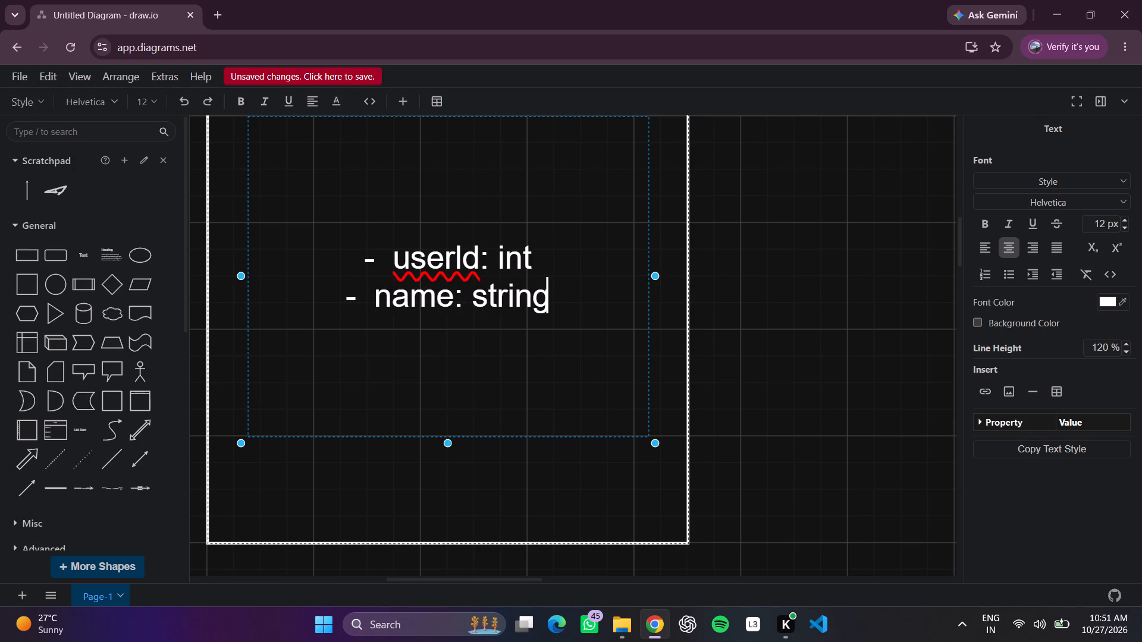
Begin a new attribute line below profileImage in the User container with the text "- created".
{"action": "key", "text": "Return"}
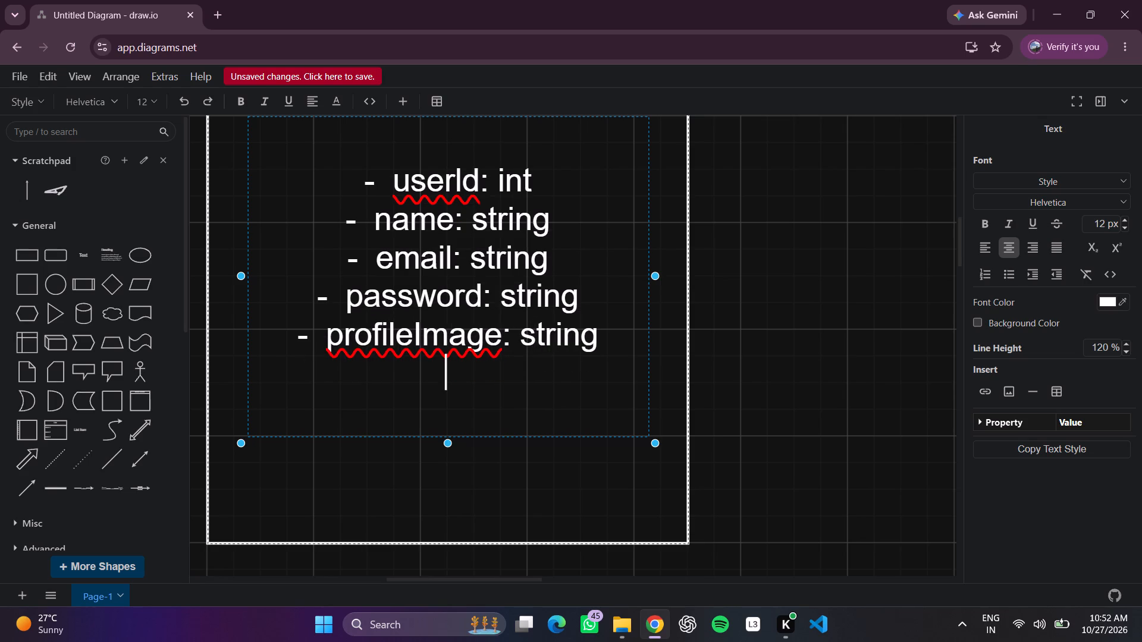
{"action": "type", "text": "- cre"}
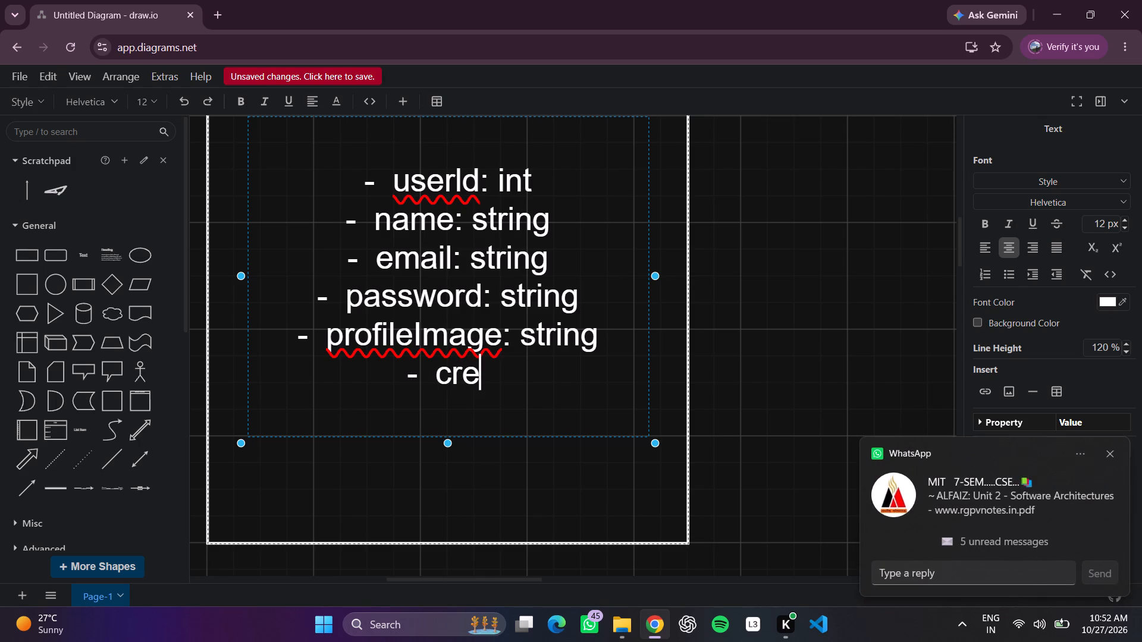
{"action": "type", "text": "ate"}
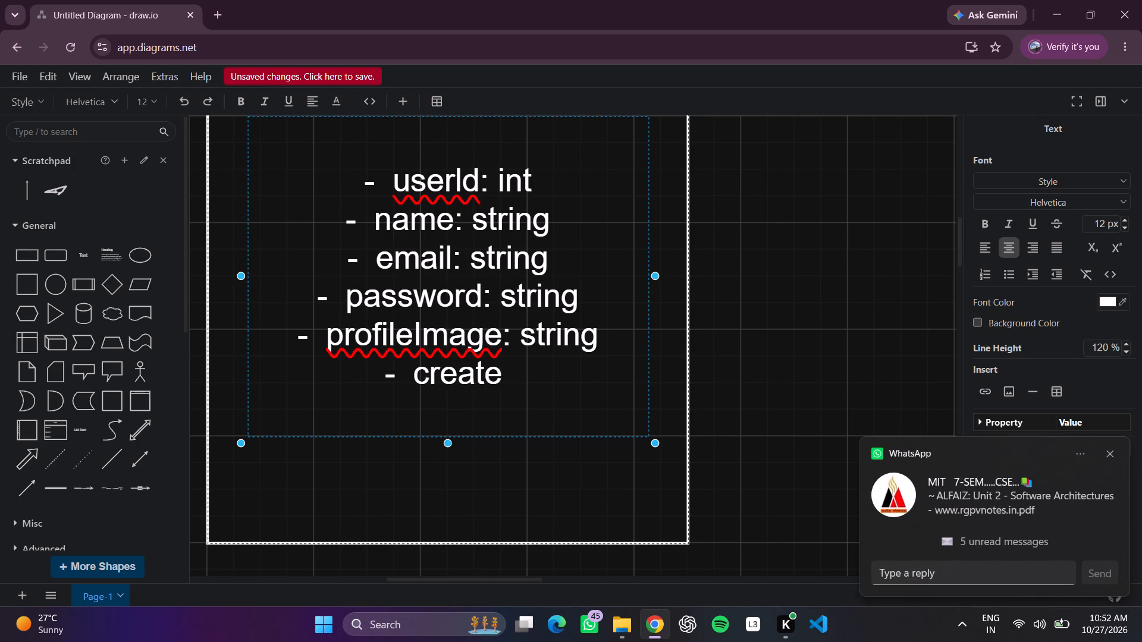
{"action": "key", "text": "d"}
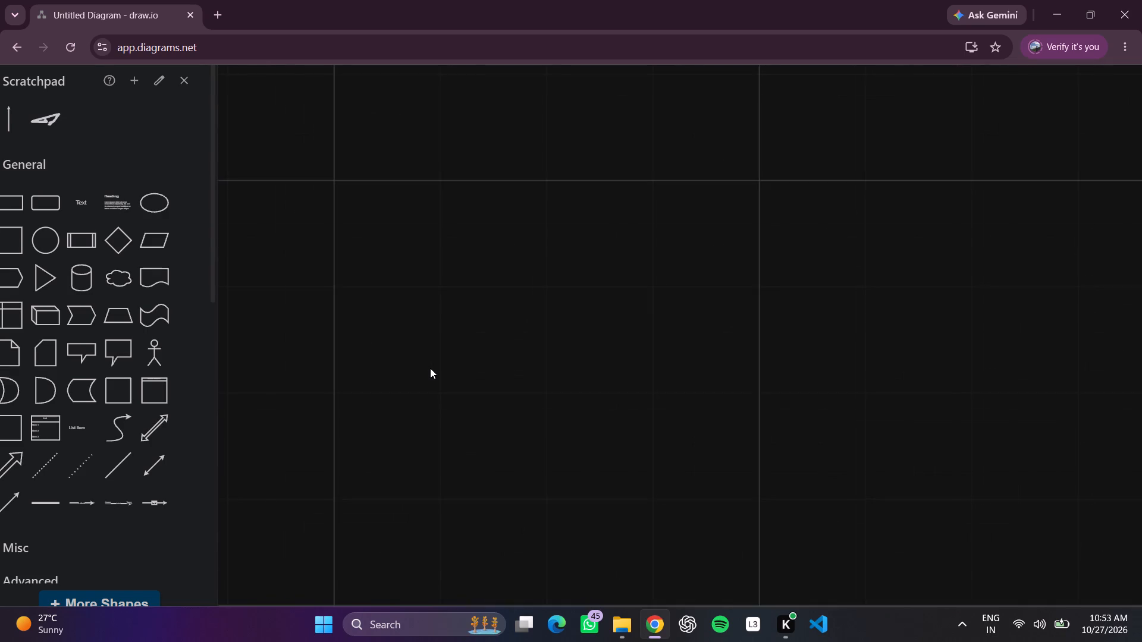
Increase the height of the empty container attached below the User box by extending its bottom edge downward.
{"action": "scroll", "coordinate": [430, 368], "scroll_direction": "left", "scroll_amount": 1}
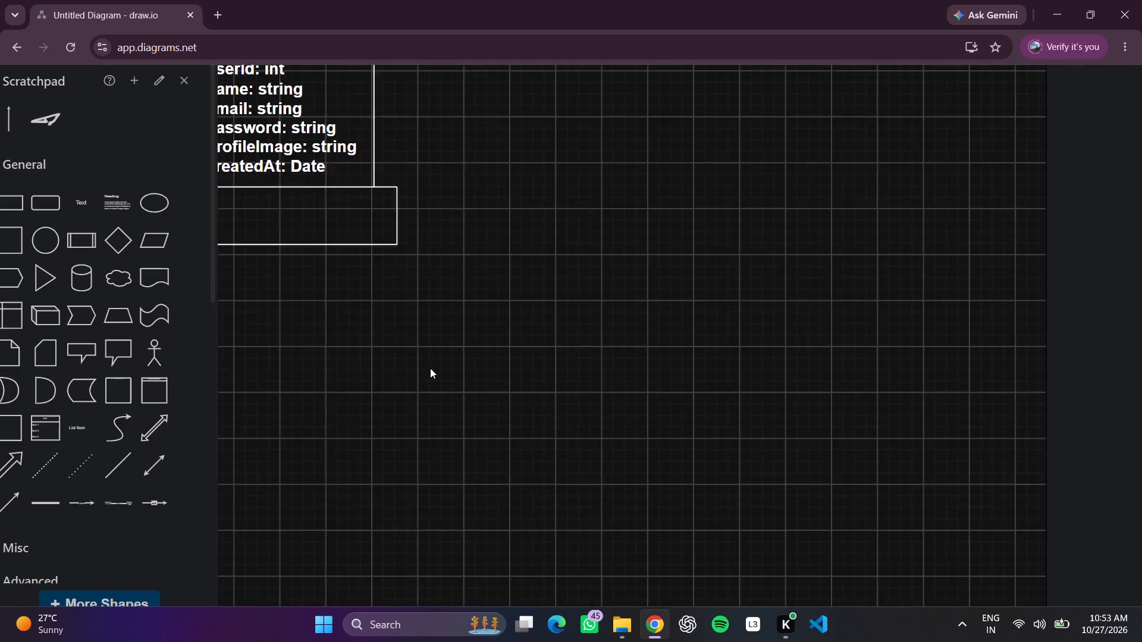
{"action": "scroll", "coordinate": [430, 368], "scroll_direction": "left", "scroll_amount": 1}
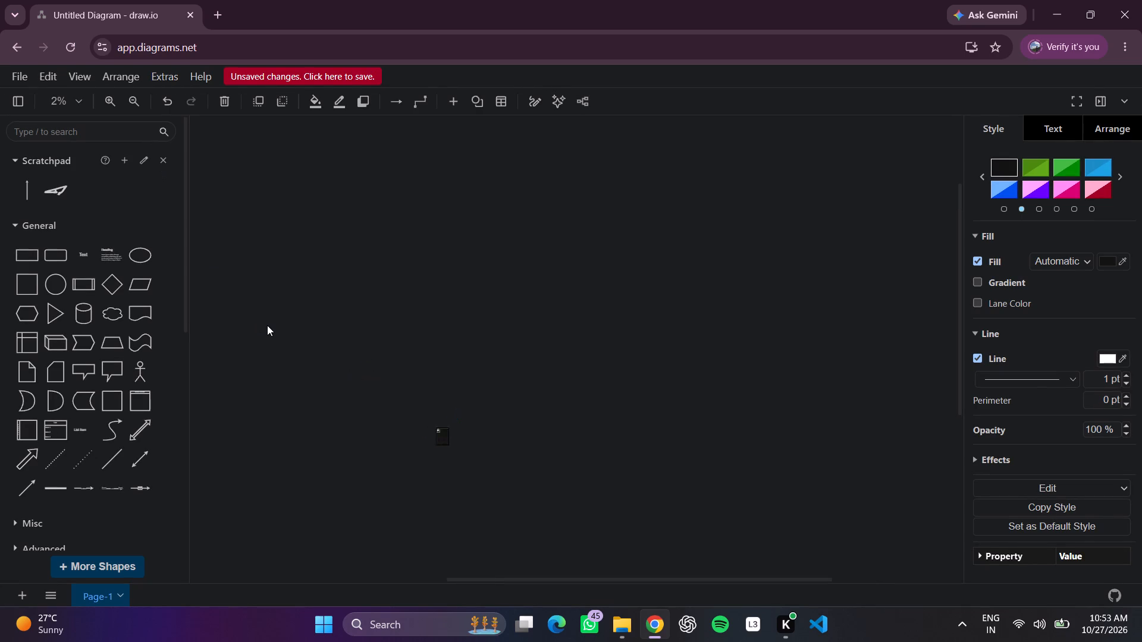
{"action": "scroll", "coordinate": [267, 325], "scroll_direction": "down", "scroll_amount": 2}
{"action": "scroll", "coordinate": [267, 325], "scroll_direction": "left", "scroll_amount": 7}
{"action": "scroll", "coordinate": [267, 325], "scroll_direction": "down", "scroll_amount": 2}
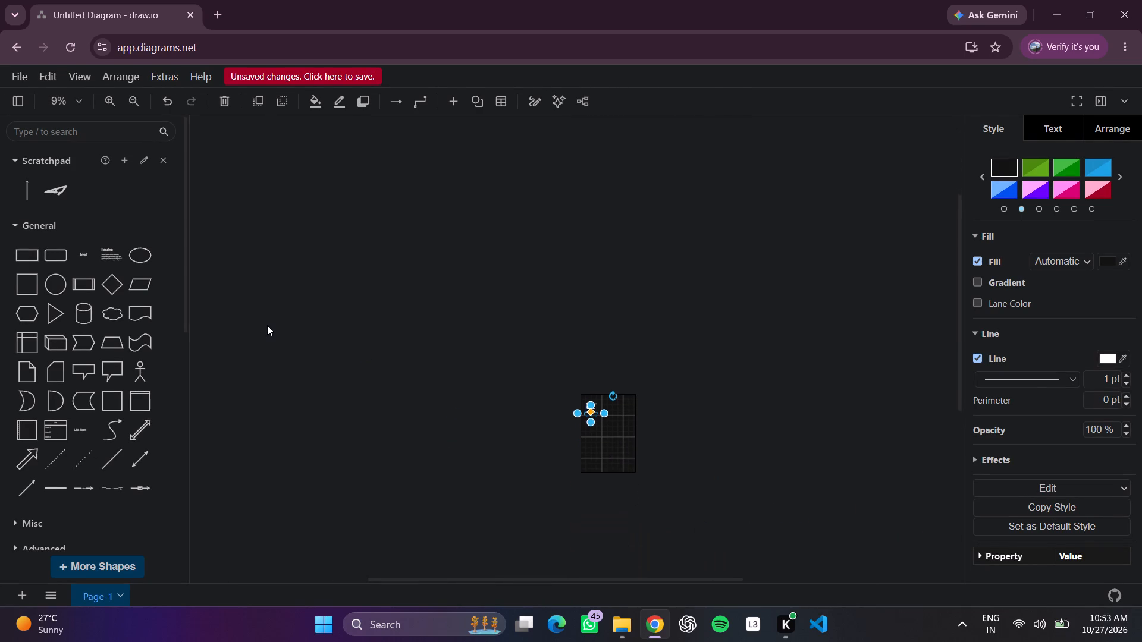
{"action": "scroll", "coordinate": [267, 325], "scroll_direction": "down", "scroll_amount": 1}
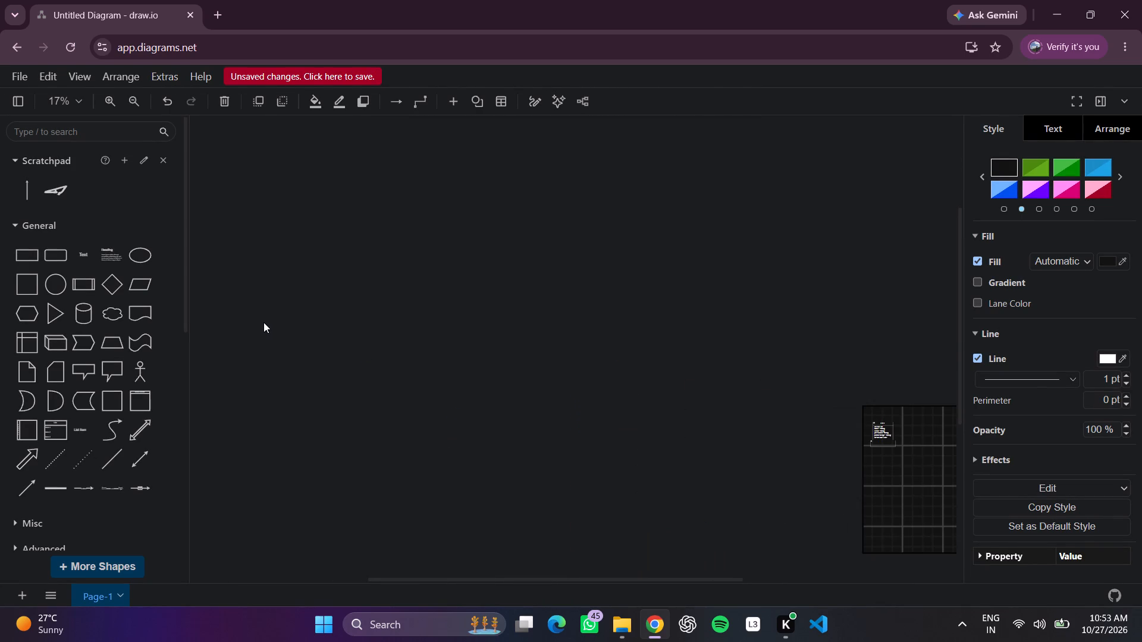
{"action": "scroll", "coordinate": [263, 322], "scroll_direction": "left", "scroll_amount": 7}
{"action": "scroll", "coordinate": [263, 322], "scroll_direction": "down", "scroll_amount": 1}
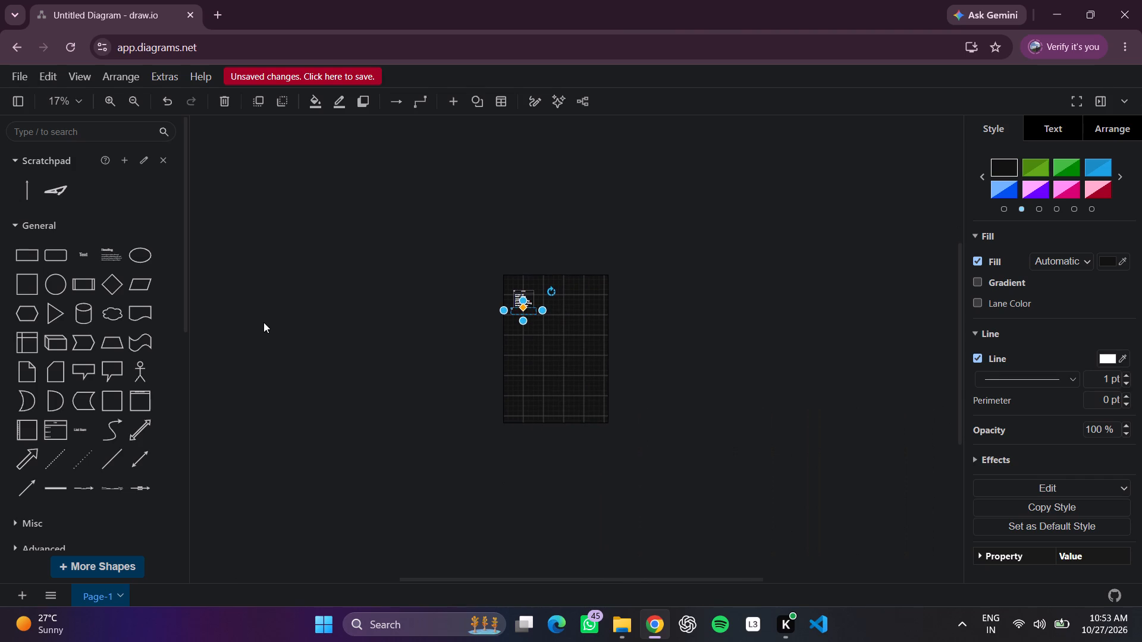
{"action": "scroll", "coordinate": [263, 322], "scroll_direction": "left", "scroll_amount": 5}
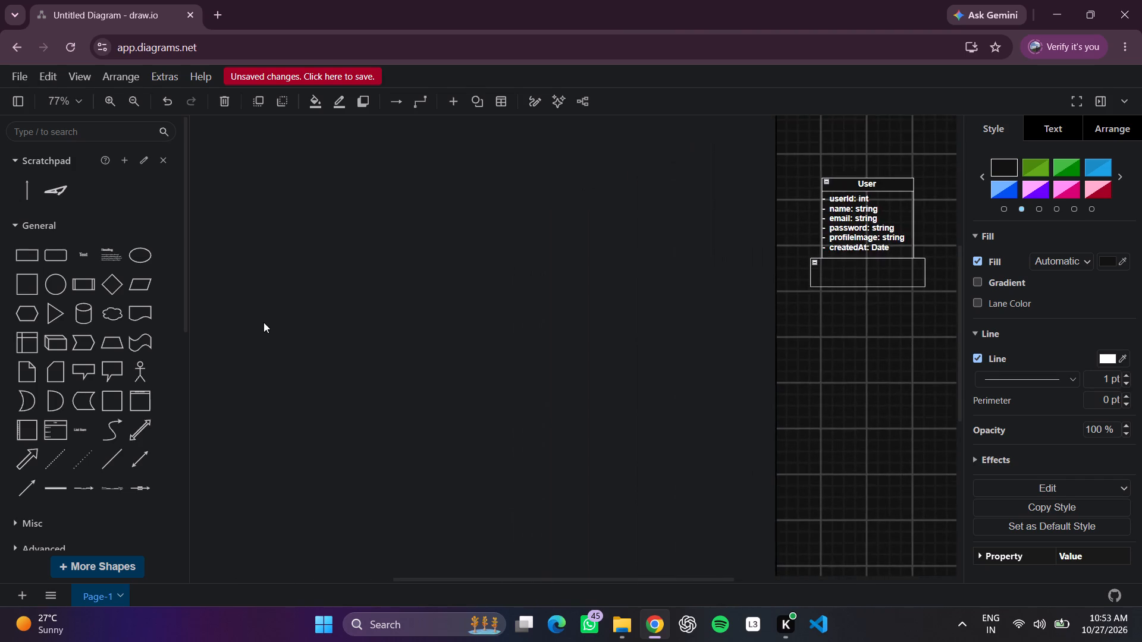
{"action": "scroll", "coordinate": [263, 322], "scroll_direction": "left", "scroll_amount": 4}
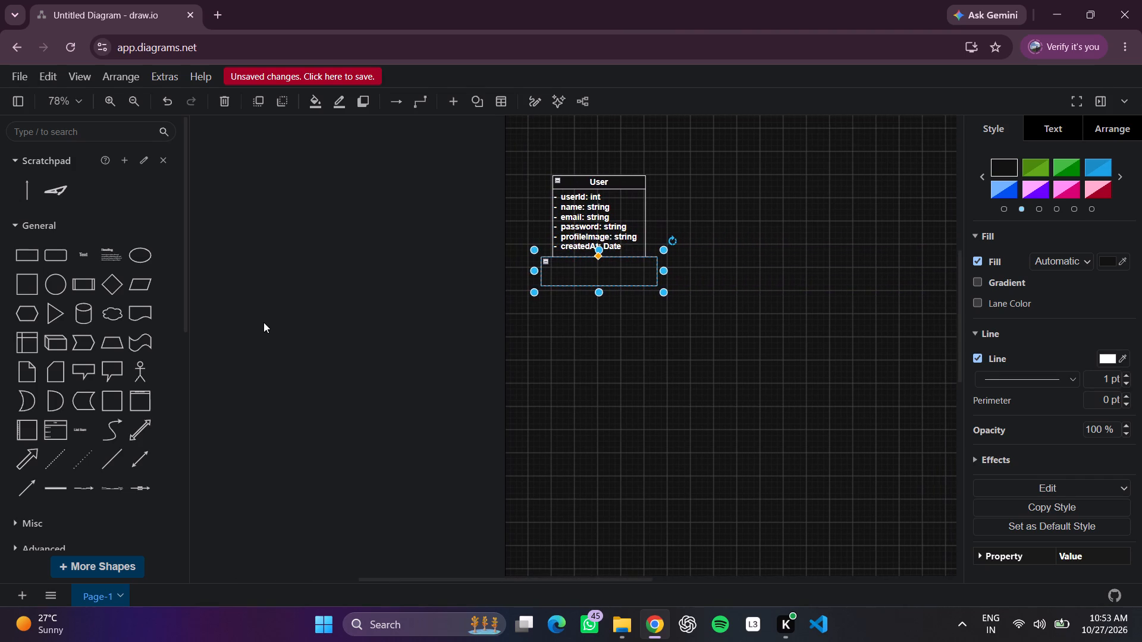
{"action": "scroll", "coordinate": [263, 322], "scroll_direction": "left", "scroll_amount": 1}
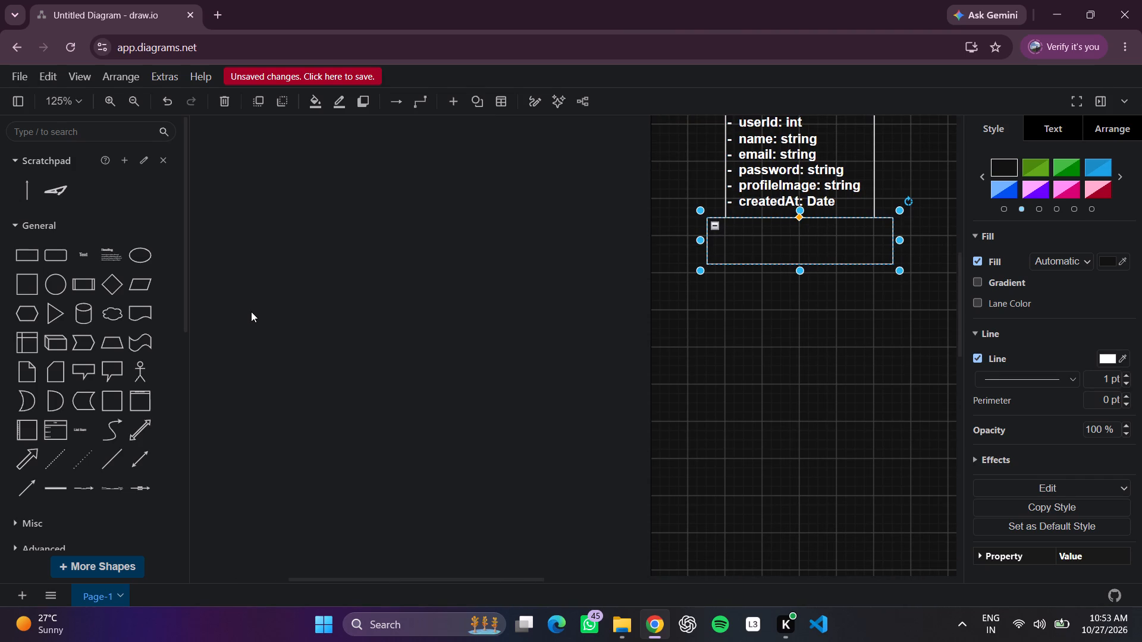
{"action": "scroll", "coordinate": [867, 379], "scroll_direction": "left", "scroll_amount": 3}
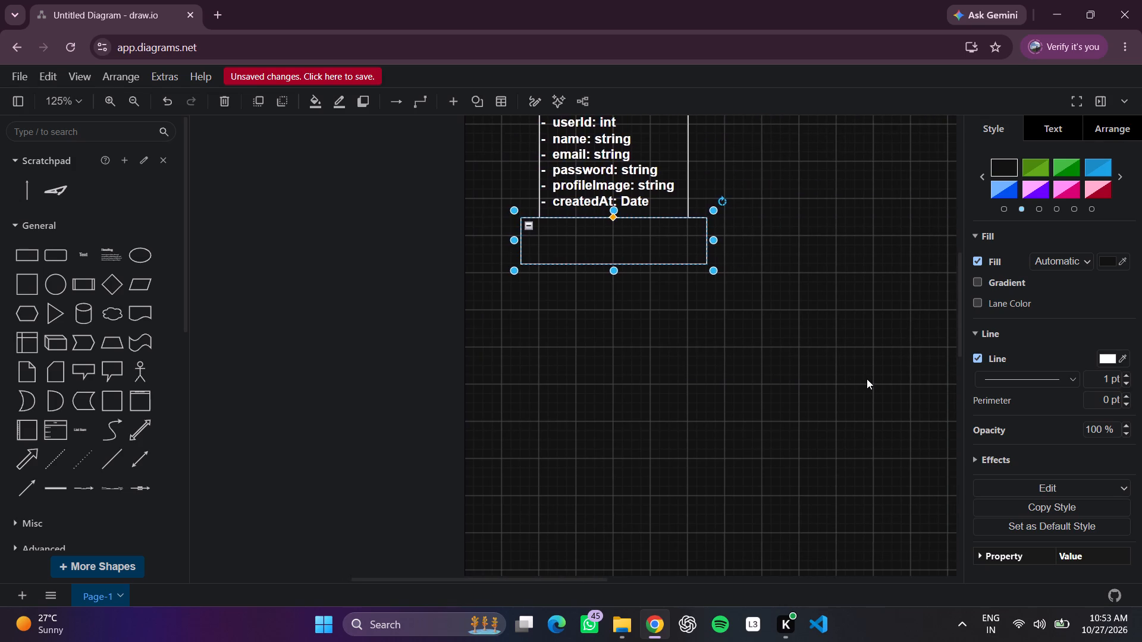
{"action": "scroll", "coordinate": [867, 379], "scroll_direction": "up", "scroll_amount": 4}
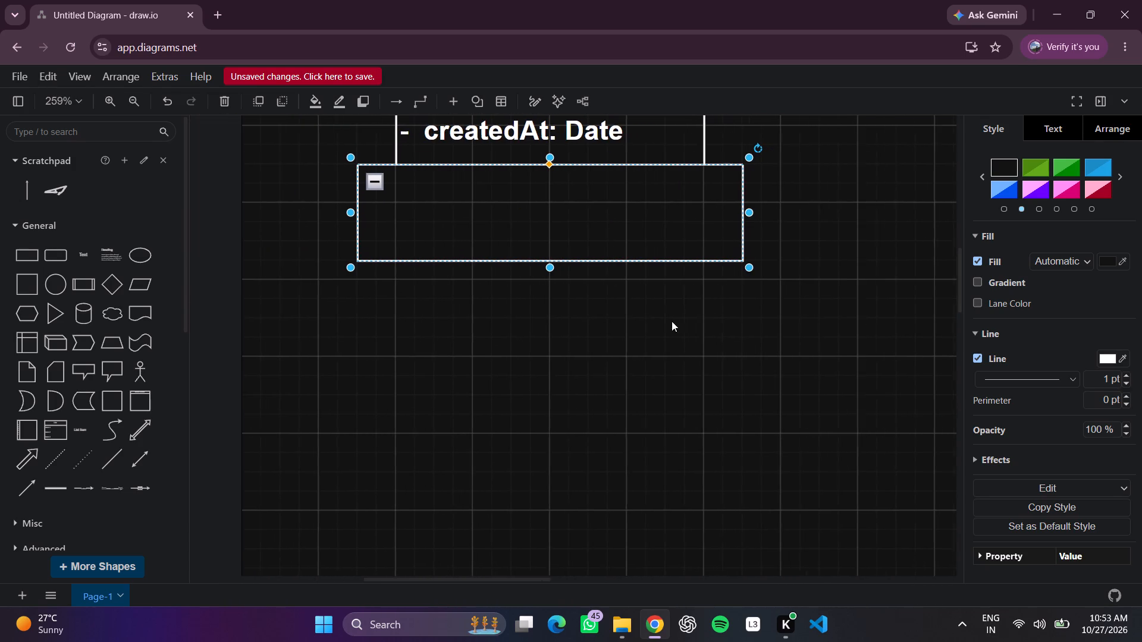
{"action": "scroll", "coordinate": [672, 321], "scroll_direction": "up", "scroll_amount": 1}
{"action": "scroll", "coordinate": [527, 239], "scroll_direction": "up", "scroll_amount": 1}
{"action": "left_click", "coordinate": [536, 371]}
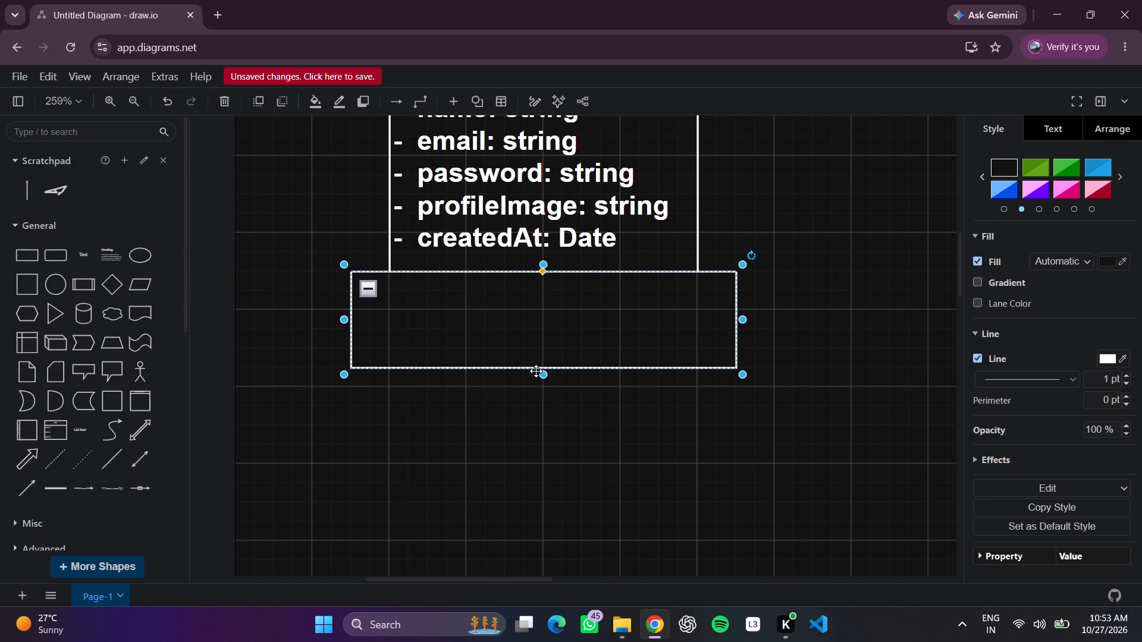
{"action": "left_click", "coordinate": [541, 372]}
{"action": "left_click", "coordinate": [550, 457]}
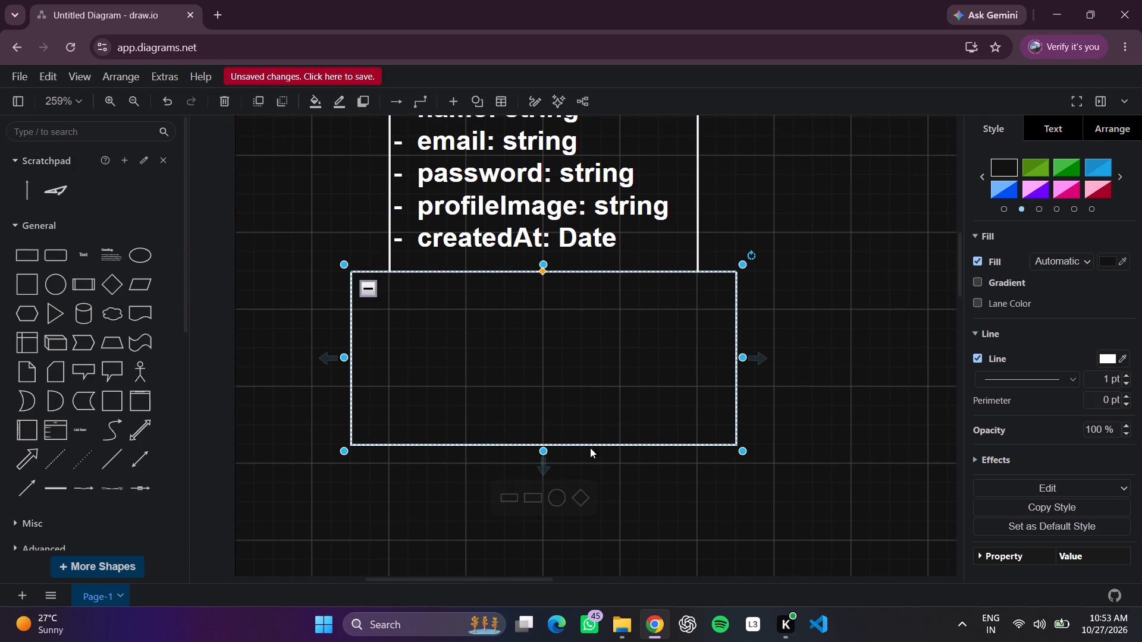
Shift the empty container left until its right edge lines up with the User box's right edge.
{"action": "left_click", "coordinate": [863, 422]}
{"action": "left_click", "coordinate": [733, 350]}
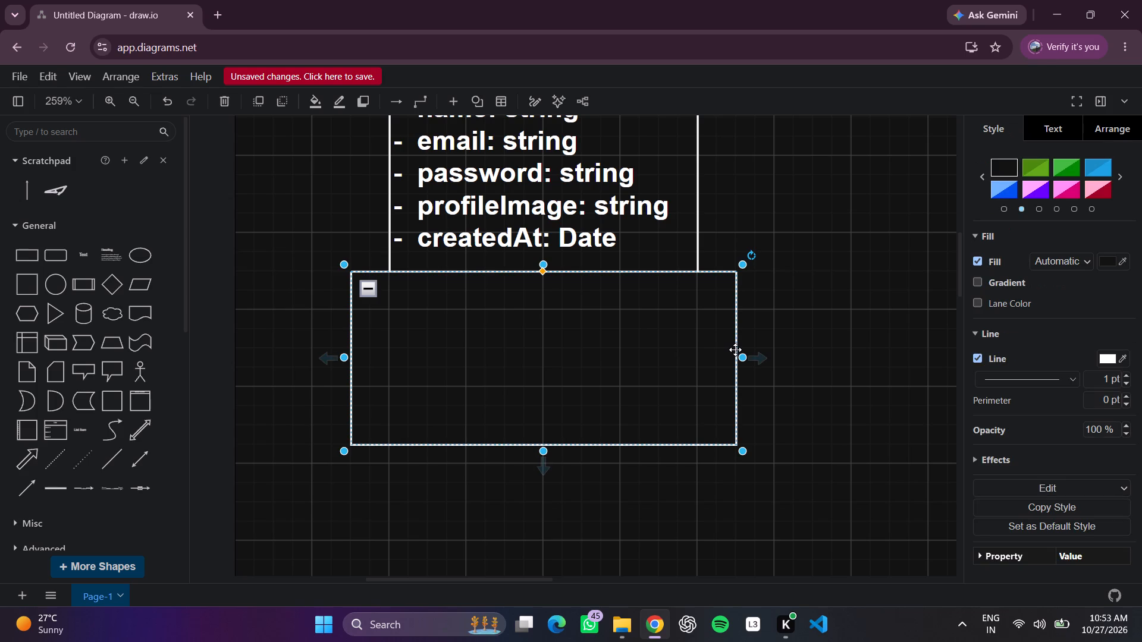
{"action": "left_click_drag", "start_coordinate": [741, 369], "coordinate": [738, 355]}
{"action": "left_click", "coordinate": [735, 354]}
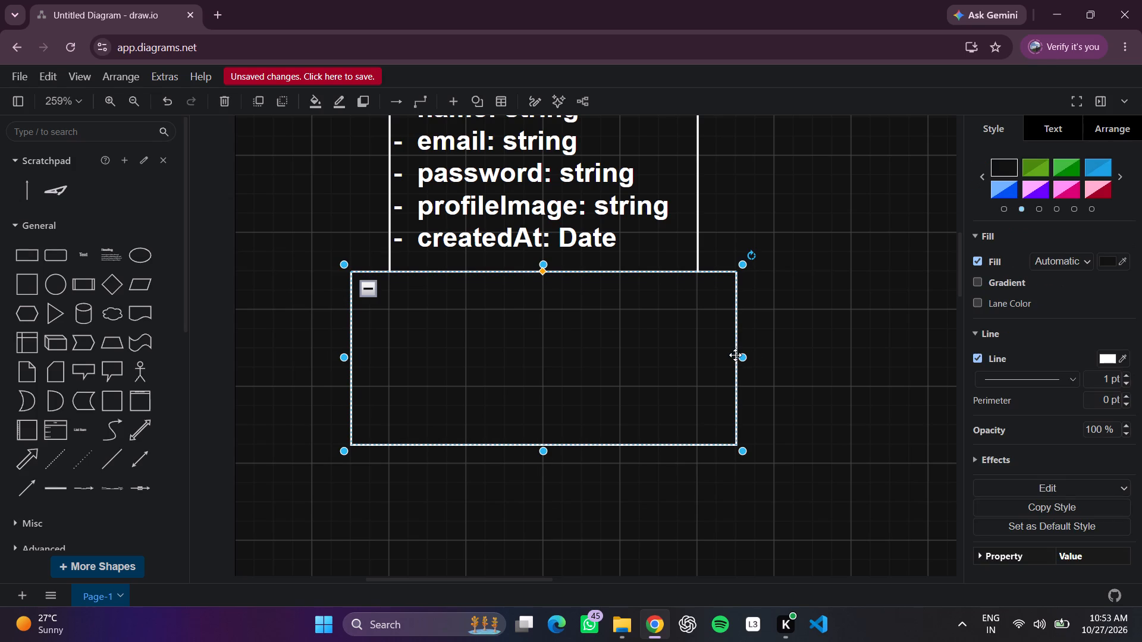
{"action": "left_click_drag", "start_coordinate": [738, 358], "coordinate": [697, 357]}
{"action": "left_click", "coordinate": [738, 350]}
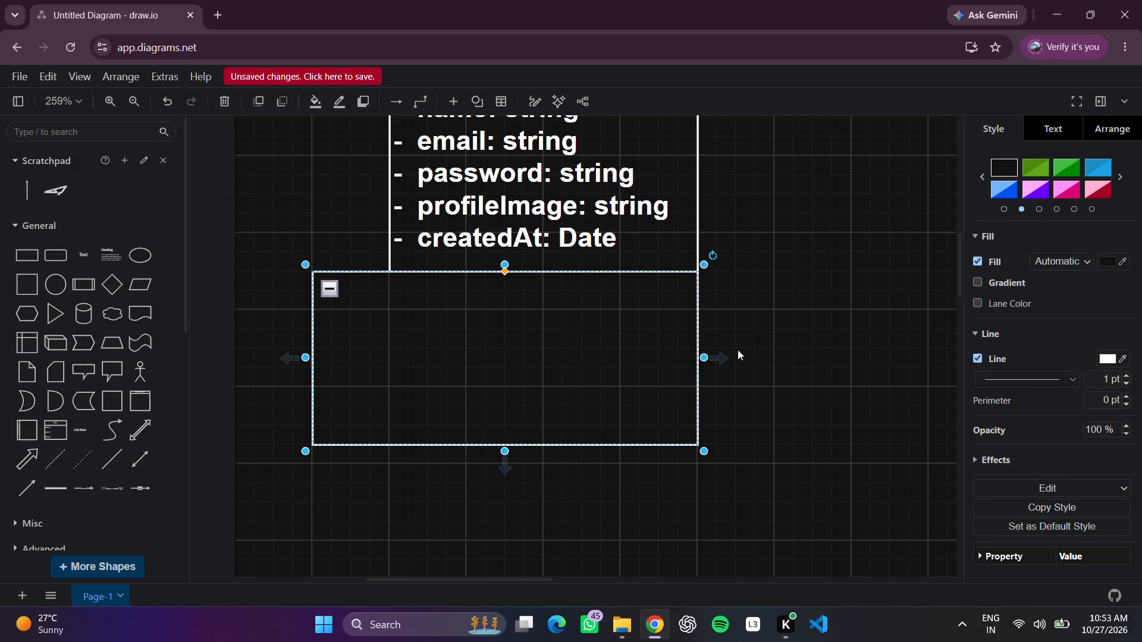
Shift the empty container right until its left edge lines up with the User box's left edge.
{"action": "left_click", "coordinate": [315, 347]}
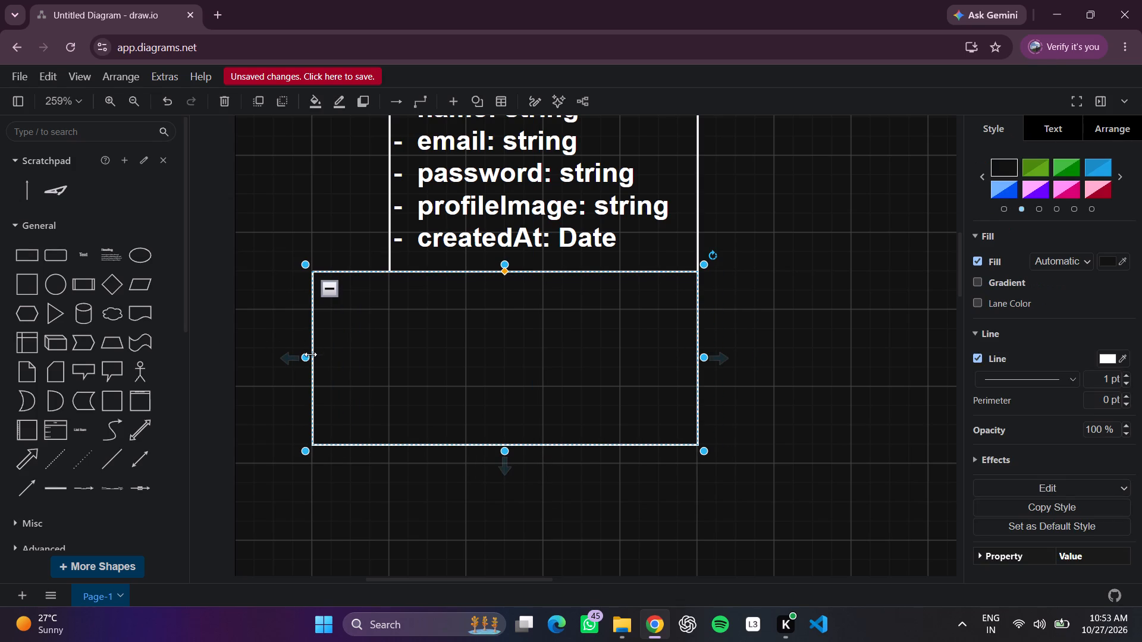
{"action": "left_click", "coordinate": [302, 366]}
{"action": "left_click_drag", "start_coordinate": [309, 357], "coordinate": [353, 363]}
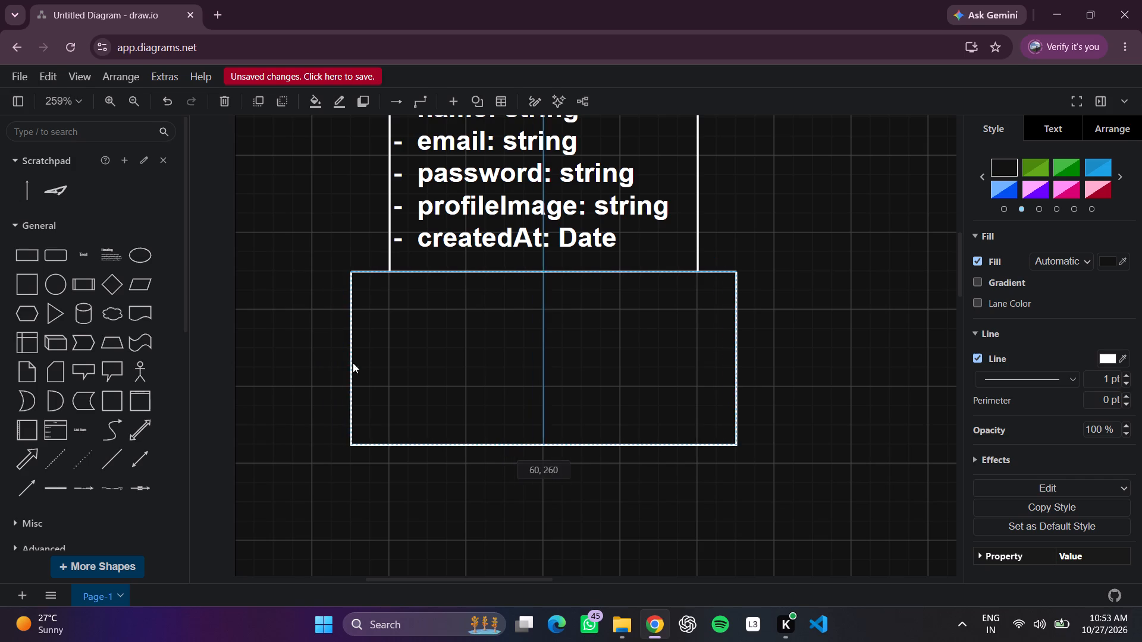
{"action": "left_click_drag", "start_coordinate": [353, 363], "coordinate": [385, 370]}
Insert a new text element inside the empty container below the User box.
{"action": "triple_click", "coordinate": [524, 357]}
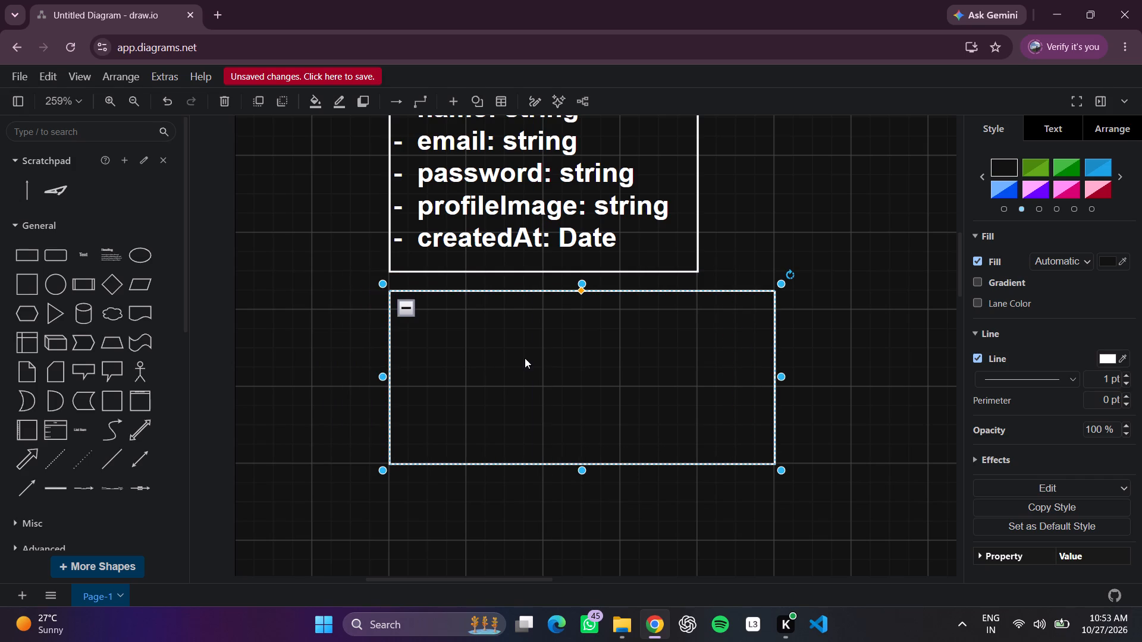
Narrow the container slightly and set it directly below the User box with their right edges aligned.
{"action": "left_click", "coordinate": [673, 374]}
{"action": "left_click_drag", "start_coordinate": [776, 376], "coordinate": [711, 360]}
{"action": "left_click_drag", "start_coordinate": [723, 354], "coordinate": [699, 356]}
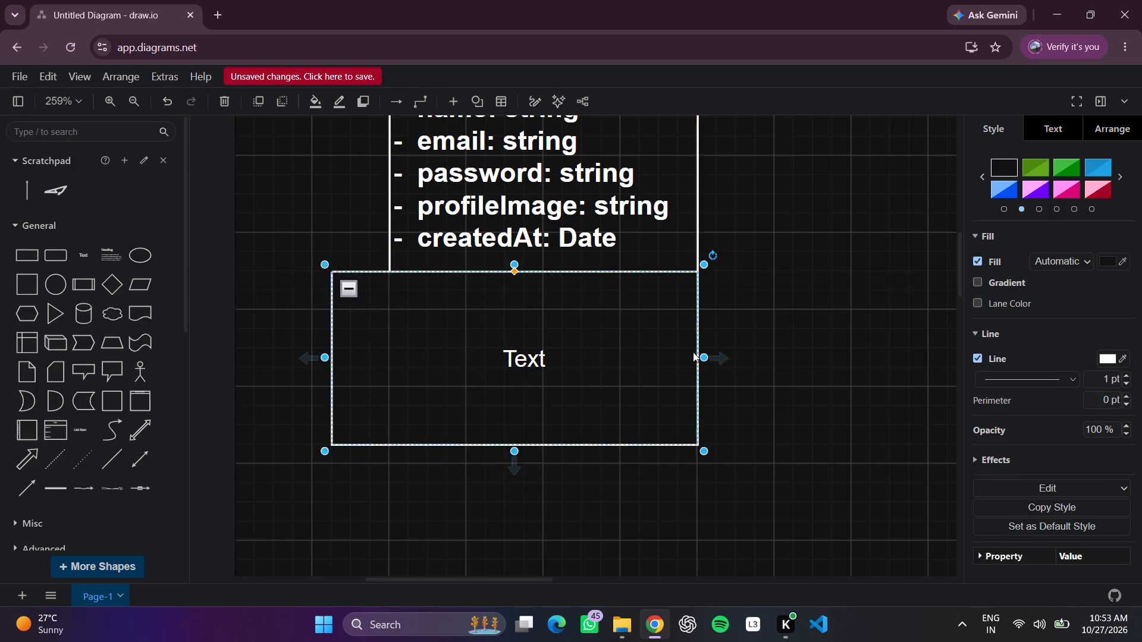
Align the lower container's left edge with the User box and narrow it to the same width, 160.
{"action": "left_click_drag", "start_coordinate": [325, 351], "coordinate": [364, 353]}
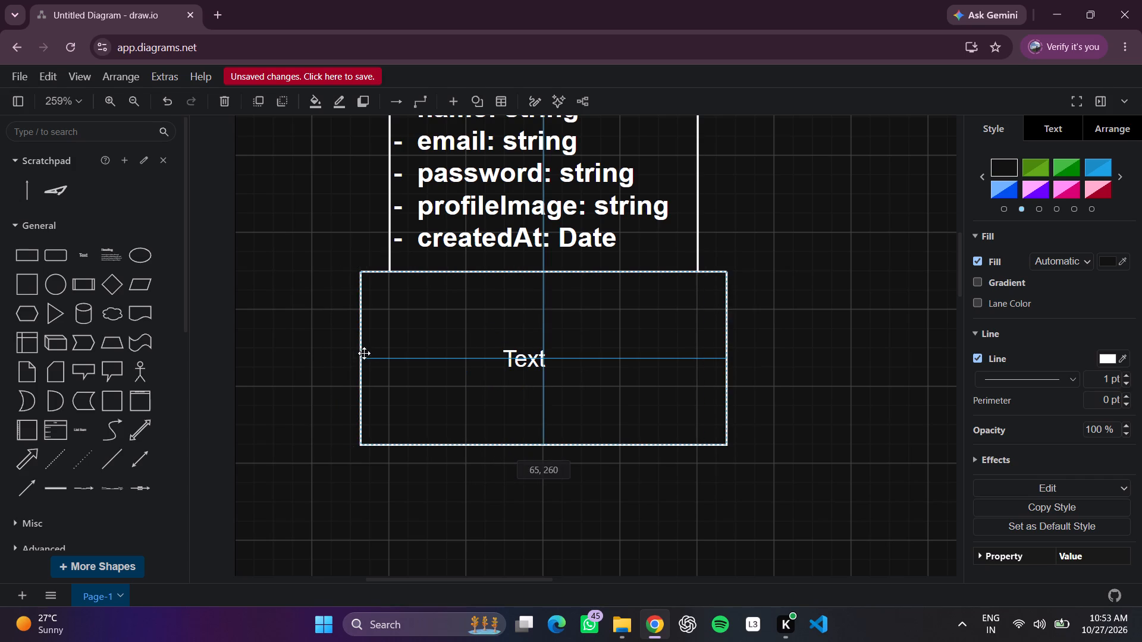
{"action": "left_click_drag", "start_coordinate": [364, 353], "coordinate": [390, 353]}
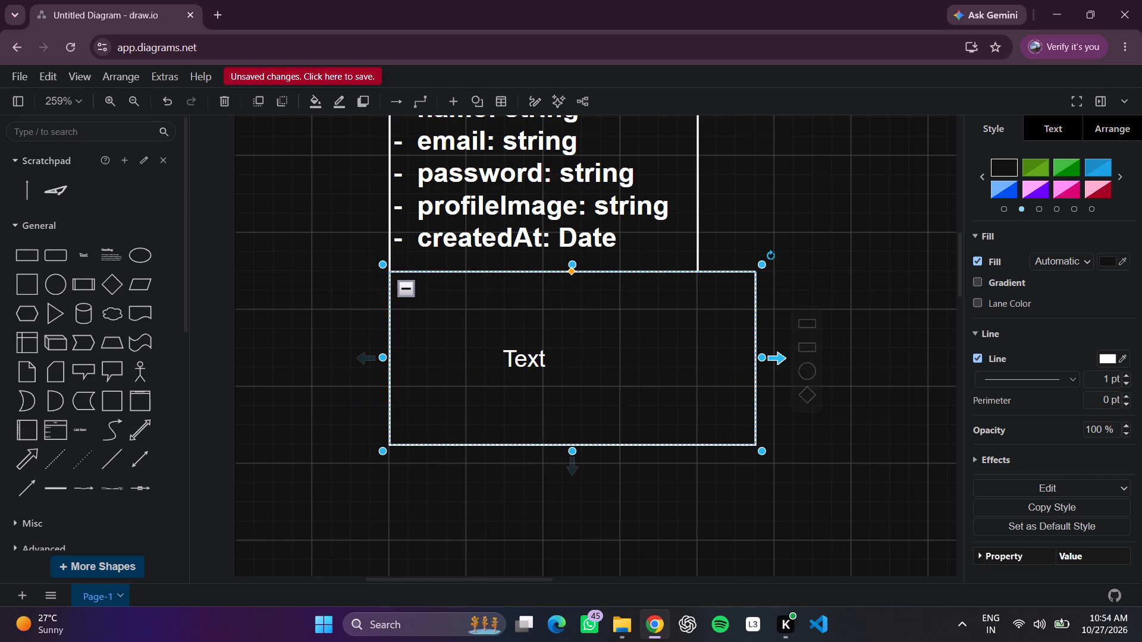
{"action": "left_click", "coordinate": [767, 357]}
{"action": "left_click", "coordinate": [825, 279]}
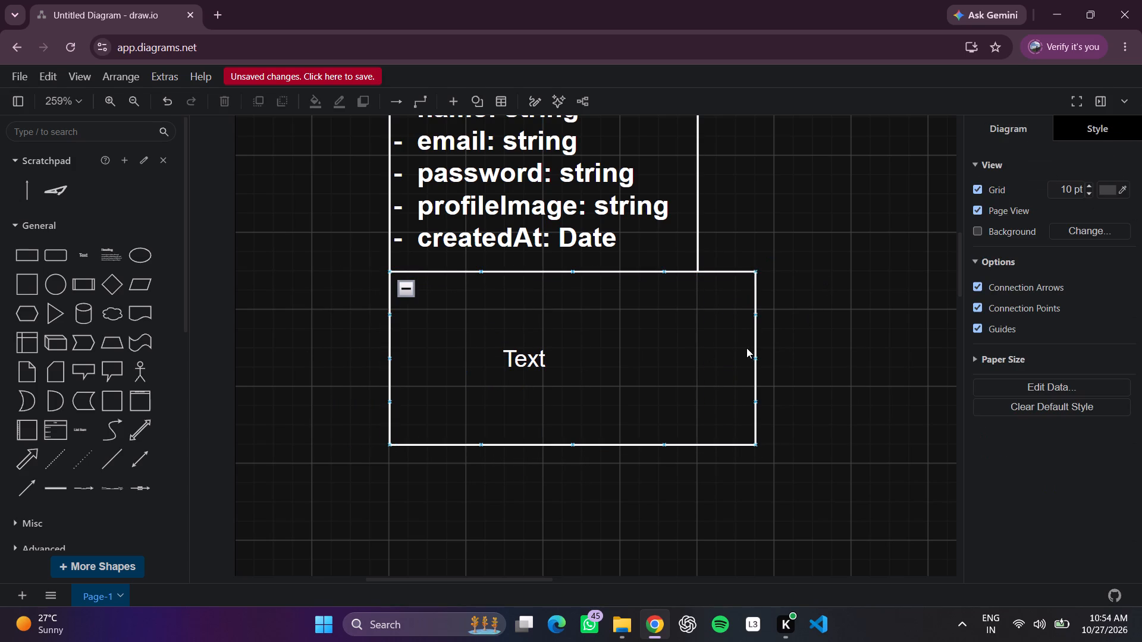
{"action": "left_click", "coordinate": [757, 351]}
{"action": "left_click_drag", "start_coordinate": [765, 357], "coordinate": [738, 358]}
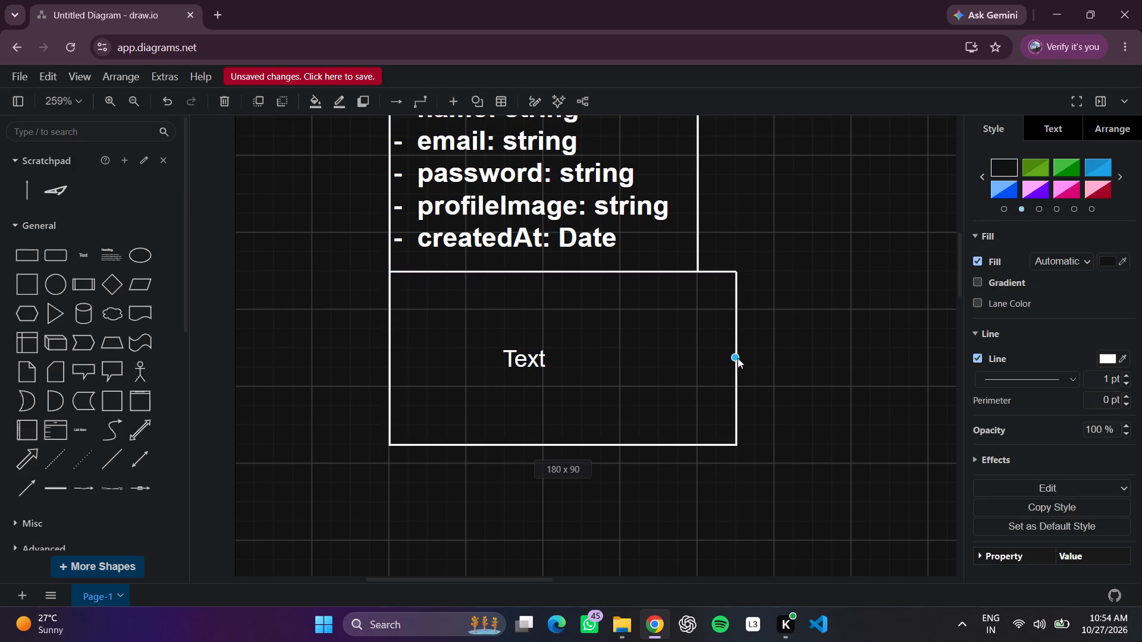
{"action": "left_click_drag", "start_coordinate": [738, 358], "coordinate": [714, 360]}
{"action": "left_click", "coordinate": [781, 335]}
Enlarge the text element inside the lower container upward and to both sides, to a width of about 140.
{"action": "left_click", "coordinate": [545, 354]}
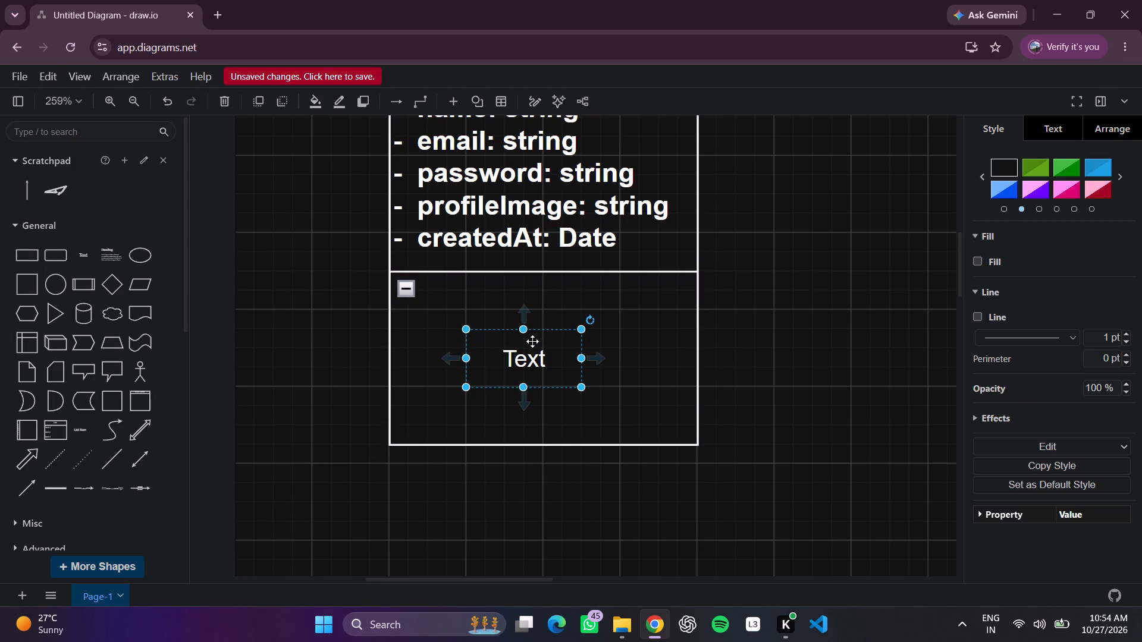
{"action": "left_click_drag", "start_coordinate": [528, 329], "coordinate": [525, 288]}
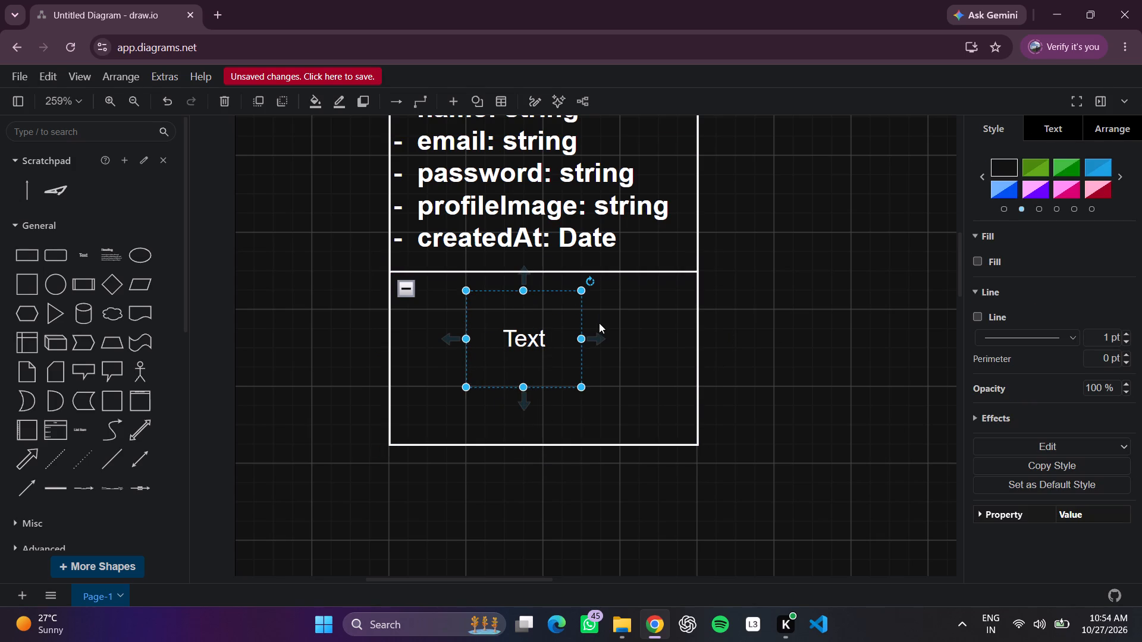
{"action": "left_click_drag", "start_coordinate": [582, 335], "coordinate": [673, 338]}
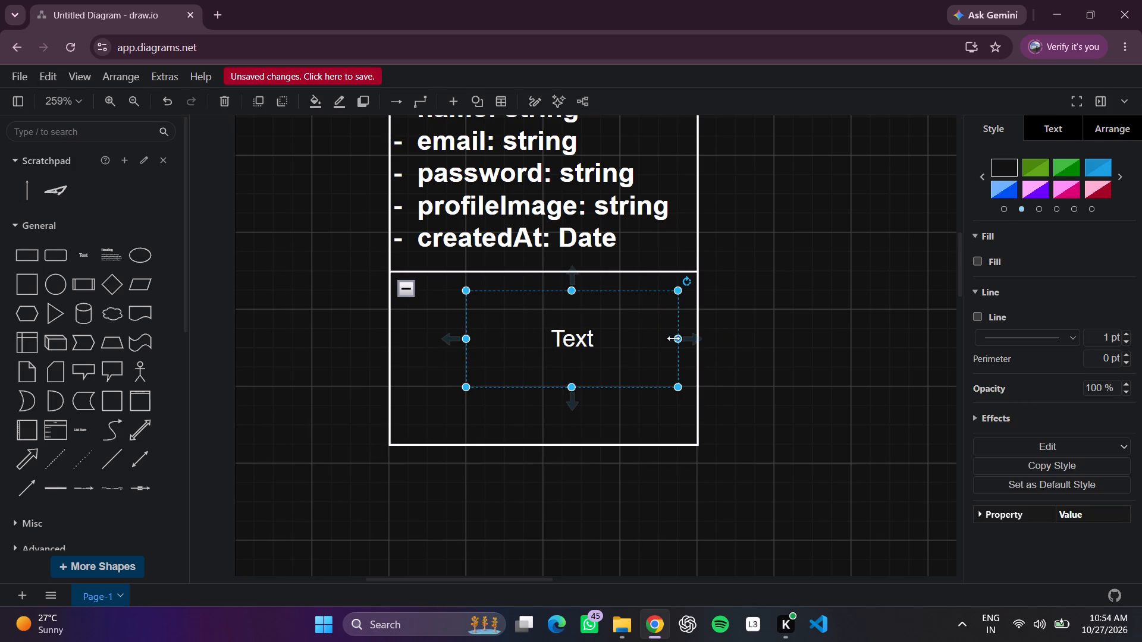
{"action": "left_click_drag", "start_coordinate": [463, 341], "coordinate": [405, 343]}
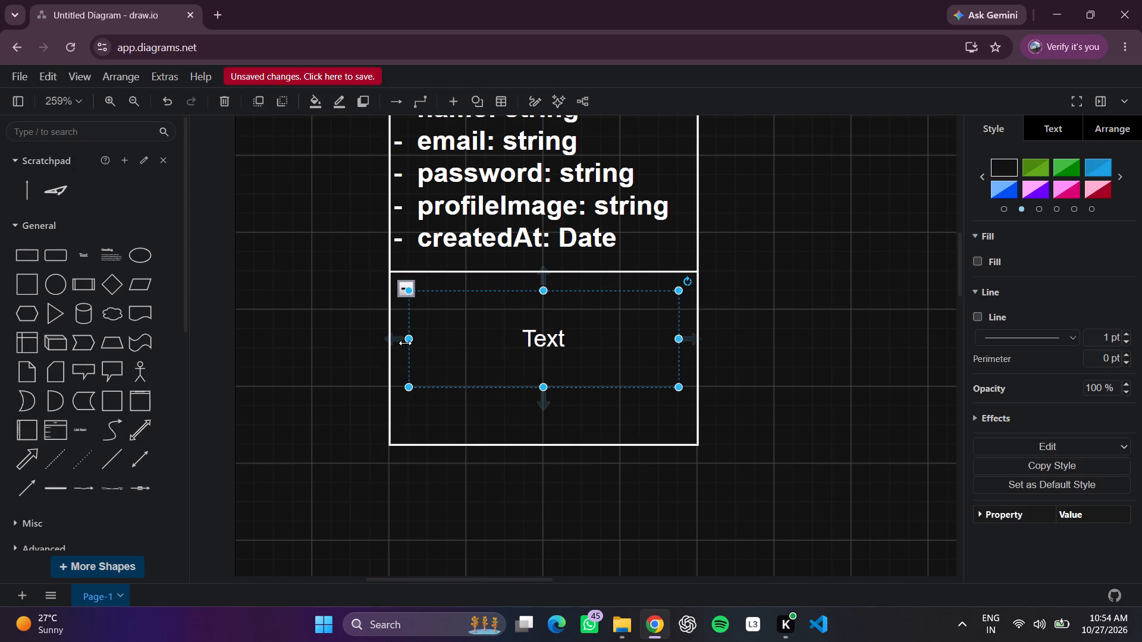
Replace the placeholder text in the lower compartment with the method "+ register()".
{"action": "double_click", "coordinate": [475, 345]}
{"action": "key", "text": "BackSpace"}
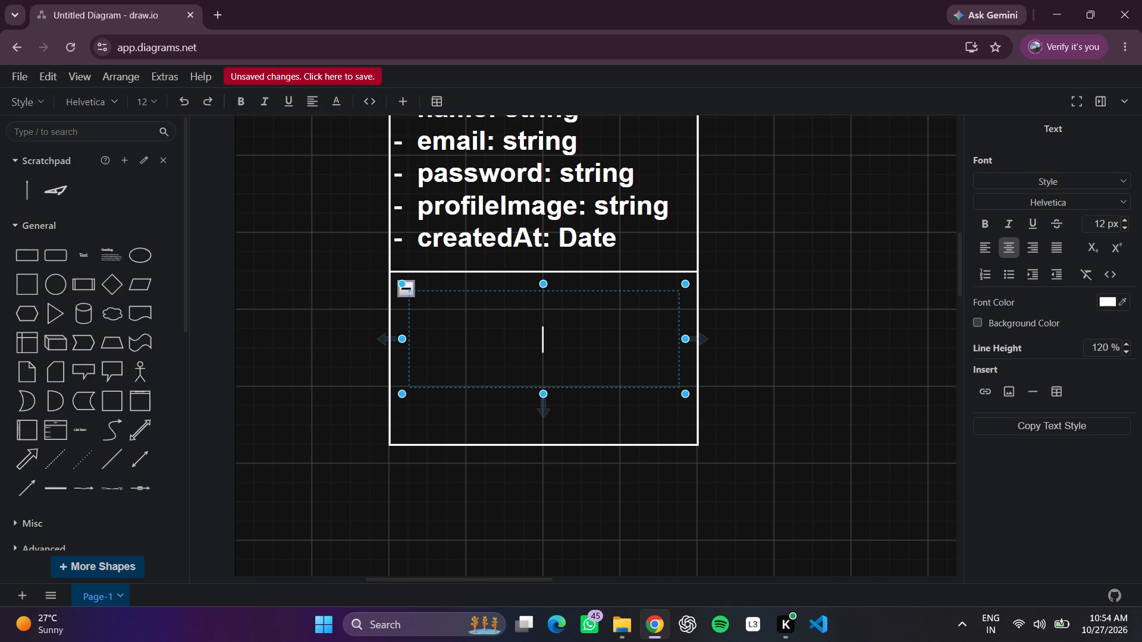
{"action": "type", "text": "+"}
{"action": "key", "text": "space"}
{"action": "key", "text": "space"}
{"action": "type", "text": "regi"}
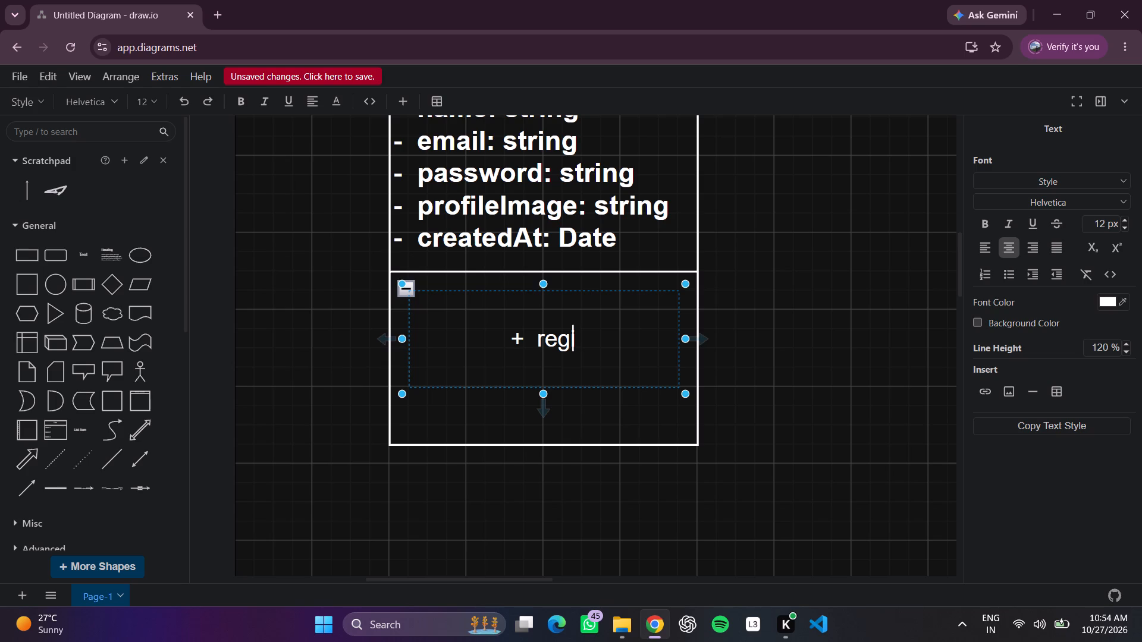
{"action": "type", "text": "ster"}
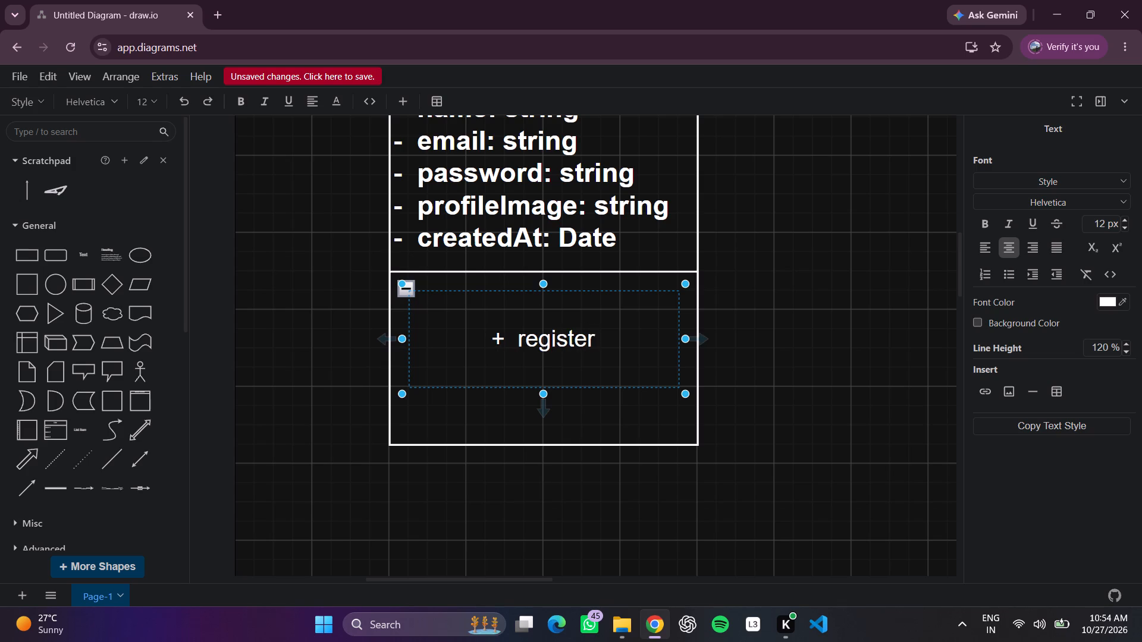
{"action": "type", "text": "()"}
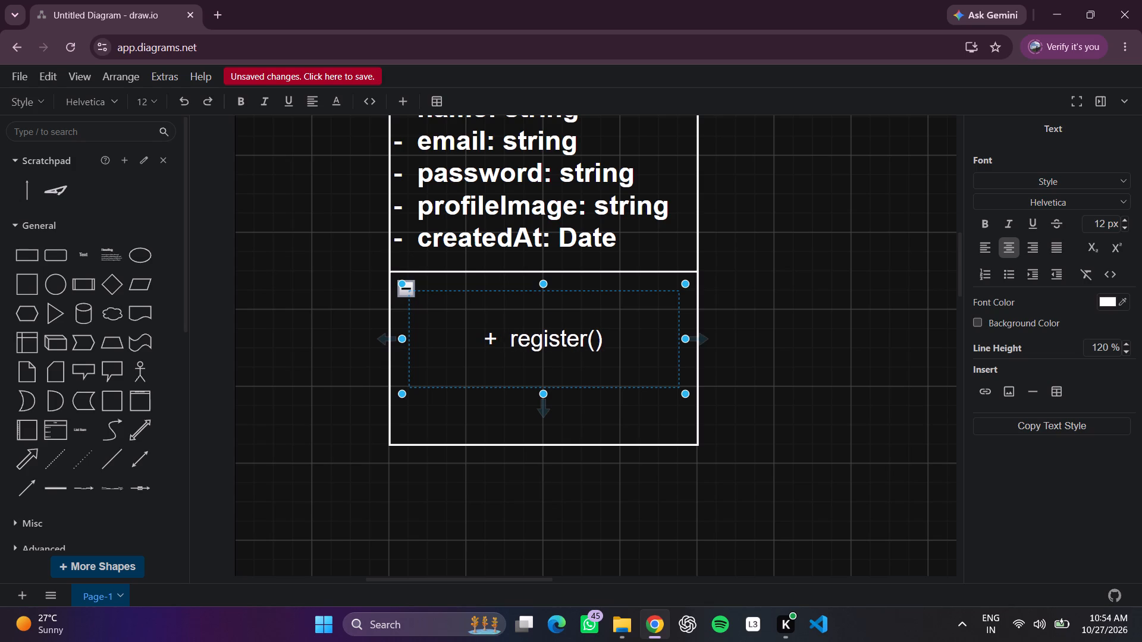
Add the methods "+ login()" and "+ updateProfile()" on separate lines below register().
{"action": "key", "text": "Return"}
{"action": "type", "text": "+"}
{"action": "key", "text": "space"}
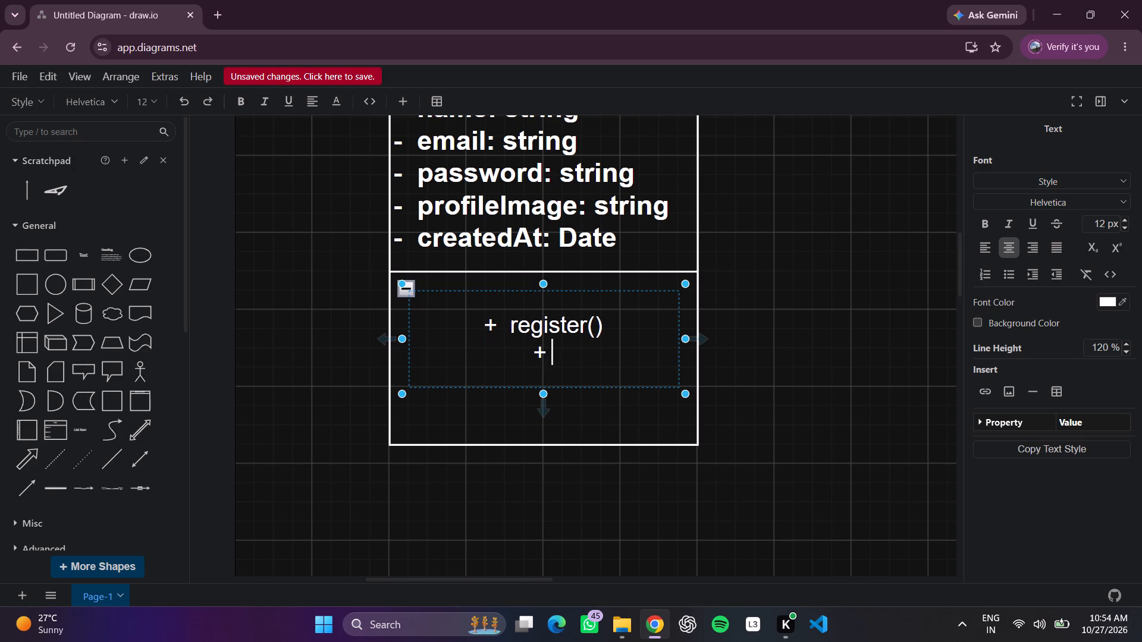
{"action": "key", "text": "space"}
{"action": "type", "text": "login"}
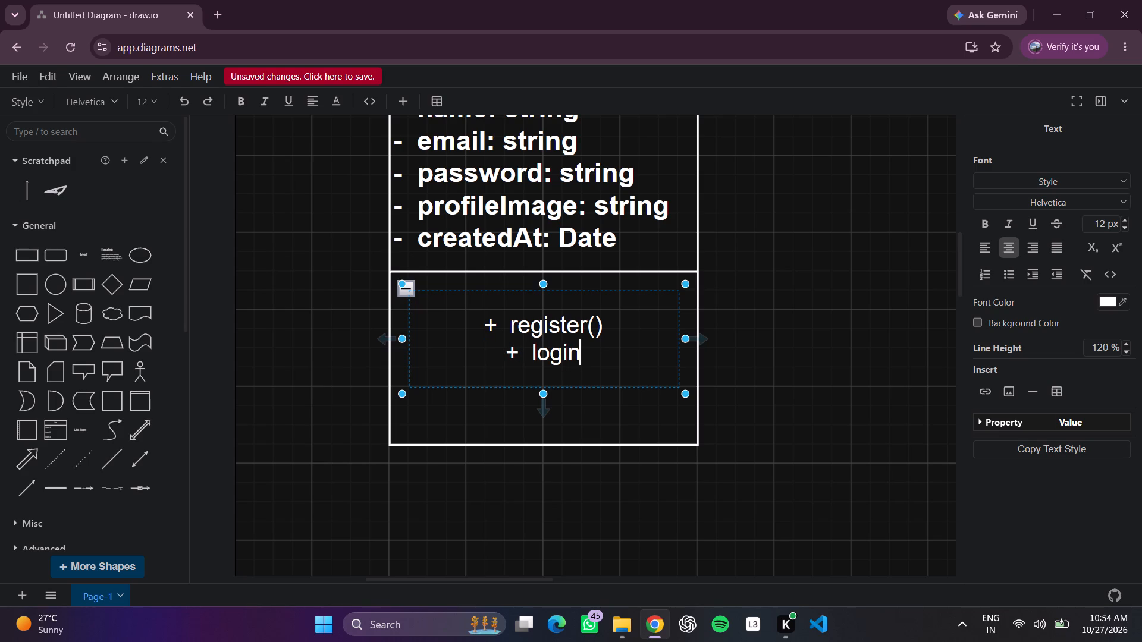
{"action": "type", "text": "()"}
{"action": "key", "text": "Return"}
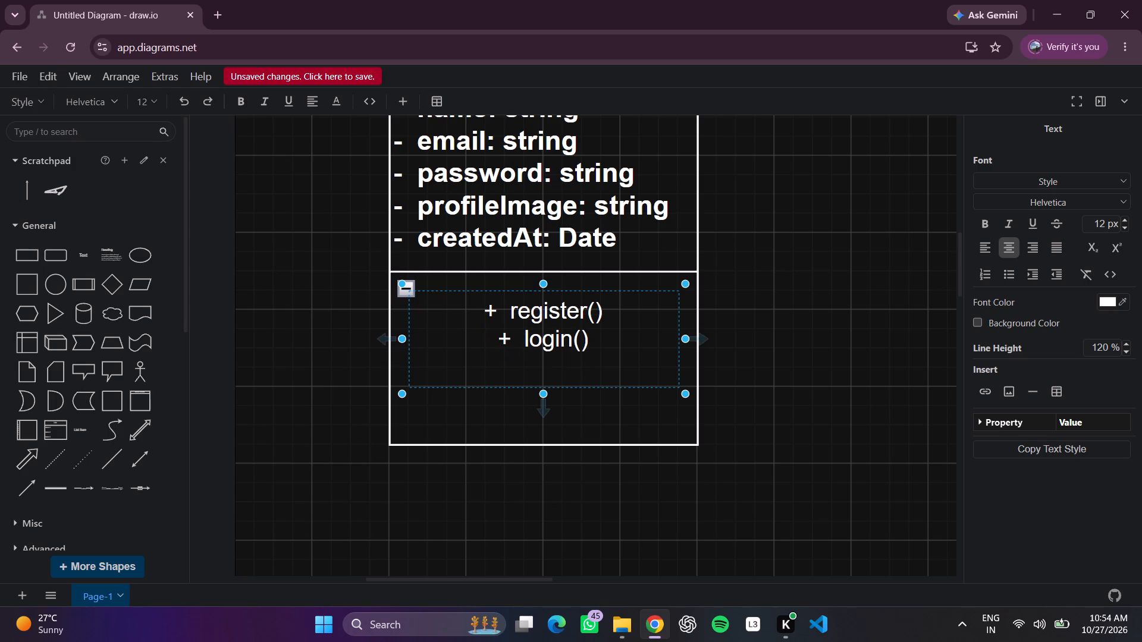
{"action": "type", "text": "+ update"}
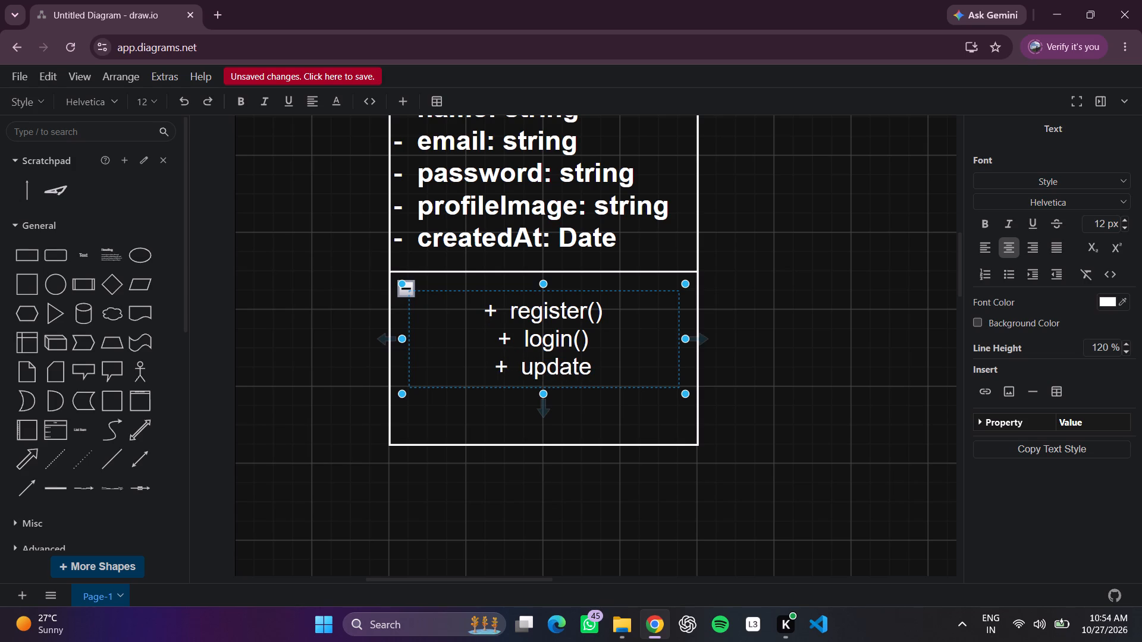
{"action": "type", "text": "rofile"}
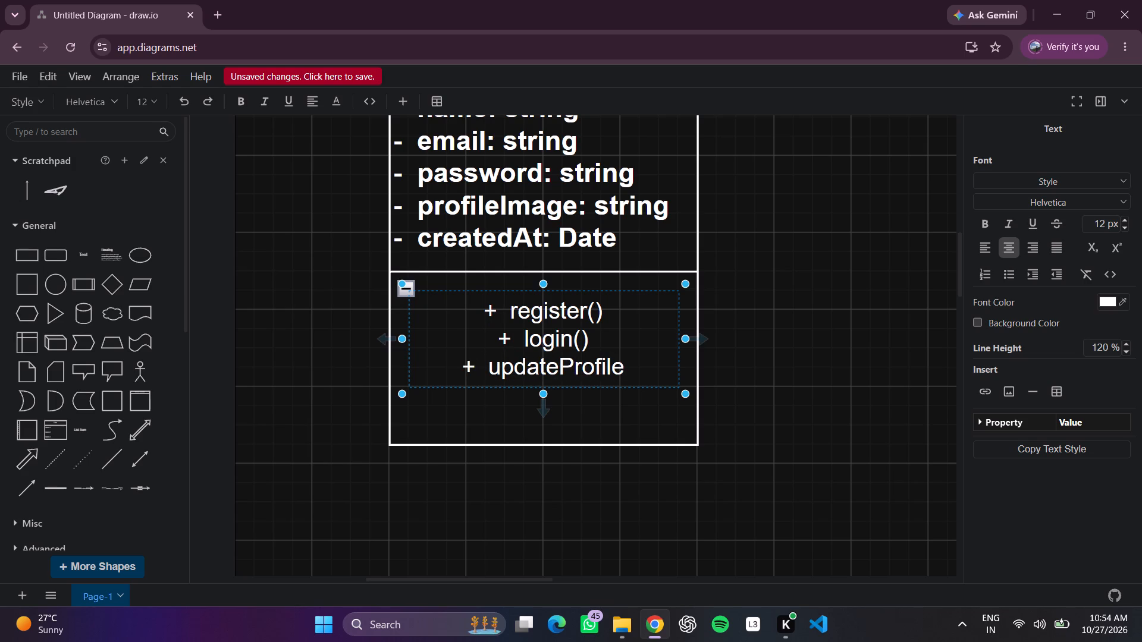
{"action": "type", "text": "()"}
{"action": "key", "text": "Return"}
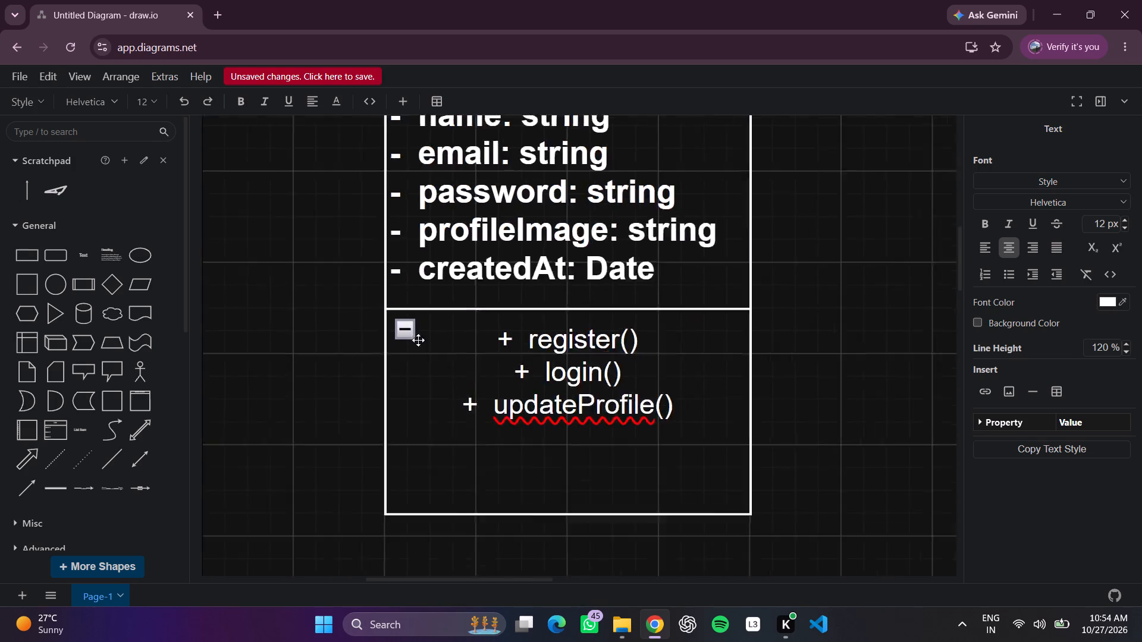
{"action": "left_click", "coordinate": [602, 476]}
{"action": "left_click", "coordinate": [692, 535]}
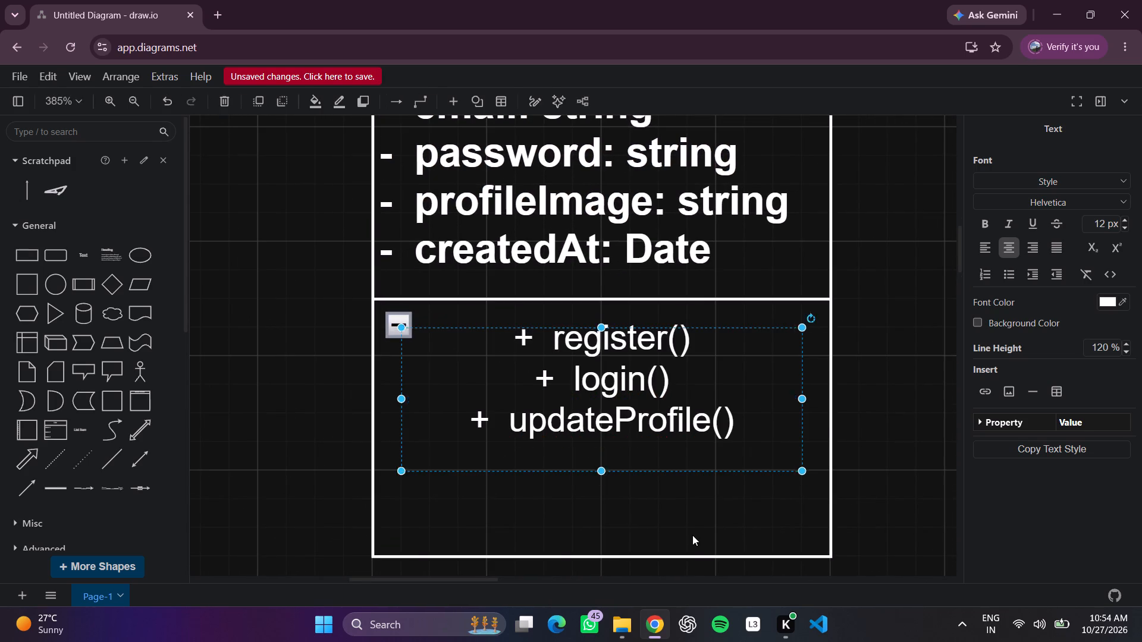
Extend the method text element downward to about 140 x 70.
{"action": "left_click", "coordinate": [601, 485]}
{"action": "left_click", "coordinate": [592, 442]}
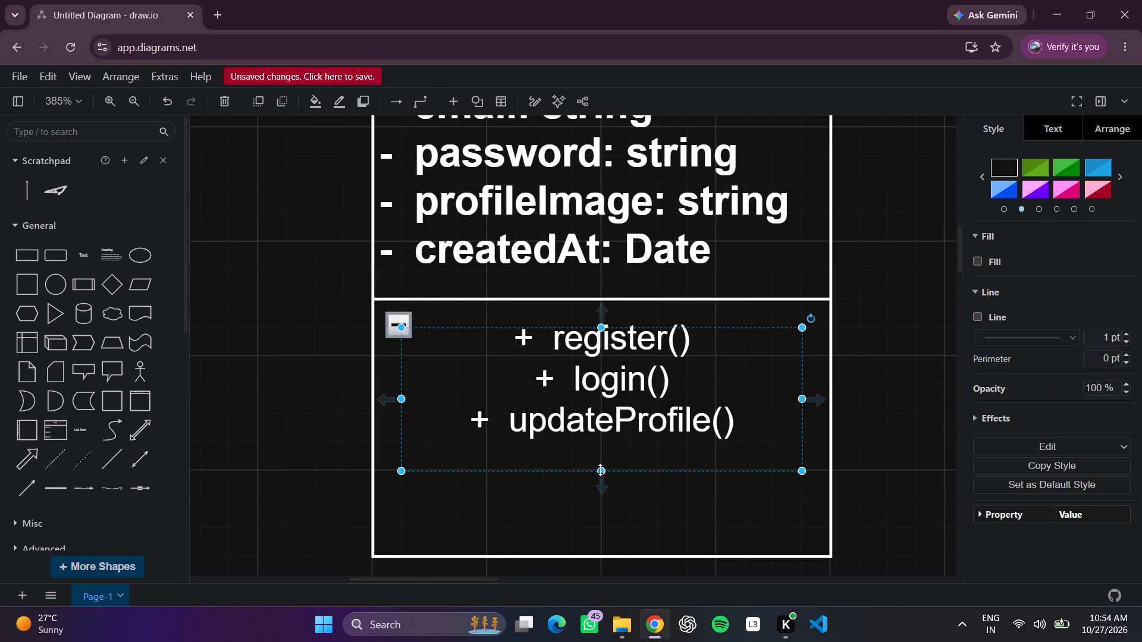
{"action": "left_click_drag", "start_coordinate": [600, 470], "coordinate": [605, 527]}
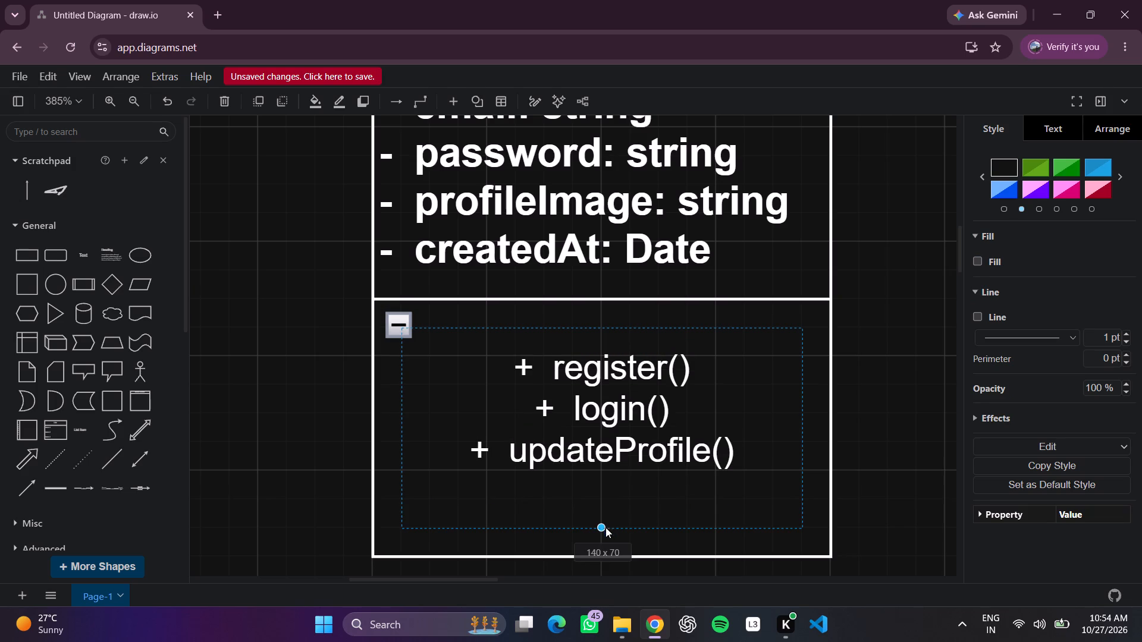
{"action": "left_click_drag", "start_coordinate": [605, 527], "coordinate": [605, 540]}
Extend the lower container's bottom edge downward past 160 x 100 to make room for more methods.
{"action": "scroll", "coordinate": [615, 528], "scroll_direction": "down", "scroll_amount": 1}
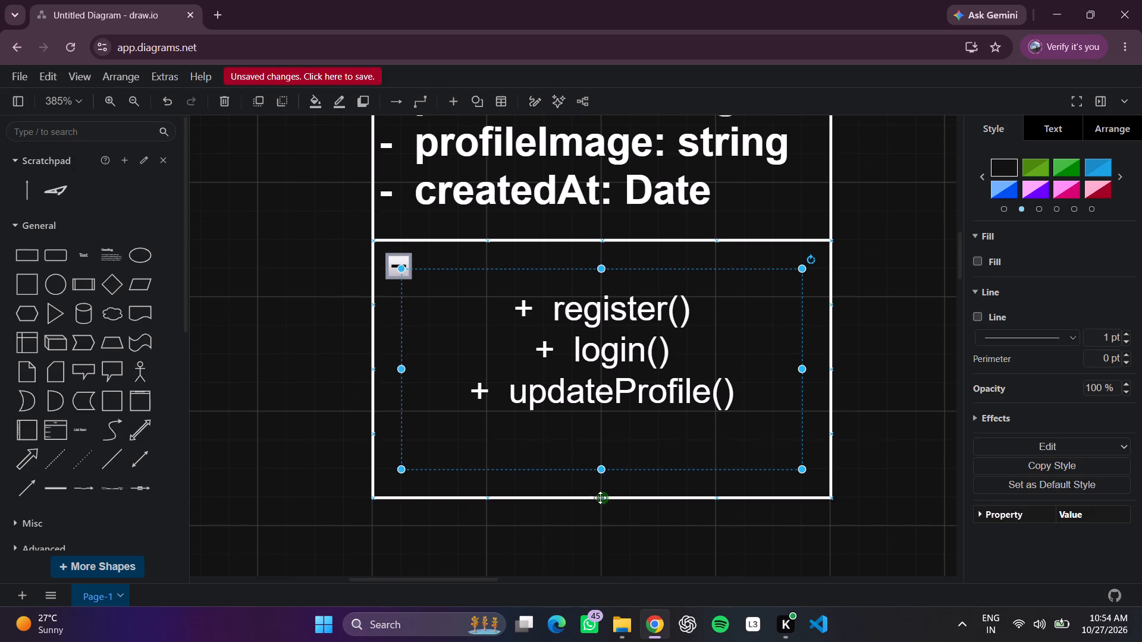
{"action": "left_click", "coordinate": [600, 498]}
{"action": "left_click_drag", "start_coordinate": [603, 498], "coordinate": [603, 504]}
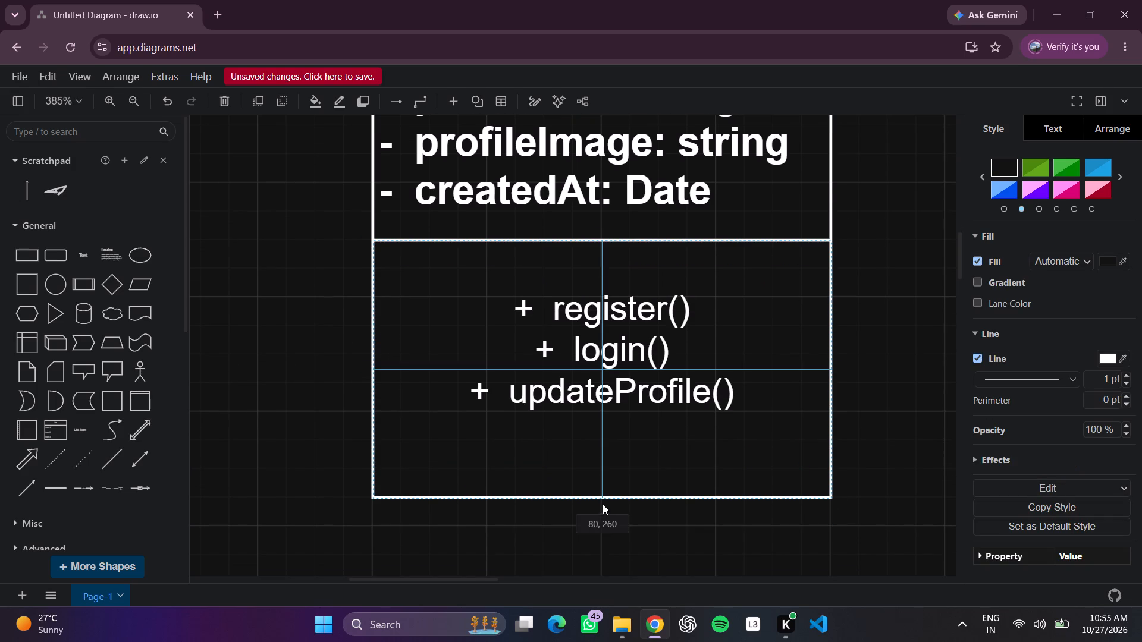
{"action": "left_click_drag", "start_coordinate": [603, 504], "coordinate": [603, 503]}
{"action": "left_click_drag", "start_coordinate": [602, 503], "coordinate": [607, 545]}
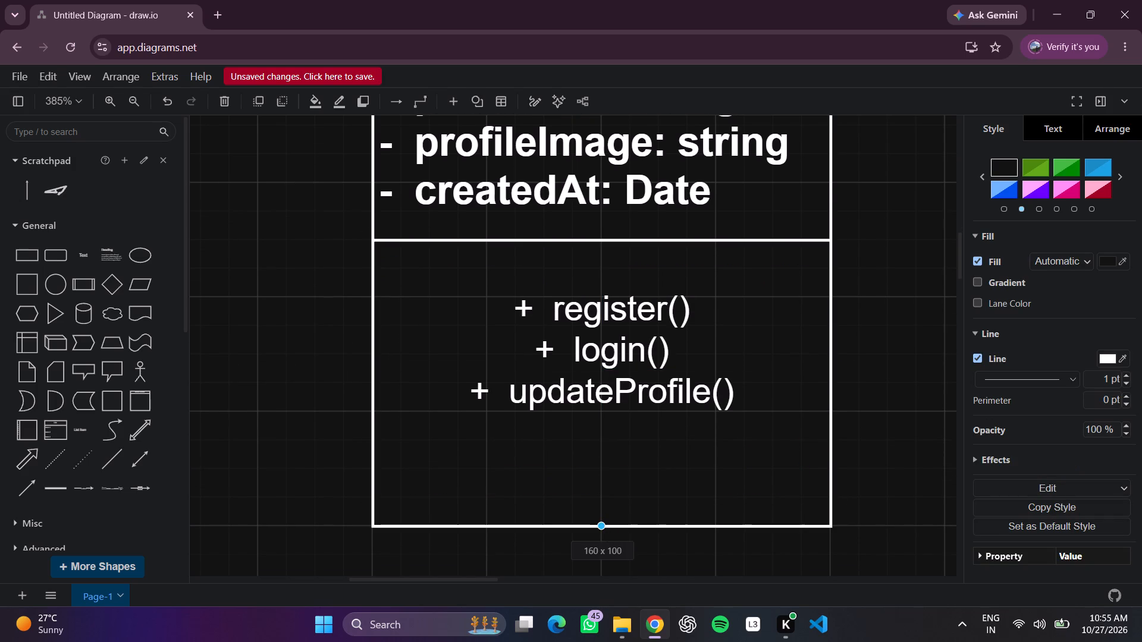
{"action": "left_click_drag", "start_coordinate": [607, 545], "coordinate": [609, 558]}
Stretch the method text element's lower edge further down toward the bottom of the enlarged container.
{"action": "left_click", "coordinate": [584, 372]}
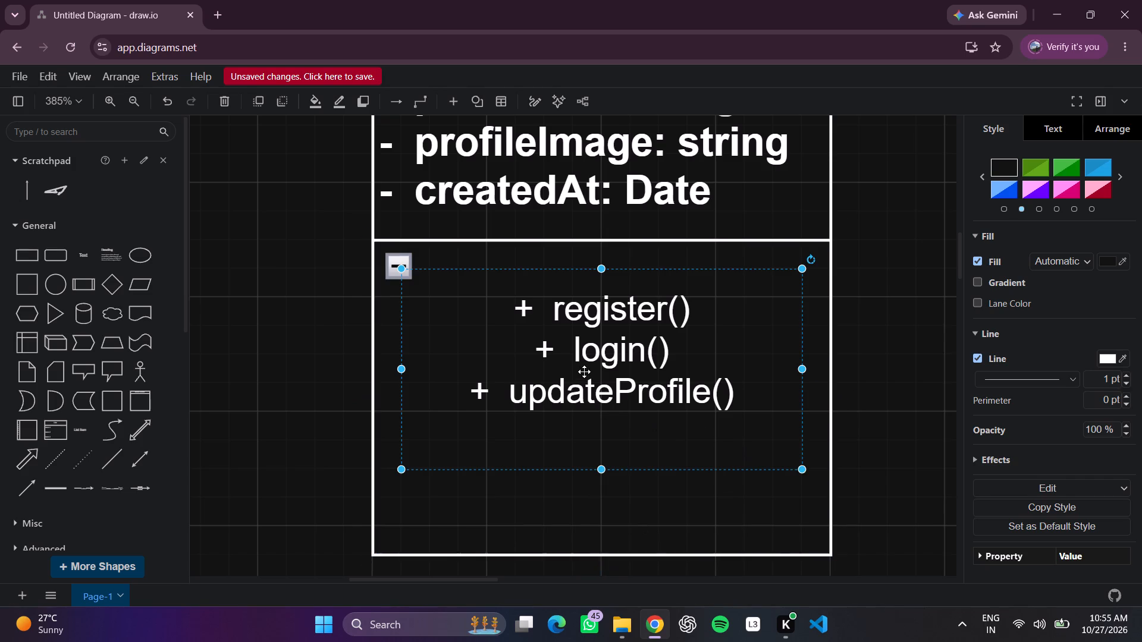
{"action": "left_click_drag", "start_coordinate": [604, 471], "coordinate": [602, 493]}
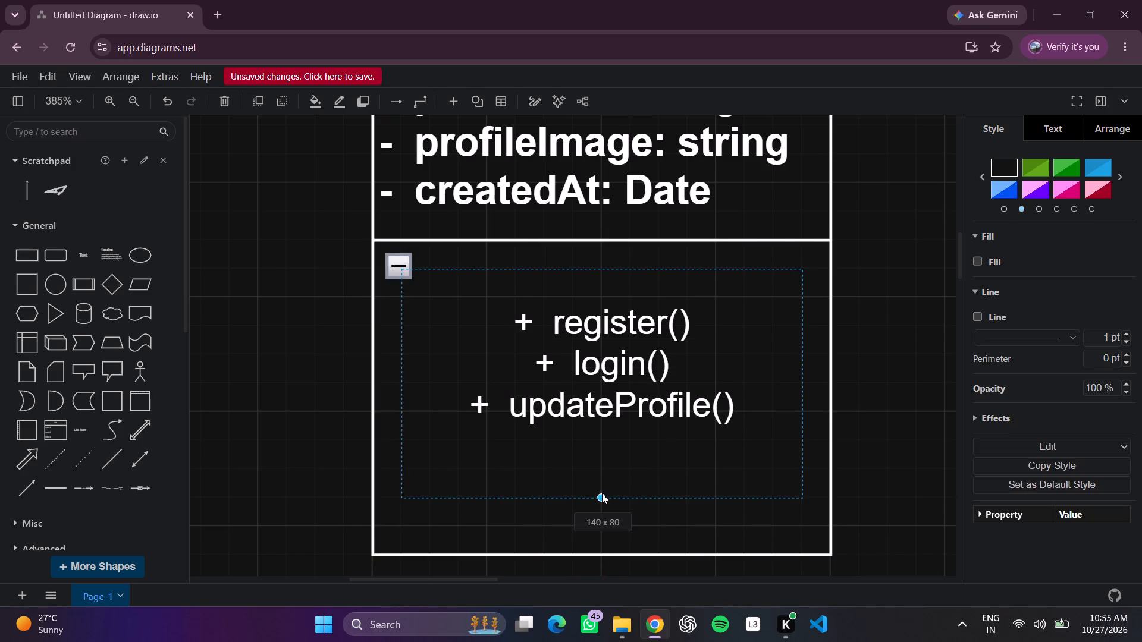
{"action": "left_click_drag", "start_coordinate": [602, 493], "coordinate": [604, 514]}
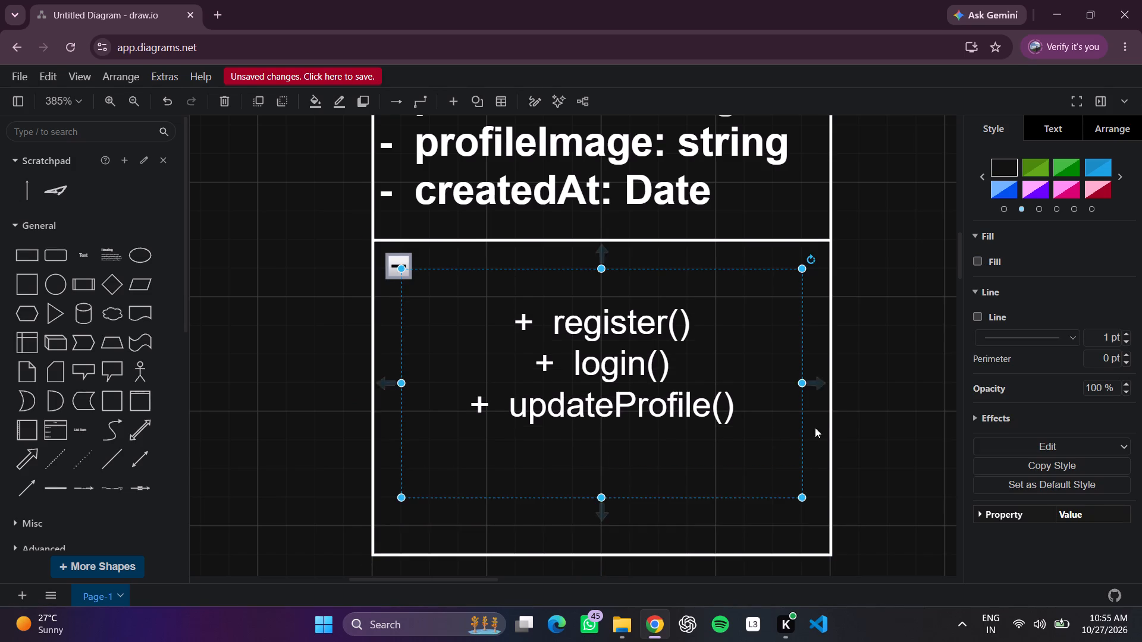
{"action": "scroll", "coordinate": [857, 416], "scroll_direction": "down", "scroll_amount": 1}
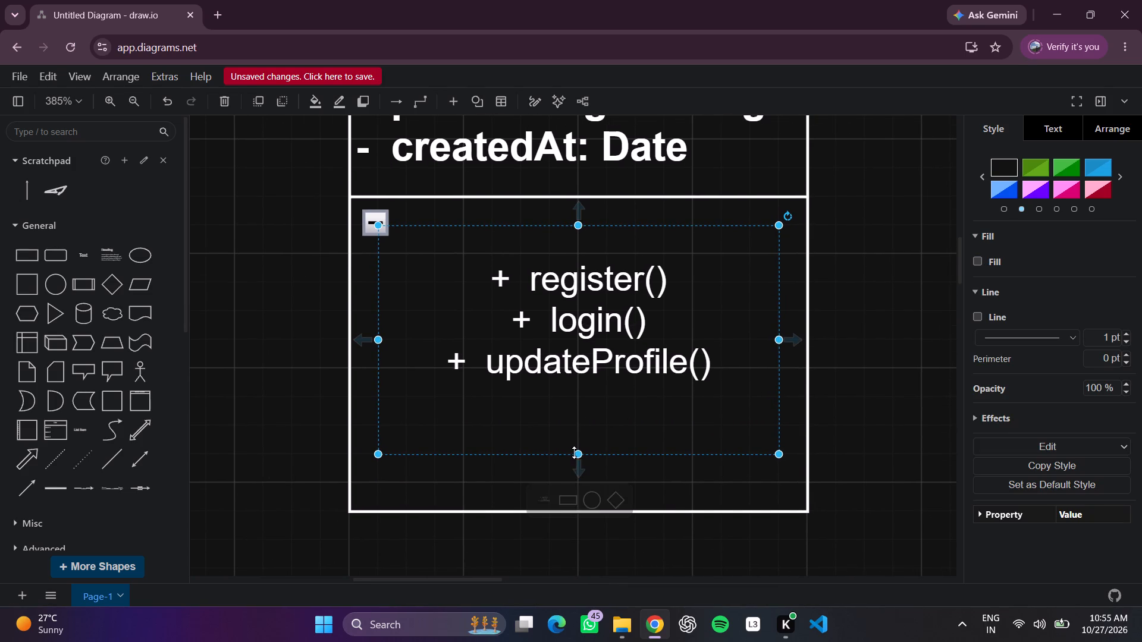
{"action": "left_click_drag", "start_coordinate": [574, 452], "coordinate": [575, 473]}
Open the method list text in the lower compartment for editing.
{"action": "double_click", "coordinate": [594, 355]}
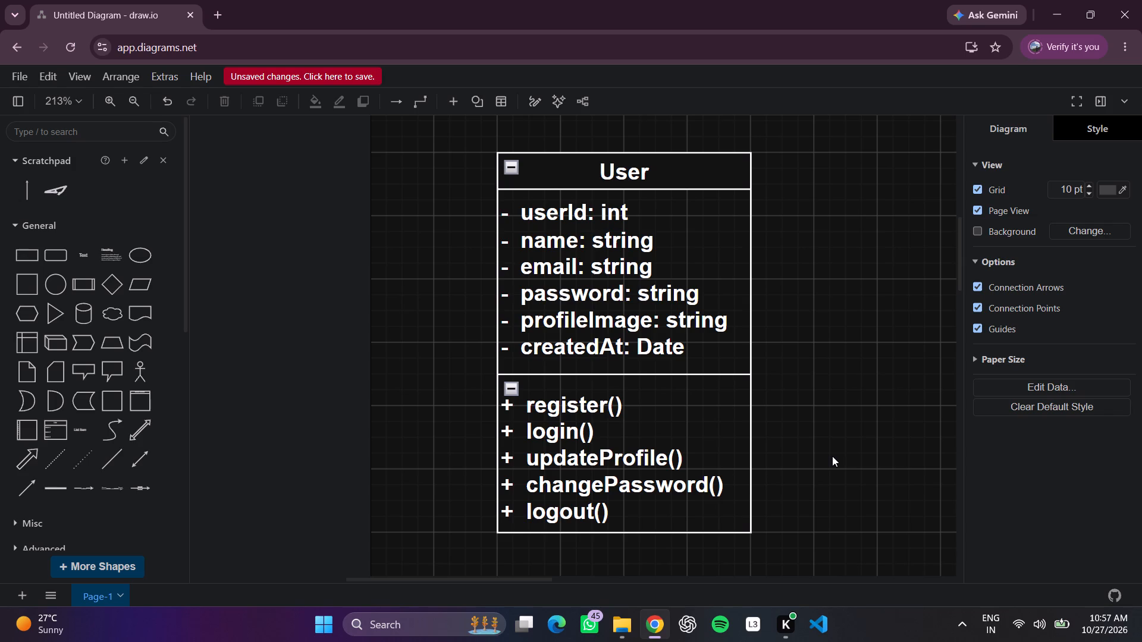
Insert a vertical container and place it beside the User class with a clear gap, its top aligned with that class.
{"action": "scroll", "coordinate": [825, 396], "scroll_direction": "left", "scroll_amount": 4}
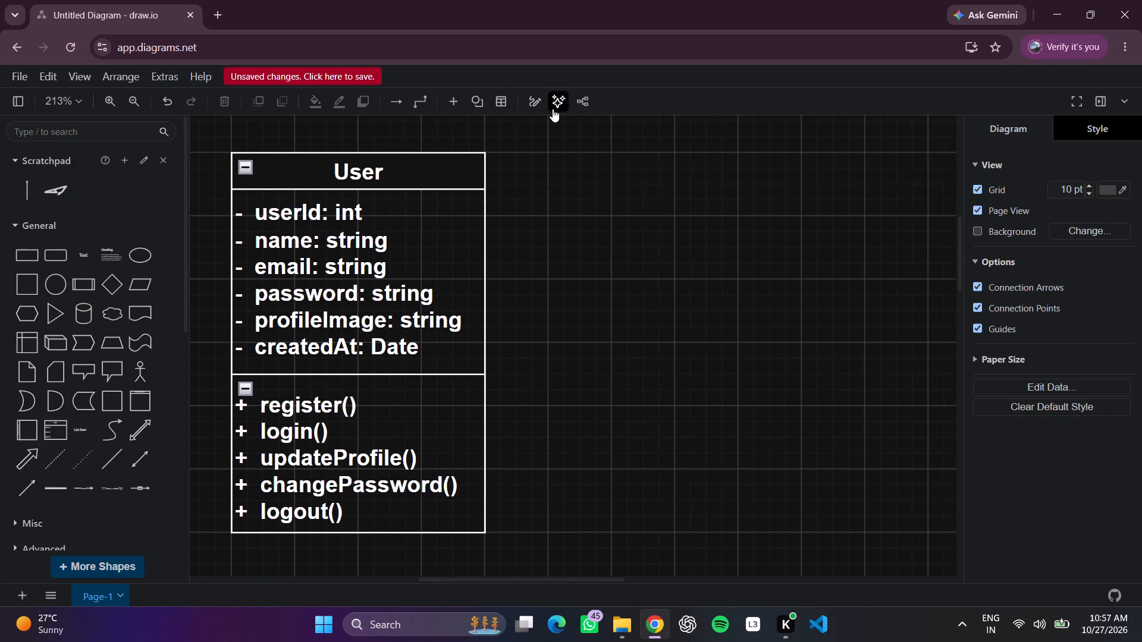
{"action": "scroll", "coordinate": [36, 396], "scroll_direction": "left", "scroll_amount": 1}
{"action": "left_click", "coordinate": [141, 408]}
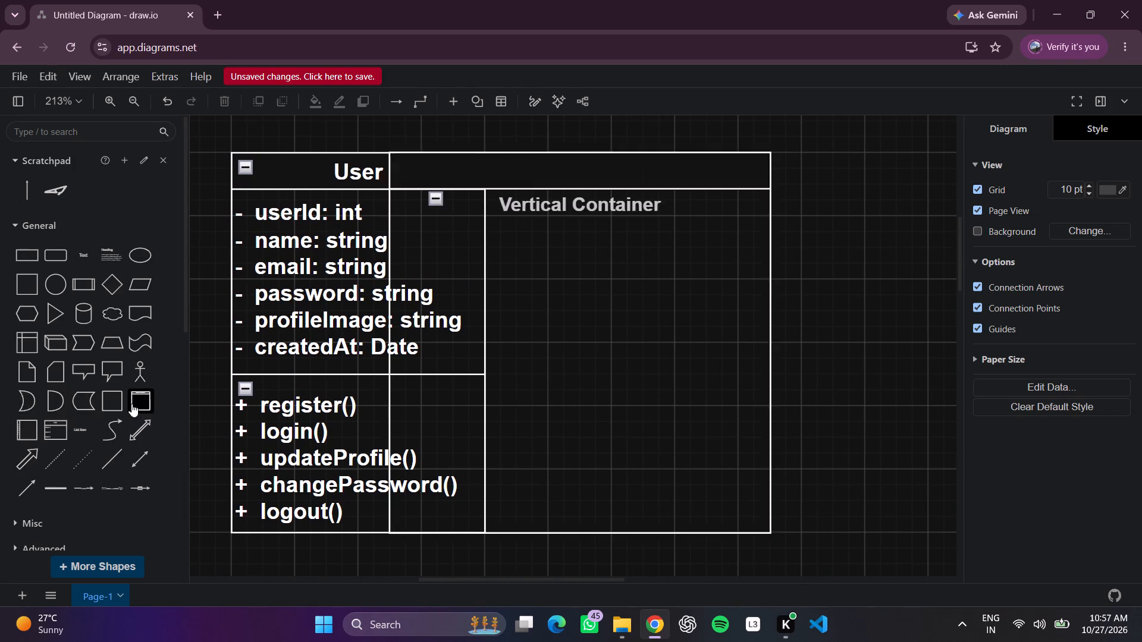
{"action": "double_click", "coordinate": [624, 329]}
{"action": "left_click", "coordinate": [565, 315]}
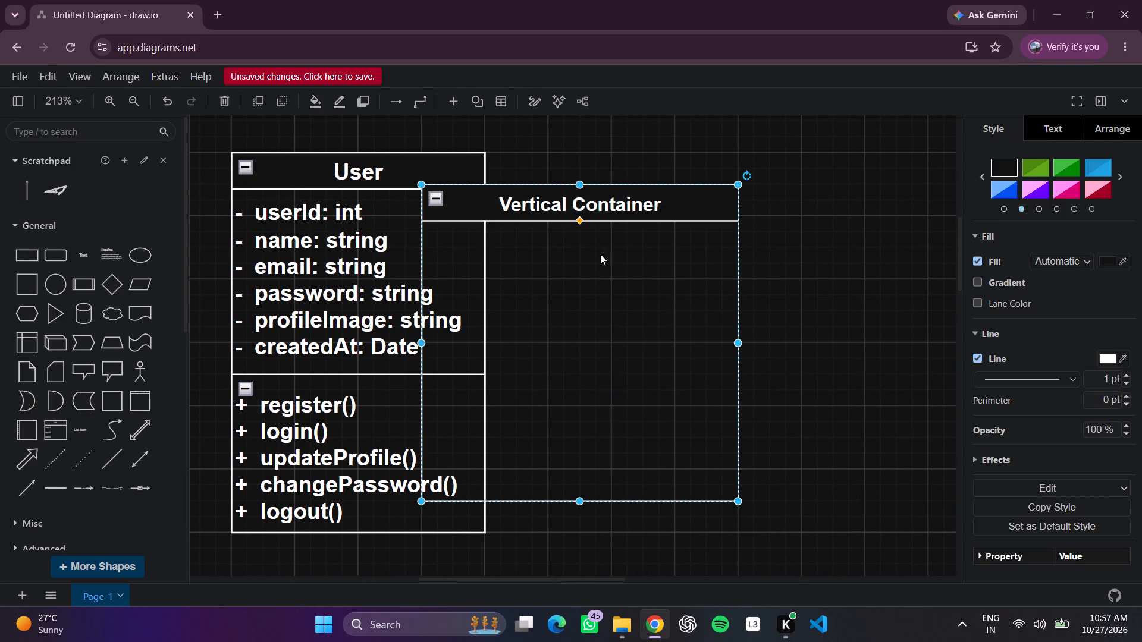
{"action": "left_click_drag", "start_coordinate": [715, 213], "coordinate": [816, 207]}
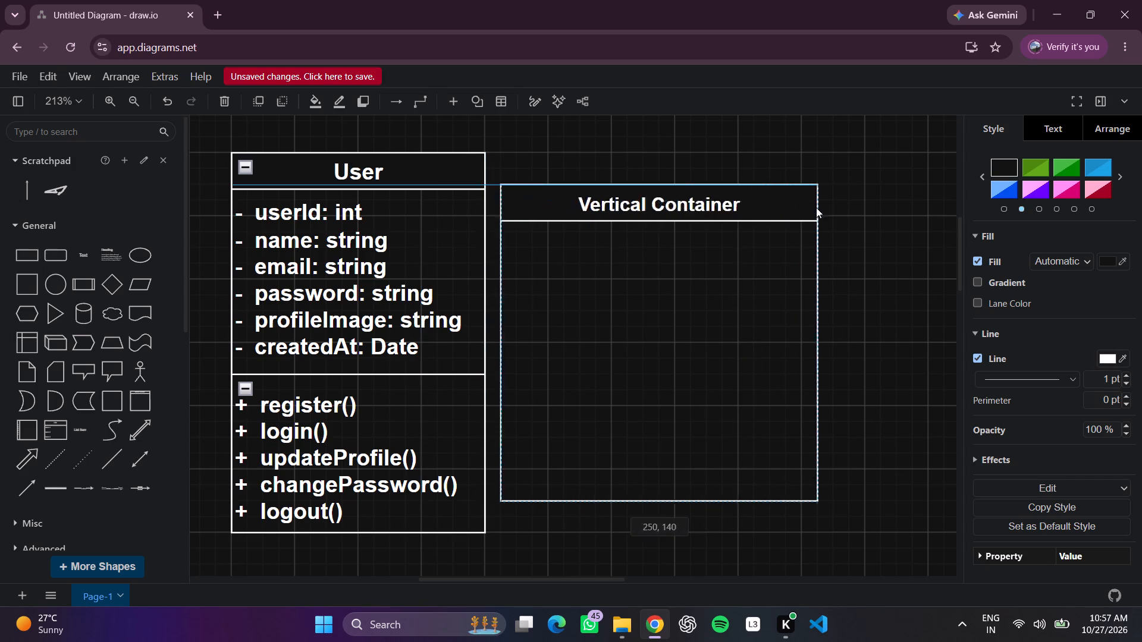
{"action": "left_click_drag", "start_coordinate": [816, 207], "coordinate": [783, 177]}
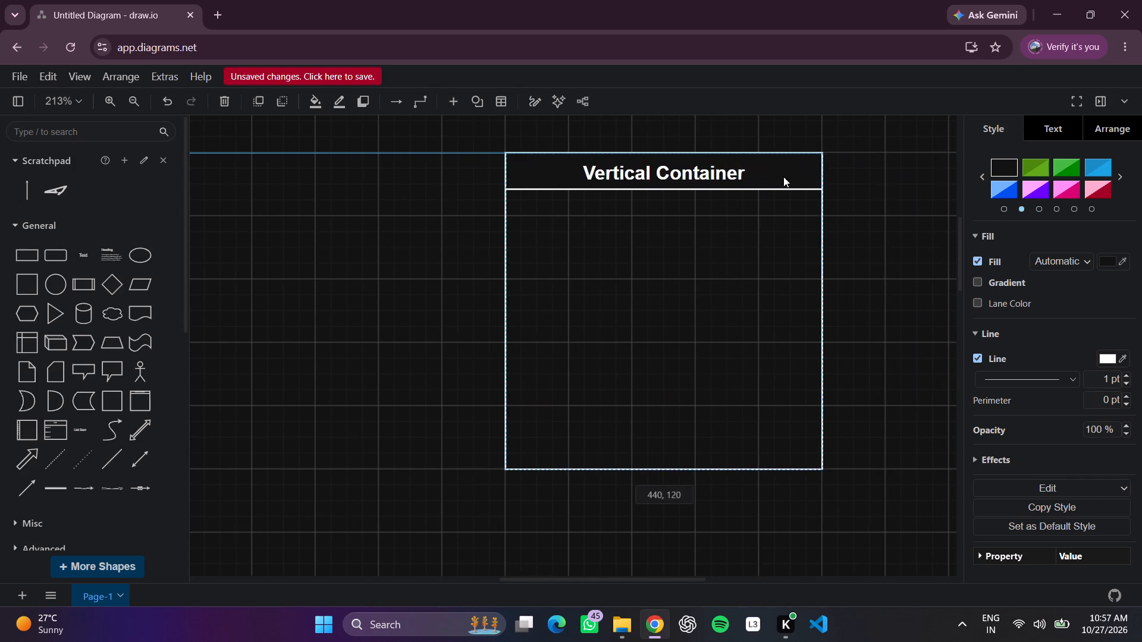
{"action": "left_click_drag", "start_coordinate": [783, 177], "coordinate": [730, 178]}
Rename the new container's header as Expense.
{"action": "scroll", "coordinate": [857, 280], "scroll_direction": "up", "scroll_amount": 1}
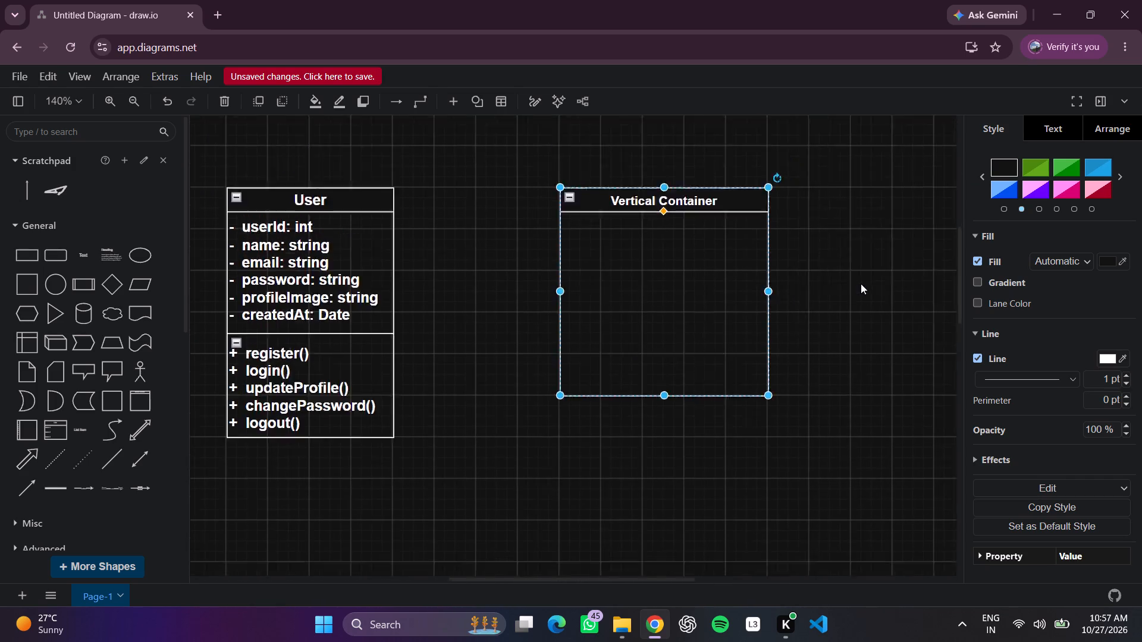
{"action": "scroll", "coordinate": [861, 284], "scroll_direction": "up", "scroll_amount": 1}
{"action": "scroll", "coordinate": [756, 304], "scroll_direction": "up", "scroll_amount": 3}
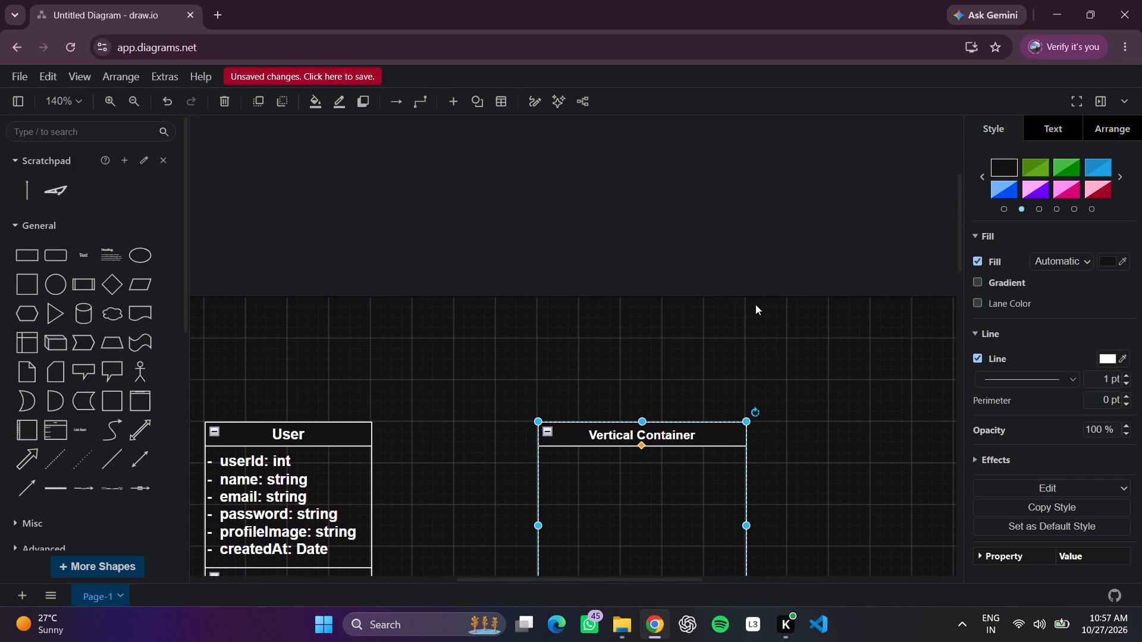
{"action": "left_click", "coordinate": [654, 436]}
{"action": "double_click", "coordinate": [654, 434]}
{"action": "key", "text": "BackSpace"}
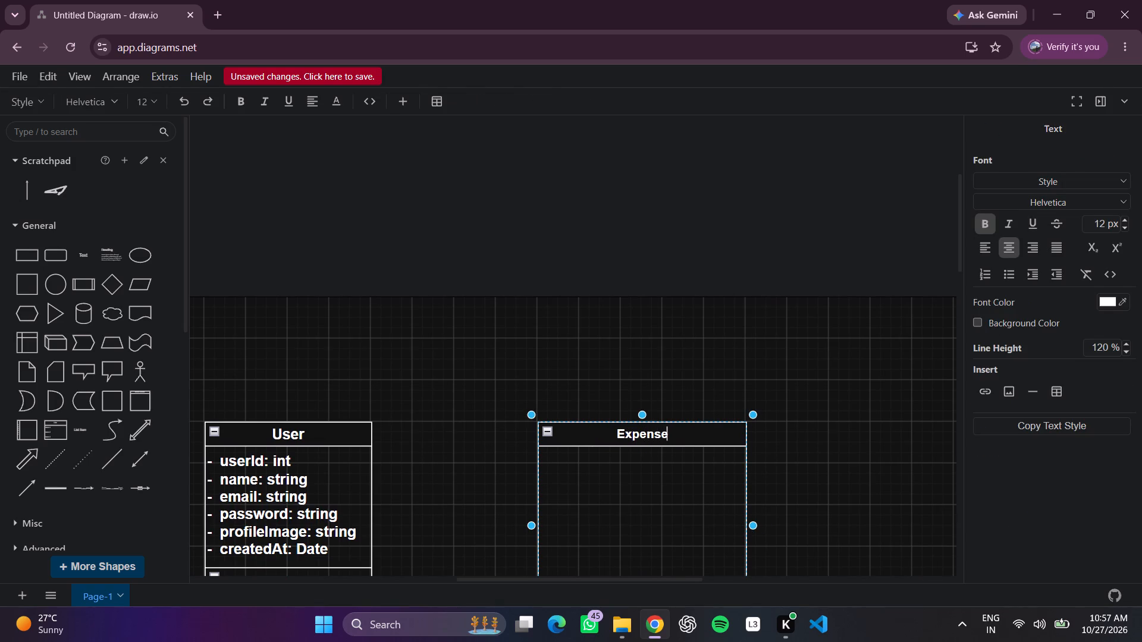
{"action": "key", "text": "space"}
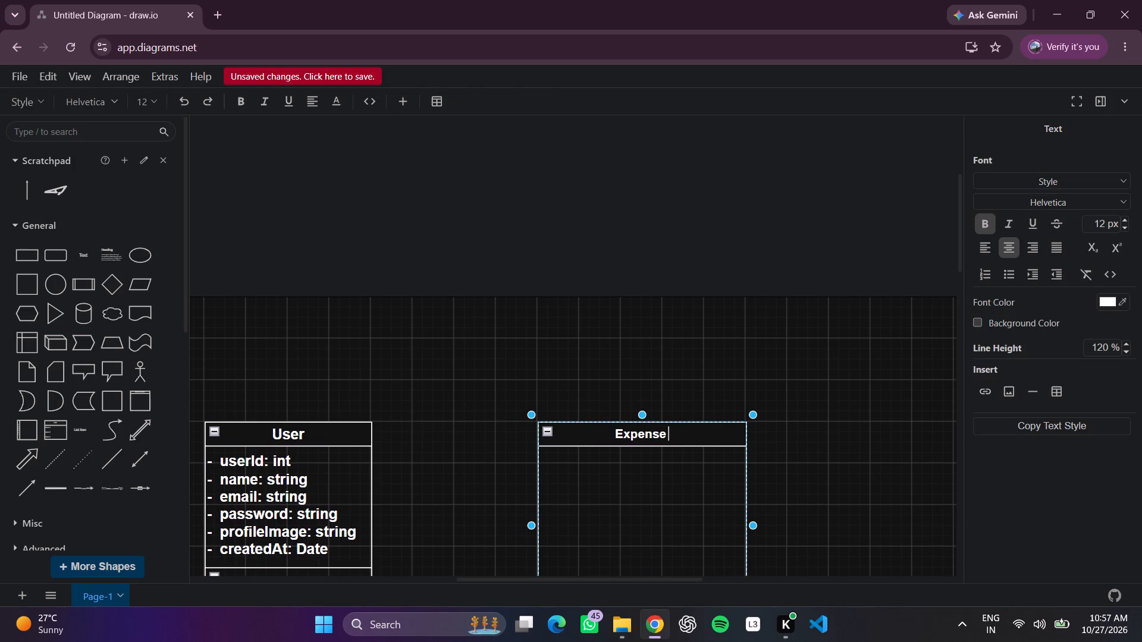
Apply the heading text style of about 14 px to the Expense title.
{"action": "double_click", "coordinate": [647, 435]}
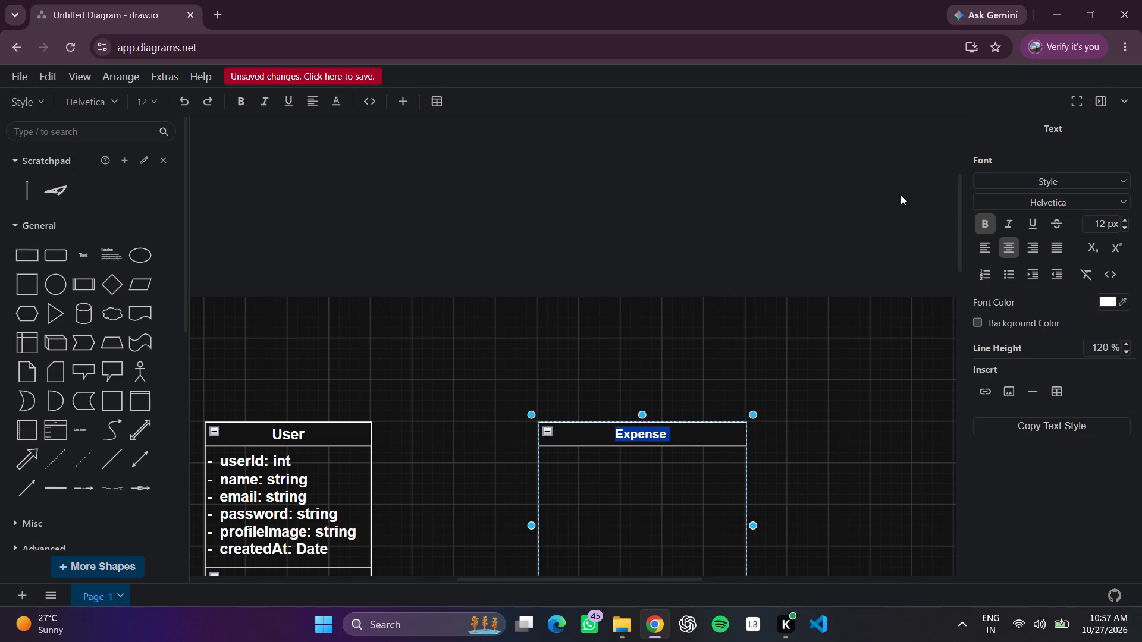
{"action": "left_click", "coordinate": [1040, 182]}
{"action": "left_click", "coordinate": [1019, 279]}
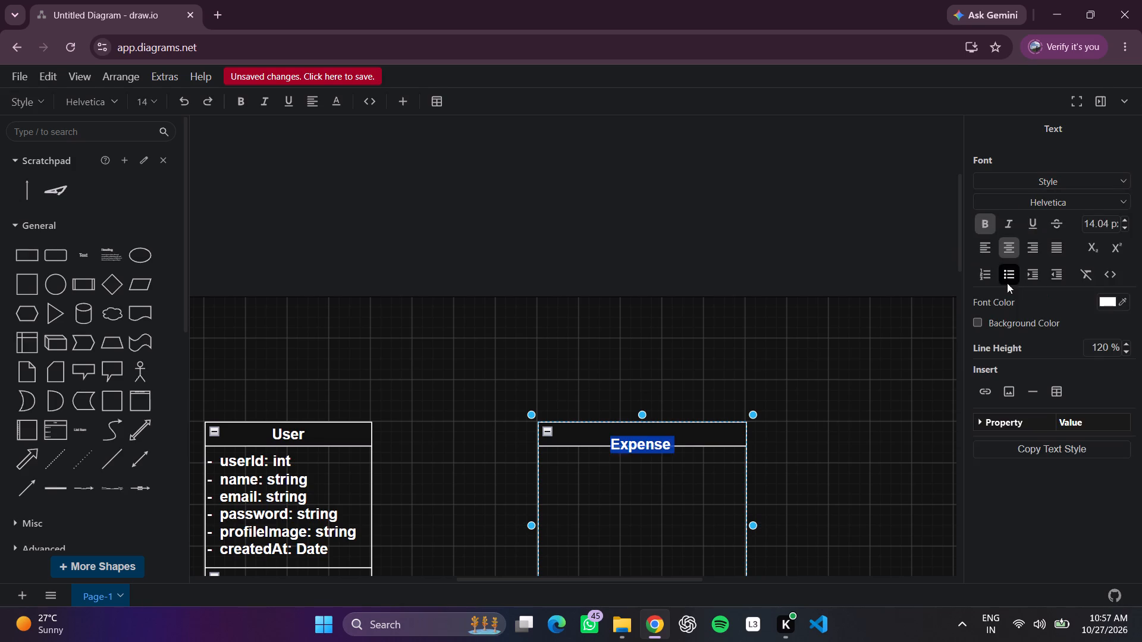
{"action": "left_click", "coordinate": [742, 358]}
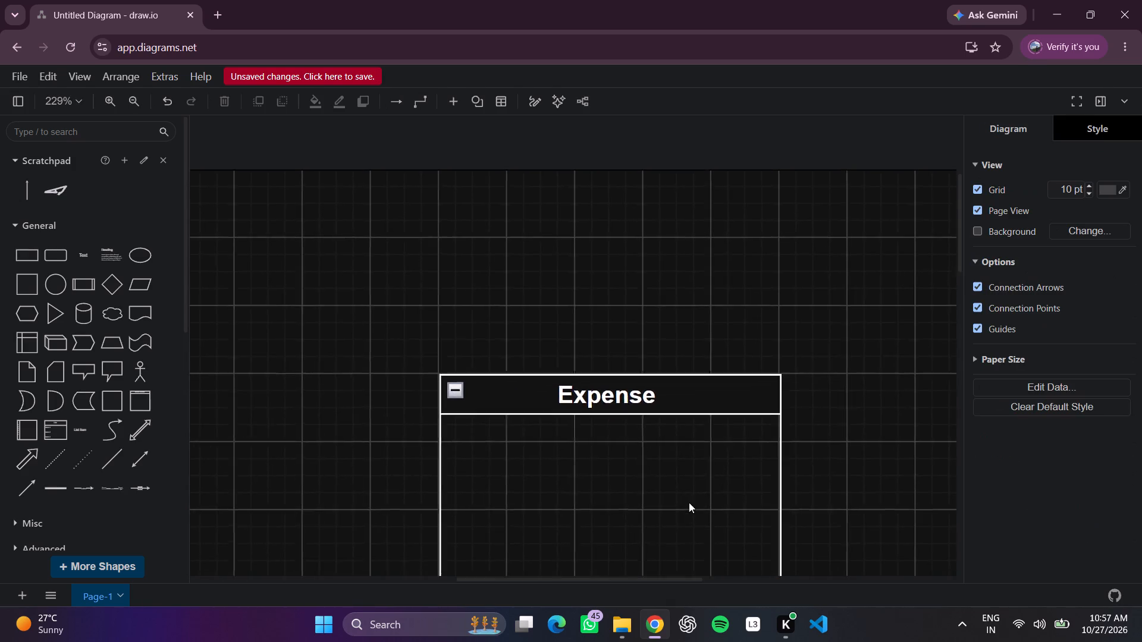
Add a text element inside the body of the Expense container.
{"action": "scroll", "coordinate": [686, 502], "scroll_direction": "down", "scroll_amount": 1}
{"action": "left_click", "coordinate": [589, 442]}
{"action": "double_click", "coordinate": [595, 436]}
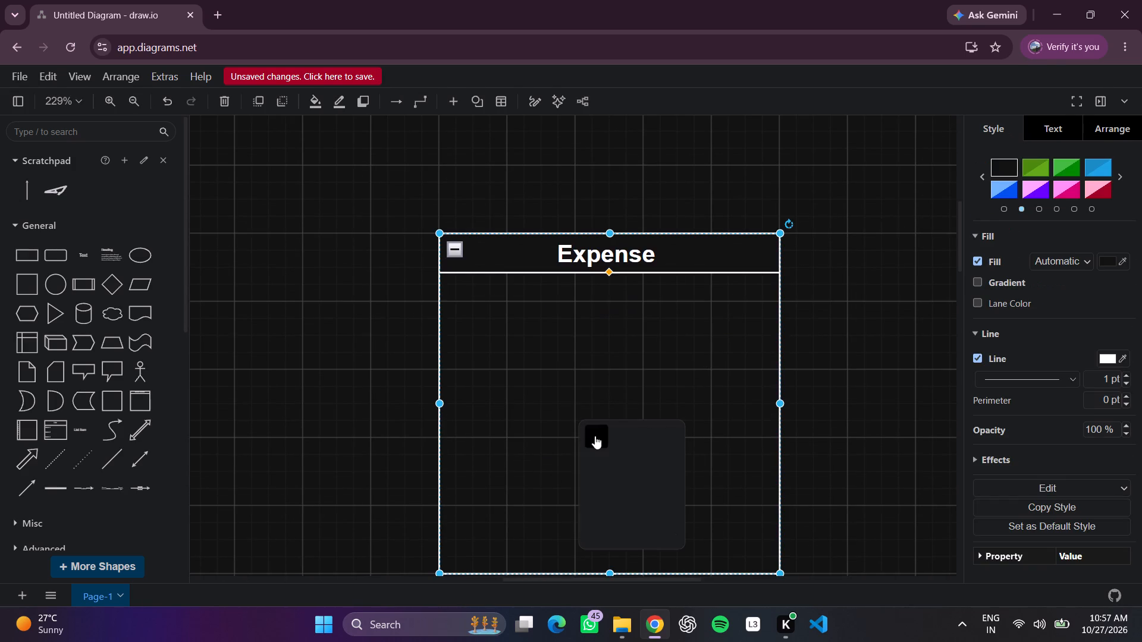
{"action": "left_click", "coordinate": [595, 436]}
{"action": "left_click", "coordinate": [595, 402]}
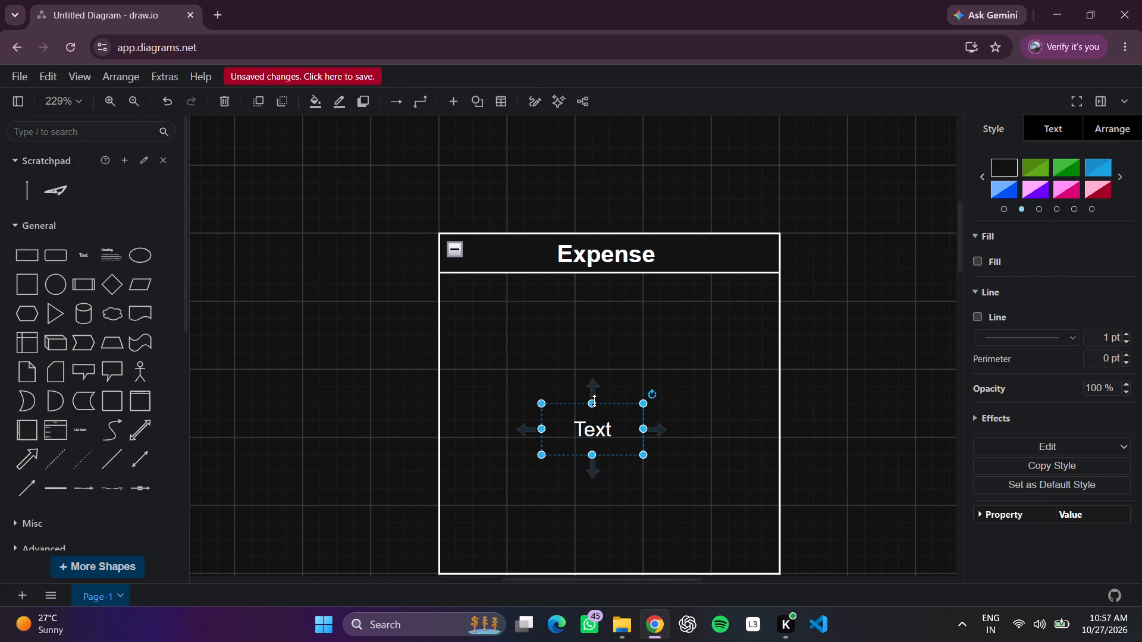
Enlarge the text element to about 180 wide and nearly the full height of the Expense container's body.
{"action": "left_click_drag", "start_coordinate": [594, 399], "coordinate": [601, 281]}
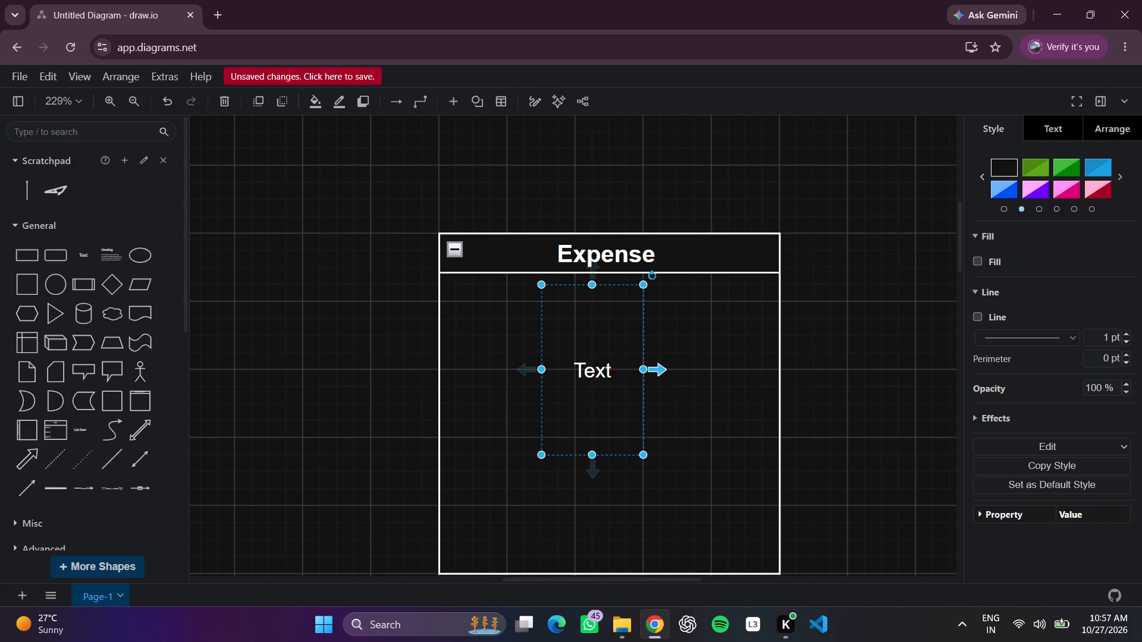
{"action": "left_click_drag", "start_coordinate": [647, 370], "coordinate": [755, 366]}
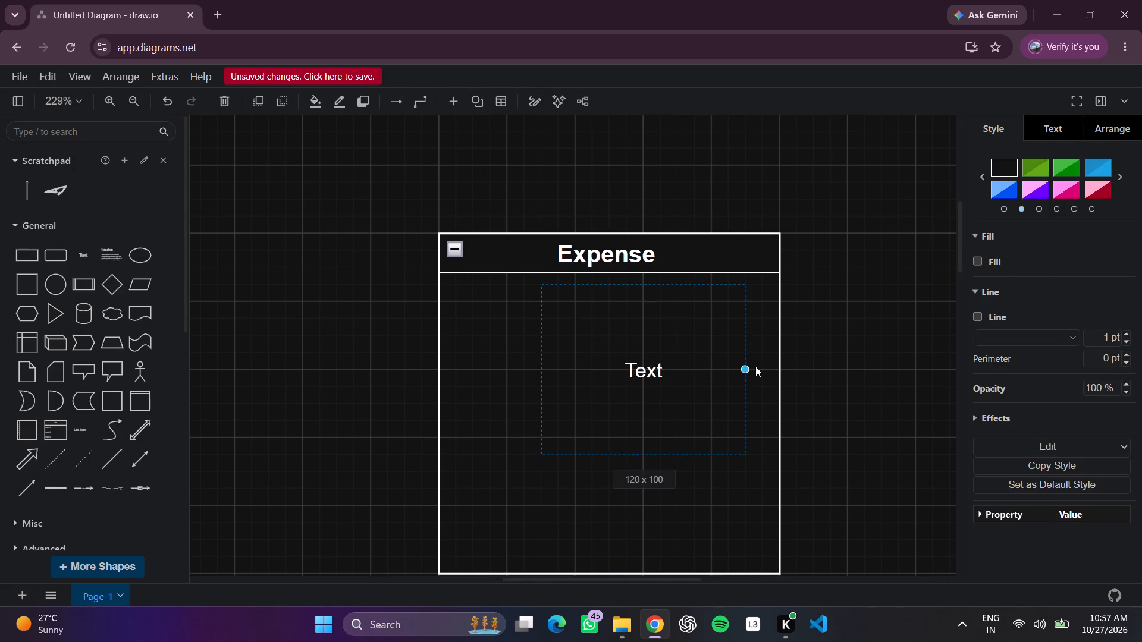
{"action": "left_click_drag", "start_coordinate": [755, 366], "coordinate": [759, 366]}
{"action": "left_click_drag", "start_coordinate": [539, 367], "coordinate": [490, 380]}
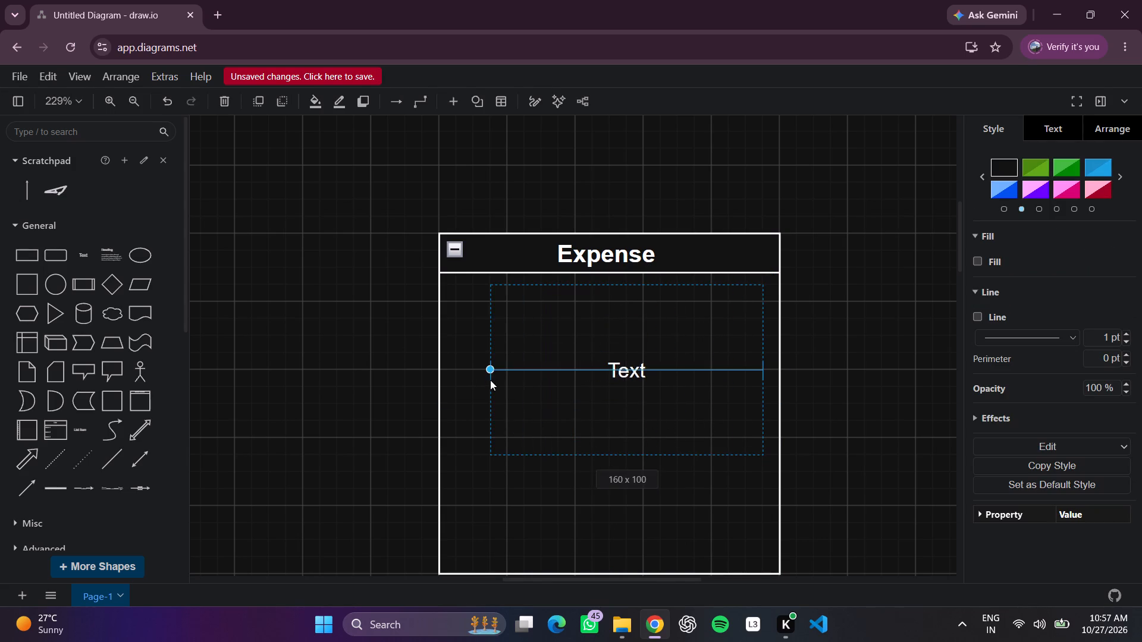
{"action": "left_click_drag", "start_coordinate": [490, 380], "coordinate": [459, 386]}
{"action": "left_click_drag", "start_coordinate": [608, 453], "coordinate": [613, 483]}
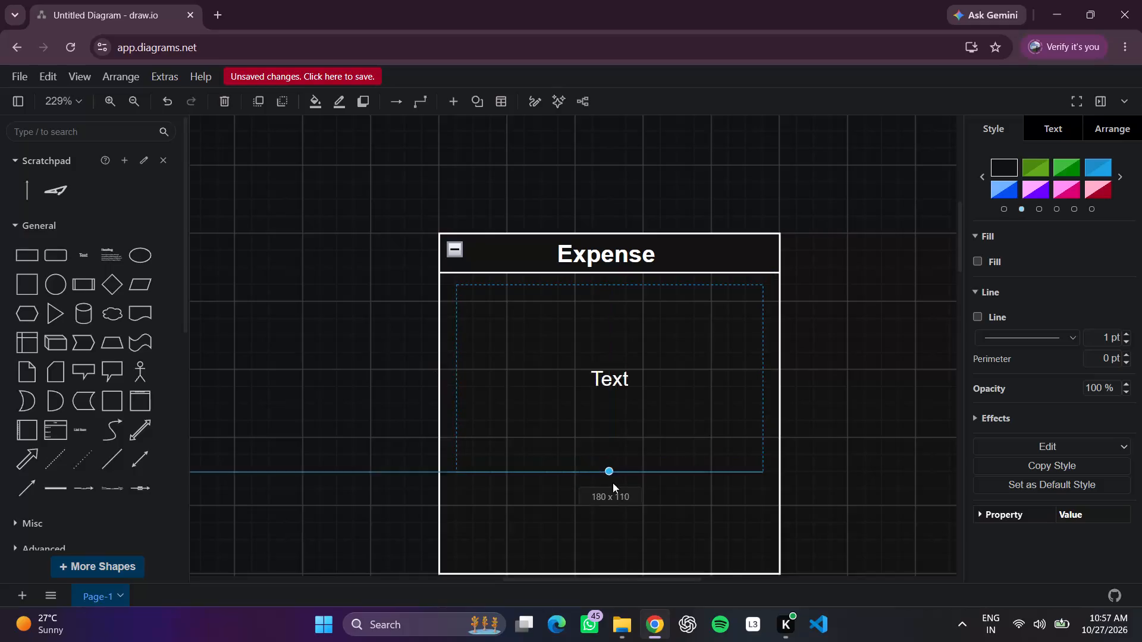
{"action": "left_click_drag", "start_coordinate": [613, 483], "coordinate": [642, 549]}
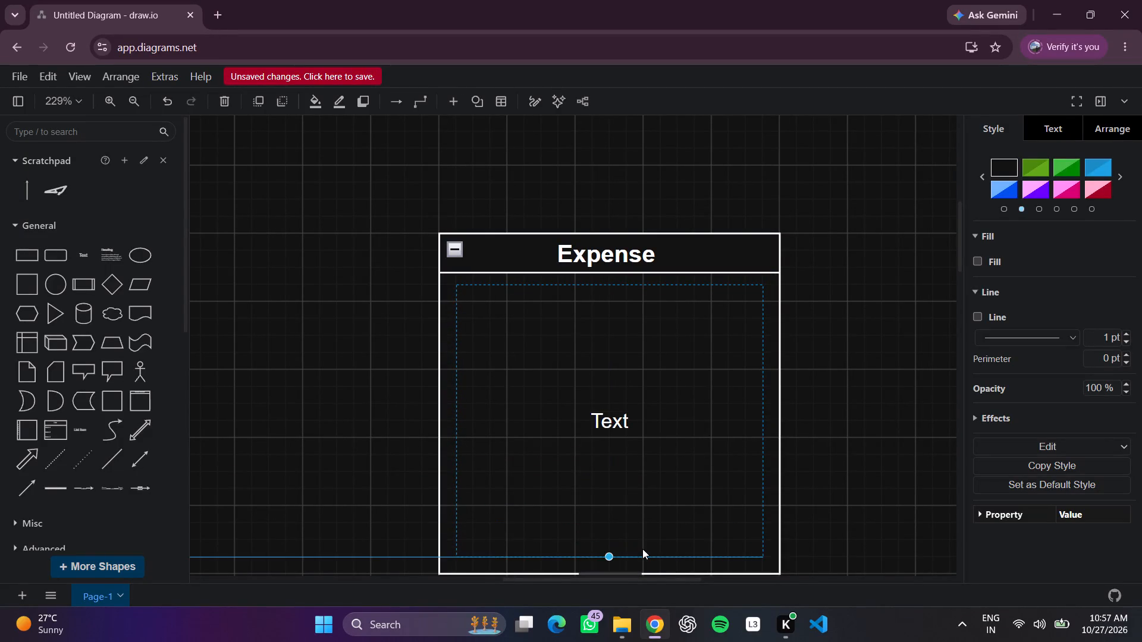
{"action": "left_click_drag", "start_coordinate": [642, 549], "coordinate": [642, 546]}
Replace the text element's placeholder with the first attribute line "- expenseId: int".
{"action": "double_click", "coordinate": [622, 424]}
{"action": "left_click", "coordinate": [621, 419]}
{"action": "double_click", "coordinate": [688, 402]}
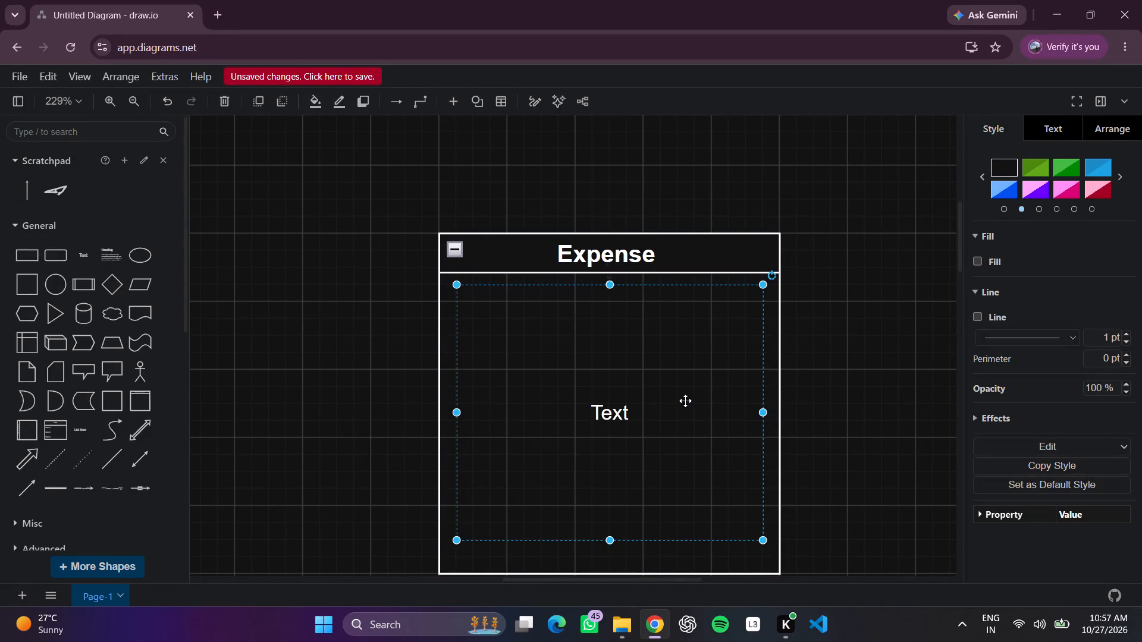
{"action": "left_click", "coordinate": [939, 425]}
{"action": "double_click", "coordinate": [592, 420]}
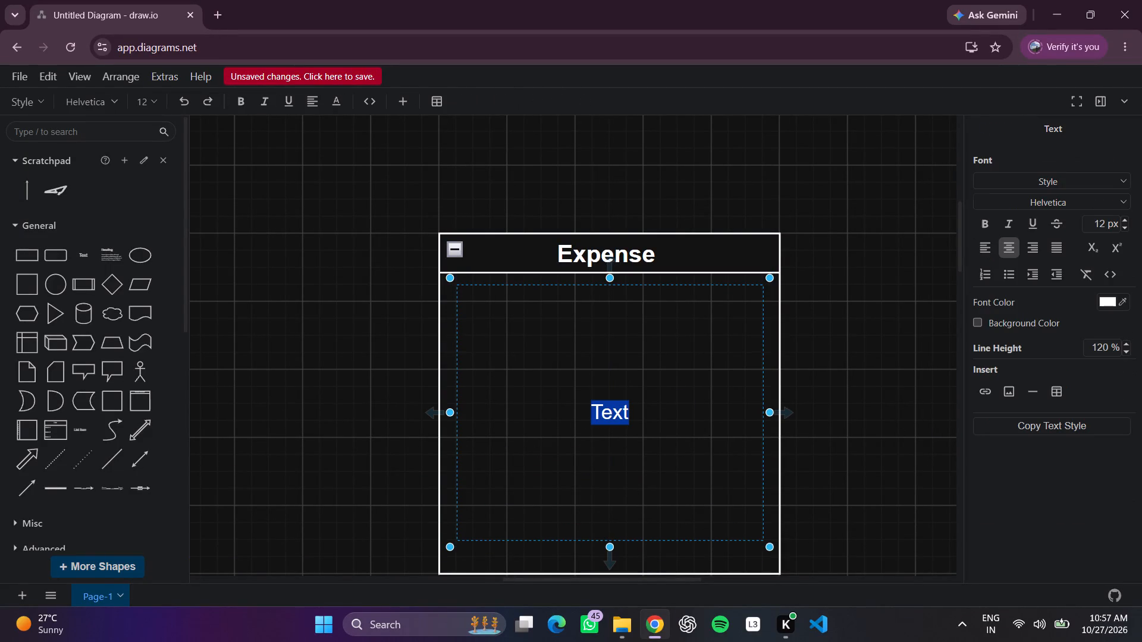
{"action": "key", "text": "BackSpace"}
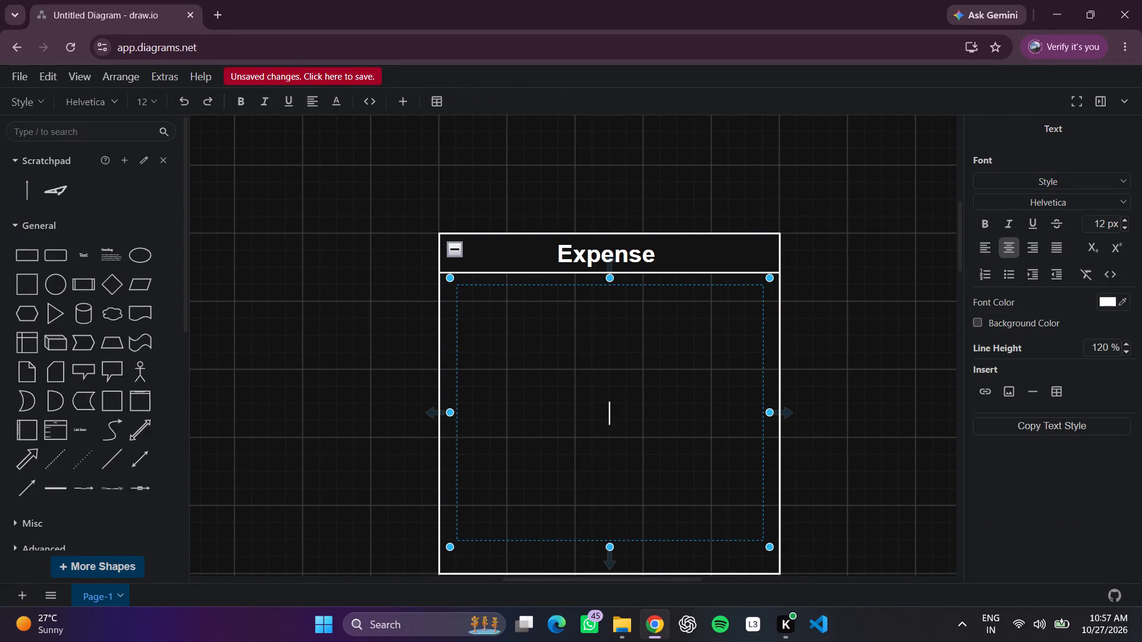
{"action": "type", "text": "-"}
{"action": "key", "text": "space"}
{"action": "key", "text": "space"}
{"action": "type", "text": "expen"}
{"action": "type", "text": "sel"}
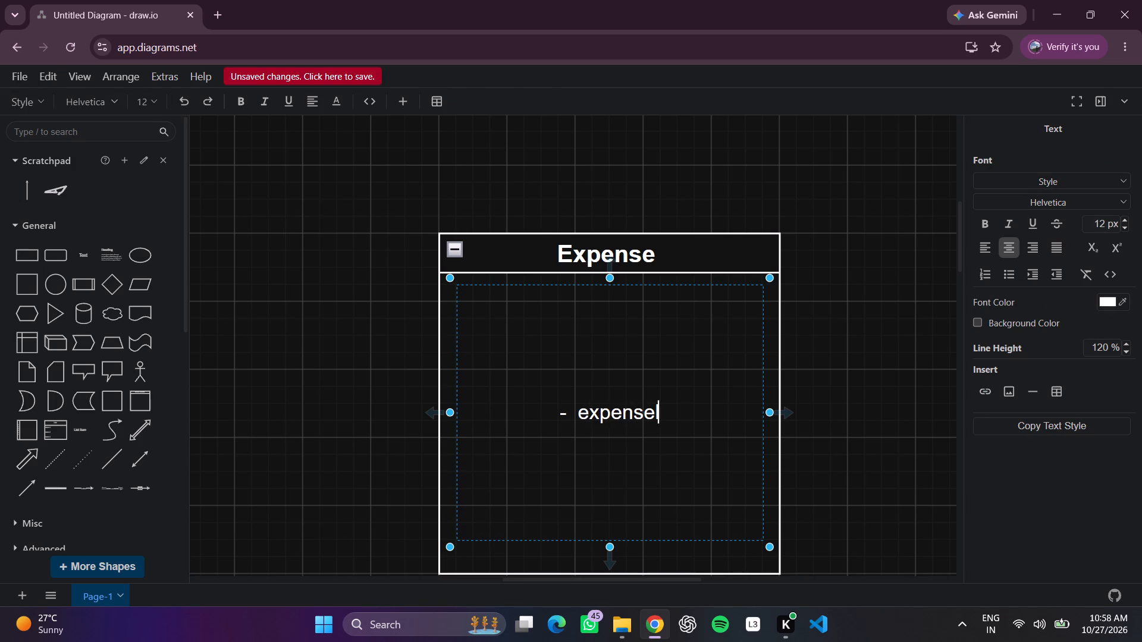
{"action": "key", "text": "d"}
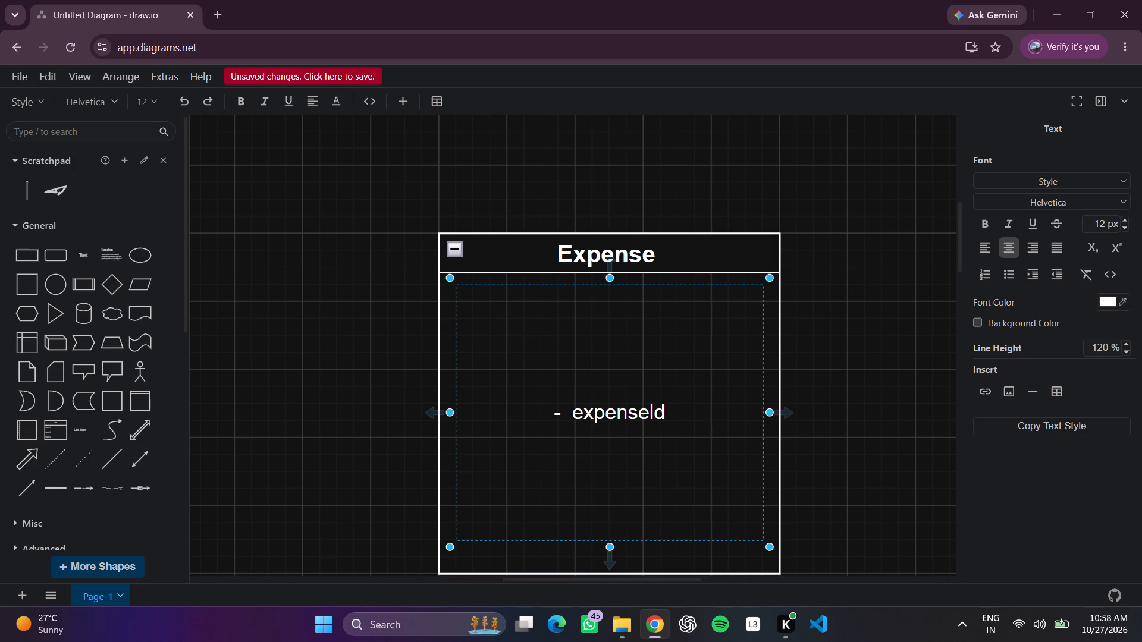
{"action": "type", "text": ": in"}
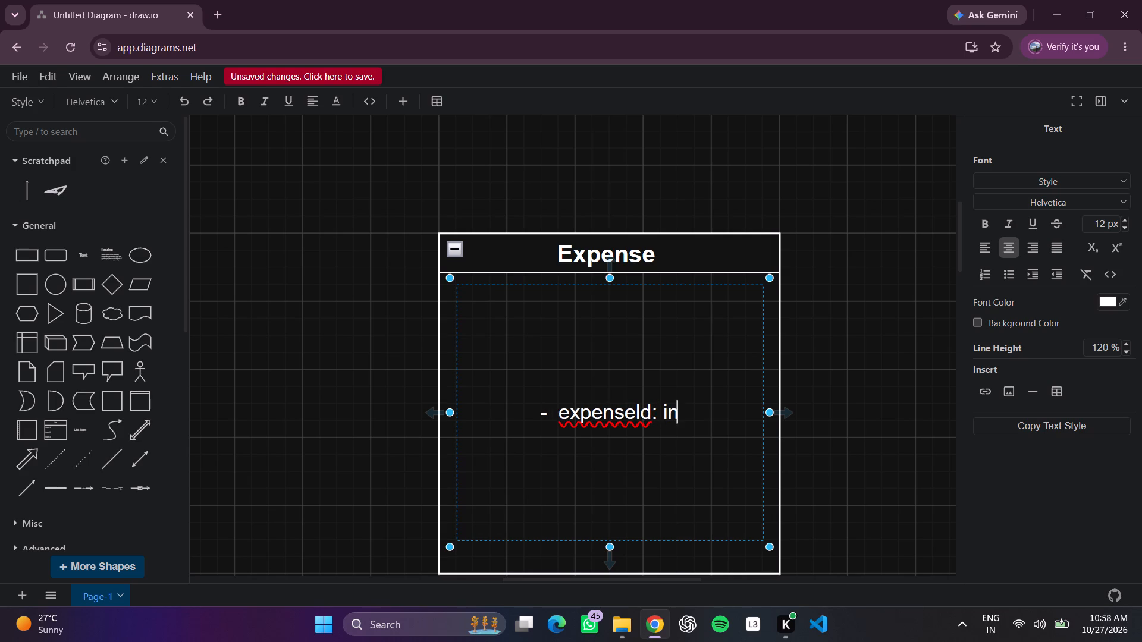
{"action": "key", "text": "t"}
{"action": "key", "text": "Return"}
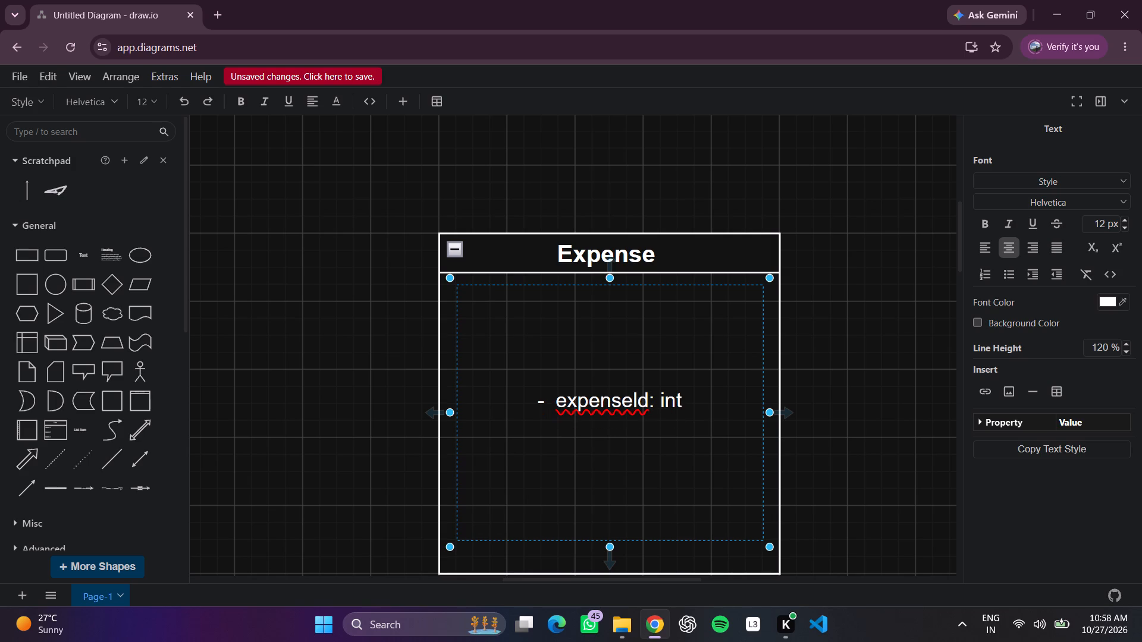
Add the second attribute line "- amount: double" below expenseId and start a new line.
{"action": "key", "text": "shift+underscore"}
{"action": "key", "text": "BackSpace"}
{"action": "type", "text": "-nn"}
{"action": "key", "text": "BackSpace"}
{"action": "key", "text": "BackSpace"}
{"action": "key", "text": "space"}
{"action": "key", "text": "space"}
{"action": "key", "text": "space"}
{"action": "key", "text": "BackSpace"}
{"action": "key", "text": "BackSpace"}
{"action": "key", "text": "BackSpace"}
{"action": "key", "text": "space"}
{"action": "key", "text": "space"}
{"action": "type", "text": "amount"}
{"action": "key", "text": "shift+colon"}
{"action": "key", "text": "space"}
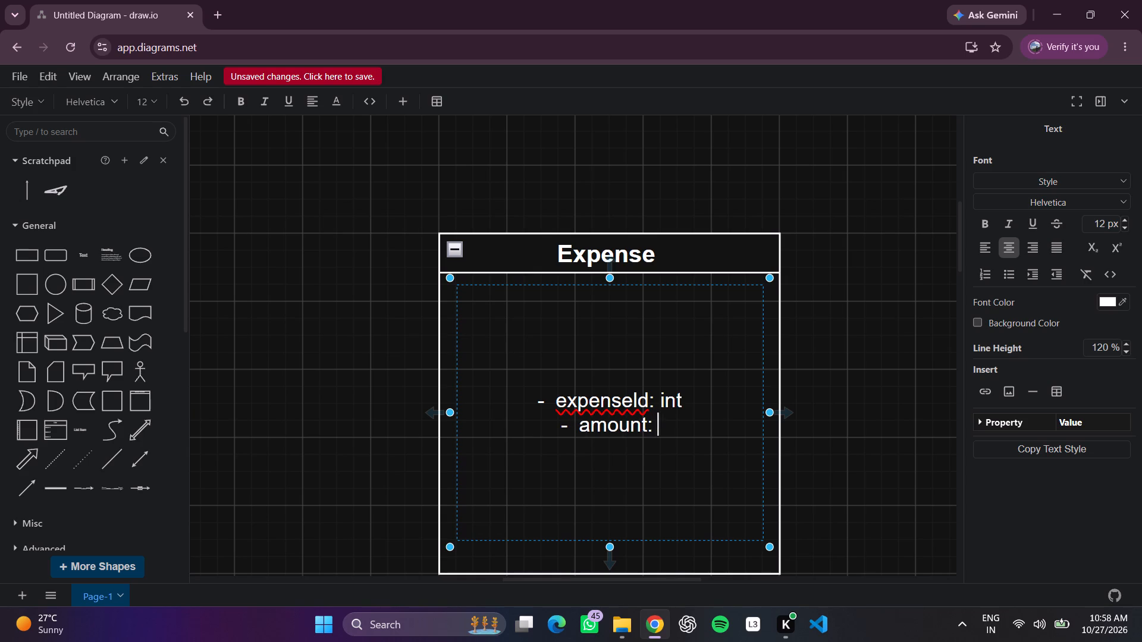
{"action": "type", "text": "double"}
{"action": "key", "text": "Return"}
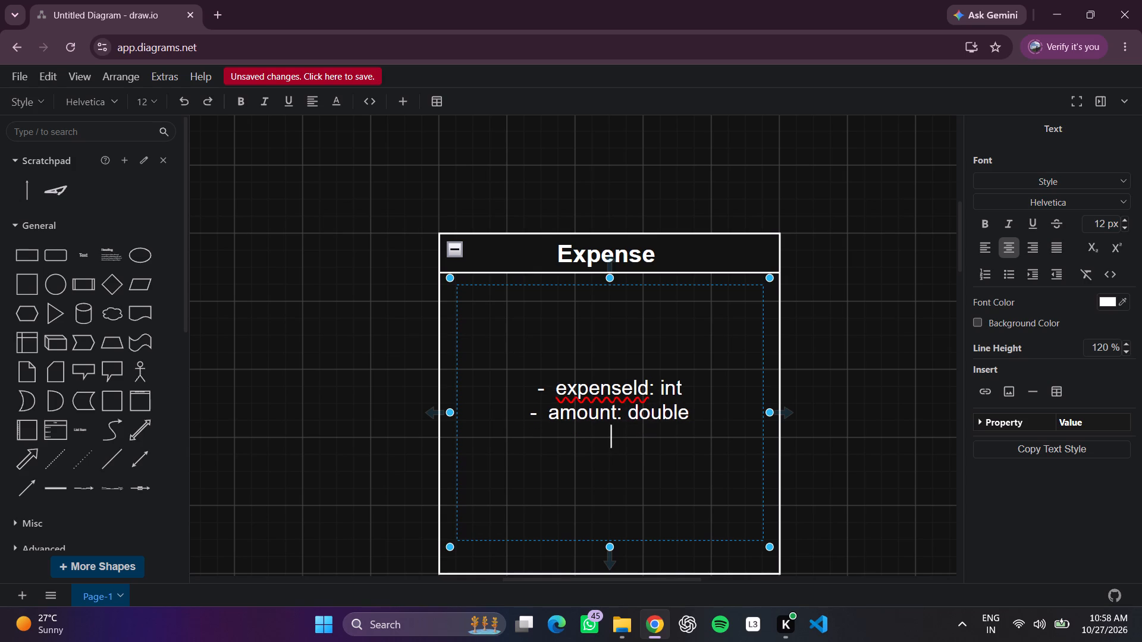
Add the third attribute line "- description: string" below amount and start a new line.
{"action": "type", "text": "-"}
{"action": "key", "text": "space"}
{"action": "key", "text": "space"}
{"action": "type", "text": "descr"}
{"action": "type", "text": "ip"}
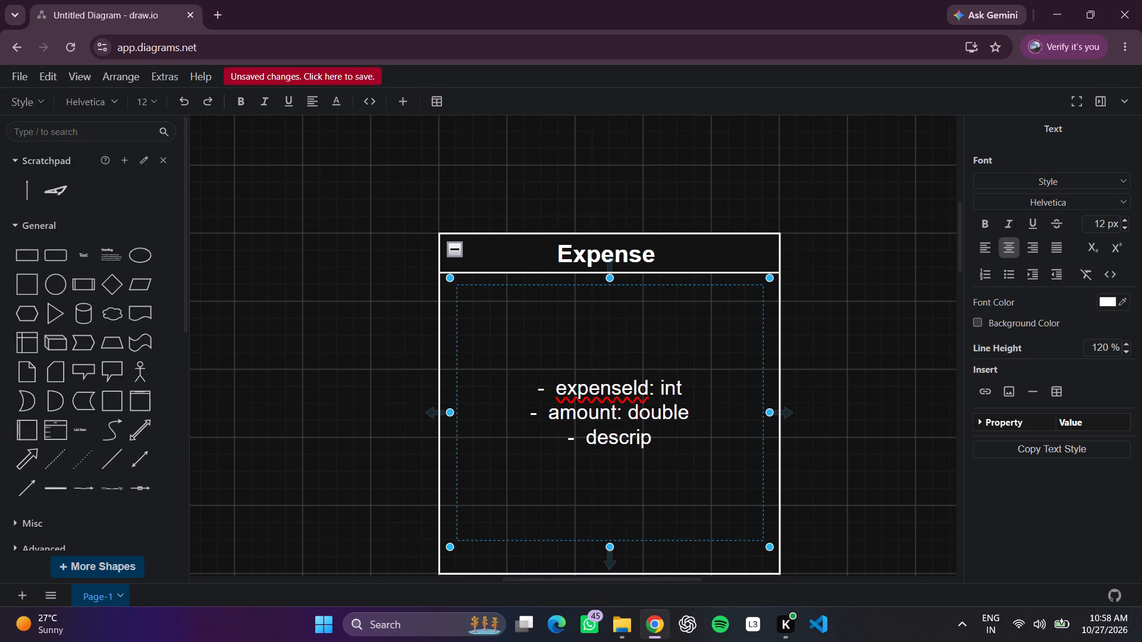
{"action": "type", "text": "tion"}
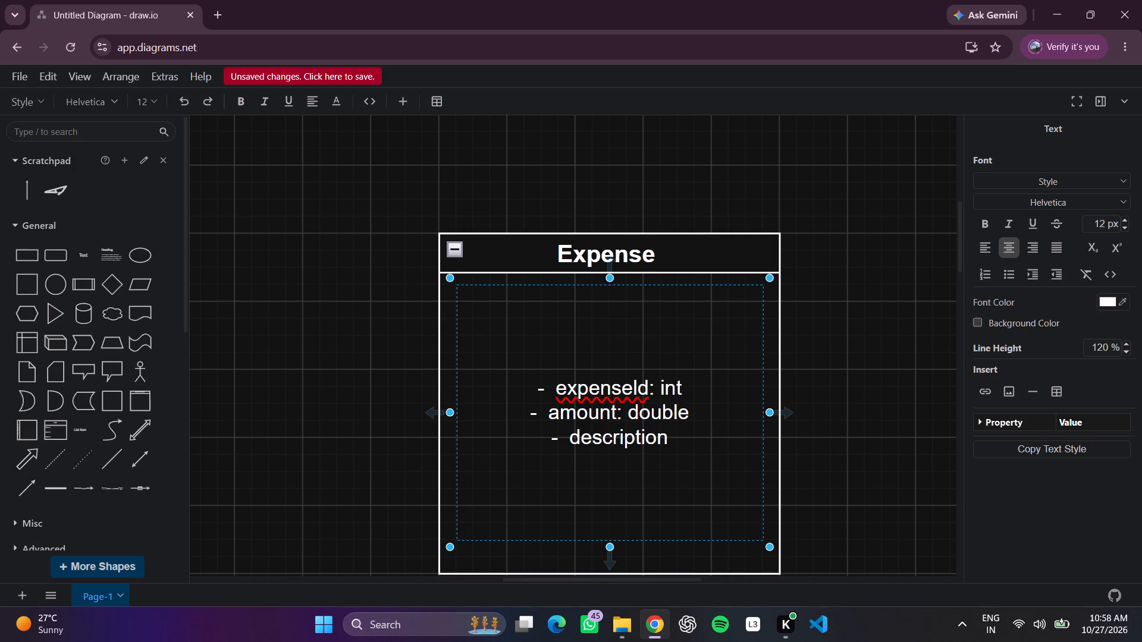
{"action": "type", "text": ":"}
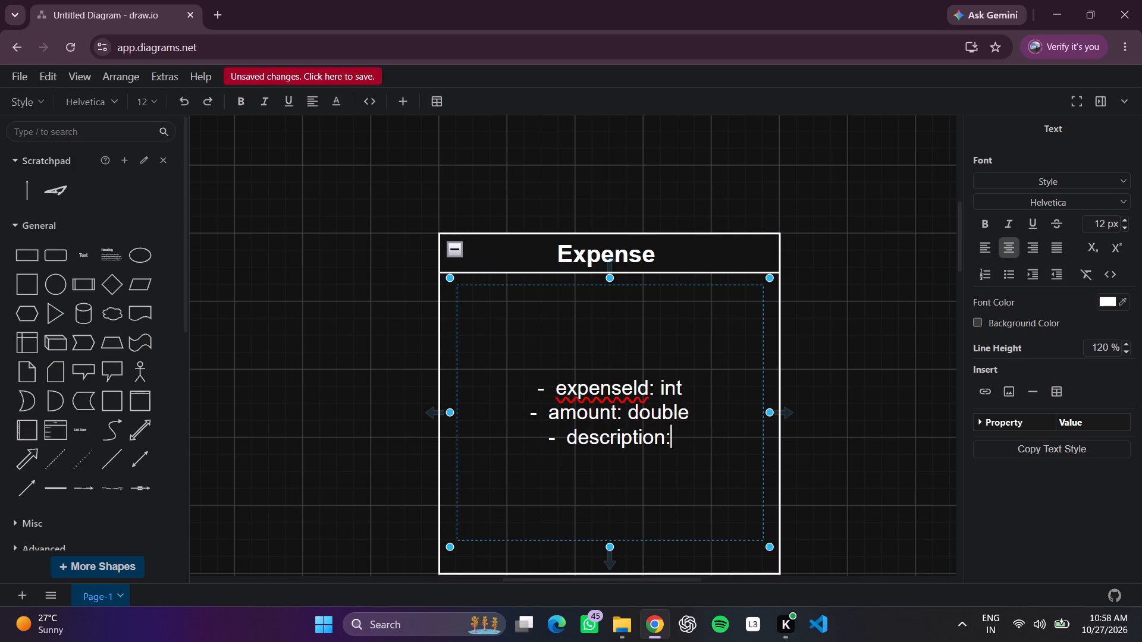
{"action": "key", "text": "space"}
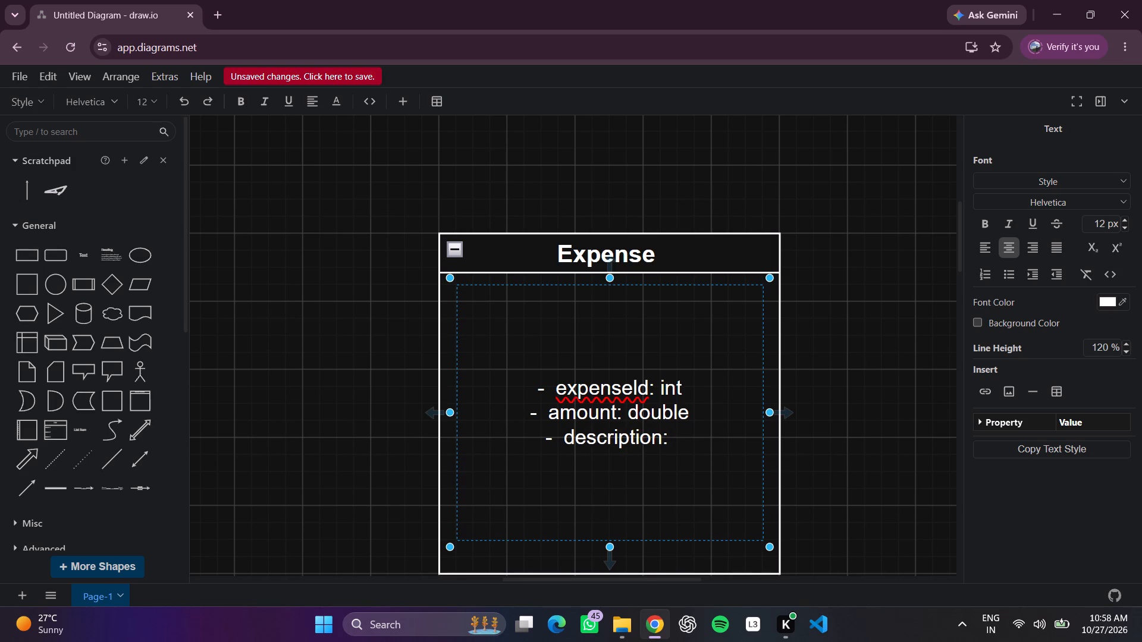
{"action": "type", "text": "string"}
{"action": "key", "text": "Return"}
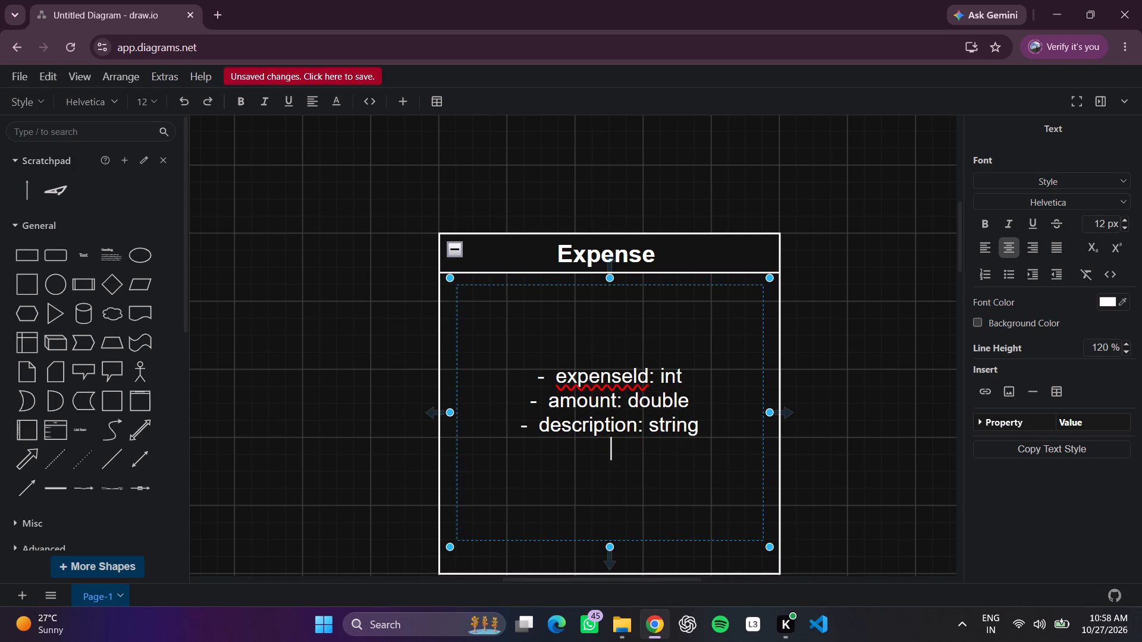
Add the fourth attribute line "- date: Date" below description and start a new line.
{"action": "type", "text": "- date"}
{"action": "type", "text": ":"}
{"action": "key", "text": "space"}
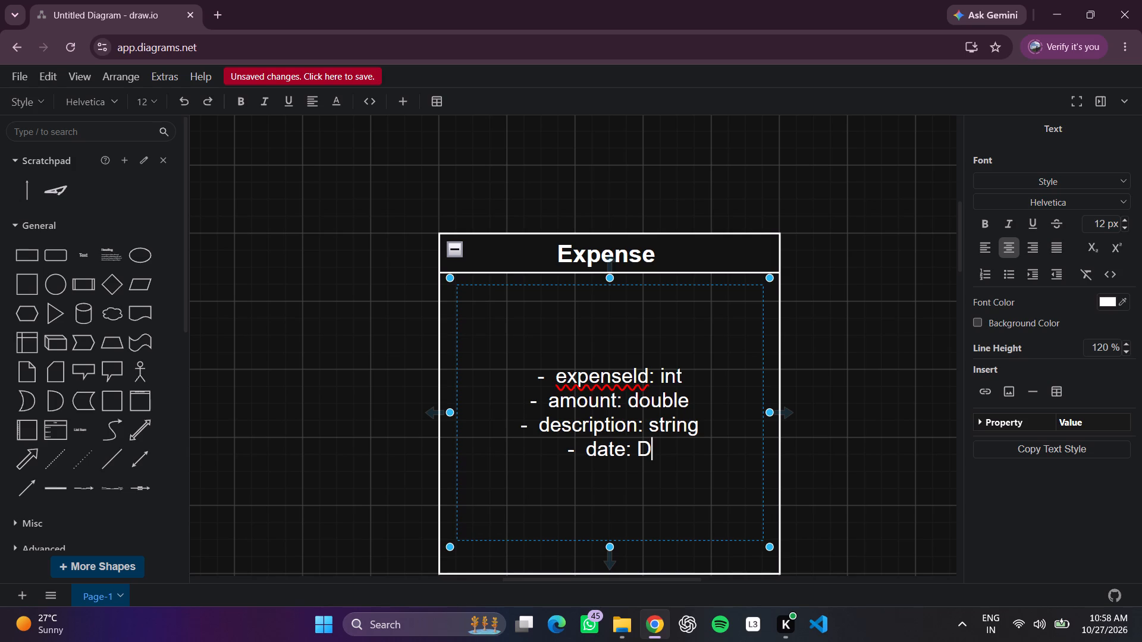
{"action": "type", "text": "ate"}
{"action": "key", "text": "Return"}
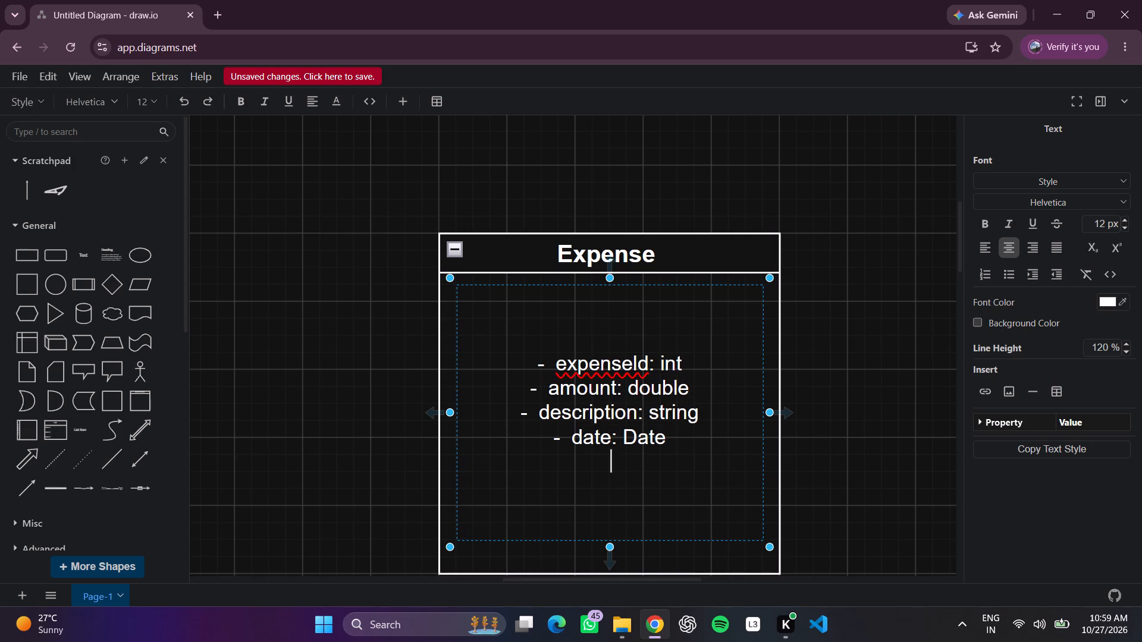
Add the fifth attribute line "- paymentMethod: string" below date and start a new line.
{"action": "type", "text": "-"}
{"action": "key", "text": "space"}
{"action": "key", "text": "space"}
{"action": "type", "text": "payment"}
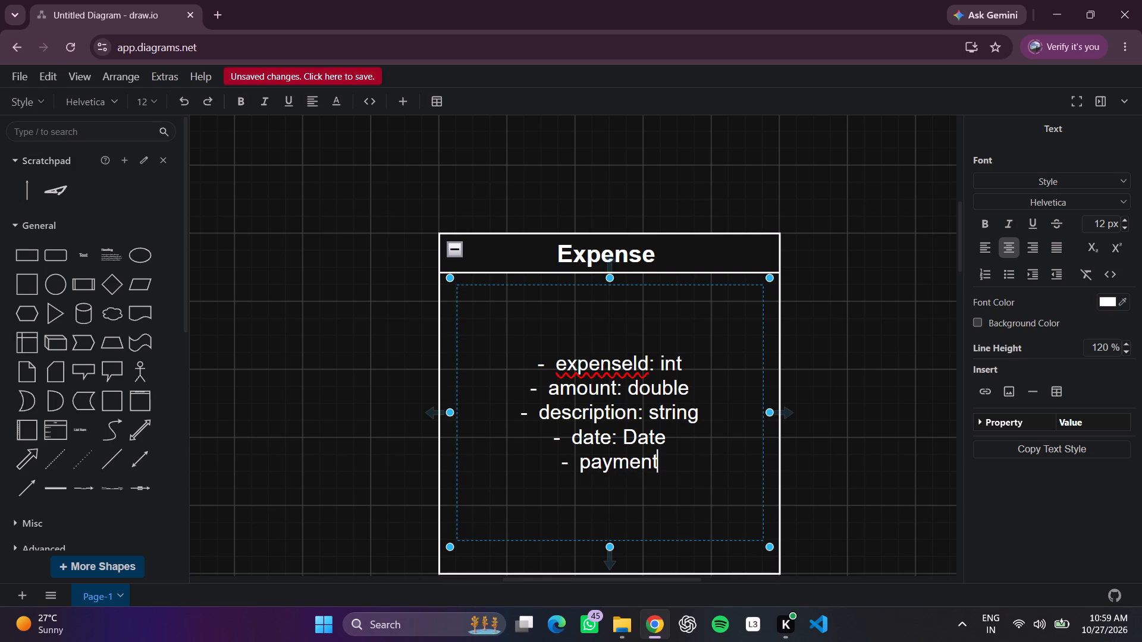
{"action": "key", "text": "e"}
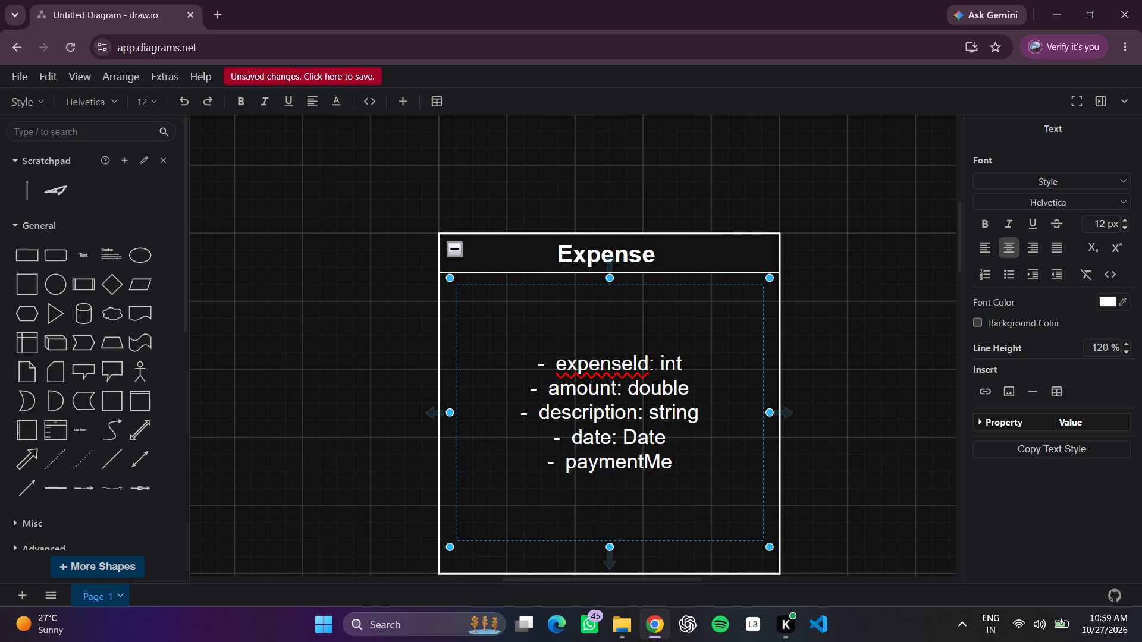
{"action": "type", "text": "thod"}
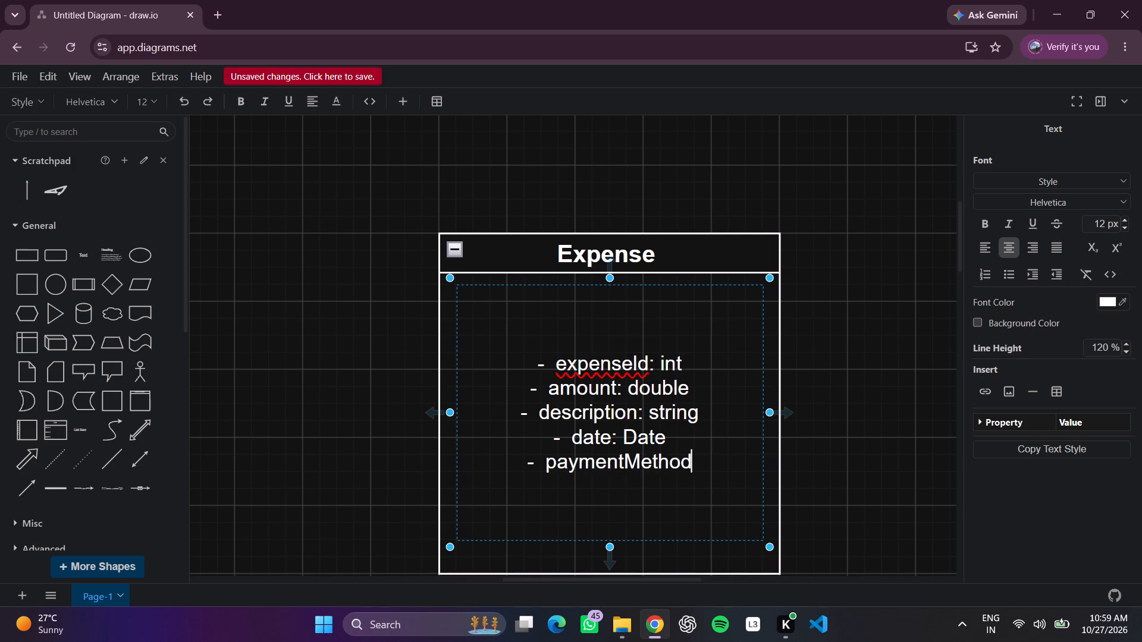
{"action": "type", "text": ": stri"}
{"action": "type", "text": "ng"}
{"action": "key", "text": "space"}
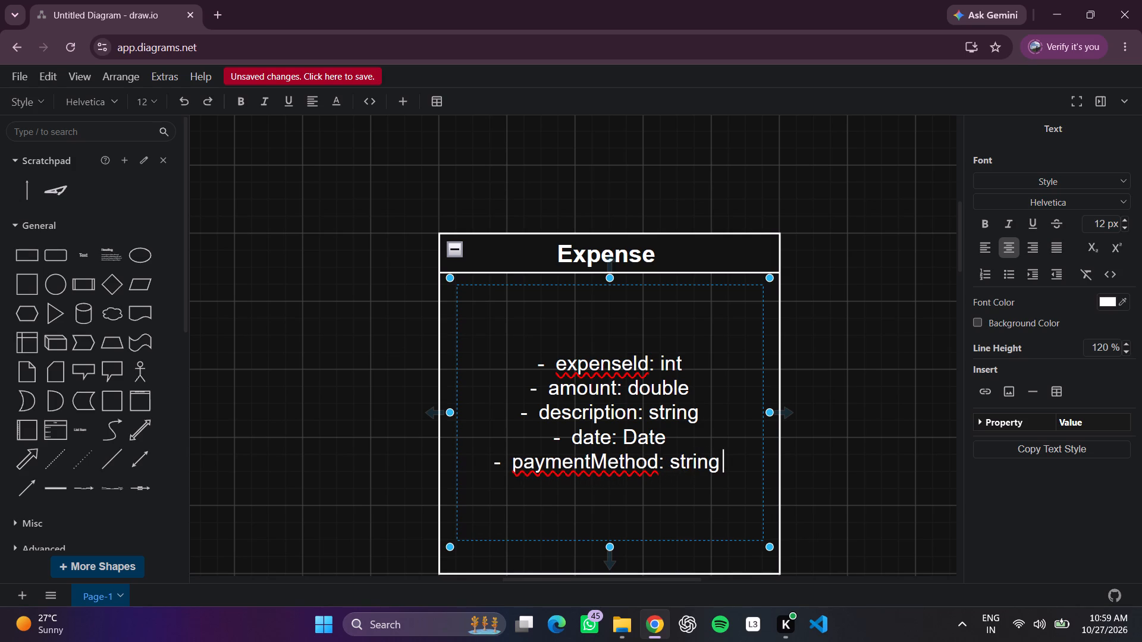
{"action": "key", "text": "Return"}
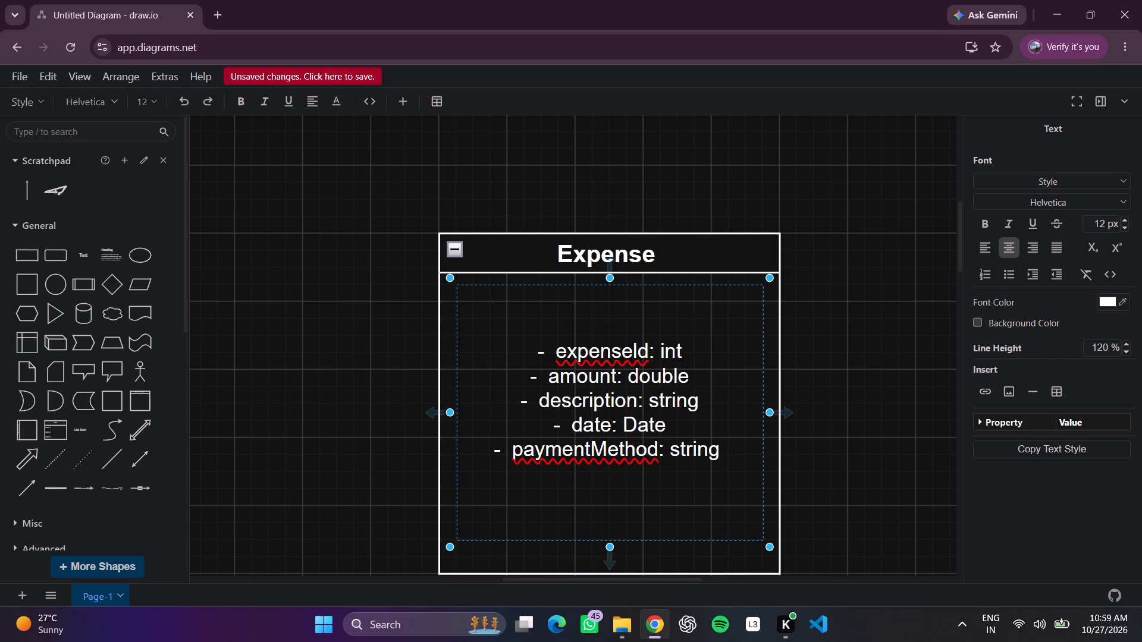
Add the last attribute line "- notes: string" below paymentMethod and finish editing the text.
{"action": "type", "text": "- notes"}
{"action": "type", "text": ":"}
{"action": "key", "text": "space"}
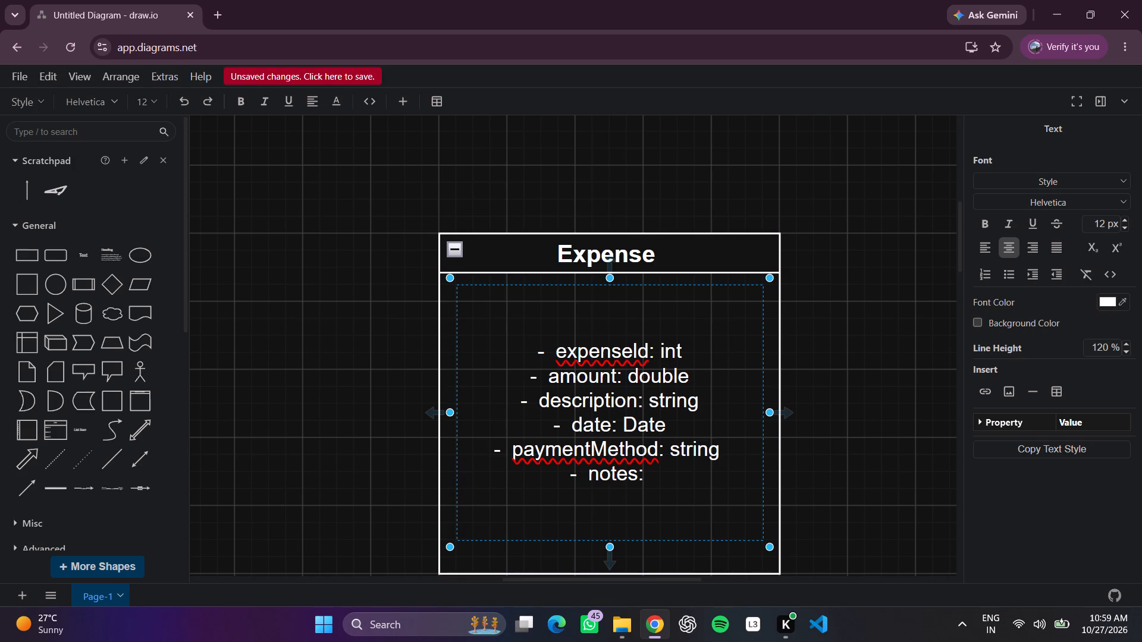
{"action": "type", "text": "strin"}
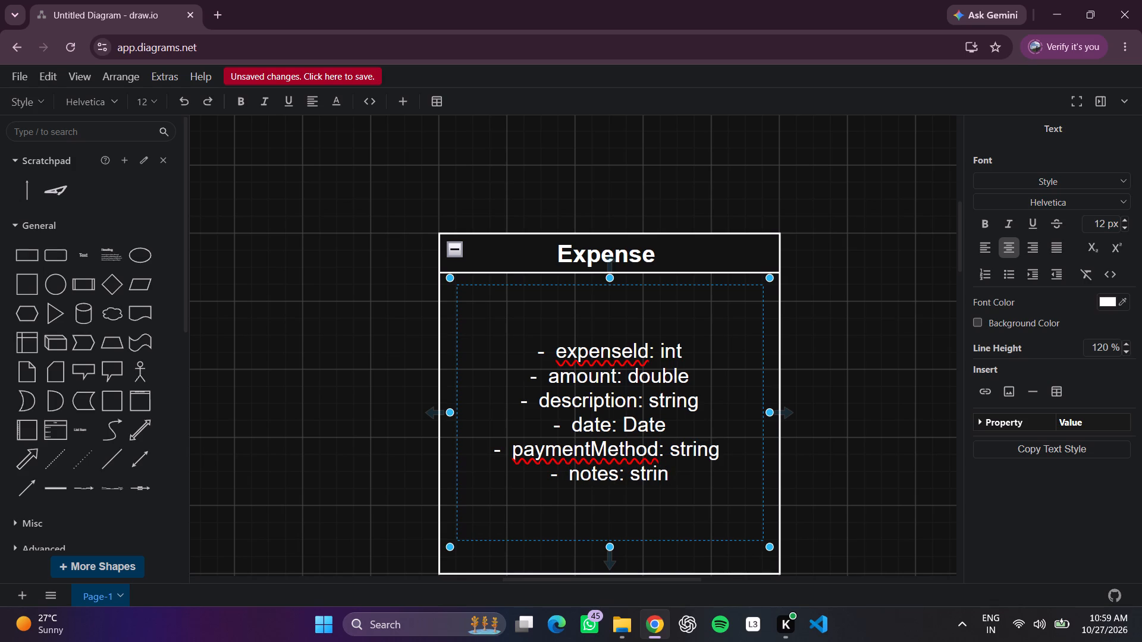
{"action": "type", "text": "g"}
{"action": "key", "text": "space"}
{"action": "scroll", "coordinate": [595, 419], "scroll_direction": "up", "scroll_amount": 1}
{"action": "left_click", "coordinate": [595, 460]}
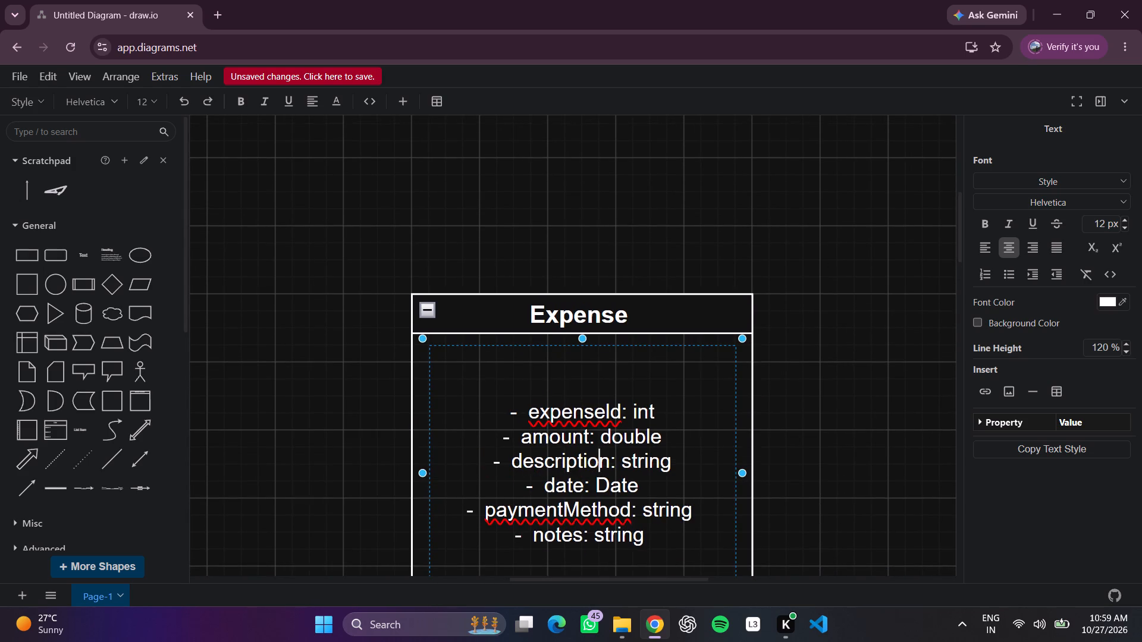
{"action": "left_click", "coordinate": [596, 460]}
{"action": "scroll", "coordinate": [598, 459], "scroll_direction": "down", "scroll_amount": 1}
{"action": "left_click", "coordinate": [827, 370]}
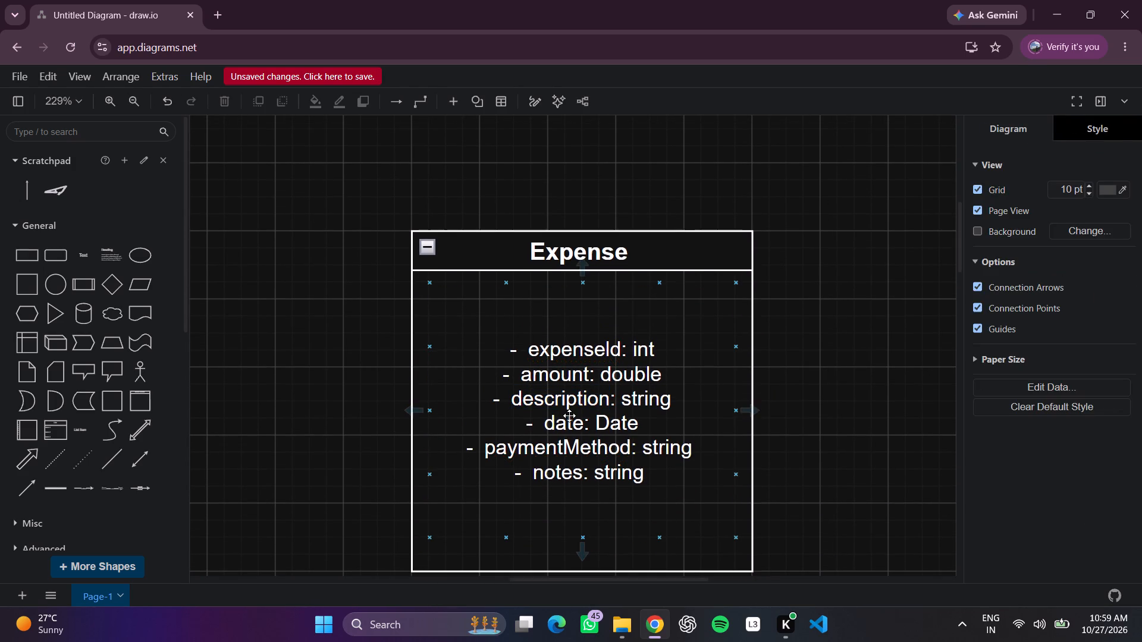
Format all the Expense attribute lines as Heading 3 and align them left.
{"action": "double_click", "coordinate": [569, 416]}
{"action": "left_click", "coordinate": [998, 173]}
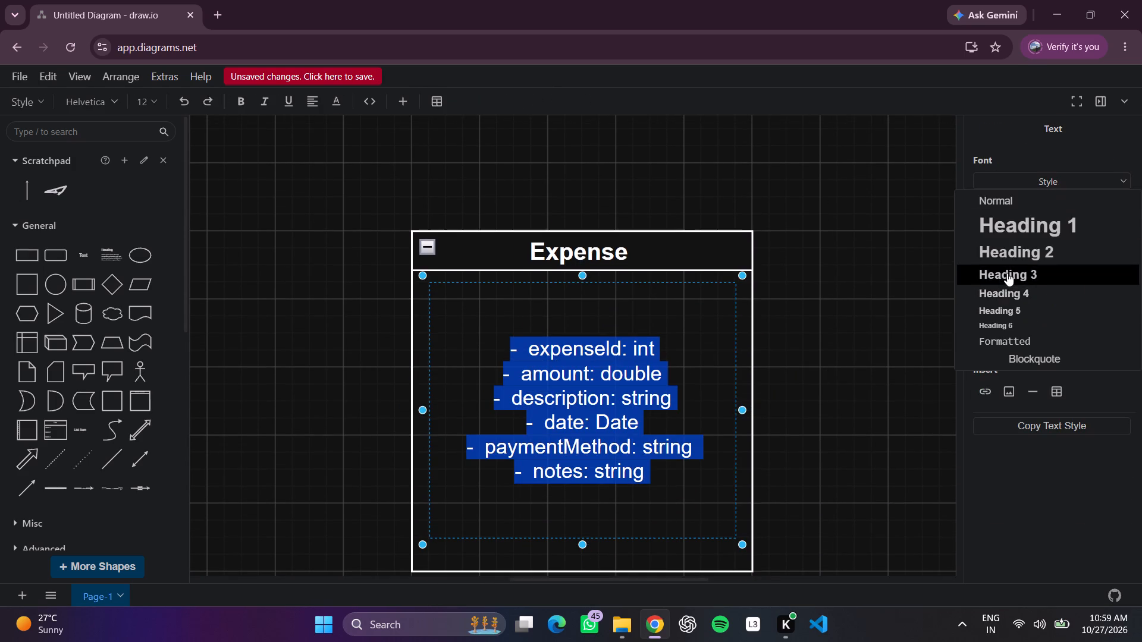
{"action": "left_click", "coordinate": [1007, 272]}
{"action": "left_click", "coordinate": [982, 243]}
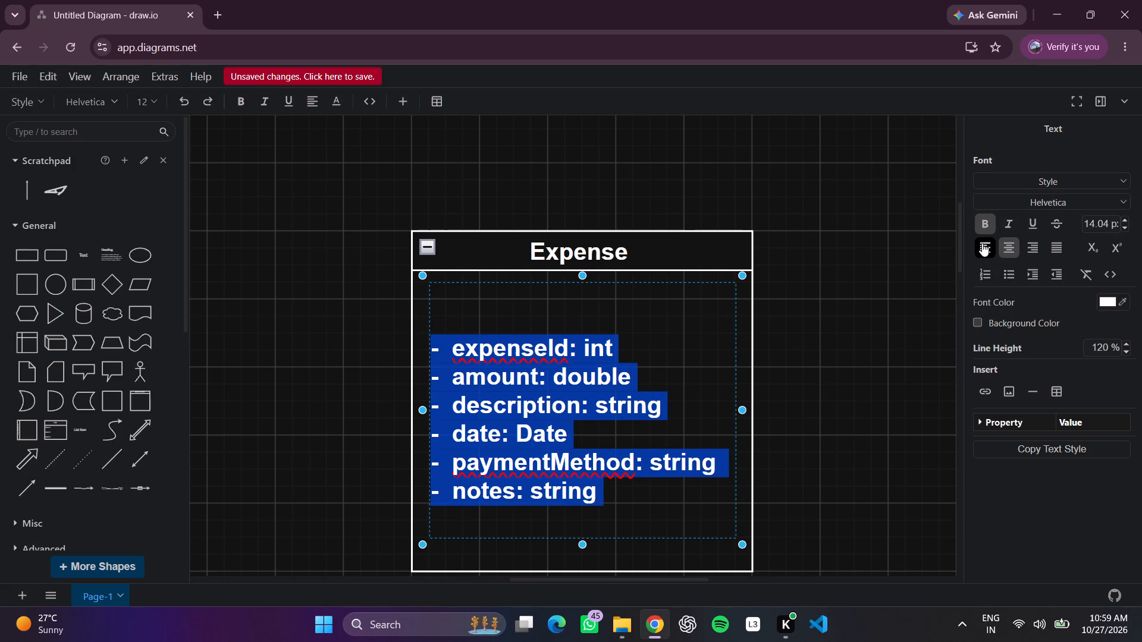
{"action": "left_click", "coordinate": [566, 430]}
{"action": "left_click", "coordinate": [559, 413]}
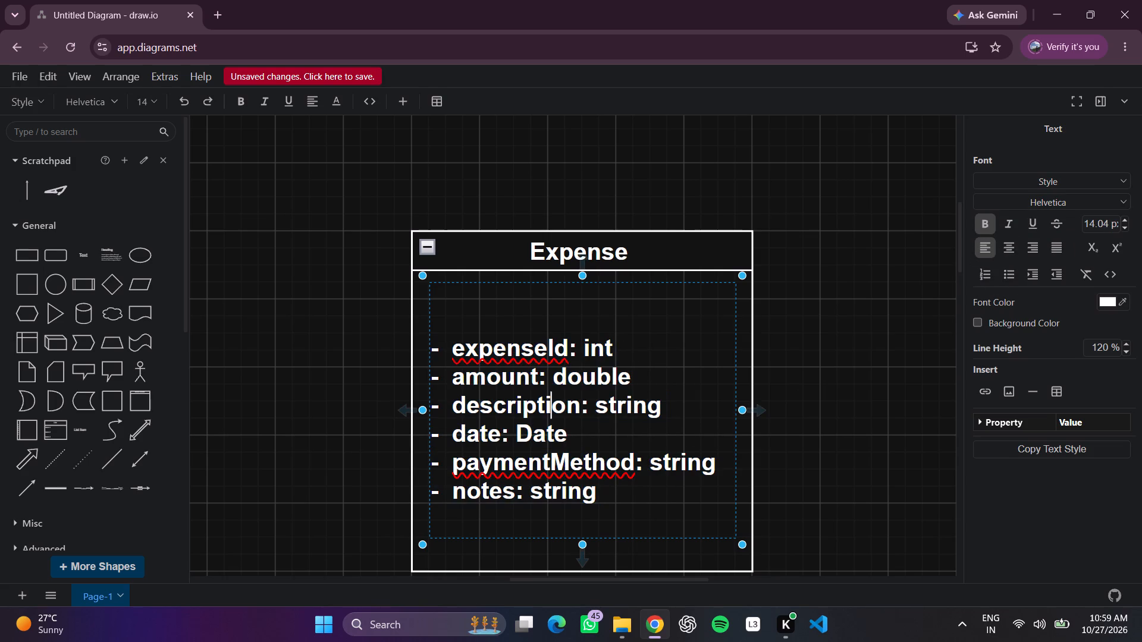
{"action": "double_click", "coordinate": [560, 410]}
{"action": "left_click", "coordinate": [874, 402]}
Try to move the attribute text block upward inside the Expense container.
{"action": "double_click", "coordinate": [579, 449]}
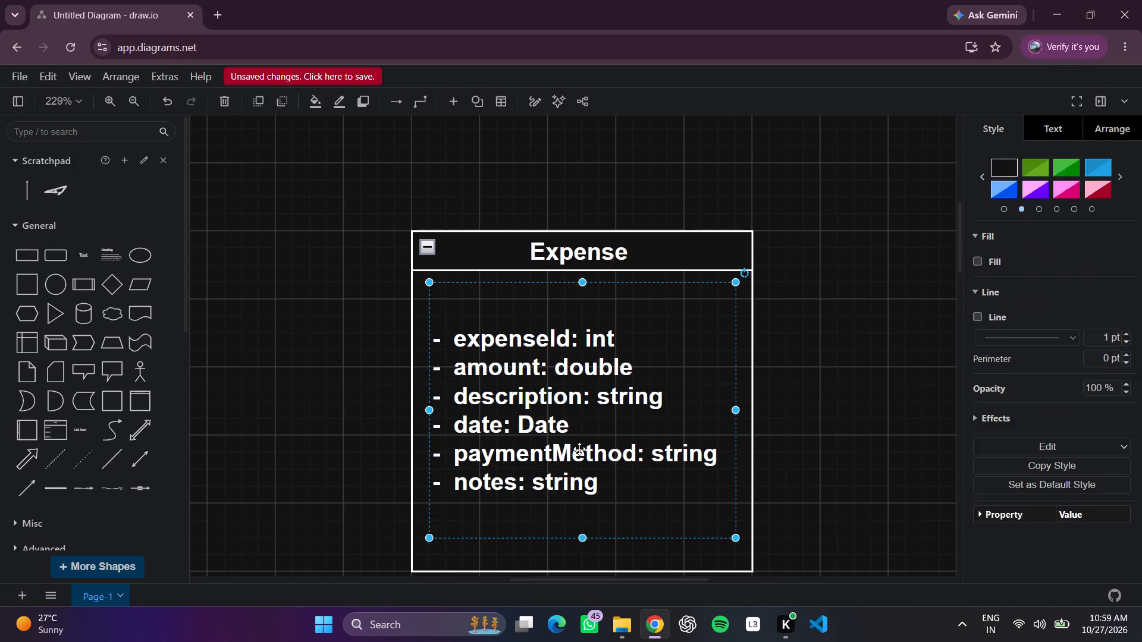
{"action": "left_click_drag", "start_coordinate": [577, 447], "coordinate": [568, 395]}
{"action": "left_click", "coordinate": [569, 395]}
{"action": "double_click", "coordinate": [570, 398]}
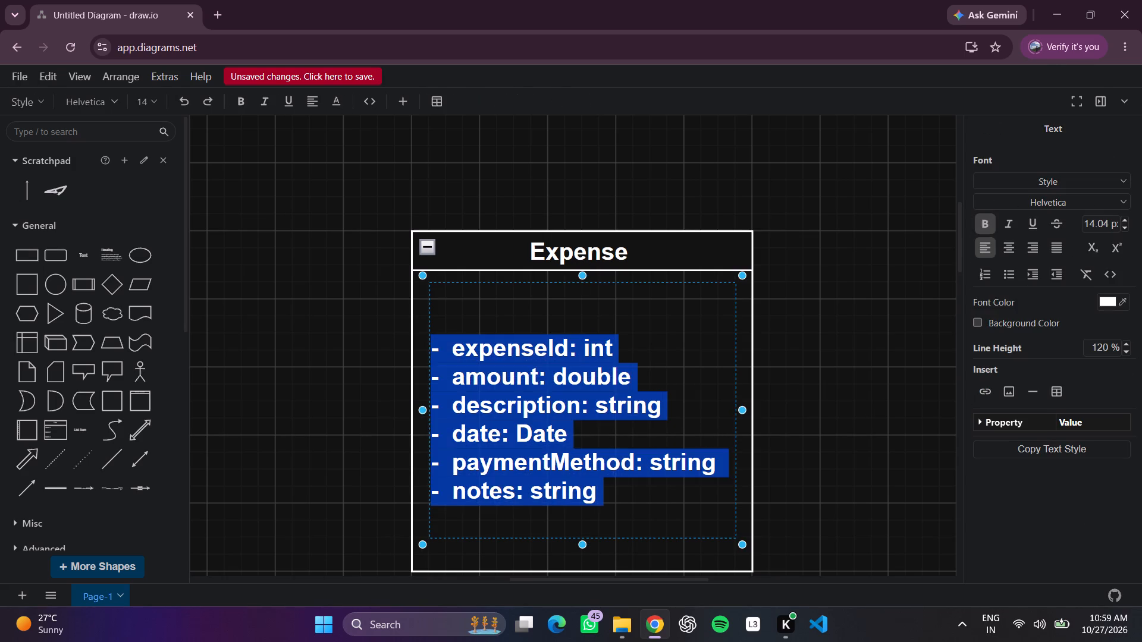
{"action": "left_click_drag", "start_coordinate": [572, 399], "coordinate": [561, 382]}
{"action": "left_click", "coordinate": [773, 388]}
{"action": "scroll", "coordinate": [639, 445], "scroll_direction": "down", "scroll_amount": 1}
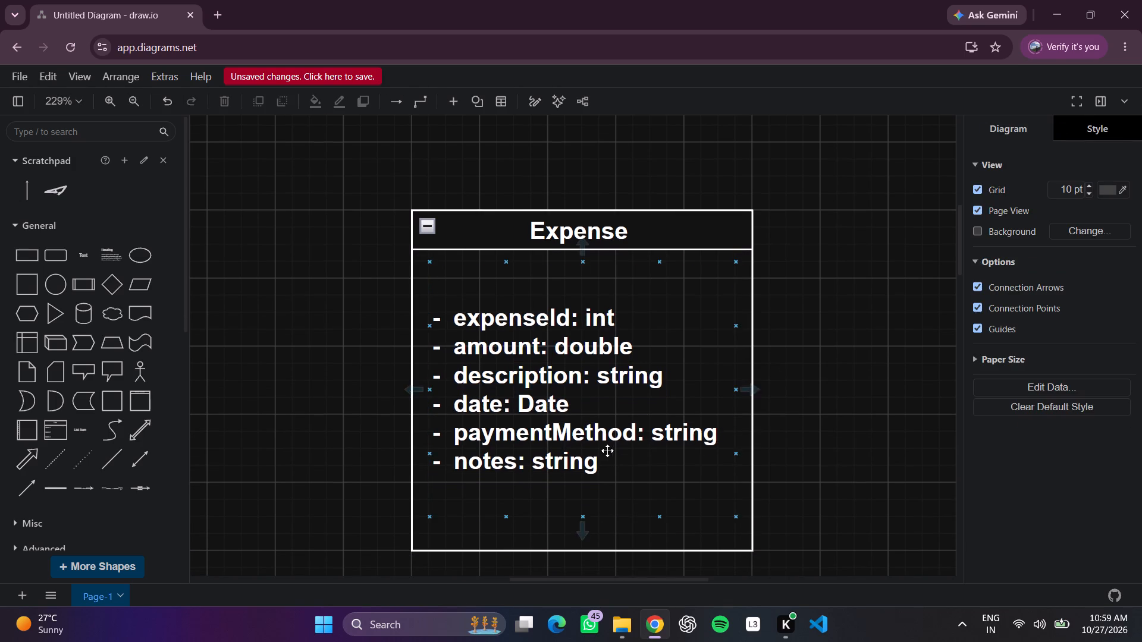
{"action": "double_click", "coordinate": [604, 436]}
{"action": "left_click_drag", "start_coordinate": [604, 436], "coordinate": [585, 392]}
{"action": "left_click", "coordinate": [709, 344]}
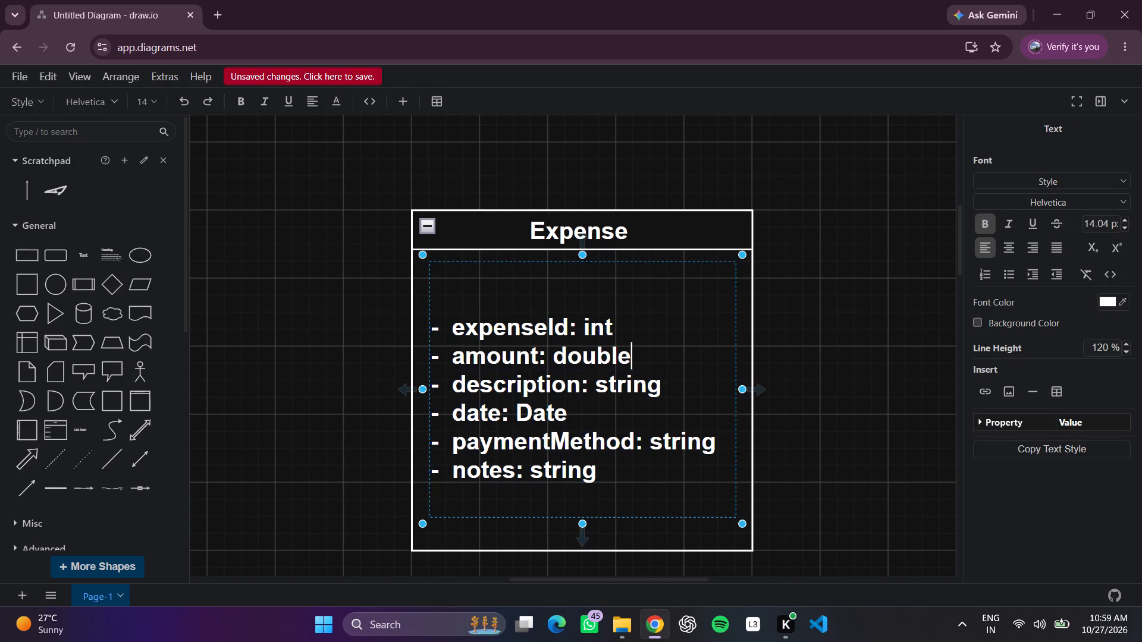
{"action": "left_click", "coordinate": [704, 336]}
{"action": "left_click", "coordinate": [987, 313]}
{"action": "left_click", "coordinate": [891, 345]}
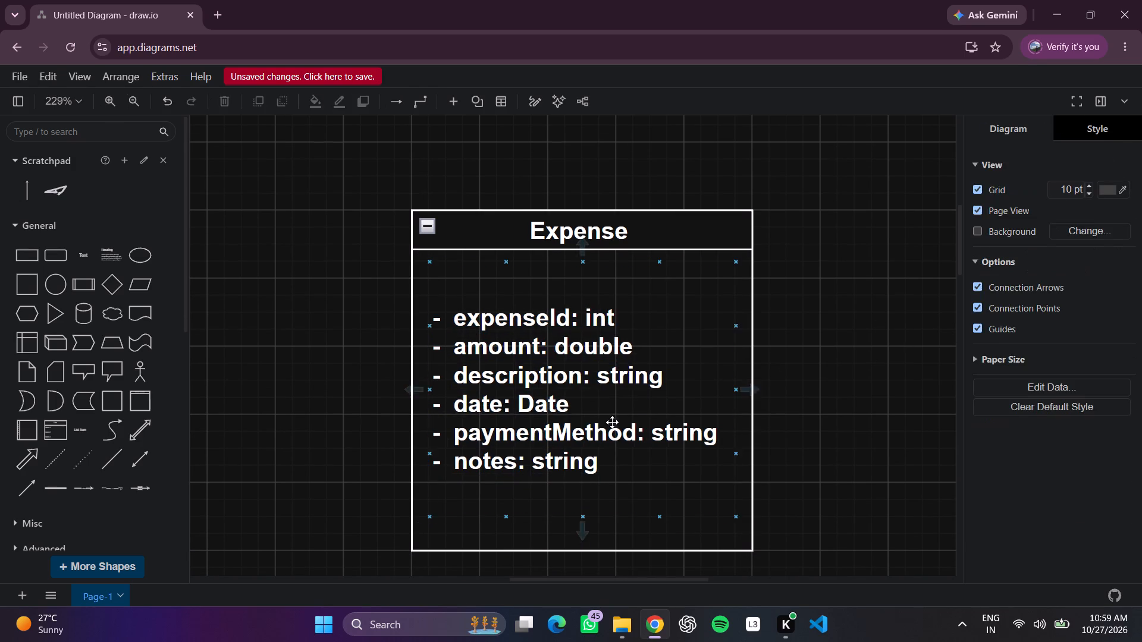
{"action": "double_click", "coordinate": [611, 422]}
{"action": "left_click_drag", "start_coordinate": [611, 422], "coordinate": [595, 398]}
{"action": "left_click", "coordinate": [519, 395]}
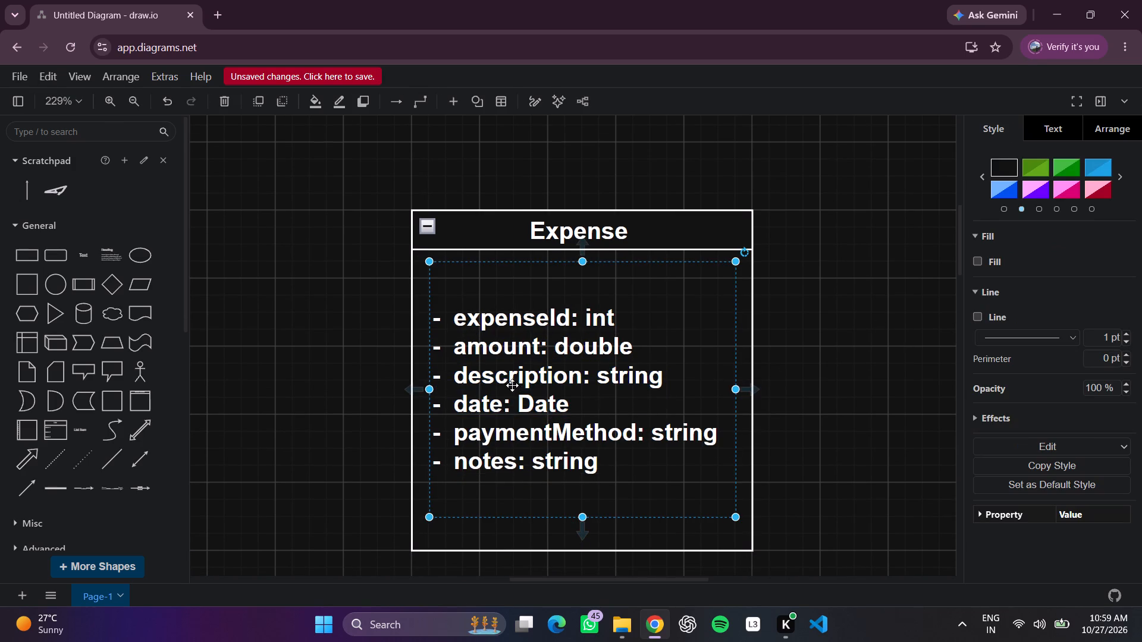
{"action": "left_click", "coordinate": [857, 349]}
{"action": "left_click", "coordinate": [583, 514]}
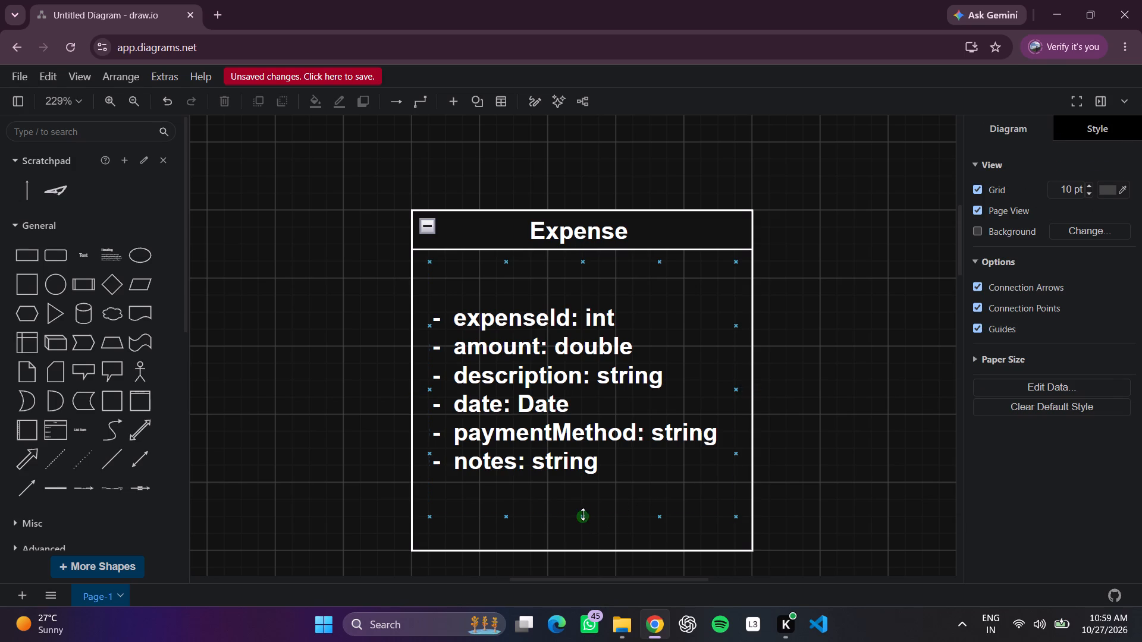
Move the attribute text block up and slightly left so it starts just below the Expense header, along the container's left edge.
{"action": "left_click_drag", "start_coordinate": [641, 459], "coordinate": [630, 422]}
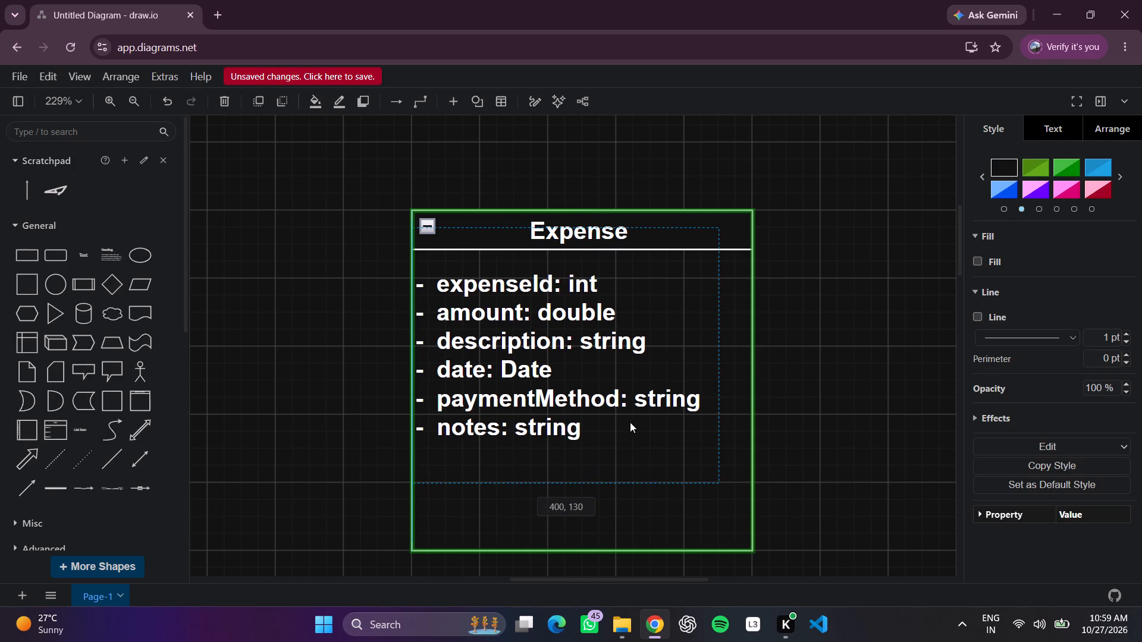
{"action": "left_click_drag", "start_coordinate": [630, 422], "coordinate": [625, 413]}
{"action": "left_click", "coordinate": [851, 407]}
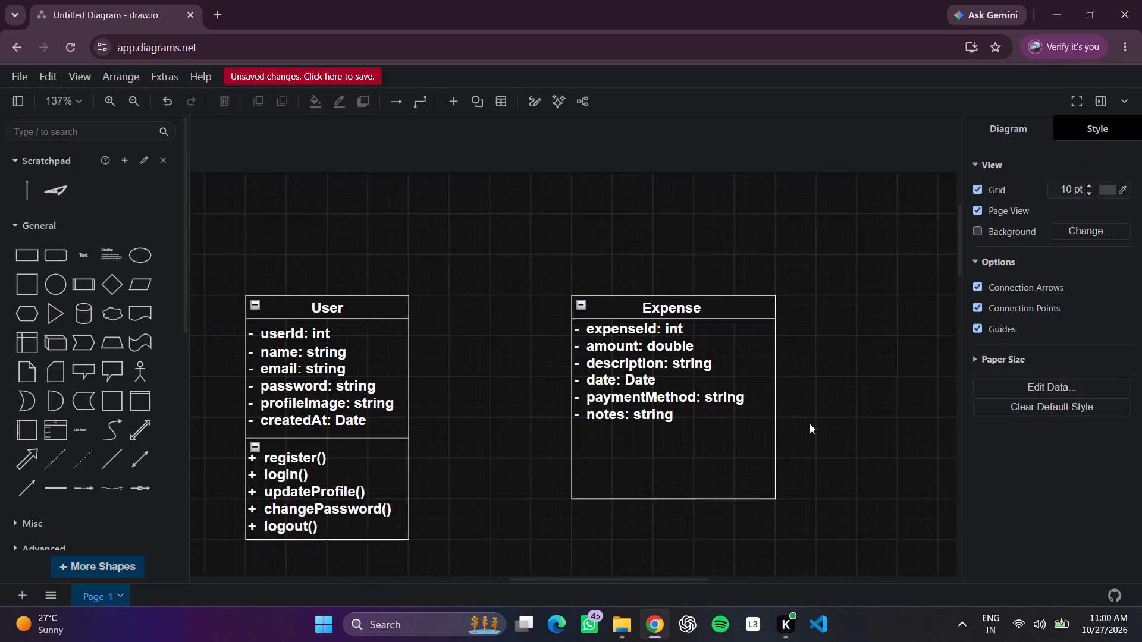
{"action": "left_click", "coordinate": [663, 374]}
{"action": "left_click_drag", "start_coordinate": [663, 374], "coordinate": [662, 379]}
{"action": "left_click", "coordinate": [840, 380]}
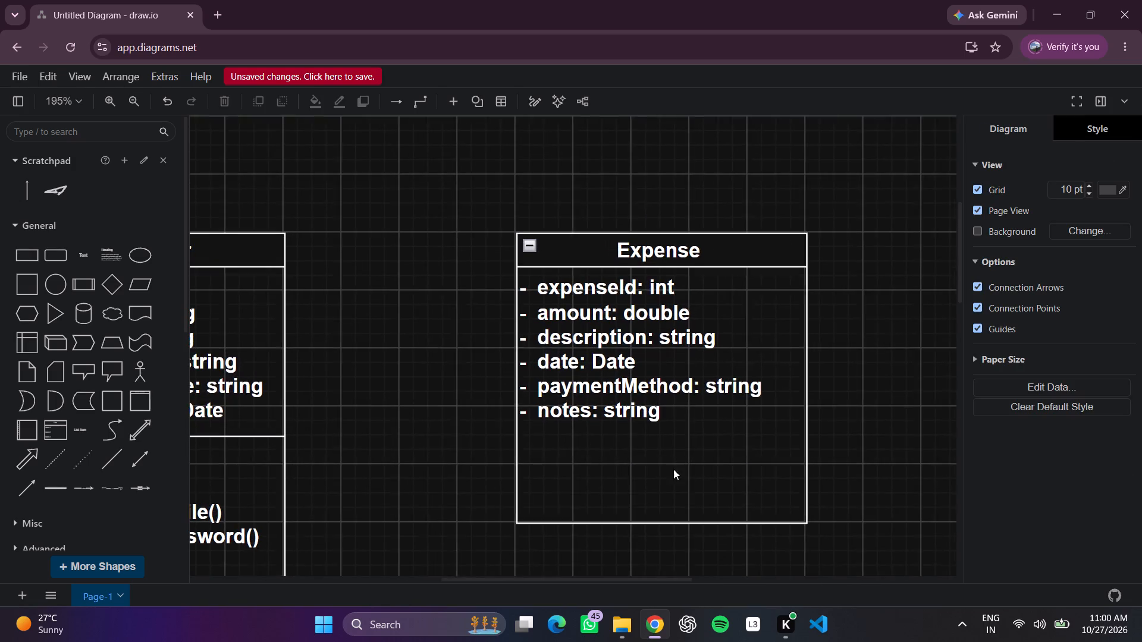
Shorten the Expense class box from its bottom edge to about 140 high, leaving a small gap below notes.
{"action": "left_click", "coordinate": [858, 476]}
{"action": "left_click", "coordinate": [660, 524]}
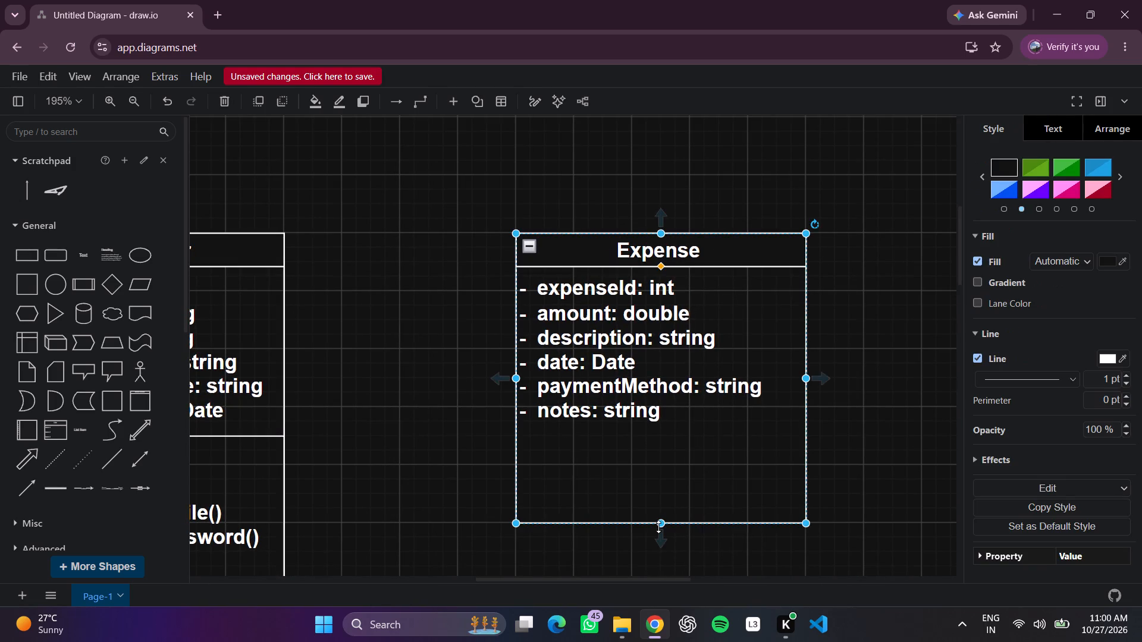
{"action": "left_click_drag", "start_coordinate": [658, 527], "coordinate": [664, 448]}
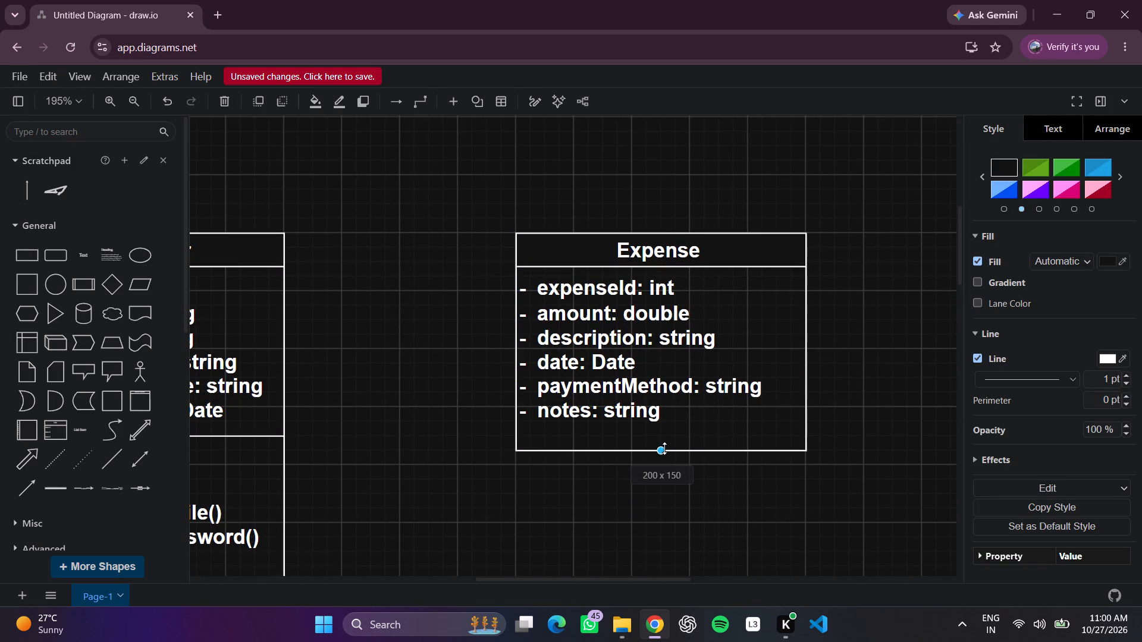
{"action": "left_click_drag", "start_coordinate": [664, 448], "coordinate": [670, 445]}
{"action": "left_click", "coordinate": [797, 494]}
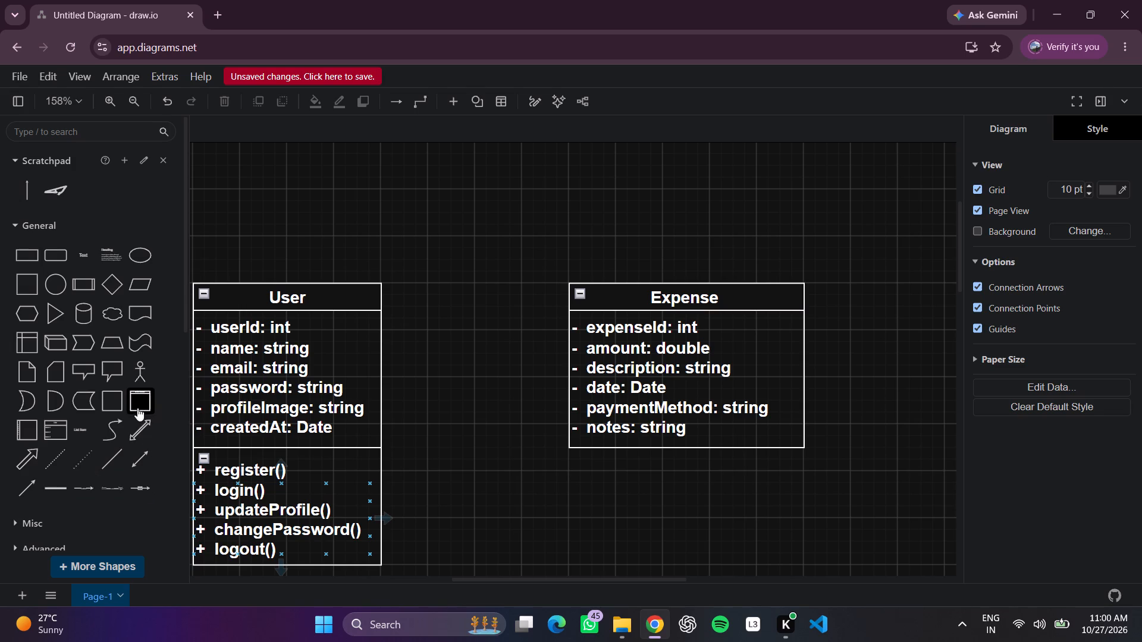
Insert an untitled container below Expense, resized to about 100 x 100 with its left edge in line with Expense's.
{"action": "left_click", "coordinate": [113, 405]}
{"action": "scroll", "coordinate": [506, 403], "scroll_direction": "down", "scroll_amount": 1}
{"action": "left_click", "coordinate": [542, 353]}
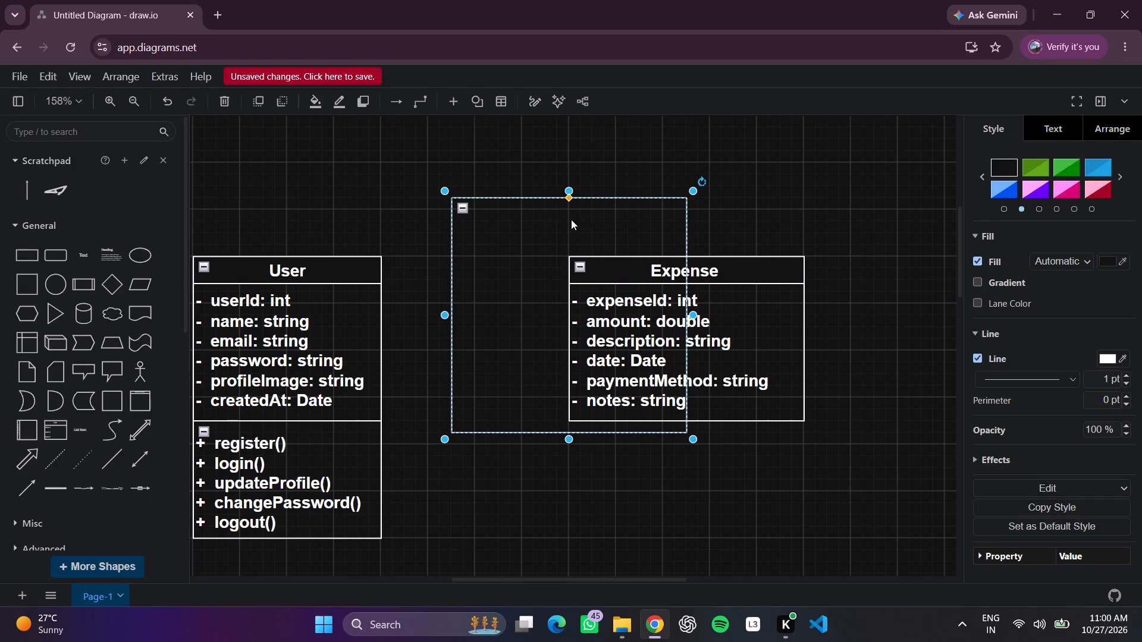
{"action": "left_click_drag", "start_coordinate": [569, 191], "coordinate": [567, 553]}
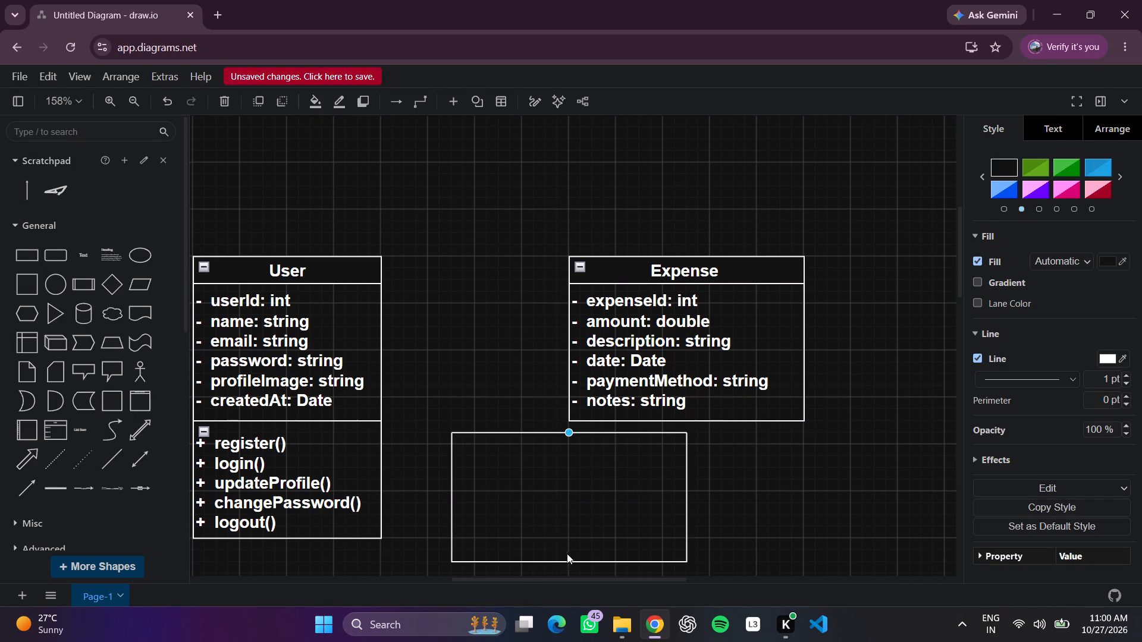
{"action": "left_click_drag", "start_coordinate": [567, 553], "coordinate": [570, 548]}
{"action": "left_click_drag", "start_coordinate": [418, 445], "coordinate": [466, 449]}
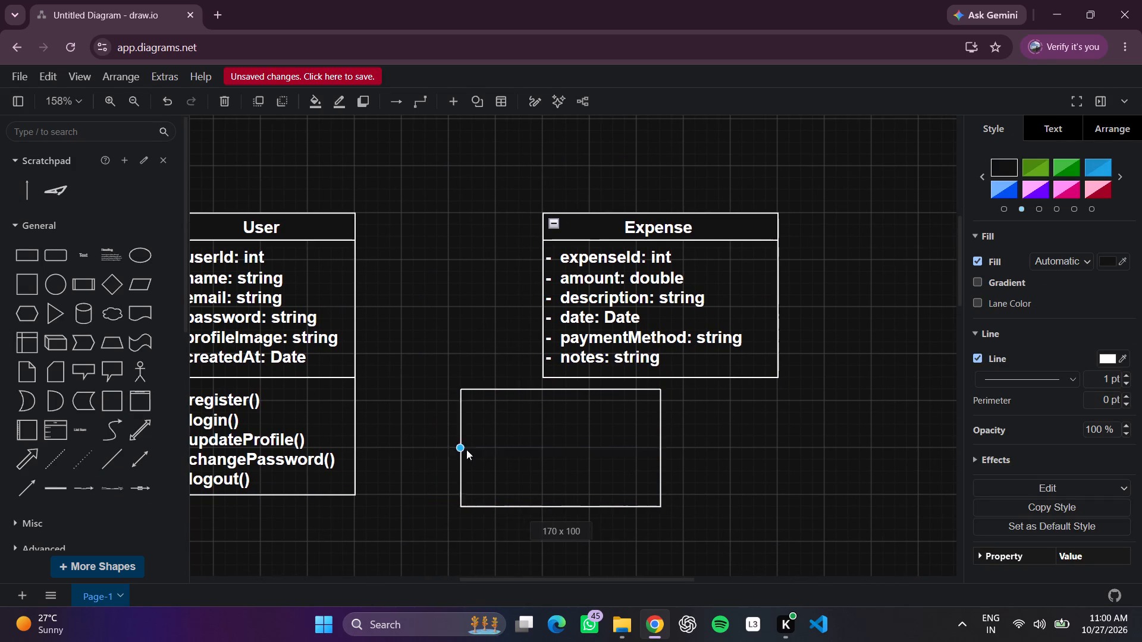
{"action": "left_click_drag", "start_coordinate": [466, 449], "coordinate": [541, 454]}
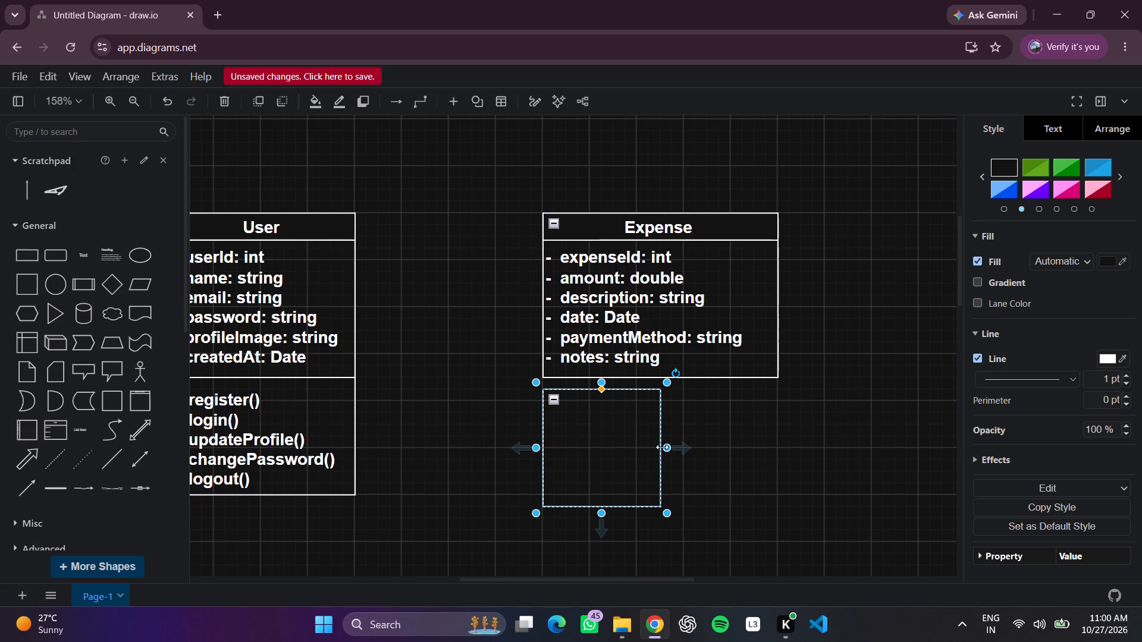
Widen the empty container below Expense to about 190 by extending its right edge.
{"action": "left_click", "coordinate": [662, 447]}
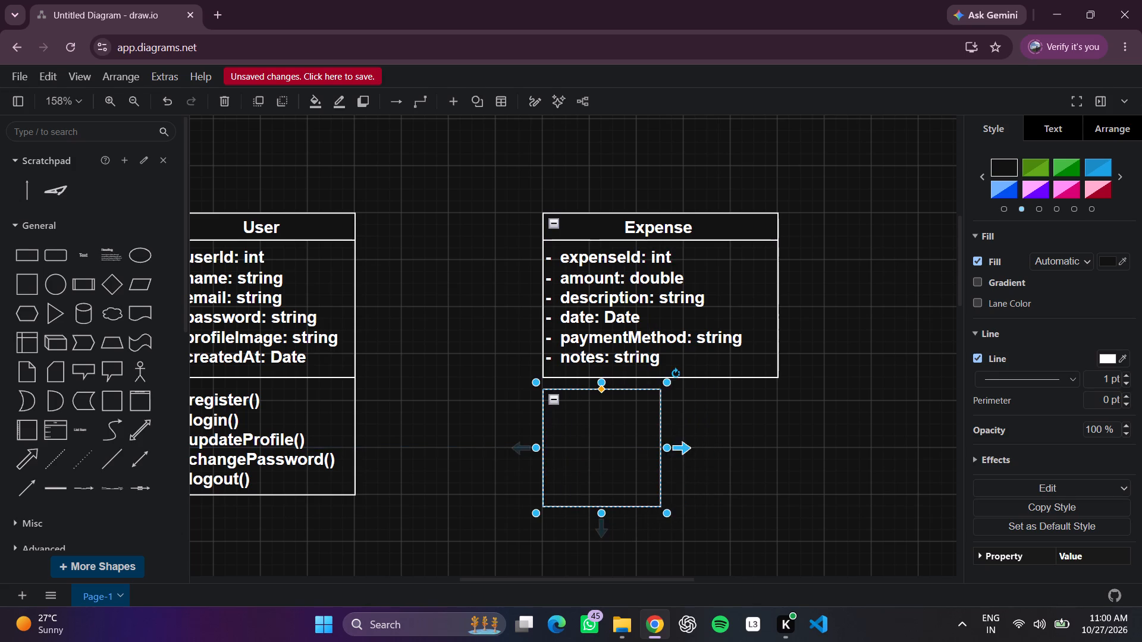
{"action": "left_click", "coordinate": [681, 445]}
{"action": "left_click_drag", "start_coordinate": [1063, 440], "coordinate": [1047, 443]}
{"action": "left_click", "coordinate": [771, 454]}
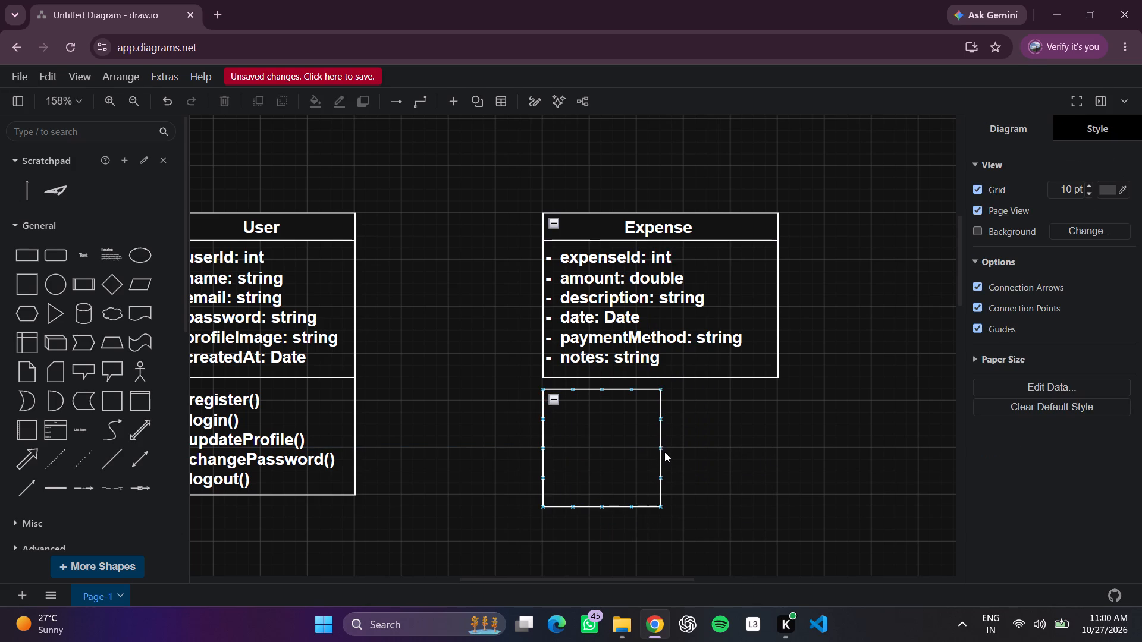
{"action": "left_click", "coordinate": [667, 451]}
{"action": "left_click", "coordinate": [662, 445]}
{"action": "left_click", "coordinate": [662, 445]}
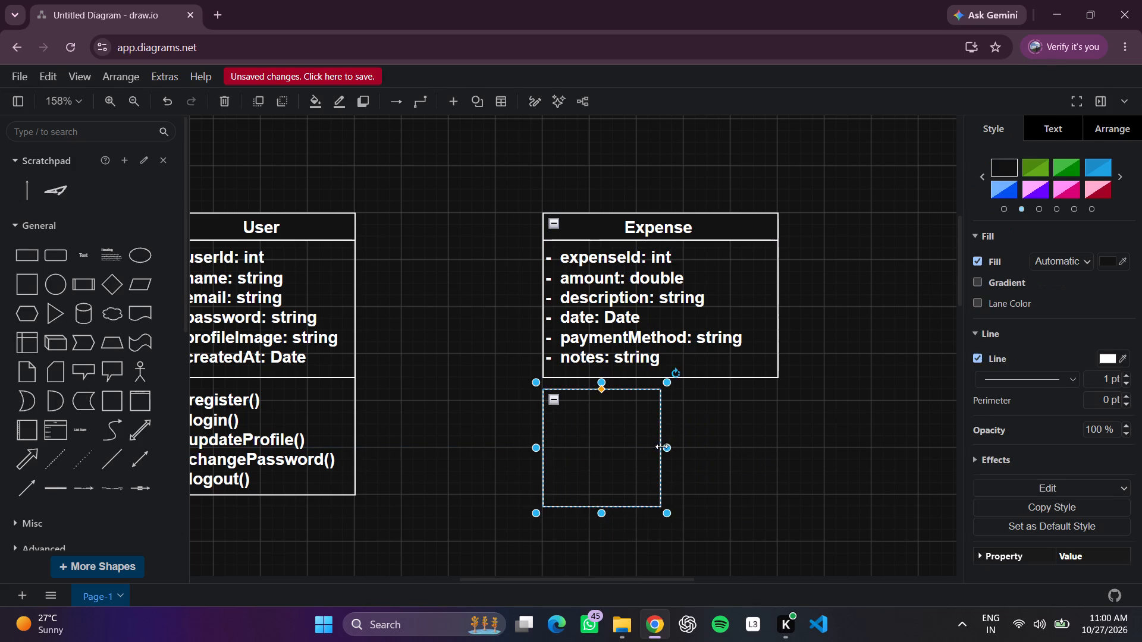
{"action": "left_click", "coordinate": [668, 449]}
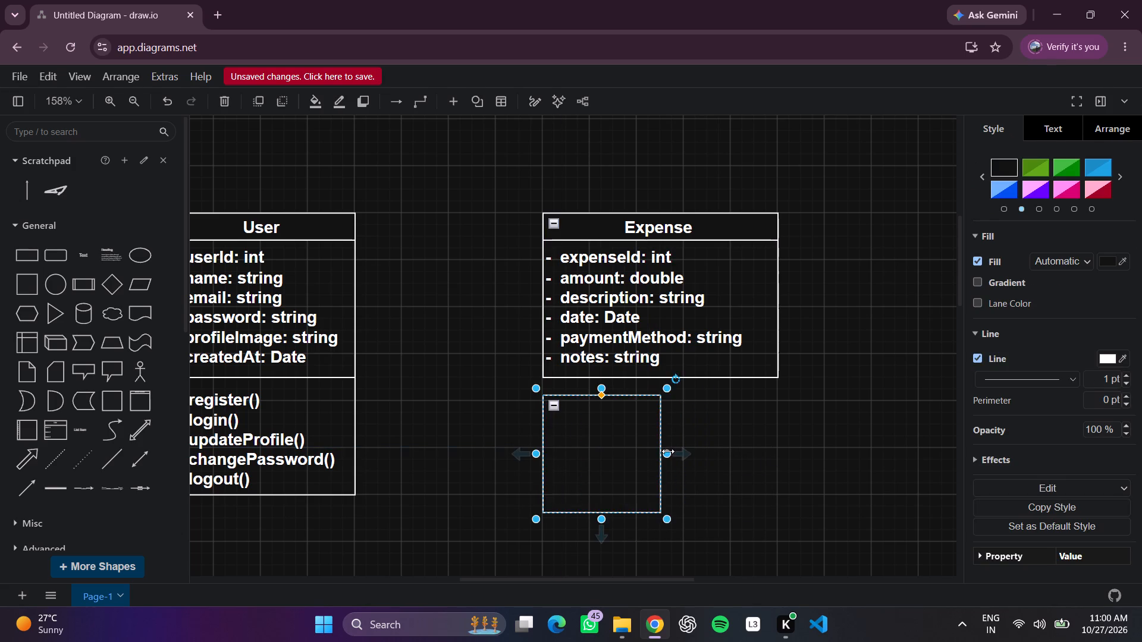
{"action": "left_click", "coordinate": [668, 454]}
{"action": "left_click_drag", "start_coordinate": [765, 454], "coordinate": [768, 453]}
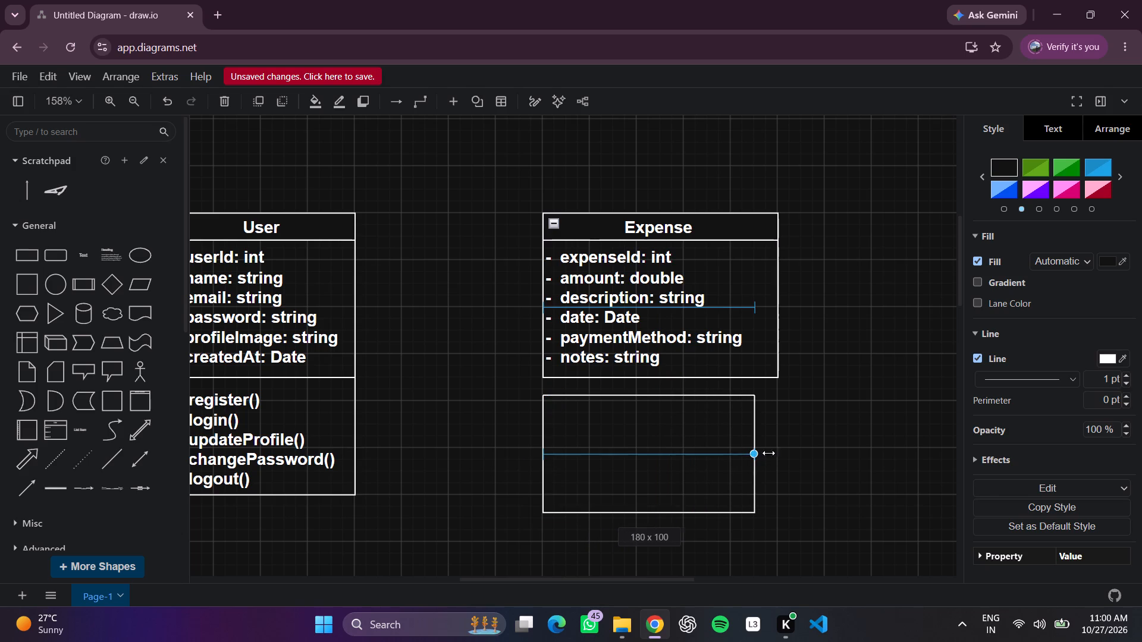
{"action": "left_click_drag", "start_coordinate": [768, 453], "coordinate": [775, 452]}
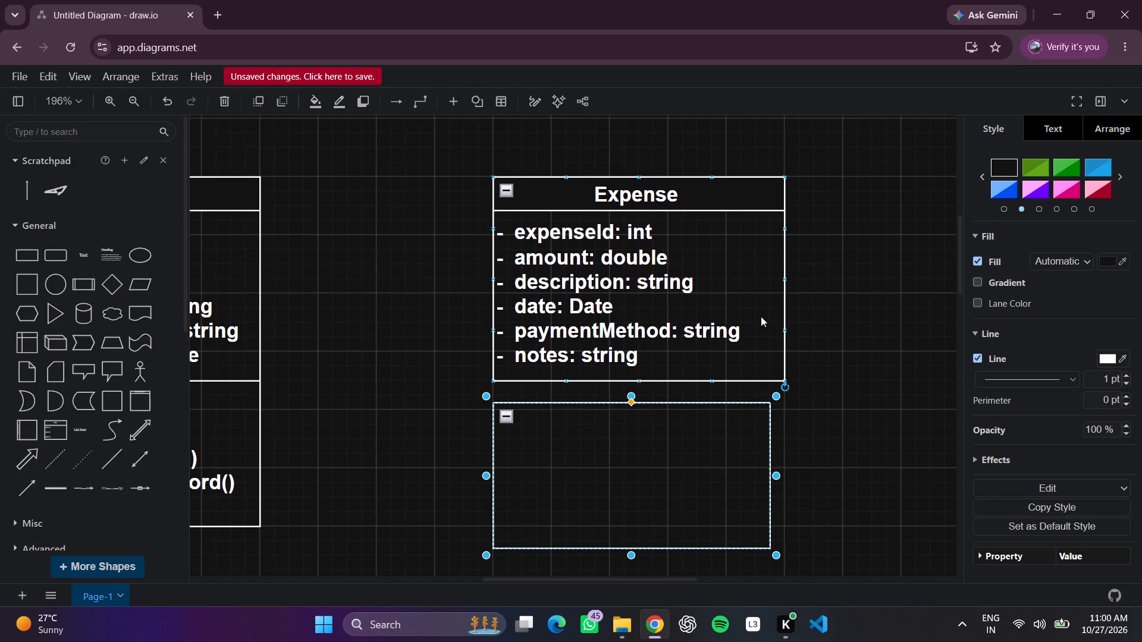
Narrow the Expense class box to about 180 wide from its right edge.
{"action": "left_click", "coordinate": [782, 295]}
{"action": "left_click_drag", "start_coordinate": [785, 281], "coordinate": [773, 281]}
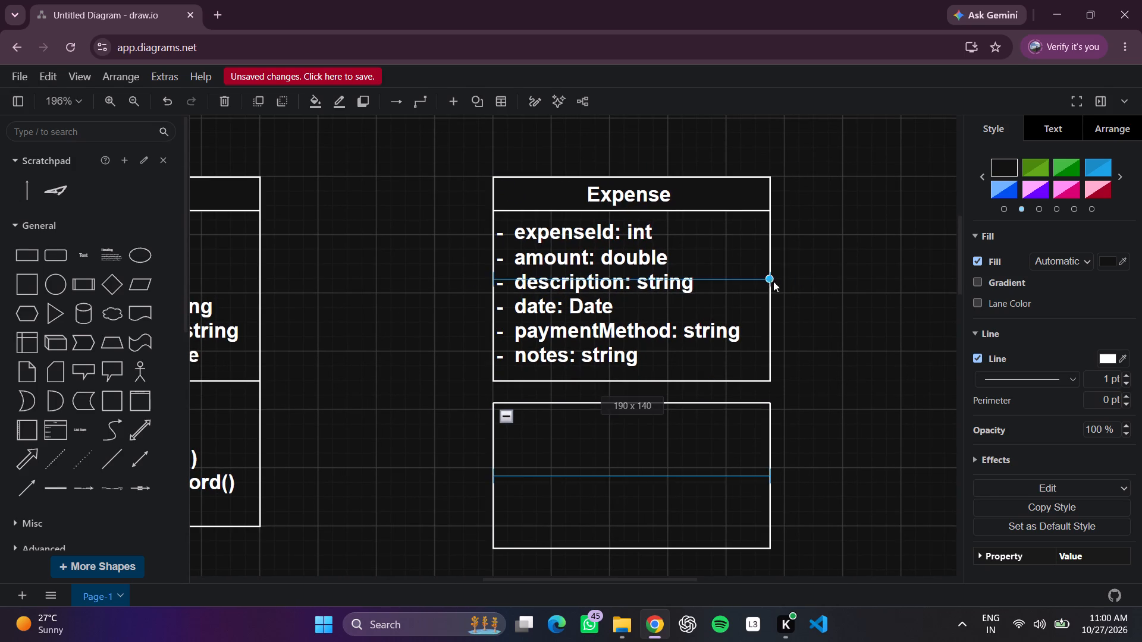
{"action": "left_click_drag", "start_coordinate": [773, 281], "coordinate": [752, 283]}
Place the empty container flush under Expense's bottom edge, aligned left, and narrow it to the same width, about 180.
{"action": "left_click", "coordinate": [771, 466]}
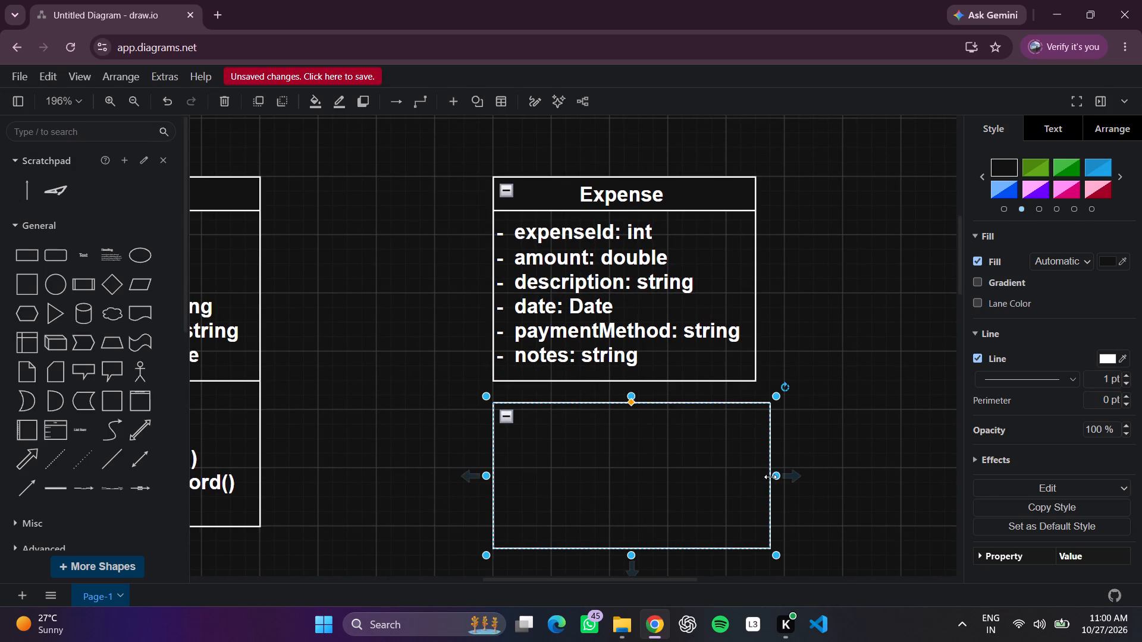
{"action": "left_click_drag", "start_coordinate": [772, 477], "coordinate": [759, 474]}
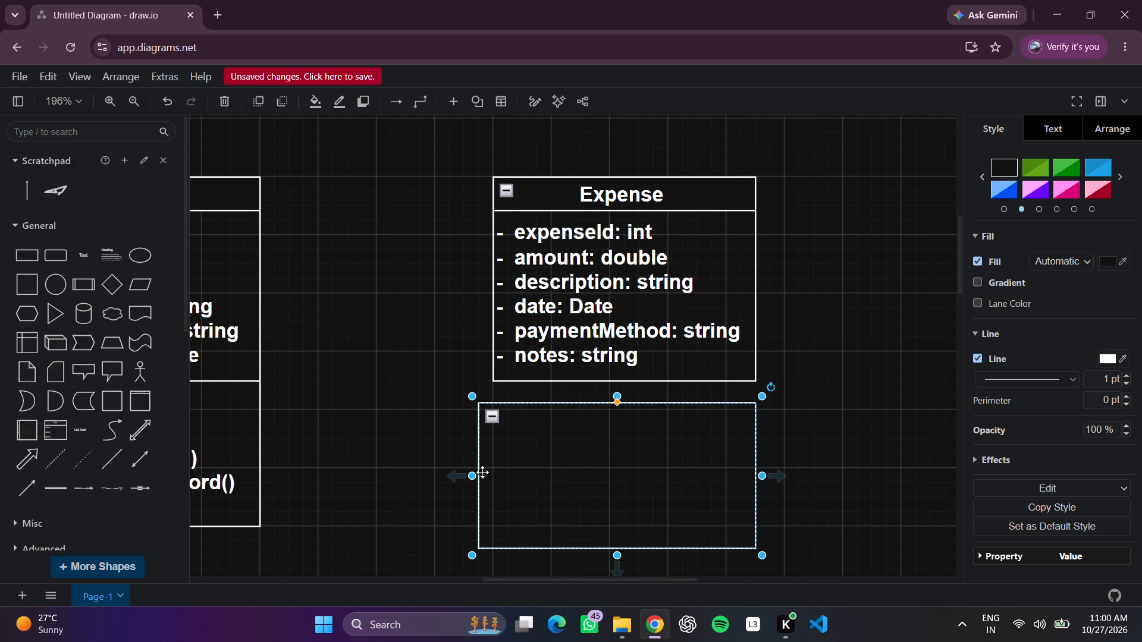
{"action": "left_click_drag", "start_coordinate": [475, 473], "coordinate": [494, 468]}
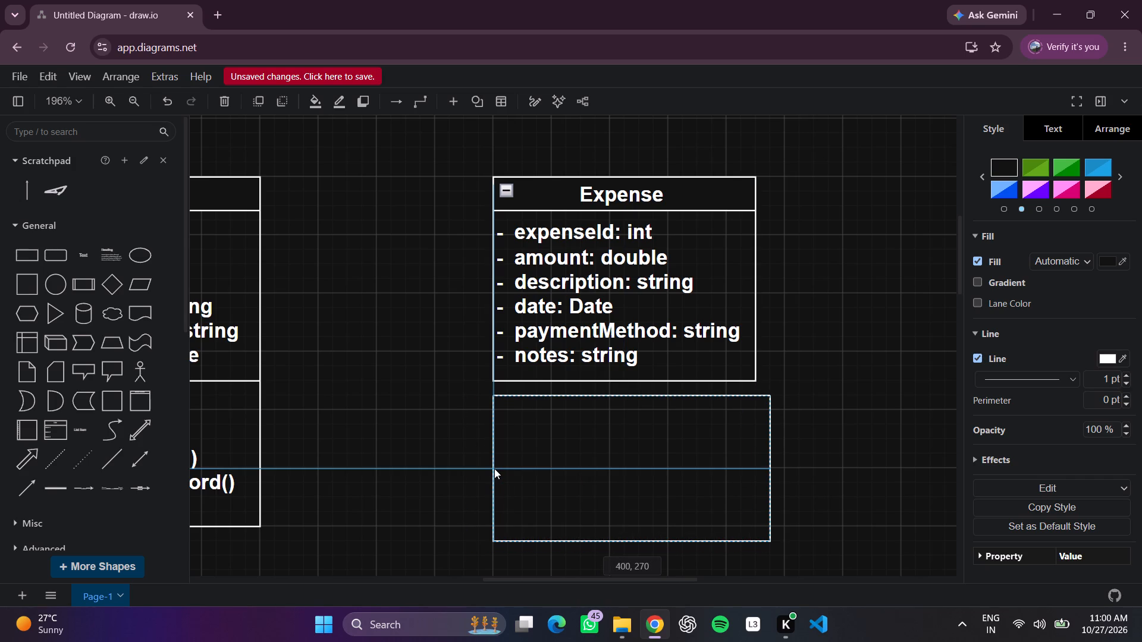
{"action": "left_click_drag", "start_coordinate": [494, 468], "coordinate": [493, 452]}
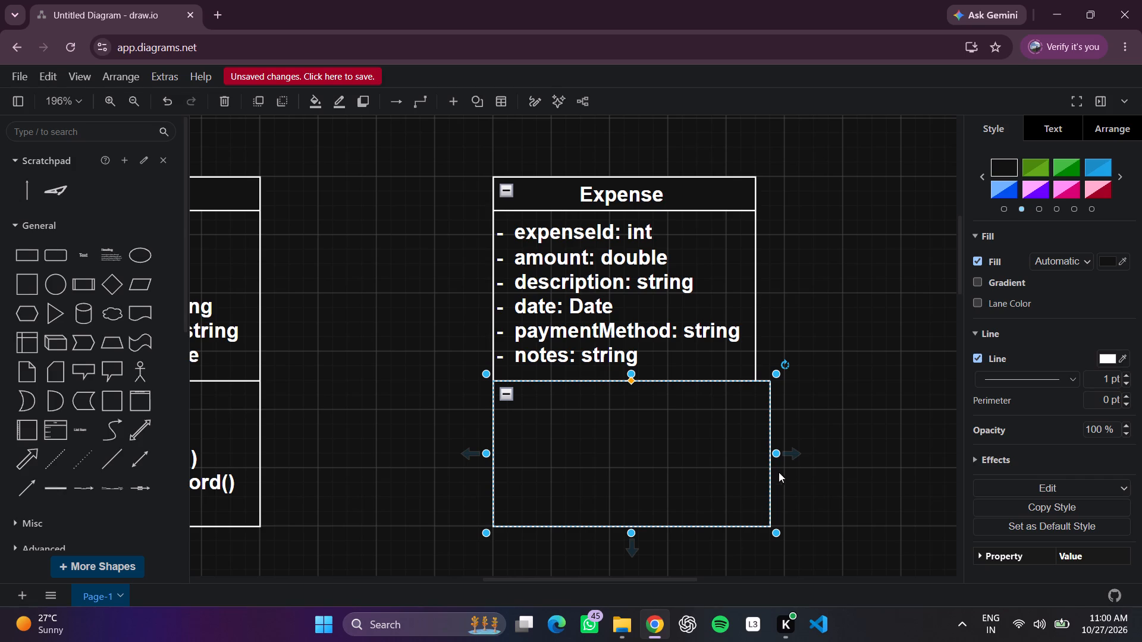
{"action": "left_click_drag", "start_coordinate": [774, 453], "coordinate": [774, 452]}
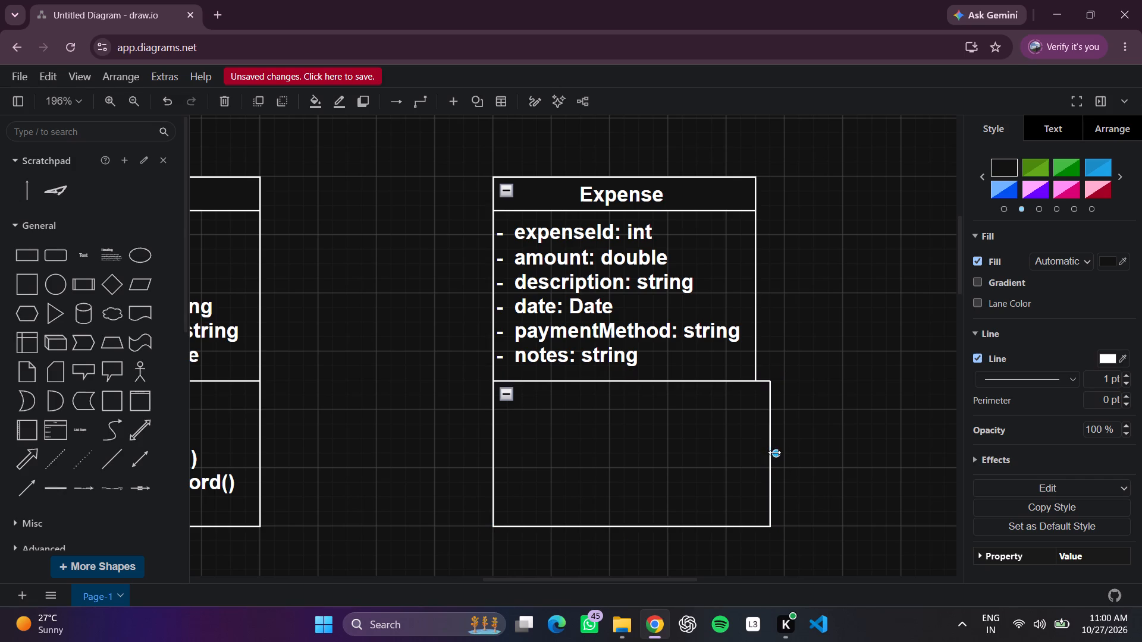
{"action": "left_click_drag", "start_coordinate": [774, 452], "coordinate": [765, 451]}
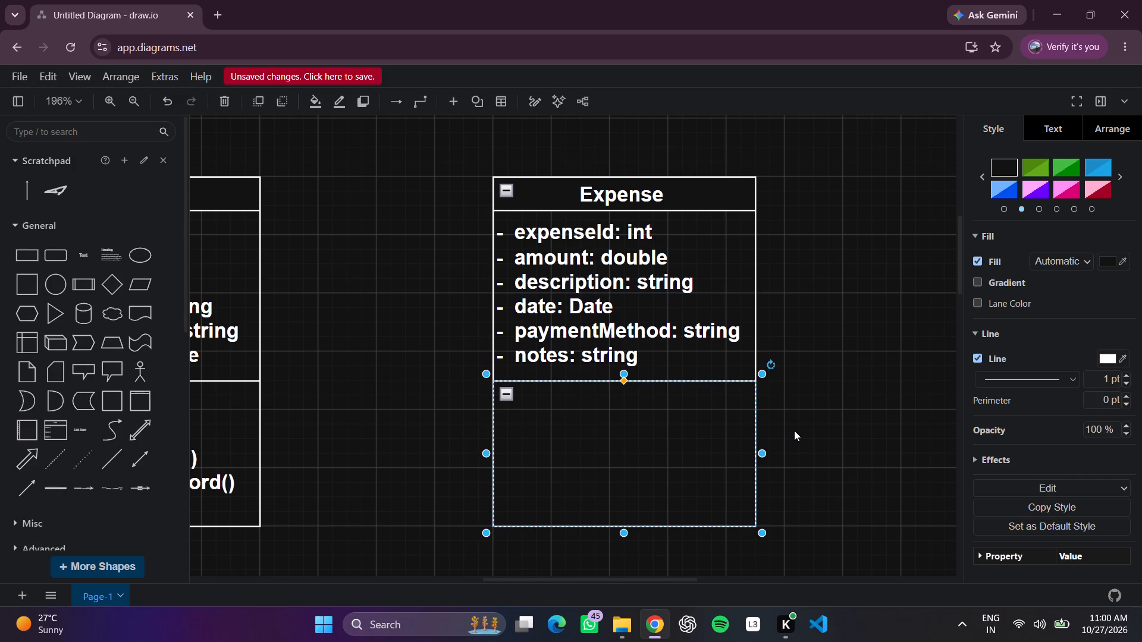
{"action": "scroll", "coordinate": [794, 427], "scroll_direction": "down", "scroll_amount": 1}
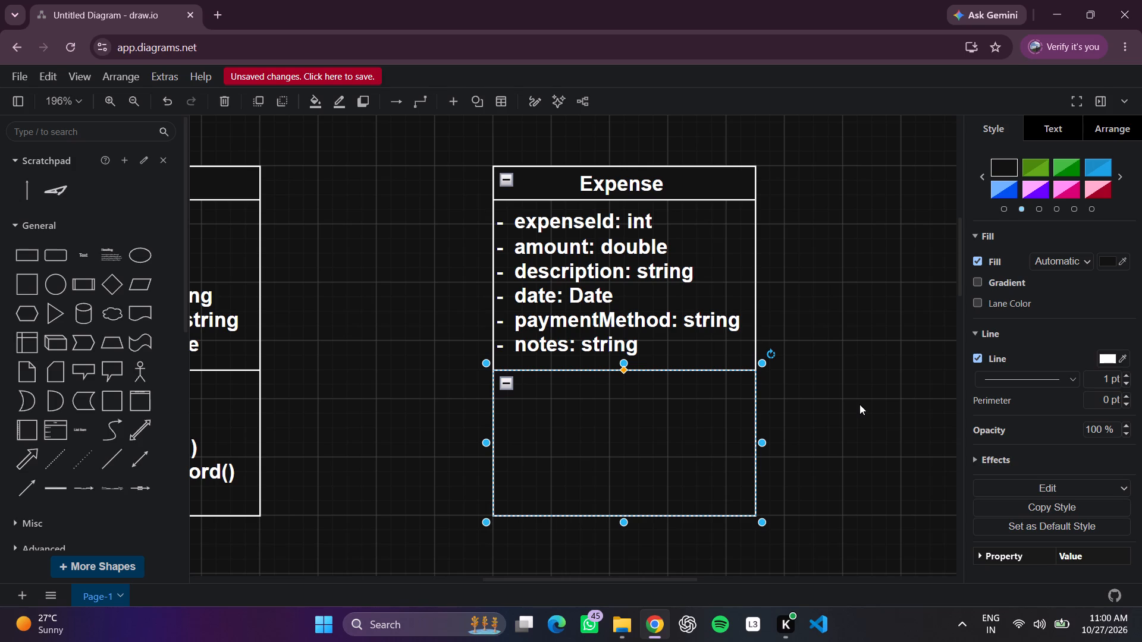
{"action": "left_click", "coordinate": [884, 382]}
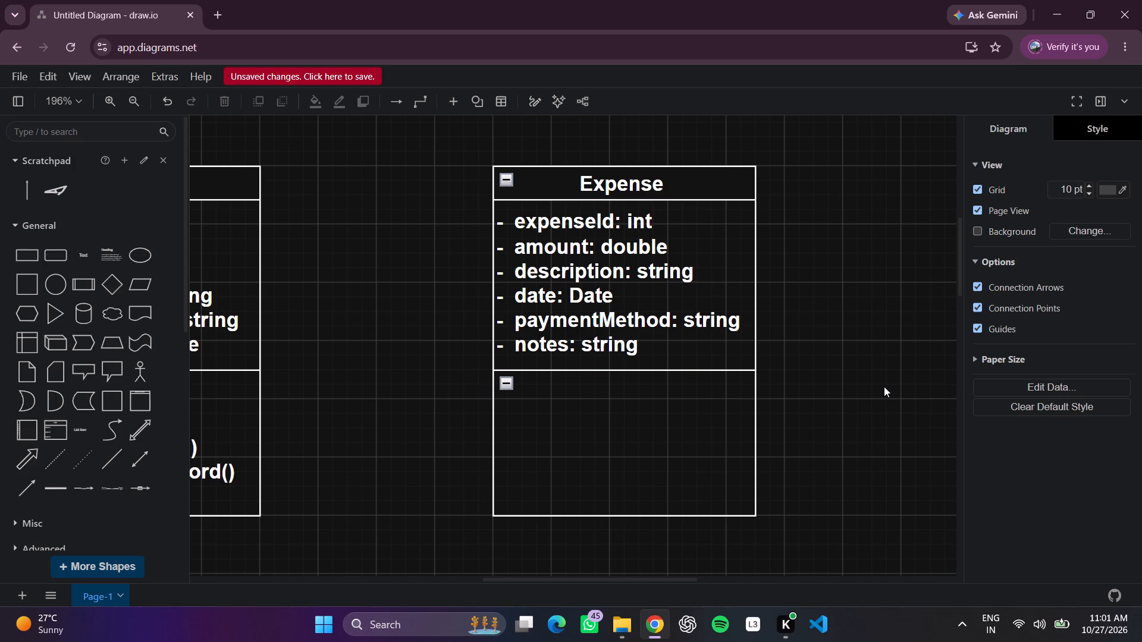
Add a text element beside the empty Expense methods compartment and enlarge it to about 140 x 100.
{"action": "scroll", "coordinate": [884, 386], "scroll_direction": "right", "scroll_amount": 1}
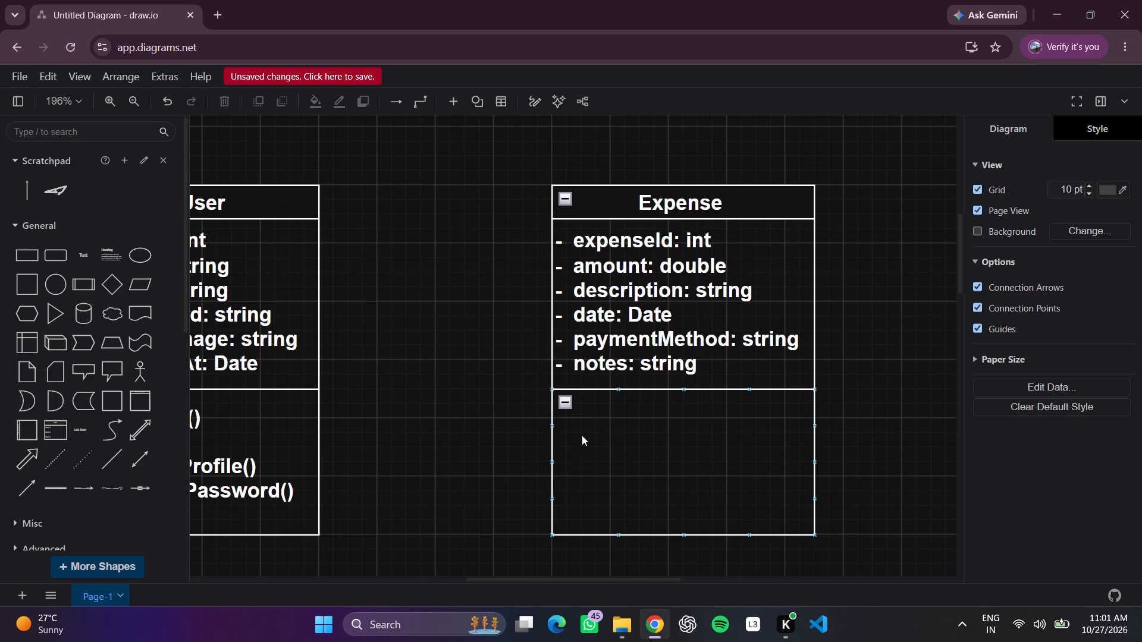
{"action": "left_click", "coordinate": [585, 429]}
{"action": "scroll", "coordinate": [925, 397], "scroll_direction": "left", "scroll_amount": 2}
{"action": "left_click", "coordinate": [922, 404]}
{"action": "double_click", "coordinate": [840, 417]}
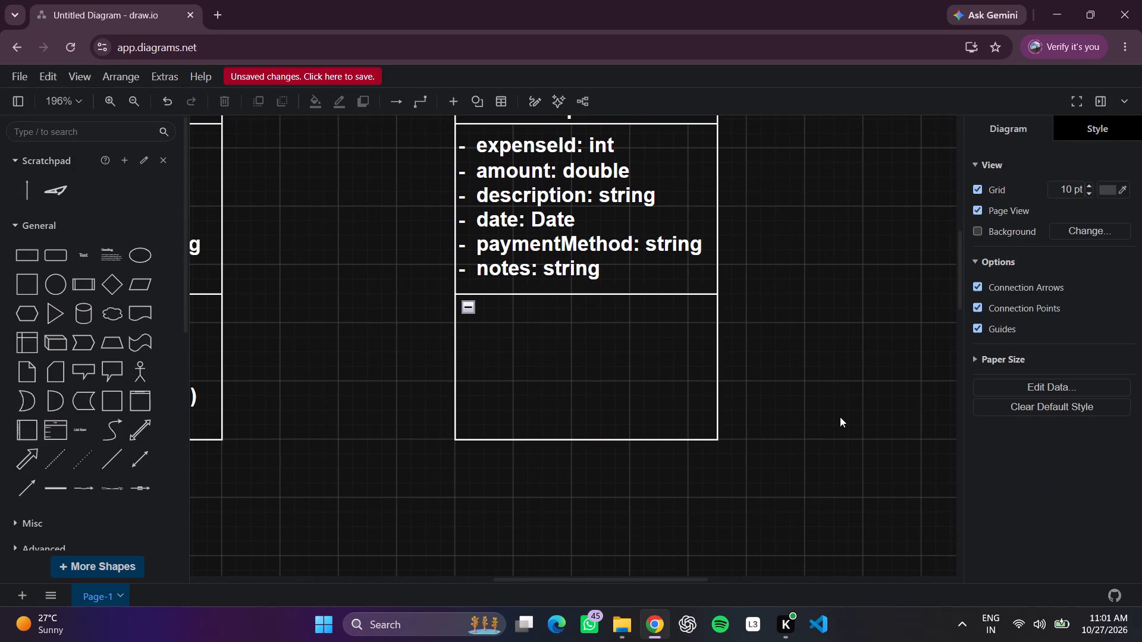
{"action": "scroll", "coordinate": [840, 417], "scroll_direction": "left", "scroll_amount": 2}
{"action": "triple_click", "coordinate": [803, 427]}
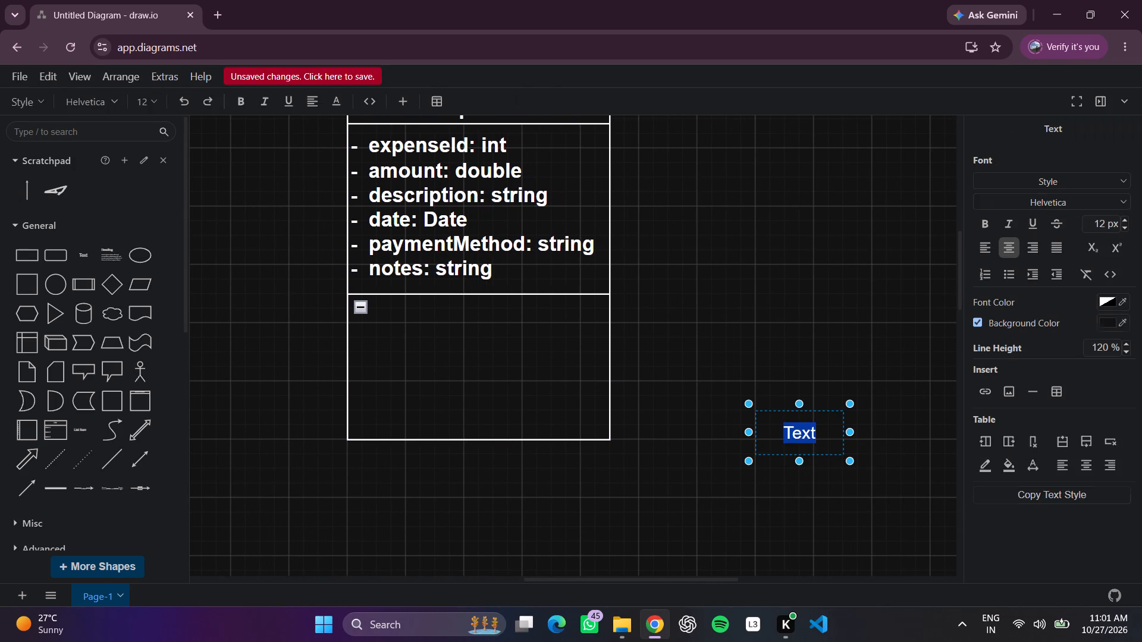
{"action": "left_click", "coordinate": [830, 367]}
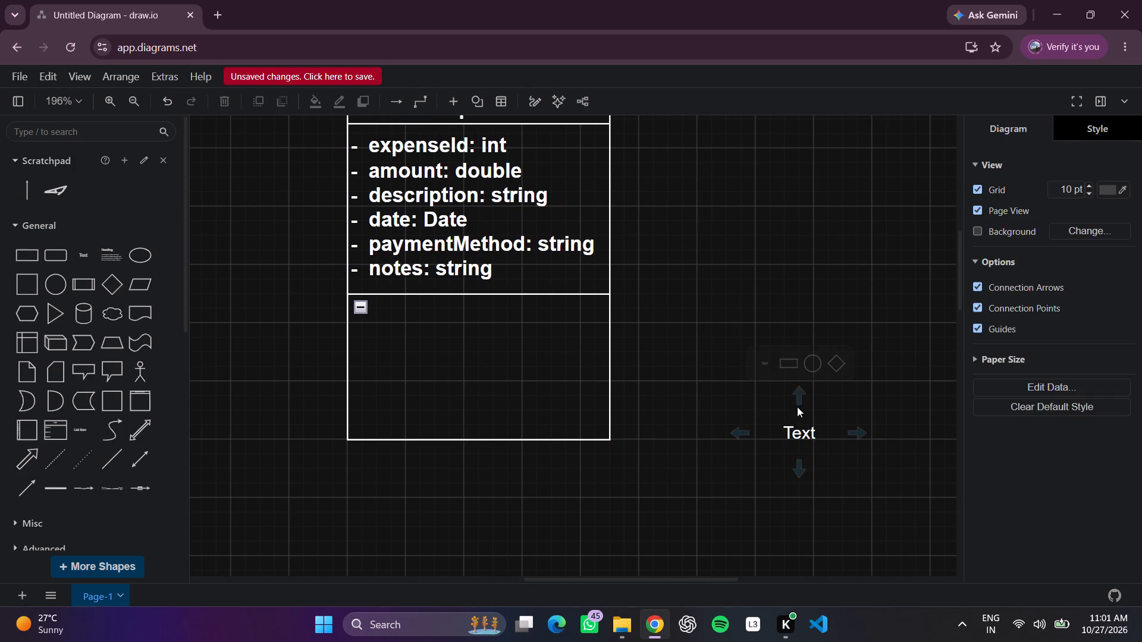
{"action": "left_click", "coordinate": [797, 408]}
{"action": "left_click_drag", "start_coordinate": [797, 408], "coordinate": [786, 303]}
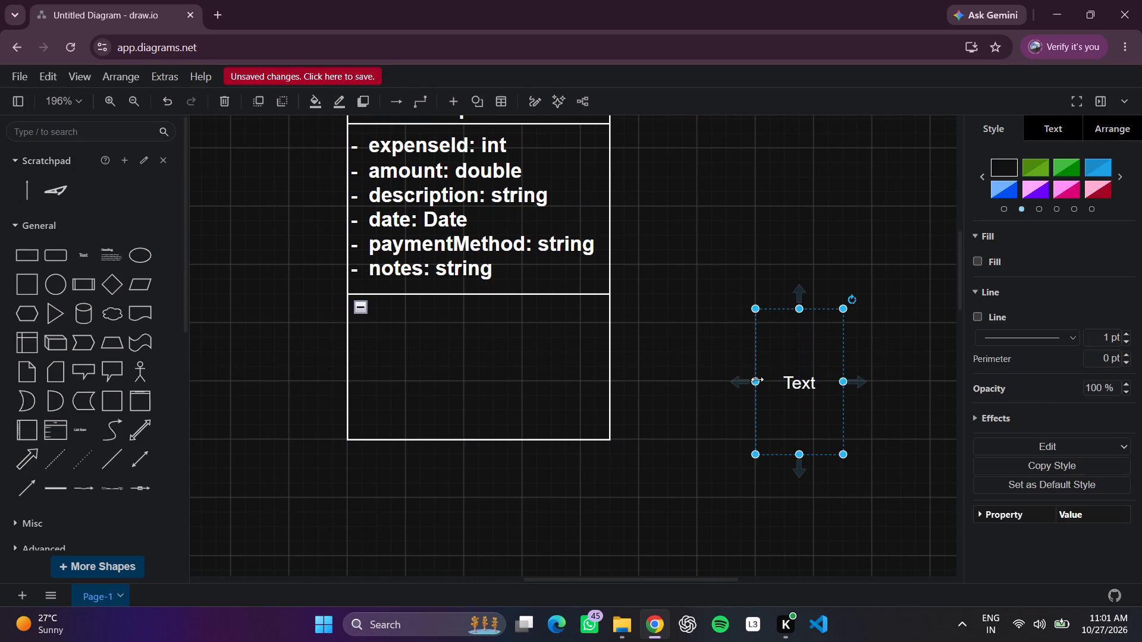
{"action": "left_click_drag", "start_coordinate": [757, 379], "coordinate": [648, 400]}
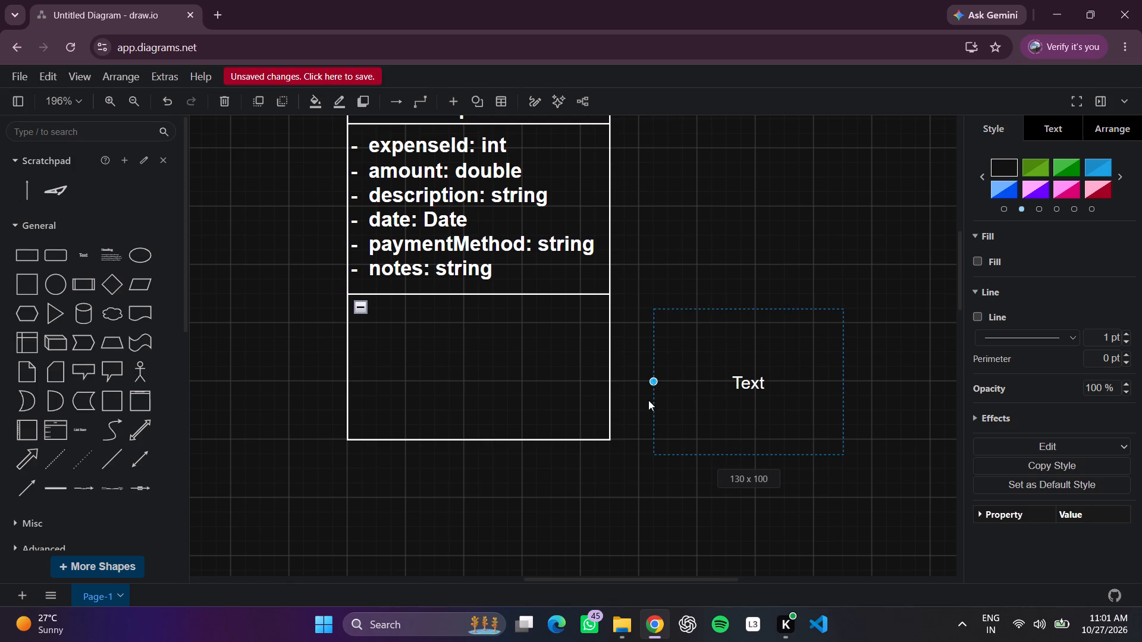
{"action": "left_click_drag", "start_coordinate": [648, 400], "coordinate": [643, 401]}
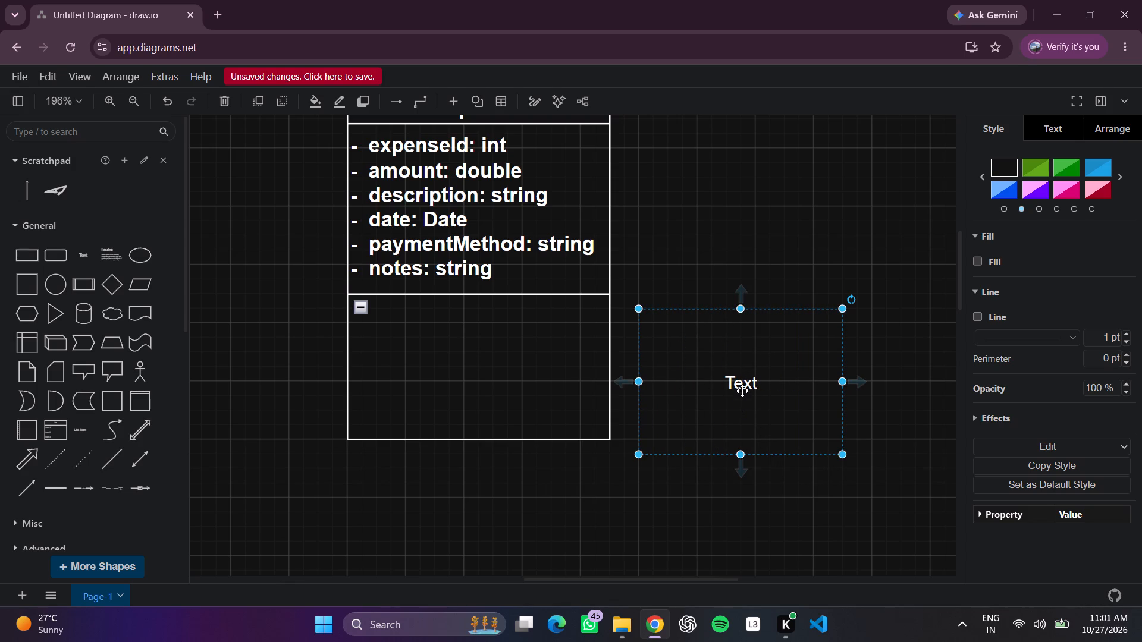
Replace the placeholder in the text element beside Expense with the first method line, "+addExpense()".
{"action": "left_click", "coordinate": [742, 391]}
{"action": "double_click", "coordinate": [741, 385]}
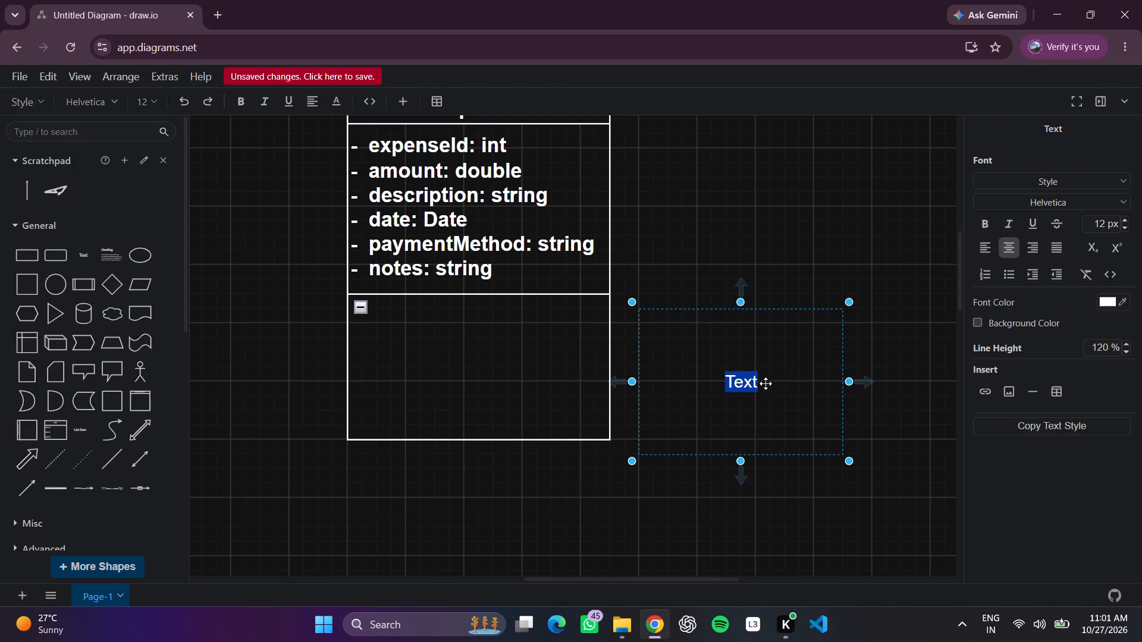
{"action": "key", "text": "BackSpace"}
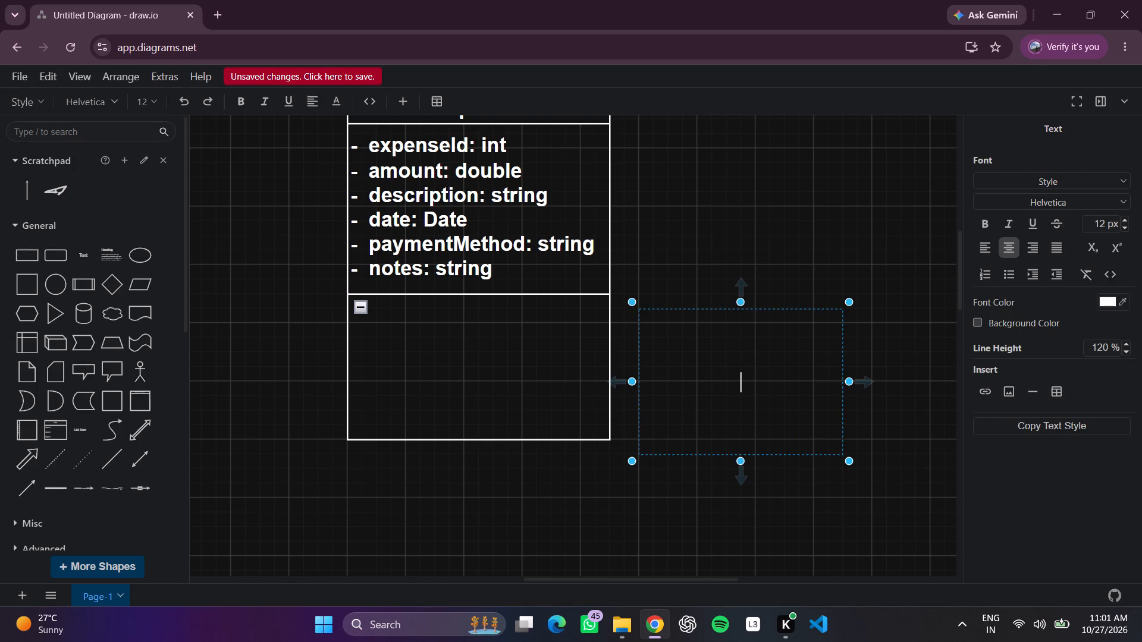
{"action": "key", "text": "shift+plus"}
{"action": "type", "text": "add"}
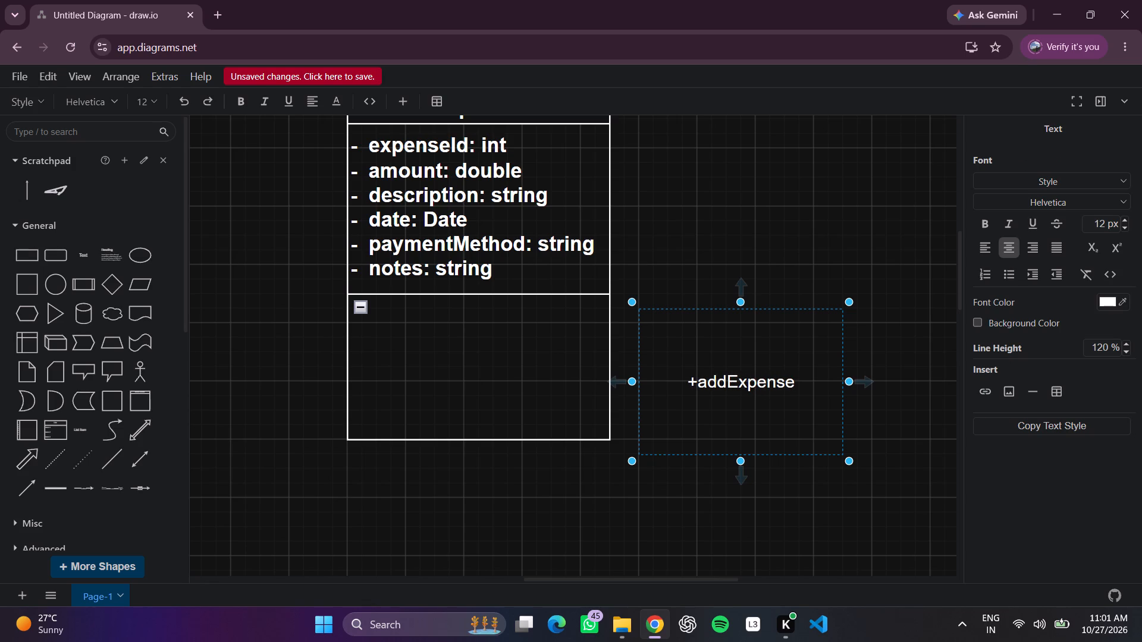
{"action": "type", "text": "()"}
{"action": "key", "text": "Return"}
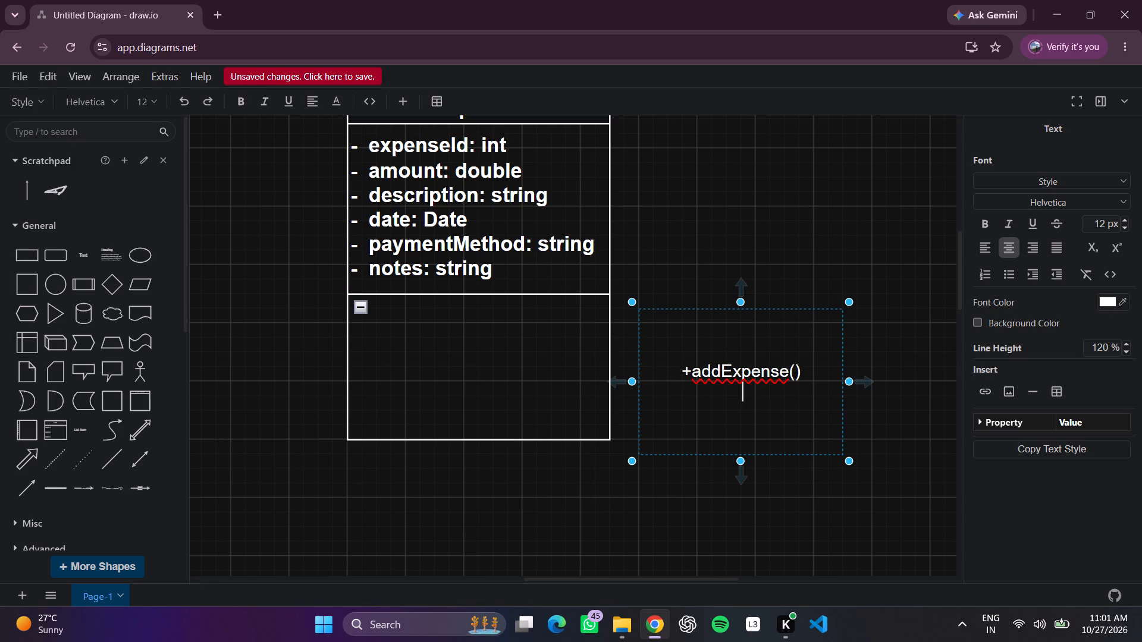
Add "+ updateExpense()" as the second line of the Expense methods text.
{"action": "type", "text": "+"}
{"action": "key", "text": "space"}
{"action": "key", "text": "space"}
{"action": "key", "text": "u"}
{"action": "key", "text": "p"}
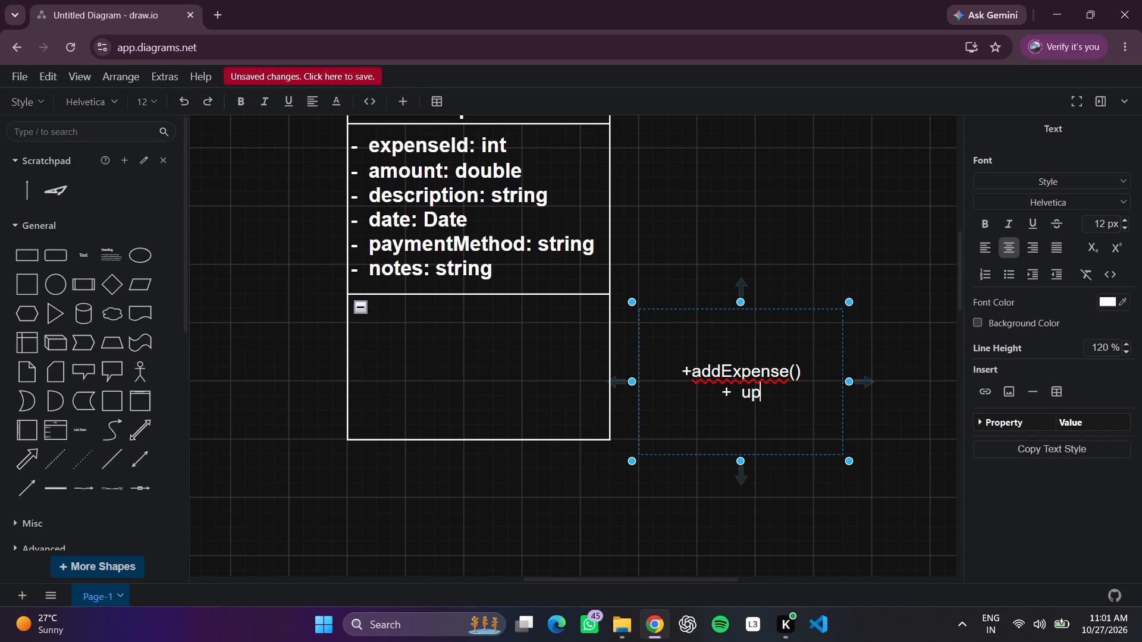
{"action": "type", "text": "date"}
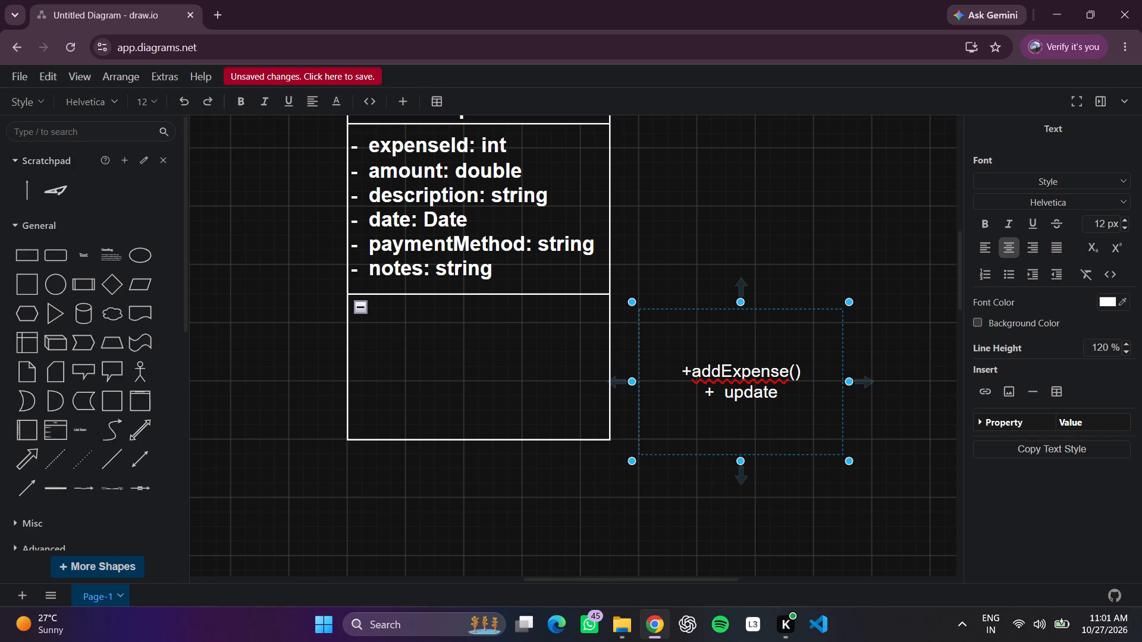
{"action": "type", "text": "()"}
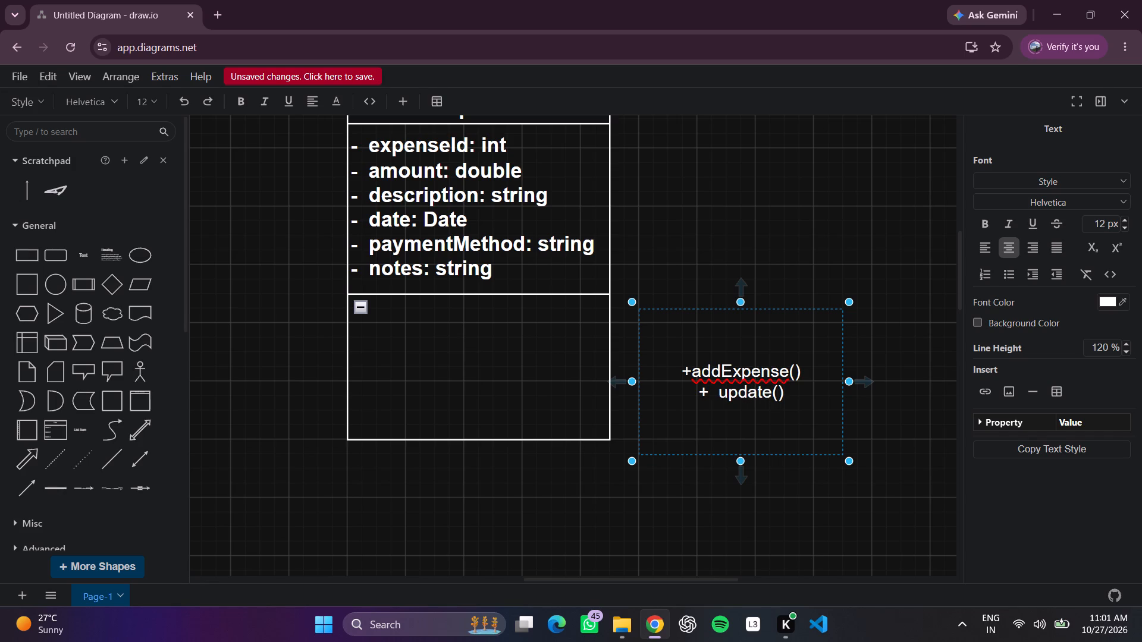
{"action": "key", "text": "BackSpace"}
{"action": "key", "text": "BackSpace"}
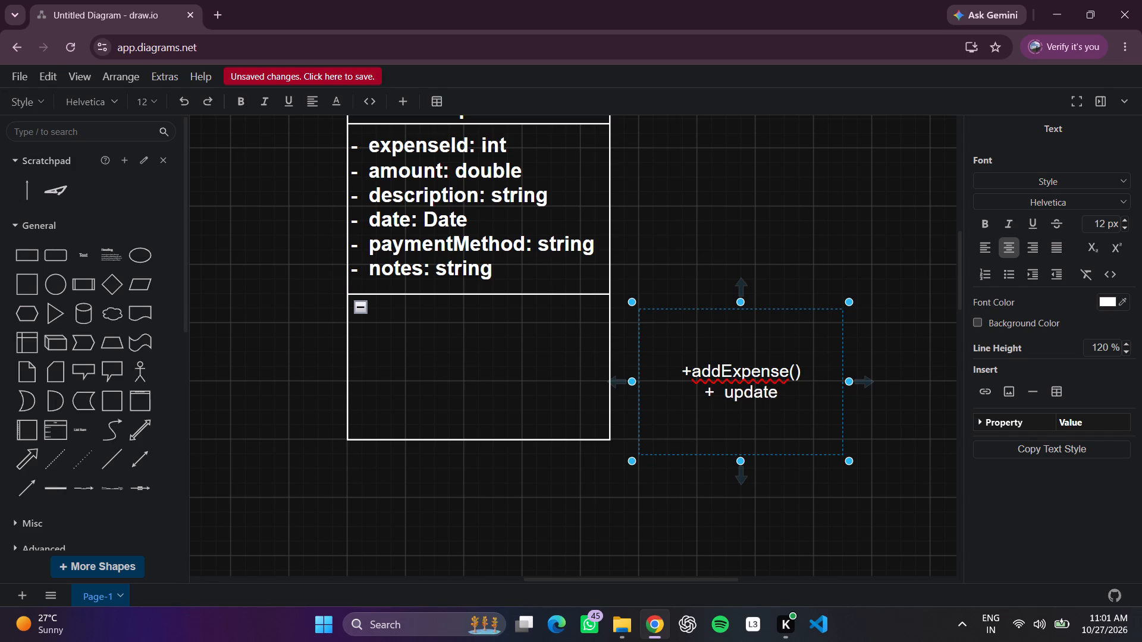
{"action": "key", "text": "BackSpace"}
{"action": "key", "text": "e"}
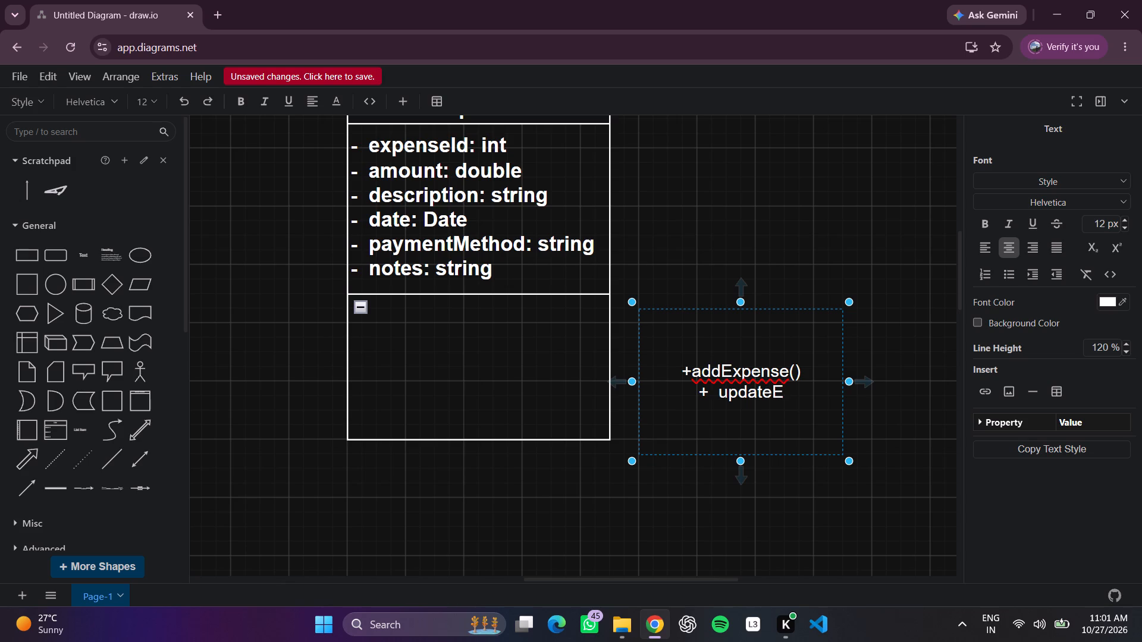
{"action": "type", "text": "xpense"}
{"action": "type", "text": "()"}
{"action": "key", "text": "Return"}
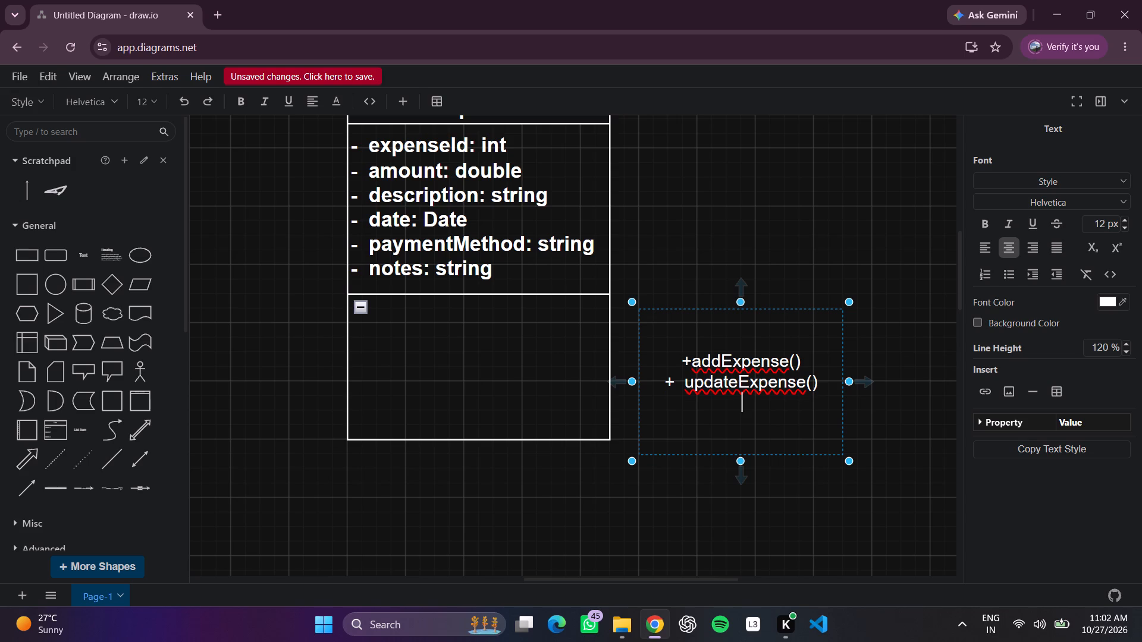
Add "+ deleteExpense()" as the third line of the Expense methods text.
{"action": "type", "text": "+"}
{"action": "key", "text": "space"}
{"action": "key", "text": "space"}
{"action": "type", "text": "dele"}
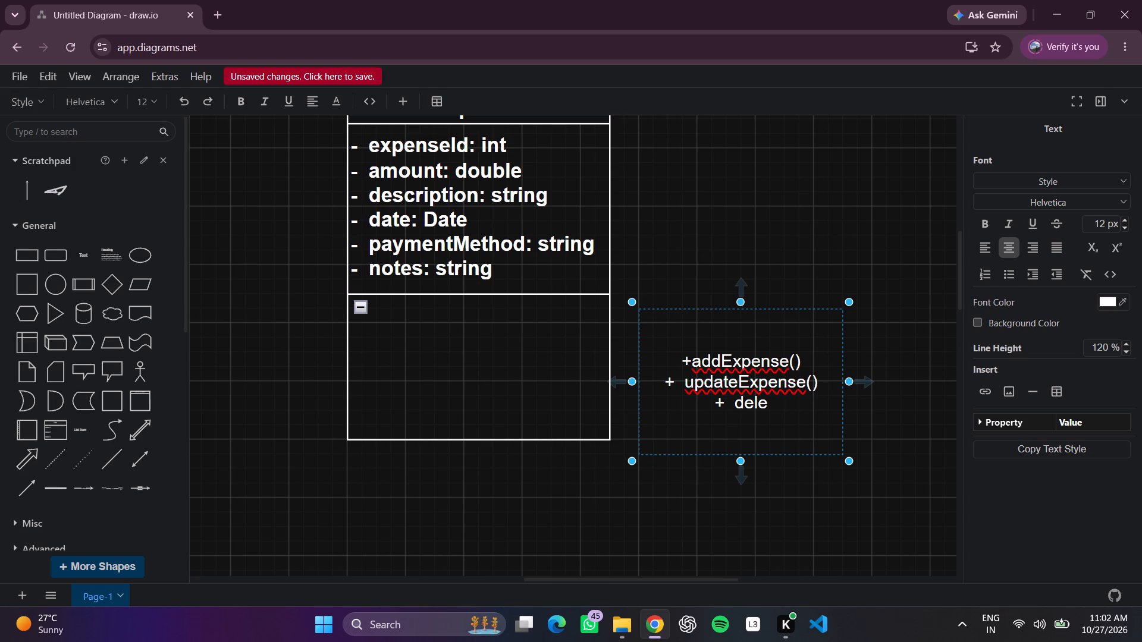
{"action": "type", "text": "te"}
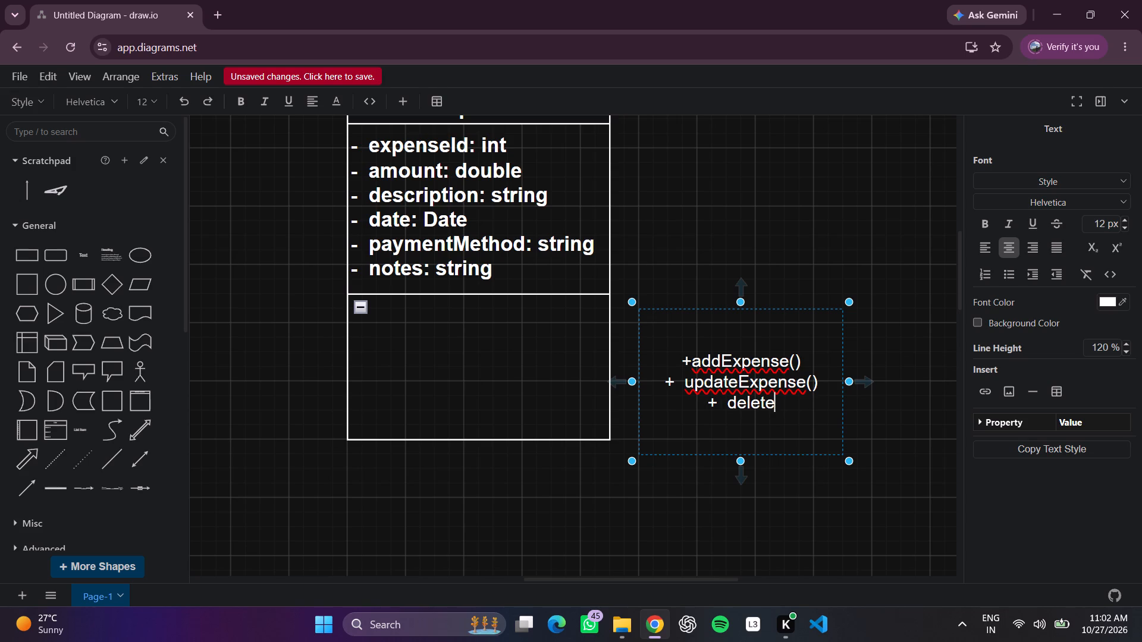
{"action": "key", "text": "e"}
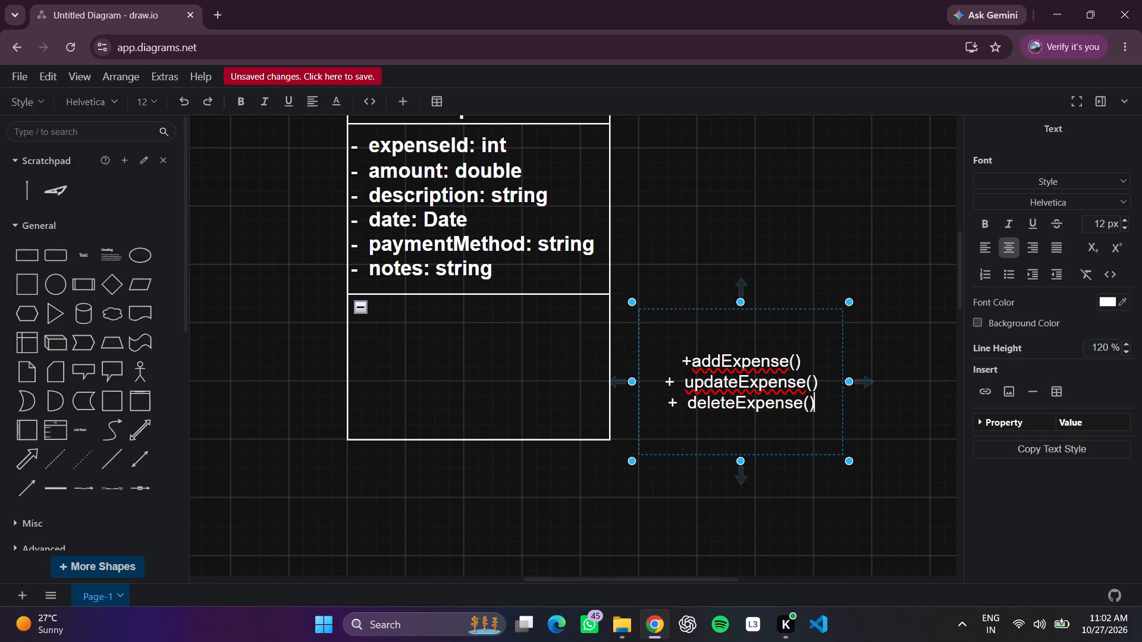
{"action": "key", "text": "Return"}
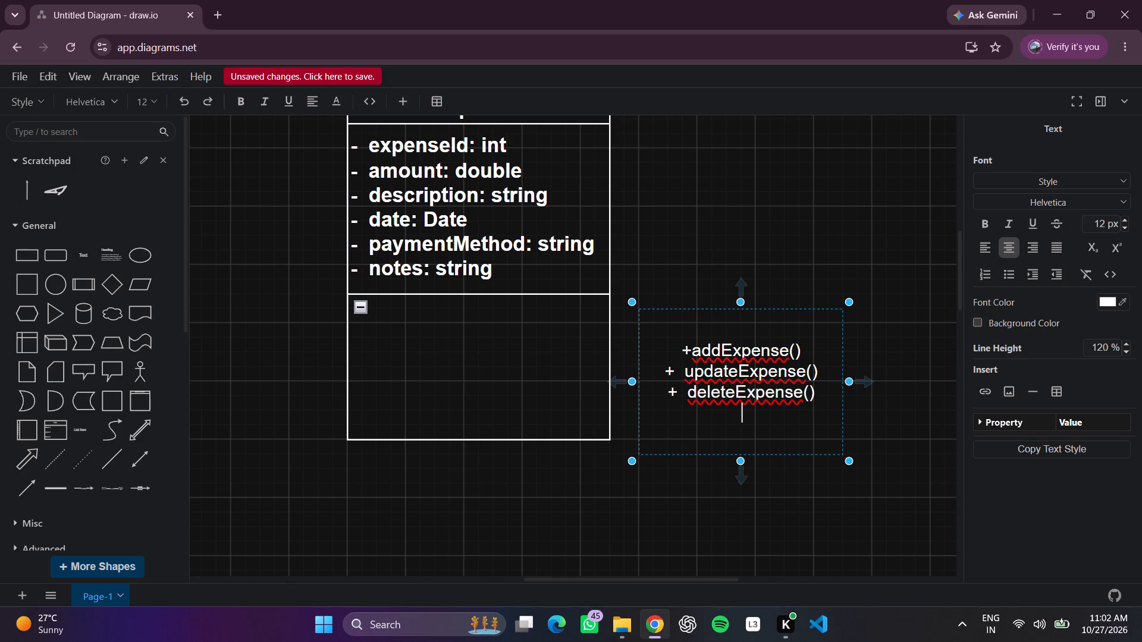
Add "+ getExpenseByDate()" as the fourth line of the Expense methods text.
{"action": "type", "text": "+"}
{"action": "key", "text": "space"}
{"action": "key", "text": "space"}
{"action": "type", "text": "get"}
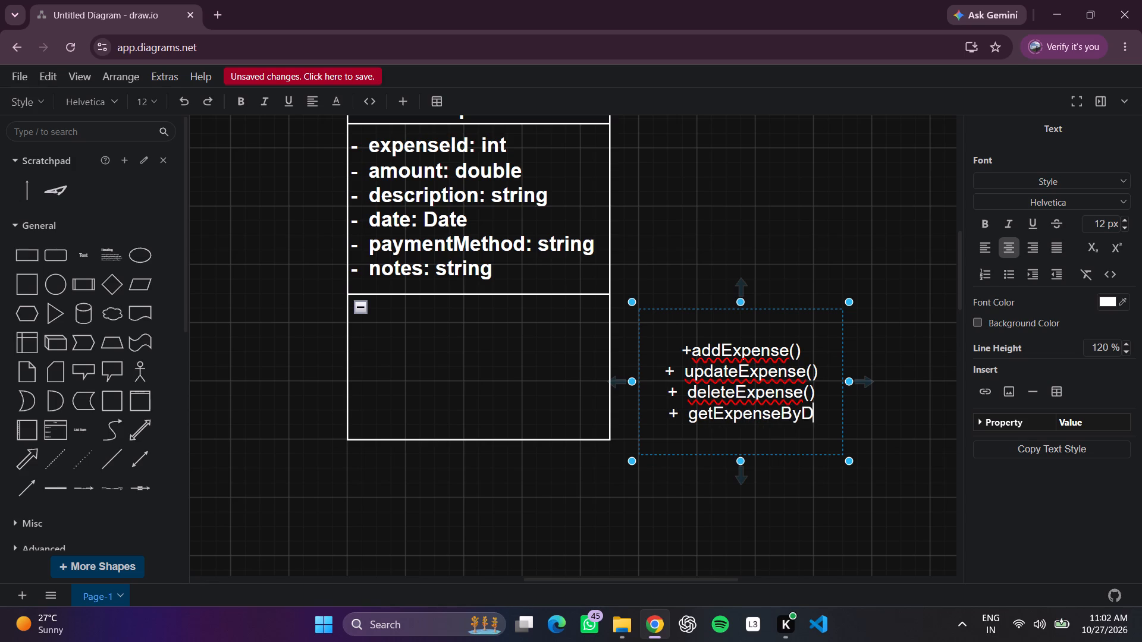
{"action": "type", "text": "ate"}
{"action": "type", "text": "()"}
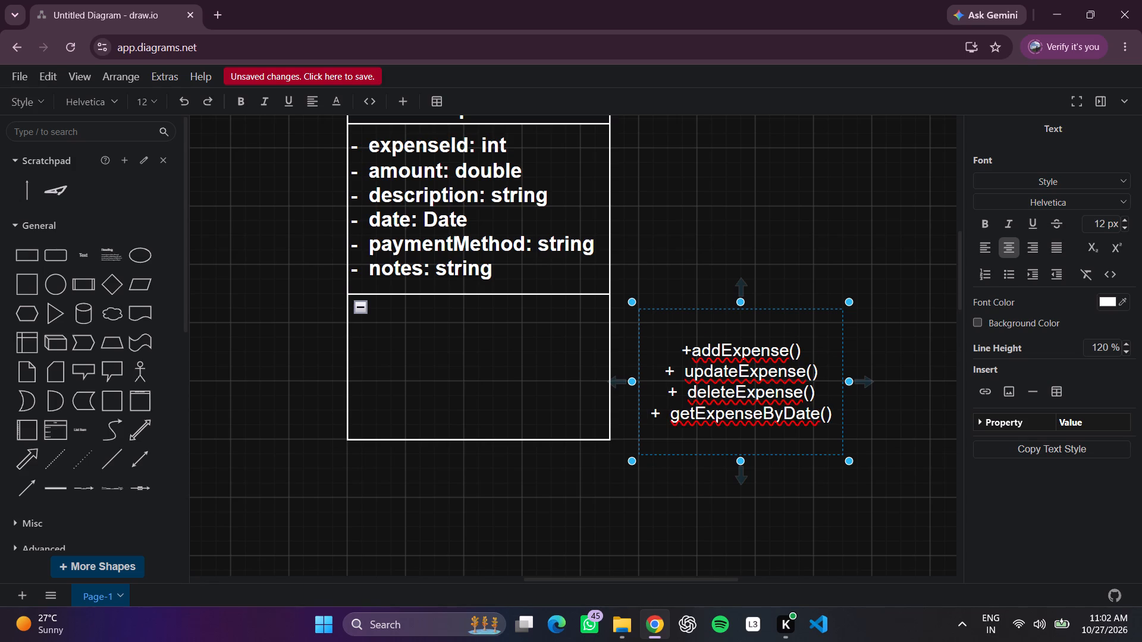
{"action": "key", "text": "Return"}
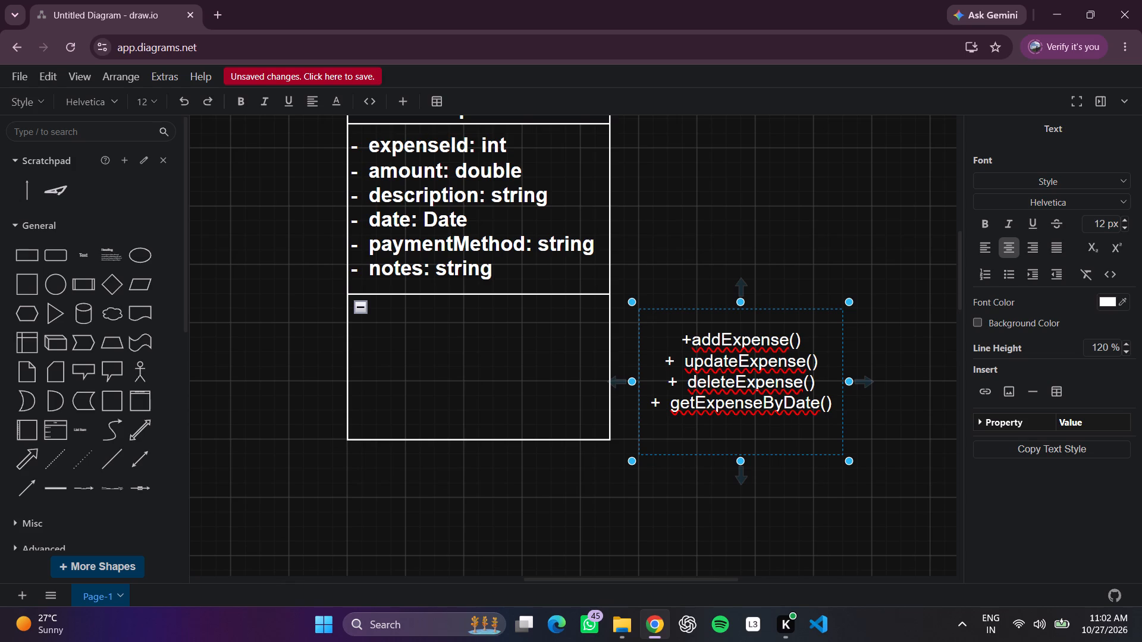
Finish the text entry and extend the methods text box's bottom edge downward, making it about 130 tall.
{"action": "scroll", "coordinate": [912, 447], "scroll_direction": "left", "scroll_amount": 3}
{"action": "left_click", "coordinate": [875, 471]}
{"action": "left_click", "coordinate": [610, 468]}
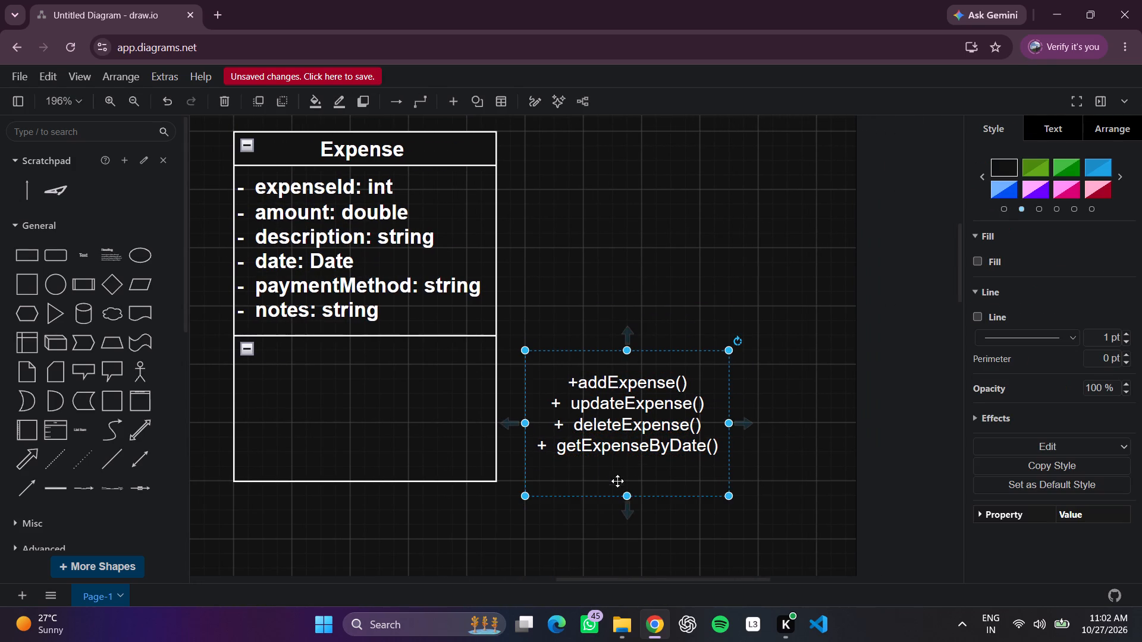
{"action": "left_click_drag", "start_coordinate": [623, 498], "coordinate": [624, 535]}
{"action": "left_click", "coordinate": [798, 509]}
Add "+ getExpenseByCategor()" as the fifth line of the Expense methods text and finish the text entry.
{"action": "left_click", "coordinate": [721, 474]}
{"action": "triple_click", "coordinate": [708, 470]}
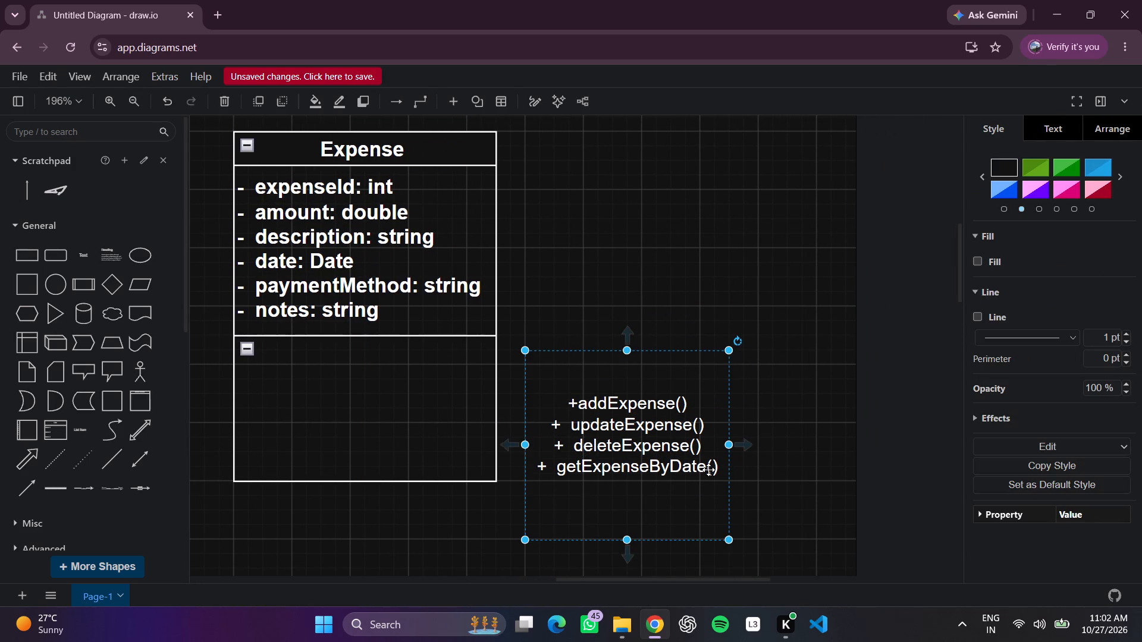
{"action": "left_click", "coordinate": [708, 470]}
{"action": "left_click", "coordinate": [708, 470]}
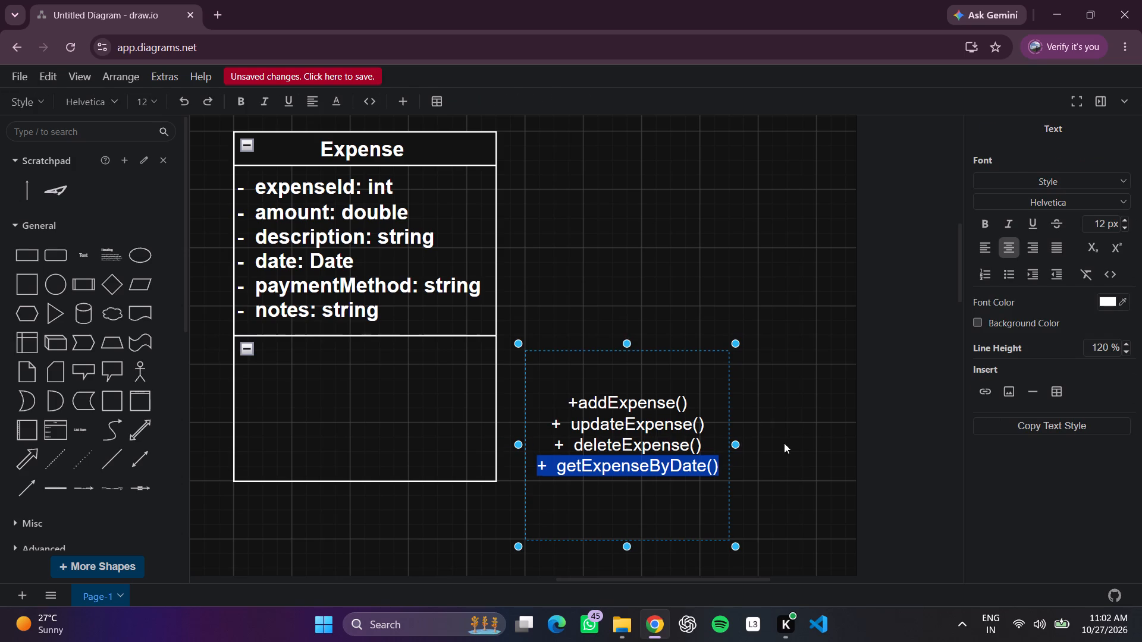
{"action": "left_click", "coordinate": [784, 443]}
{"action": "left_click", "coordinate": [692, 454]}
{"action": "left_click", "coordinate": [692, 454]}
{"action": "left_click", "coordinate": [692, 454]}
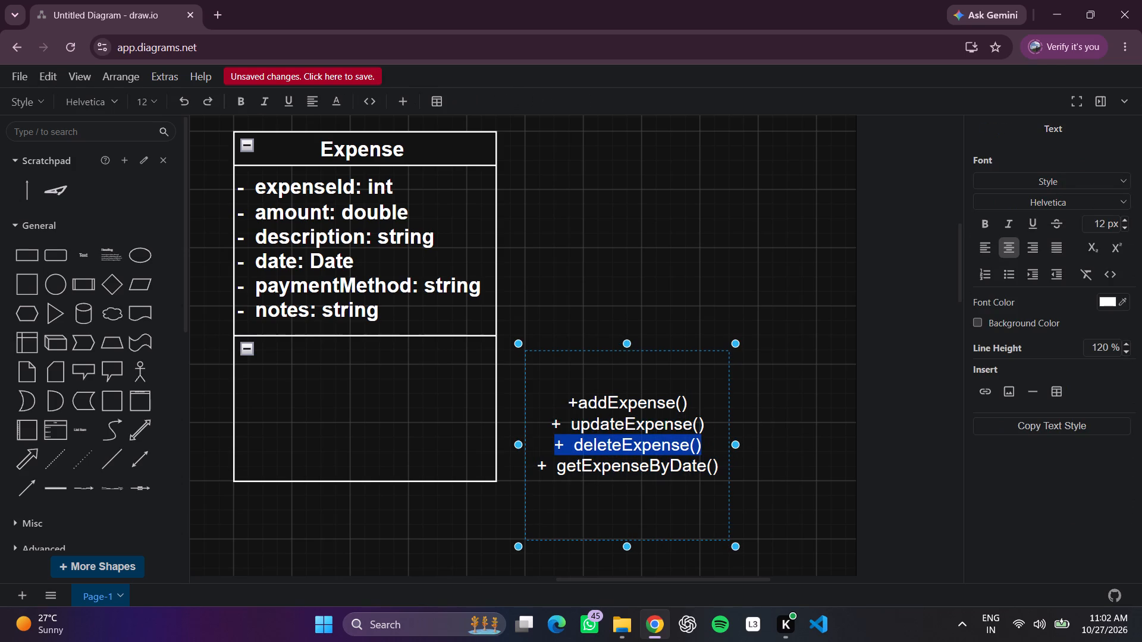
{"action": "left_click", "coordinate": [694, 454]}
{"action": "key", "text": "Down"}
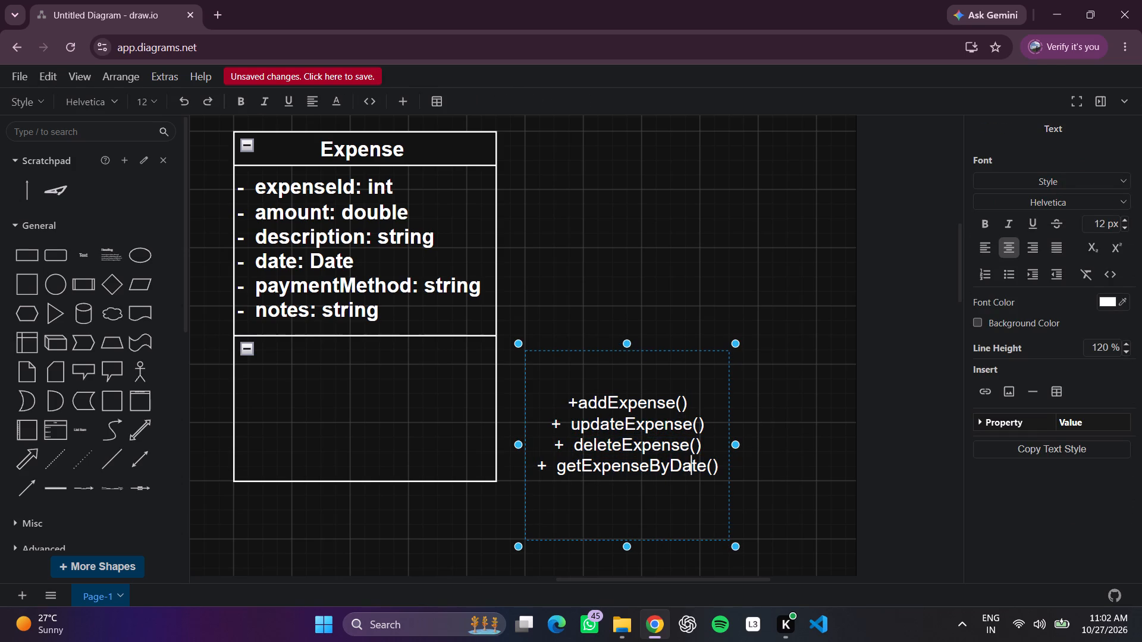
{"action": "key", "text": "Right"}
{"action": "key", "text": "Right"}
{"action": "key", "text": "Right"}
{"action": "key", "text": "Right"}
{"action": "key", "text": "Right"}
{"action": "type", "text": "+"}
{"action": "key", "text": "space"}
{"action": "key", "text": "space"}
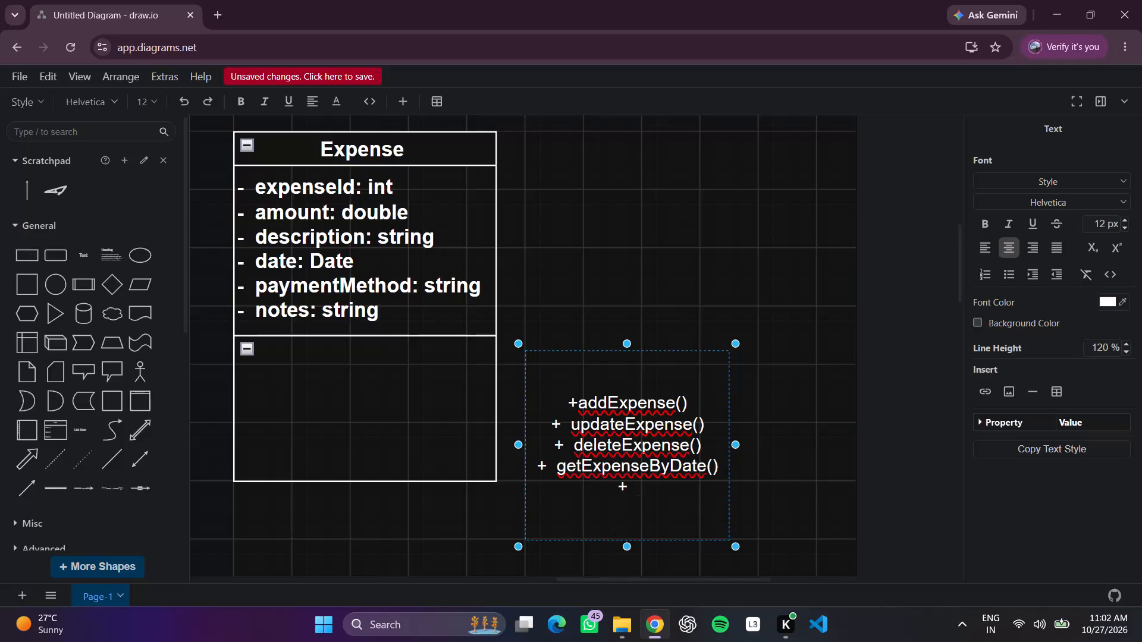
{"action": "type", "text": "gh"}
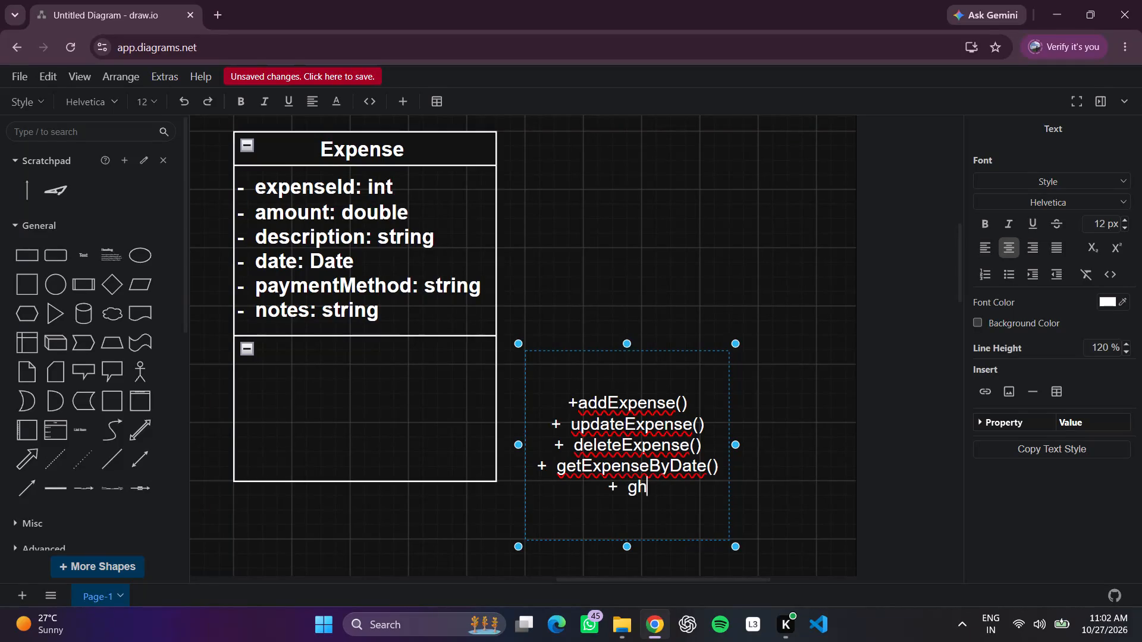
{"action": "key", "text": "BackSpace"}
{"action": "type", "text": "et"}
{"action": "key", "text": "space"}
{"action": "key", "text": "BackSpace"}
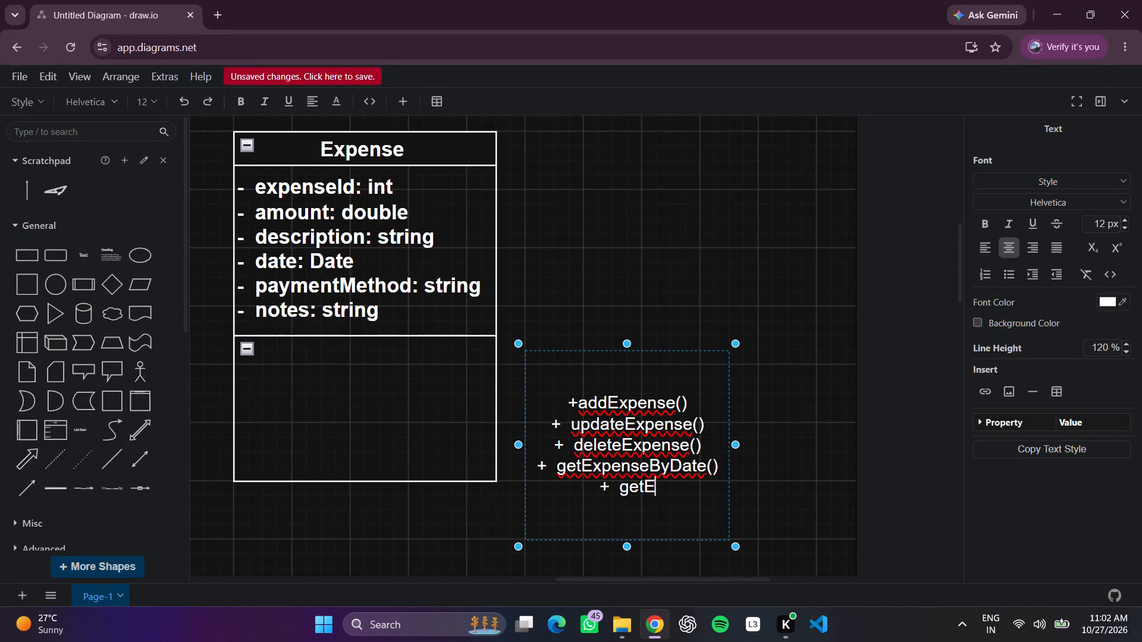
{"action": "type", "text": "pense"}
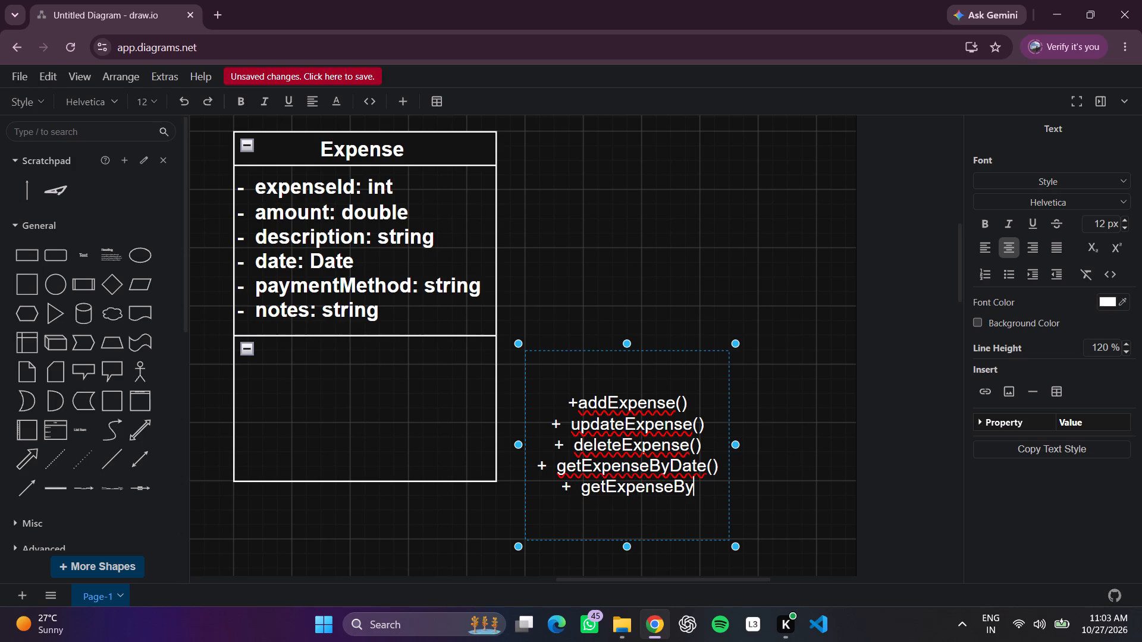
{"action": "key", "text": "c"}
{"action": "type", "text": "ate"}
{"action": "type", "text": "go"}
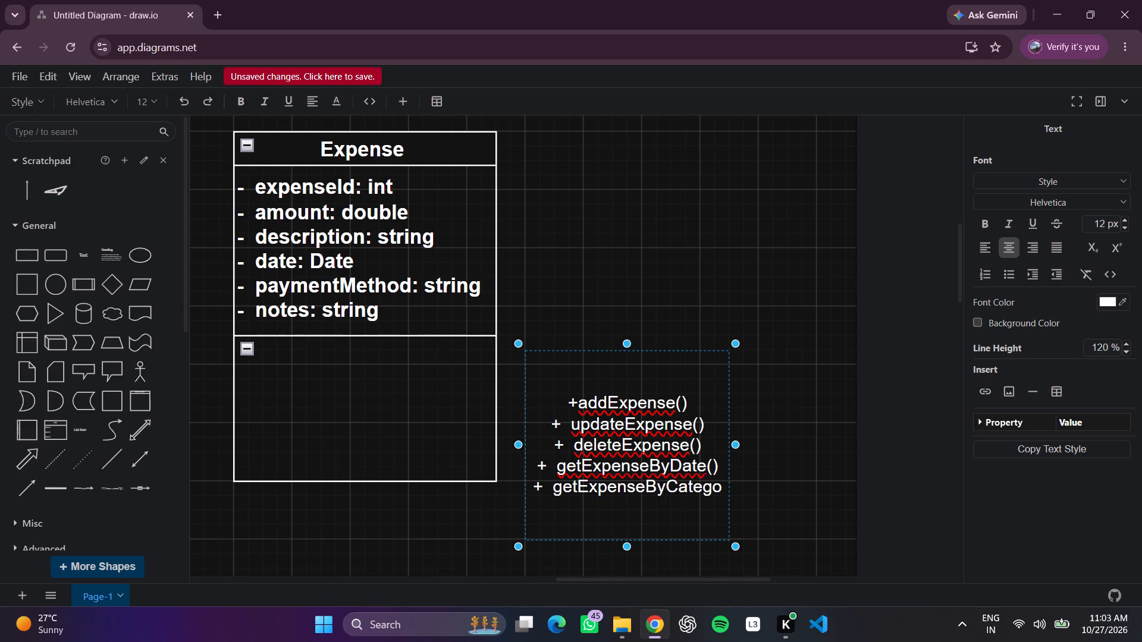
{"action": "type", "text": "ry"}
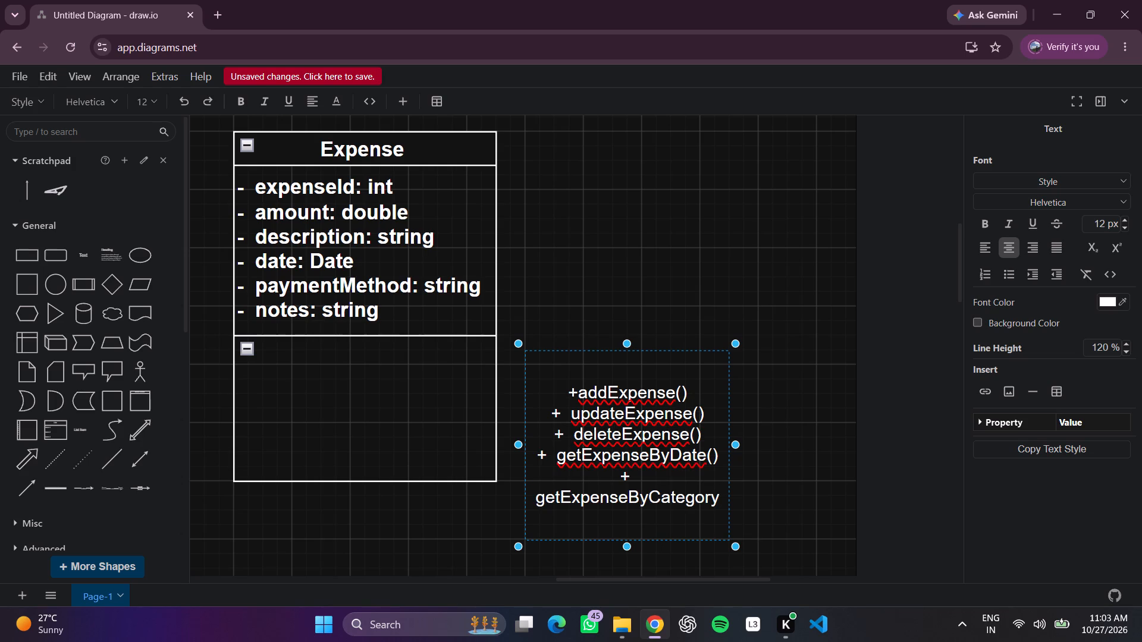
{"action": "key", "text": "BackSpace"}
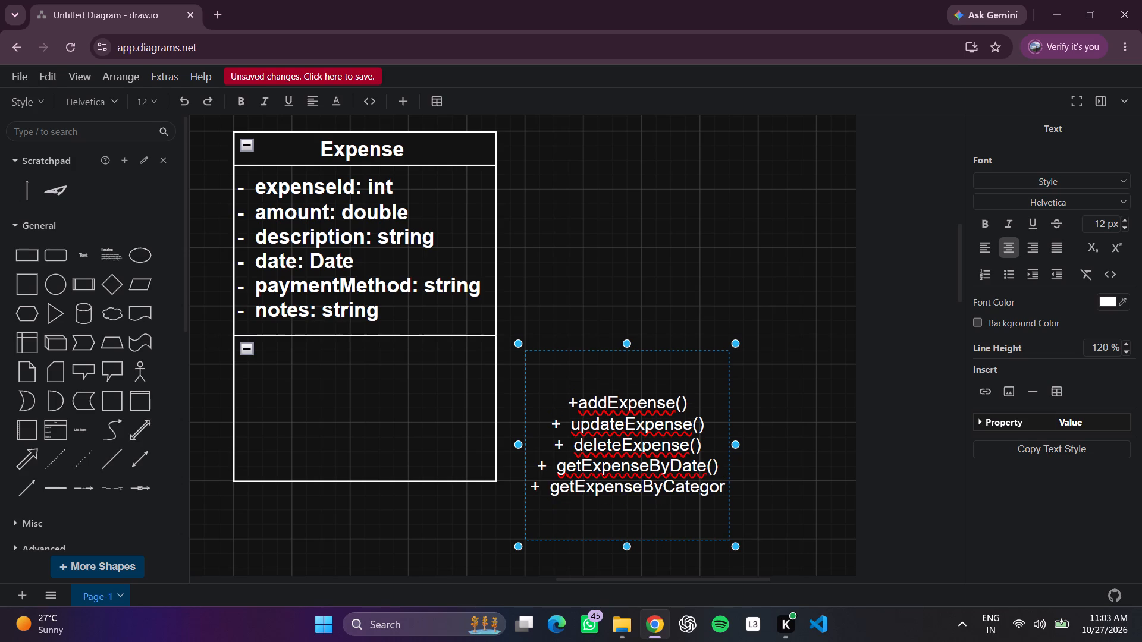
{"action": "key", "text": "space"}
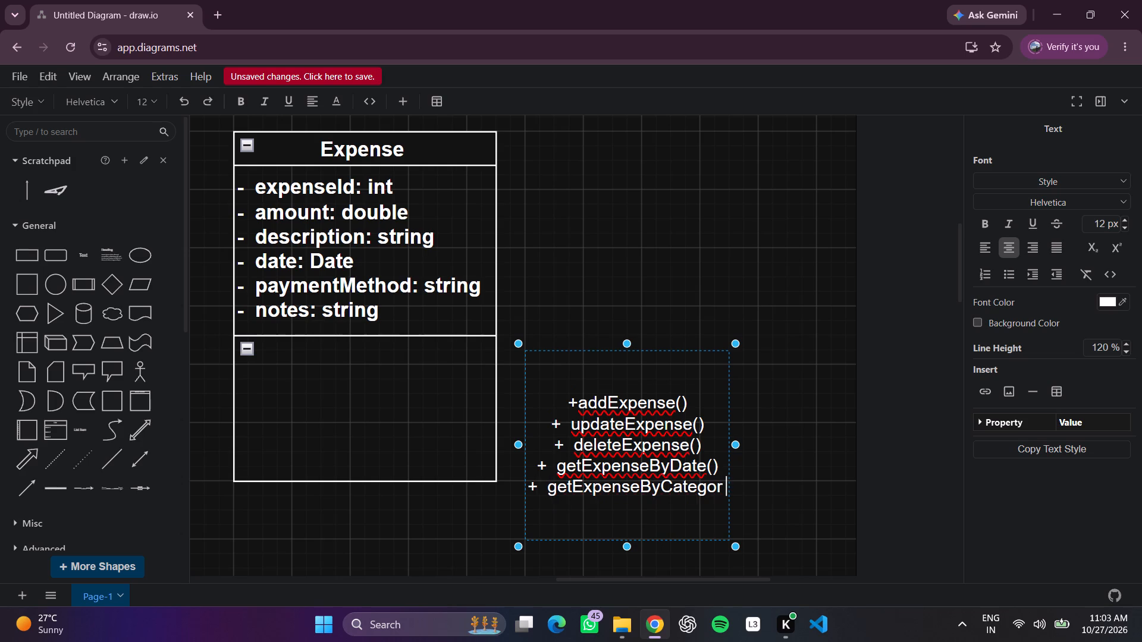
{"action": "key", "text": "BackSpace"}
{"action": "type", "text": "()"}
{"action": "left_click", "coordinate": [828, 427]}
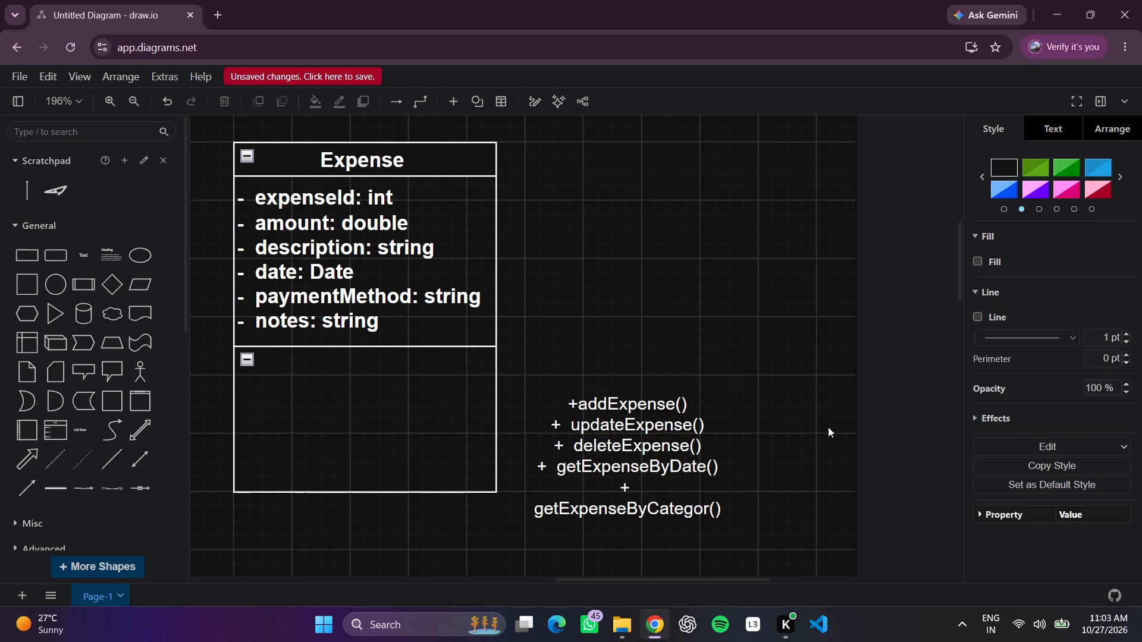
Widen the methods text box to about 190 so that each method fits on a single line.
{"action": "left_click", "coordinate": [604, 471]}
{"action": "left_click_drag", "start_coordinate": [697, 461], "coordinate": [700, 460]}
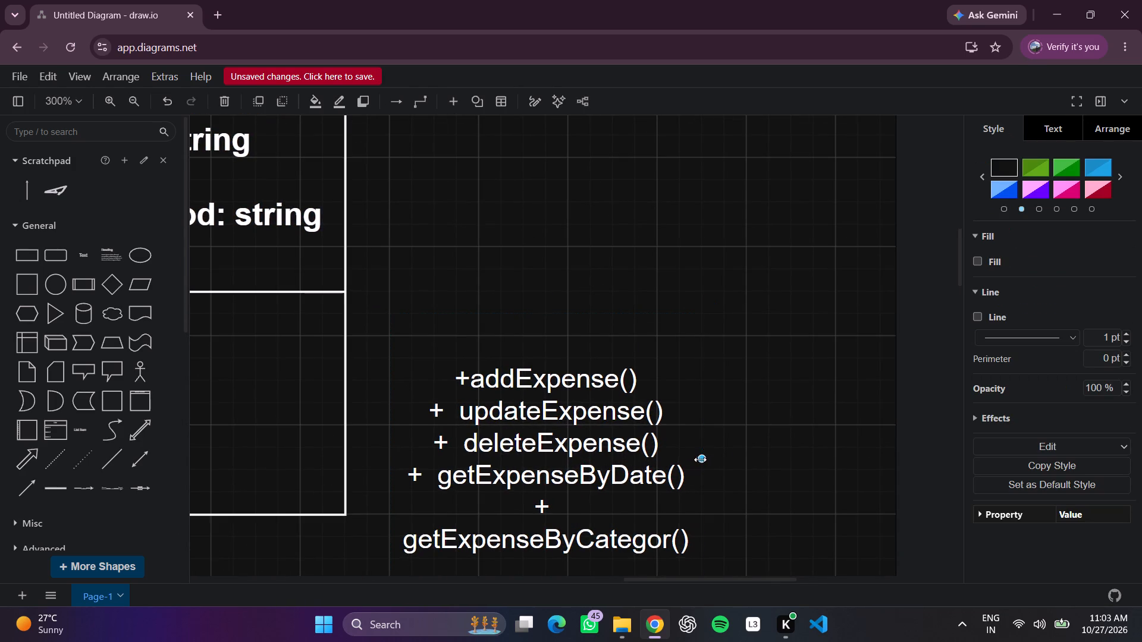
{"action": "left_click_drag", "start_coordinate": [700, 460], "coordinate": [720, 459]}
{"action": "left_click", "coordinate": [841, 449]}
{"action": "scroll", "coordinate": [746, 473], "scroll_direction": "right", "scroll_amount": 2}
{"action": "double_click", "coordinate": [713, 480]}
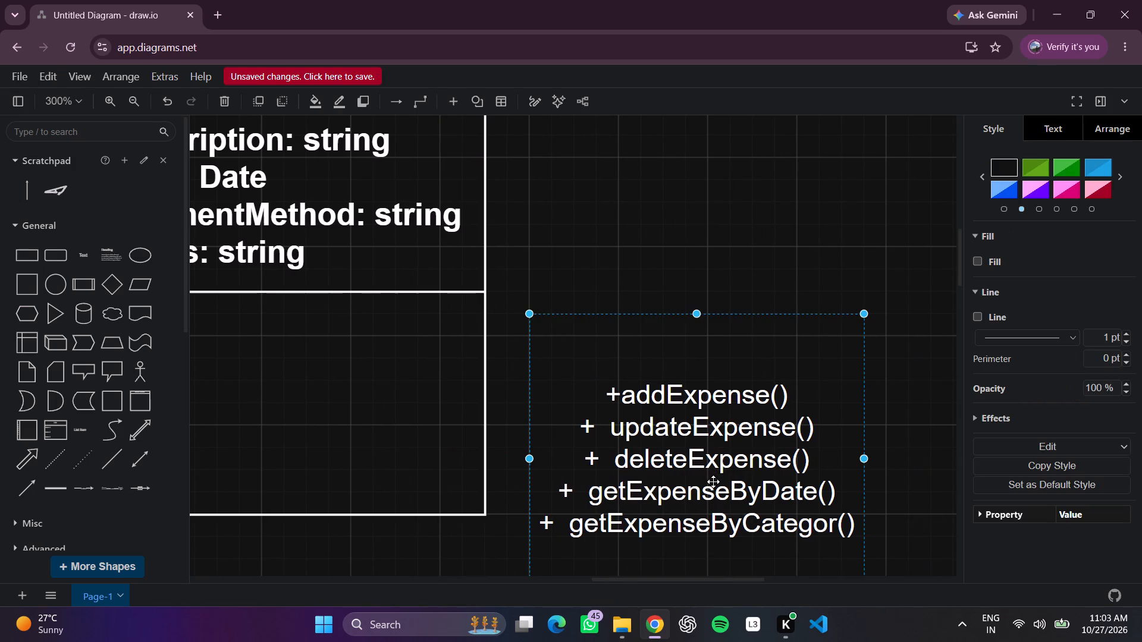
{"action": "scroll", "coordinate": [743, 460], "scroll_direction": "left", "scroll_amount": 3}
{"action": "left_click_drag", "start_coordinate": [665, 455], "coordinate": [668, 456]}
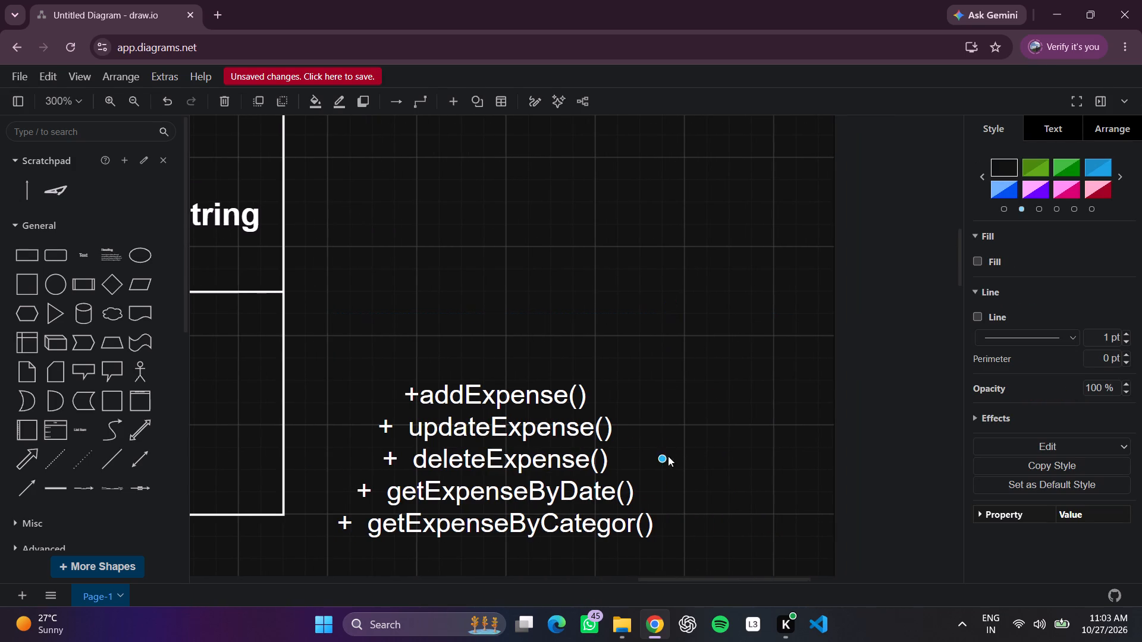
{"action": "left_click_drag", "start_coordinate": [668, 456], "coordinate": [745, 457]}
Apply the Heading 3 style to all five lines of the Expense methods text.
{"action": "double_click", "coordinate": [607, 475]}
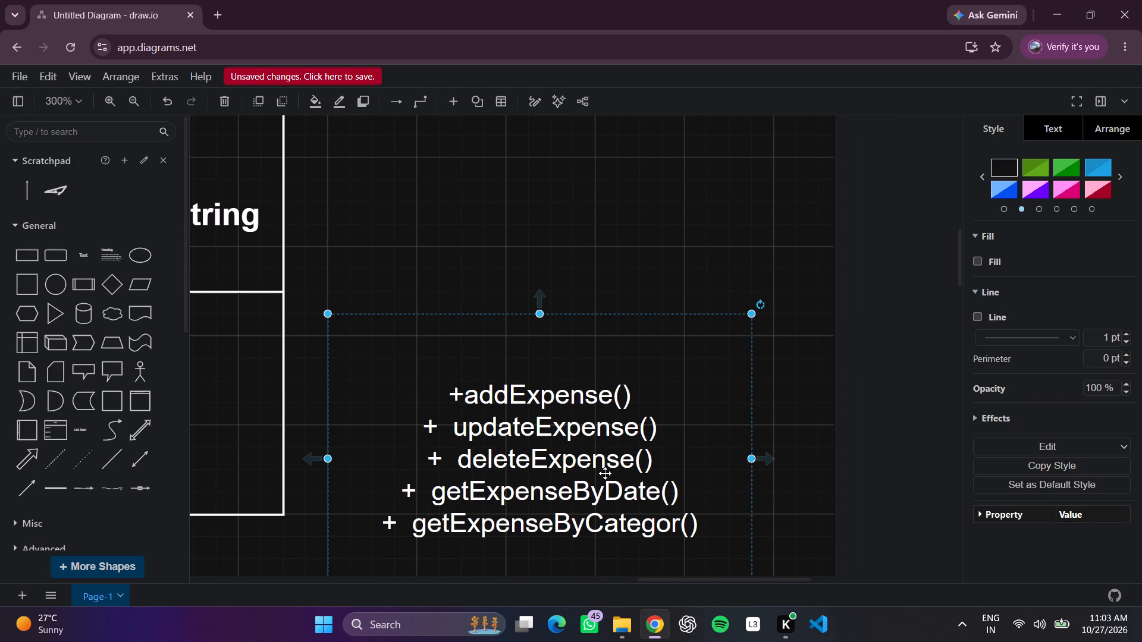
{"action": "left_click", "coordinate": [601, 463]}
{"action": "scroll", "coordinate": [601, 461], "scroll_direction": "down", "scroll_amount": 2}
{"action": "left_click", "coordinate": [810, 392]}
{"action": "double_click", "coordinate": [547, 392]}
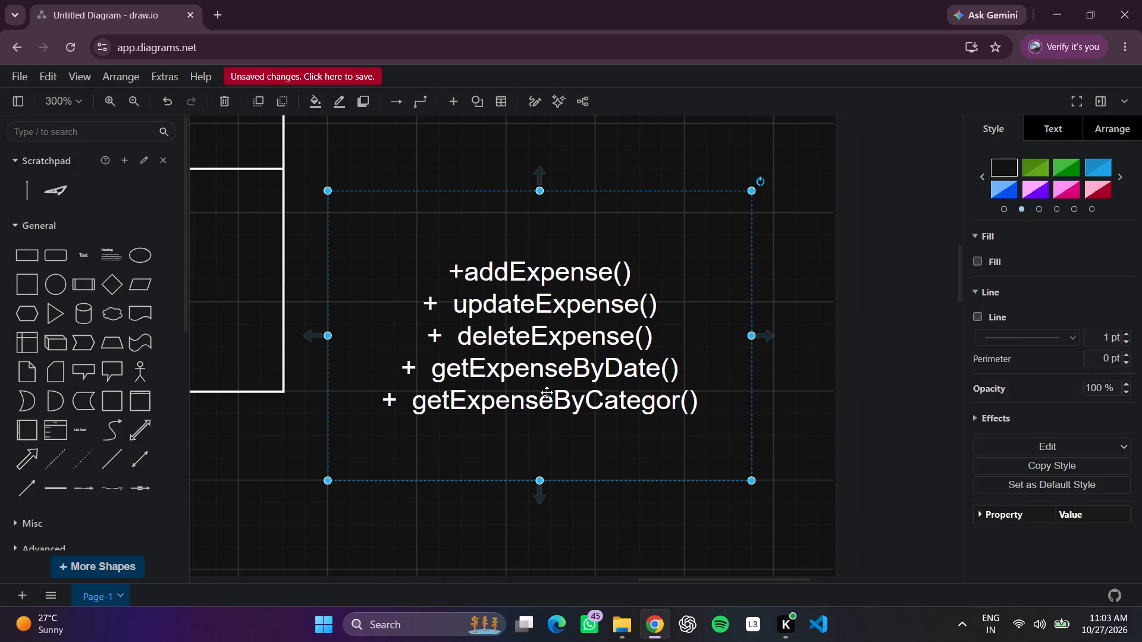
{"action": "left_click", "coordinate": [1038, 181]}
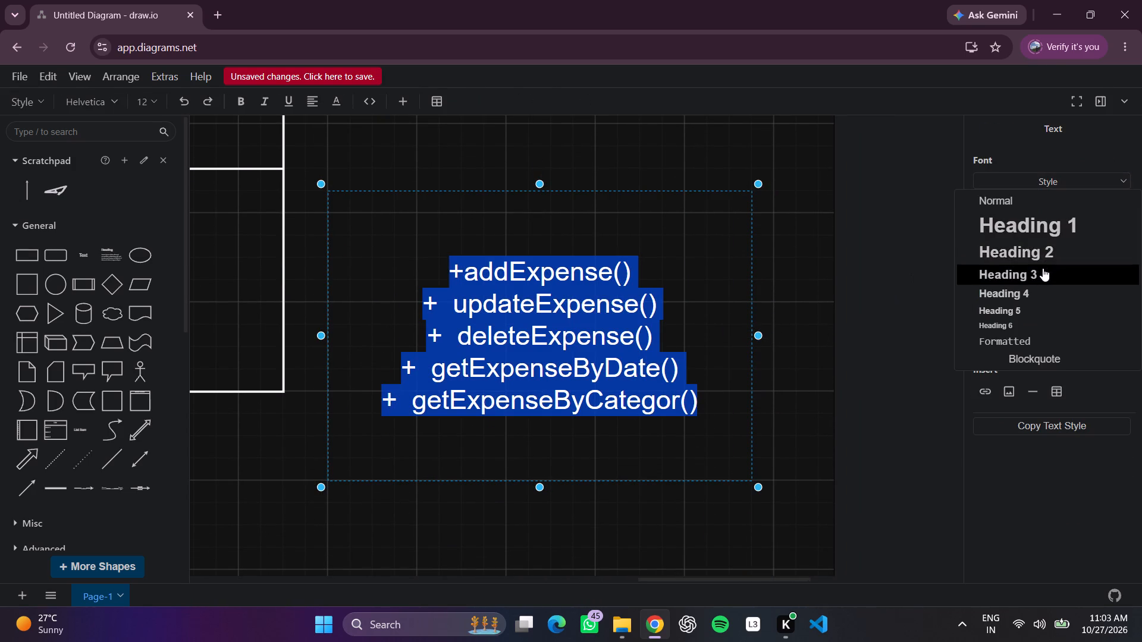
{"action": "left_click", "coordinate": [1043, 268]}
Left-align all lines of the Expense methods text and finish the text editing.
{"action": "left_click", "coordinate": [792, 345]}
{"action": "double_click", "coordinate": [620, 345]}
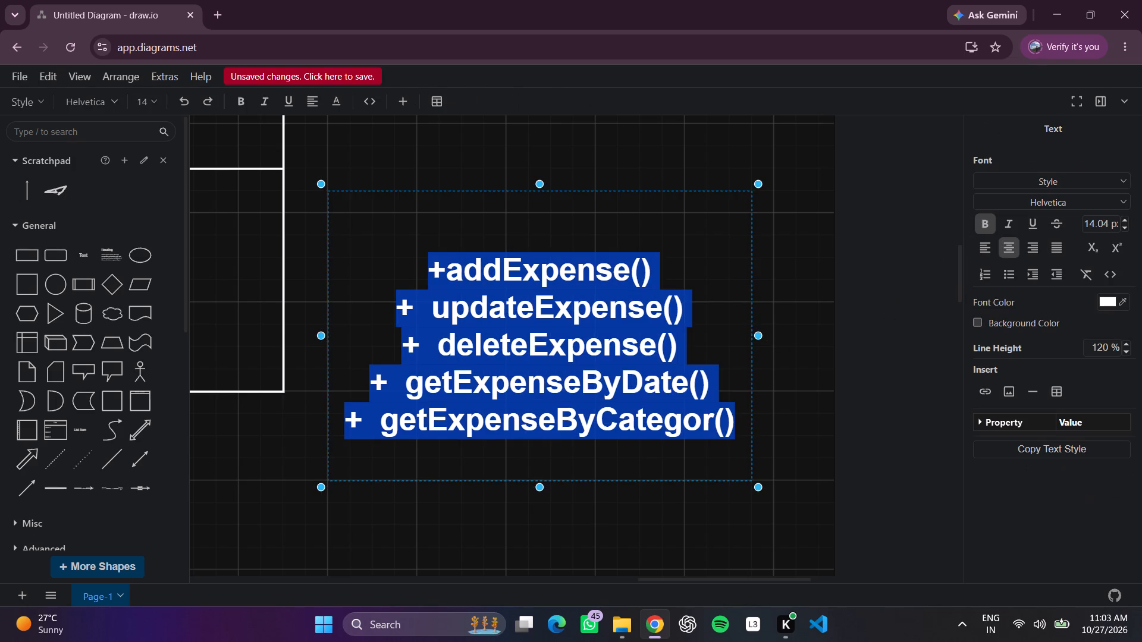
{"action": "left_click", "coordinate": [989, 247]}
{"action": "left_click", "coordinate": [792, 358]}
Move the methods text box into the Expense class's empty lower compartment, flush with its left edge.
{"action": "scroll", "coordinate": [773, 360], "scroll_direction": "right", "scroll_amount": 1}
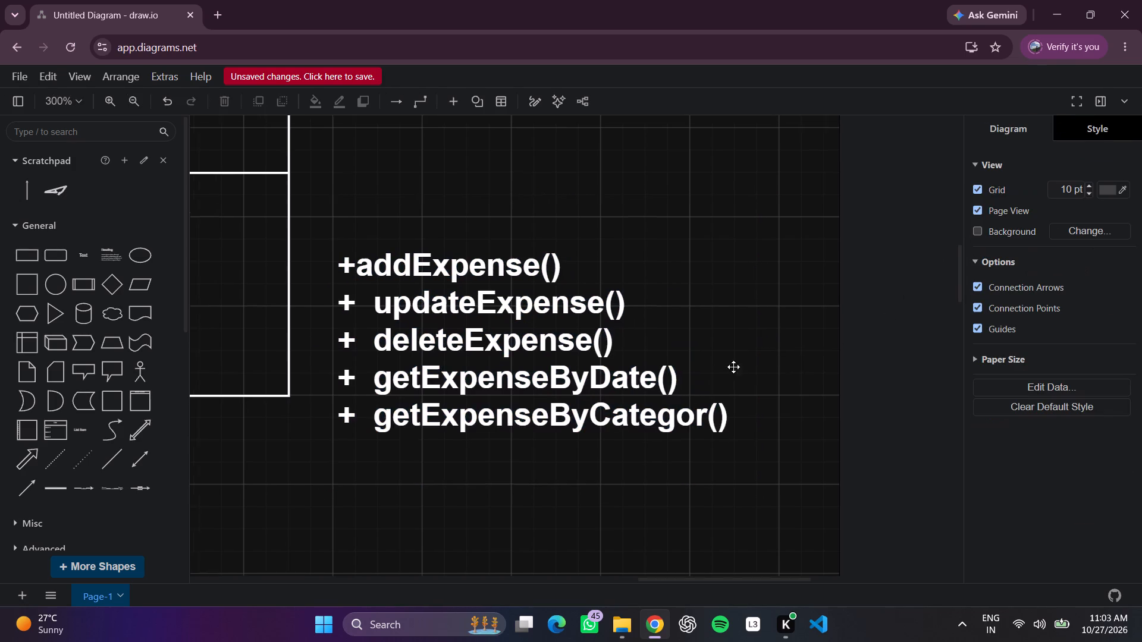
{"action": "scroll", "coordinate": [733, 367], "scroll_direction": "right", "scroll_amount": 1}
{"action": "left_click", "coordinate": [635, 433]}
{"action": "scroll", "coordinate": [635, 433], "scroll_direction": "right", "scroll_amount": 3}
{"action": "scroll", "coordinate": [650, 424], "scroll_direction": "left", "scroll_amount": 3}
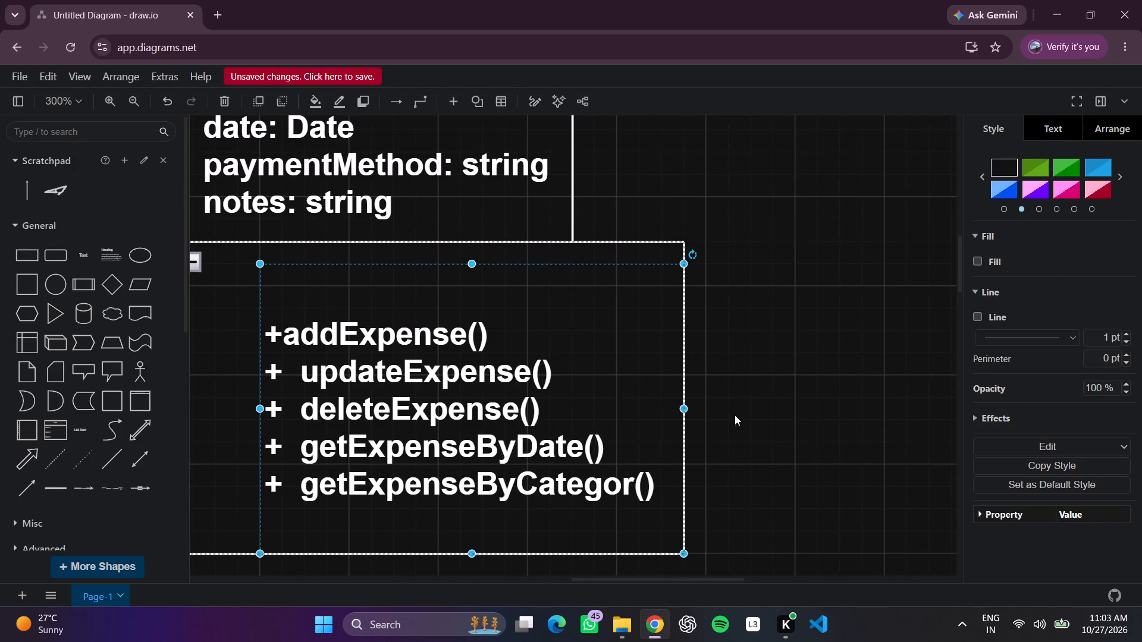
{"action": "scroll", "coordinate": [717, 411], "scroll_direction": "right", "scroll_amount": 3}
{"action": "left_click_drag", "start_coordinate": [647, 411], "coordinate": [556, 362]}
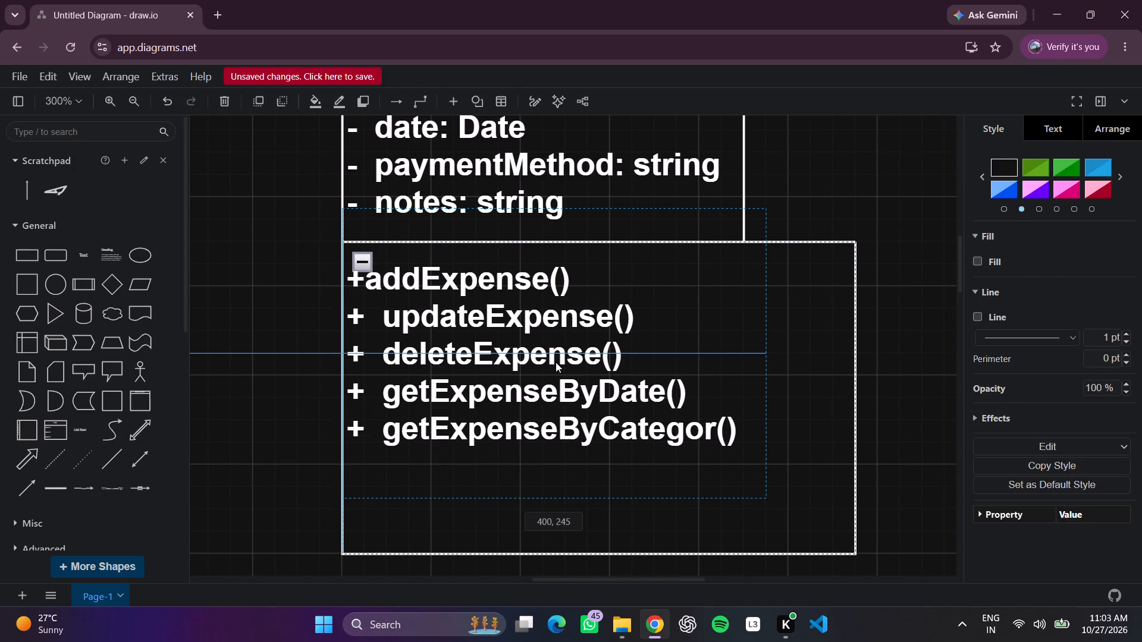
{"action": "left_click_drag", "start_coordinate": [556, 362], "coordinate": [559, 363]}
{"action": "left_click", "coordinate": [915, 366]}
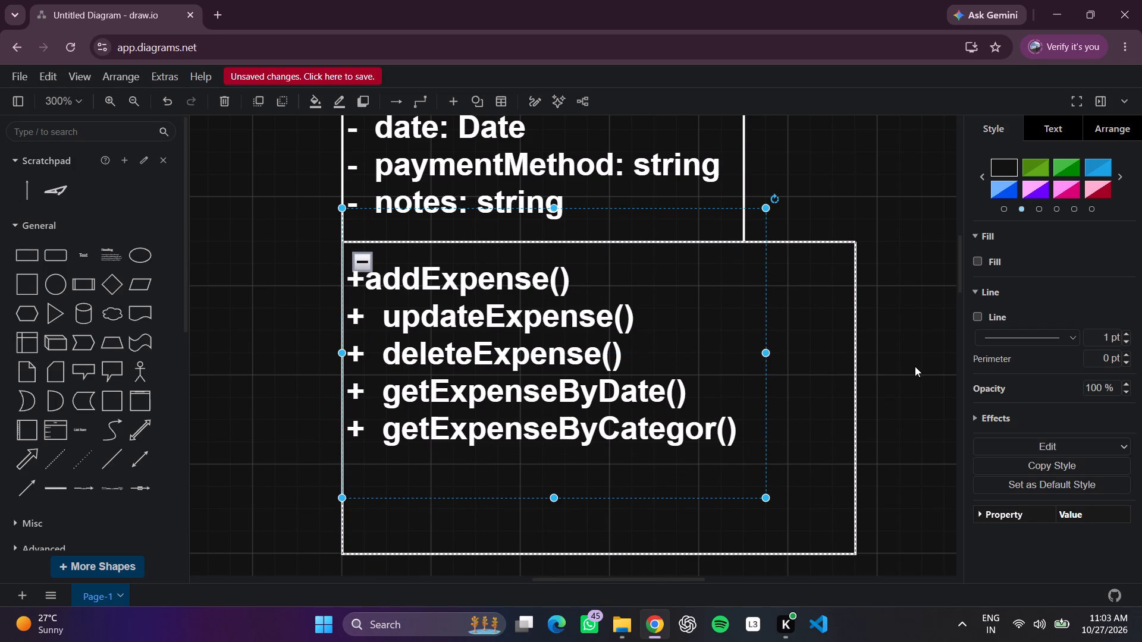
Shorten the methods text box from its top edge to about 100 tall and place it at 400, 270.
{"action": "left_click_drag", "start_coordinate": [544, 347], "coordinate": [544, 347]}
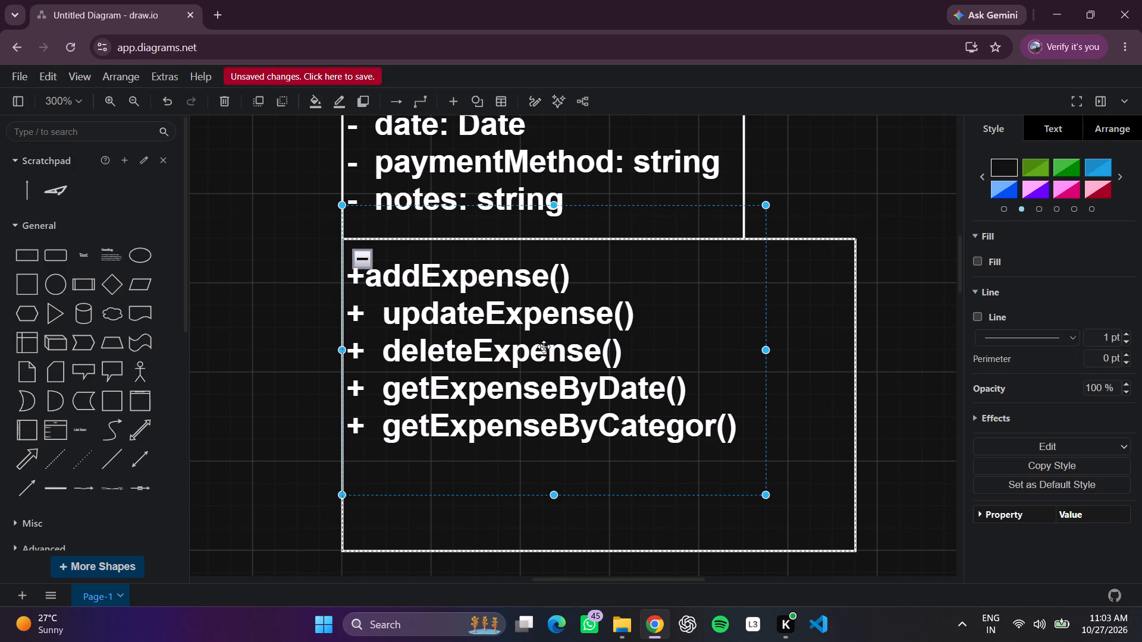
{"action": "left_click_drag", "start_coordinate": [544, 347], "coordinate": [544, 353]}
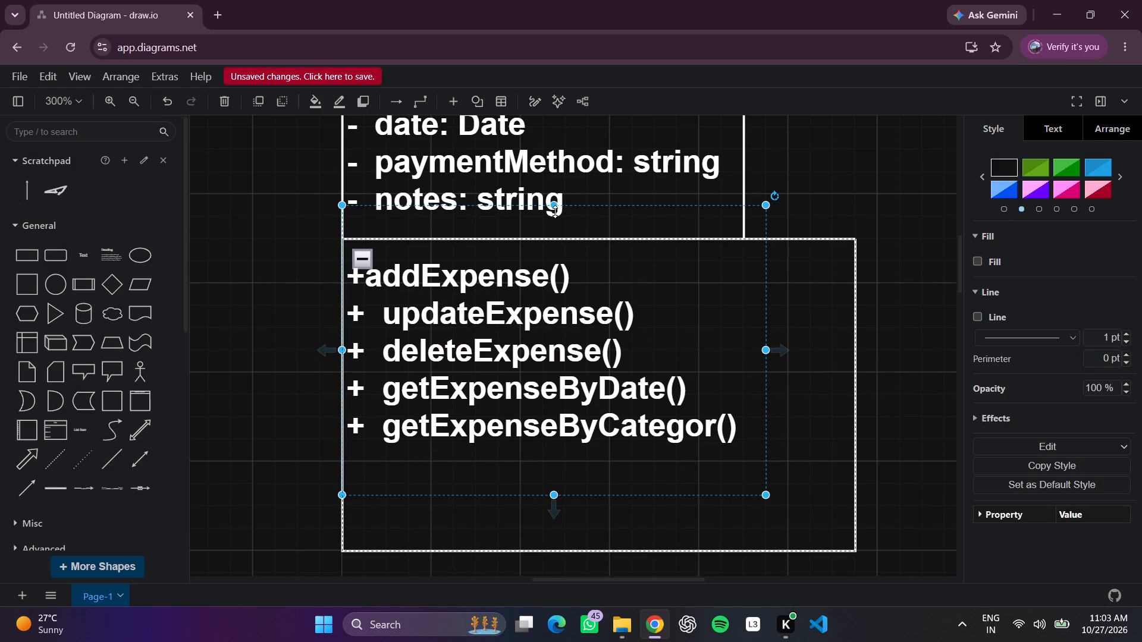
{"action": "left_click_drag", "start_coordinate": [556, 209], "coordinate": [553, 257]}
{"action": "left_click_drag", "start_coordinate": [533, 378], "coordinate": [539, 357]}
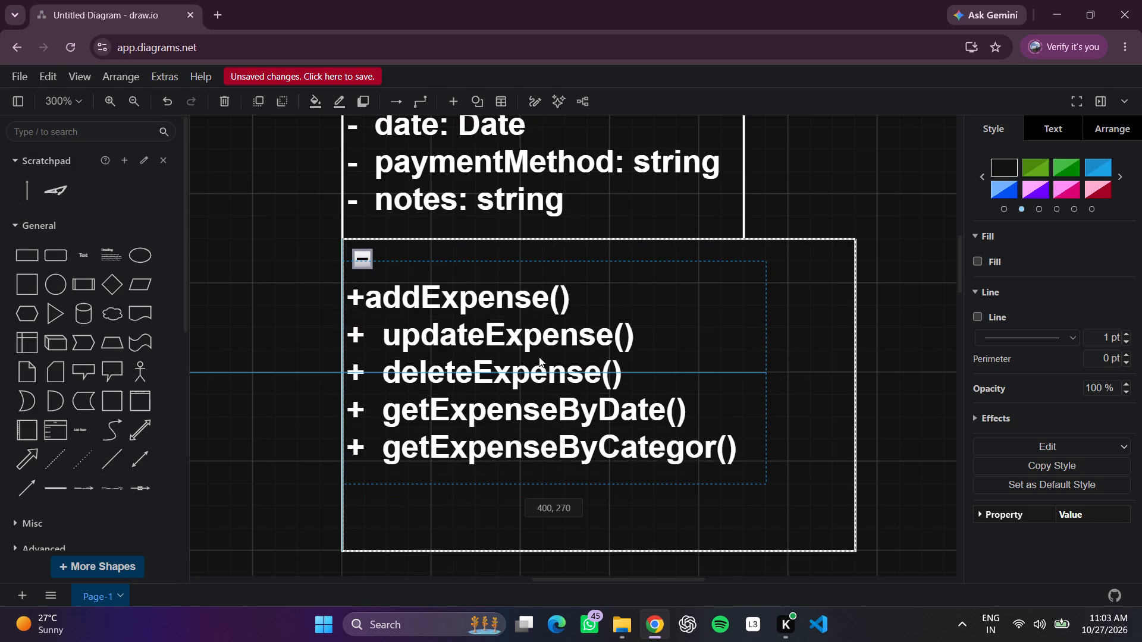
{"action": "left_click_drag", "start_coordinate": [539, 357], "coordinate": [540, 358]}
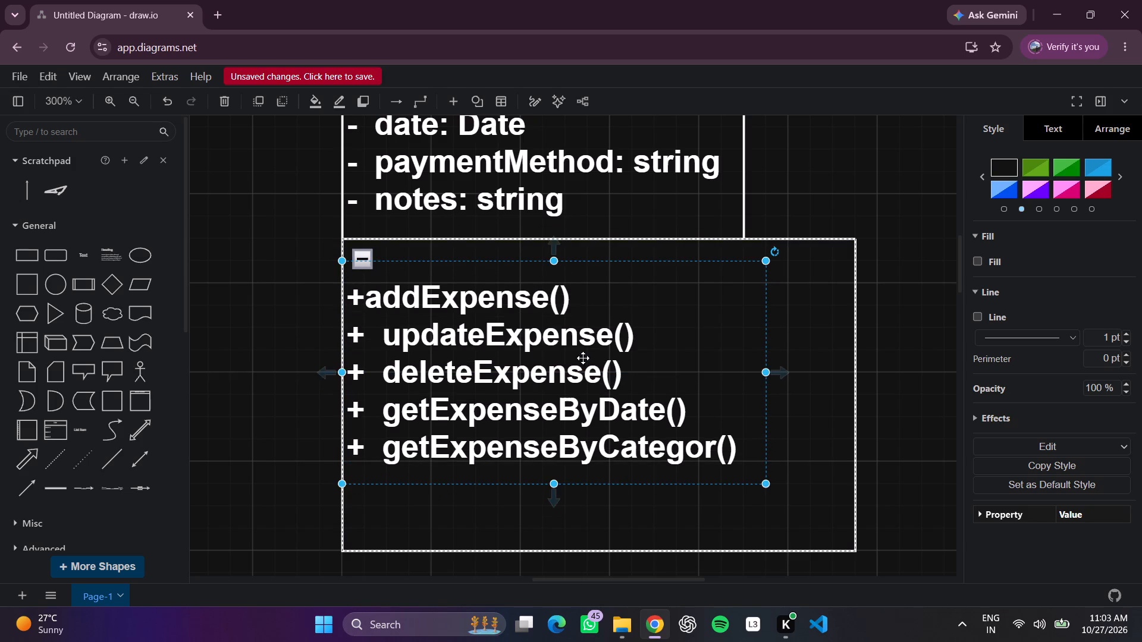
{"action": "left_click", "coordinate": [902, 376]}
Raise the bottom edge of the Expense methods compartment to make it about 120 tall.
{"action": "scroll", "coordinate": [837, 383], "scroll_direction": "left", "scroll_amount": 1}
{"action": "left_click", "coordinate": [469, 406]}
{"action": "scroll", "coordinate": [483, 416], "scroll_direction": "down", "scroll_amount": 1}
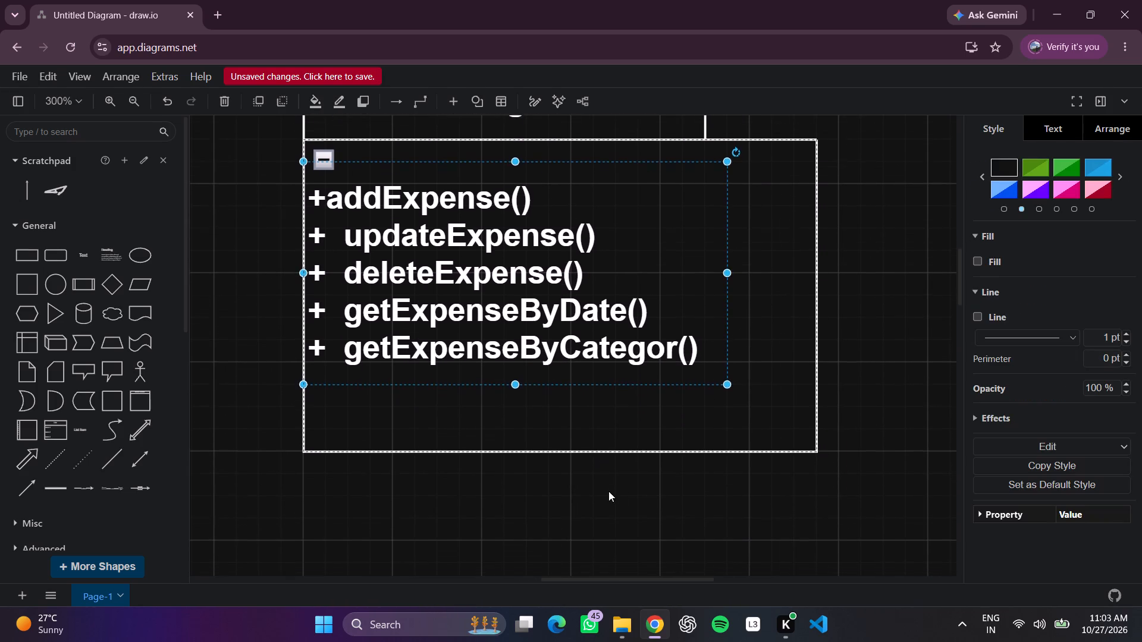
{"action": "scroll", "coordinate": [608, 491], "scroll_direction": "down", "scroll_amount": 1}
{"action": "left_click", "coordinate": [619, 498]}
{"action": "left_click", "coordinate": [558, 449]}
{"action": "left_click_drag", "start_coordinate": [561, 449], "coordinate": [563, 420]}
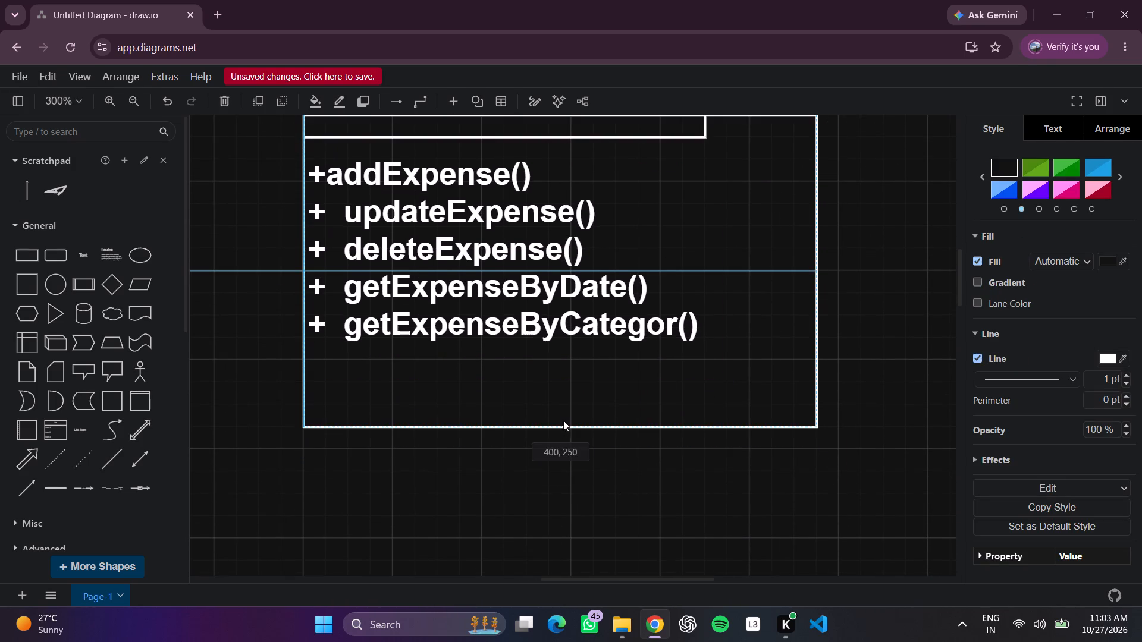
{"action": "left_click_drag", "start_coordinate": [563, 420], "coordinate": [563, 443]}
{"action": "left_click_drag", "start_coordinate": [557, 453], "coordinate": [560, 449]}
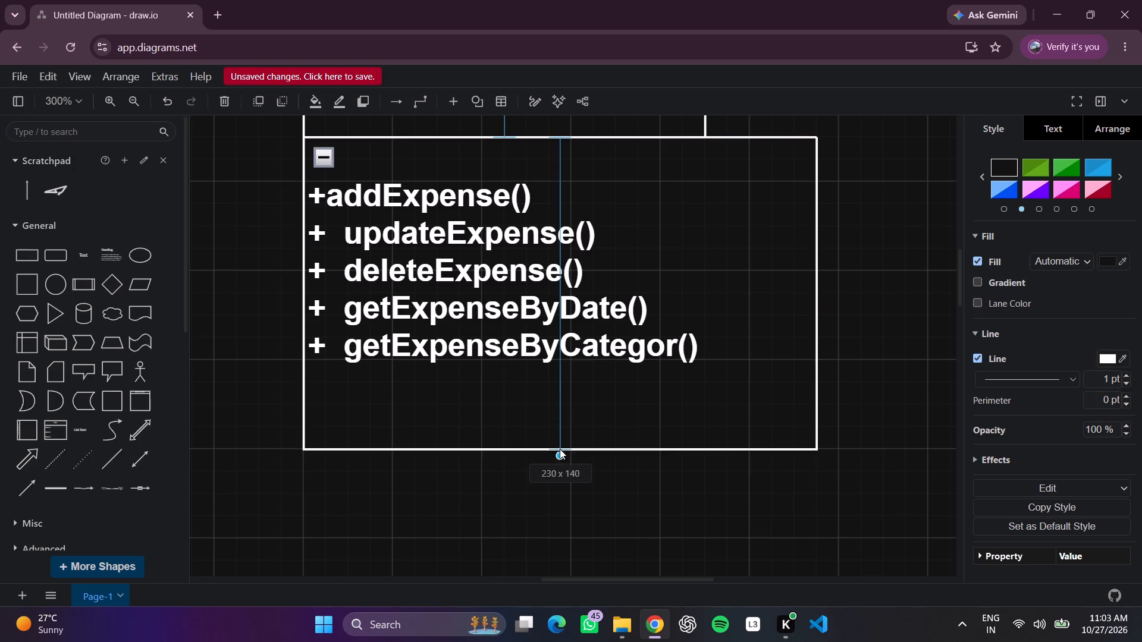
{"action": "left_click_drag", "start_coordinate": [560, 449], "coordinate": [564, 412]}
Narrow the Expense methods compartment to about 180, matching the width of the attributes compartment above, and deselect it.
{"action": "scroll", "coordinate": [943, 344], "scroll_direction": "up", "scroll_amount": 1}
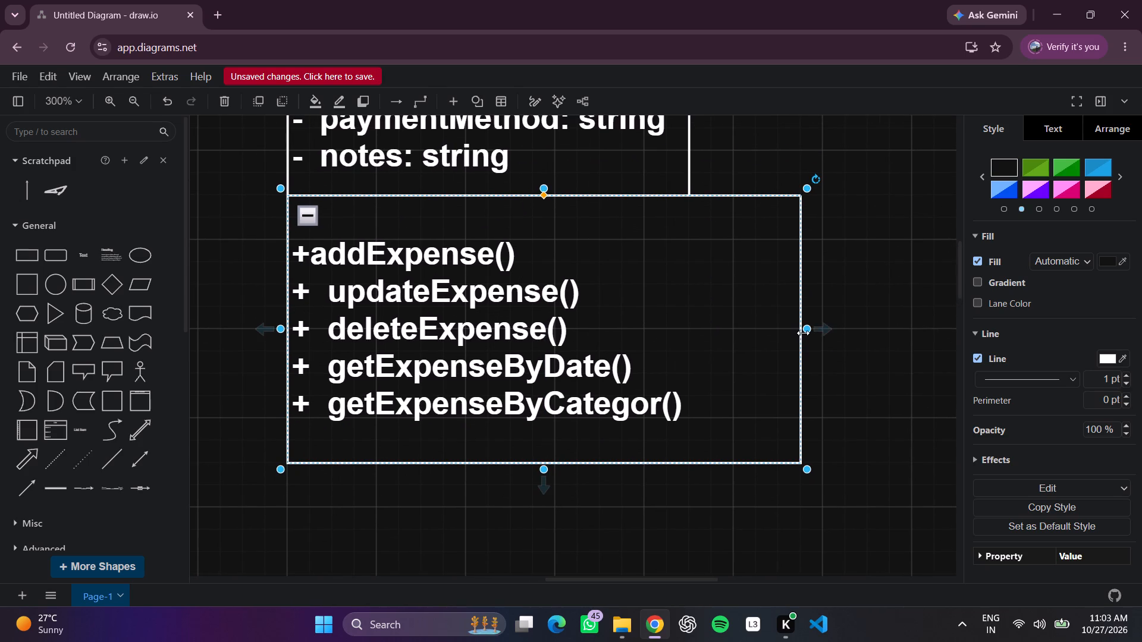
{"action": "left_click_drag", "start_coordinate": [804, 330], "coordinate": [795, 329]}
{"action": "left_click_drag", "start_coordinate": [808, 326], "coordinate": [806, 326]}
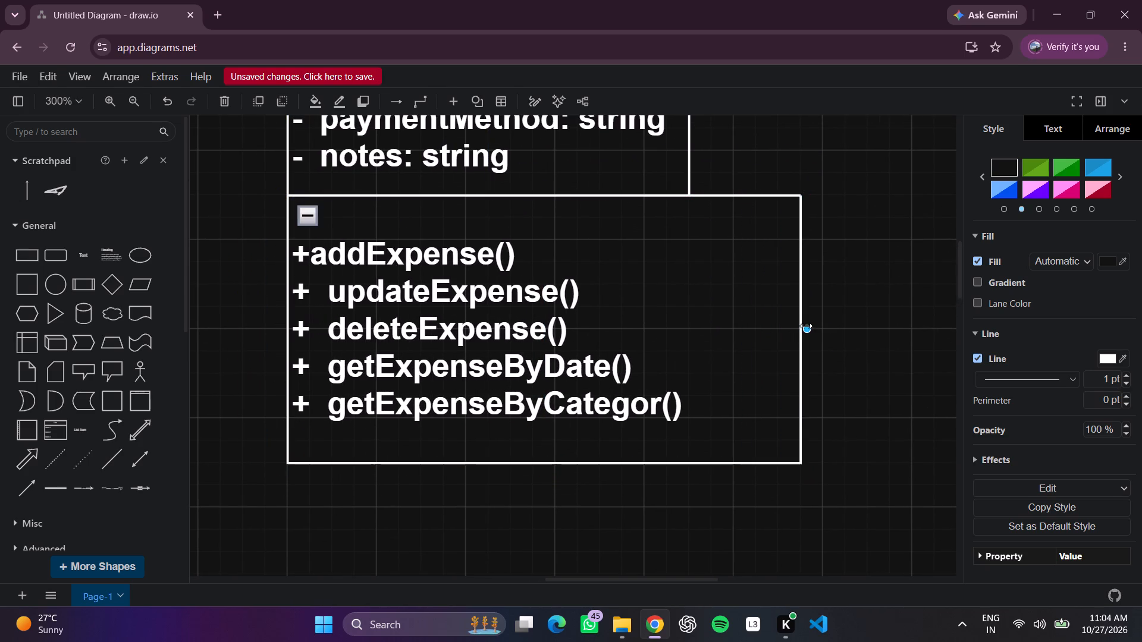
{"action": "left_click_drag", "start_coordinate": [806, 326], "coordinate": [689, 336]}
{"action": "left_click", "coordinate": [802, 324]}
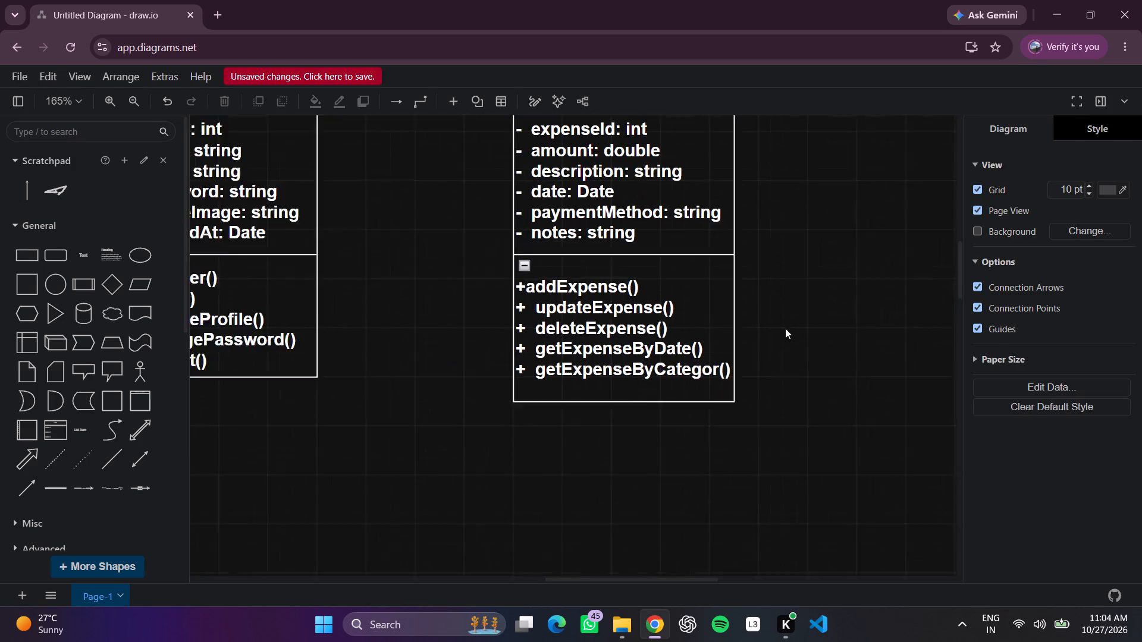
Raise the bottom edge of the Expense class's lower compartment to the end of its methods text, level with the User class's bottom.
{"action": "scroll", "coordinate": [833, 360], "scroll_direction": "up", "scroll_amount": 1}
{"action": "left_click_drag", "start_coordinate": [583, 361], "coordinate": [583, 354]}
{"action": "left_click", "coordinate": [894, 345]}
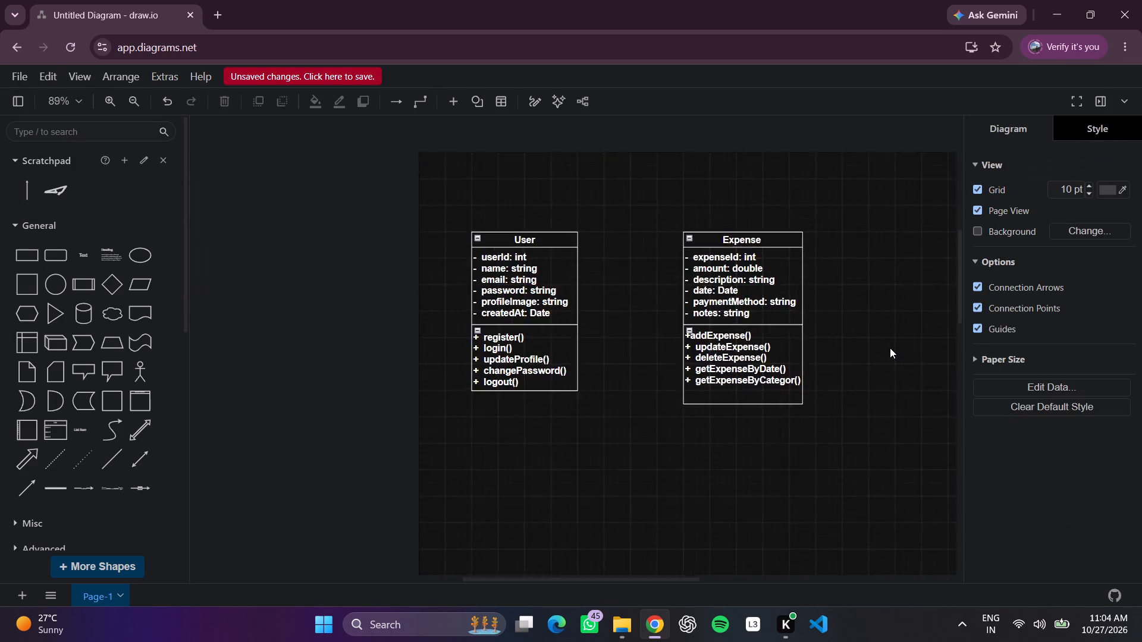
{"action": "scroll", "coordinate": [888, 348], "scroll_direction": "right", "scroll_amount": 1}
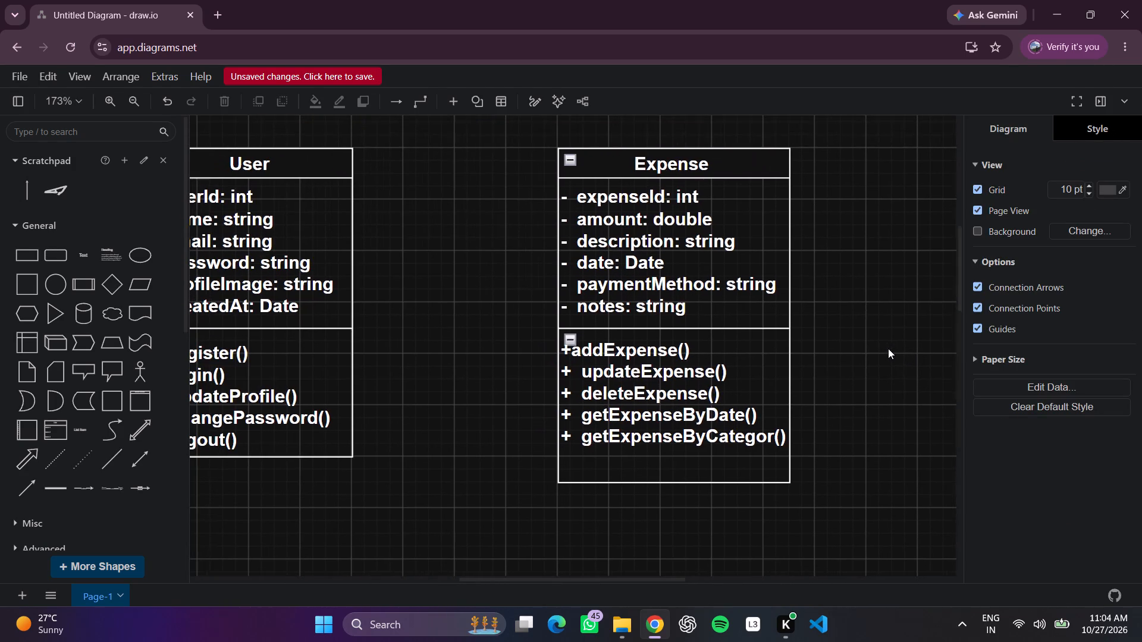
{"action": "scroll", "coordinate": [686, 456], "scroll_direction": "down", "scroll_amount": 1}
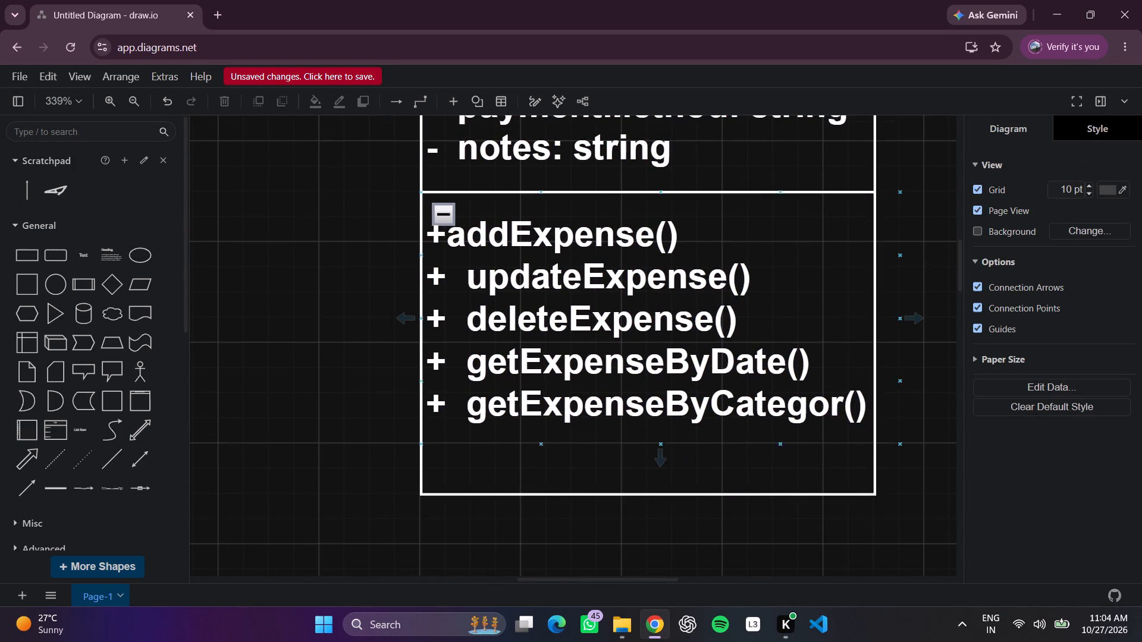
{"action": "scroll", "coordinate": [666, 455], "scroll_direction": "down", "scroll_amount": 1}
{"action": "left_click", "coordinate": [630, 492]}
{"action": "left_click_drag", "start_coordinate": [650, 498], "coordinate": [650, 457]}
{"action": "left_click", "coordinate": [784, 506]}
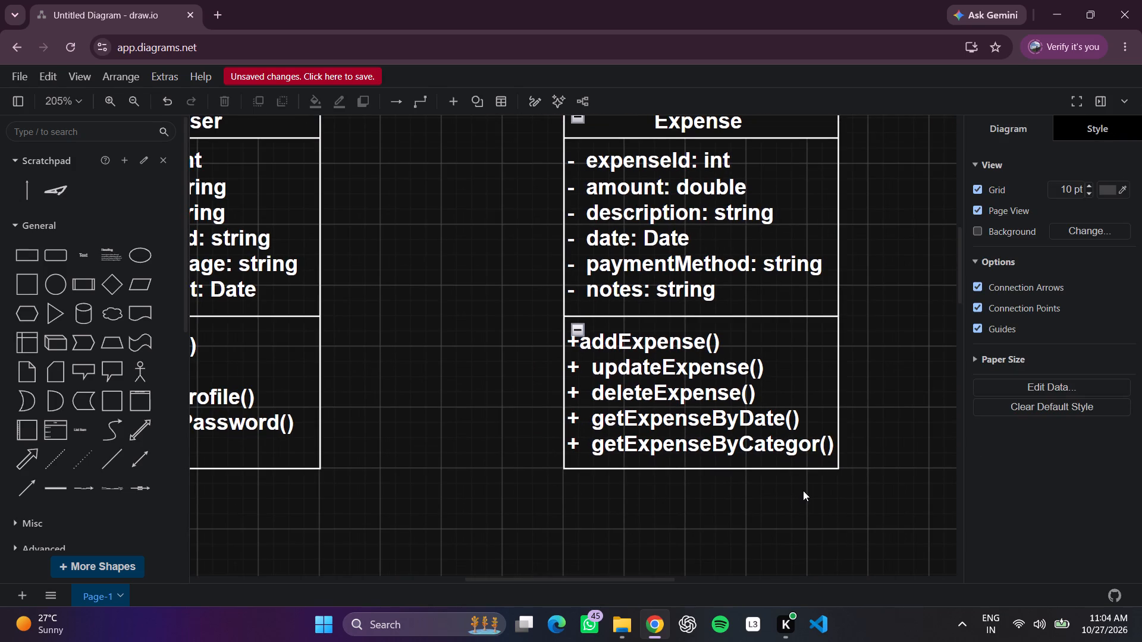
Draw a straight horizontal arrow from the Expense class's attributes compartment to the User class's attributes compartment, with the arrowhead at User.
{"action": "scroll", "coordinate": [803, 490], "scroll_direction": "right", "scroll_amount": 1}
{"action": "scroll", "coordinate": [808, 490], "scroll_direction": "up", "scroll_amount": 1}
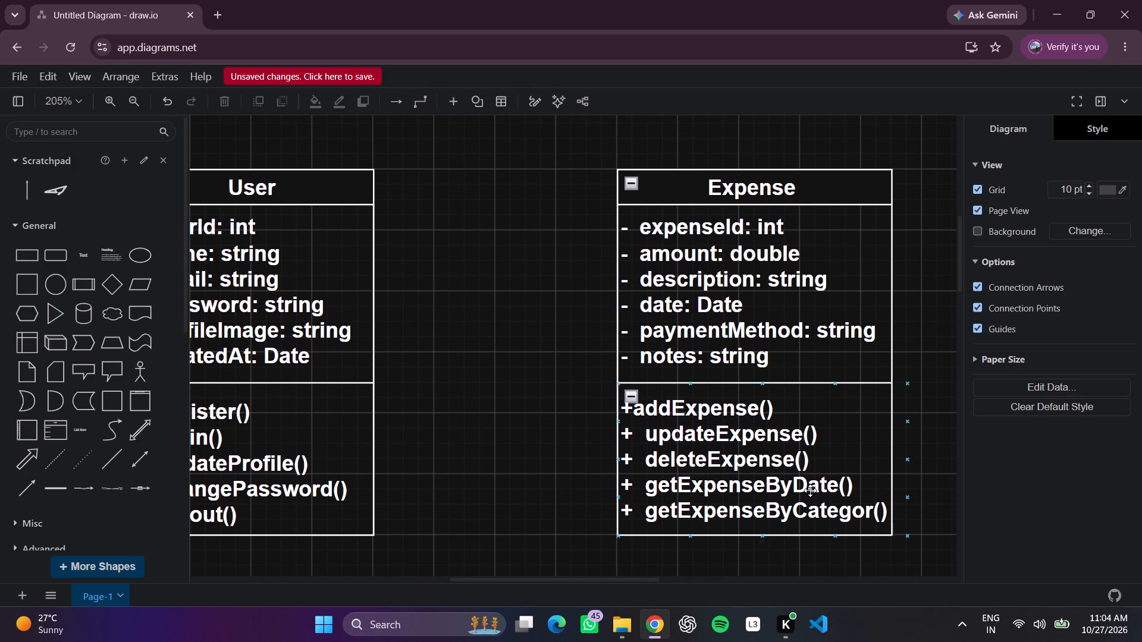
{"action": "scroll", "coordinate": [305, 295], "scroll_direction": "right", "scroll_amount": 1}
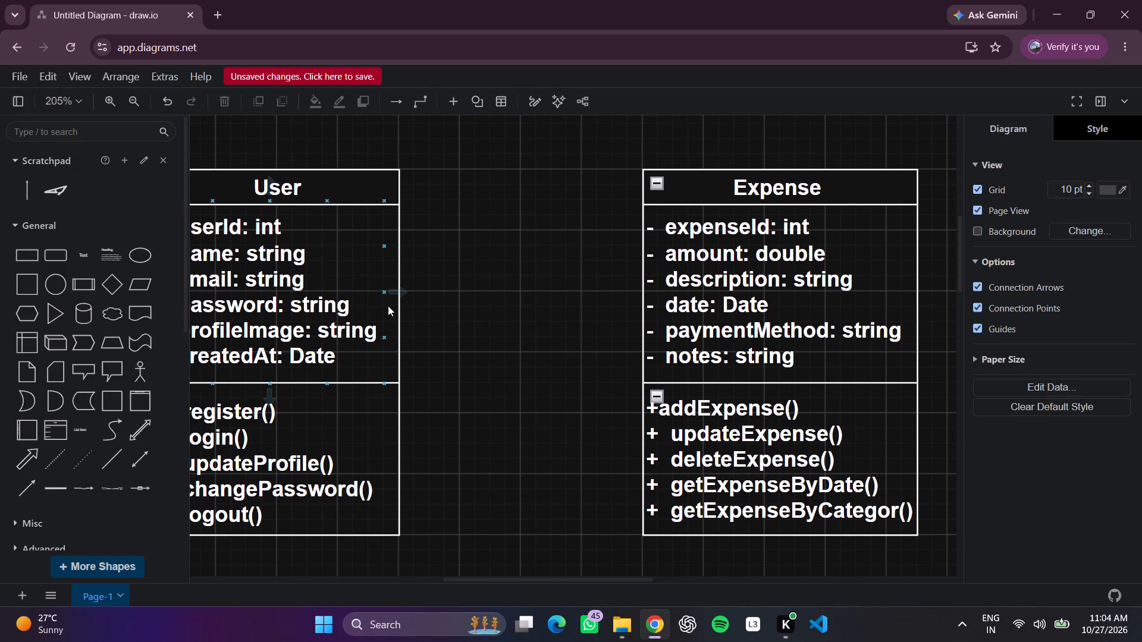
{"action": "left_click", "coordinate": [9, 490]}
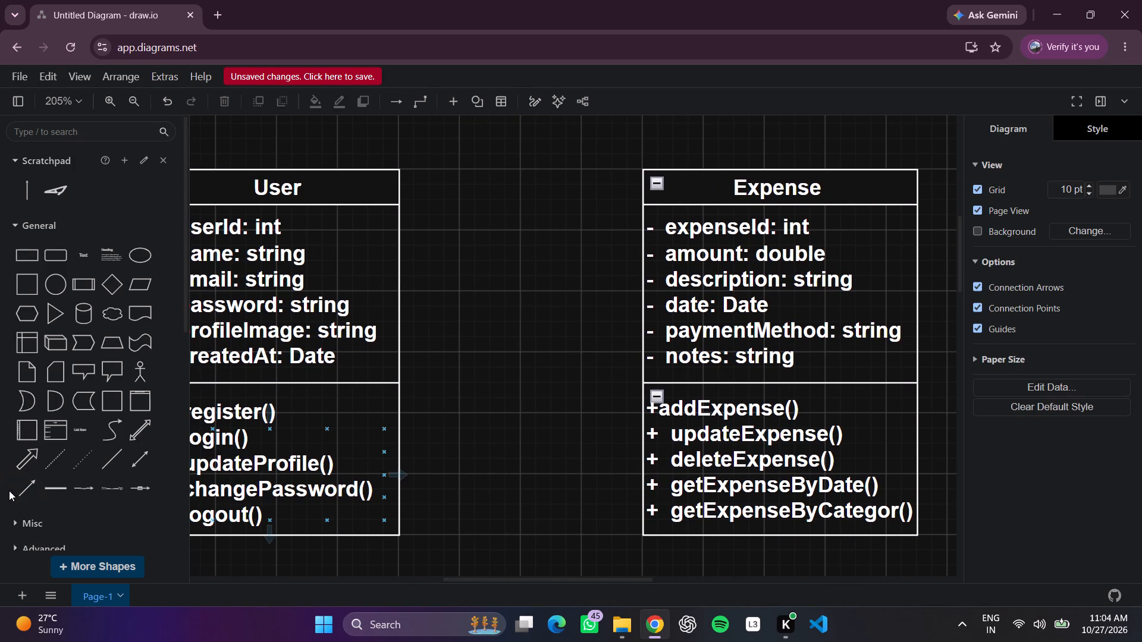
{"action": "left_click", "coordinate": [23, 495]}
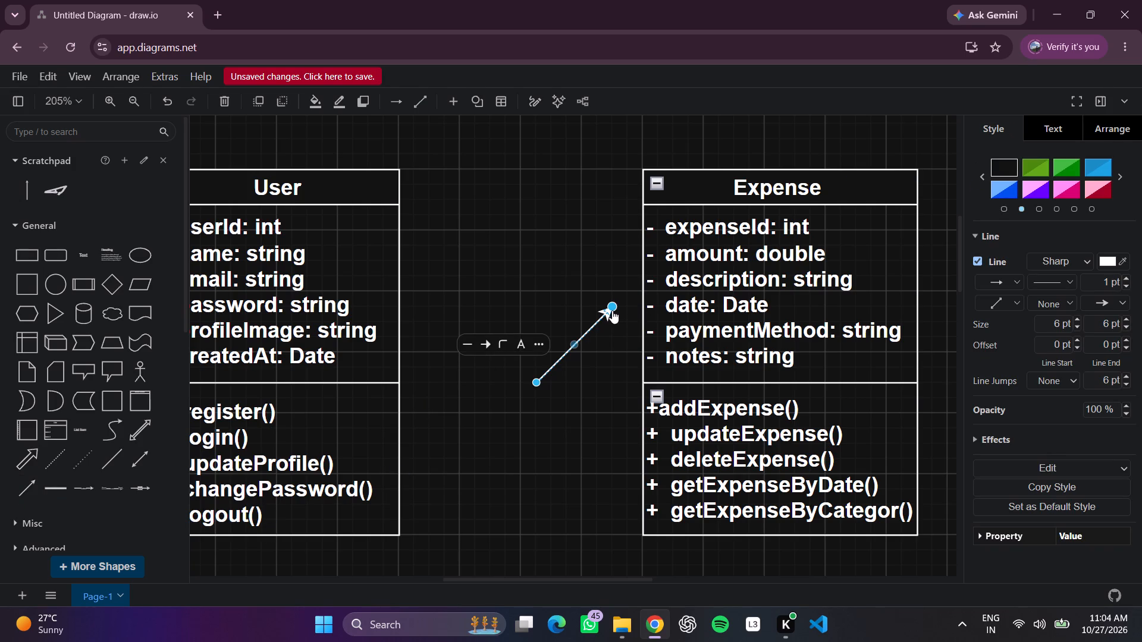
{"action": "left_click_drag", "start_coordinate": [612, 306], "coordinate": [406, 288]}
{"action": "left_click", "coordinate": [450, 277]}
{"action": "left_click", "coordinate": [533, 396]}
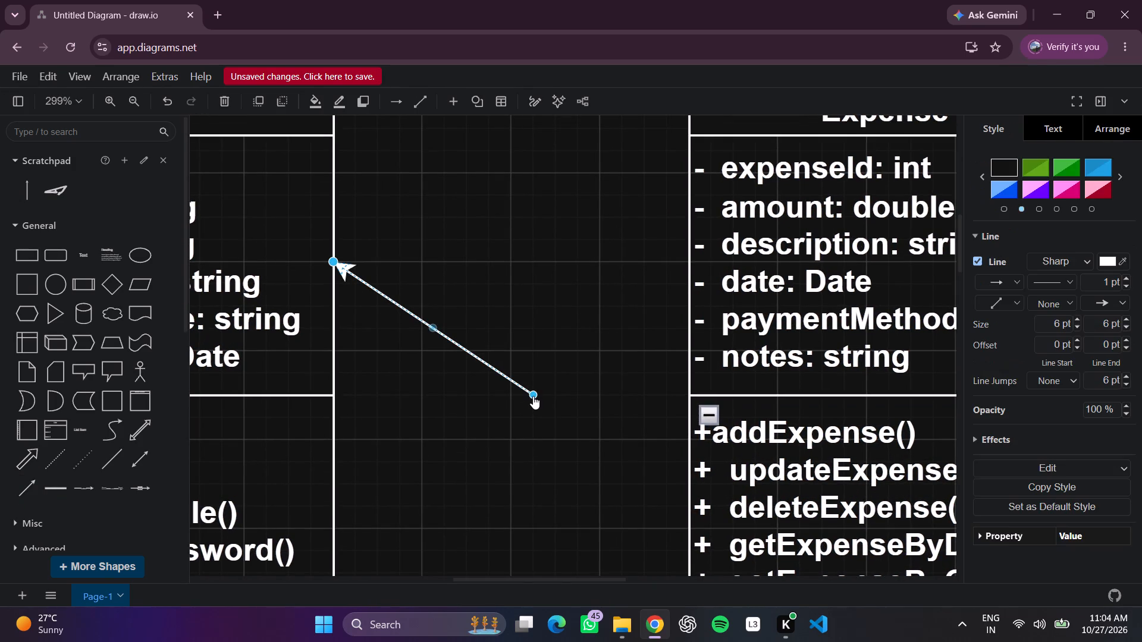
{"action": "left_click_drag", "start_coordinate": [532, 394], "coordinate": [685, 258]}
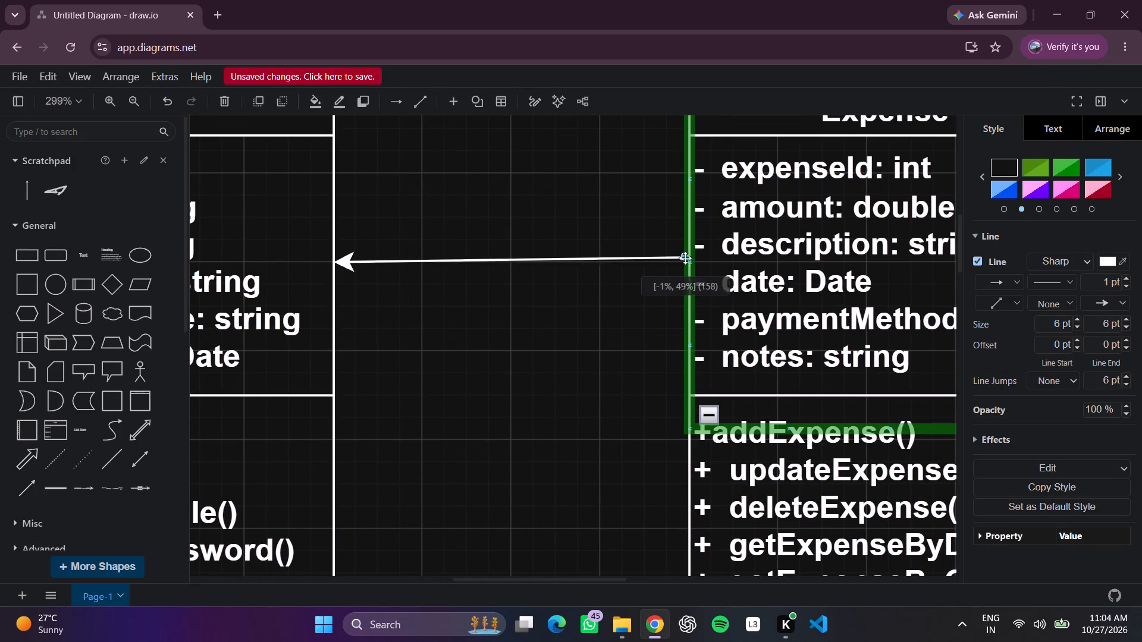
{"action": "left_click_drag", "start_coordinate": [685, 258], "coordinate": [689, 262]}
{"action": "left_click", "coordinate": [670, 322]}
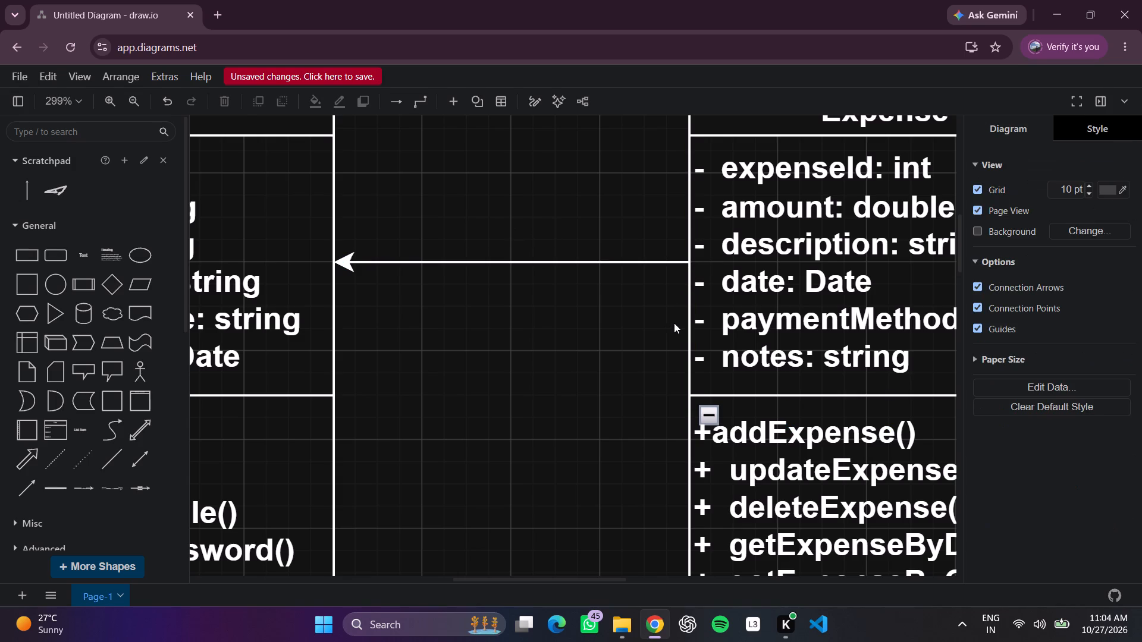
Add the multiplicity label "1" just above the arrow at its User end.
{"action": "scroll", "coordinate": [675, 323], "scroll_direction": "right", "scroll_amount": 1}
{"action": "scroll", "coordinate": [515, 213], "scroll_direction": "up", "scroll_amount": 1}
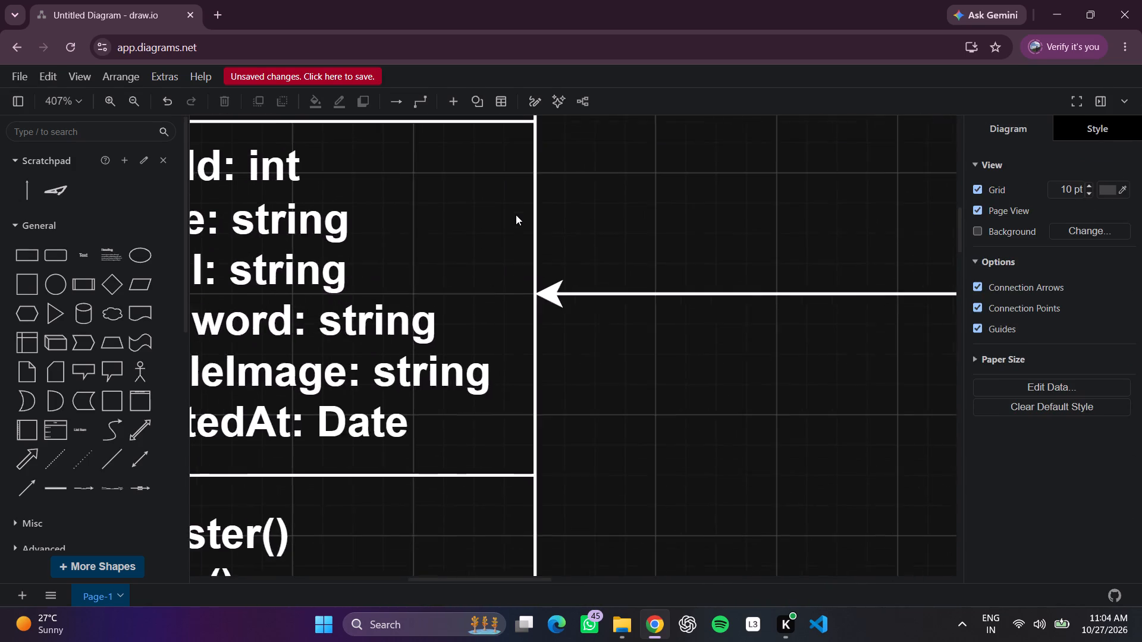
{"action": "scroll", "coordinate": [516, 215], "scroll_direction": "up", "scroll_amount": 1}
{"action": "triple_click", "coordinate": [534, 295]}
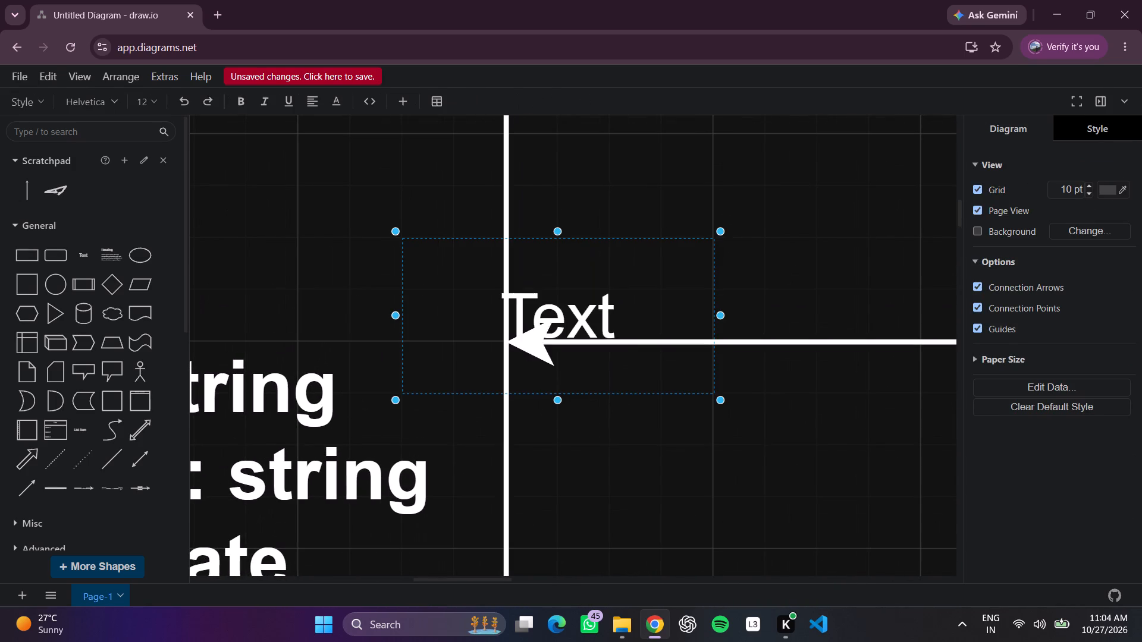
{"action": "left_click", "coordinate": [534, 295]}
{"action": "left_click", "coordinate": [601, 297]}
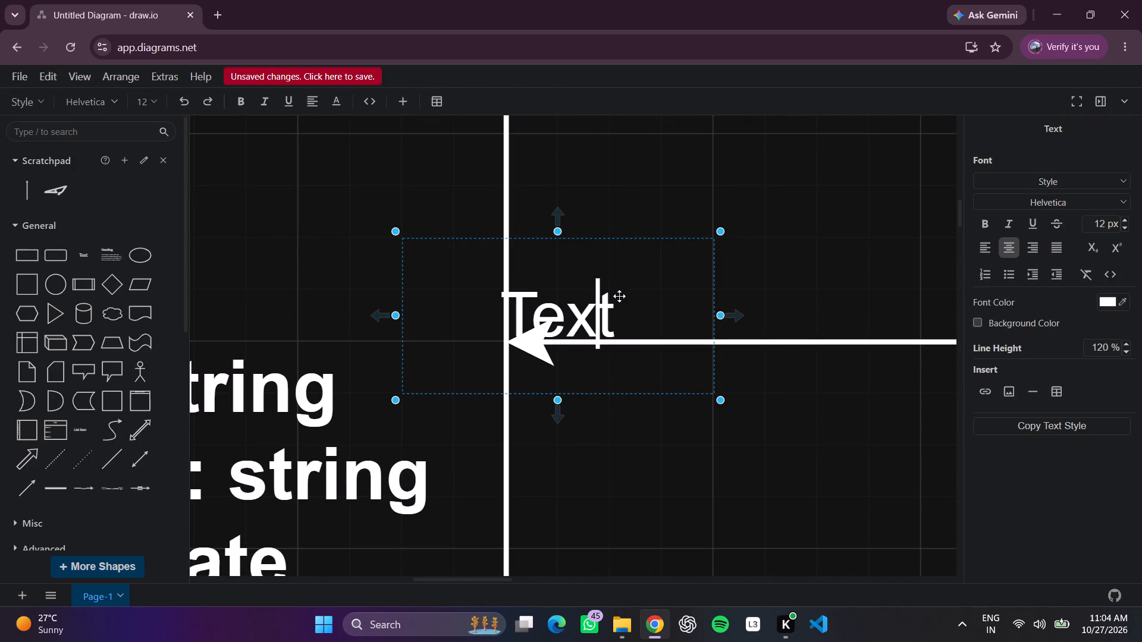
{"action": "left_click", "coordinate": [619, 297]}
{"action": "double_click", "coordinate": [611, 303]}
{"action": "left_click", "coordinate": [592, 317]}
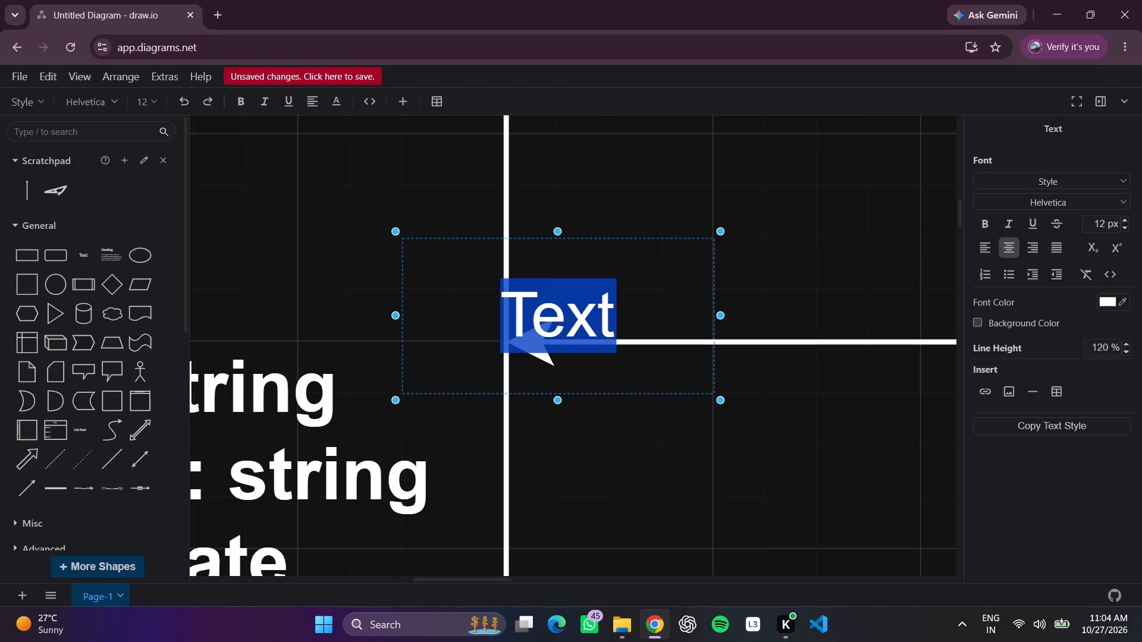
{"action": "key", "text": "BackSpace"}
{"action": "key", "text": "1"}
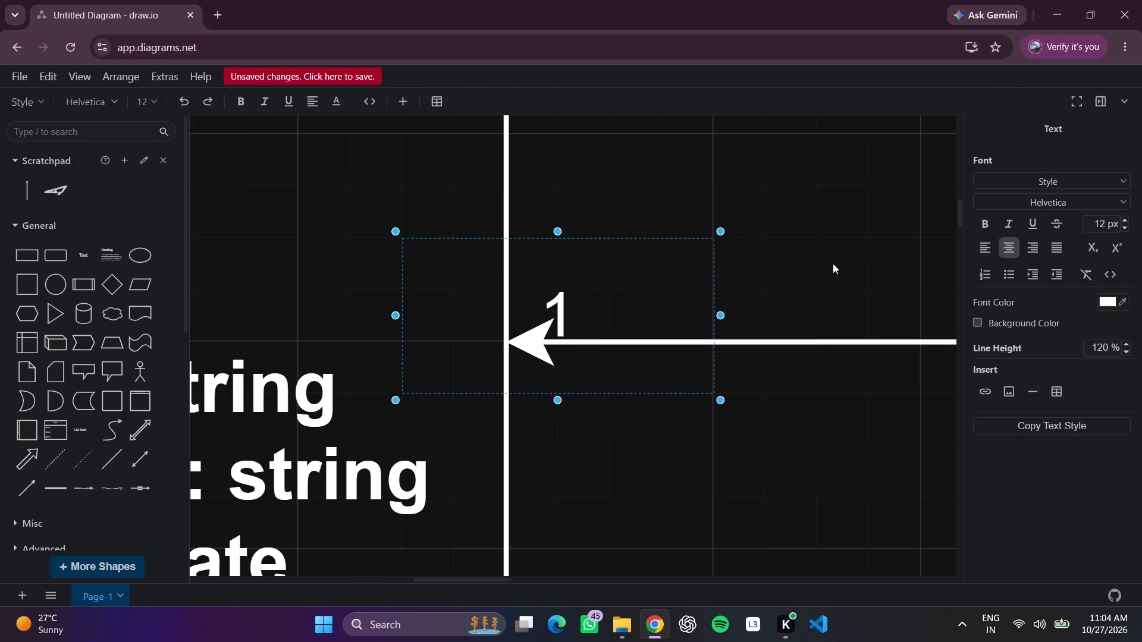
{"action": "left_click", "coordinate": [889, 250]}
{"action": "left_click", "coordinate": [560, 322]}
{"action": "left_click", "coordinate": [560, 323]}
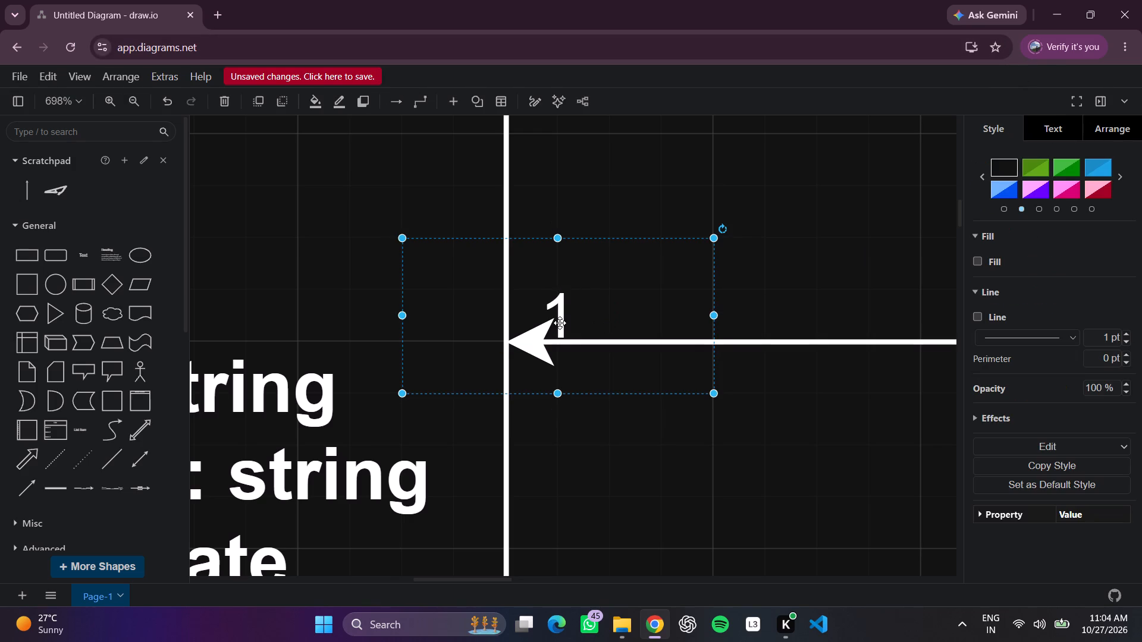
{"action": "left_click", "coordinate": [776, 267]}
Add the multiplicity label "0..*" at the arrow's Expense end and raise it slightly clear of the line.
{"action": "scroll", "coordinate": [775, 267], "scroll_direction": "left", "scroll_amount": 4}
{"action": "scroll", "coordinate": [851, 312], "scroll_direction": "left", "scroll_amount": 2}
{"action": "left_click", "coordinate": [681, 316]}
{"action": "triple_click", "coordinate": [651, 313]}
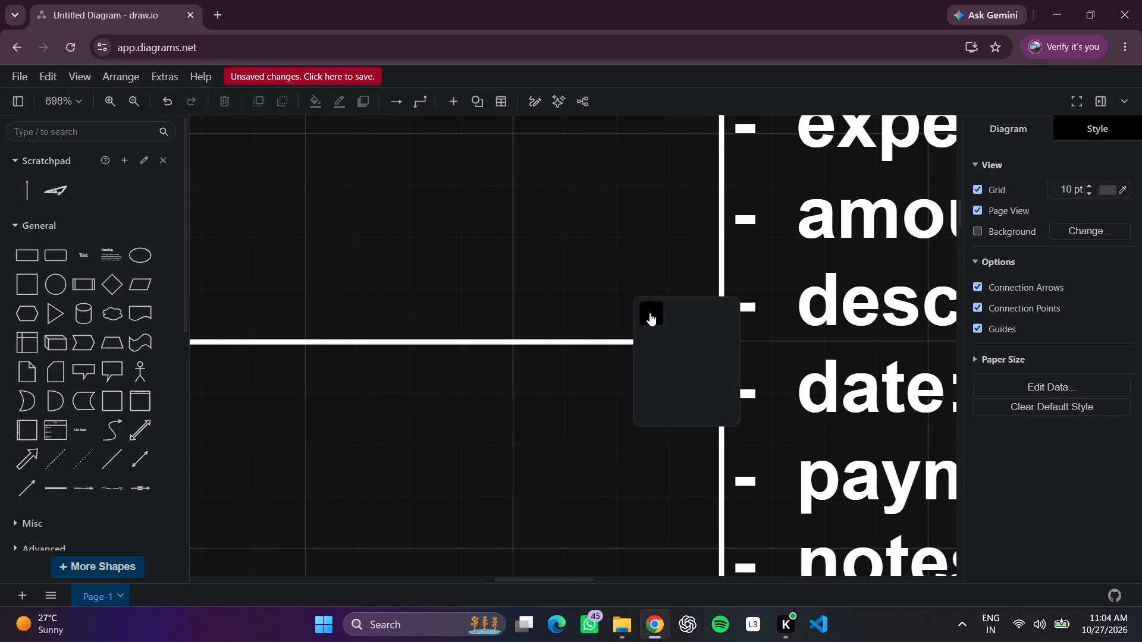
{"action": "key", "text": "BackSpace"}
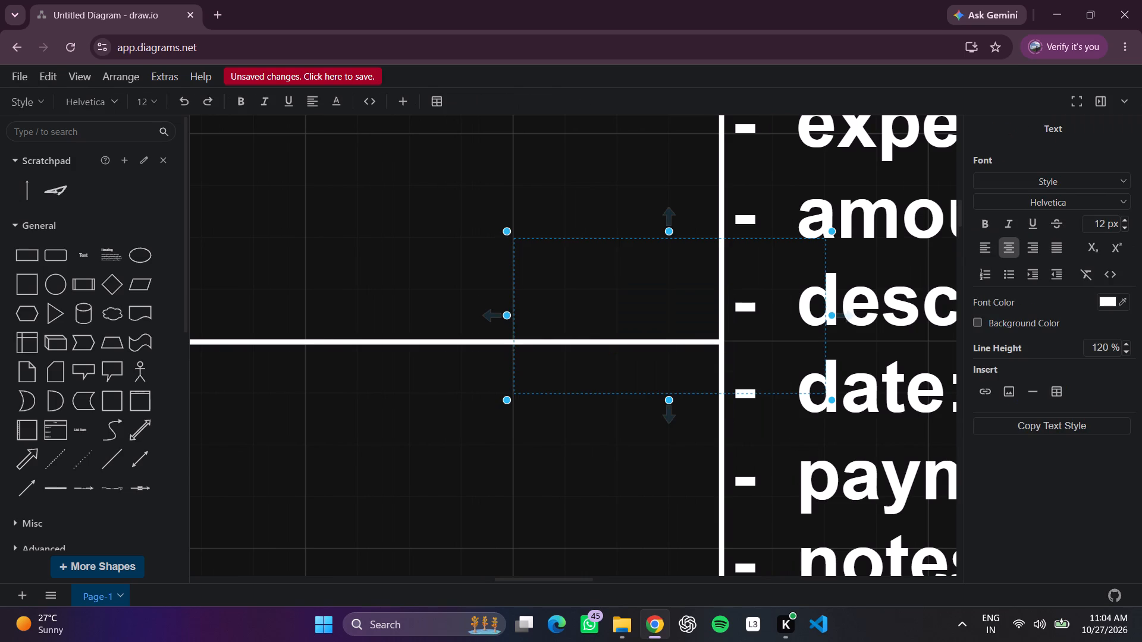
{"action": "key", "text": "0"}
{"action": "type", "text": ".."}
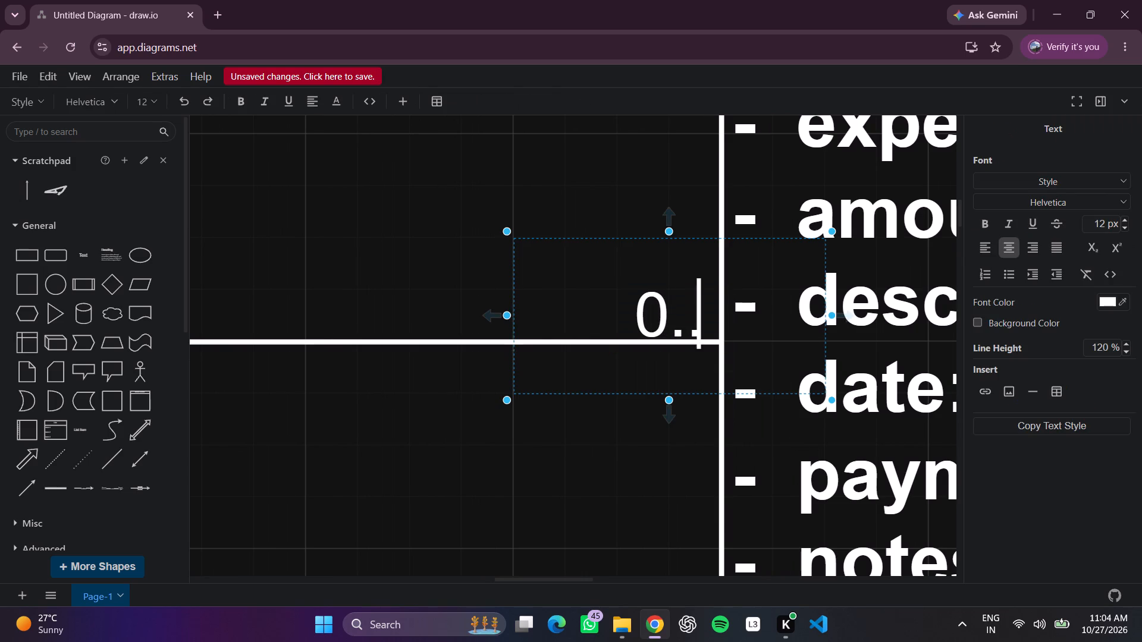
{"action": "key", "text": "shift+asterisk"}
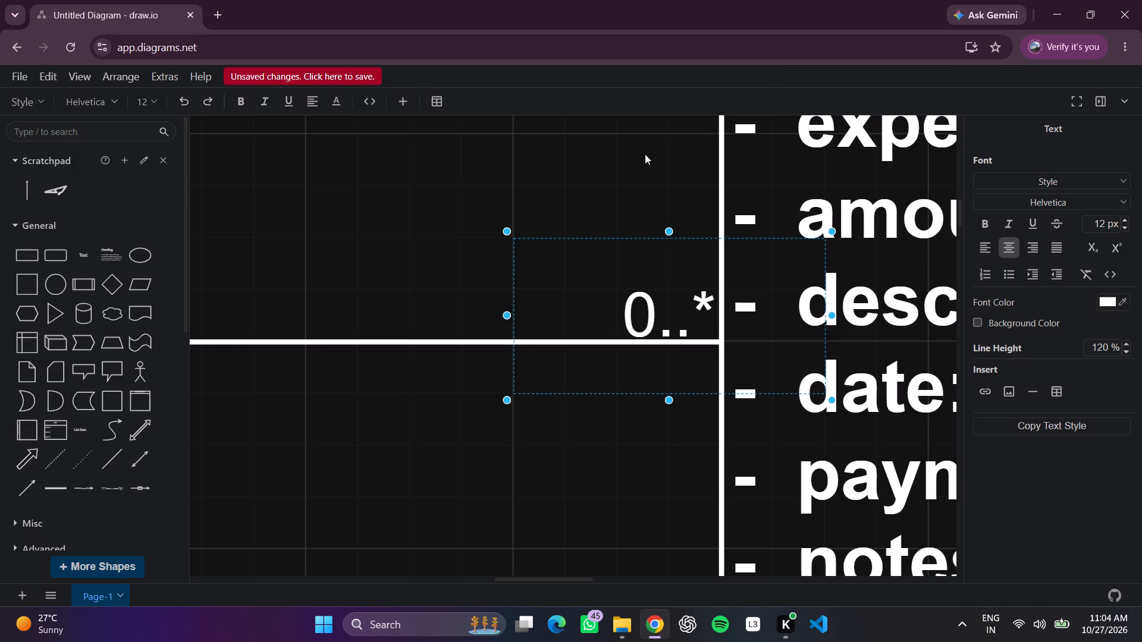
{"action": "left_click", "coordinate": [638, 161]}
{"action": "left_click_drag", "start_coordinate": [669, 324], "coordinate": [666, 311]}
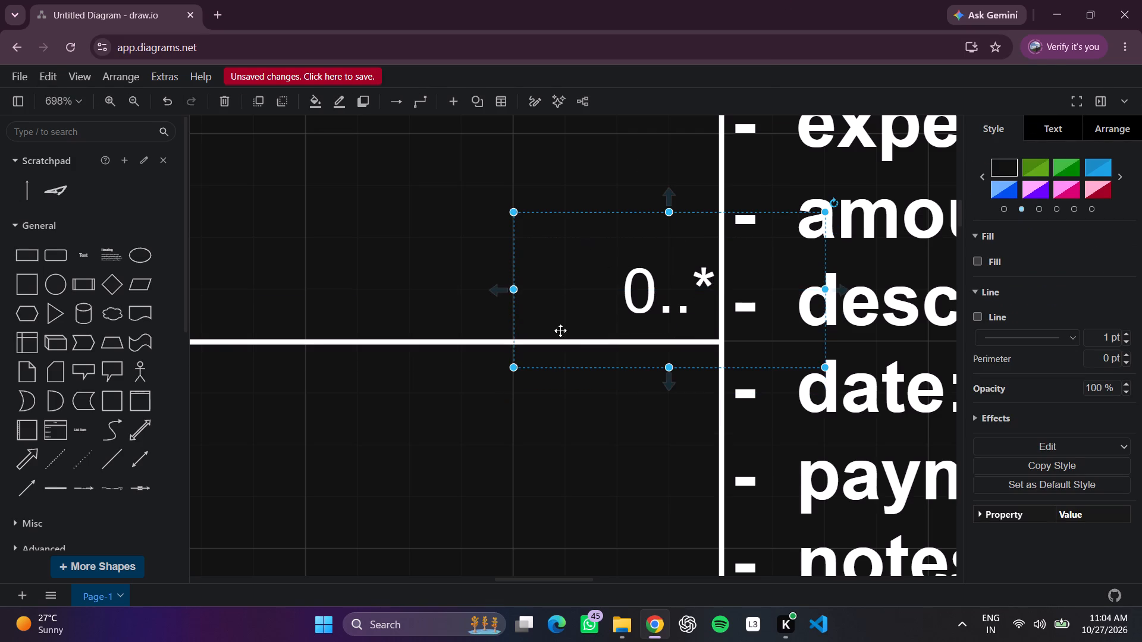
{"action": "left_click", "coordinate": [565, 446]}
Add a text label reading "creates" above the arrow, between the two multiplicity labels.
{"action": "scroll", "coordinate": [538, 412], "scroll_direction": "right", "scroll_amount": 1}
{"action": "double_click", "coordinate": [484, 307]}
{"action": "left_click", "coordinate": [485, 306]}
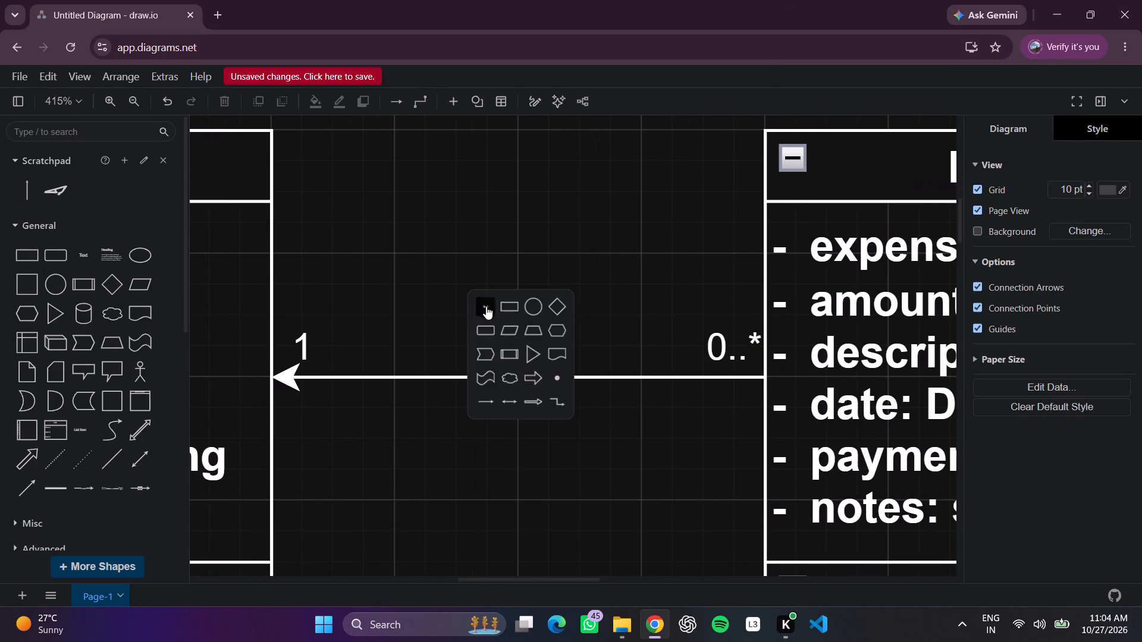
{"action": "key", "text": "BackSpace"}
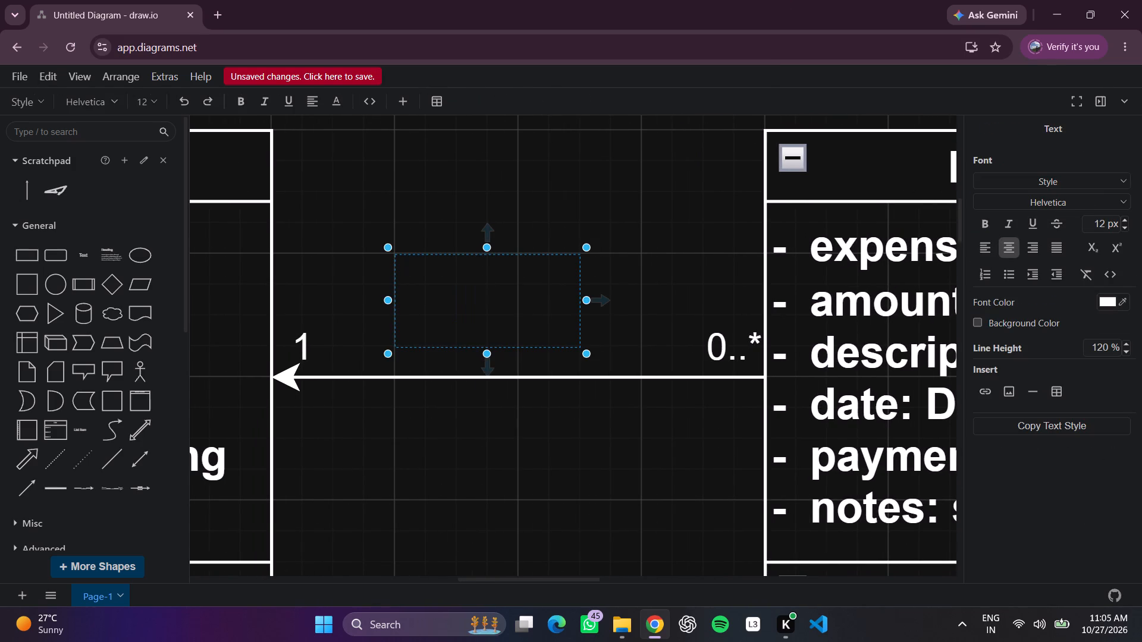
{"action": "type", "text": "crea"}
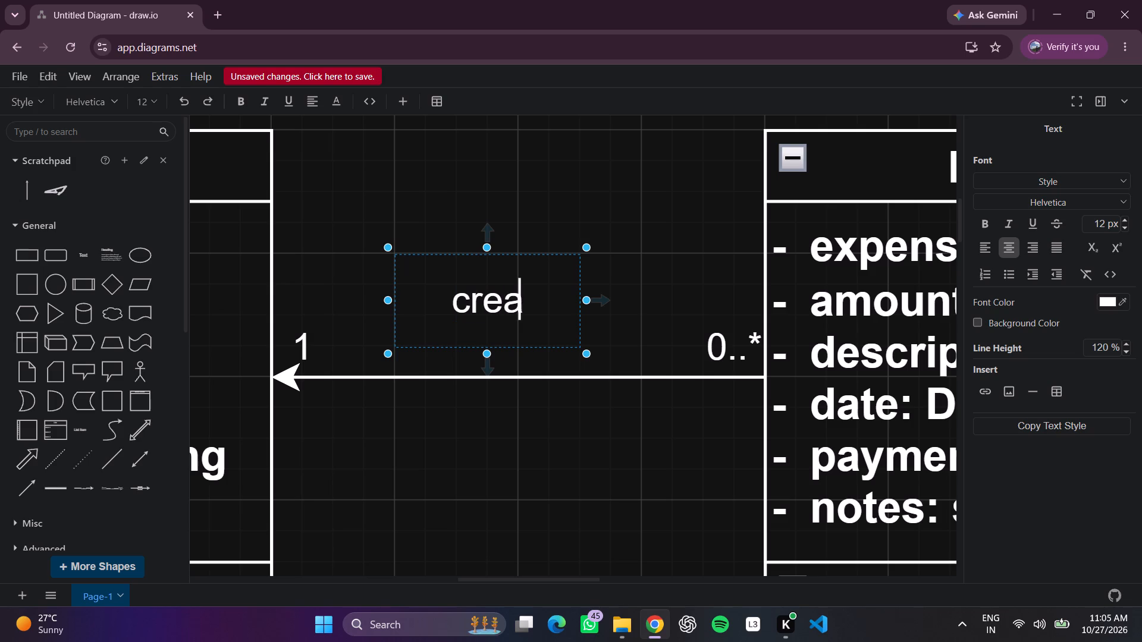
{"action": "type", "text": "tes"}
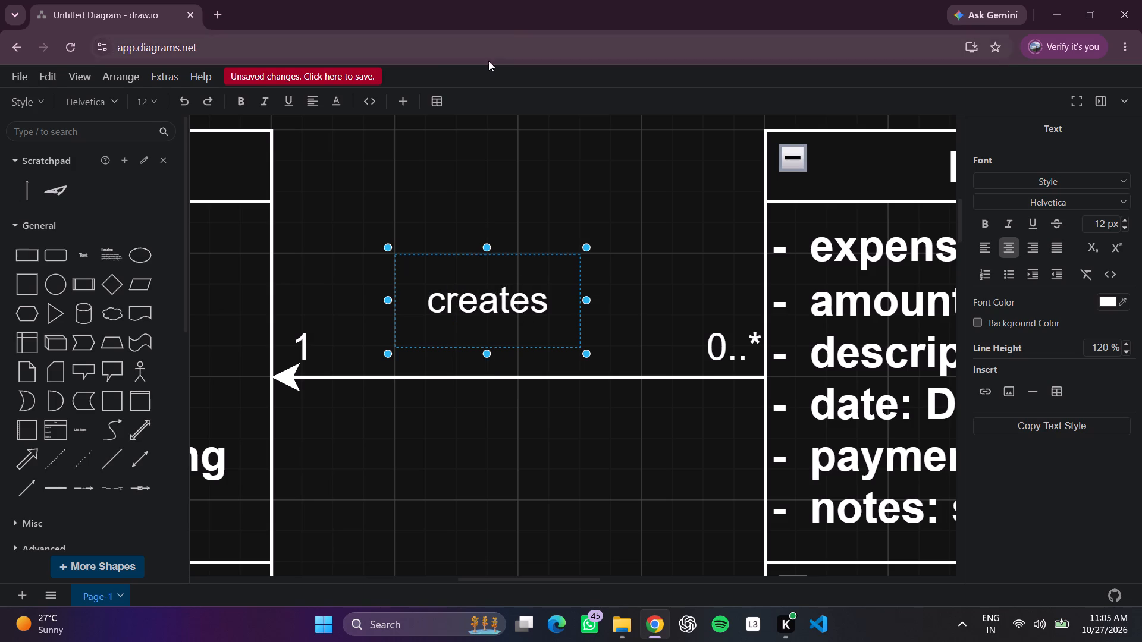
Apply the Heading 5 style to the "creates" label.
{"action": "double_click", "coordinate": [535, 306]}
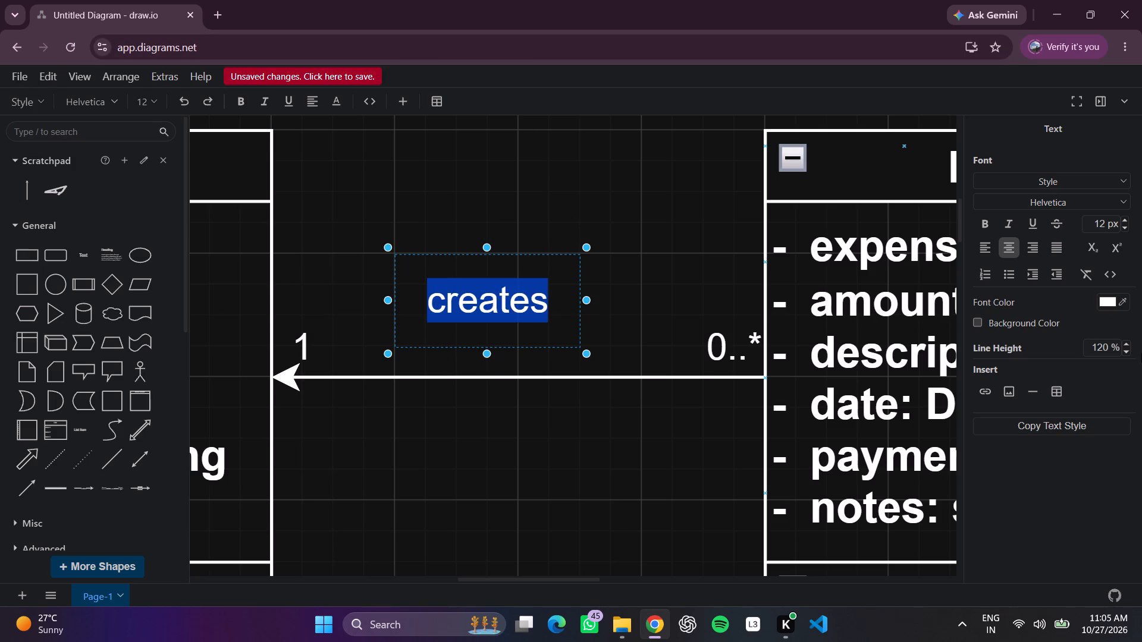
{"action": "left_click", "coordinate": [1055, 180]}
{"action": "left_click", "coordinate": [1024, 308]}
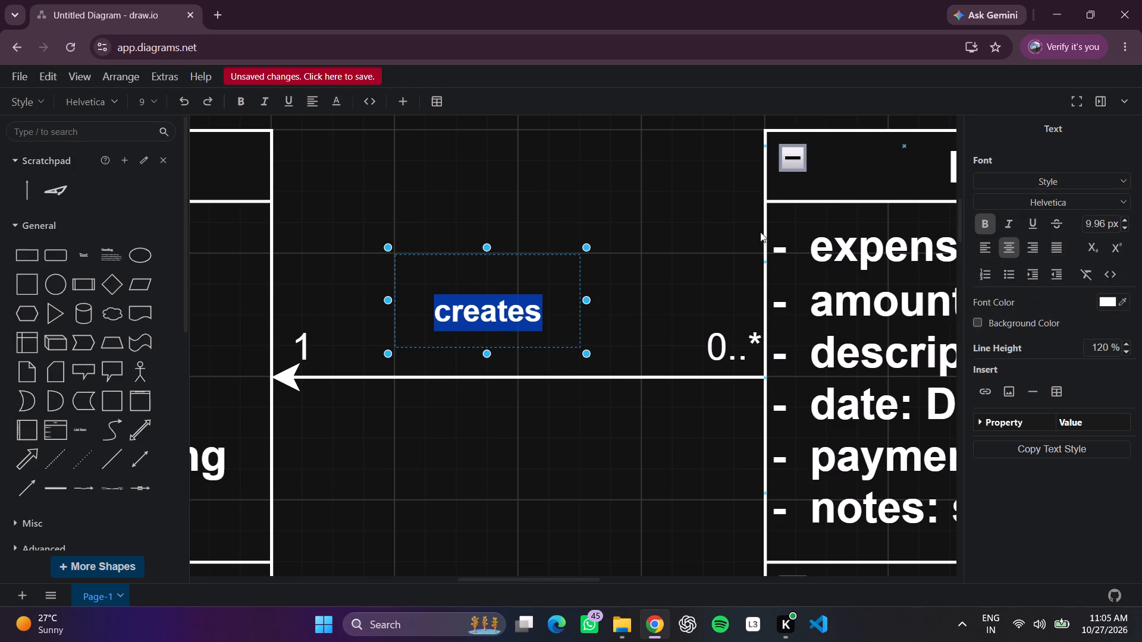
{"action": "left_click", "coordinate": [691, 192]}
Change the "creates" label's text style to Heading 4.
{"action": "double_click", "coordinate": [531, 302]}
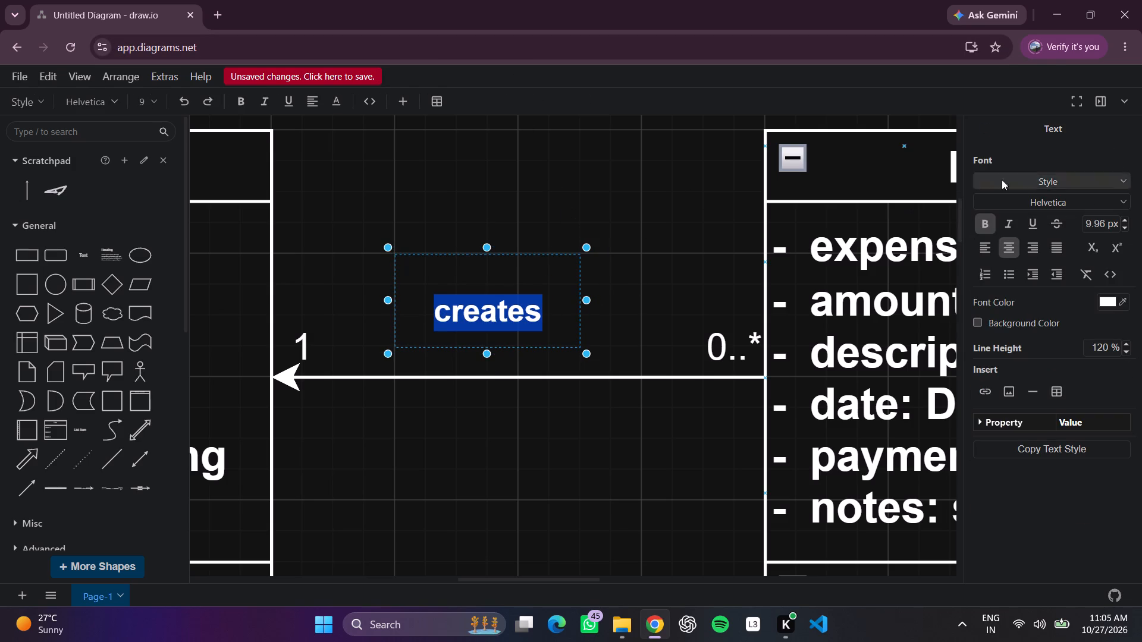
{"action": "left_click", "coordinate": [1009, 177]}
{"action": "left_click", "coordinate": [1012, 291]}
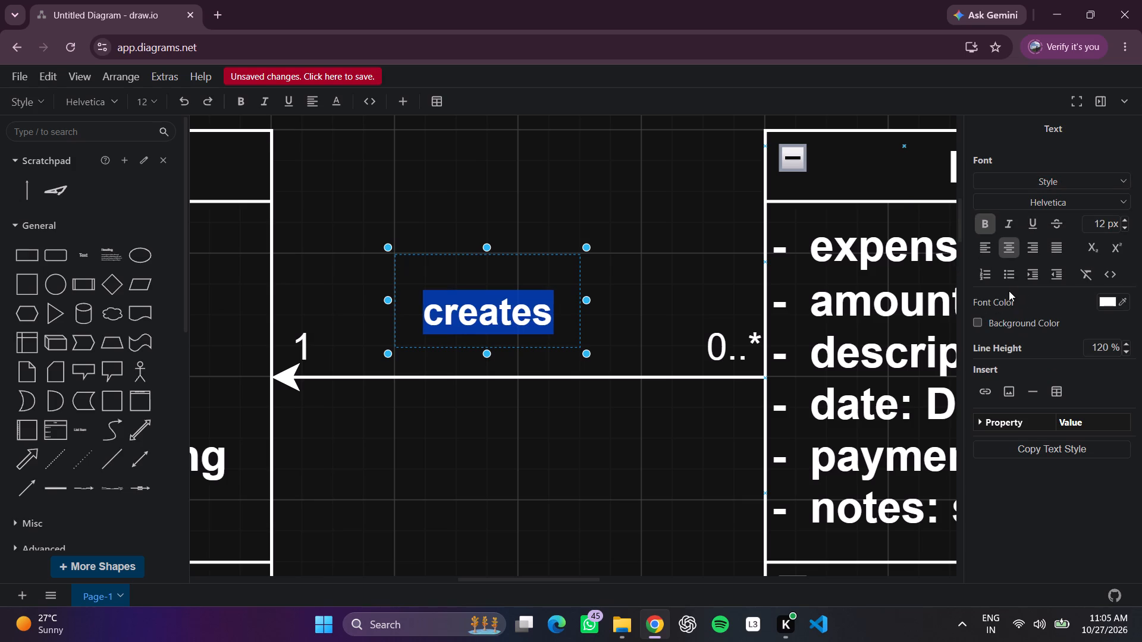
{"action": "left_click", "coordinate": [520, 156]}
Move the "creates" label so it is centred over the arrow between the User and Expense classes.
{"action": "left_click_drag", "start_coordinate": [495, 306], "coordinate": [526, 317]}
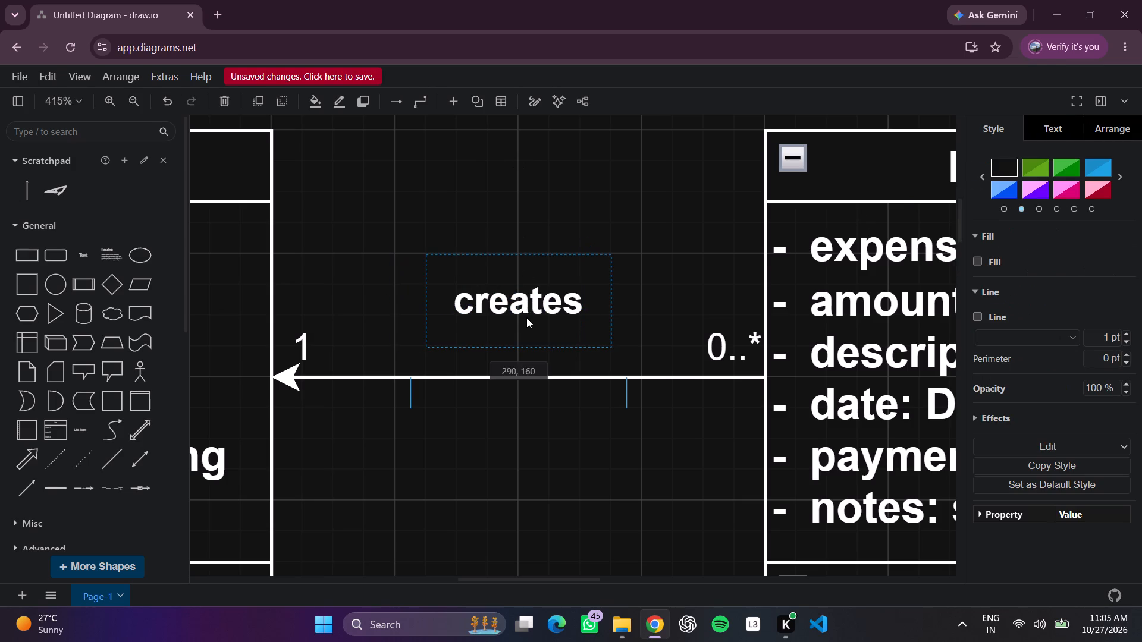
{"action": "left_click_drag", "start_coordinate": [526, 317], "coordinate": [531, 315]}
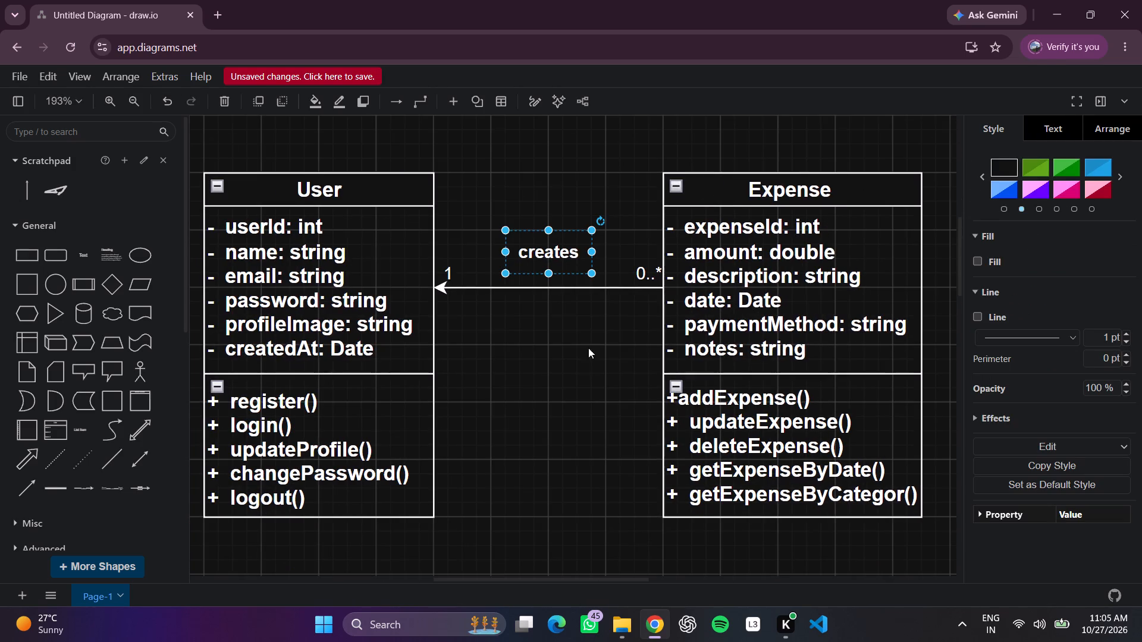
Change the "creates" label's text style to Heading 3 and deselect it.
{"action": "left_click", "coordinate": [559, 253]}
{"action": "left_click", "coordinate": [554, 253]}
{"action": "double_click", "coordinate": [553, 256]}
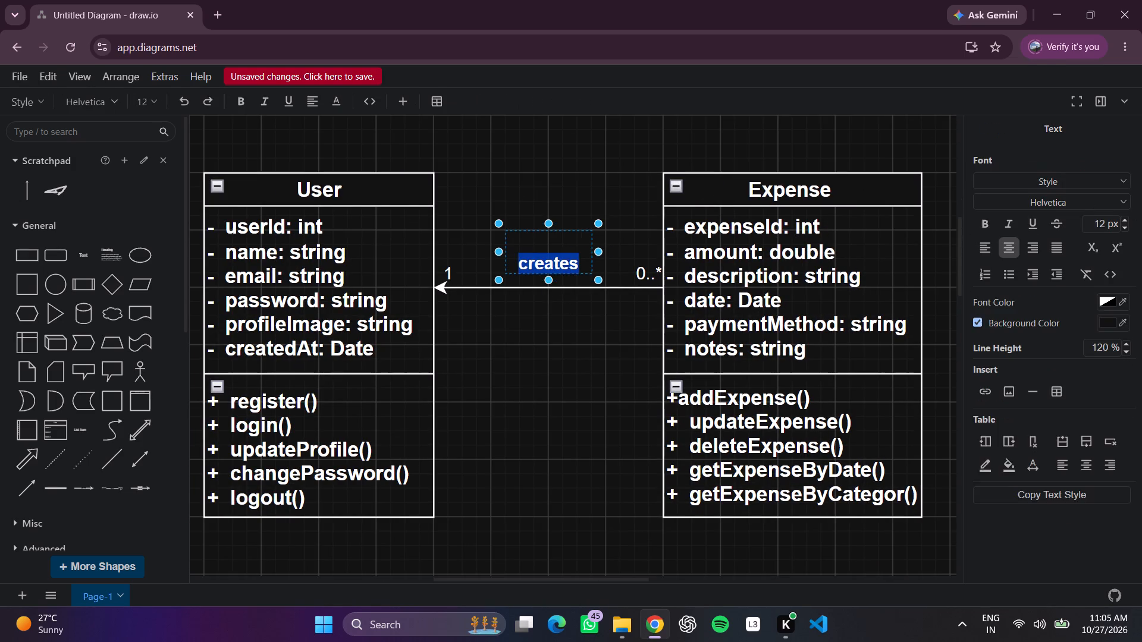
{"action": "right_click", "coordinate": [553, 256]}
{"action": "scroll", "coordinate": [601, 238], "scroll_direction": "down", "scroll_amount": 1}
{"action": "left_click", "coordinate": [1015, 178]}
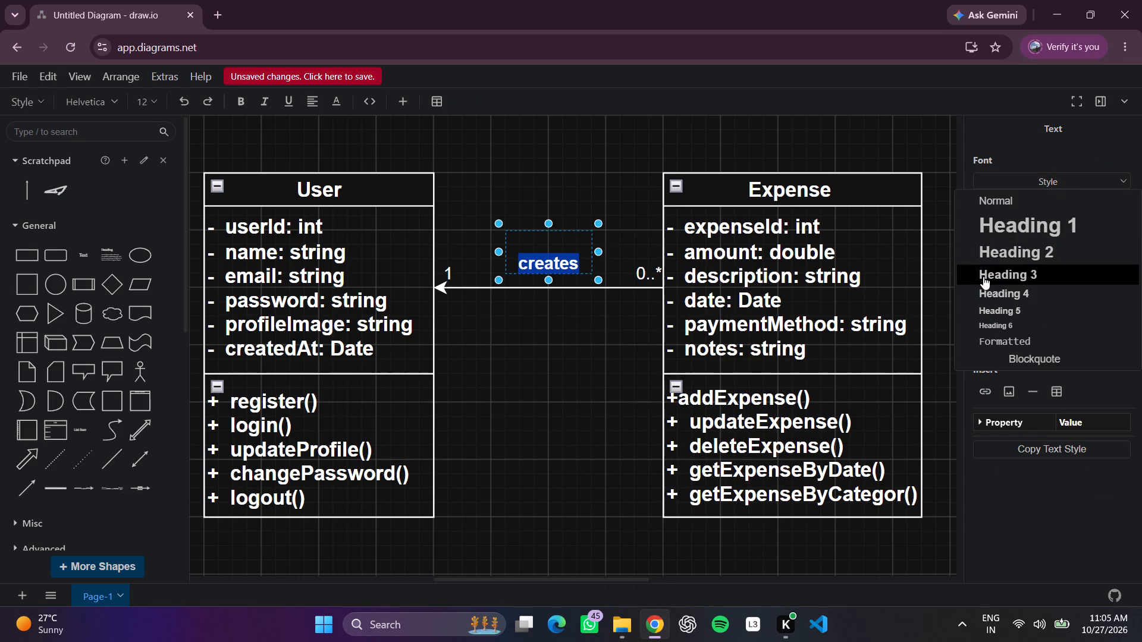
{"action": "left_click", "coordinate": [983, 276]}
{"action": "left_click", "coordinate": [594, 188]}
{"action": "left_click", "coordinate": [573, 151]}
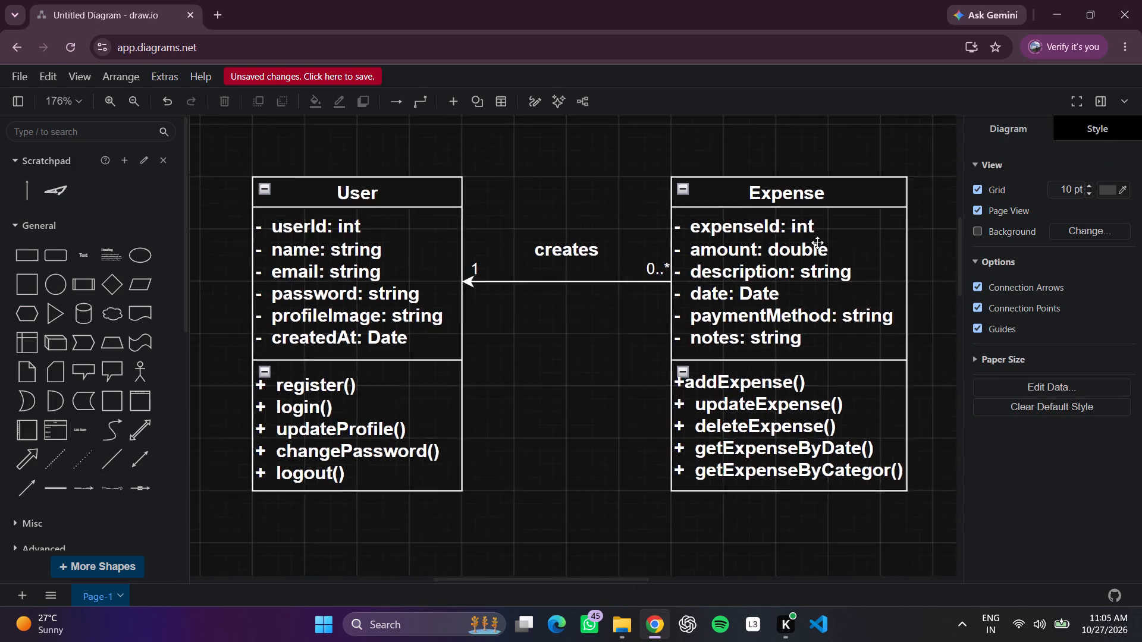
Add a Vertical Container shape and resize it from both sides so it stands clear beside the Expense class.
{"action": "scroll", "coordinate": [875, 306], "scroll_direction": "left", "scroll_amount": 2}
{"action": "left_click", "coordinate": [869, 333]}
{"action": "scroll", "coordinate": [869, 335], "scroll_direction": "left", "scroll_amount": 1}
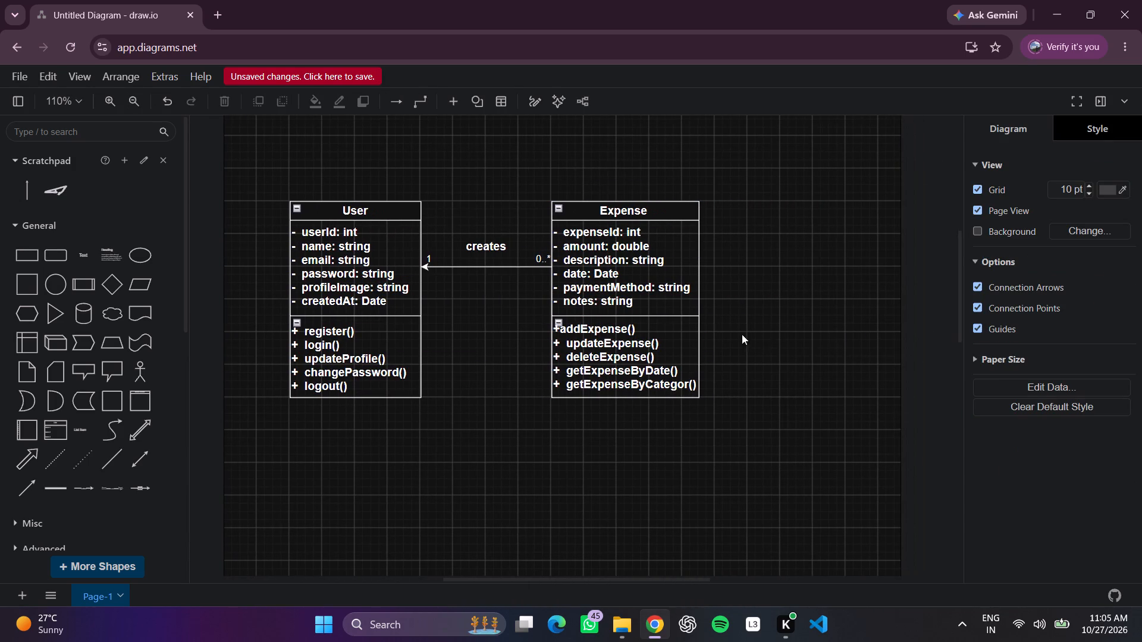
{"action": "scroll", "coordinate": [724, 335], "scroll_direction": "left", "scroll_amount": 3}
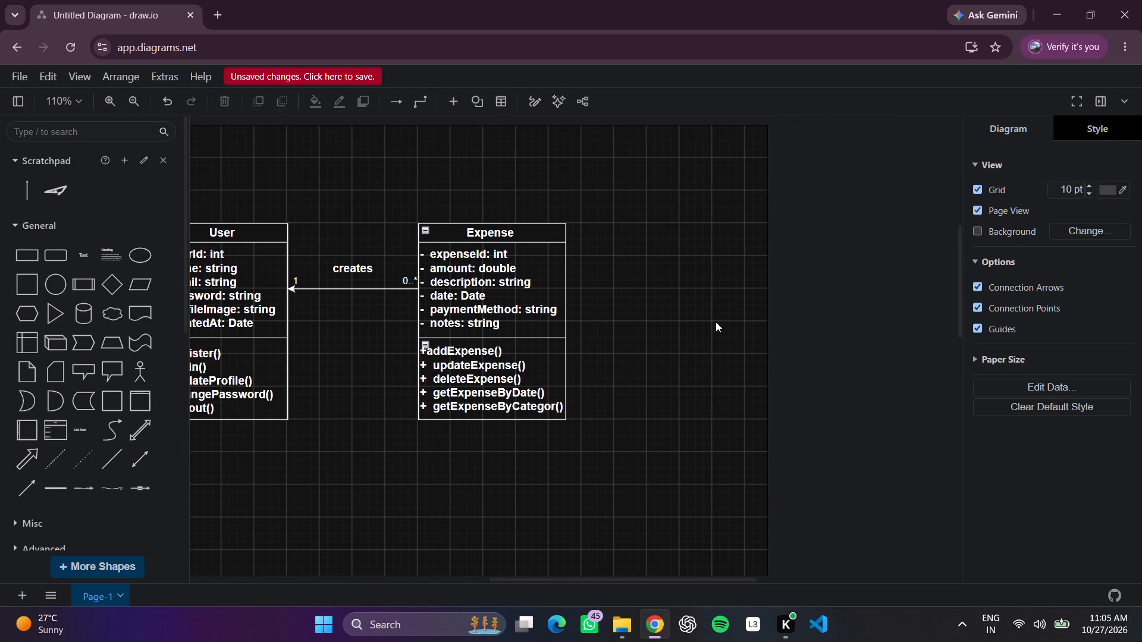
{"action": "scroll", "coordinate": [716, 322], "scroll_direction": "left", "scroll_amount": 1}
{"action": "left_click", "coordinate": [143, 408]}
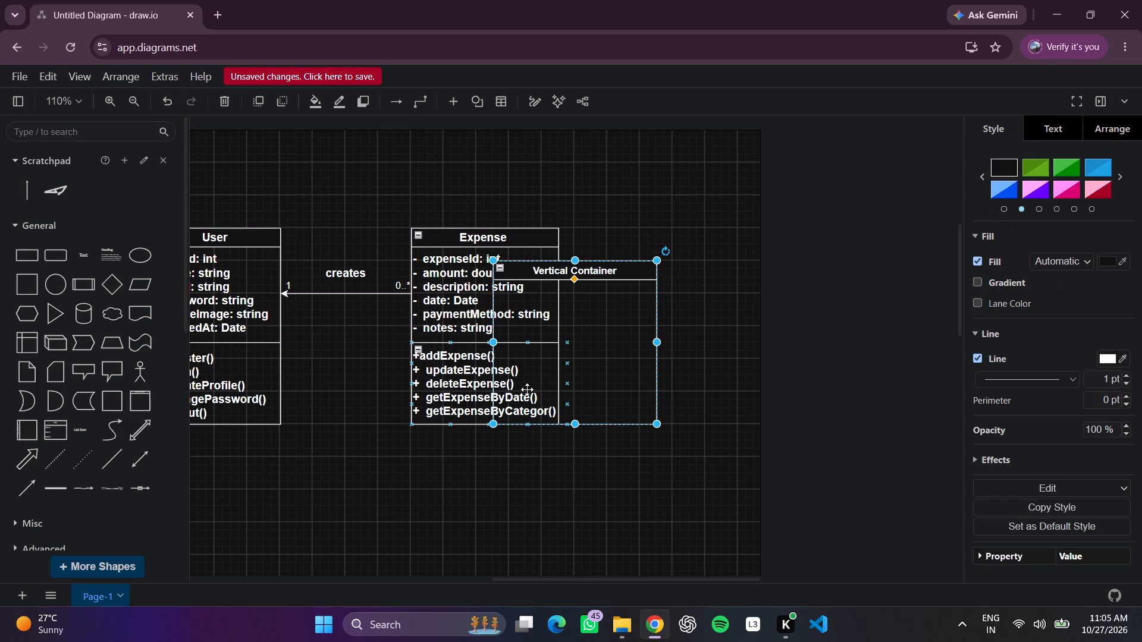
{"action": "left_click", "coordinate": [594, 376]}
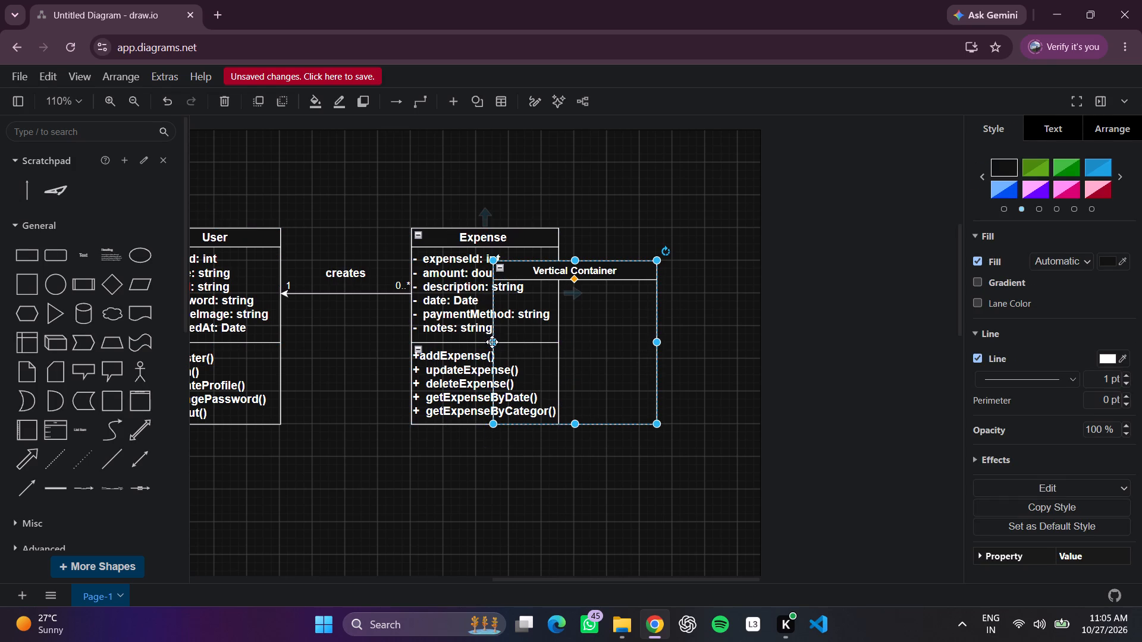
{"action": "left_click", "coordinate": [492, 342]}
{"action": "left_click_drag", "start_coordinate": [490, 341], "coordinate": [601, 332]}
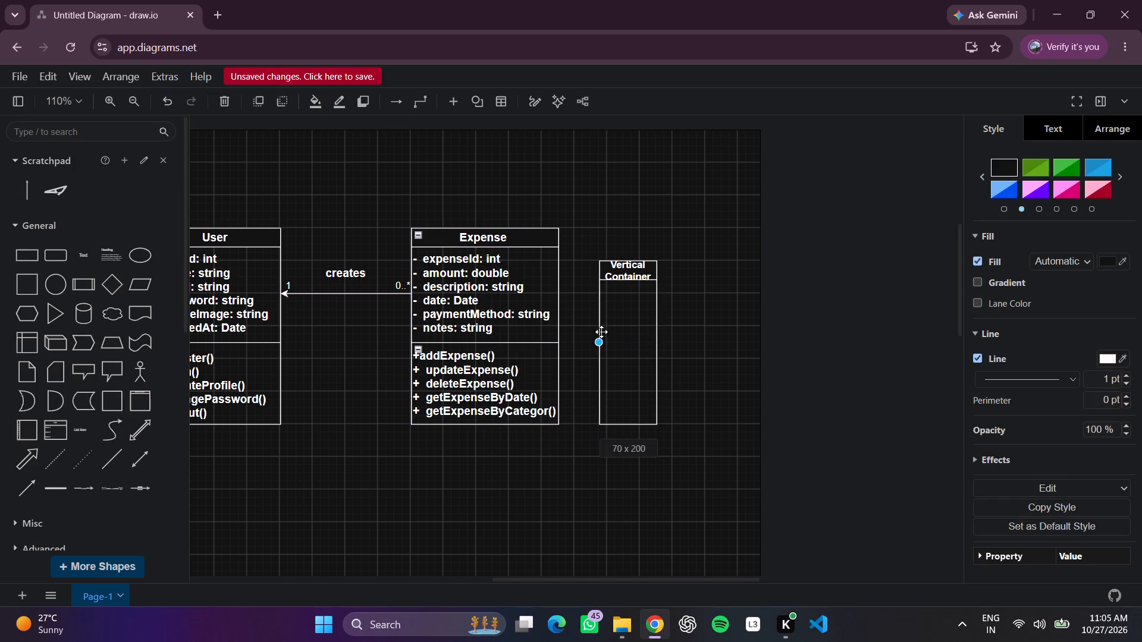
{"action": "left_click_drag", "start_coordinate": [601, 332], "coordinate": [641, 328]}
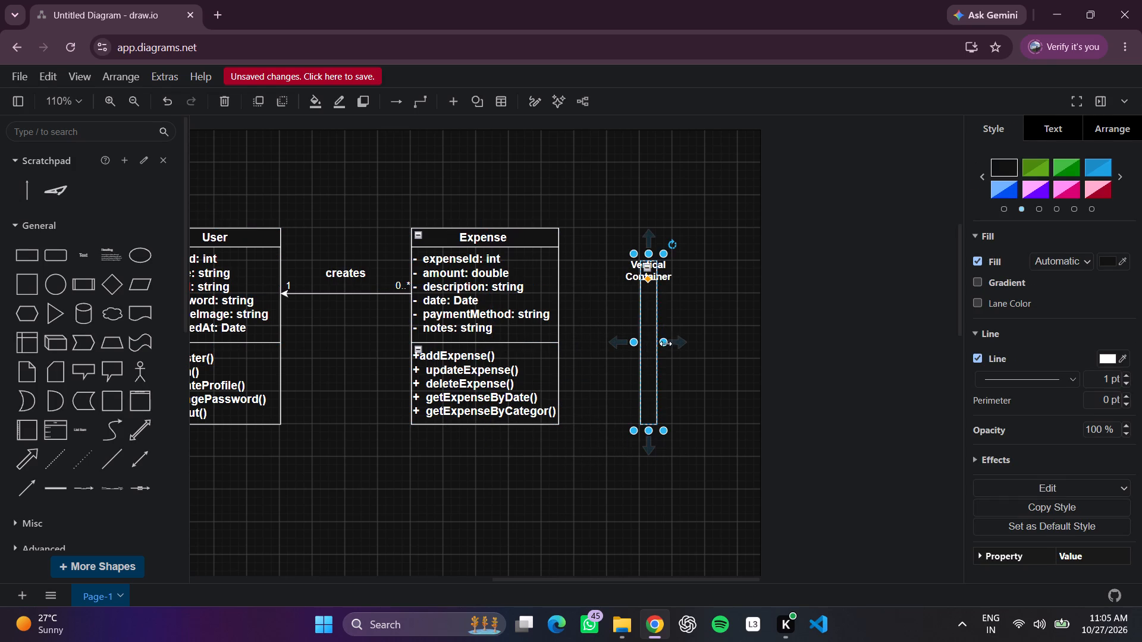
{"action": "left_click_drag", "start_coordinate": [665, 344], "coordinate": [783, 348]}
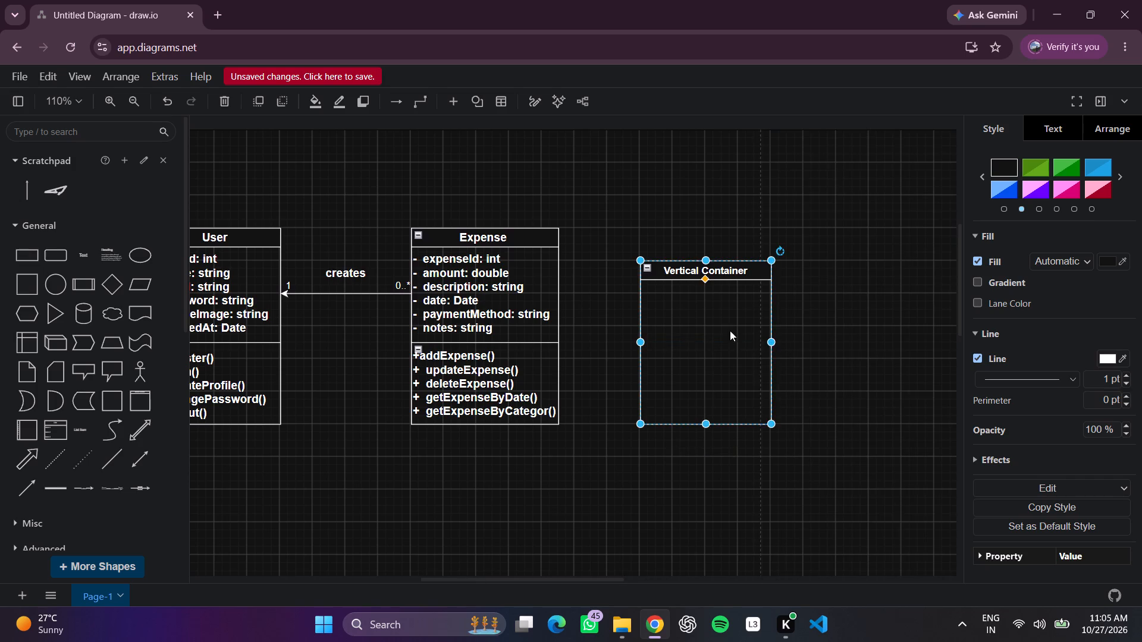
Align the new container's top with the Expense class and resize it to about 220 wide and 140 high.
{"action": "scroll", "coordinate": [720, 324], "scroll_direction": "up", "scroll_amount": 1}
{"action": "left_click_drag", "start_coordinate": [697, 299], "coordinate": [699, 270]}
{"action": "left_click", "coordinate": [694, 345]}
{"action": "left_click", "coordinate": [696, 362]}
{"action": "left_click_drag", "start_coordinate": [765, 367], "coordinate": [834, 366]}
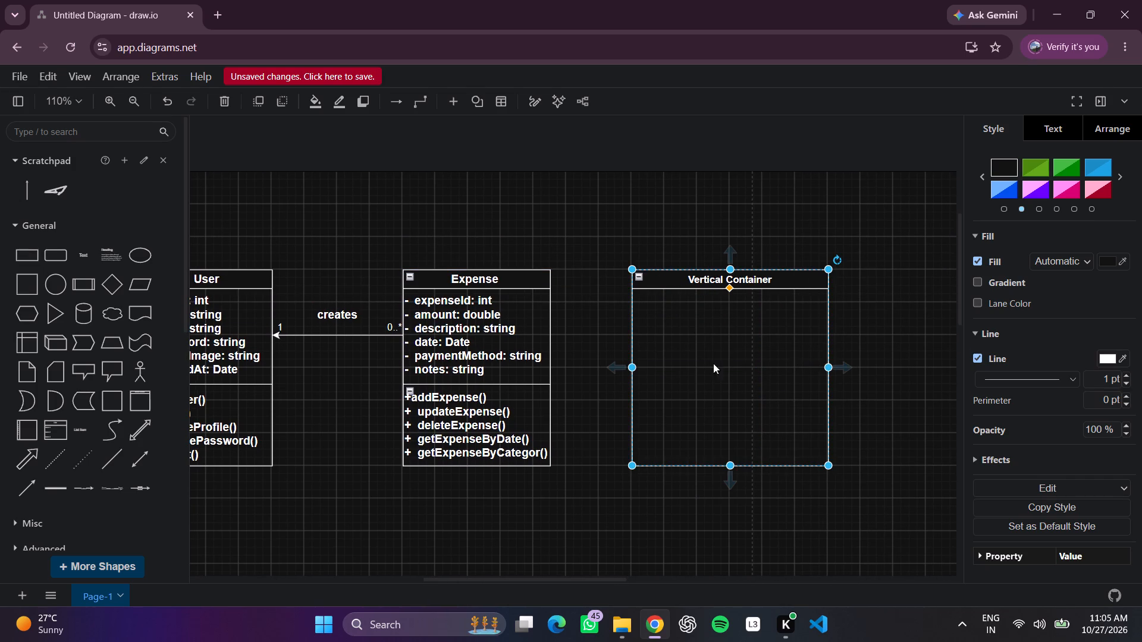
{"action": "left_click_drag", "start_coordinate": [633, 366], "coordinate": [657, 366]}
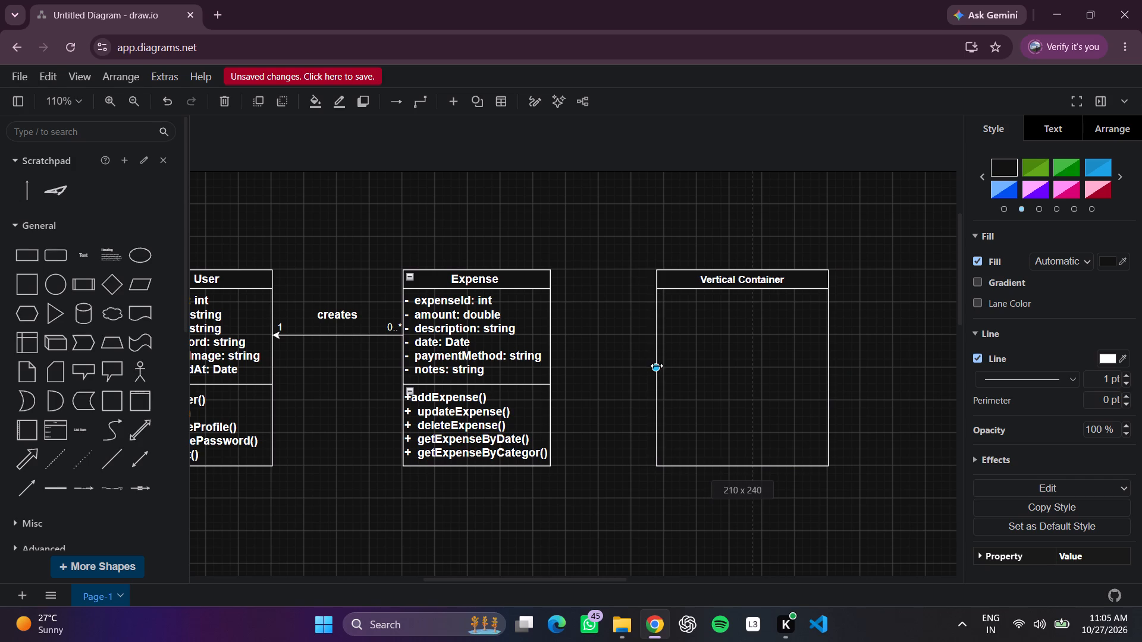
{"action": "left_click_drag", "start_coordinate": [657, 366], "coordinate": [640, 370]}
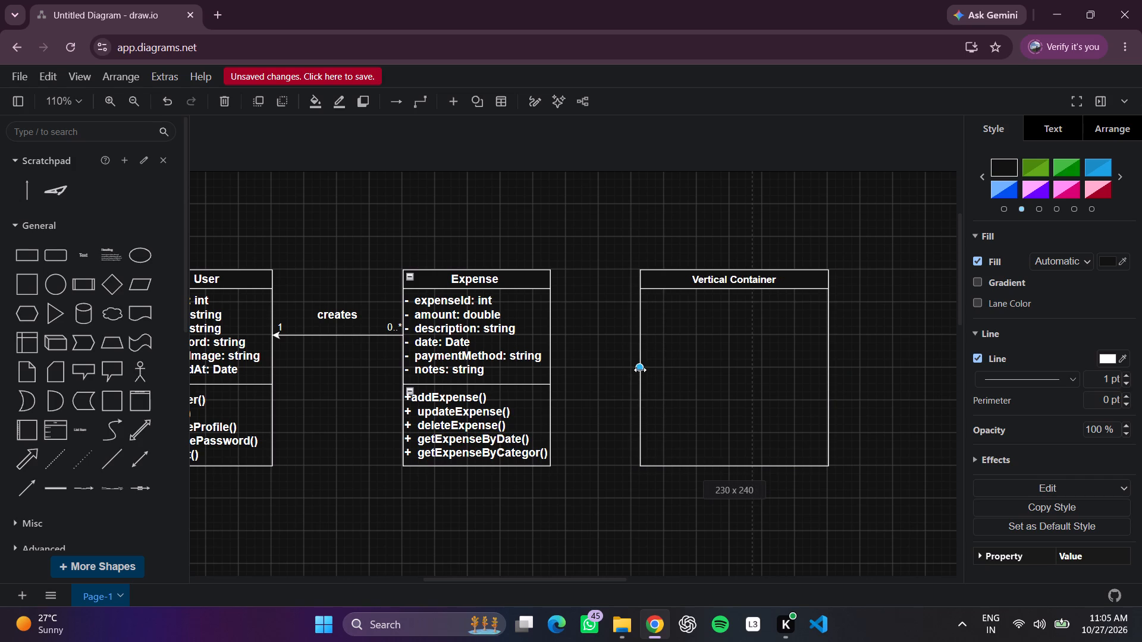
{"action": "left_click_drag", "start_coordinate": [640, 370], "coordinate": [650, 369]}
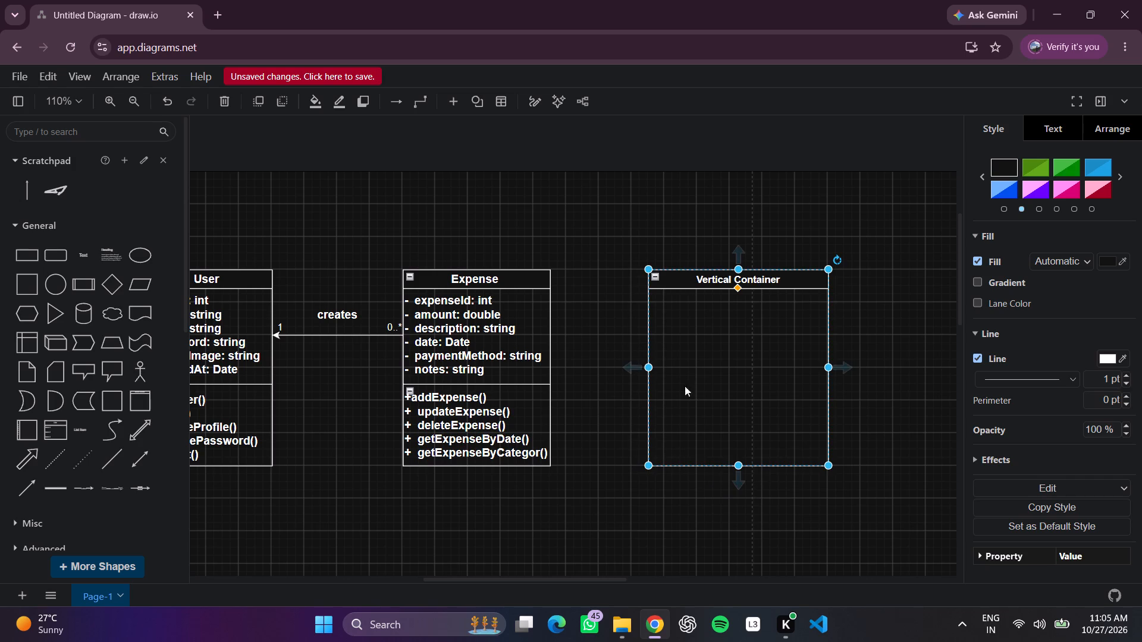
{"action": "left_click", "coordinate": [713, 397]}
{"action": "left_click_drag", "start_coordinate": [736, 464], "coordinate": [742, 392]}
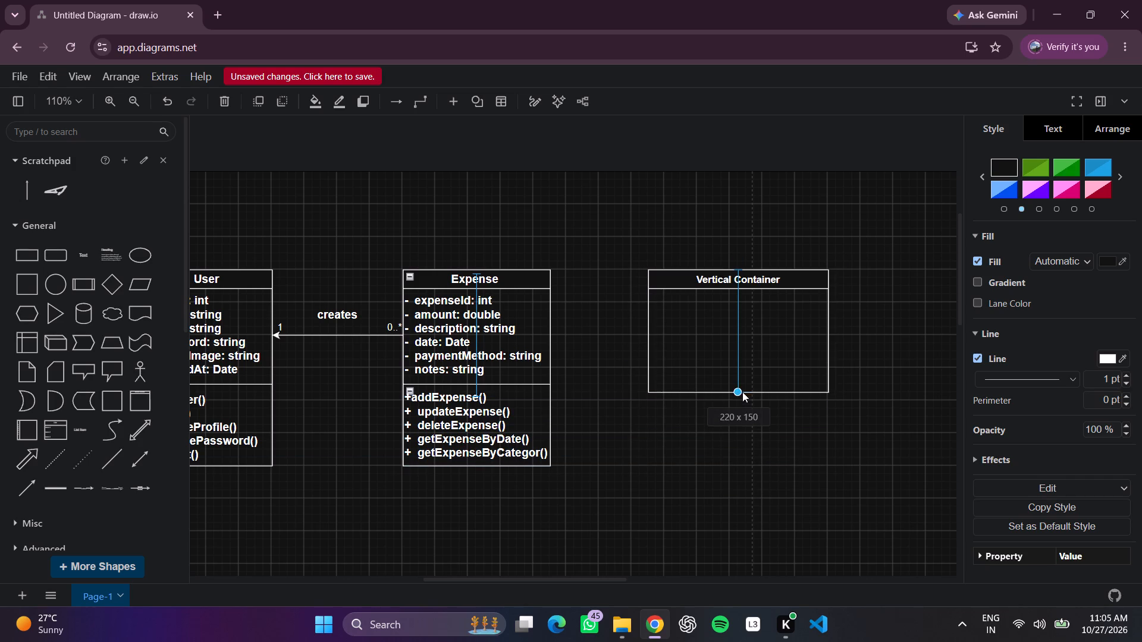
{"action": "left_click_drag", "start_coordinate": [742, 392], "coordinate": [744, 384]}
{"action": "left_click", "coordinate": [839, 429]}
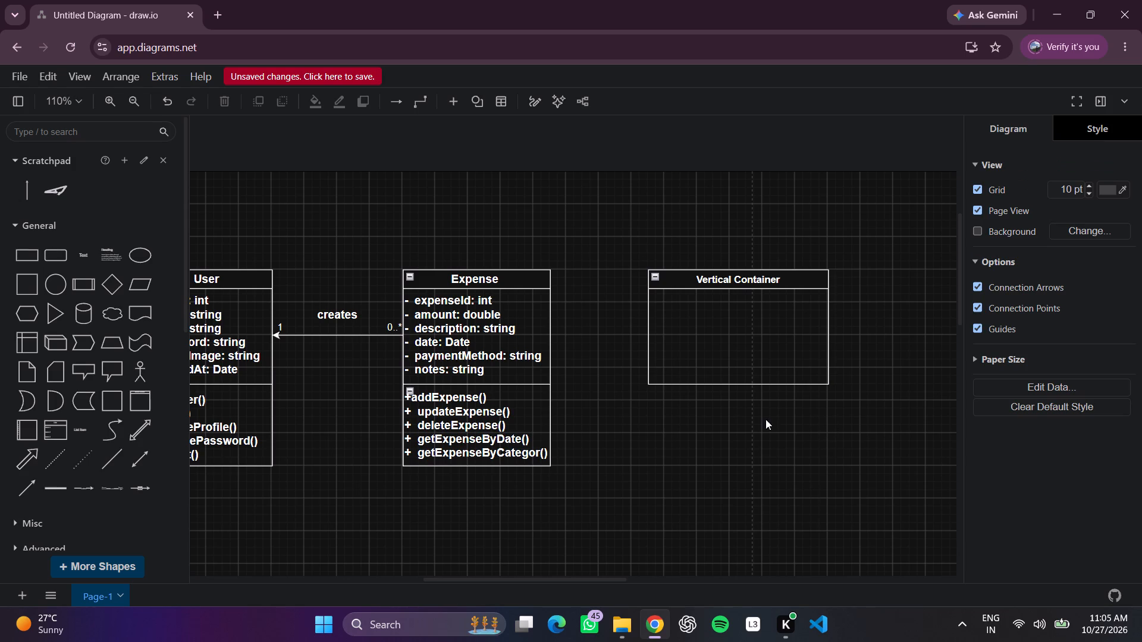
Rename the new container's title as Category.
{"action": "scroll", "coordinate": [766, 416], "scroll_direction": "up", "scroll_amount": 2}
{"action": "scroll", "coordinate": [767, 414], "scroll_direction": "down", "scroll_amount": 1}
{"action": "double_click", "coordinate": [763, 436]}
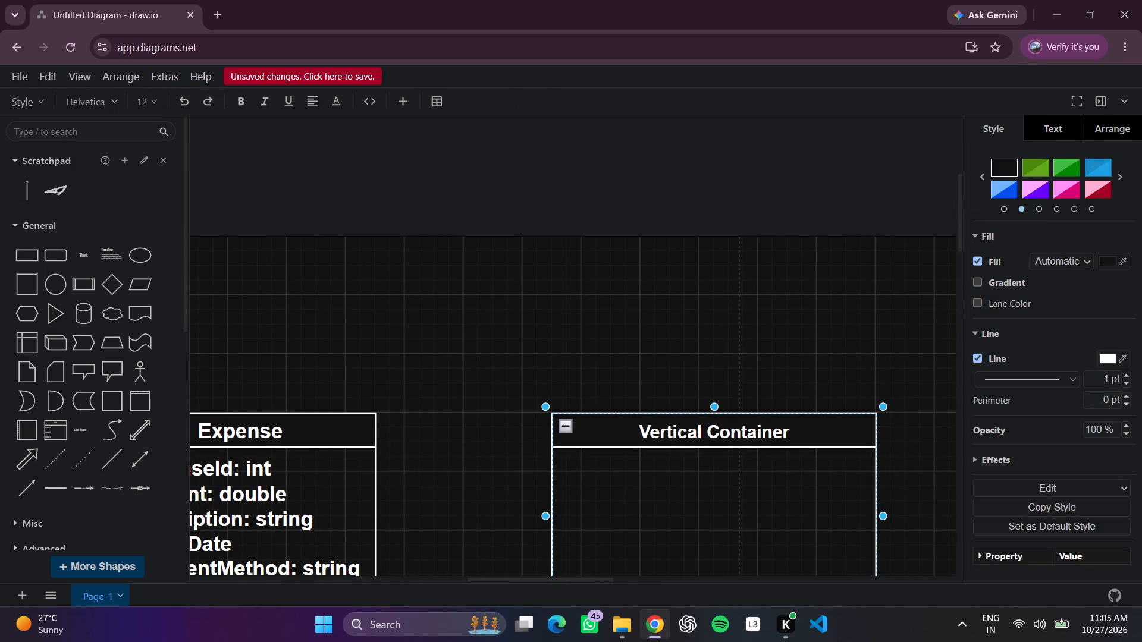
{"action": "key", "text": "BackSpace"}
{"action": "key", "text": "Tab"}
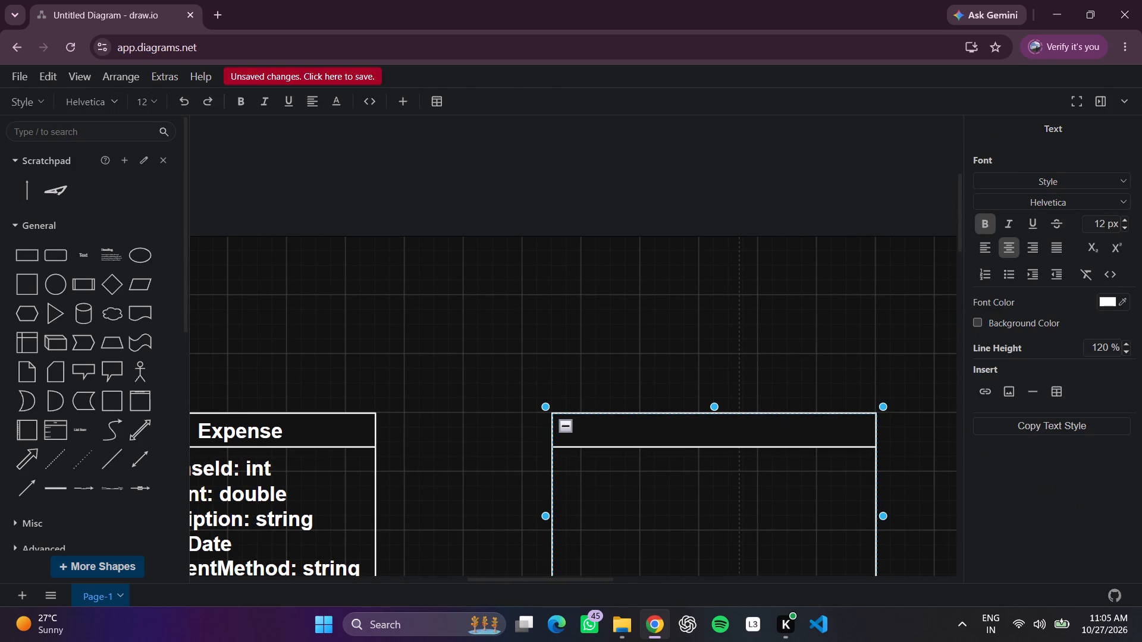
{"action": "key", "text": "t"}
{"action": "key", "text": "BackSpace"}
{"action": "type", "text": "ate"}
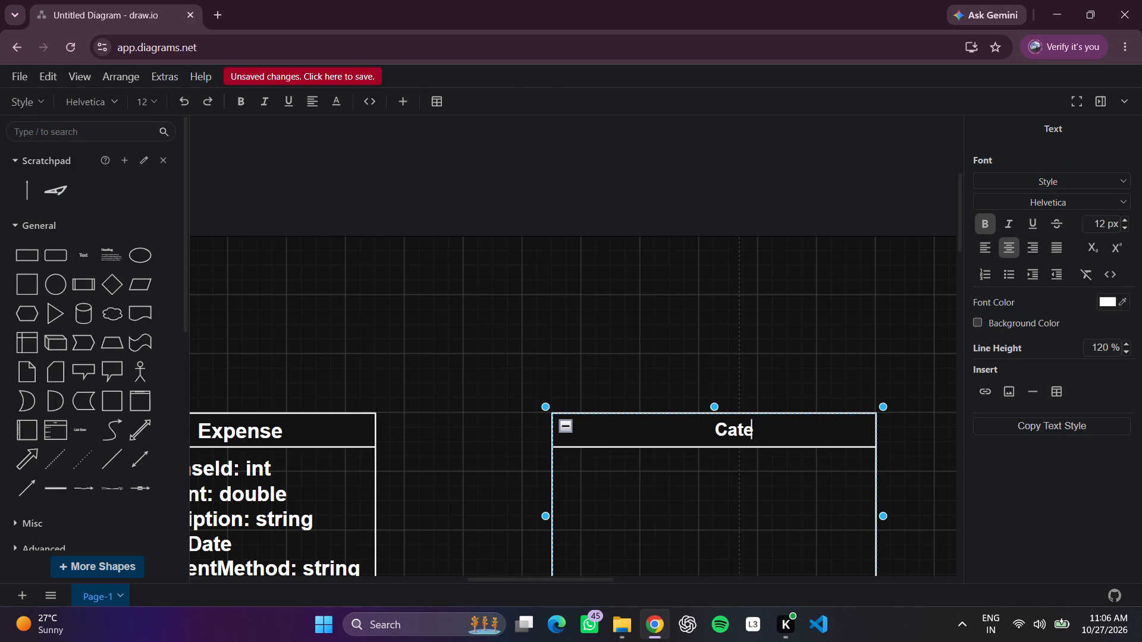
{"action": "type", "text": "gory"}
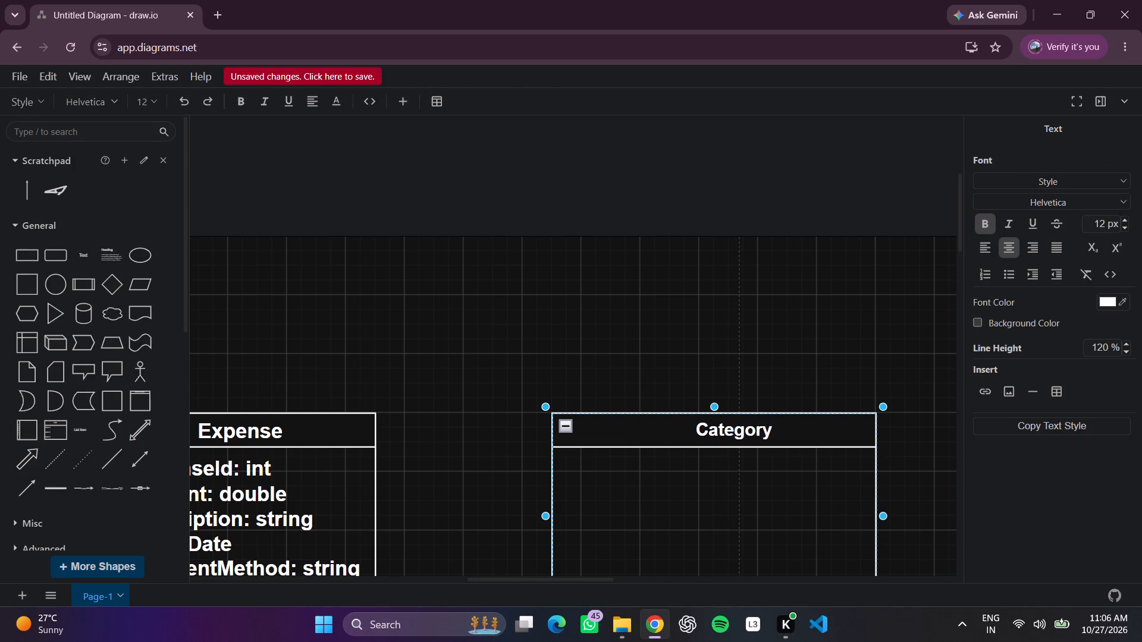
Apply the Heading 3 text style to the Category title and deselect it.
{"action": "double_click", "coordinate": [765, 423]}
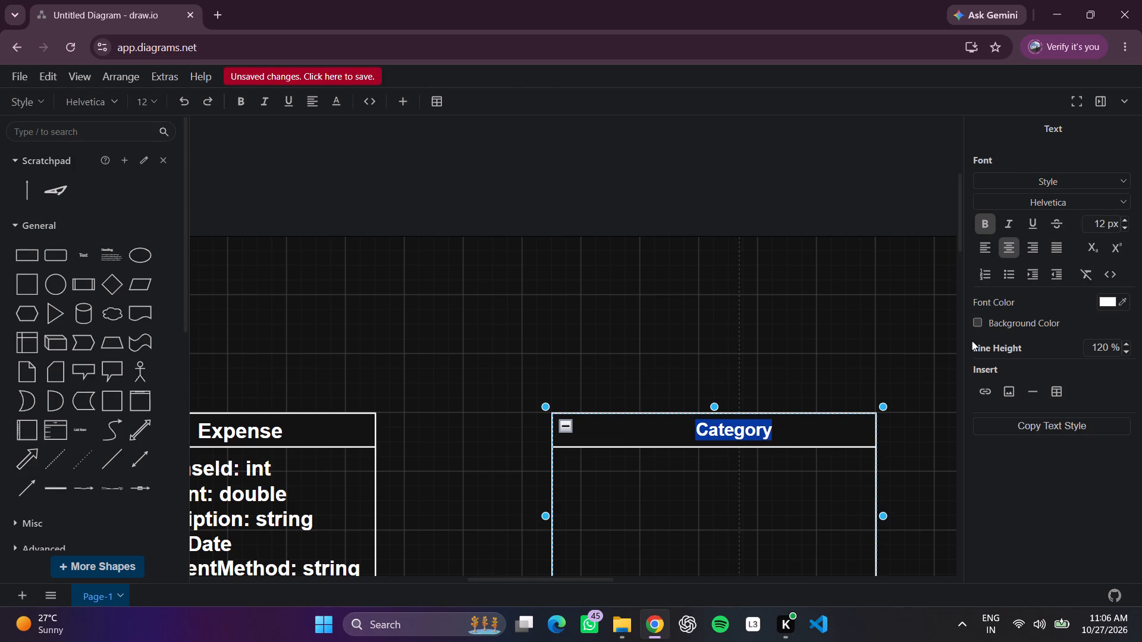
{"action": "left_click", "coordinate": [1046, 186]}
{"action": "left_click", "coordinate": [1053, 280]}
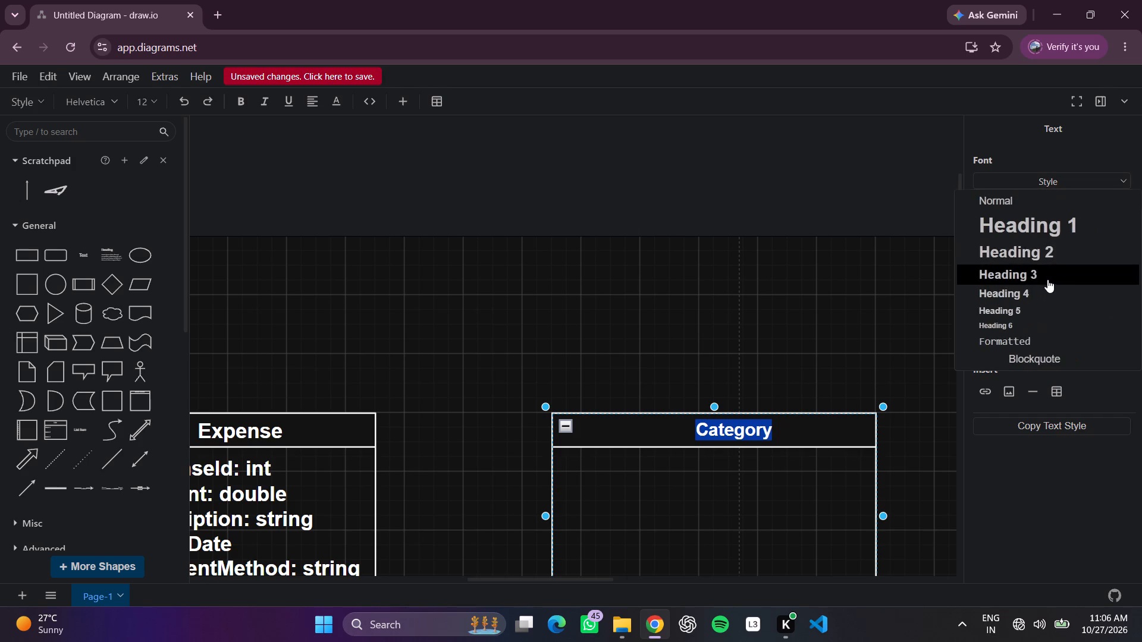
{"action": "left_click", "coordinate": [871, 329]}
Extend the Category container's lower edge downward by about two grid cells.
{"action": "scroll", "coordinate": [870, 330], "scroll_direction": "down", "scroll_amount": 1}
{"action": "scroll", "coordinate": [694, 422], "scroll_direction": "down", "scroll_amount": 1}
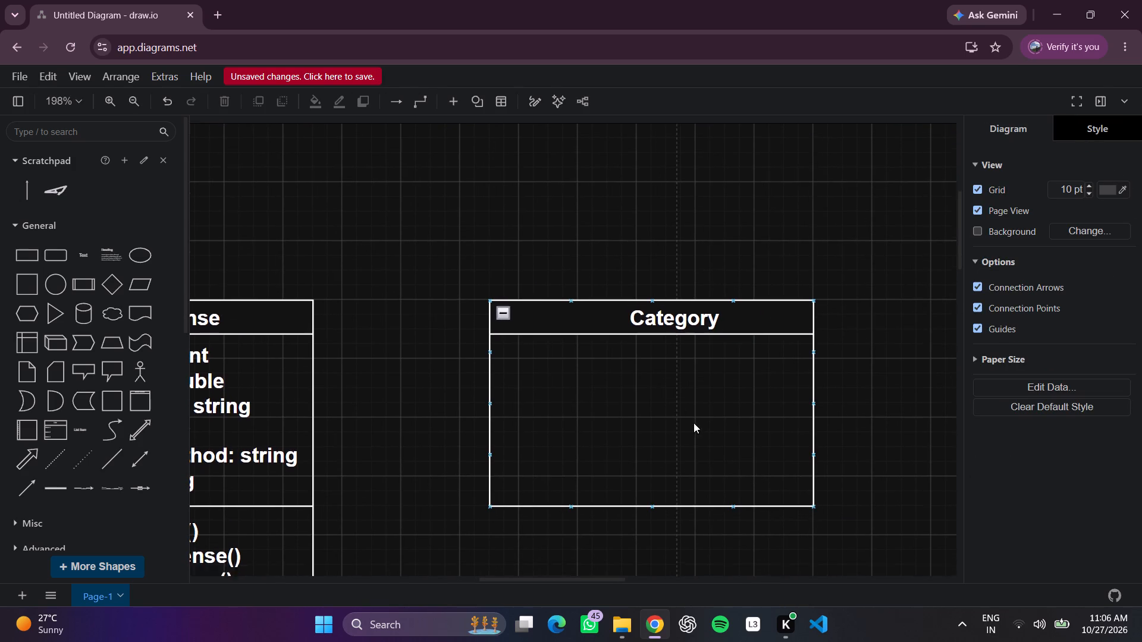
{"action": "scroll", "coordinate": [694, 423], "scroll_direction": "down", "scroll_amount": 1}
{"action": "left_click", "coordinate": [634, 414]}
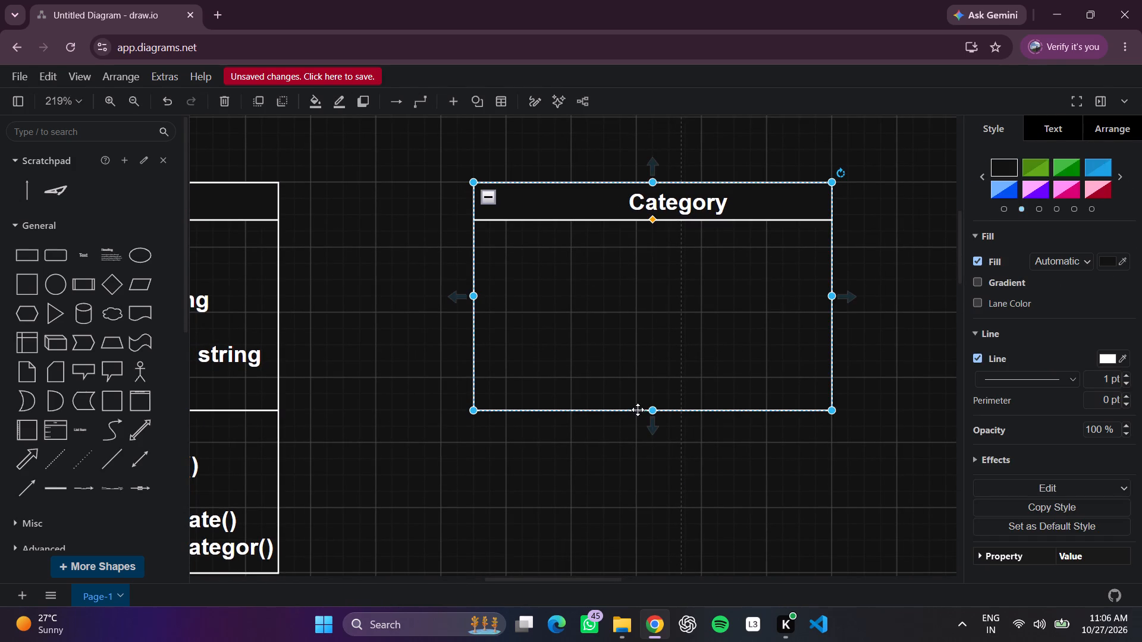
{"action": "left_click_drag", "start_coordinate": [650, 411], "coordinate": [658, 436]}
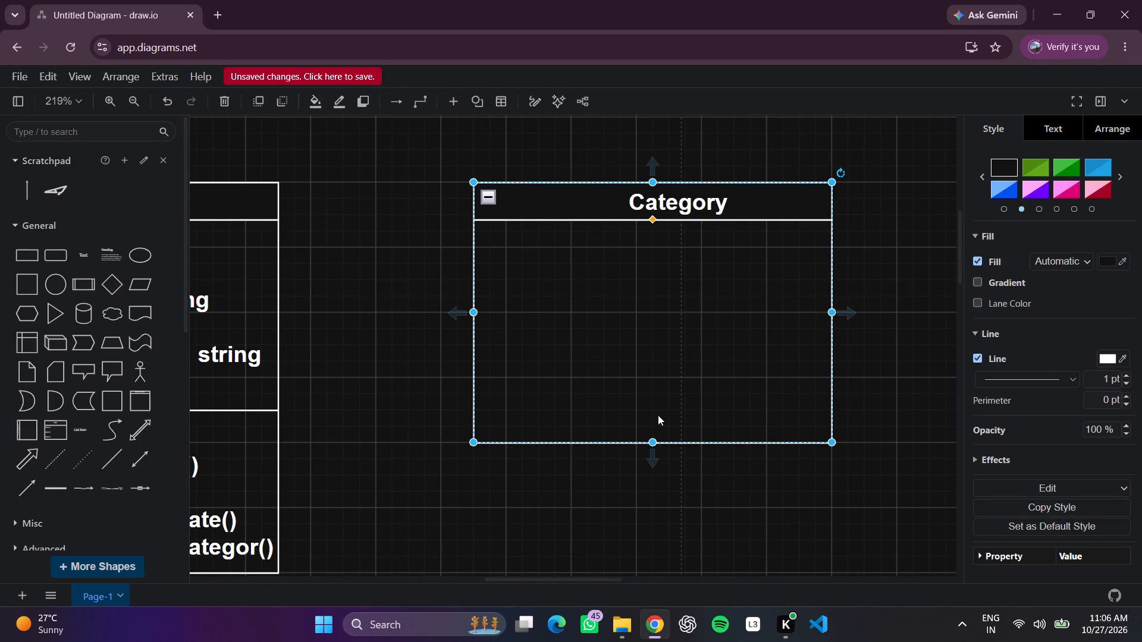
Insert a text box inside the Category class and enlarge it to about 200 wide, nearly filling the body below the title.
{"action": "scroll", "coordinate": [743, 357], "scroll_direction": "left", "scroll_amount": 1}
{"action": "triple_click", "coordinate": [623, 300]}
{"action": "left_click", "coordinate": [624, 298]}
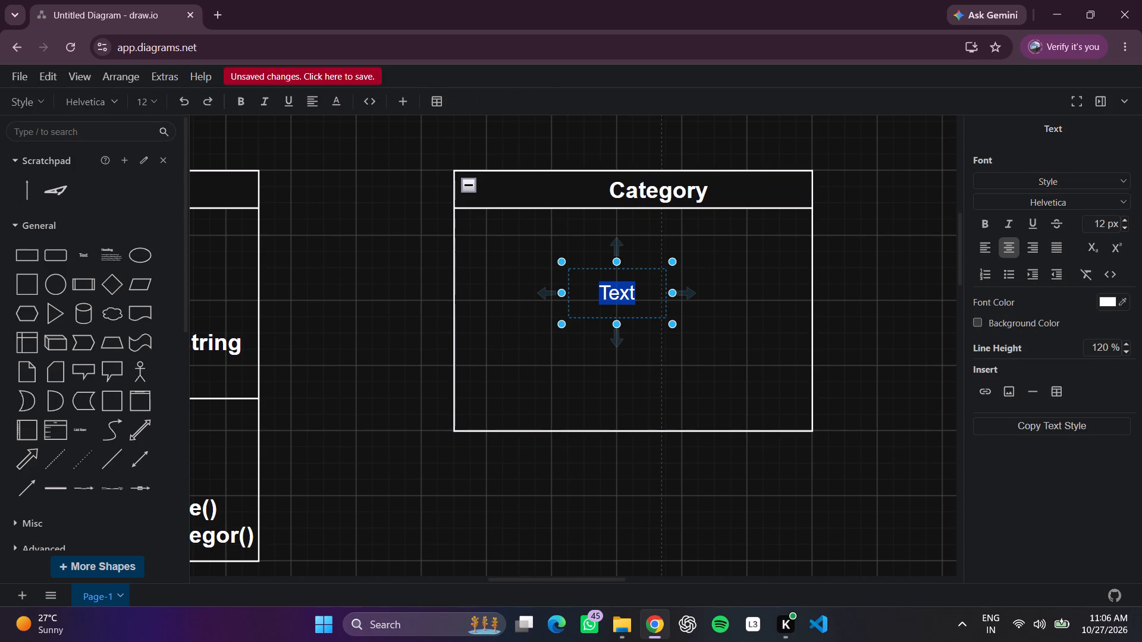
{"action": "left_click", "coordinate": [845, 337]}
{"action": "left_click", "coordinate": [608, 298]}
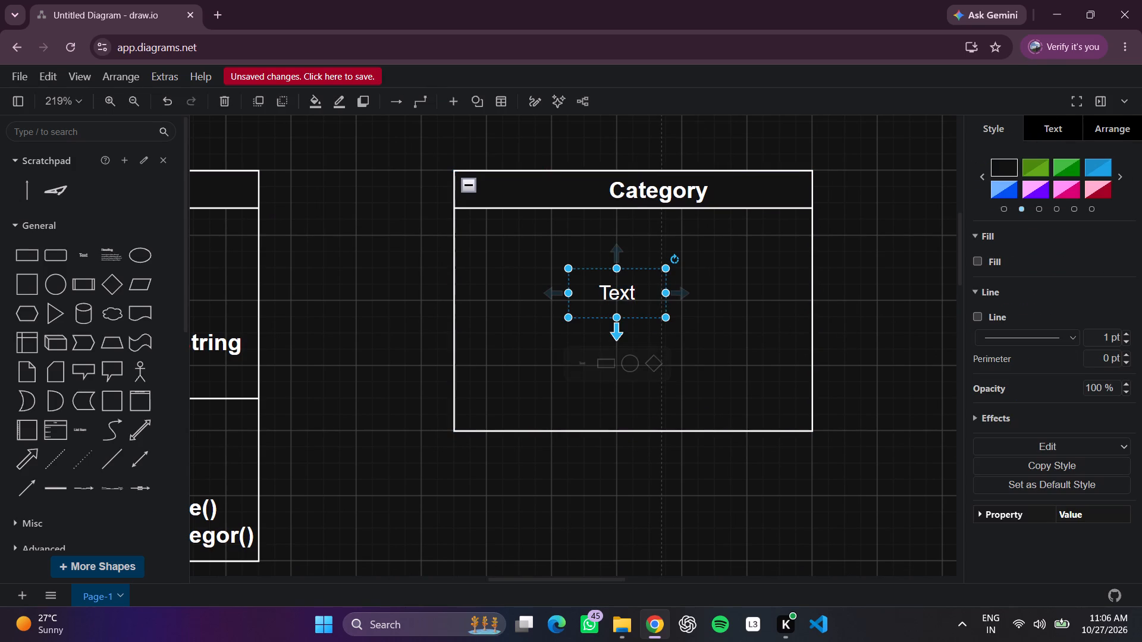
{"action": "left_click_drag", "start_coordinate": [617, 319], "coordinate": [646, 407]}
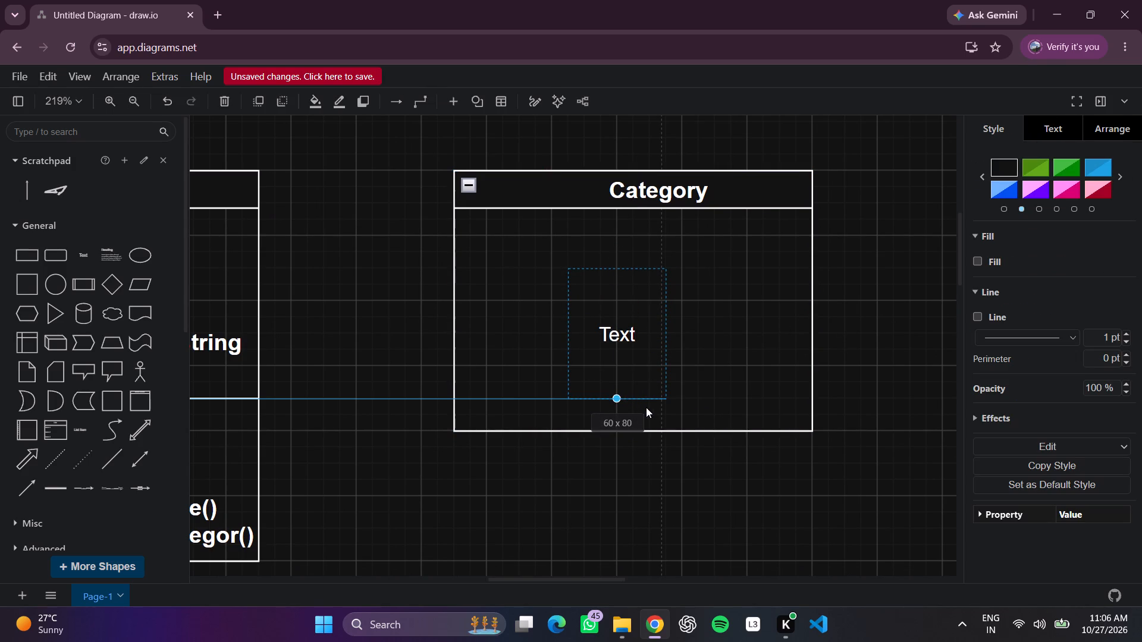
{"action": "left_click_drag", "start_coordinate": [646, 407], "coordinate": [651, 410]}
{"action": "left_click_drag", "start_coordinate": [663, 344], "coordinate": [664, 342]}
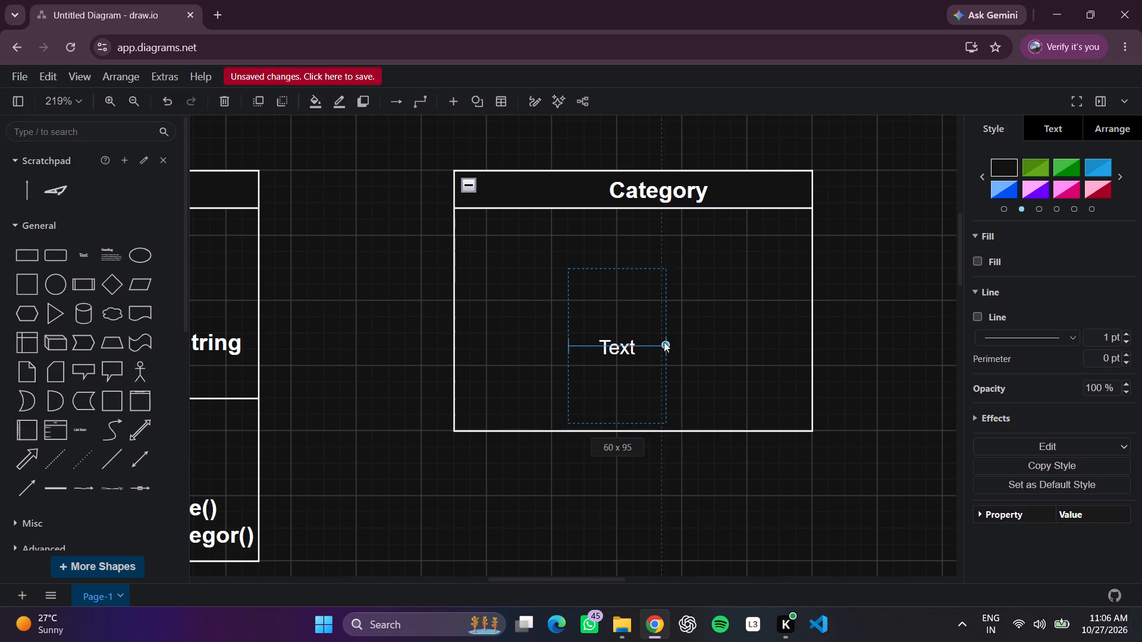
{"action": "left_click_drag", "start_coordinate": [664, 342], "coordinate": [790, 343]}
{"action": "left_click_drag", "start_coordinate": [570, 342], "coordinate": [517, 342]}
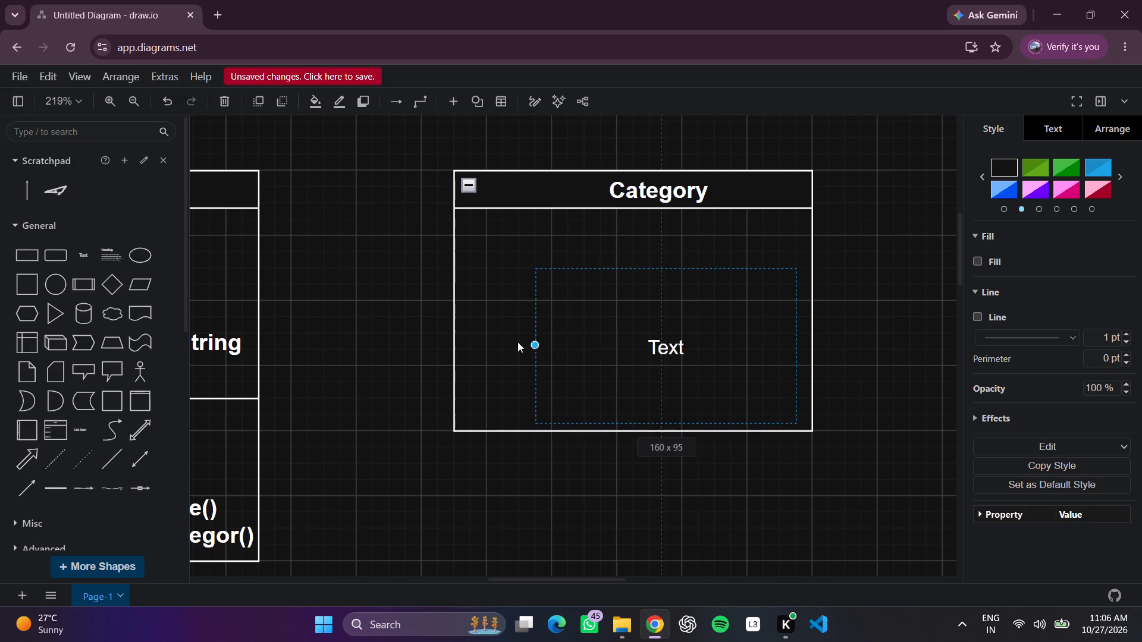
{"action": "left_click_drag", "start_coordinate": [517, 342], "coordinate": [472, 341]}
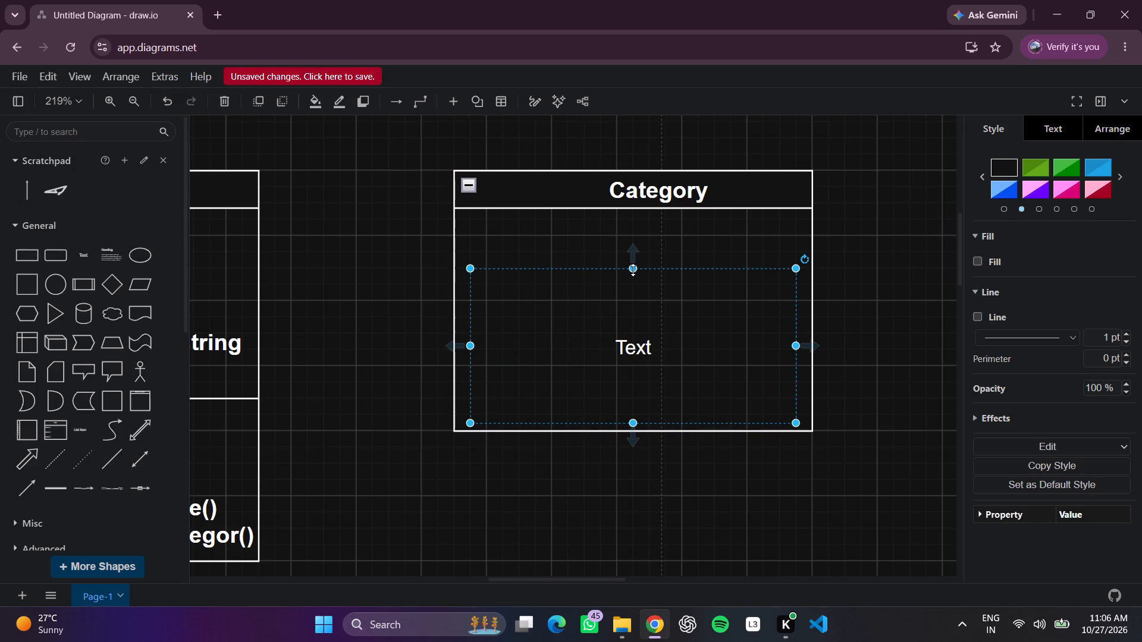
{"action": "left_click_drag", "start_coordinate": [633, 270], "coordinate": [635, 230]}
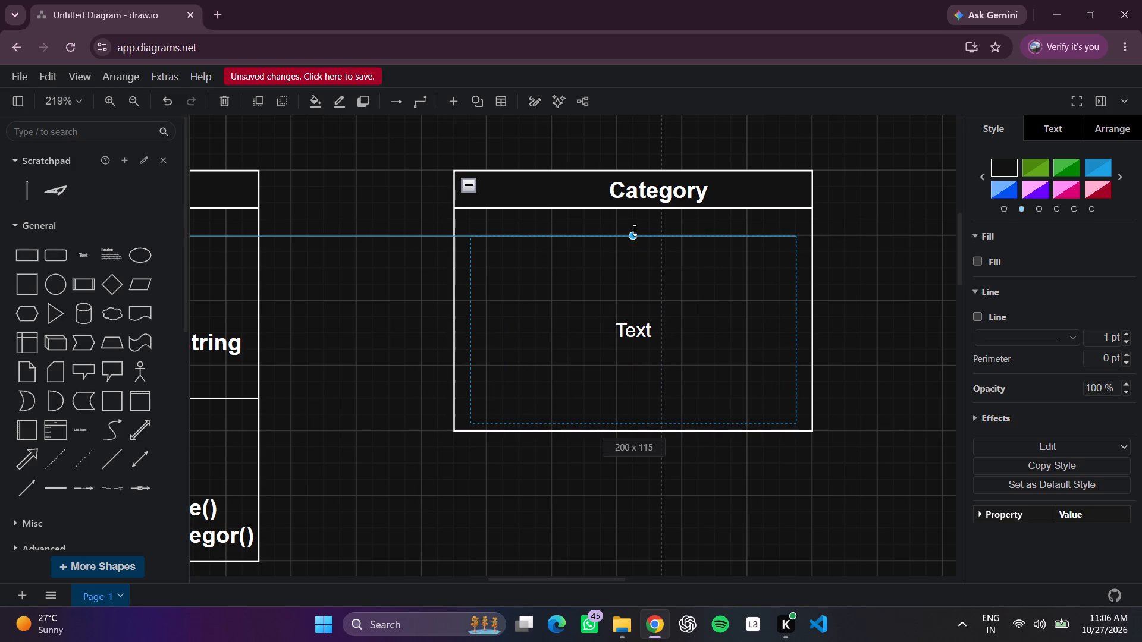
{"action": "left_click_drag", "start_coordinate": [635, 230], "coordinate": [635, 228]}
Replace the placeholder text in the Category text box with the first attribute line "- categoryId: int".
{"action": "double_click", "coordinate": [647, 341]}
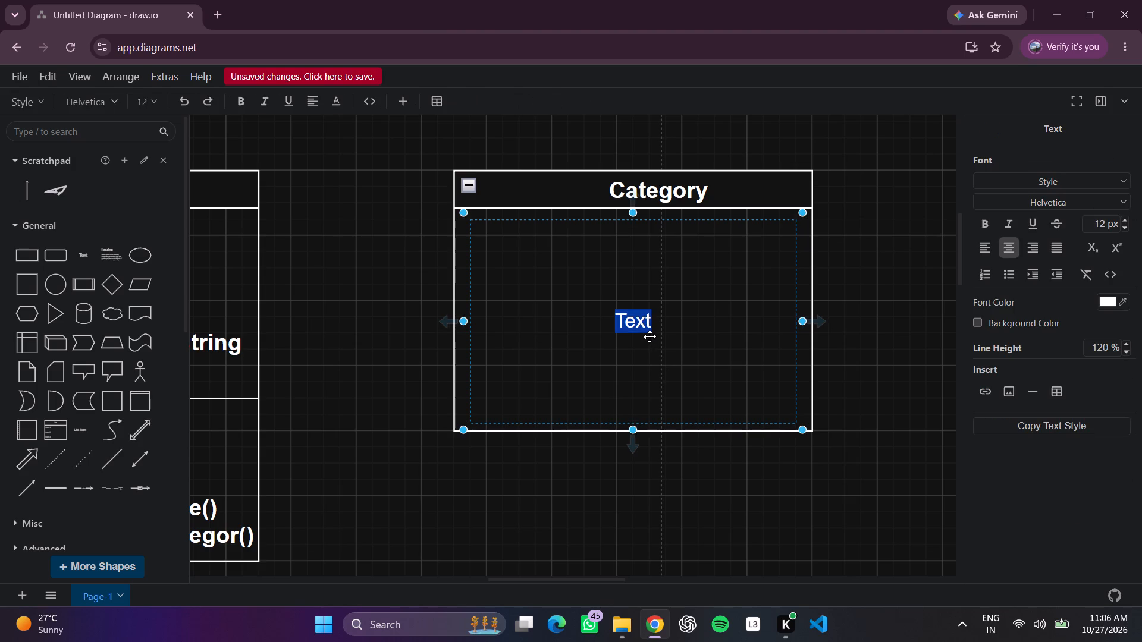
{"action": "key", "text": "BackSpace"}
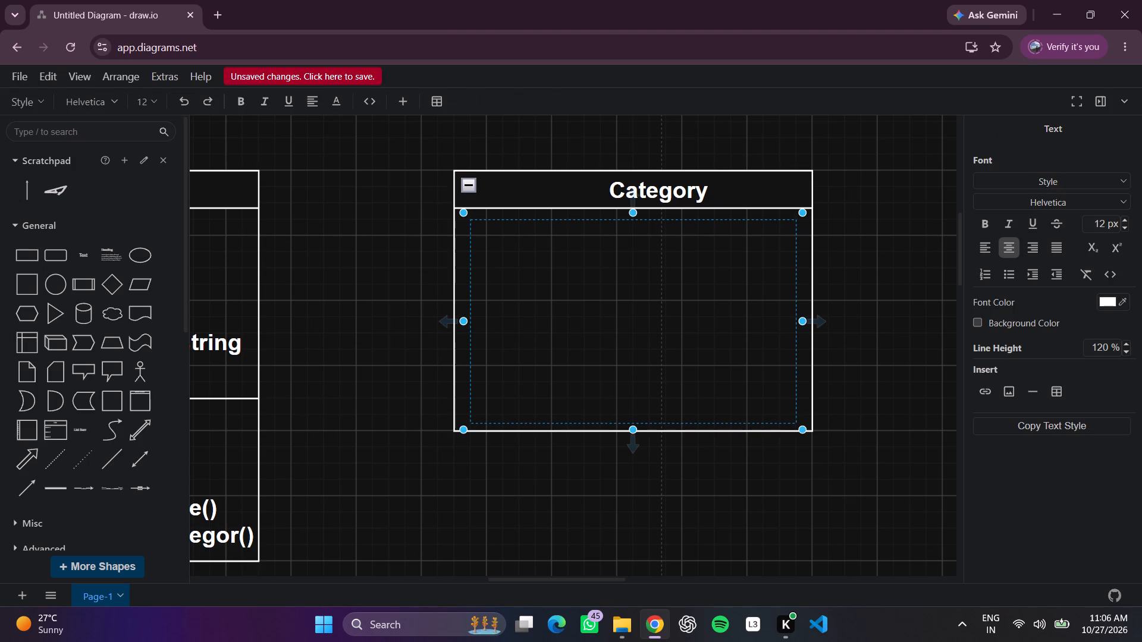
{"action": "type", "text": "- catego"}
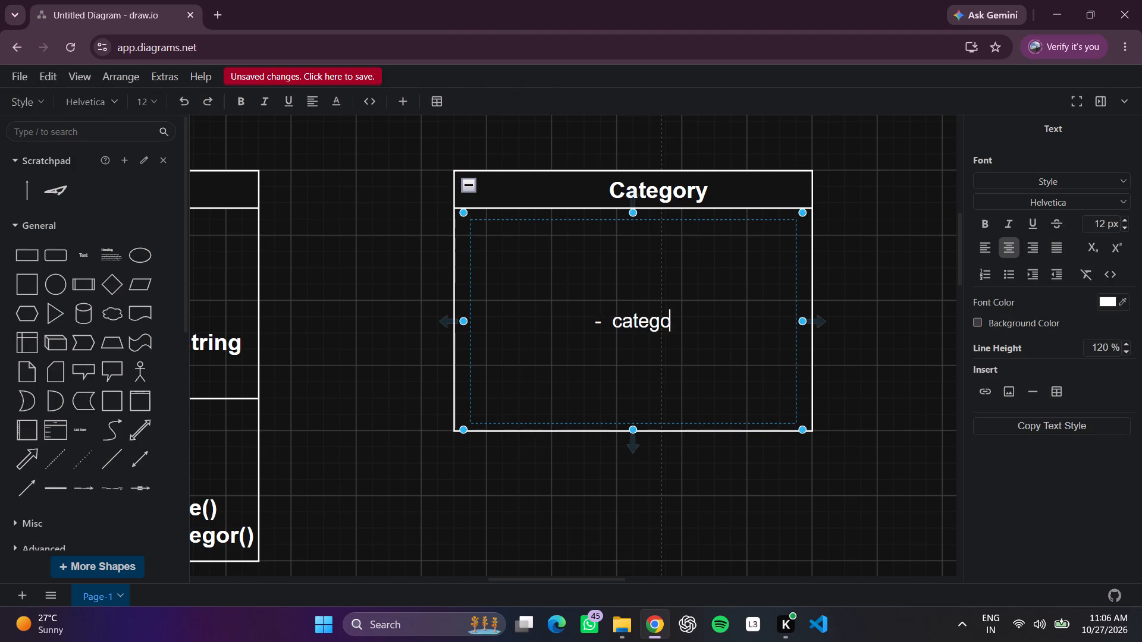
{"action": "type", "text": "ry"}
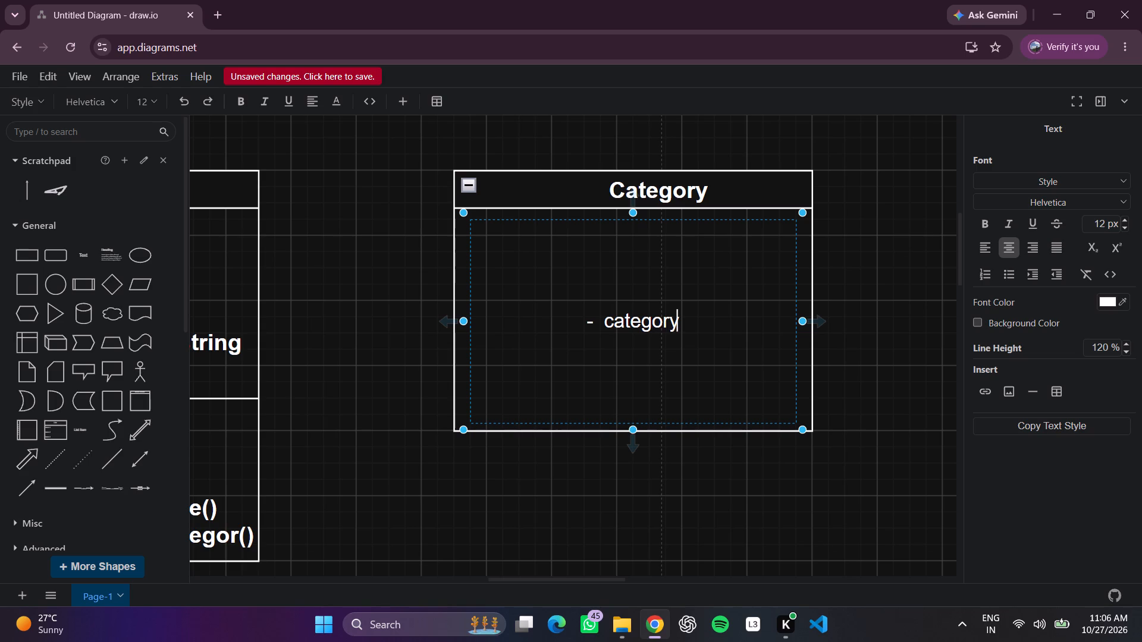
{"action": "type", "text": "id"}
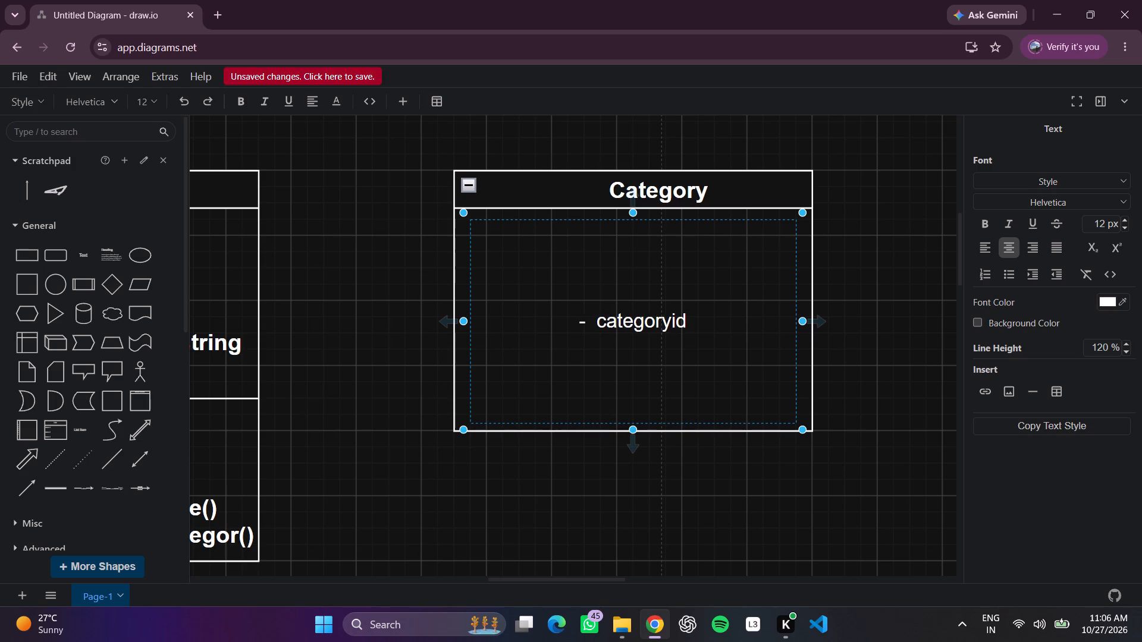
{"action": "key", "text": "BackSpace"}
{"action": "key", "text": "BackSpace"}
{"action": "key", "text": "l"}
{"action": "key", "text": "d"}
{"action": "type", "text": ": int"}
{"action": "key", "text": "Return"}
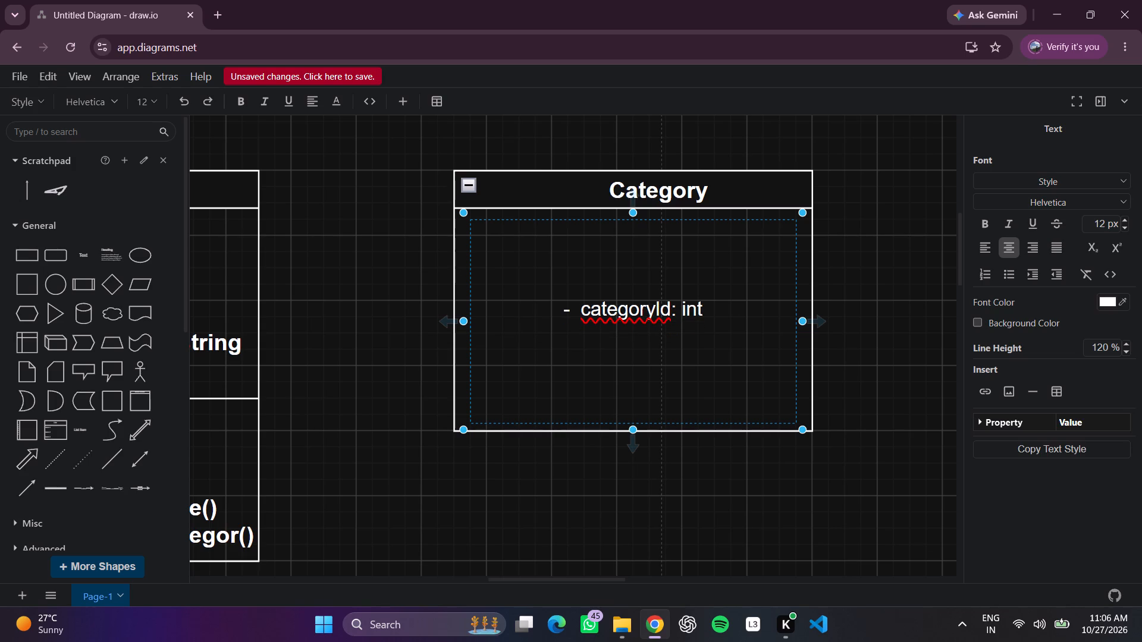
Add a second attribute line reading "- name: string" to the Category class.
{"action": "key", "text": "shift+underscore"}
{"action": "key", "text": "BackSpace"}
{"action": "type", "text": "-"}
{"action": "key", "text": "space"}
{"action": "key", "text": "space"}
{"action": "type", "text": "name"}
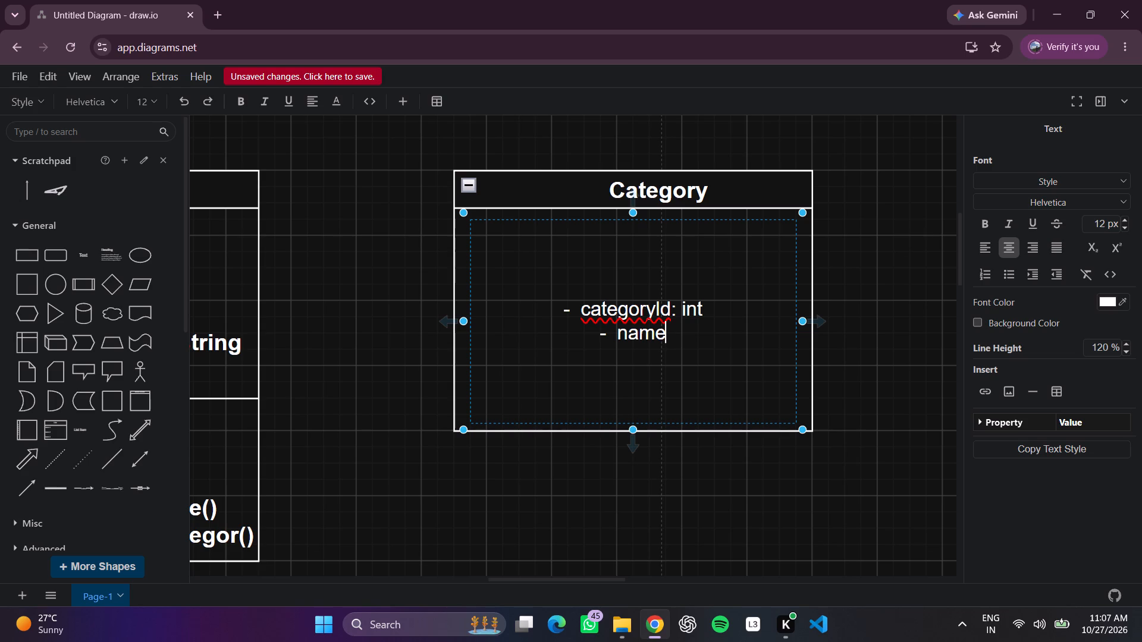
{"action": "type", "text": ":"}
{"action": "key", "text": "space"}
{"action": "type", "text": "string"}
{"action": "key", "text": "Return"}
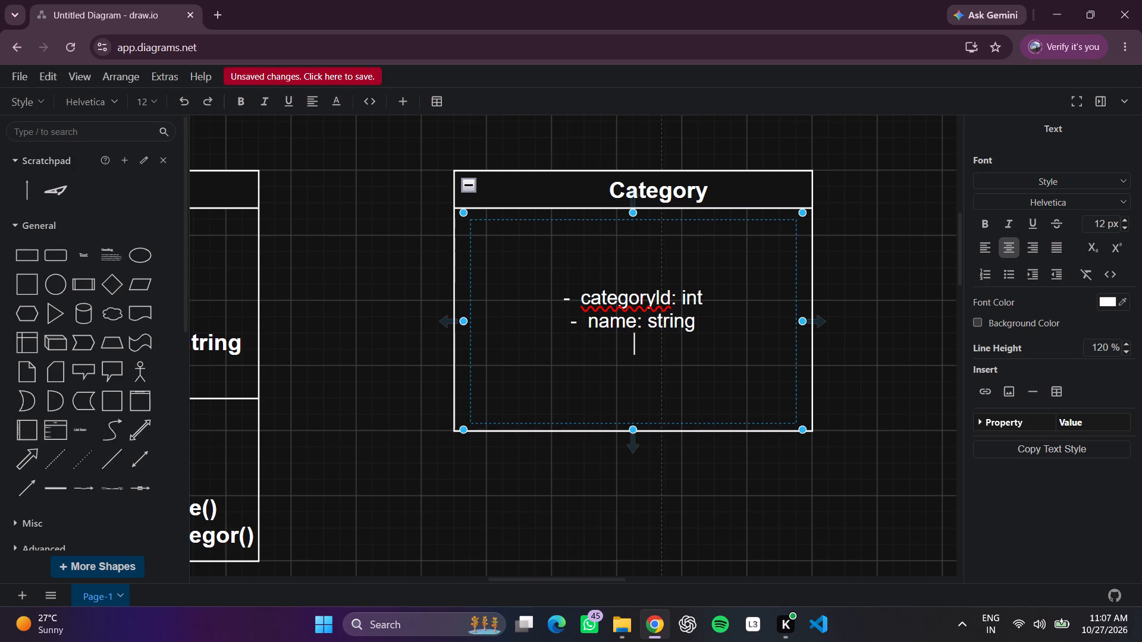
Add a third attribute line reading "- type: string" to the Category class.
{"action": "key", "text": "shift+underscore"}
{"action": "key", "text": "BackSpace"}
{"action": "type", "text": "- typr="}
{"action": "key", "text": "BackSpace"}
{"action": "key", "text": "BackSpace"}
{"action": "key", "text": "e"}
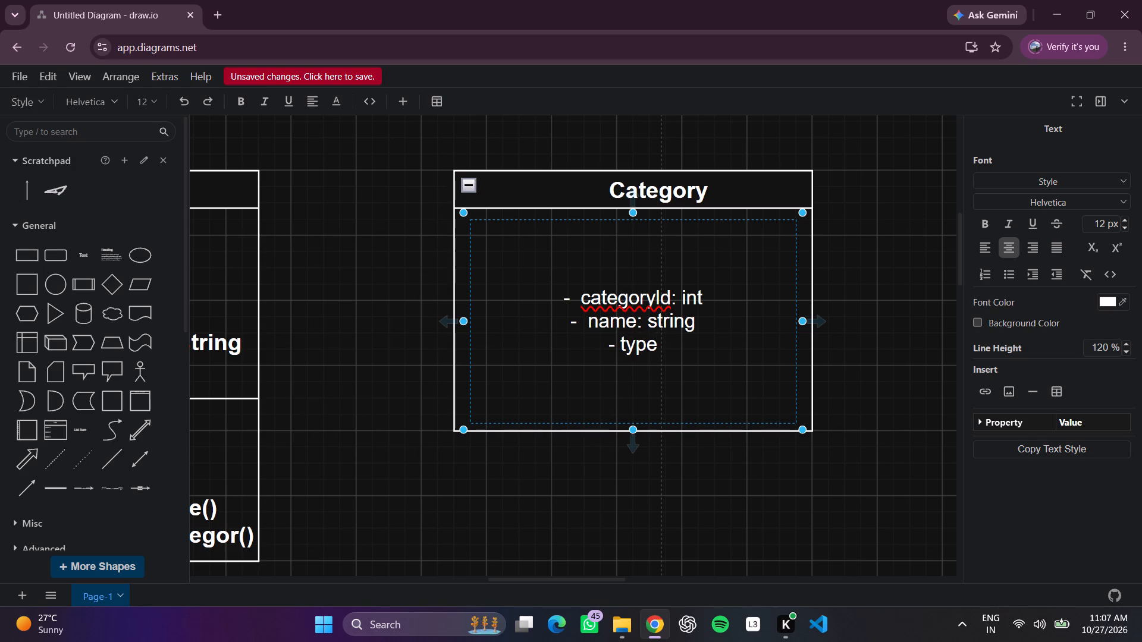
{"action": "type", "text": ":"}
{"action": "key", "text": "space"}
{"action": "type", "text": "string"}
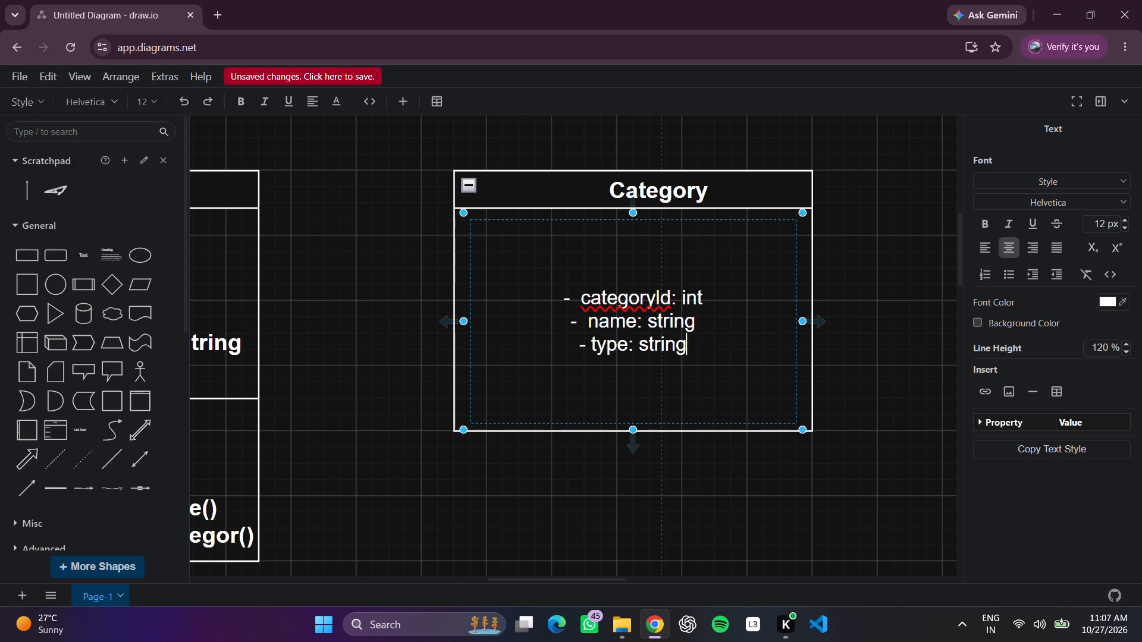
{"action": "key", "text": "Return"}
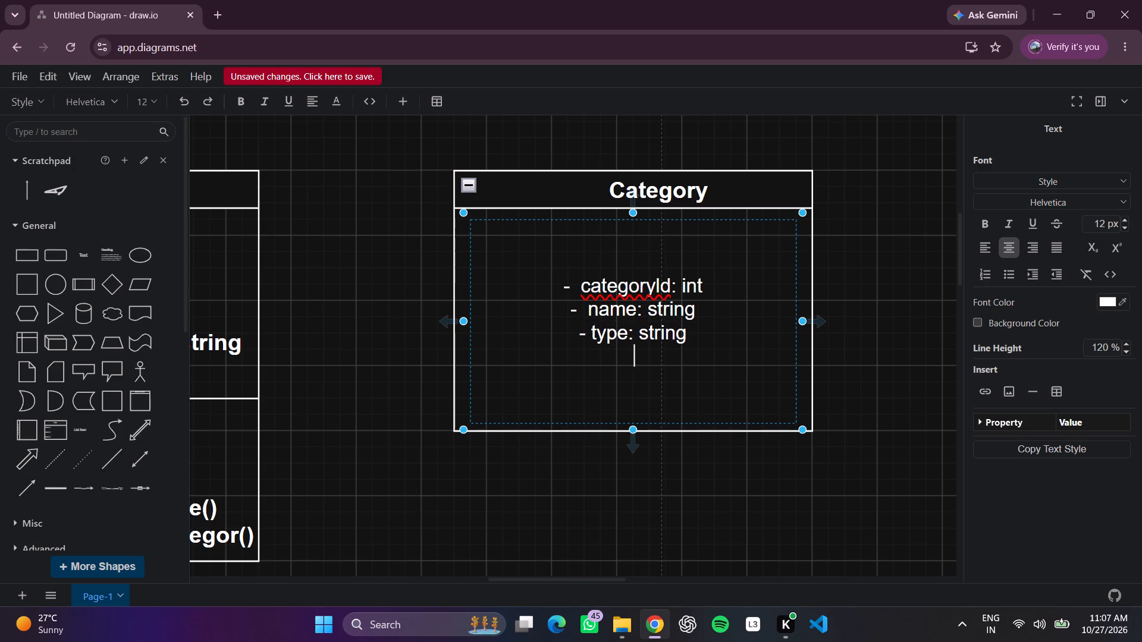
Add a fourth attribute line reading "- icon: string" and finish editing the Category attributes.
{"action": "type", "text": "-"}
{"action": "key", "text": "space"}
{"action": "key", "text": "space"}
{"action": "type", "text": "icon"}
{"action": "key", "text": "shift+colon"}
{"action": "key", "text": "space"}
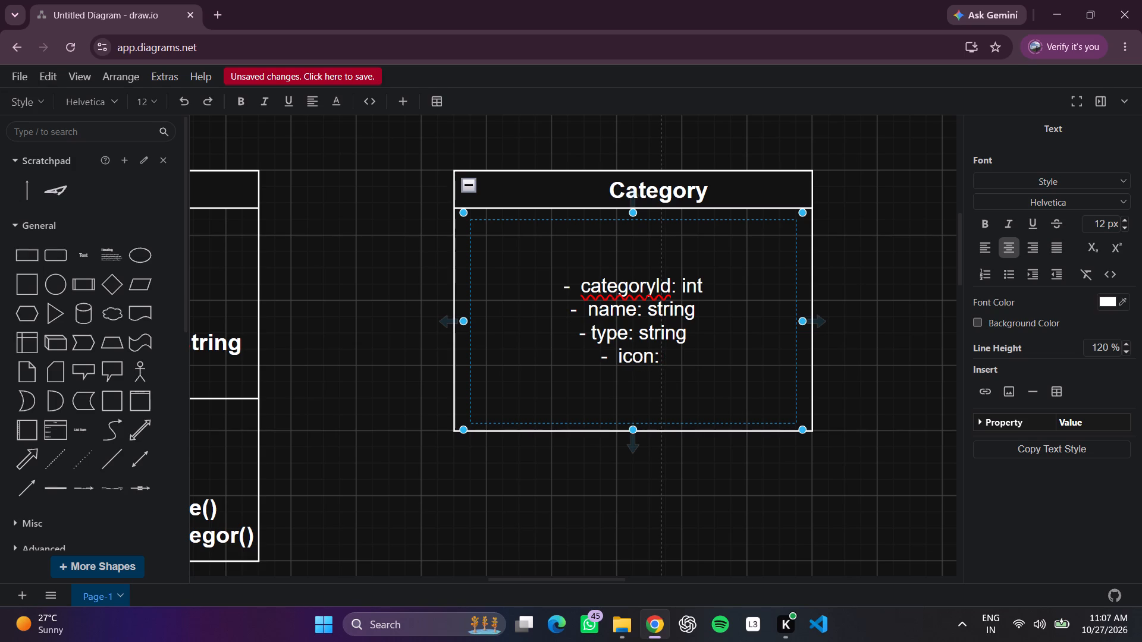
{"action": "key", "text": "s"}
{"action": "type", "text": "tr"}
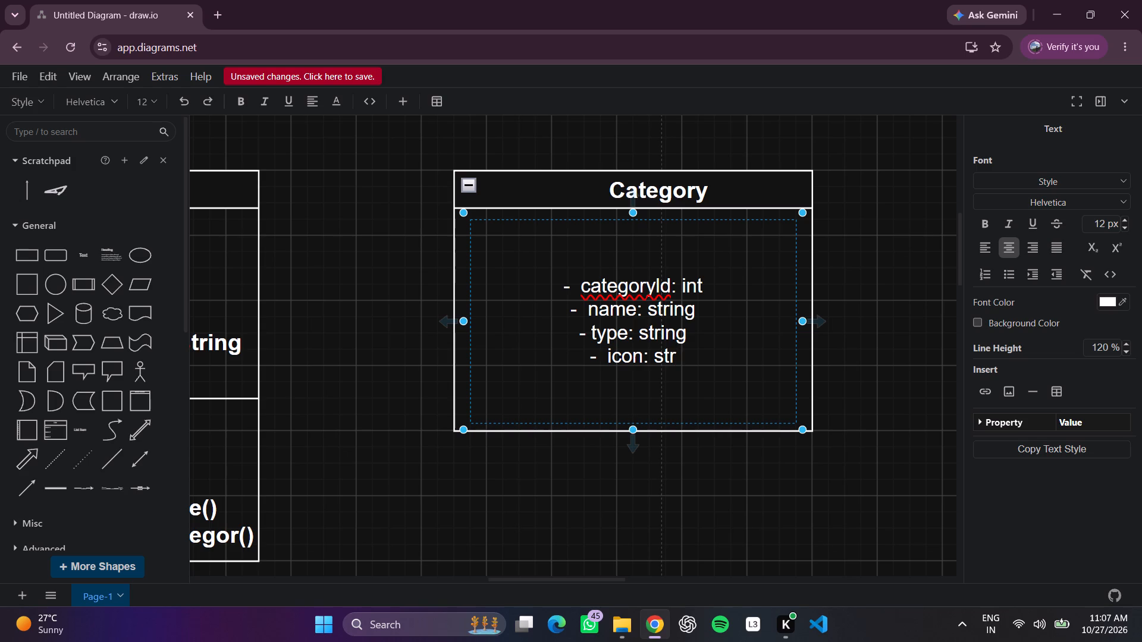
{"action": "type", "text": "ing"}
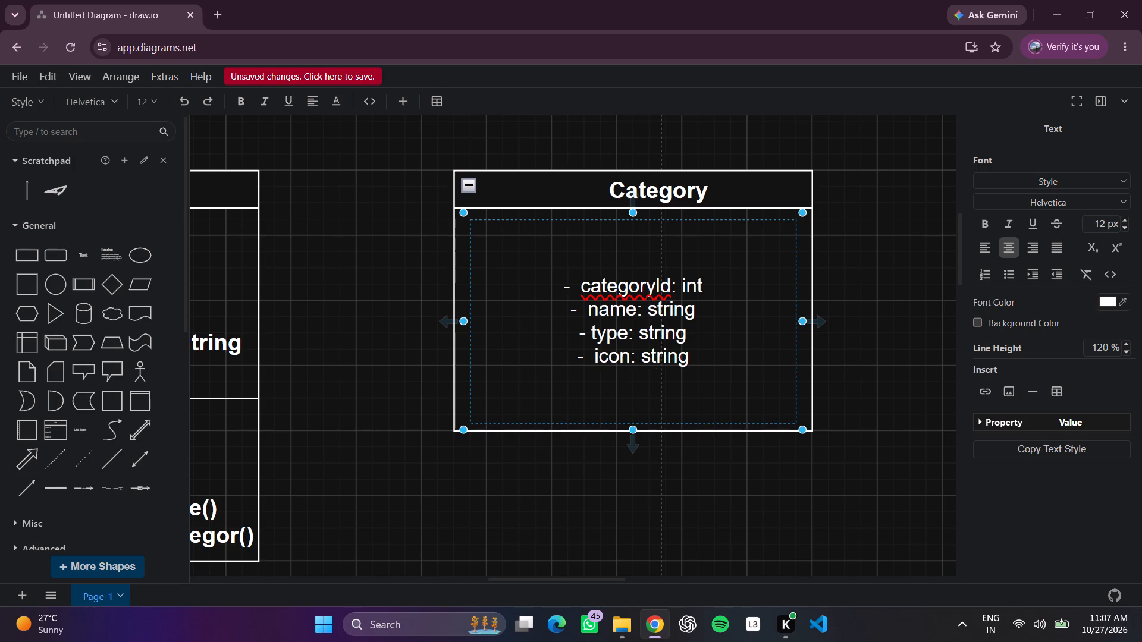
{"action": "left_click", "coordinate": [907, 327]}
Apply the Heading 3 text style to all the Category attribute lines and deselect the text box.
{"action": "double_click", "coordinate": [636, 370]}
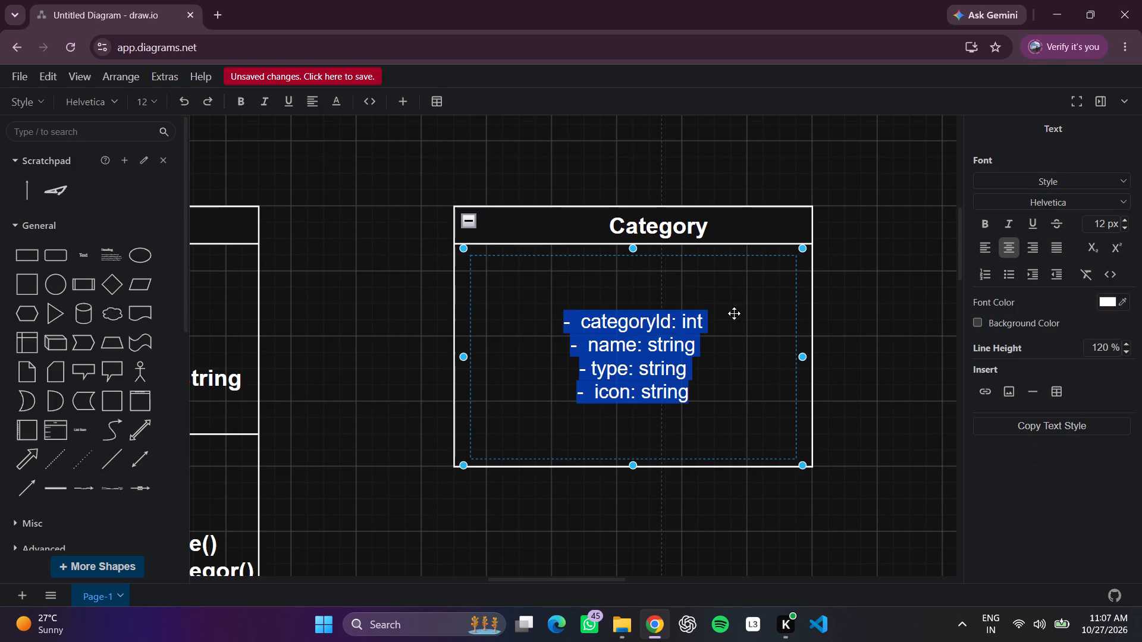
{"action": "left_click", "coordinate": [1025, 181]}
{"action": "left_click", "coordinate": [1012, 283]}
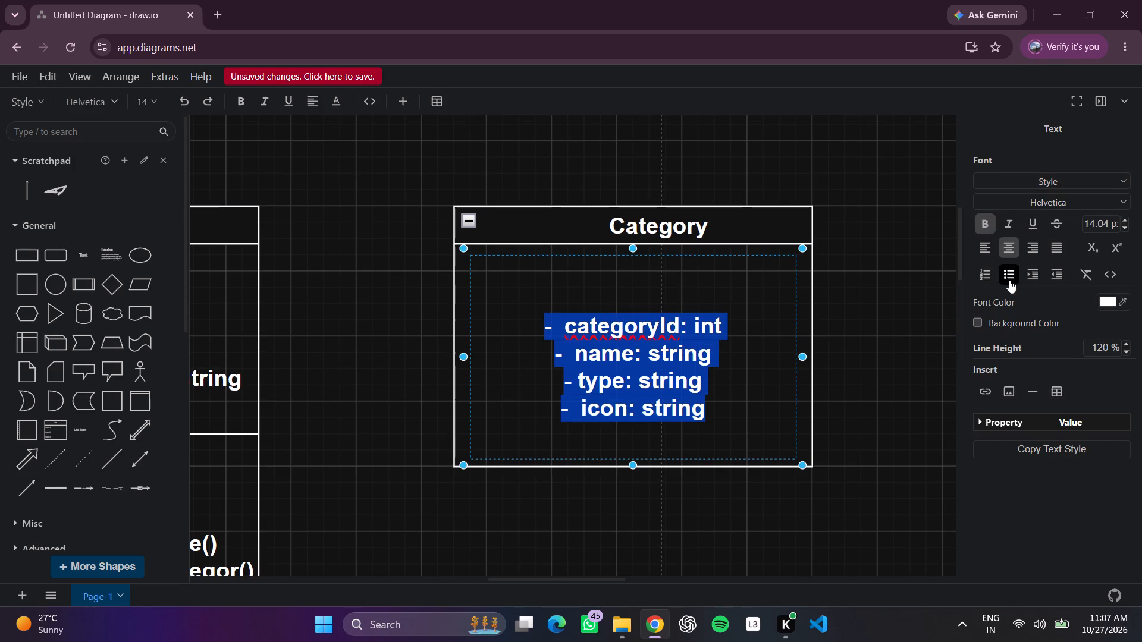
{"action": "left_click", "coordinate": [1008, 178]}
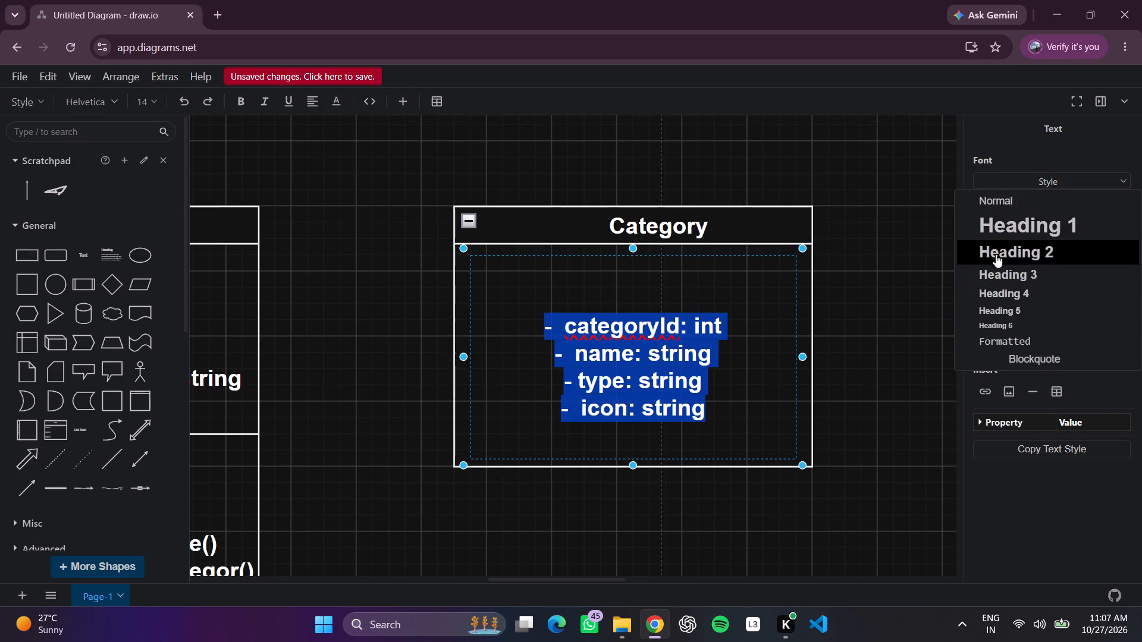
{"action": "left_click", "coordinate": [1000, 270]}
{"action": "left_click", "coordinate": [878, 291]}
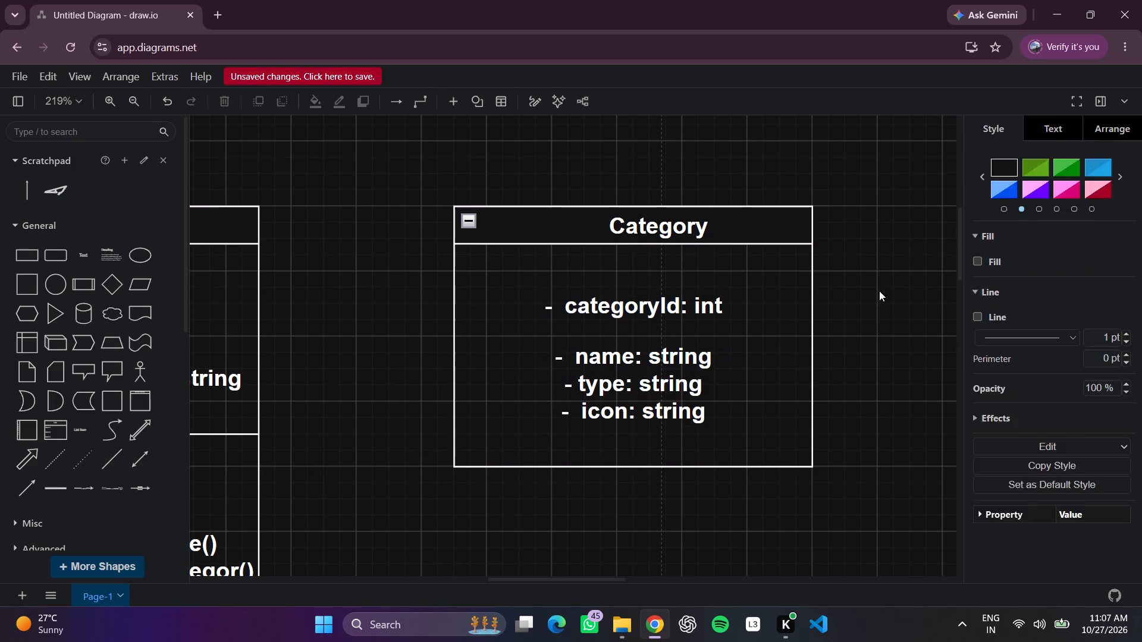
Left-align all the attribute lines inside the Category class and deselect the text box.
{"action": "scroll", "coordinate": [788, 333], "scroll_direction": "left", "scroll_amount": 1}
{"action": "double_click", "coordinate": [680, 342]}
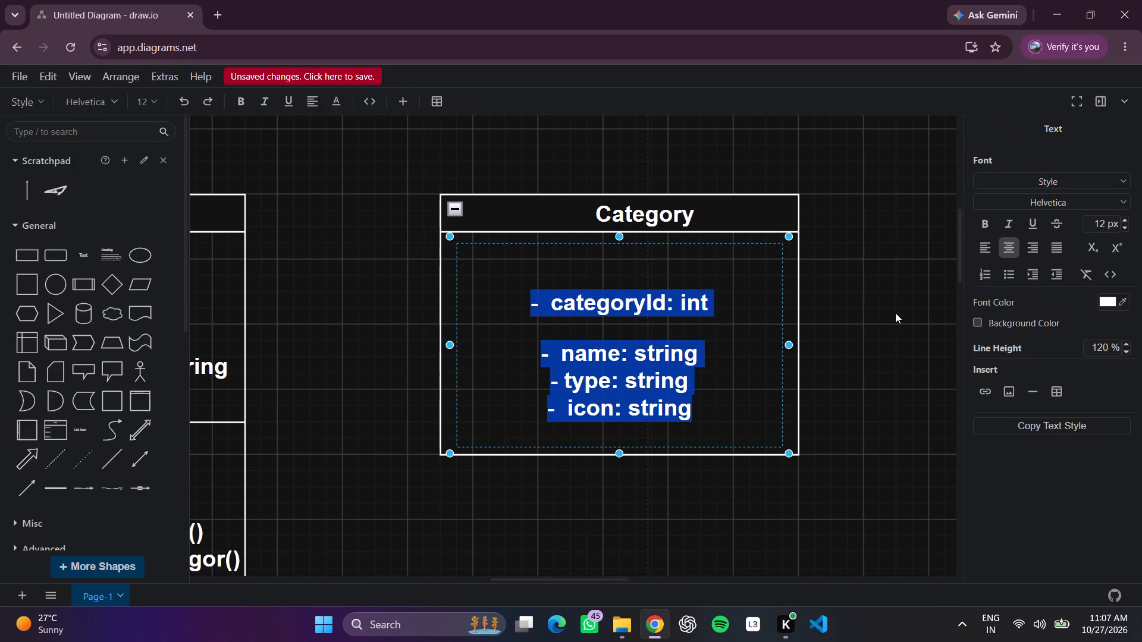
{"action": "scroll", "coordinate": [896, 313], "scroll_direction": "down", "scroll_amount": 1}
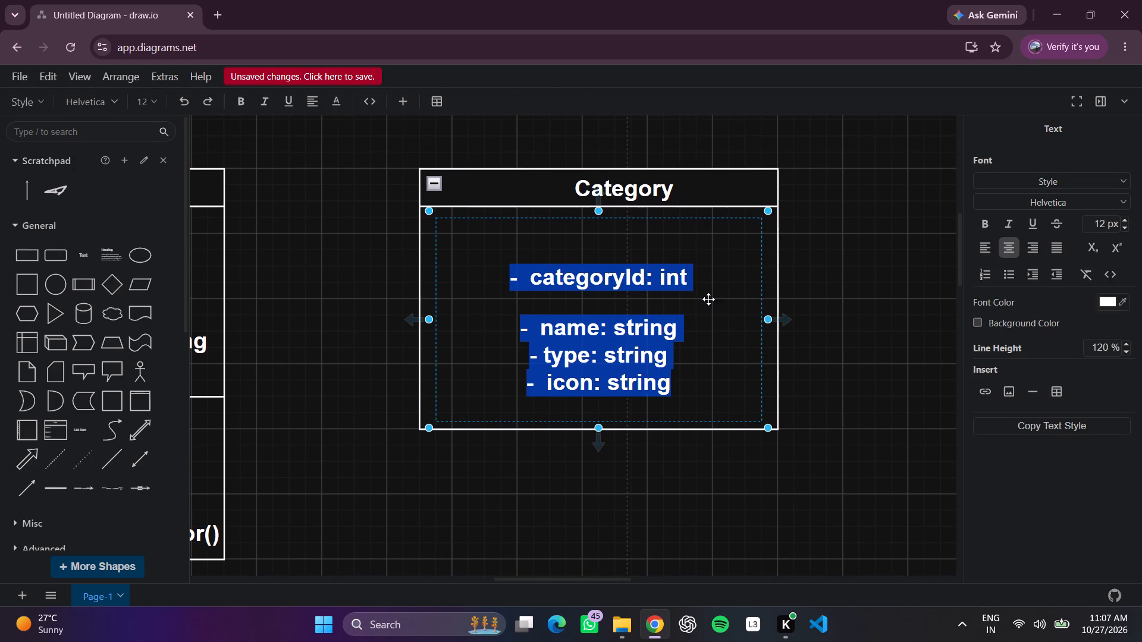
{"action": "left_click", "coordinate": [809, 281]}
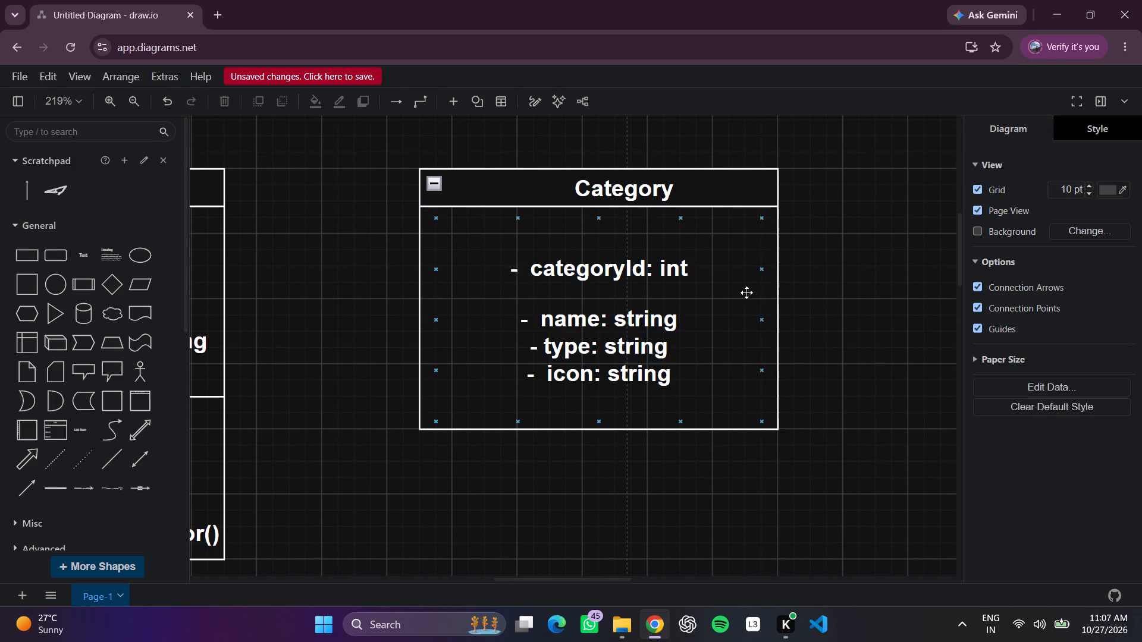
{"action": "double_click", "coordinate": [621, 311]}
{"action": "left_click_drag", "start_coordinate": [645, 311], "coordinate": [573, 286]}
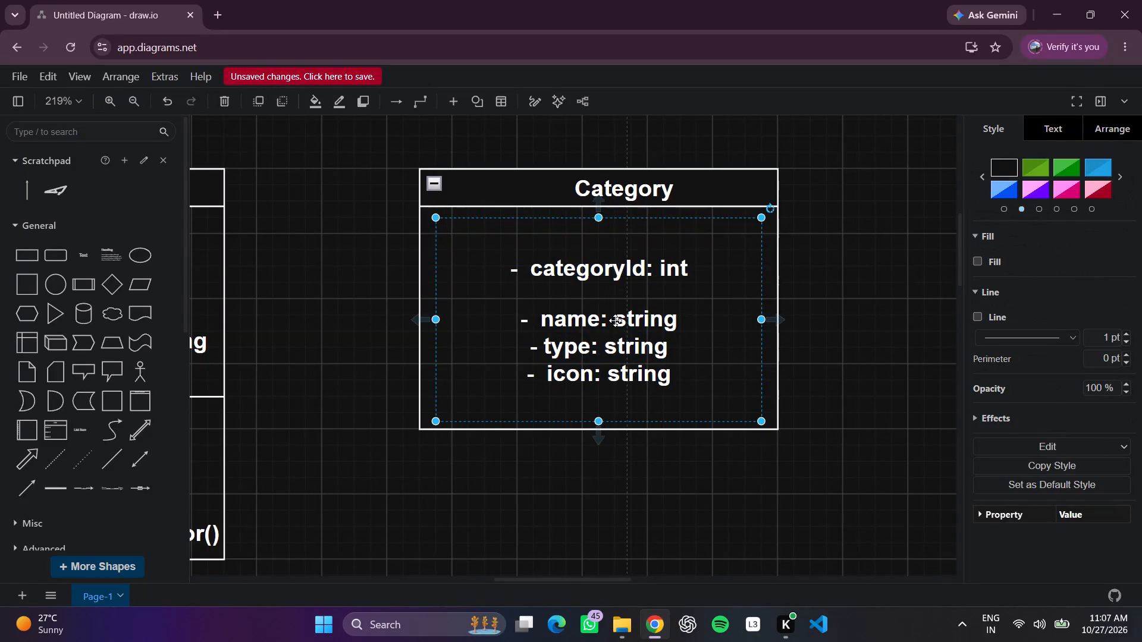
{"action": "double_click", "coordinate": [615, 322]}
{"action": "left_click", "coordinate": [983, 247]}
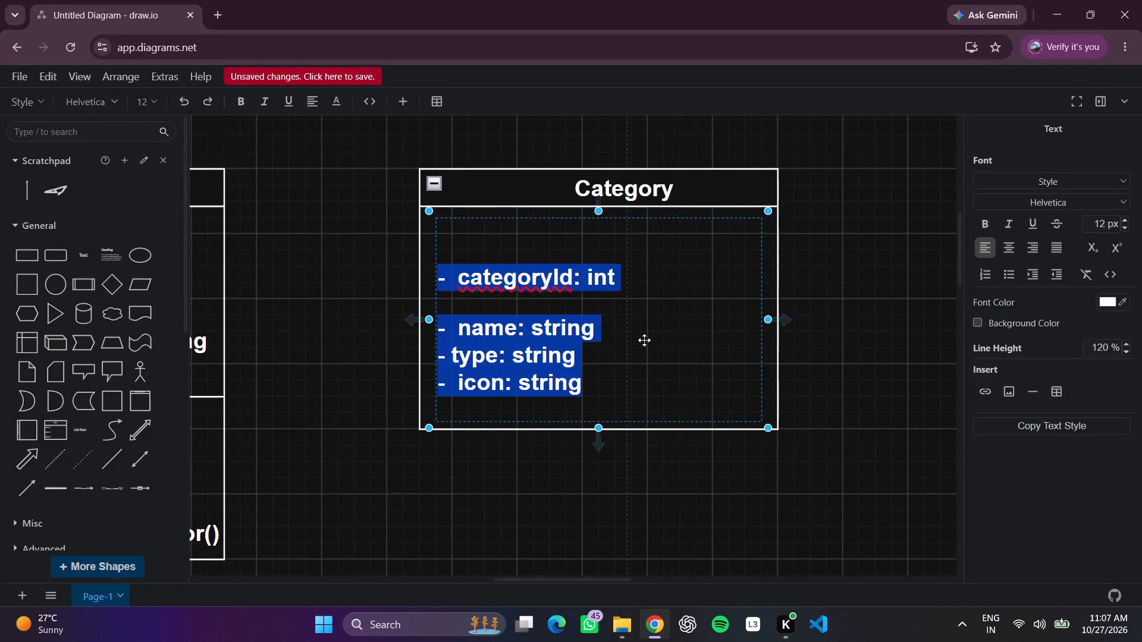
{"action": "double_click", "coordinate": [582, 336]}
{"action": "left_click", "coordinate": [839, 338]}
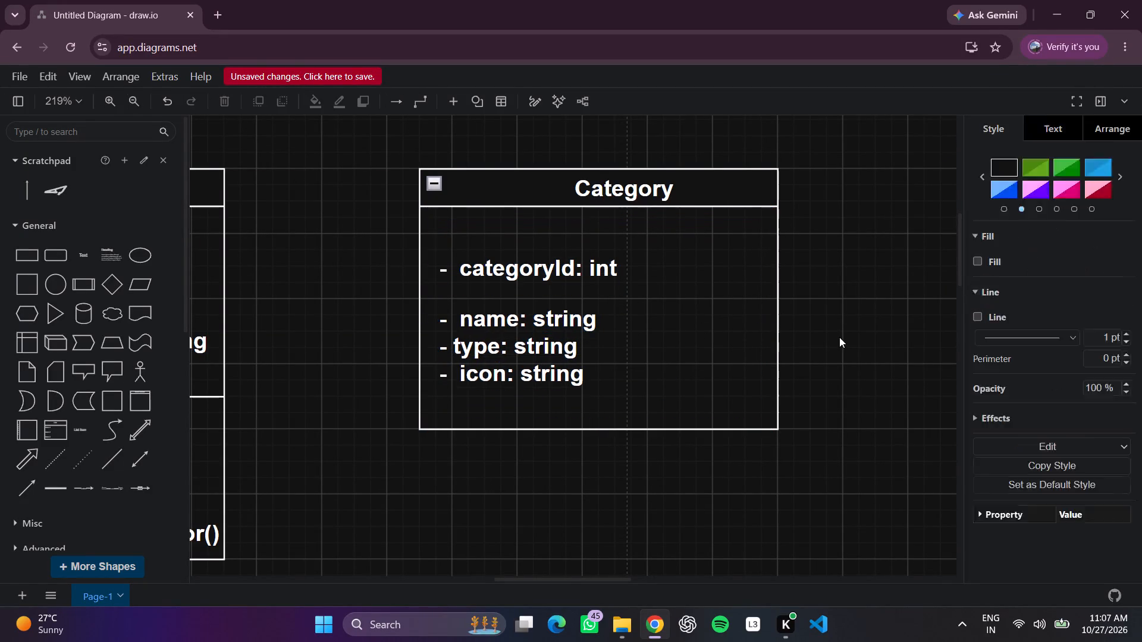
Narrow the Category attribute text box from its right edge to about two-thirds of its width, keeping each attribute on one line.
{"action": "left_click", "coordinate": [444, 369]}
{"action": "double_click", "coordinate": [495, 355]}
{"action": "left_click_drag", "start_coordinate": [499, 351], "coordinate": [501, 344]}
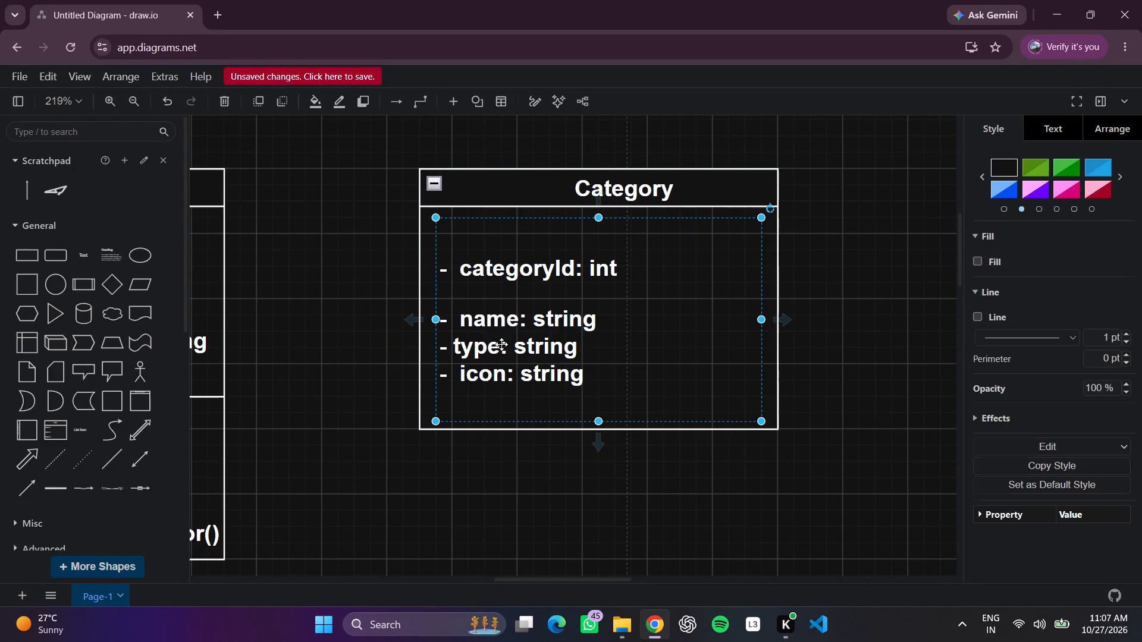
{"action": "left_click_drag", "start_coordinate": [501, 344], "coordinate": [496, 316]}
{"action": "double_click", "coordinate": [500, 319]}
{"action": "left_click_drag", "start_coordinate": [760, 319], "coordinate": [607, 330]}
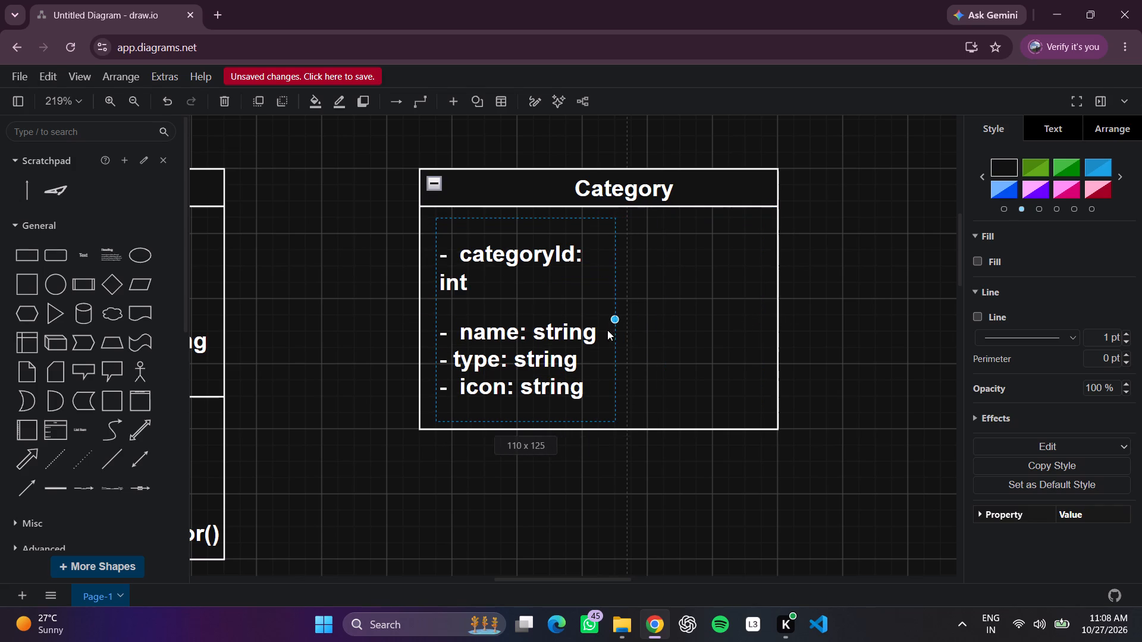
{"action": "left_click_drag", "start_coordinate": [607, 330], "coordinate": [667, 324]}
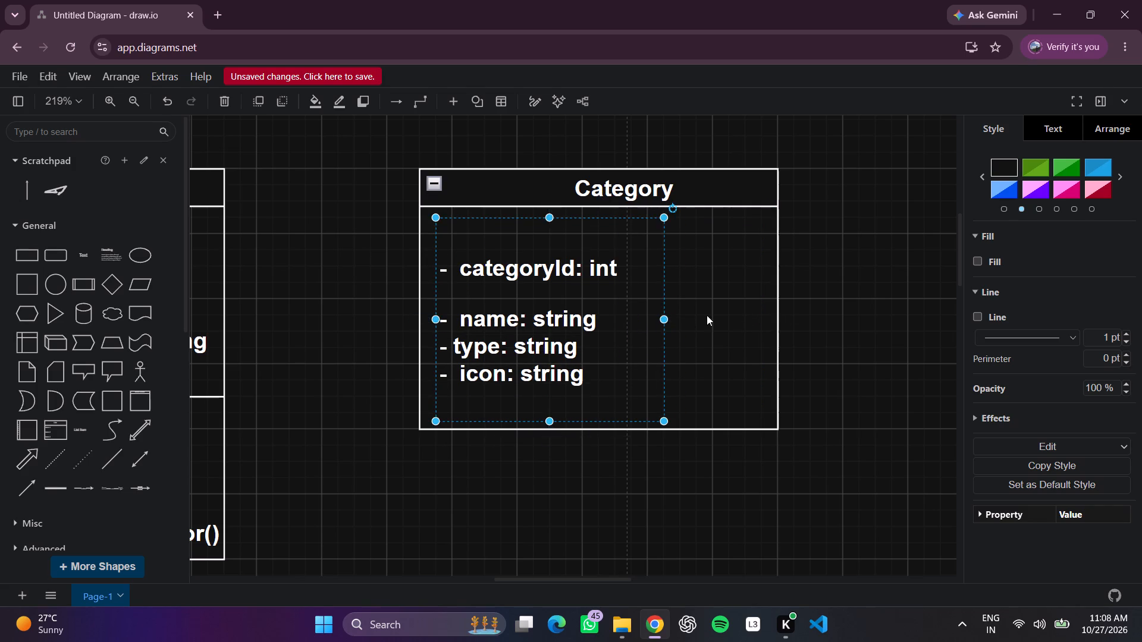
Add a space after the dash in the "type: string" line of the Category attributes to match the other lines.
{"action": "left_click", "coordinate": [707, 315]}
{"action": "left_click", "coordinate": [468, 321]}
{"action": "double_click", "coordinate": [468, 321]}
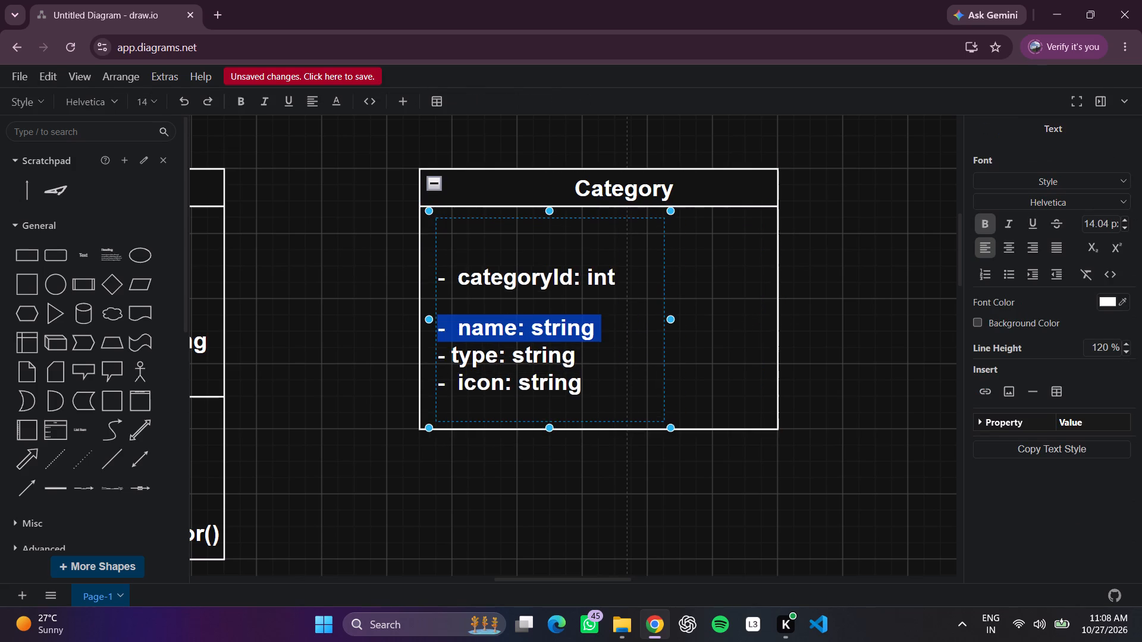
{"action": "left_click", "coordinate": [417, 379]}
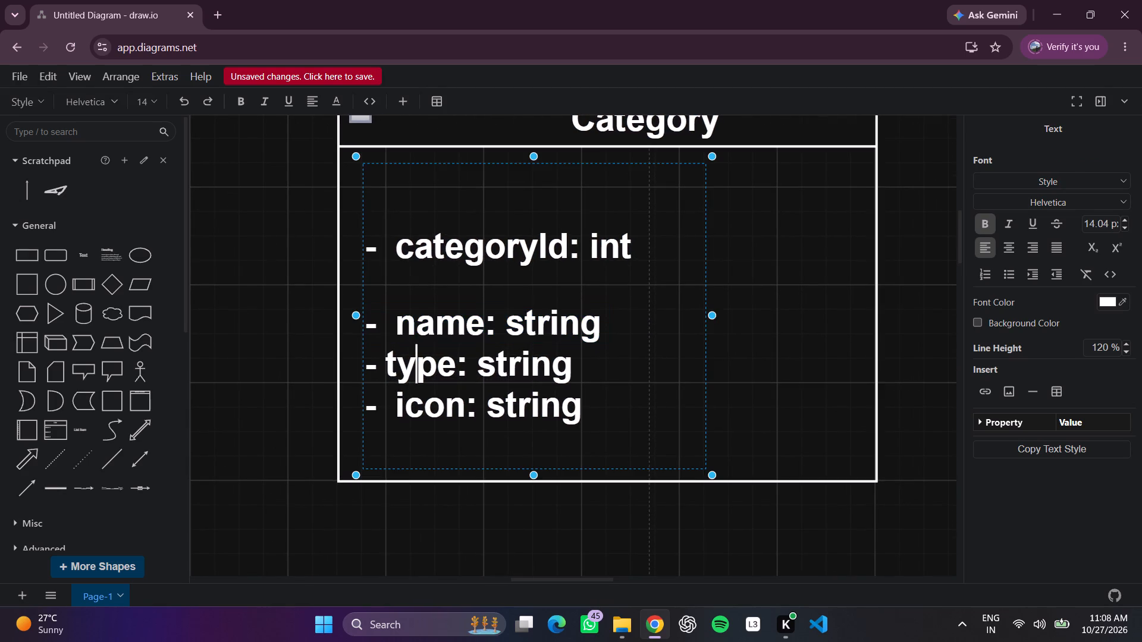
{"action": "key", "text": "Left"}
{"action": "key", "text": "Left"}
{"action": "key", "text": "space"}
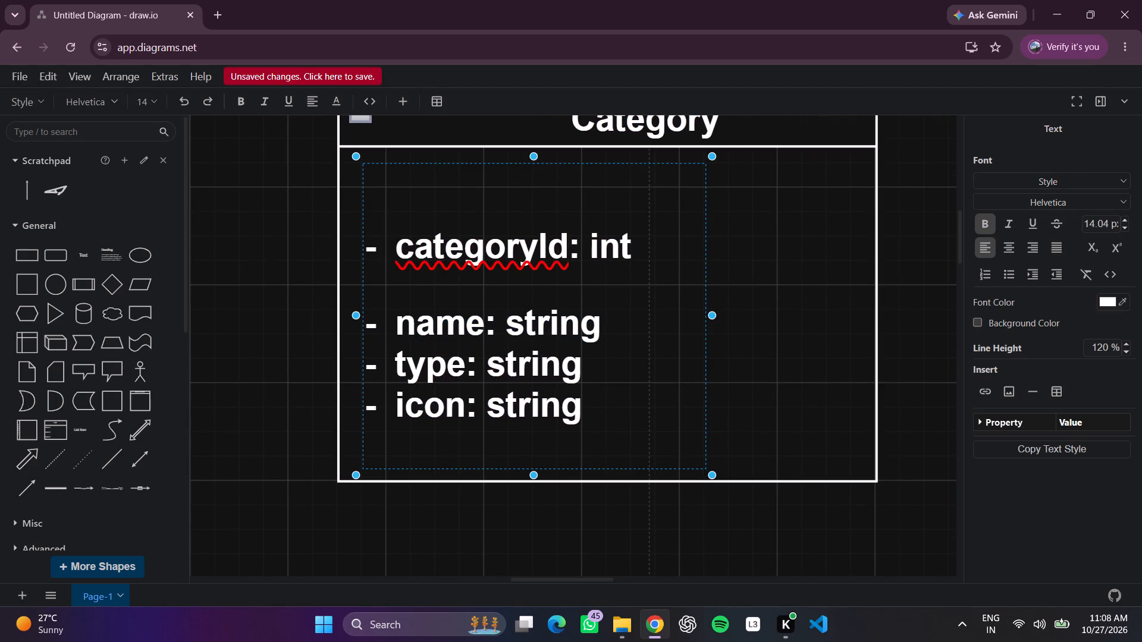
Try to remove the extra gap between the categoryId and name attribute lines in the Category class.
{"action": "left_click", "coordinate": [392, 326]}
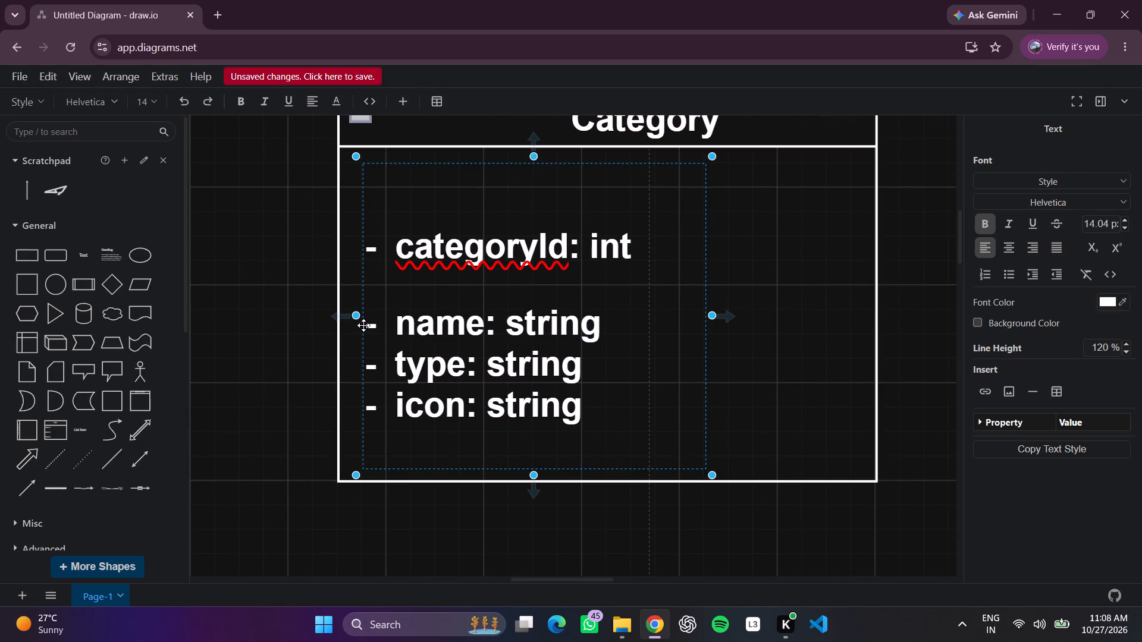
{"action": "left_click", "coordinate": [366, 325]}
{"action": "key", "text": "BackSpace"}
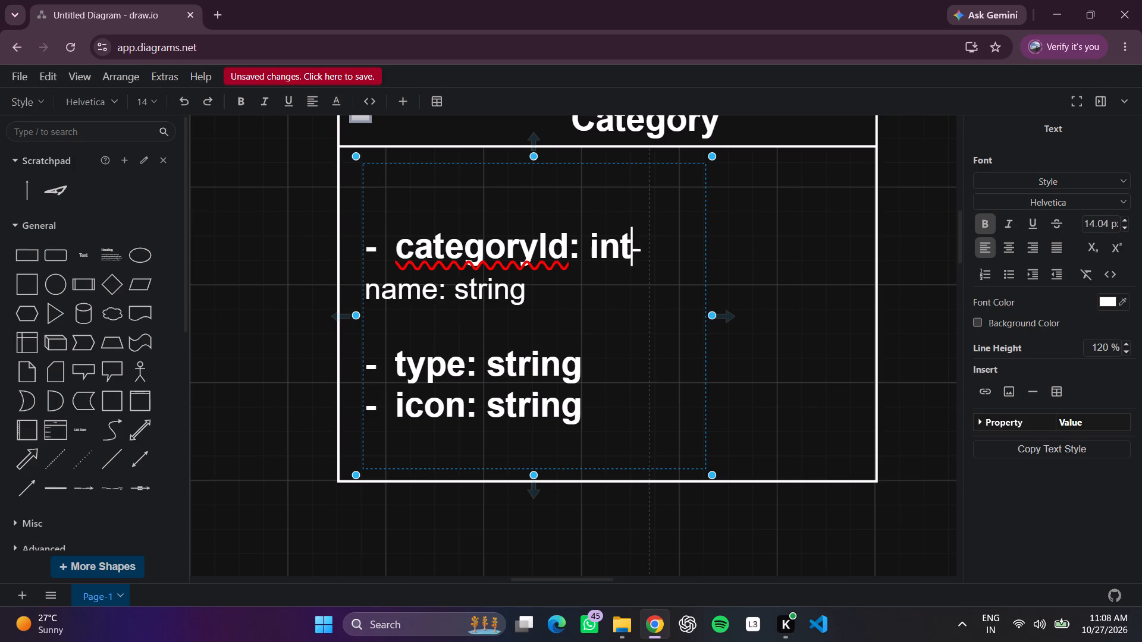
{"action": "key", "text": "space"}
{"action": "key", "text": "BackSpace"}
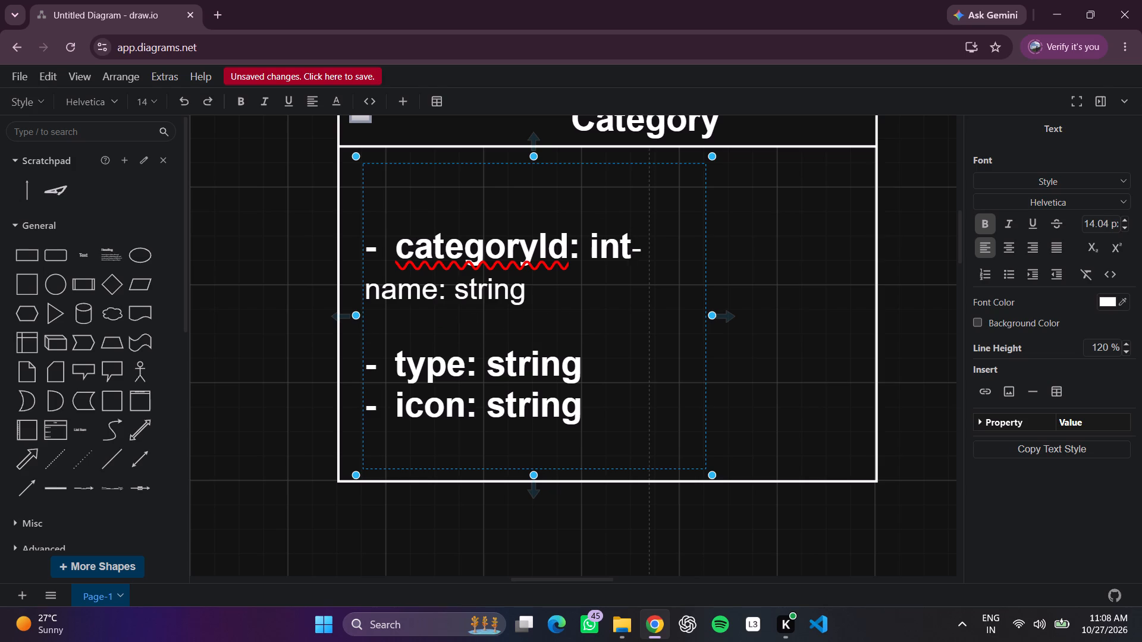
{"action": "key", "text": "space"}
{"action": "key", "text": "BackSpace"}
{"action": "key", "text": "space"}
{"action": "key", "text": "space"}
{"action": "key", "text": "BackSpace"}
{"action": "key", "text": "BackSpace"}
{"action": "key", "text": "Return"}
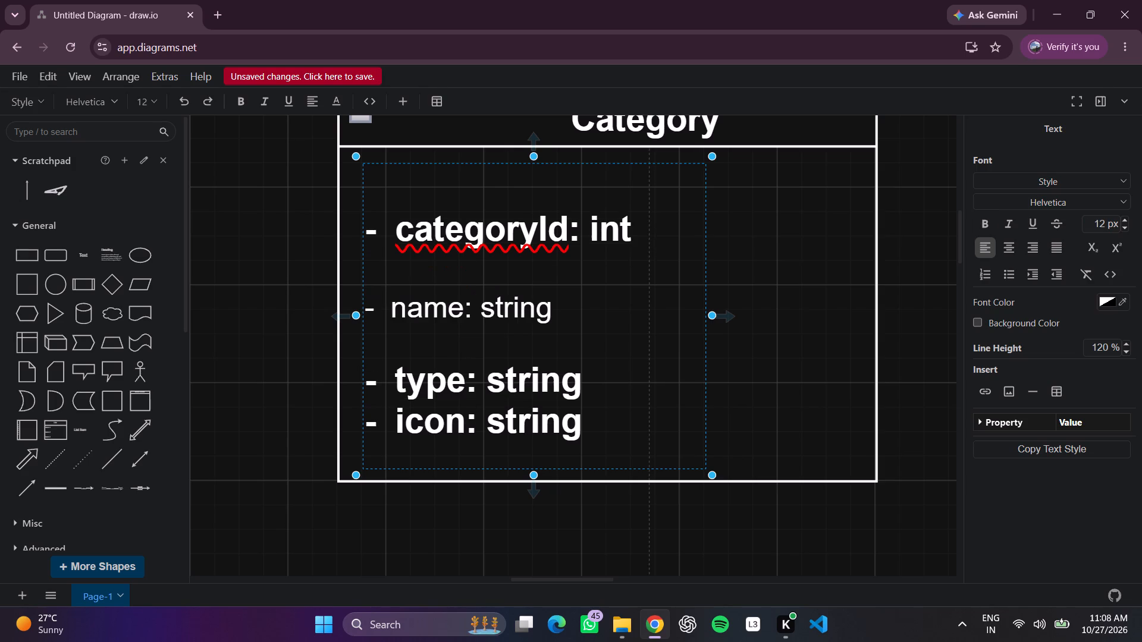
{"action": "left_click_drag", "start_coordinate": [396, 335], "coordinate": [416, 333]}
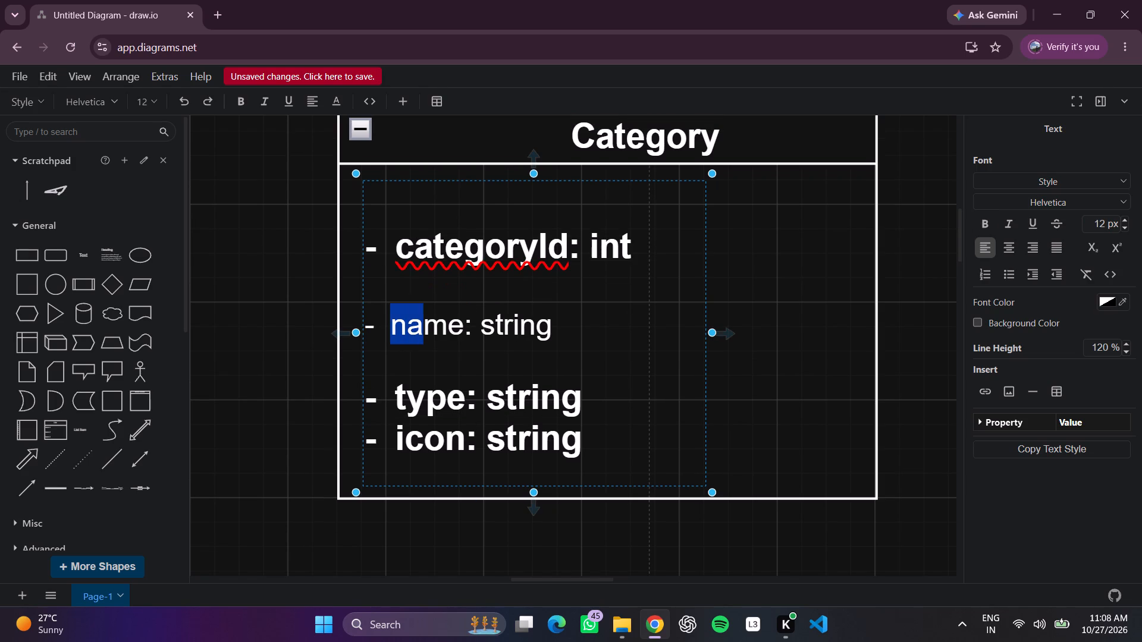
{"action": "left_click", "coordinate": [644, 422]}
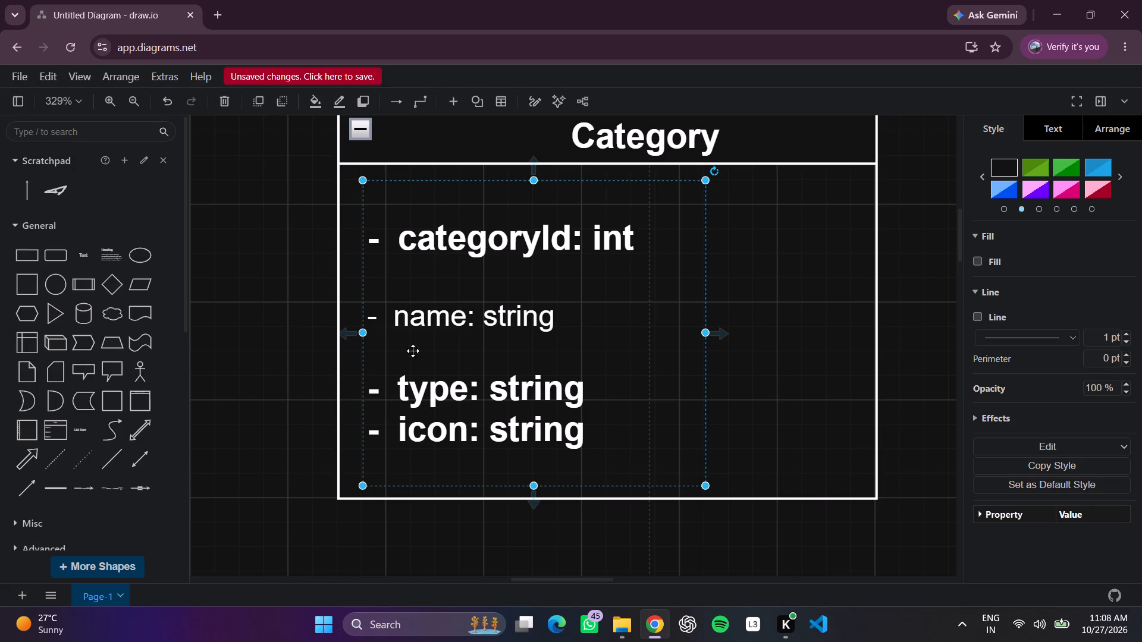
Delete the whole attribute text box from the Category class.
{"action": "double_click", "coordinate": [485, 355]}
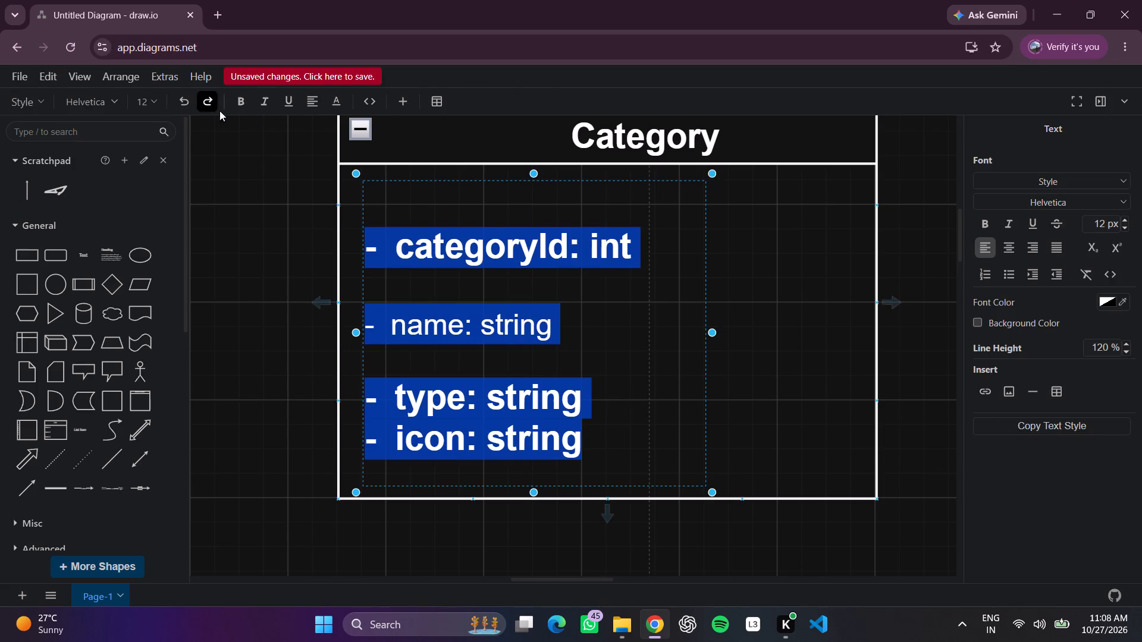
{"action": "left_click", "coordinate": [281, 157]}
{"action": "scroll", "coordinate": [332, 197], "scroll_direction": "up", "scroll_amount": 1}
{"action": "left_click", "coordinate": [450, 281]}
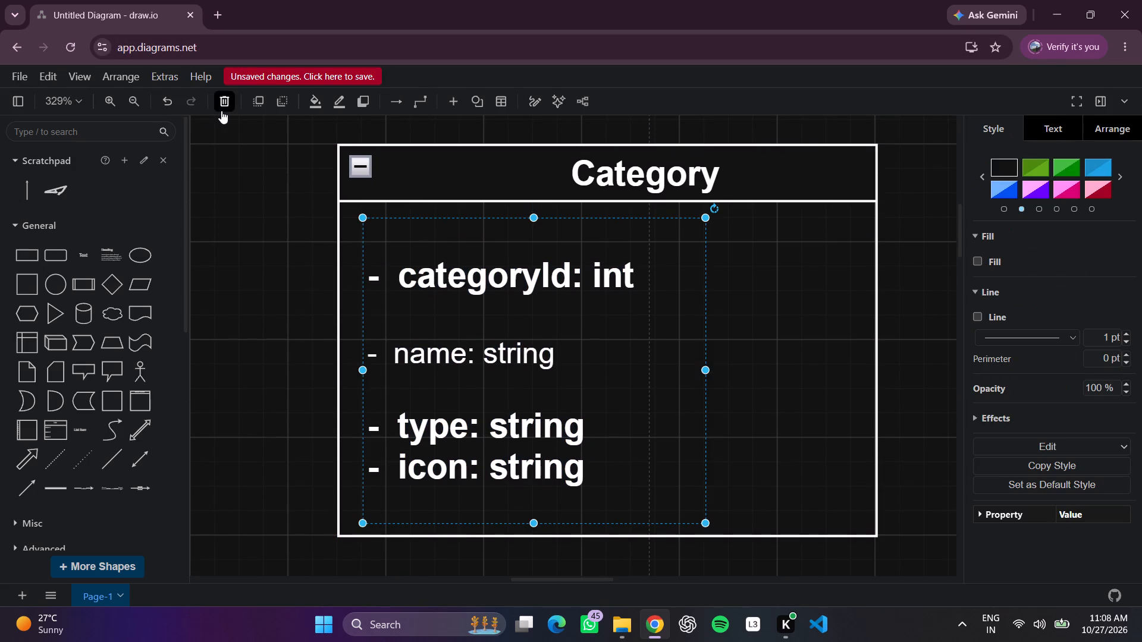
{"action": "left_click", "coordinate": [221, 111]}
Insert a new text box inside the Category class, 100 high and stretched across most of the class width.
{"action": "left_click", "coordinate": [432, 287]}
{"action": "left_click", "coordinate": [429, 284]}
{"action": "left_click", "coordinate": [429, 284]}
{"action": "left_click", "coordinate": [429, 284]}
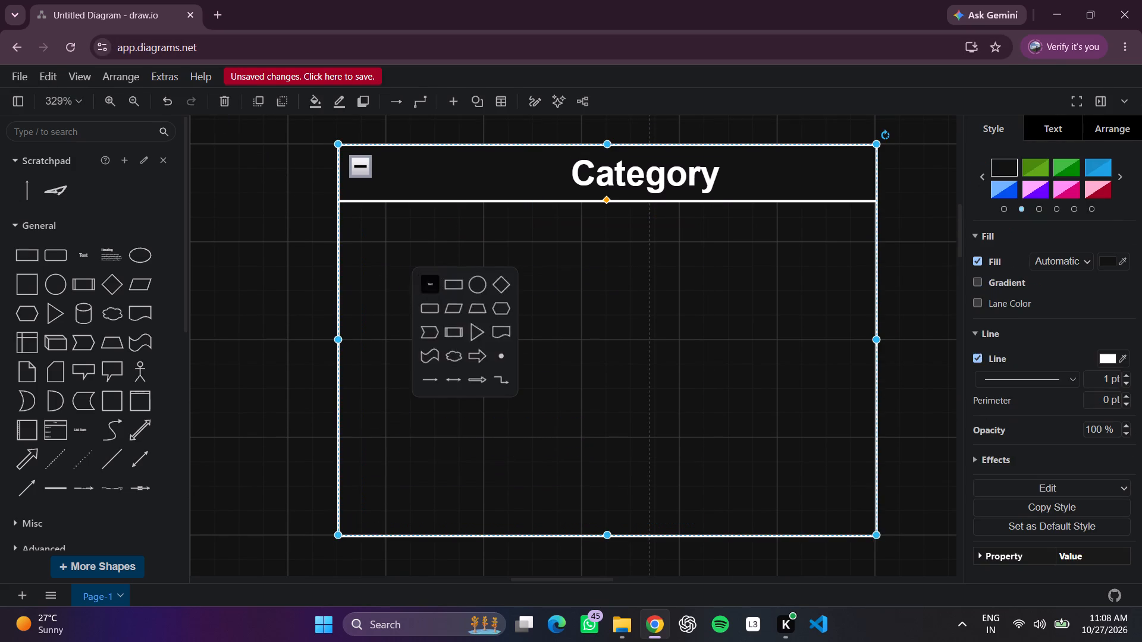
{"action": "left_click", "coordinate": [442, 316]}
{"action": "left_click_drag", "start_coordinate": [439, 317], "coordinate": [464, 491]}
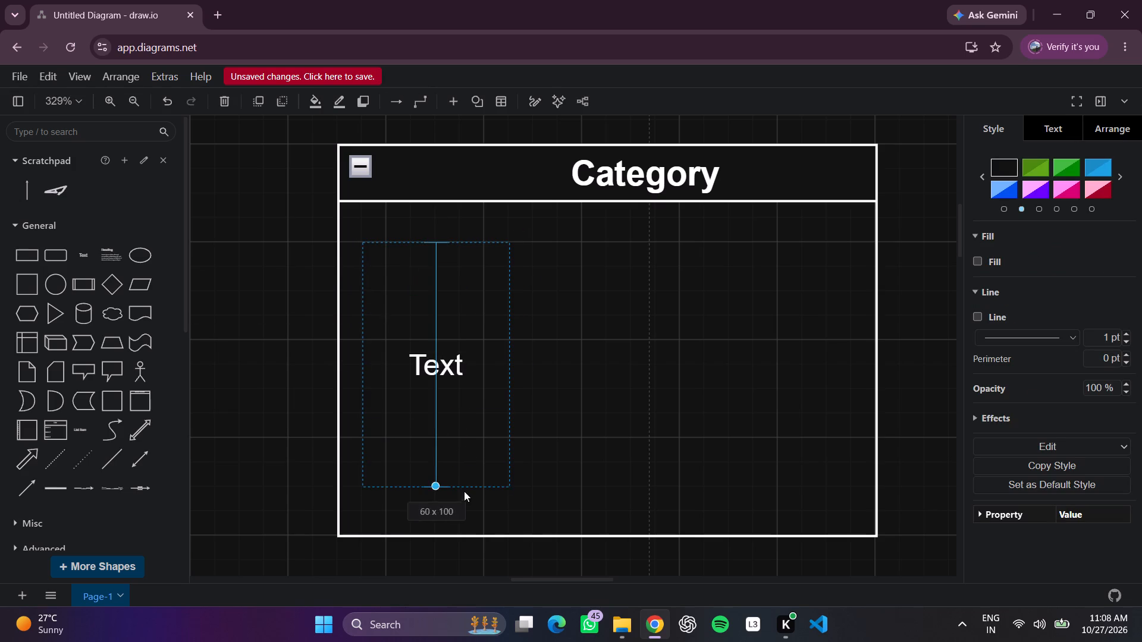
{"action": "left_click_drag", "start_coordinate": [464, 491], "coordinate": [464, 488]}
{"action": "left_click_drag", "start_coordinate": [504, 365], "coordinate": [763, 379]}
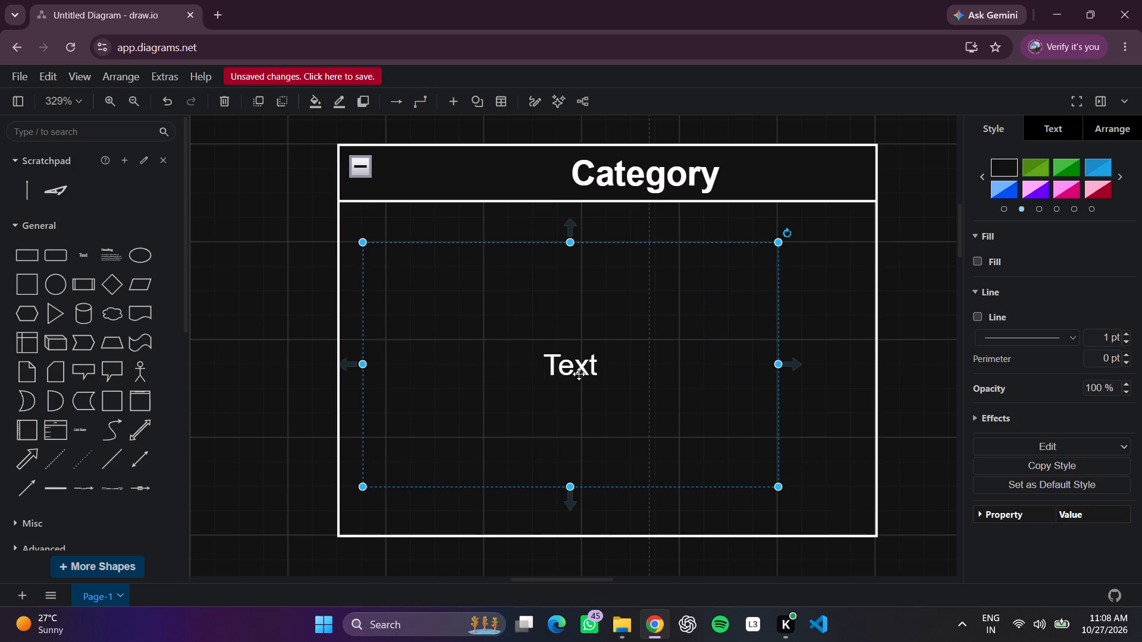
Replace the new text box's placeholder with the first attribute line "- categoryid: int".
{"action": "left_click", "coordinate": [494, 376]}
{"action": "left_click", "coordinate": [517, 374]}
{"action": "double_click", "coordinate": [544, 367]}
{"action": "key", "text": "BackSpace"}
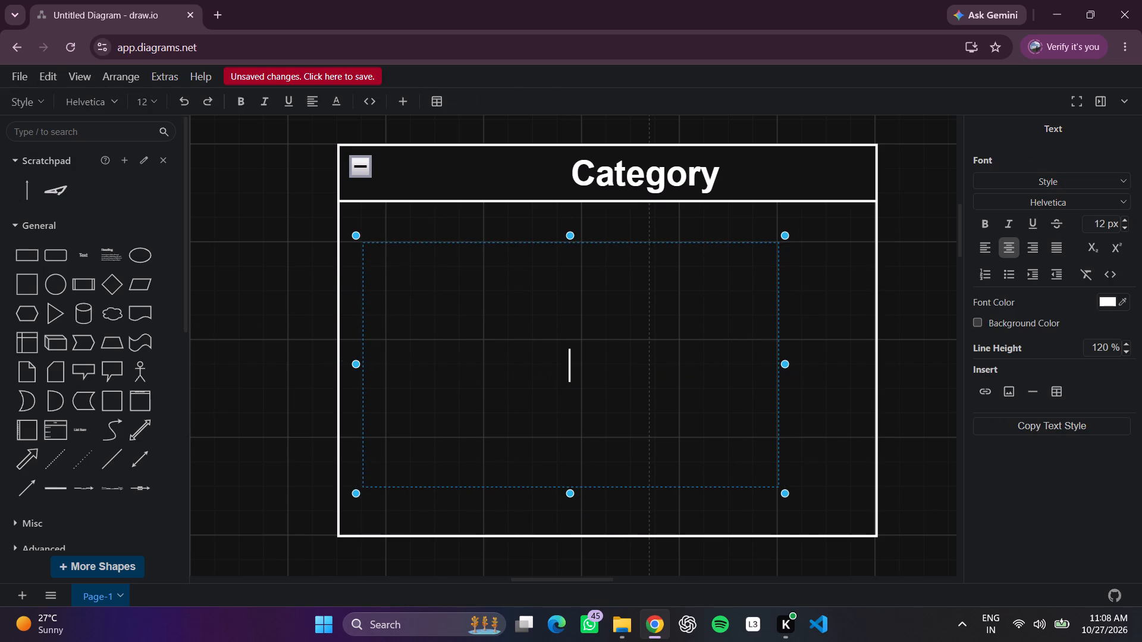
{"action": "key", "text": "shift+underscore"}
{"action": "key", "text": "BackSpace"}
{"action": "type", "text": "-"}
{"action": "key", "text": "space"}
{"action": "key", "text": "space"}
{"action": "type", "text": "cate"}
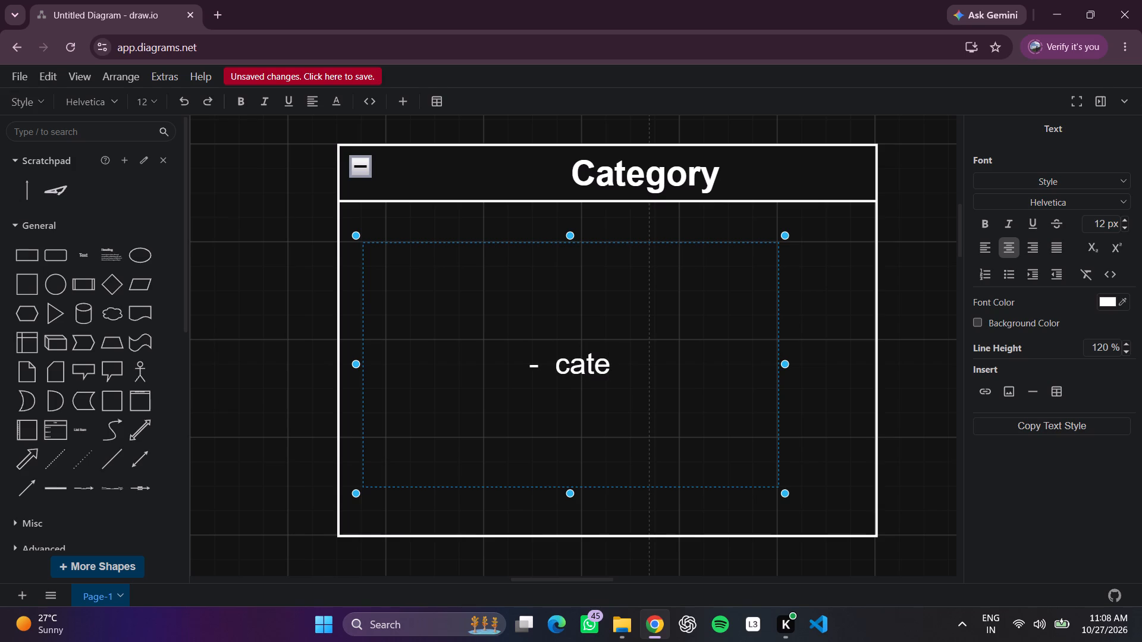
{"action": "type", "text": "gory"}
{"action": "key", "text": "i"}
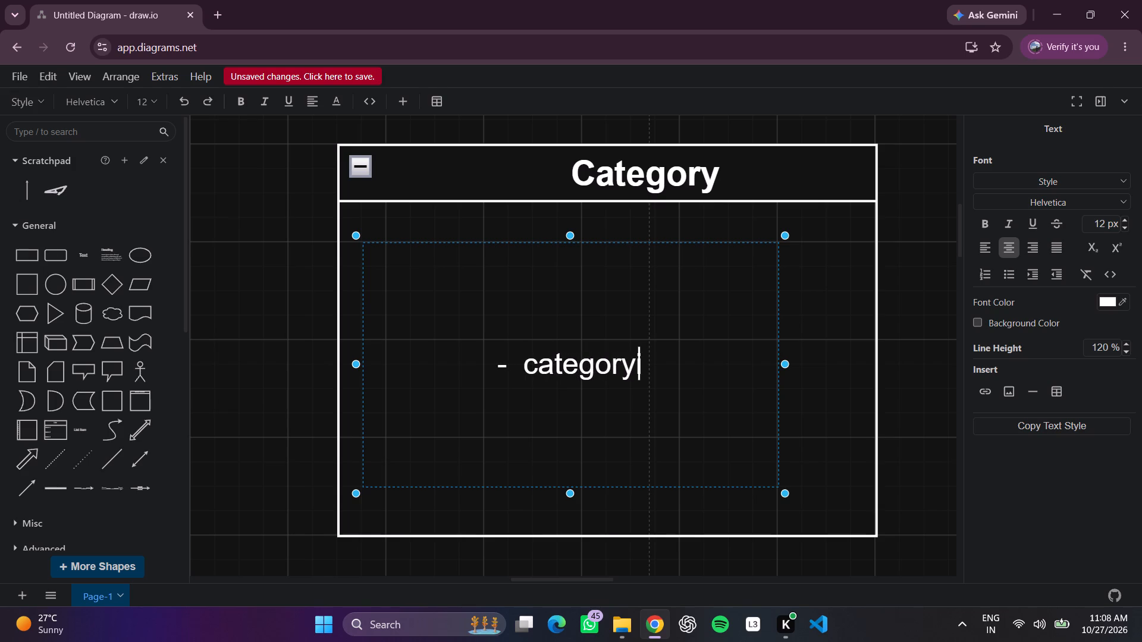
{"action": "key", "text": "d"}
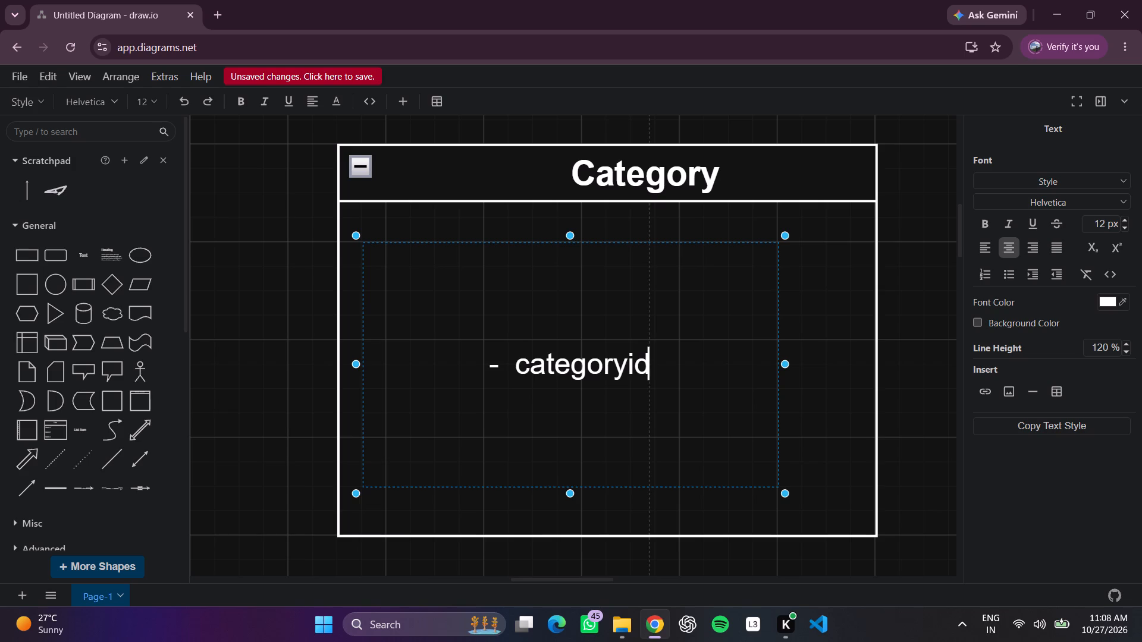
{"action": "type", "text": ":"}
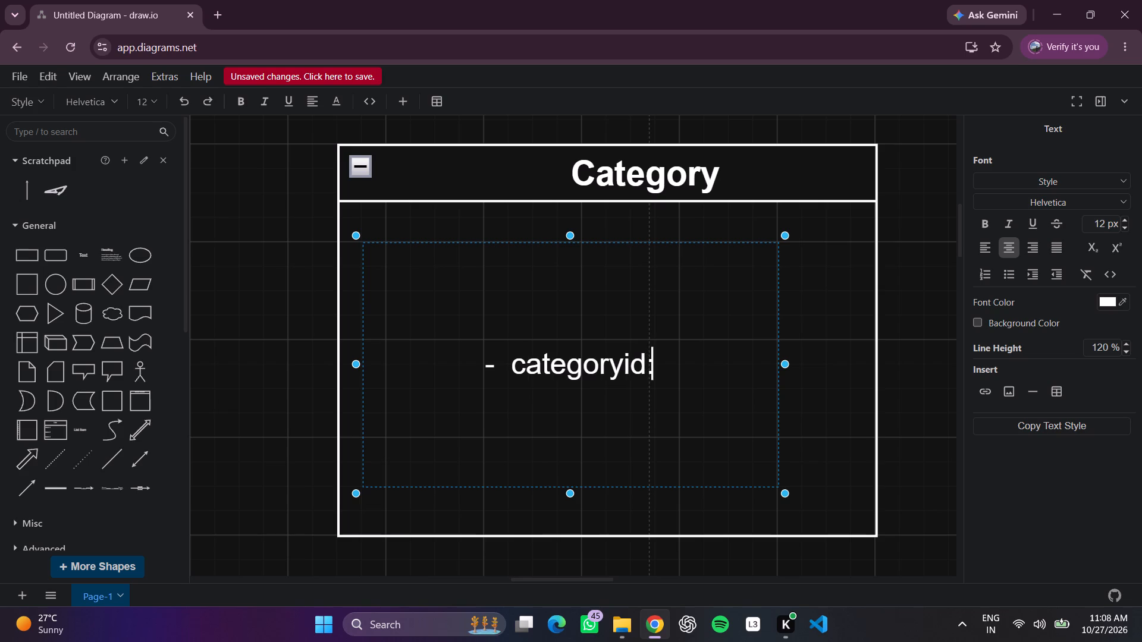
{"action": "key", "text": "space"}
{"action": "type", "text": "int"}
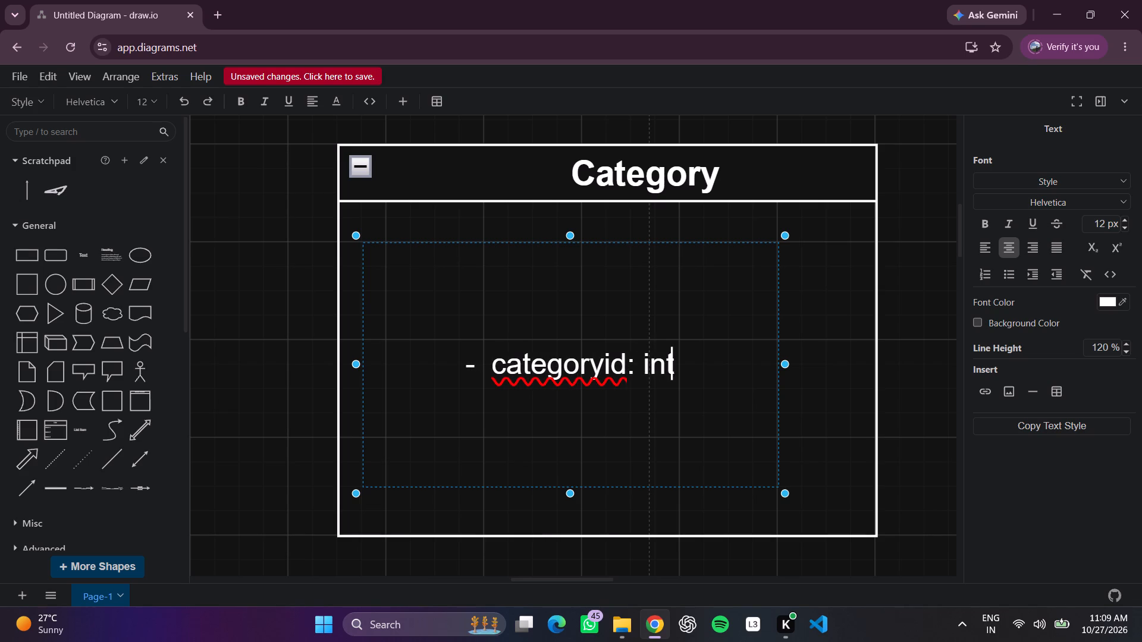
Add a second attribute line reading "- name: string" to the Category text box.
{"action": "key", "text": "Return"}
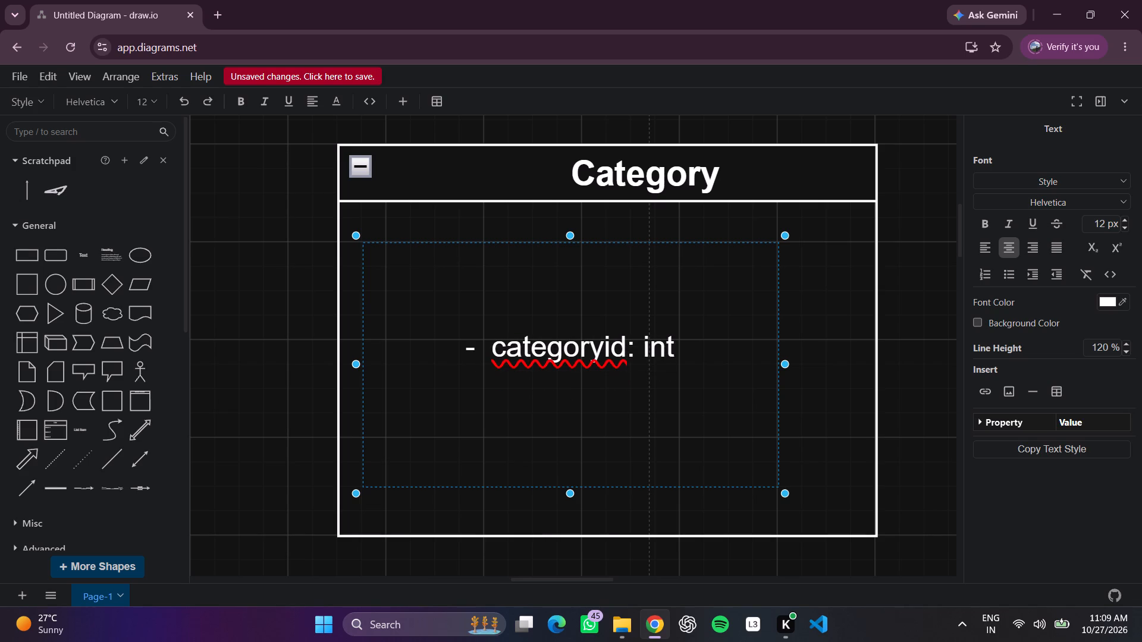
{"action": "type", "text": "-"}
{"action": "key", "text": "space"}
{"action": "key", "text": "space"}
{"action": "type", "text": "name"}
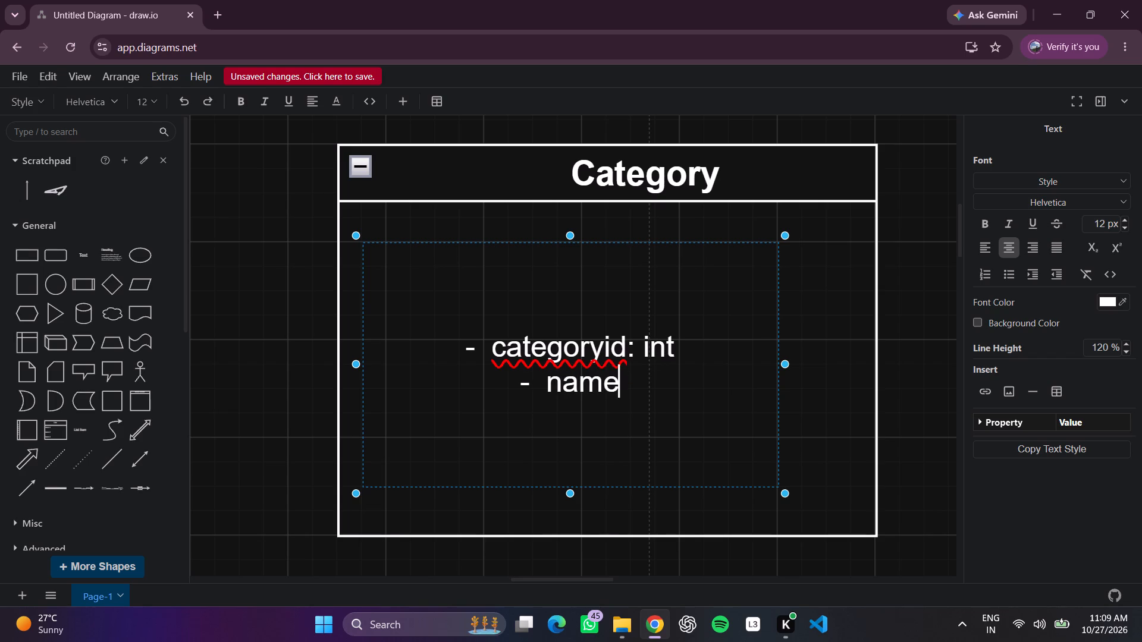
{"action": "type", "text": ":"}
{"action": "key", "text": "space"}
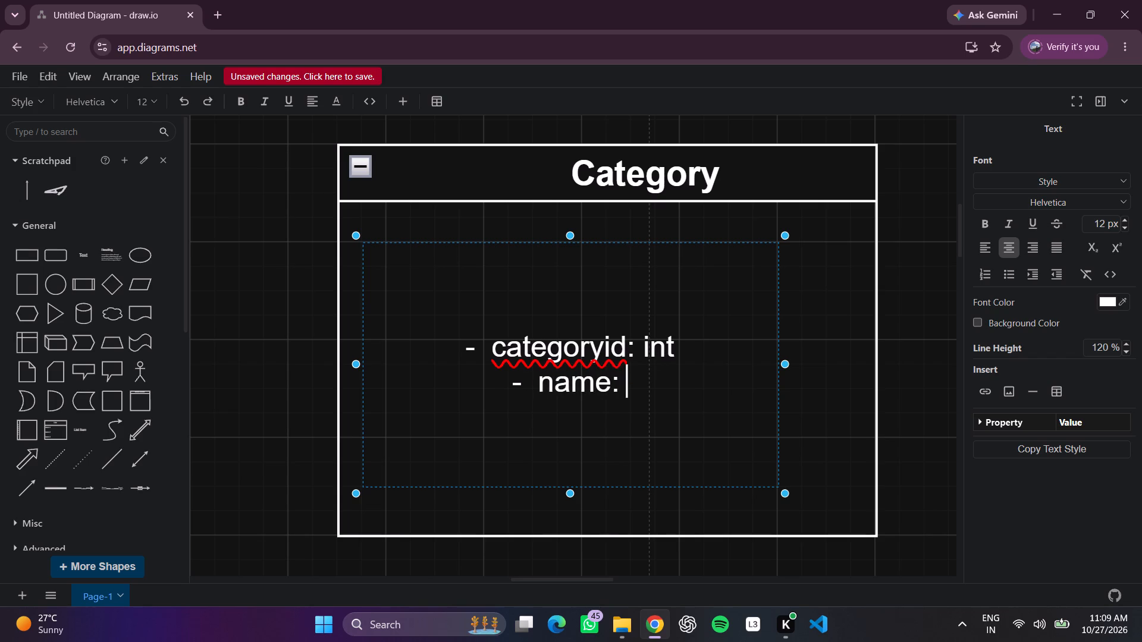
{"action": "type", "text": "string"}
Add a third attribute line reading "- type: string" to the Category text box.
{"action": "key", "text": "Return"}
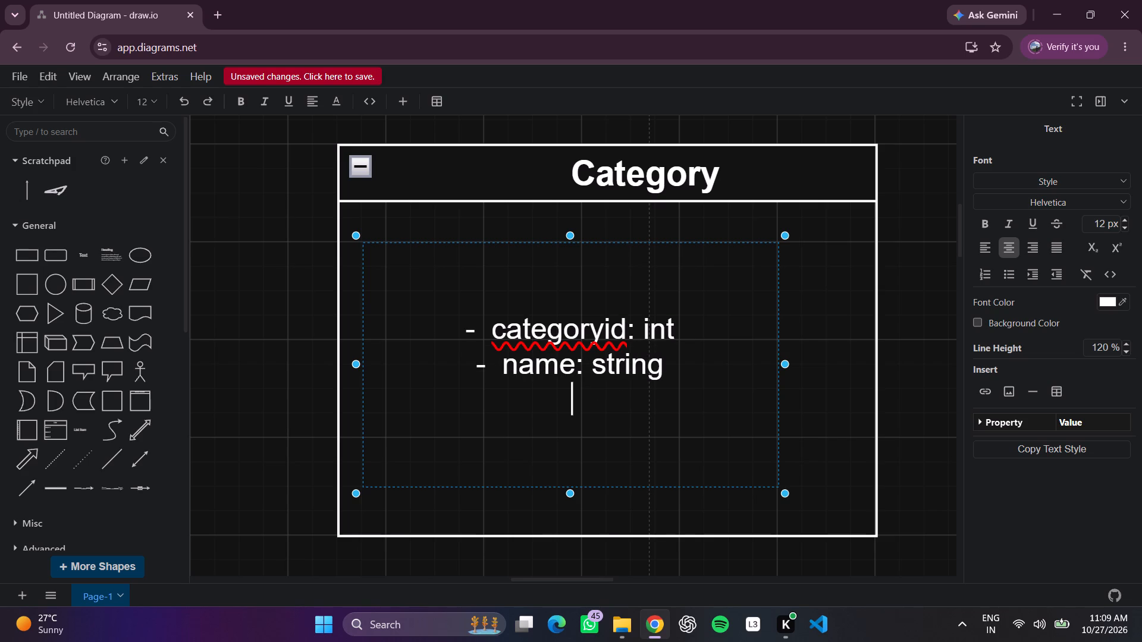
{"action": "key", "text": "minus"}
{"action": "key", "text": "space"}
{"action": "key", "text": "space"}
{"action": "type", "text": "type"}
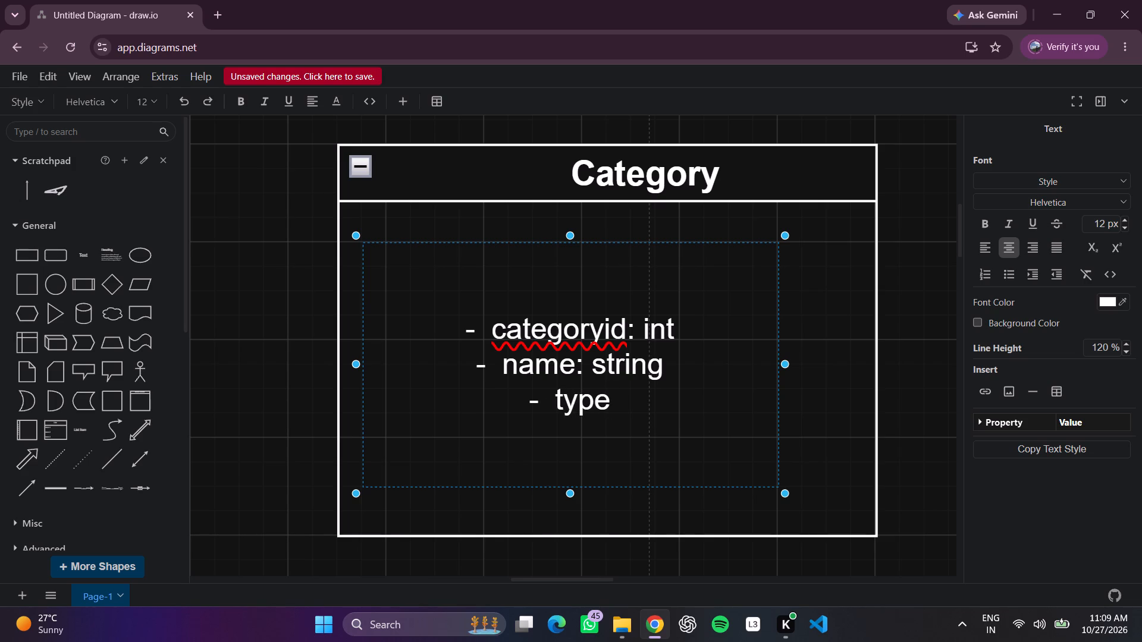
{"action": "key", "text": "shift+colon"}
{"action": "key", "text": "space"}
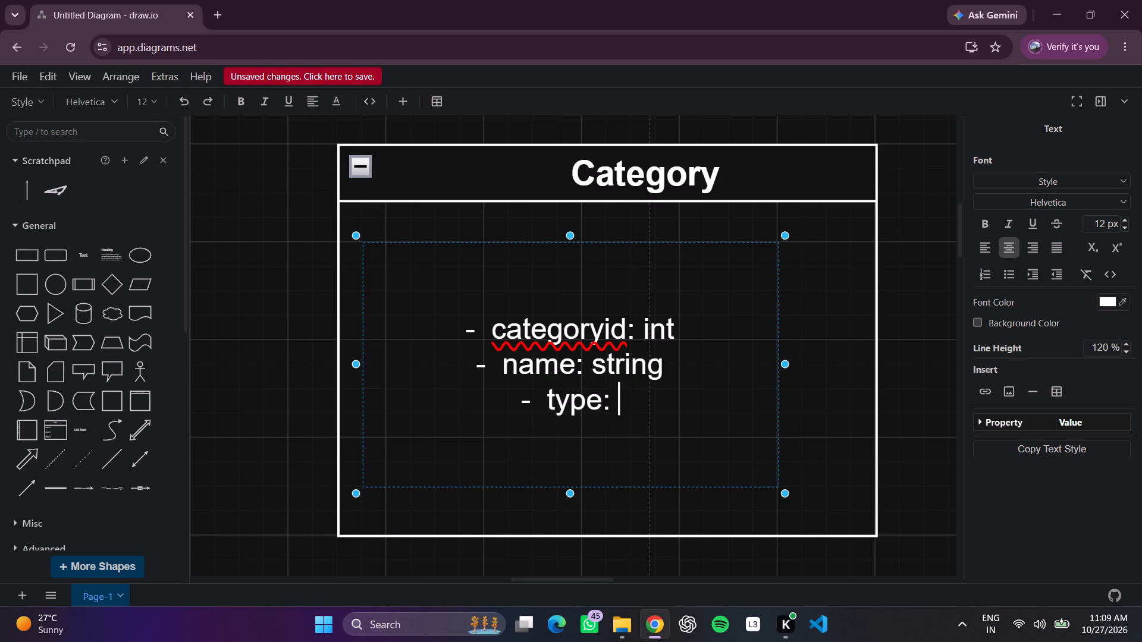
{"action": "type", "text": "string"}
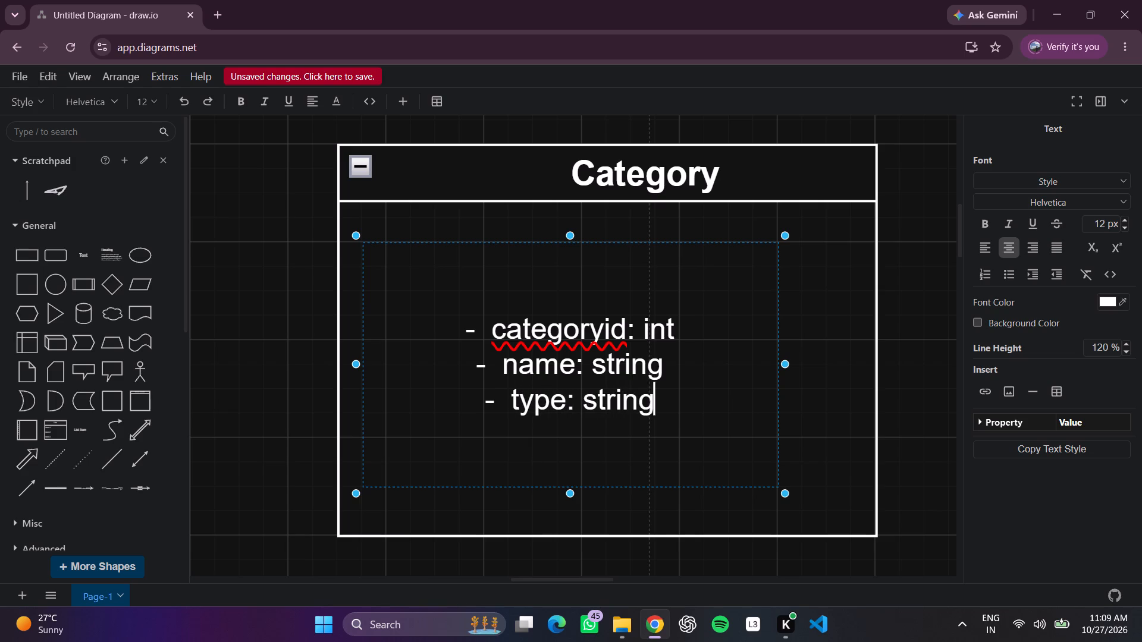
Add a fourth attribute line reading "- icon: string" to the Category text box.
{"action": "key", "text": "Return"}
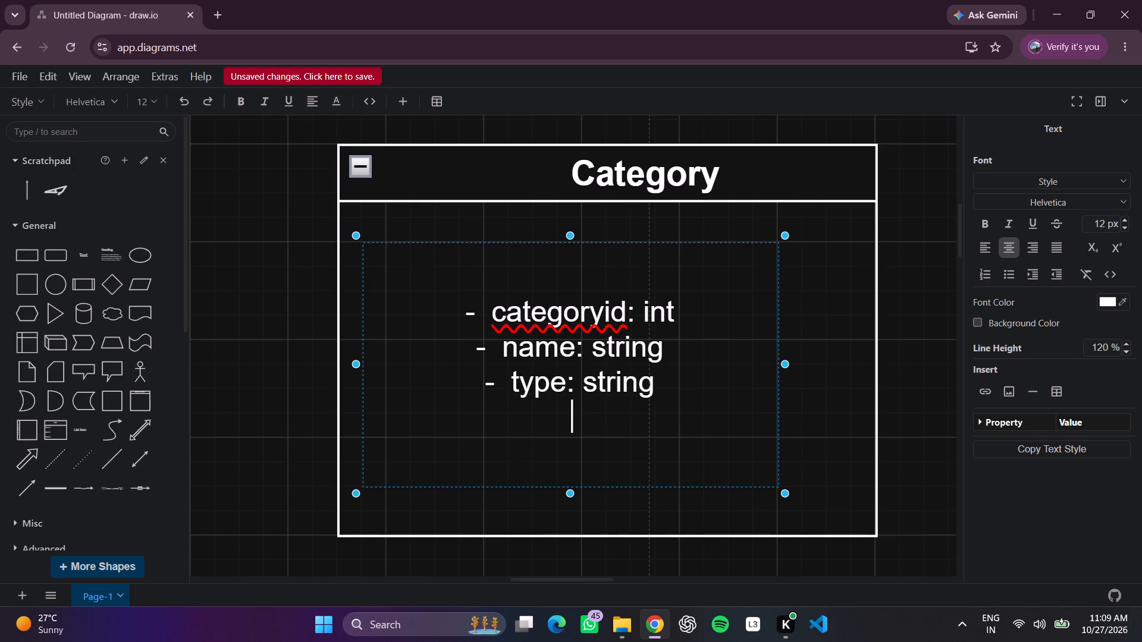
{"action": "type", "text": "-"}
{"action": "key", "text": "space"}
{"action": "key", "text": "space"}
{"action": "type", "text": "icon"}
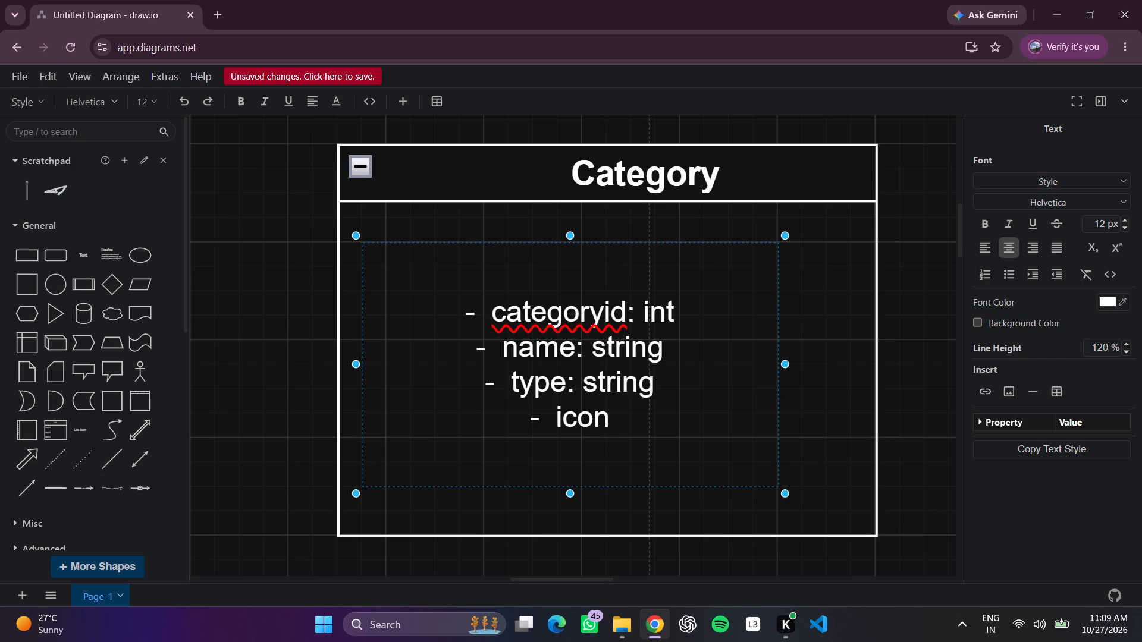
{"action": "type", "text": ":"}
{"action": "key", "text": "space"}
{"action": "type", "text": "str"}
{"action": "type", "text": "ing"}
Format all four Category attribute lines as Heading 3 and align them left.
{"action": "scroll", "coordinate": [829, 351], "scroll_direction": "left", "scroll_amount": 2}
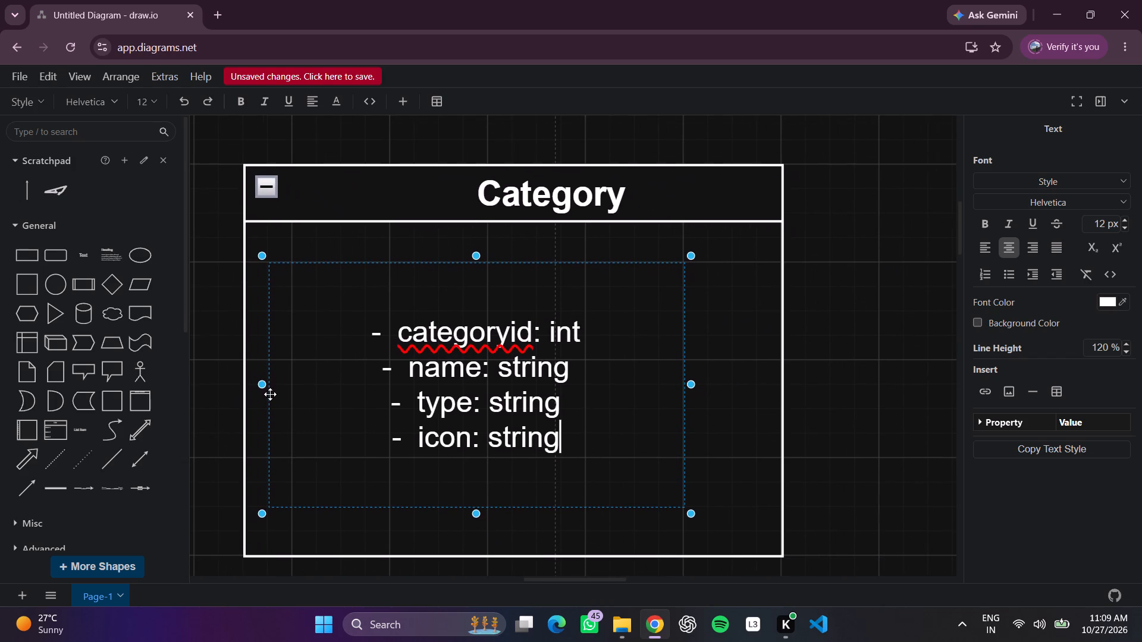
{"action": "double_click", "coordinate": [434, 369]}
{"action": "left_click", "coordinate": [909, 380]}
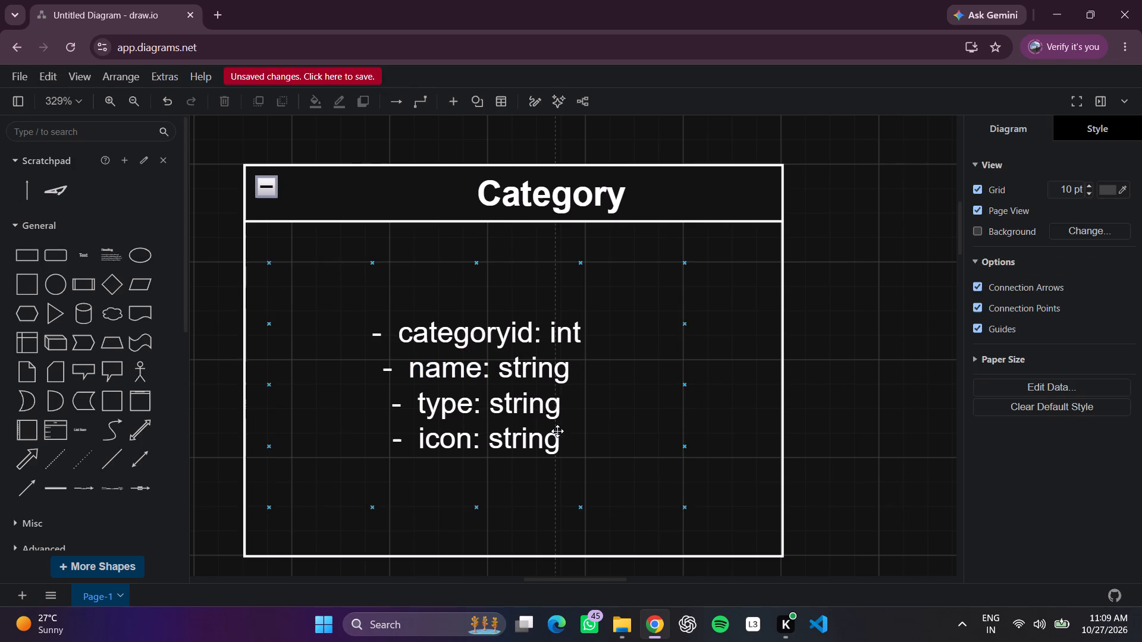
{"action": "double_click", "coordinate": [516, 429]}
{"action": "left_click", "coordinate": [994, 177]}
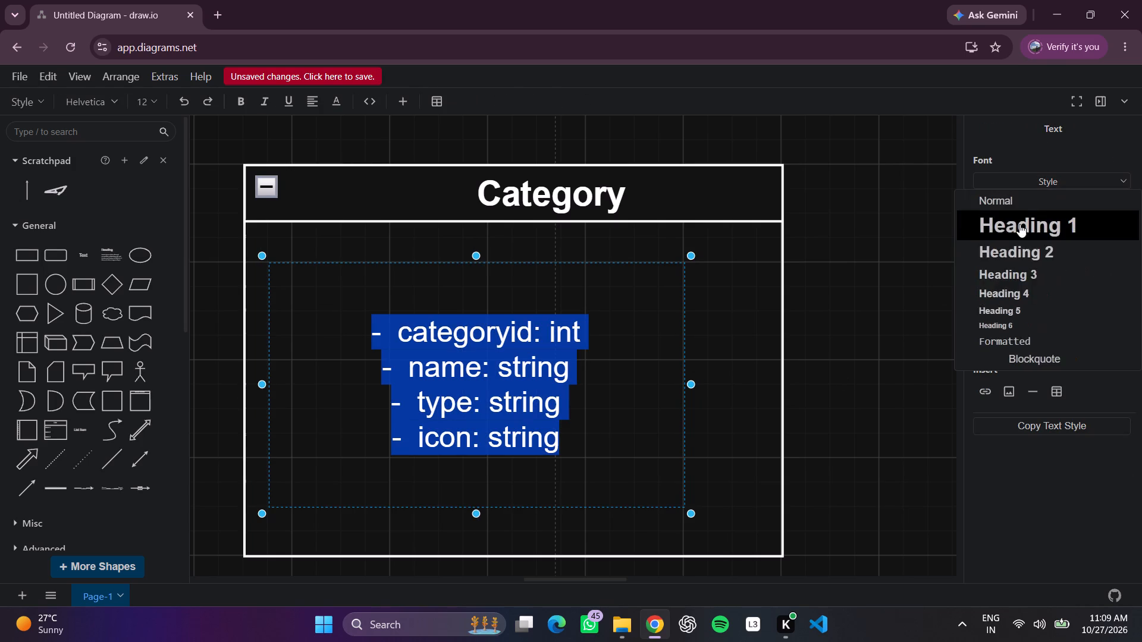
{"action": "left_click", "coordinate": [1019, 274]}
{"action": "left_click", "coordinate": [977, 246]}
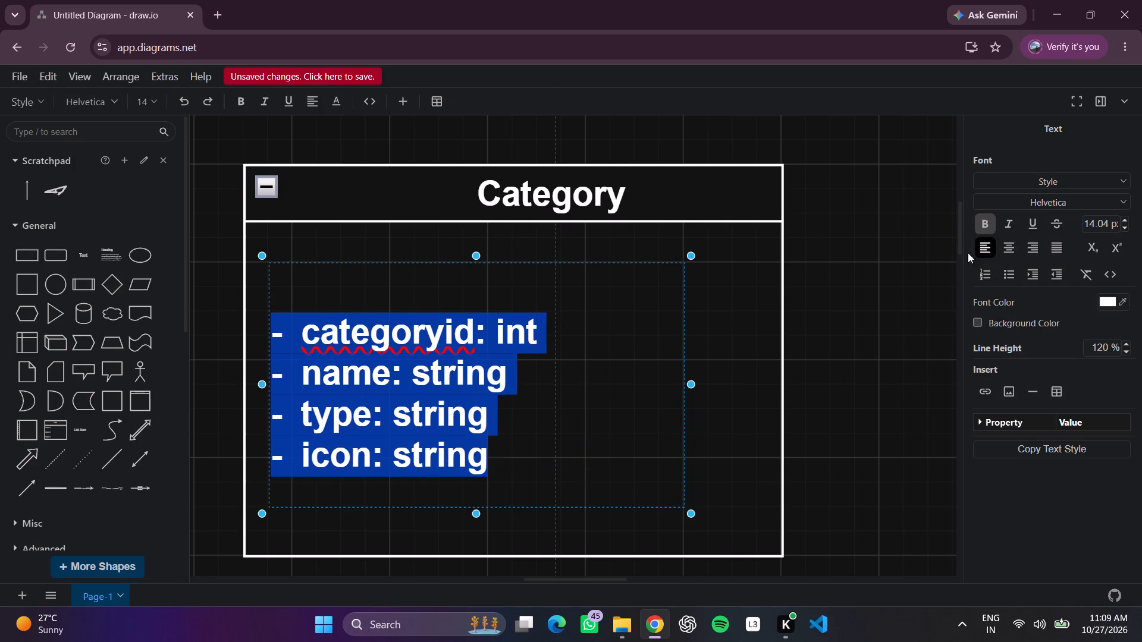
{"action": "left_click", "coordinate": [892, 412]}
Move the attribute text box up so its lines start just beneath the Category header, against the class's left edge.
{"action": "scroll", "coordinate": [554, 435], "scroll_direction": "right", "scroll_amount": 1}
{"action": "double_click", "coordinate": [453, 418]}
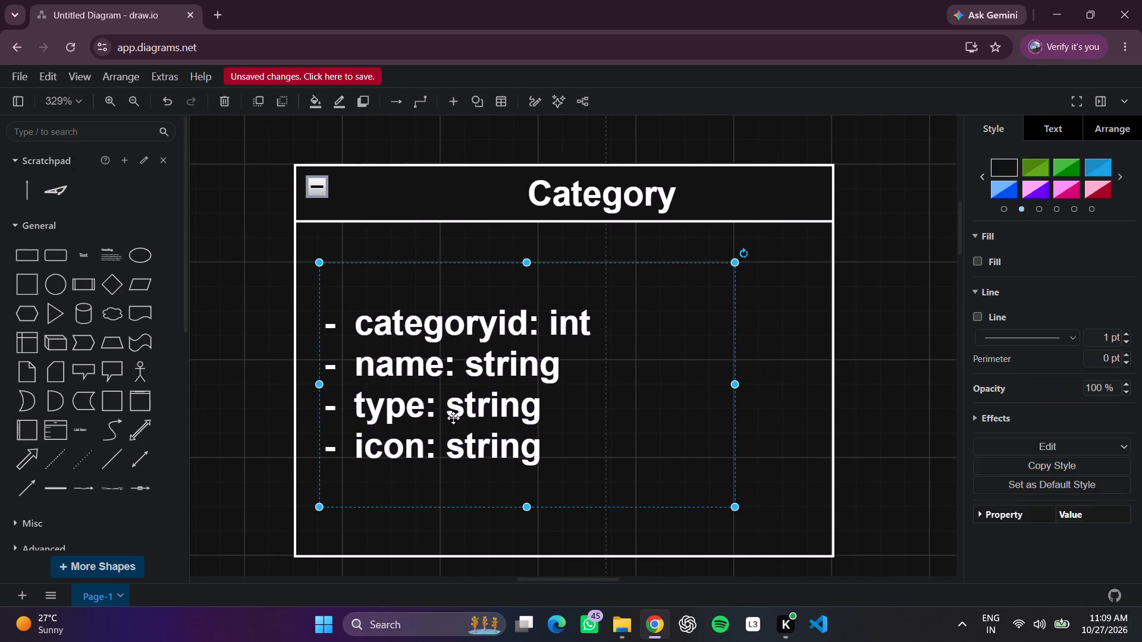
{"action": "left_click_drag", "start_coordinate": [453, 415], "coordinate": [448, 332]}
{"action": "double_click", "coordinate": [450, 344]}
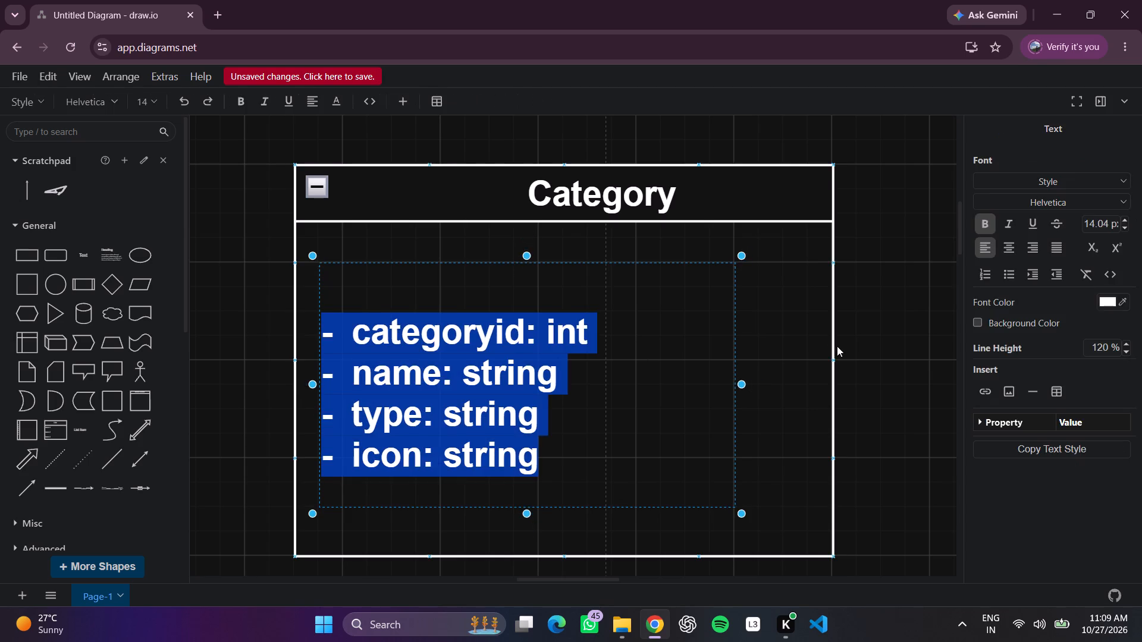
{"action": "left_click", "coordinate": [837, 346]}
{"action": "left_click", "coordinate": [604, 382]}
{"action": "left_click_drag", "start_coordinate": [592, 385], "coordinate": [558, 309]}
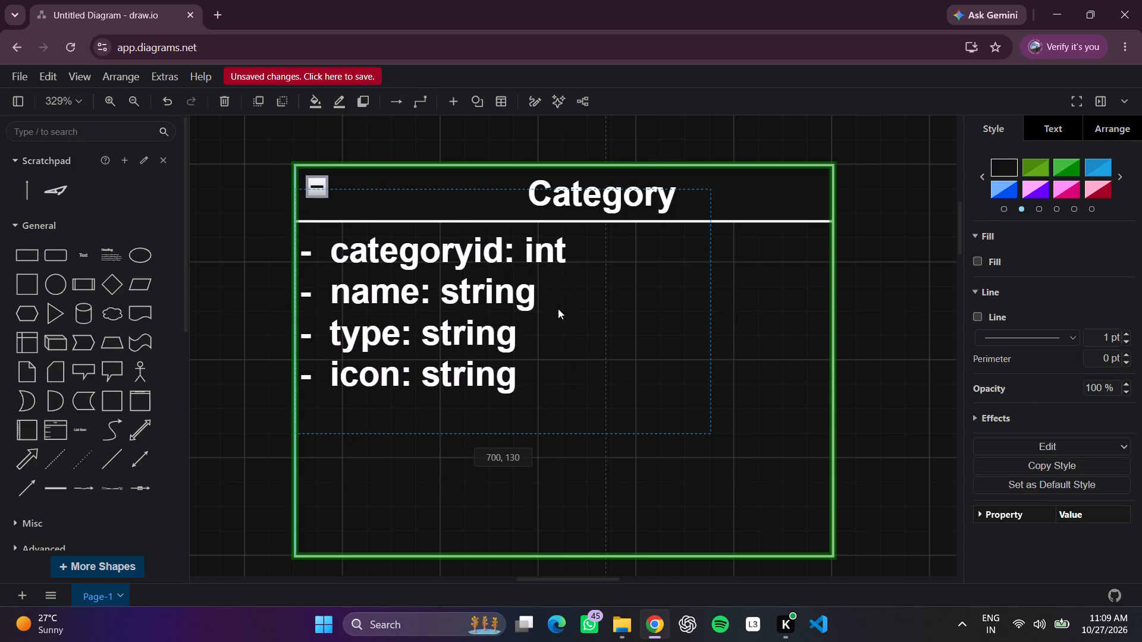
{"action": "left_click_drag", "start_coordinate": [558, 309], "coordinate": [556, 304]}
{"action": "left_click", "coordinate": [890, 327]}
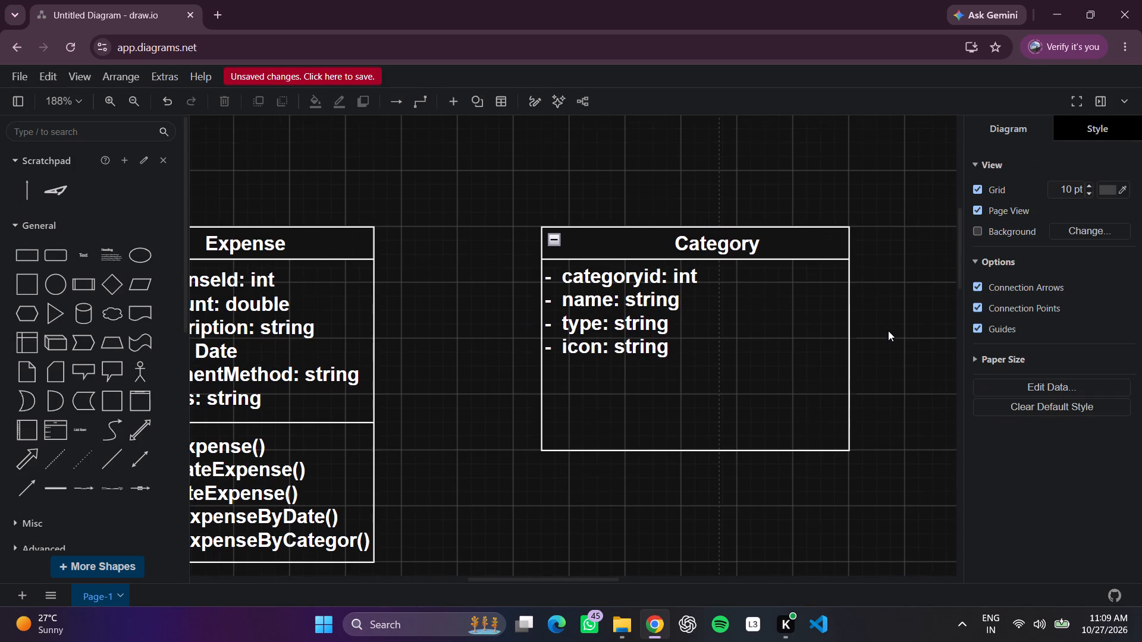
Shrink the Category class from its bottom and right edges to 140 x 120.
{"action": "left_click", "coordinate": [704, 455]}
{"action": "left_click", "coordinate": [699, 452]}
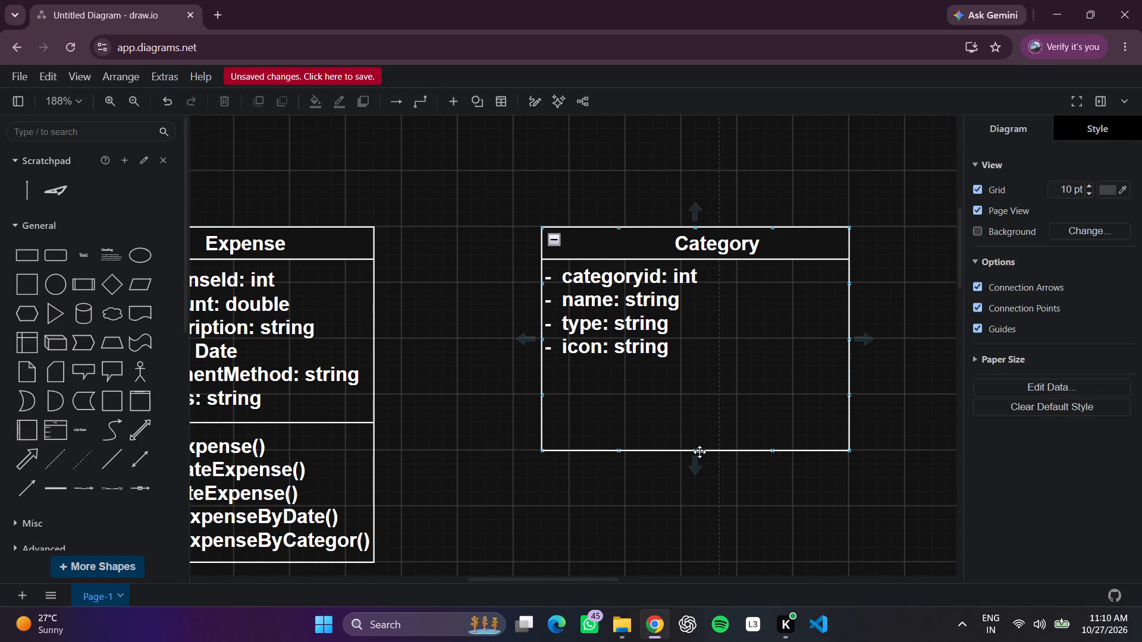
{"action": "left_click_drag", "start_coordinate": [695, 452], "coordinate": [682, 395]}
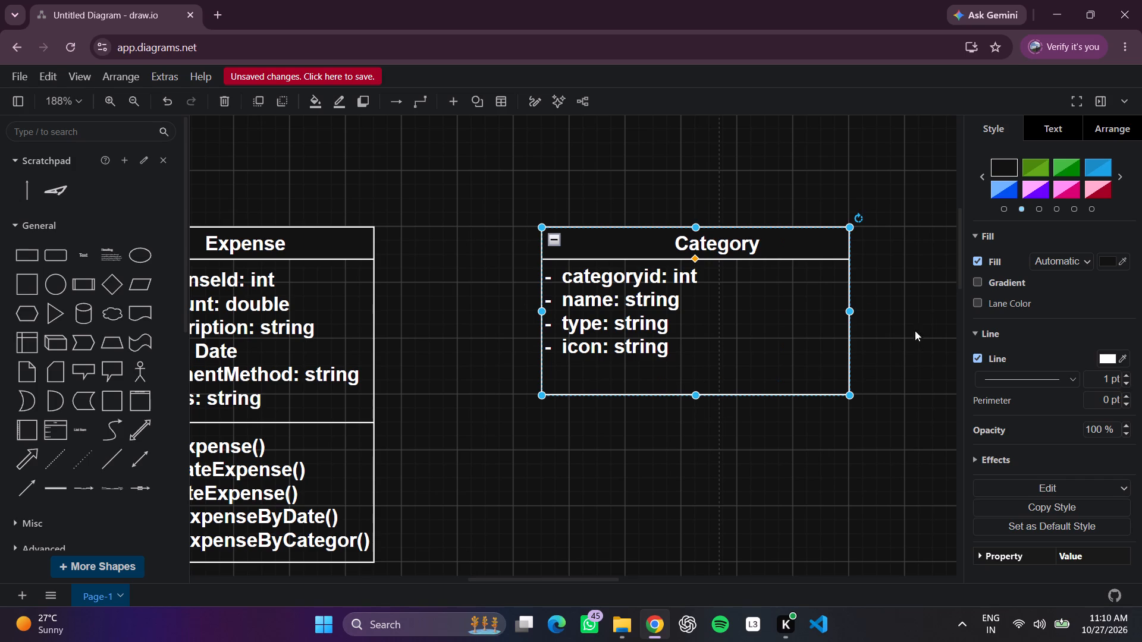
{"action": "left_click_drag", "start_coordinate": [846, 313], "coordinate": [789, 318]}
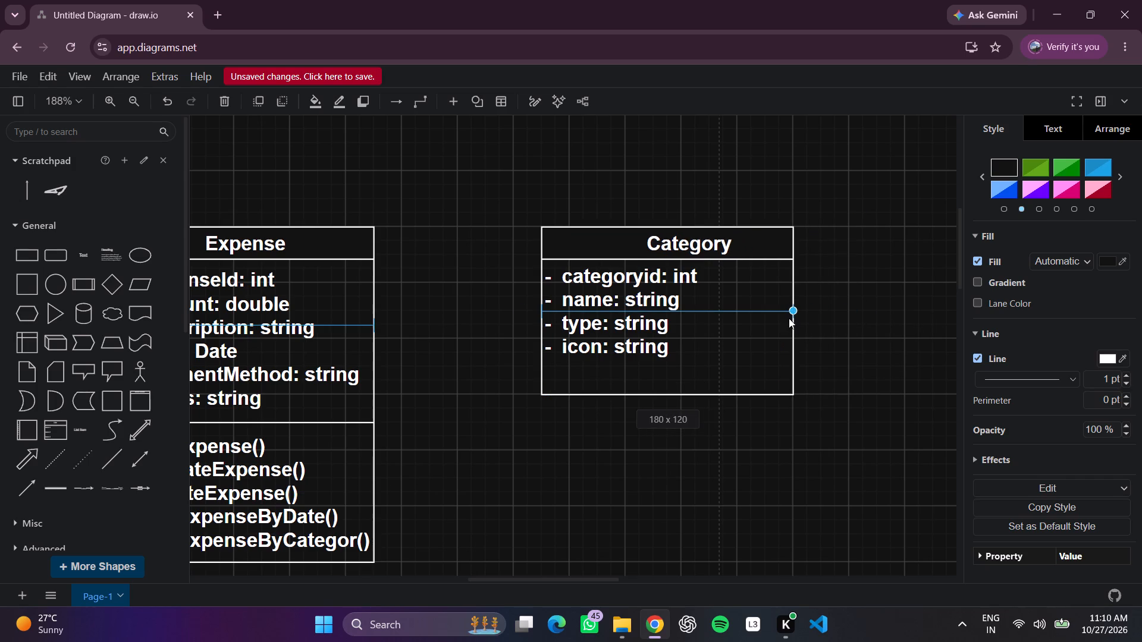
{"action": "left_click_drag", "start_coordinate": [789, 318], "coordinate": [789, 319]}
{"action": "left_click", "coordinate": [839, 313]}
{"action": "scroll", "coordinate": [865, 363], "scroll_direction": "left", "scroll_amount": 1}
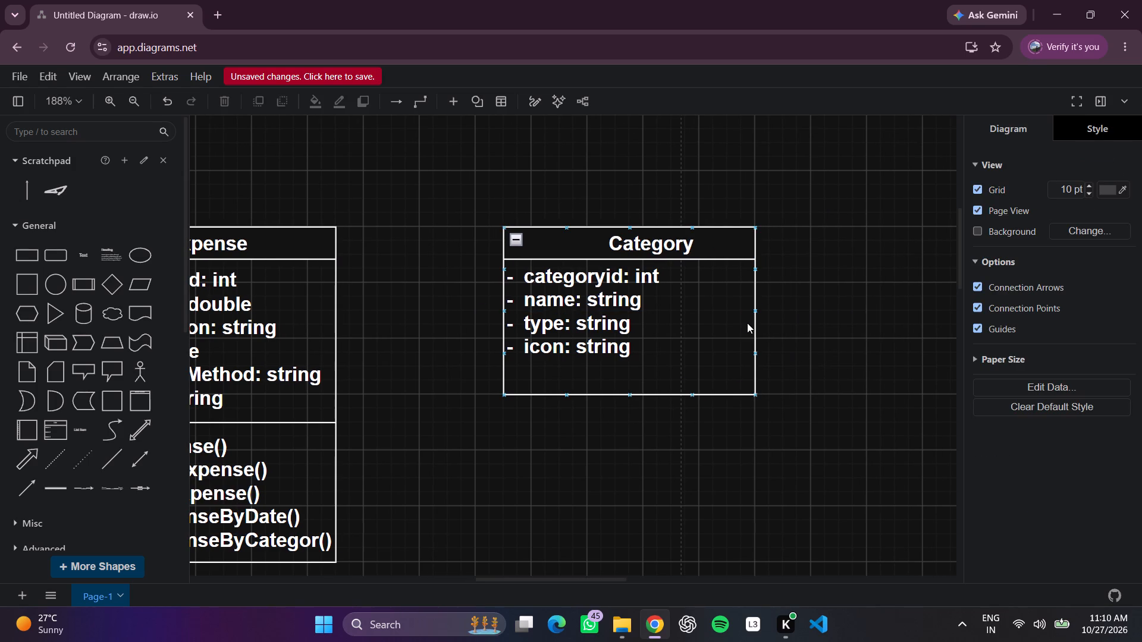
{"action": "left_click", "coordinate": [749, 320]}
{"action": "left_click_drag", "start_coordinate": [752, 311], "coordinate": [702, 319]}
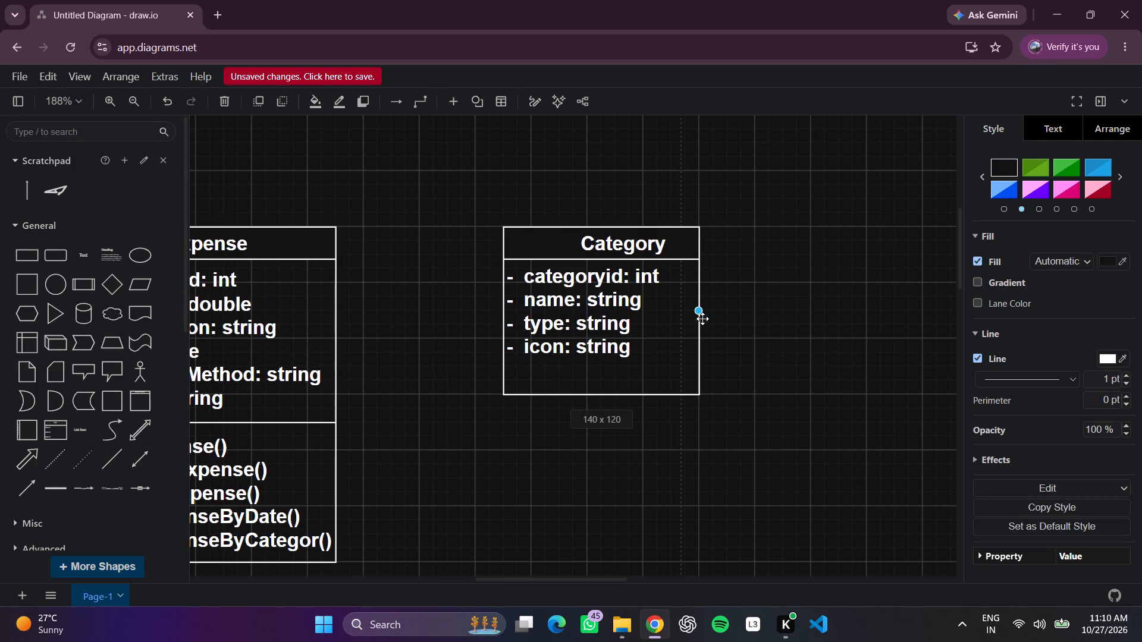
{"action": "left_click_drag", "start_coordinate": [702, 319], "coordinate": [701, 319]}
{"action": "left_click", "coordinate": [756, 309]}
Insert a second vertical container and size it to 150 x 80, starting at the Category class's lower-left corner.
{"action": "scroll", "coordinate": [781, 349], "scroll_direction": "down", "scroll_amount": 1}
{"action": "scroll", "coordinate": [259, 344], "scroll_direction": "right", "scroll_amount": 1}
{"action": "left_click", "coordinate": [112, 398]}
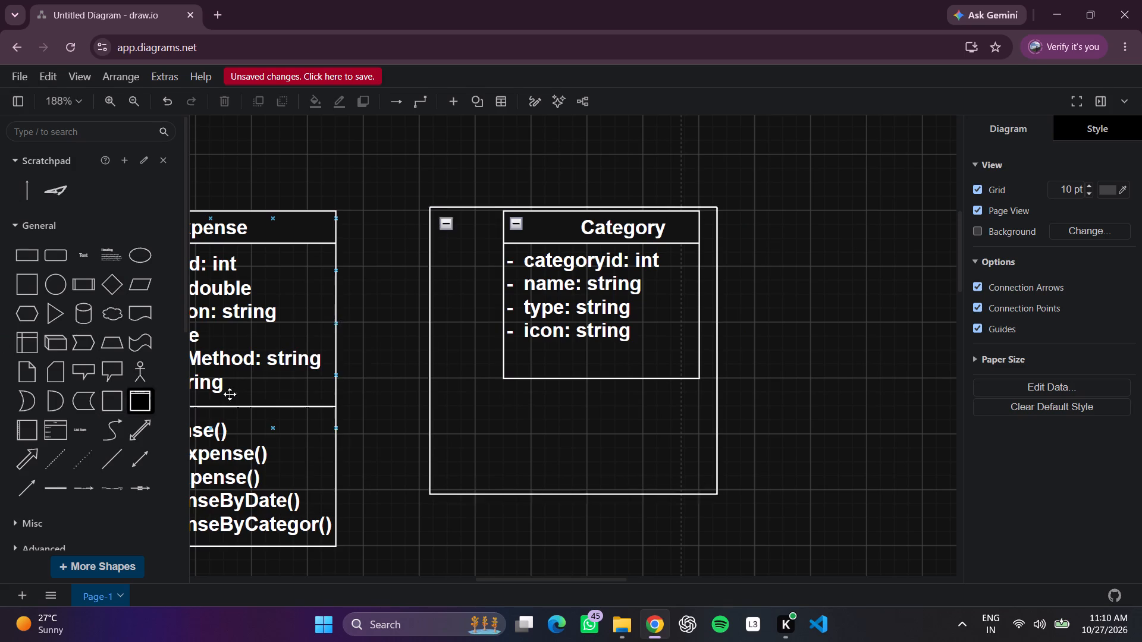
{"action": "left_click_drag", "start_coordinate": [428, 201], "coordinate": [495, 370]}
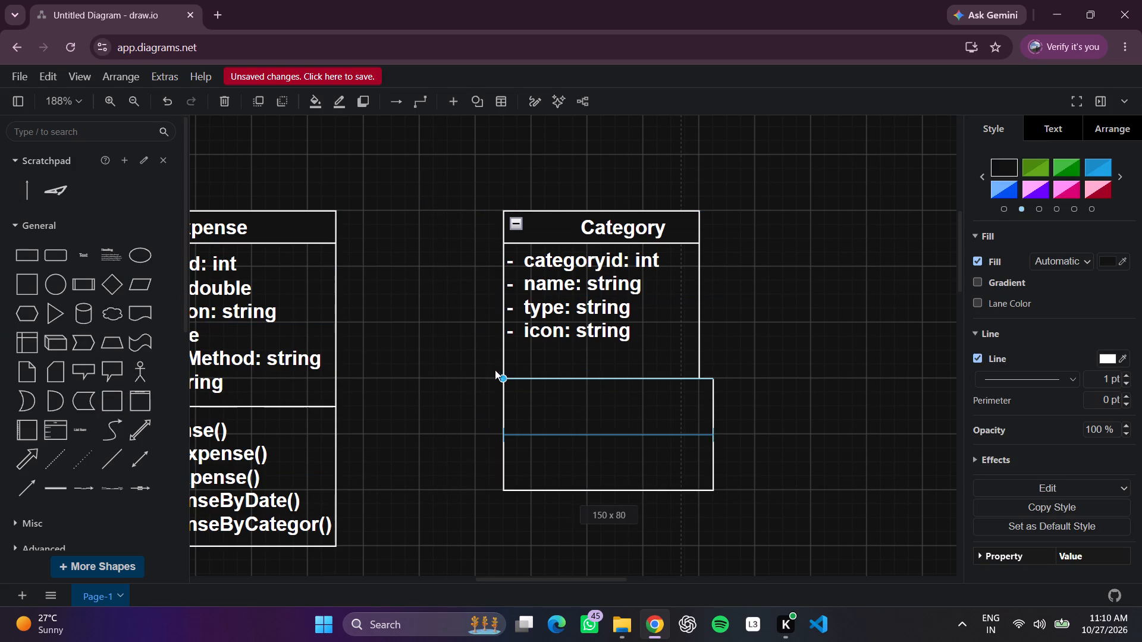
{"action": "left_click_drag", "start_coordinate": [495, 370], "coordinate": [498, 374]}
{"action": "left_click", "coordinate": [827, 375]}
Shift the new container left so its right edge lines up with the Category class's right edge.
{"action": "scroll", "coordinate": [763, 442], "scroll_direction": "up", "scroll_amount": 1}
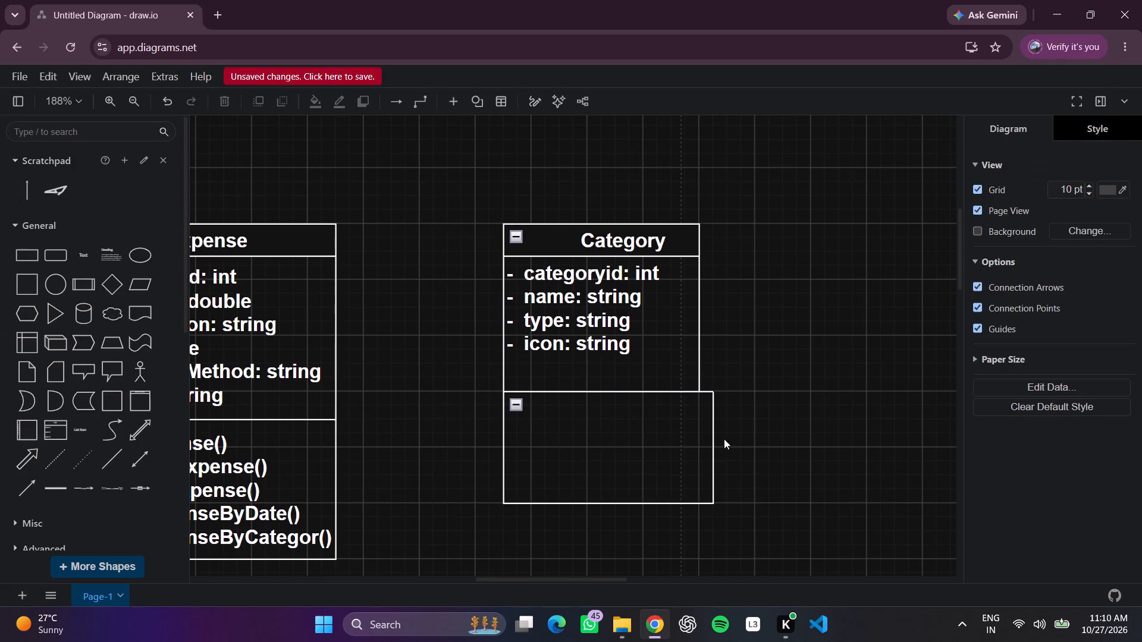
{"action": "left_click", "coordinate": [716, 438]}
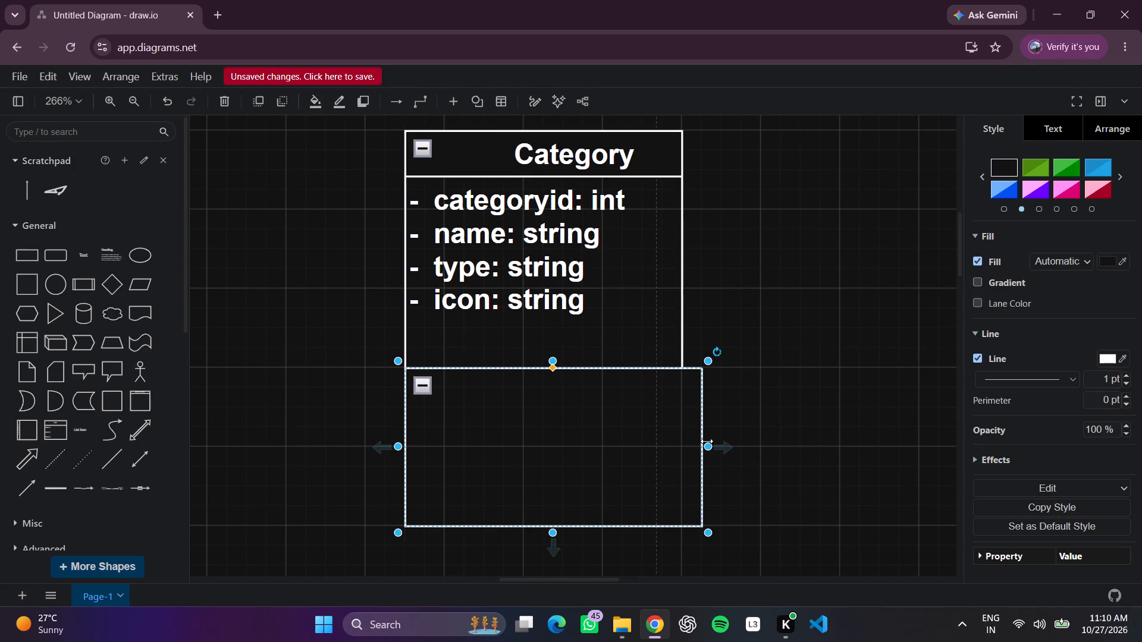
{"action": "left_click_drag", "start_coordinate": [707, 441], "coordinate": [688, 448]}
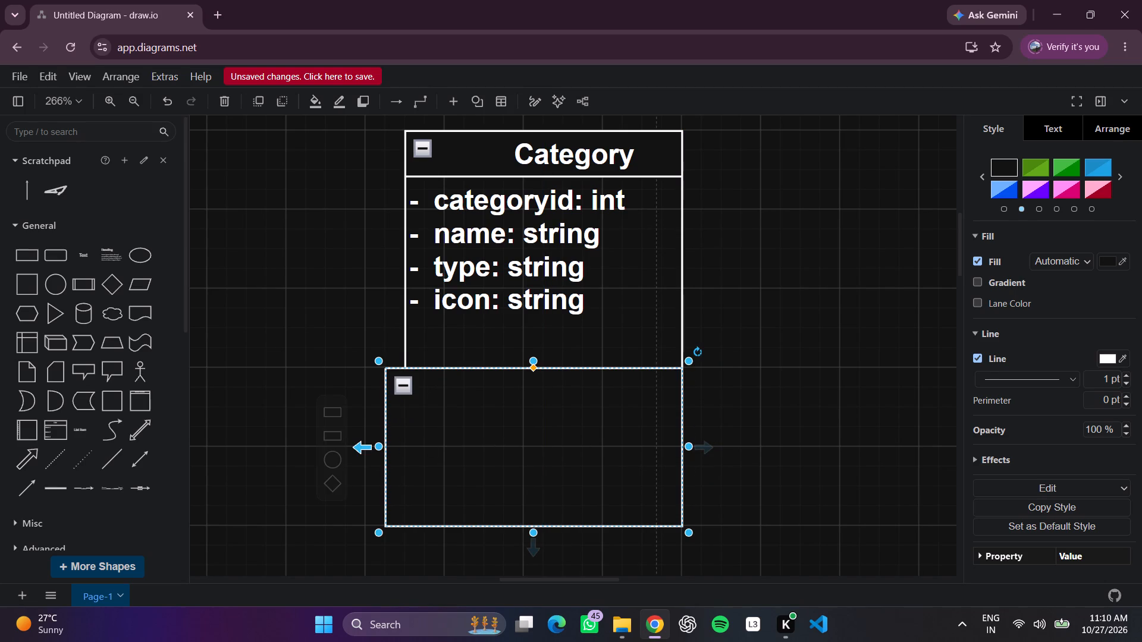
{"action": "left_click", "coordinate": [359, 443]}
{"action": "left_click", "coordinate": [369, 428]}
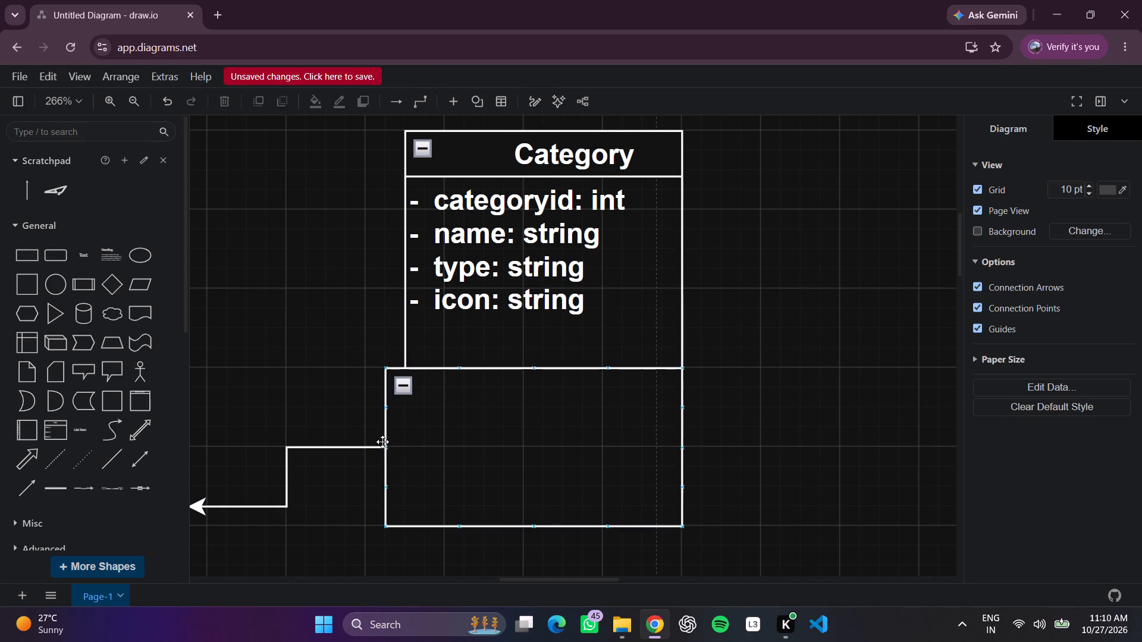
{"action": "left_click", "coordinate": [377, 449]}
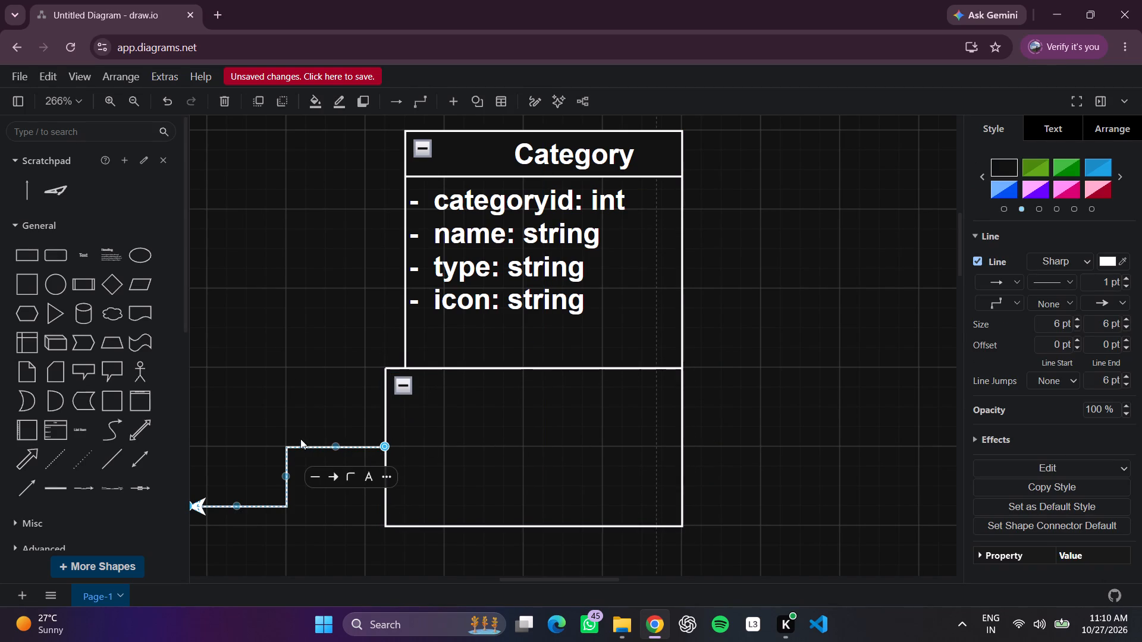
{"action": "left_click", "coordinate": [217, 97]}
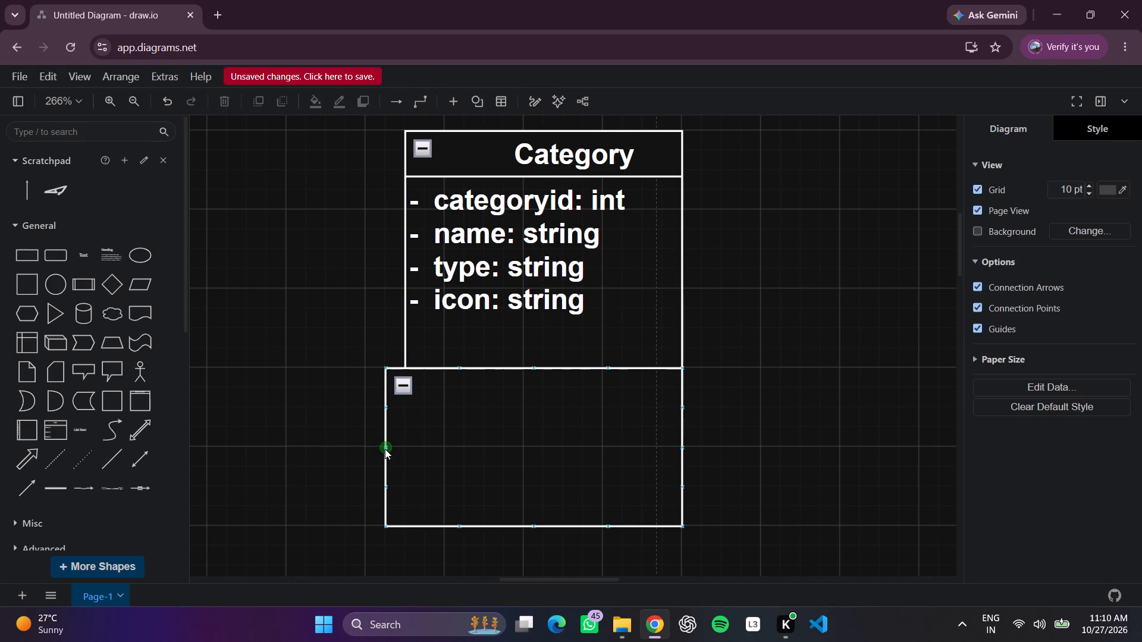
Pull in the lower container's left edge to match the Category class's width and extend its bottom edge slightly downwards.
{"action": "left_click", "coordinate": [385, 449]}
{"action": "left_click_drag", "start_coordinate": [376, 445], "coordinate": [390, 445]}
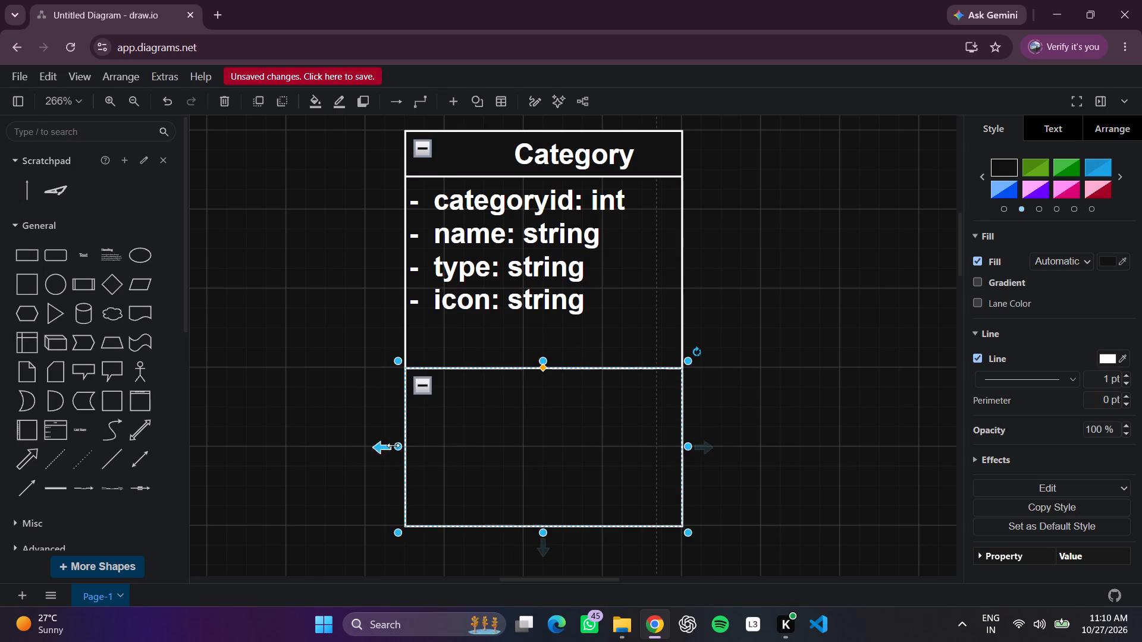
{"action": "left_click", "coordinate": [782, 447]}
{"action": "scroll", "coordinate": [594, 464], "scroll_direction": "down", "scroll_amount": 1}
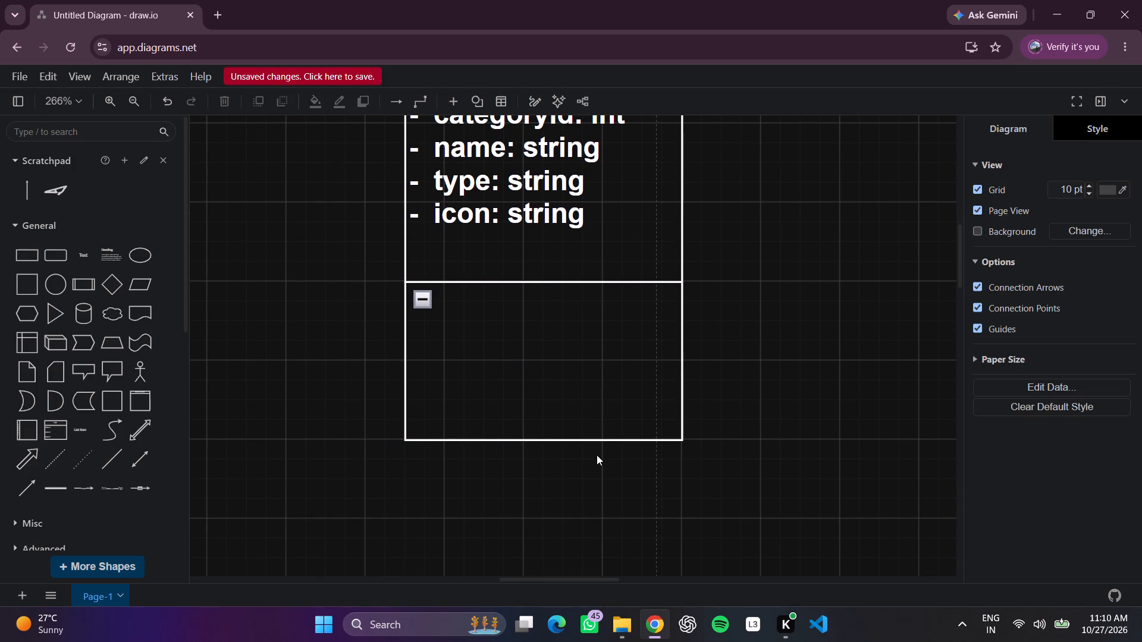
{"action": "right_click", "coordinate": [550, 452]}
{"action": "left_click", "coordinate": [544, 432]}
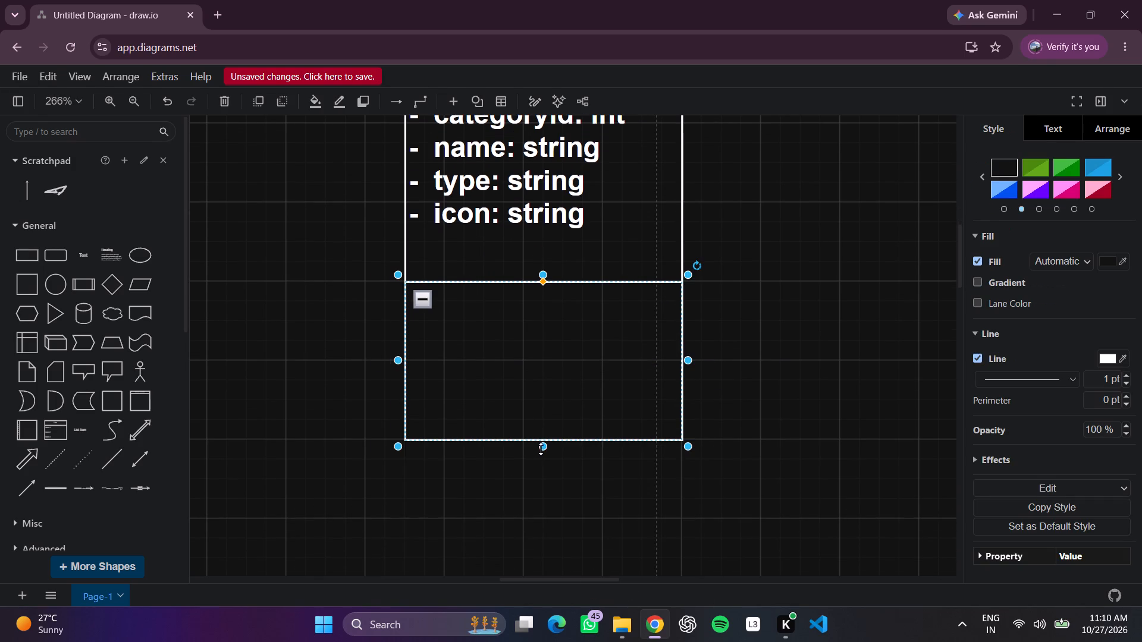
{"action": "left_click_drag", "start_coordinate": [543, 446], "coordinate": [544, 470]}
Insert a text box in the lower container and stretch it up and down to a height of 70.
{"action": "triple_click", "coordinate": [533, 362]}
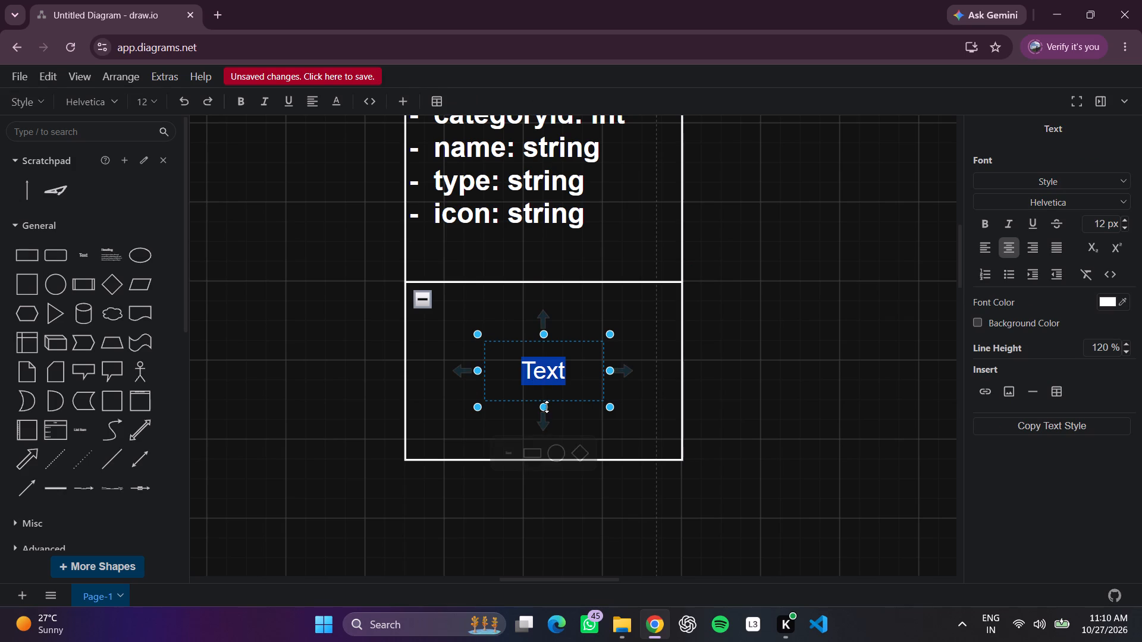
{"action": "left_click_drag", "start_coordinate": [545, 405], "coordinate": [545, 450]}
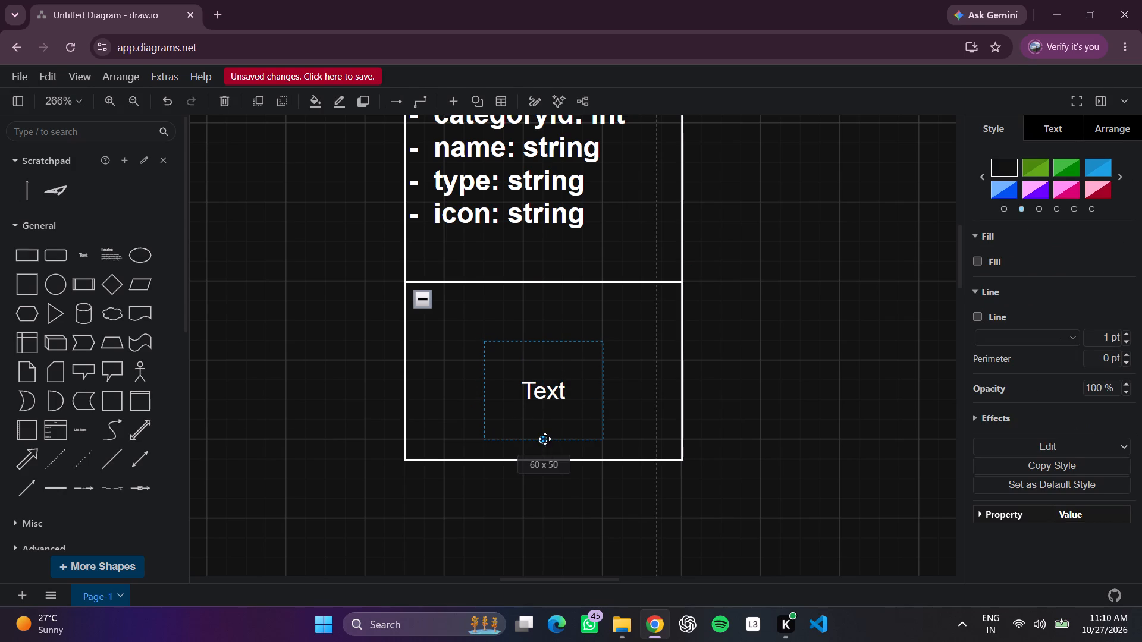
{"action": "left_click_drag", "start_coordinate": [544, 342], "coordinate": [544, 301]}
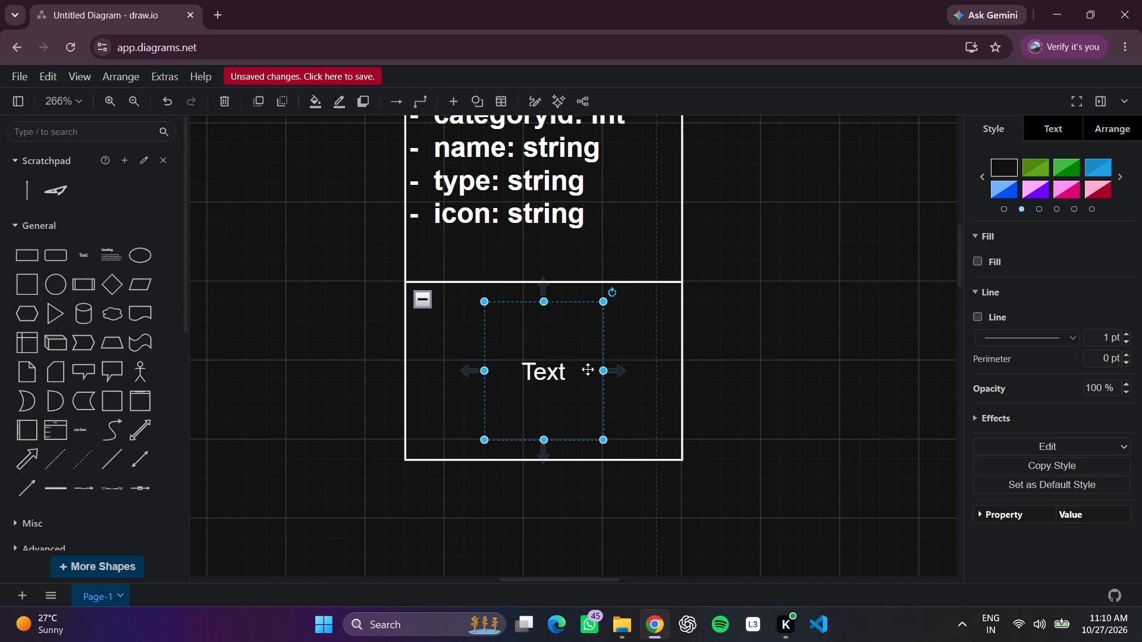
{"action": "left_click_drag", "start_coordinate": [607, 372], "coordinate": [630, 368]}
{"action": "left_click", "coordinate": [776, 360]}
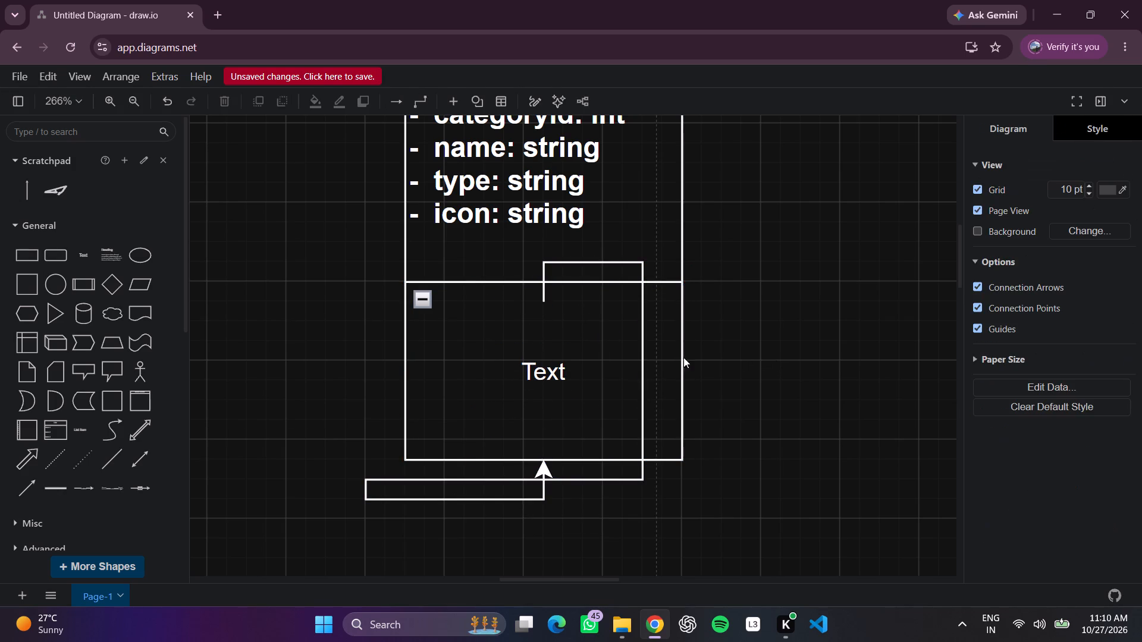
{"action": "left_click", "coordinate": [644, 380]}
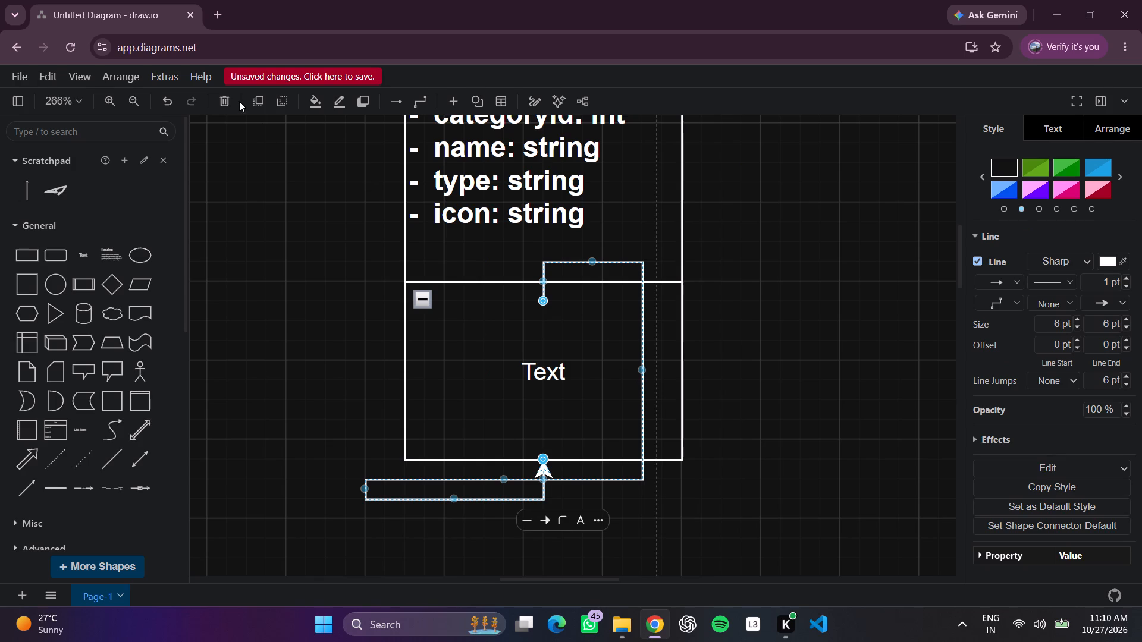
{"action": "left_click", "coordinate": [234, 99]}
Widen the new text box on both sides to span most of the lower container's width.
{"action": "left_click", "coordinate": [531, 354]}
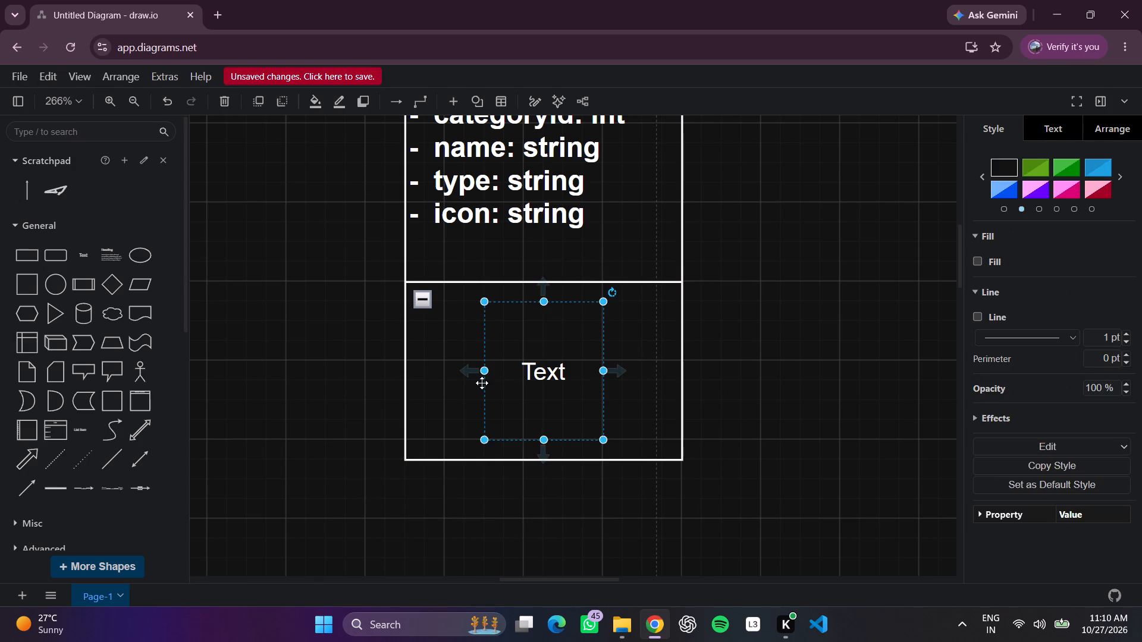
{"action": "left_click_drag", "start_coordinate": [485, 369], "coordinate": [431, 367]}
{"action": "left_click_drag", "start_coordinate": [605, 370], "coordinate": [605, 371]}
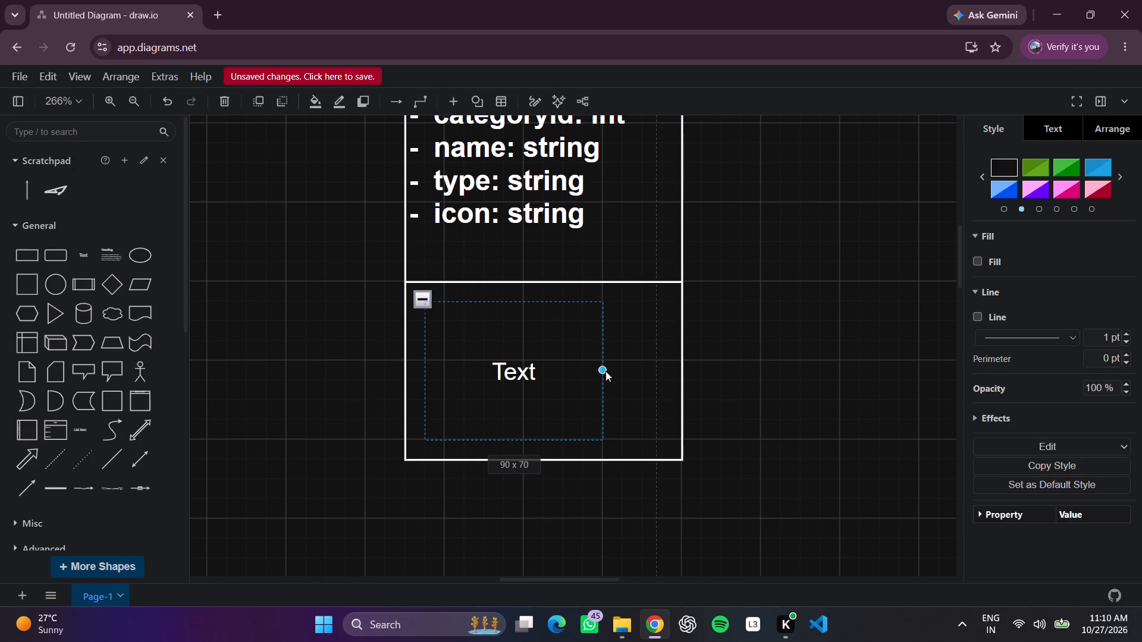
{"action": "left_click_drag", "start_coordinate": [605, 371], "coordinate": [659, 374]}
Replace the placeholder in the Category class's lower text box with the method line "+ addcategory()".
{"action": "double_click", "coordinate": [550, 371]}
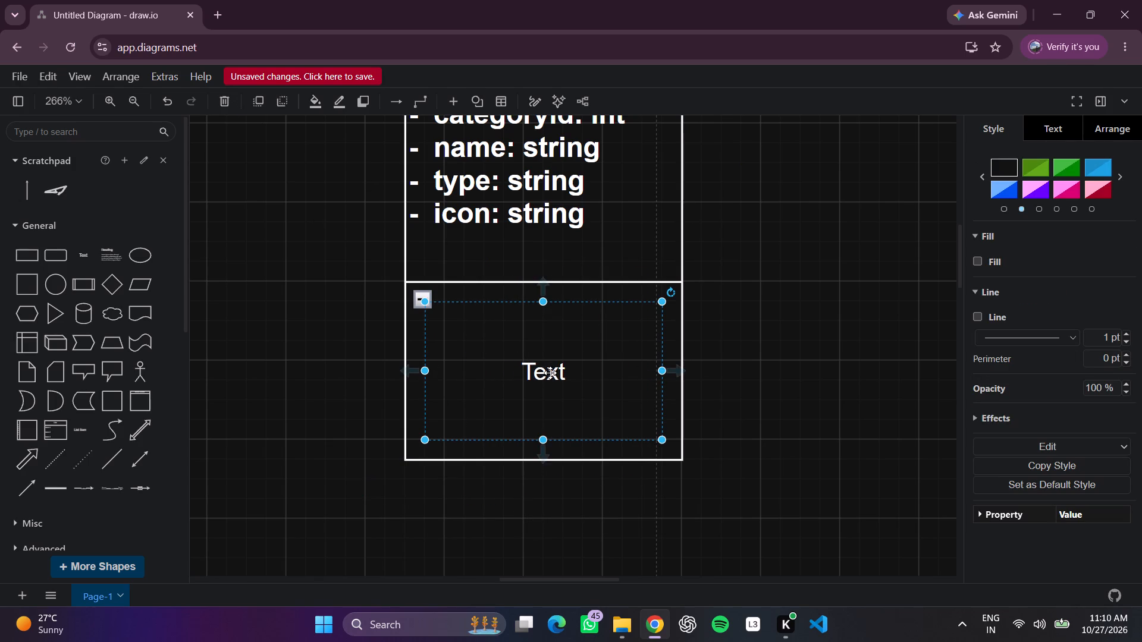
{"action": "double_click", "coordinate": [557, 374]}
{"action": "left_click", "coordinate": [1027, 426]}
{"action": "left_click", "coordinate": [812, 452]}
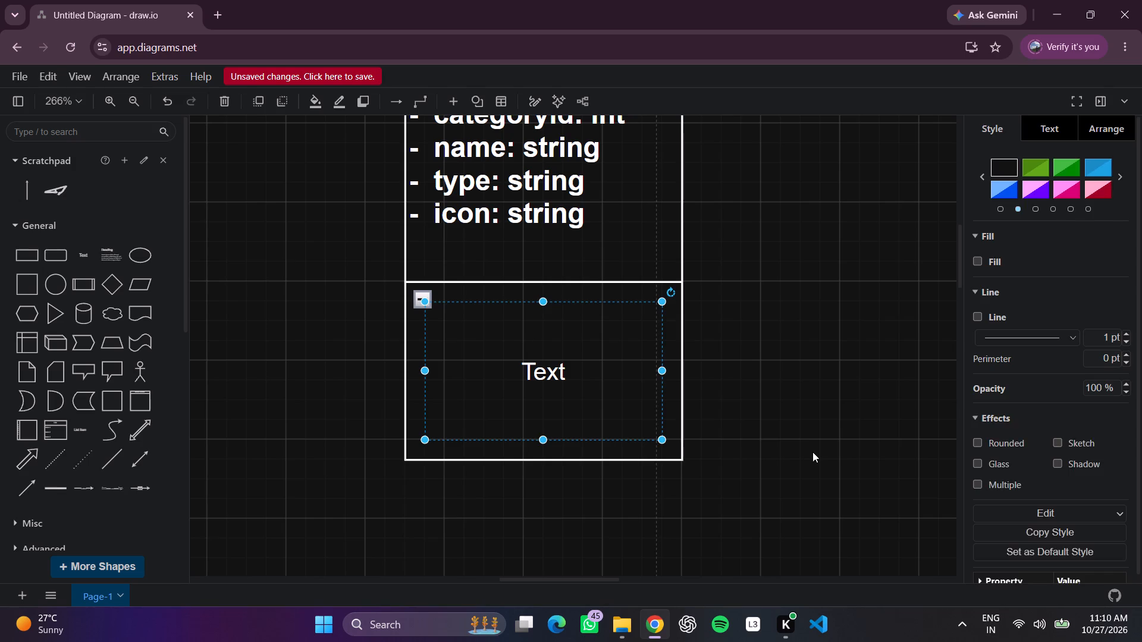
{"action": "double_click", "coordinate": [557, 388]}
{"action": "key", "text": "BackSpace"}
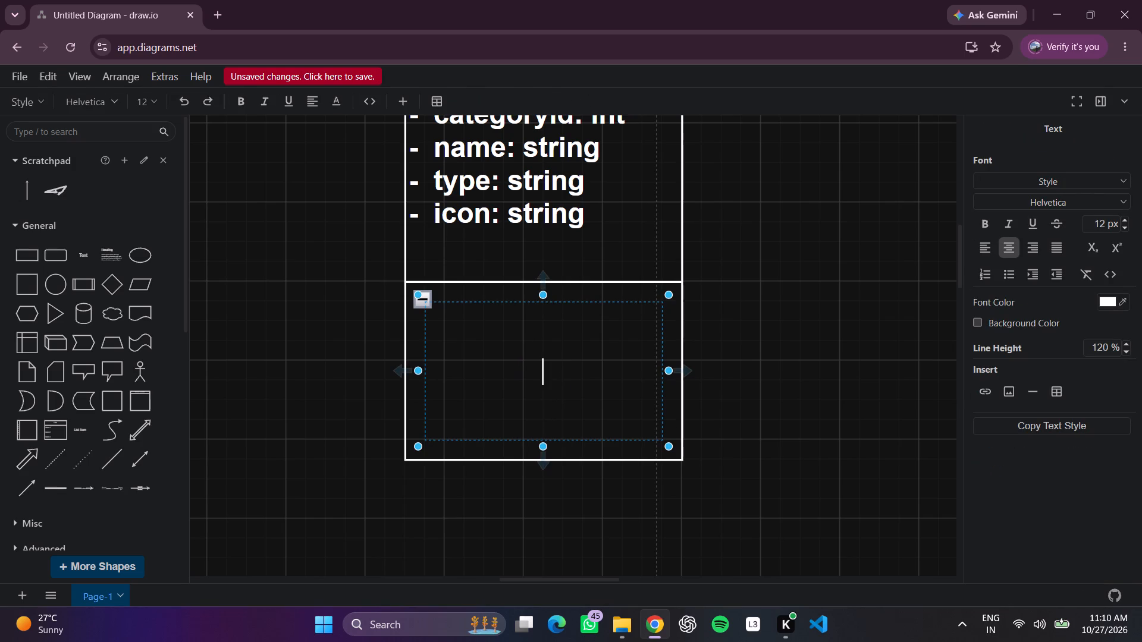
{"action": "type", "text": "+"}
{"action": "key", "text": "space"}
{"action": "key", "text": "space"}
{"action": "type", "text": "addcate"}
{"action": "type", "text": "go"}
{"action": "type", "text": "ry"}
{"action": "type", "text": "()"}
{"action": "key", "text": "Return"}
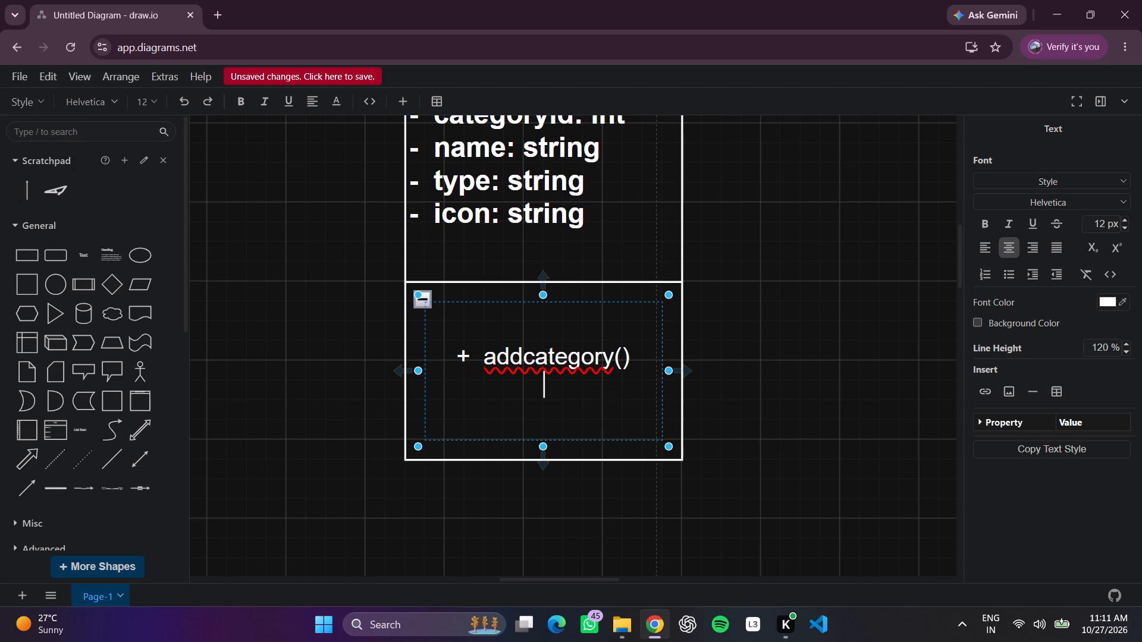
Start a second method line reading "+ updateCate" below the first one.
{"action": "type", "text": "+"}
{"action": "key", "text": "space"}
{"action": "key", "text": "space"}
{"action": "type", "text": "update"}
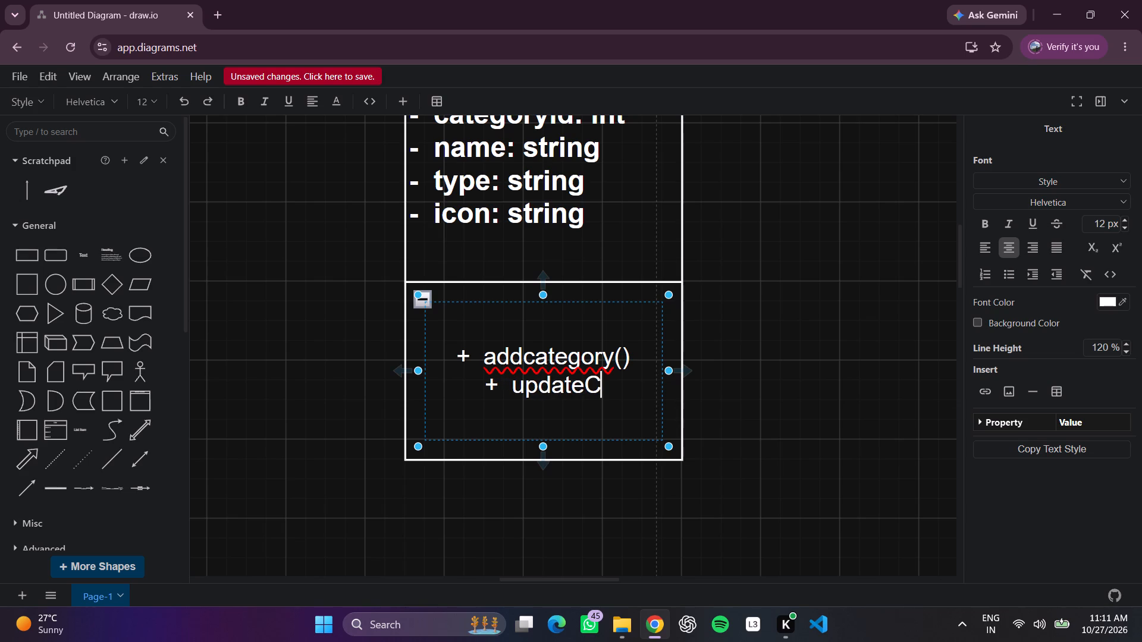
{"action": "type", "text": "ate"}
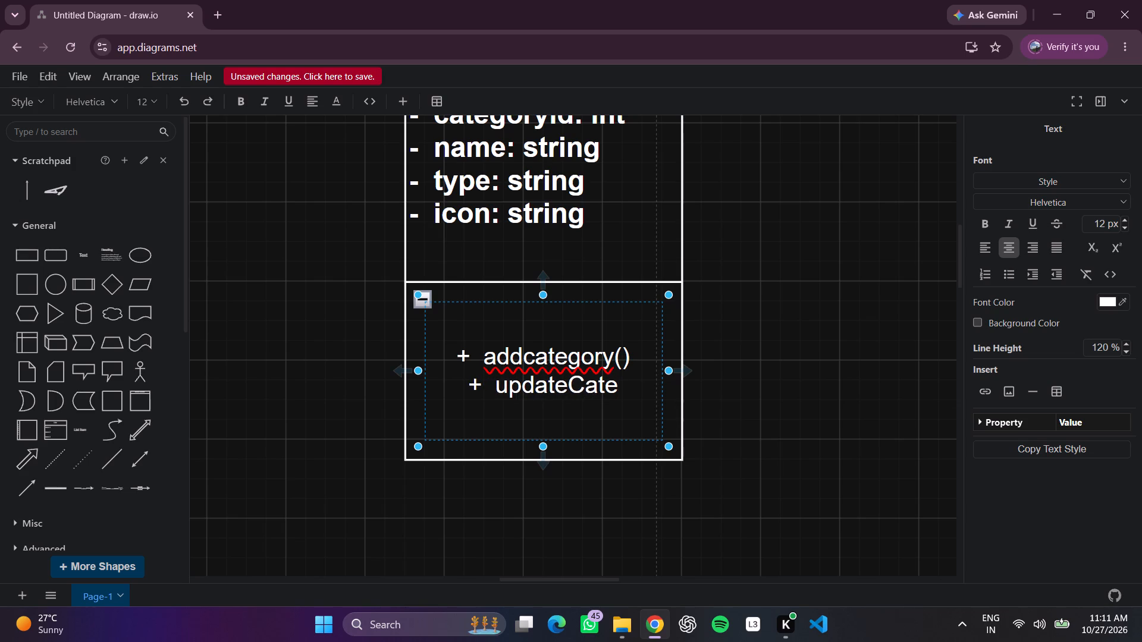
Capitalise the "c" in the first method's name so it reads addCategory().
{"action": "left_click", "coordinate": [534, 357]}
{"action": "key", "text": "BackSpace"}
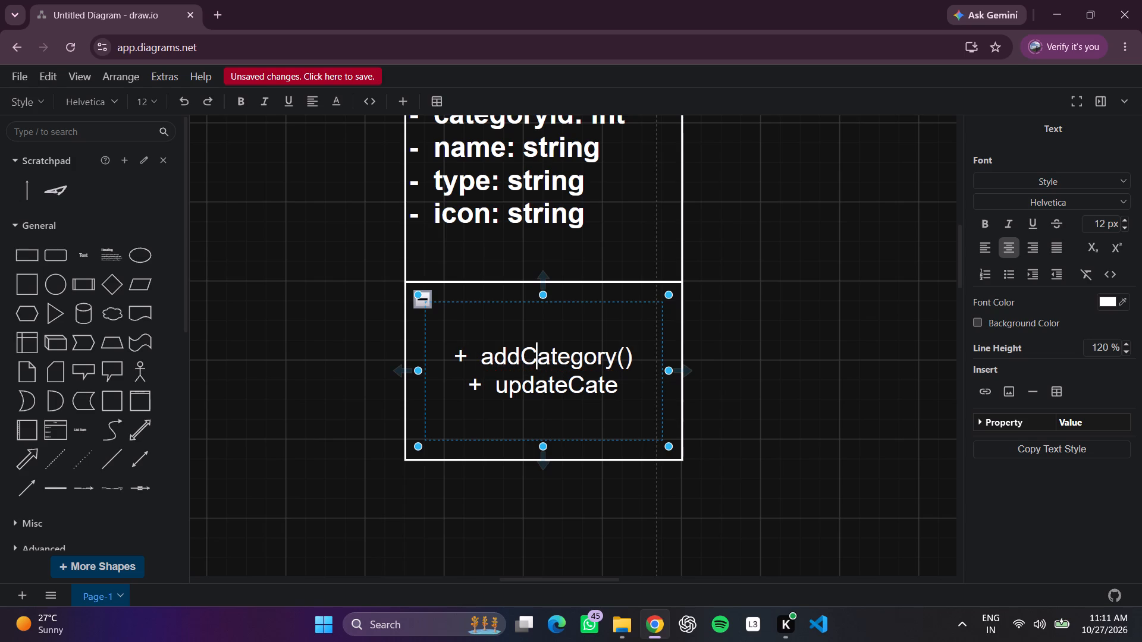
Complete the second method line as "+ updateCateegory()" and start a new line below it.
{"action": "left_click", "coordinate": [626, 387]}
{"action": "type", "text": "egory"}
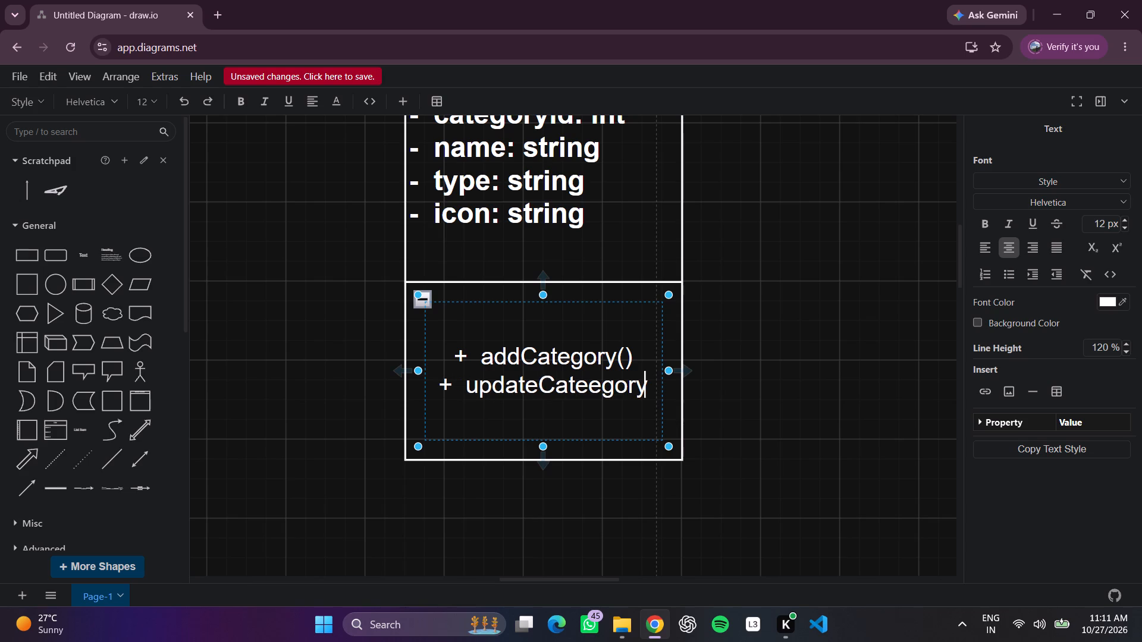
{"action": "type", "text": "()"}
{"action": "key", "text": "Return"}
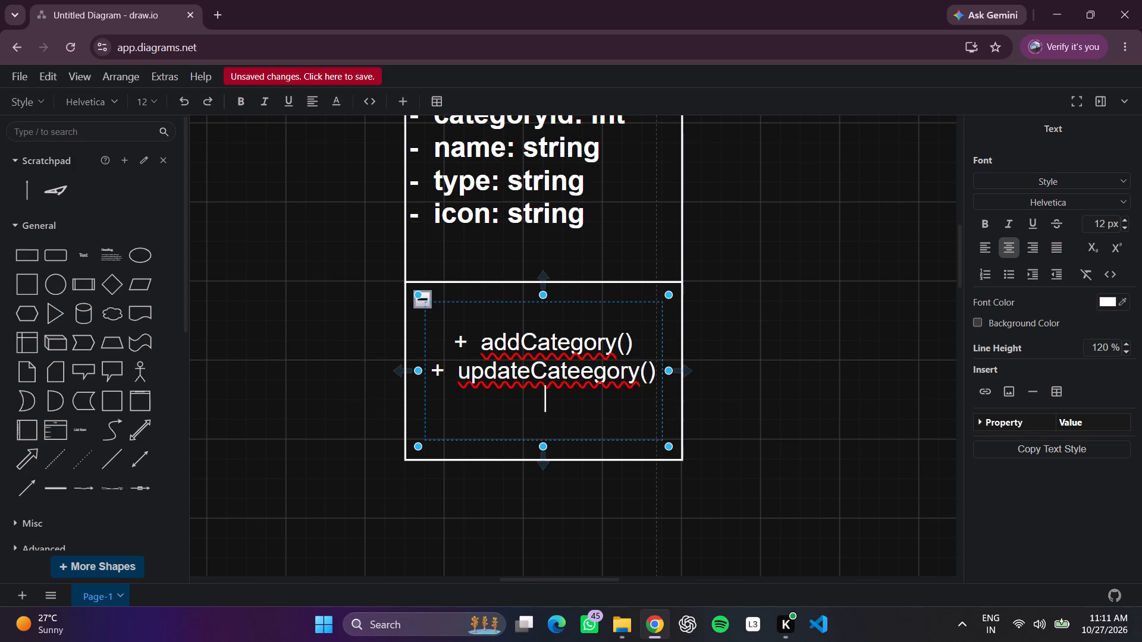
Add the third method line "+ deleteCategory()" and start a new line below it.
{"action": "type", "text": "+"}
{"action": "key", "text": "space"}
{"action": "key", "text": "space"}
{"action": "type", "text": "de"}
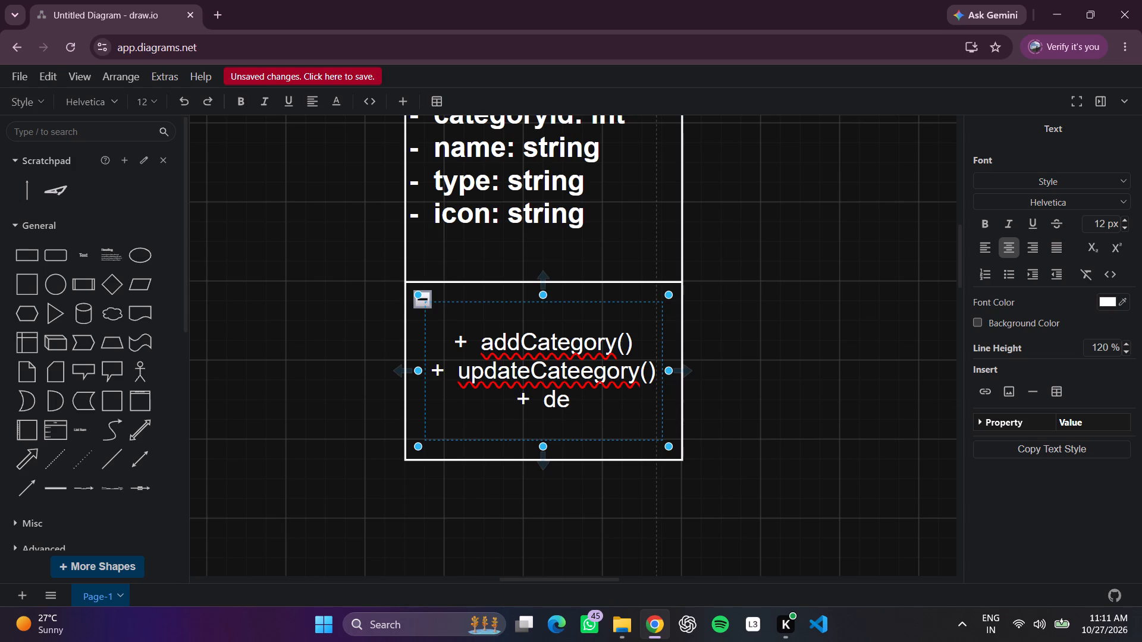
{"action": "type", "text": "lete"}
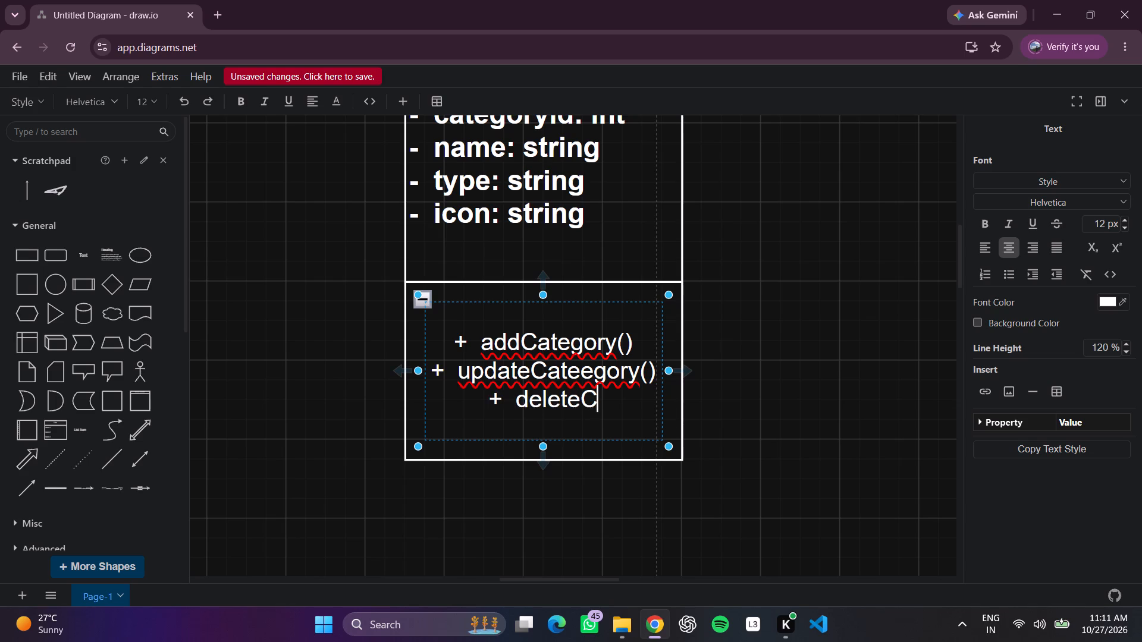
{"action": "type", "text": "at"}
{"action": "type", "text": "egory"}
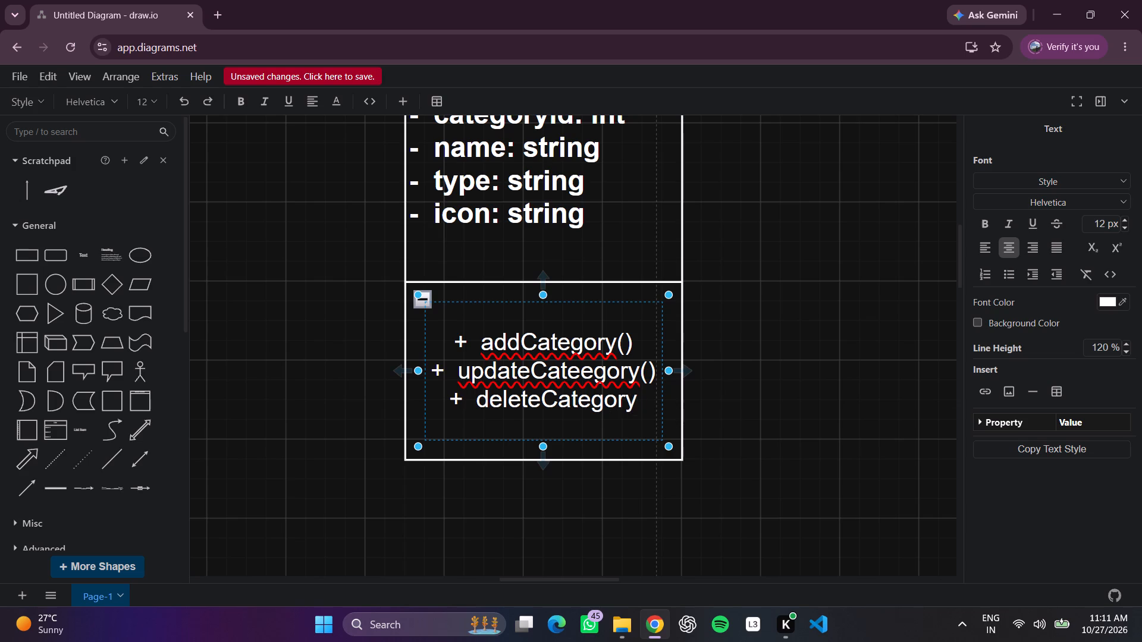
{"action": "type", "text": "()"}
{"action": "key", "text": "Return"}
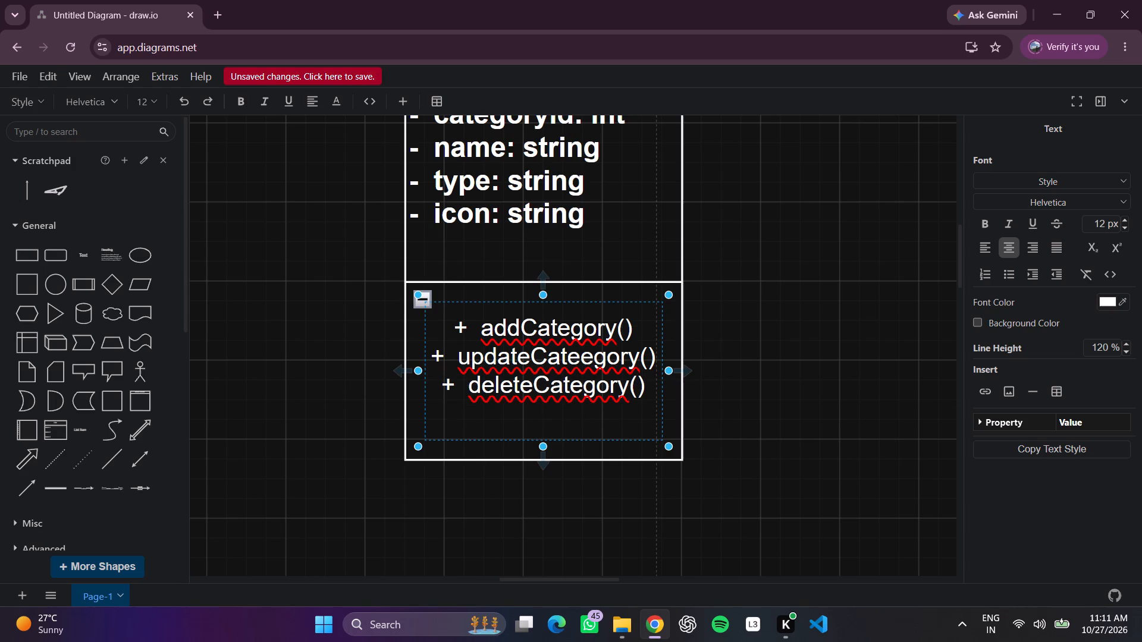
Add the fourth method line "+ getAllCategory()" and finish editing the text box.
{"action": "key", "text": "shift+plus"}
{"action": "key", "text": "space"}
{"action": "key", "text": "space"}
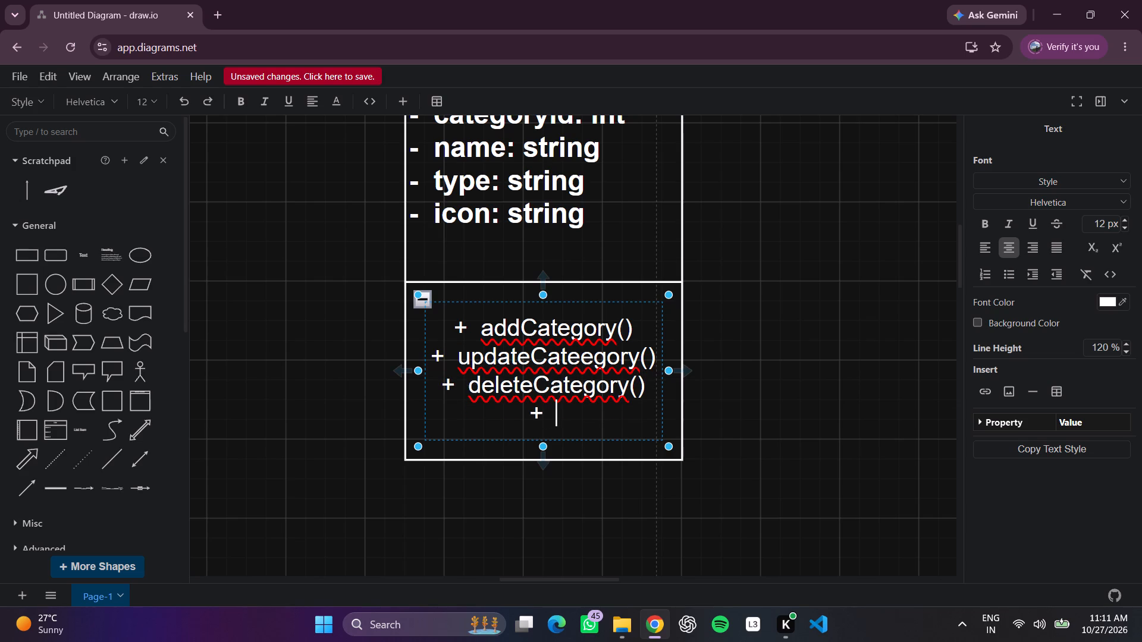
{"action": "type", "text": "get"}
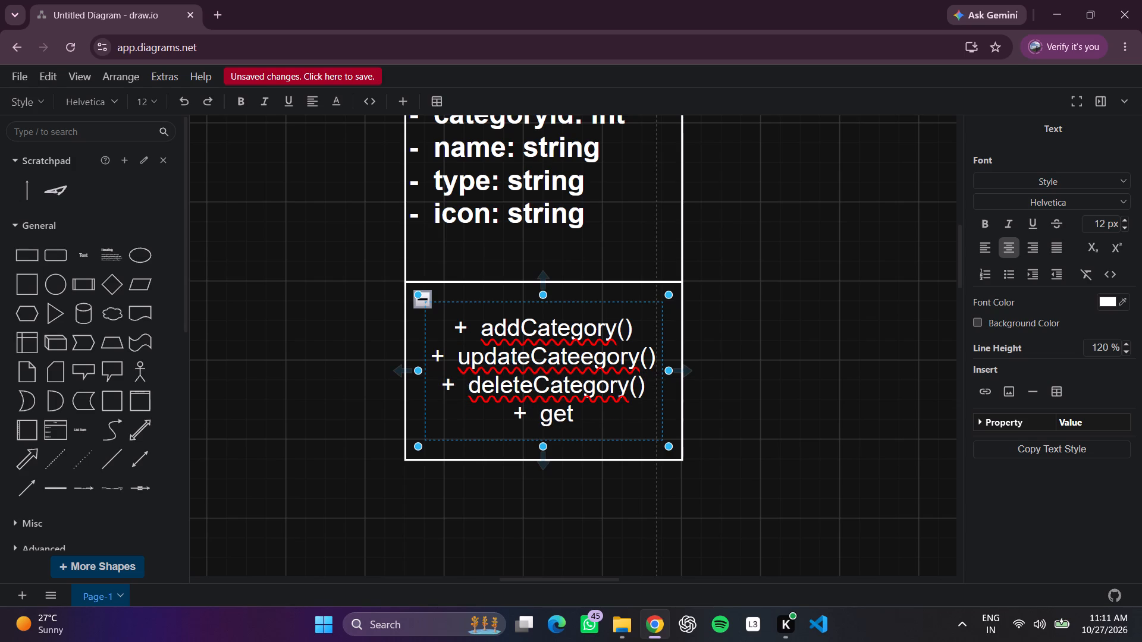
{"action": "key", "text": "a"}
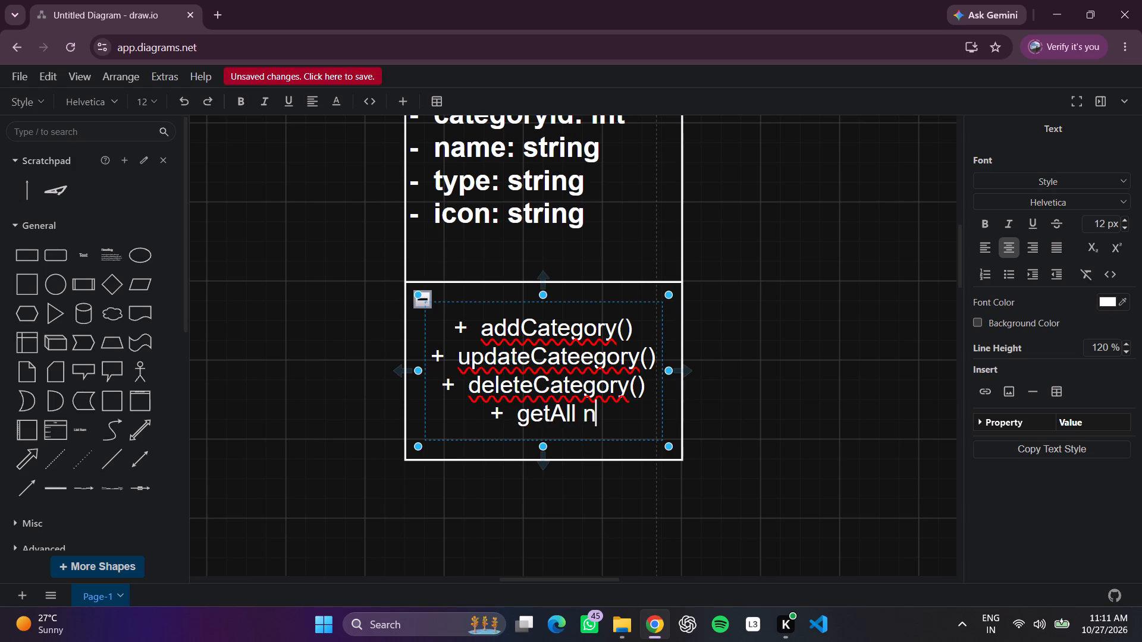
{"action": "key", "text": "BackSpace"}
{"action": "key", "text": "BackSpace"}
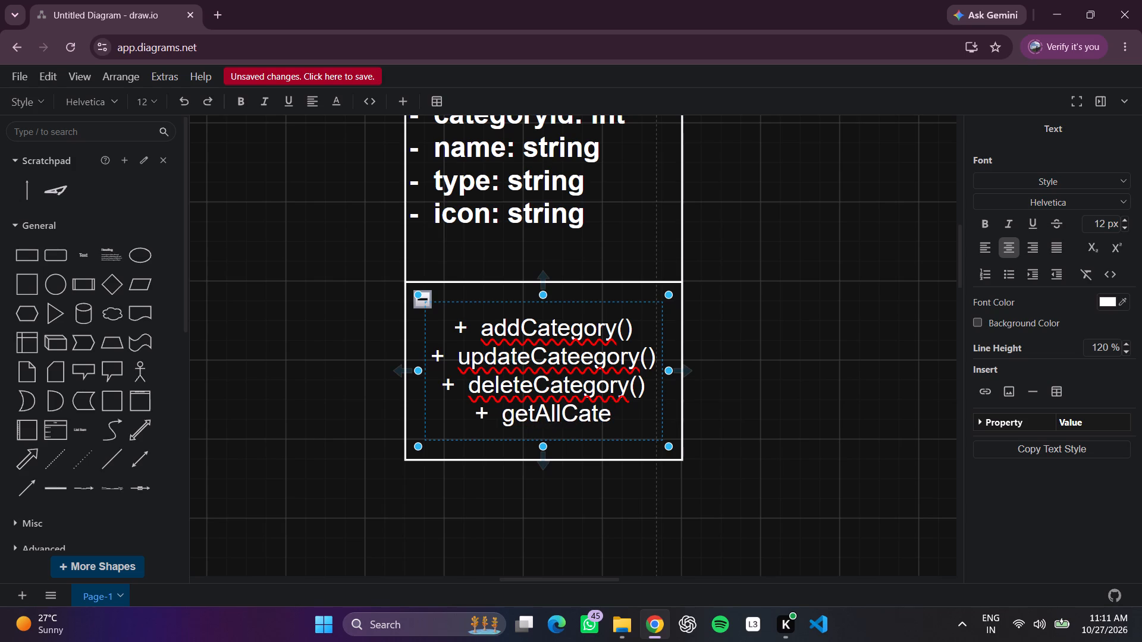
{"action": "type", "text": "gp"}
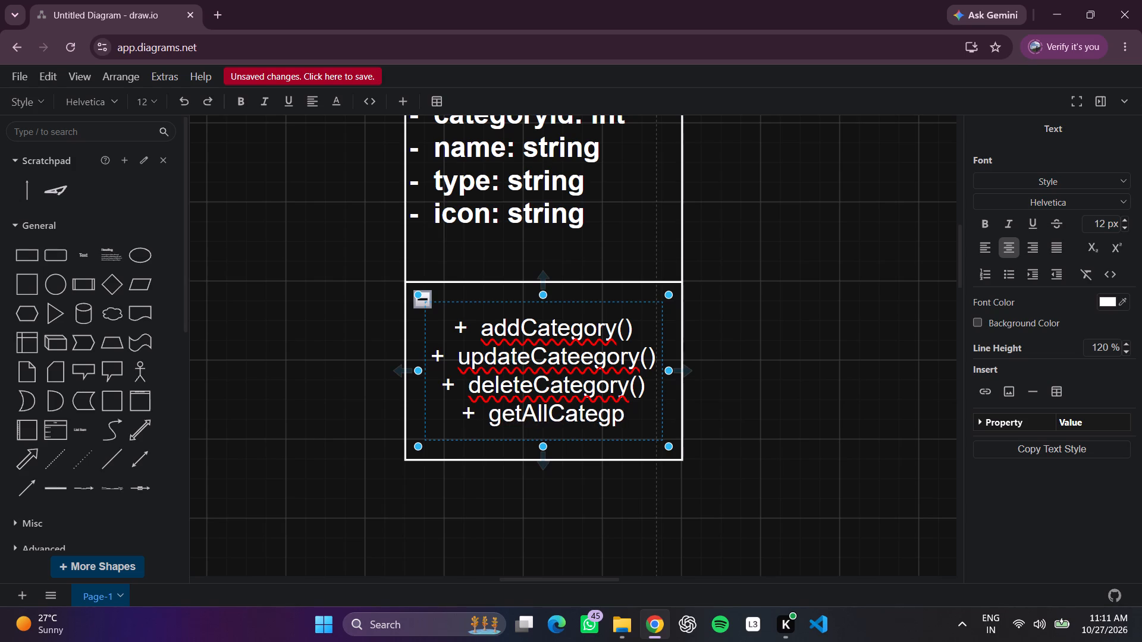
{"action": "key", "text": "BackSpace"}
{"action": "type", "text": "ory"}
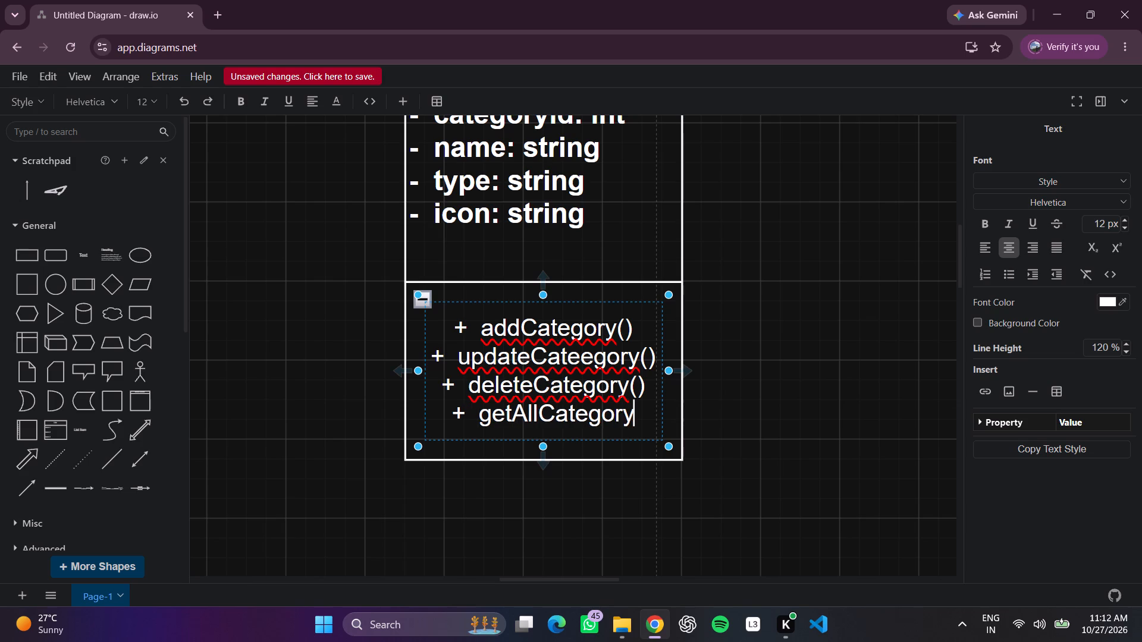
{"action": "type", "text": "()_"}
{"action": "key", "text": "BackSpace"}
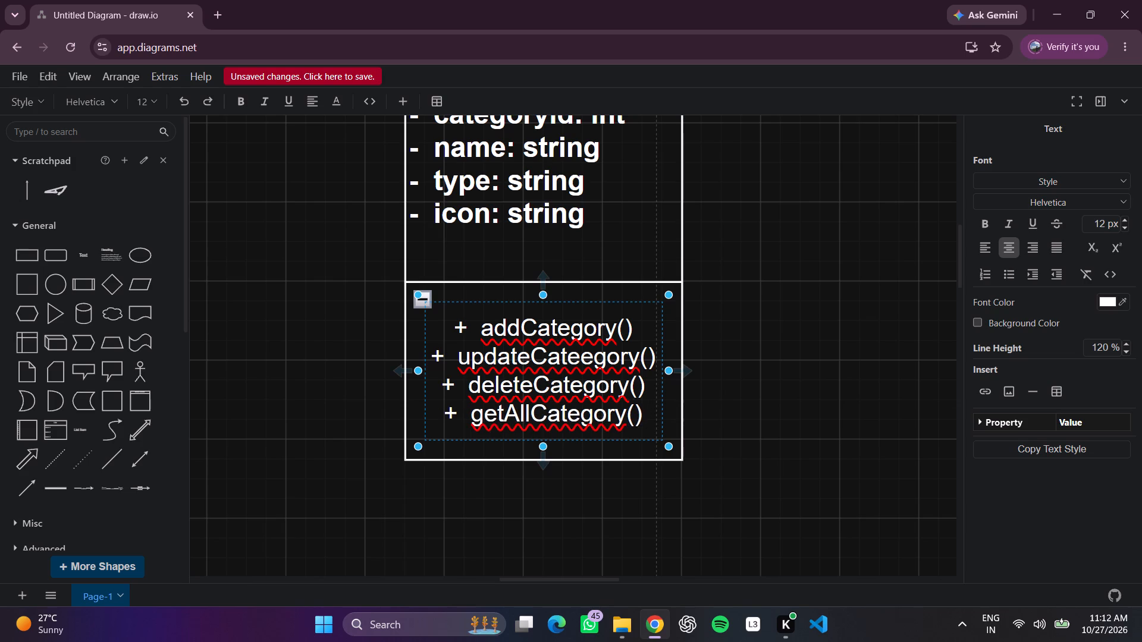
{"action": "left_click", "coordinate": [713, 357]}
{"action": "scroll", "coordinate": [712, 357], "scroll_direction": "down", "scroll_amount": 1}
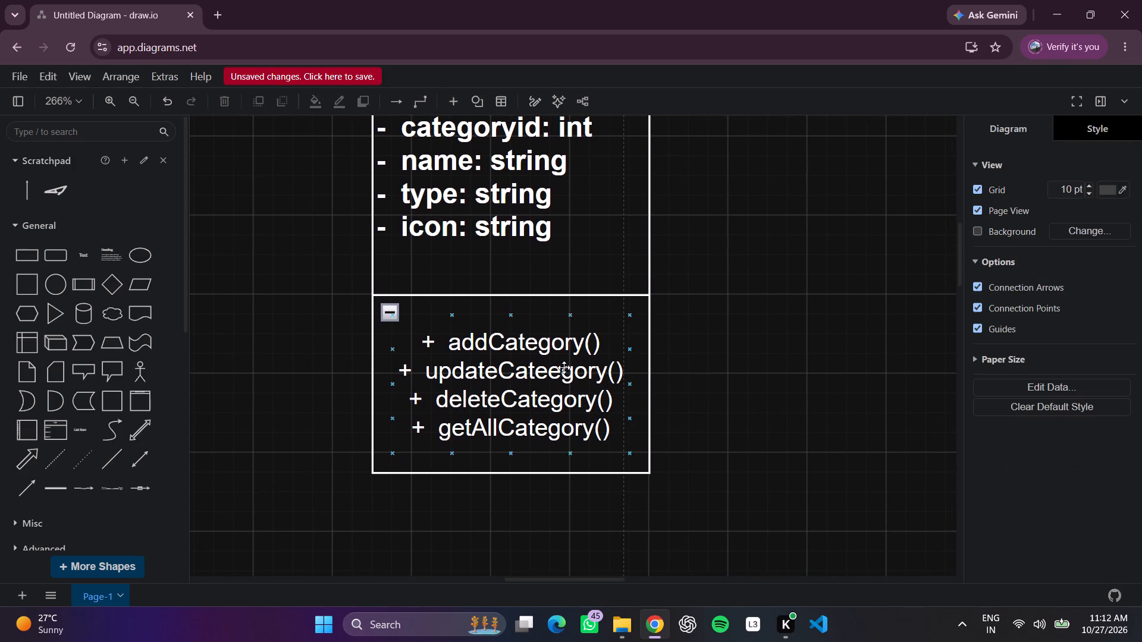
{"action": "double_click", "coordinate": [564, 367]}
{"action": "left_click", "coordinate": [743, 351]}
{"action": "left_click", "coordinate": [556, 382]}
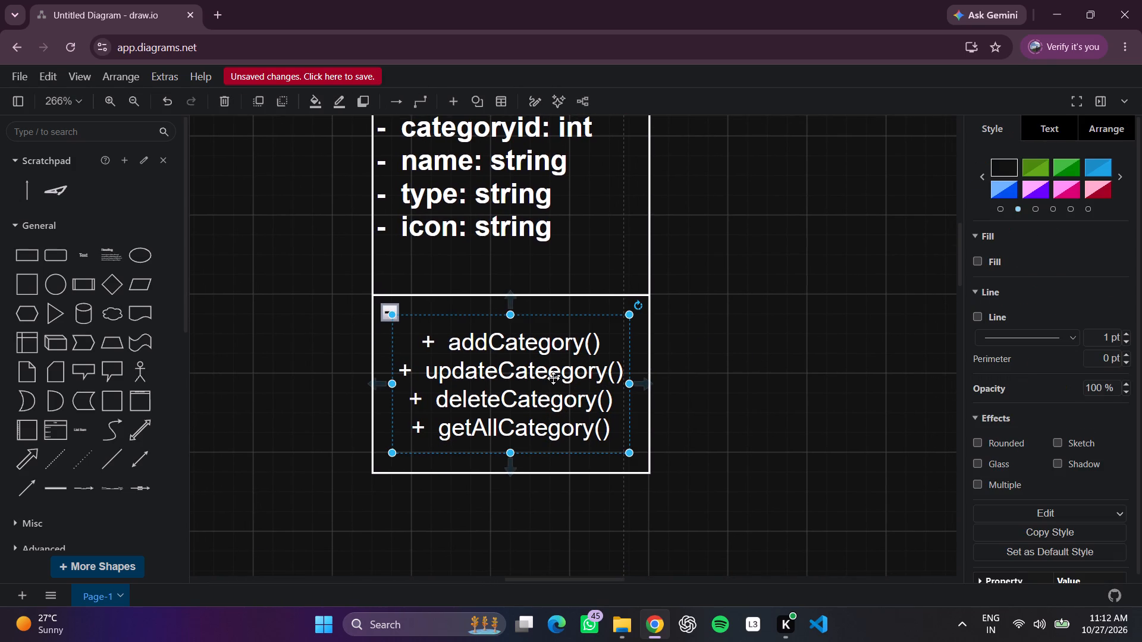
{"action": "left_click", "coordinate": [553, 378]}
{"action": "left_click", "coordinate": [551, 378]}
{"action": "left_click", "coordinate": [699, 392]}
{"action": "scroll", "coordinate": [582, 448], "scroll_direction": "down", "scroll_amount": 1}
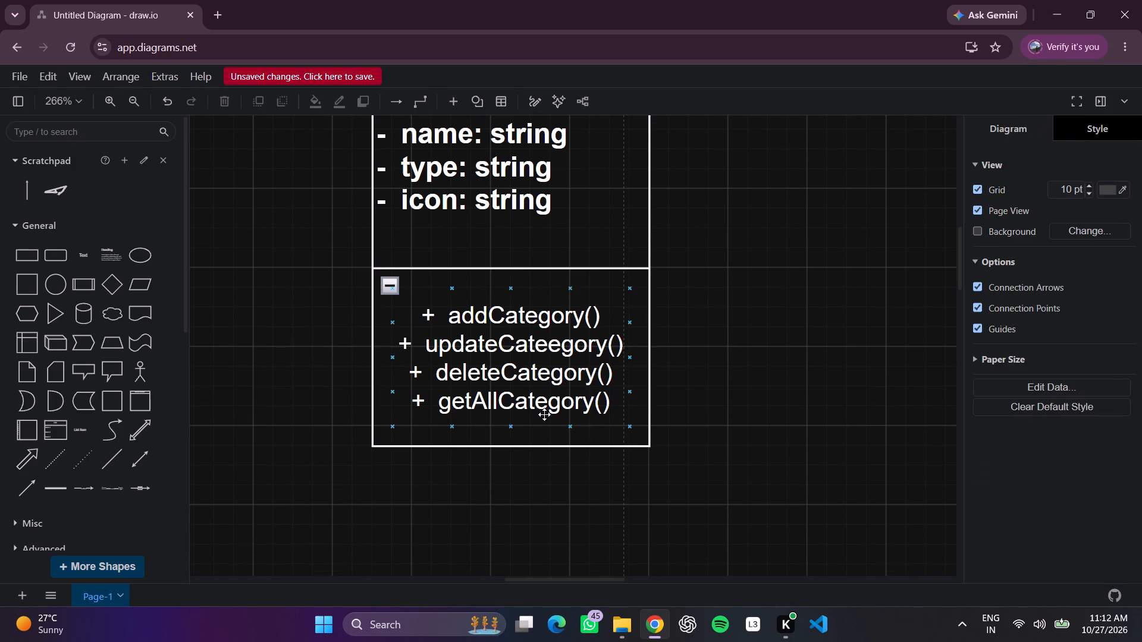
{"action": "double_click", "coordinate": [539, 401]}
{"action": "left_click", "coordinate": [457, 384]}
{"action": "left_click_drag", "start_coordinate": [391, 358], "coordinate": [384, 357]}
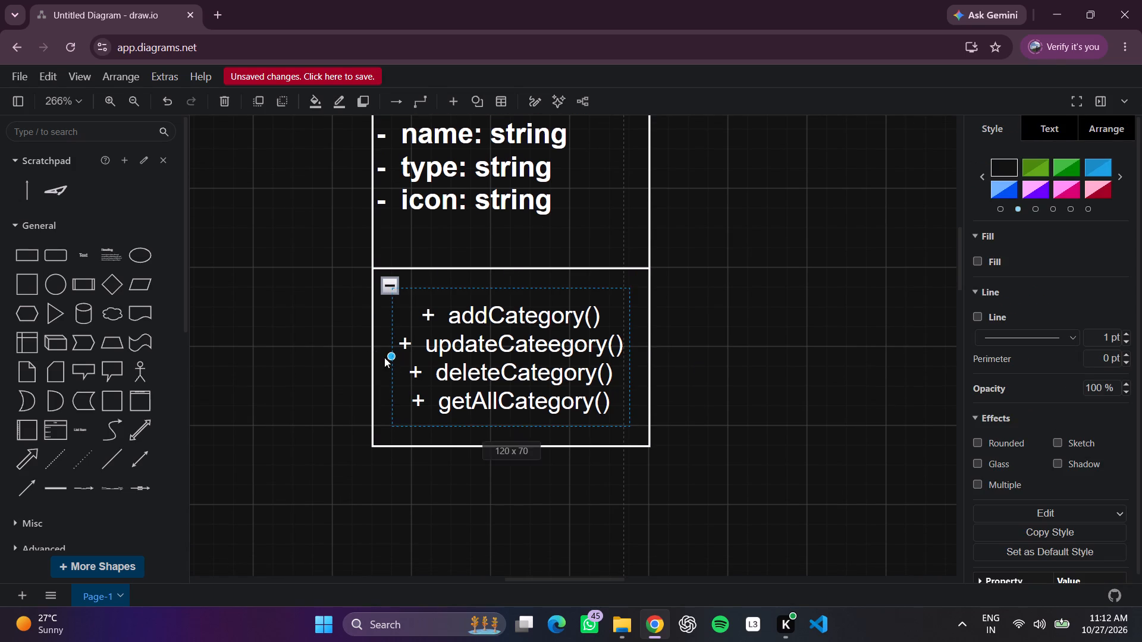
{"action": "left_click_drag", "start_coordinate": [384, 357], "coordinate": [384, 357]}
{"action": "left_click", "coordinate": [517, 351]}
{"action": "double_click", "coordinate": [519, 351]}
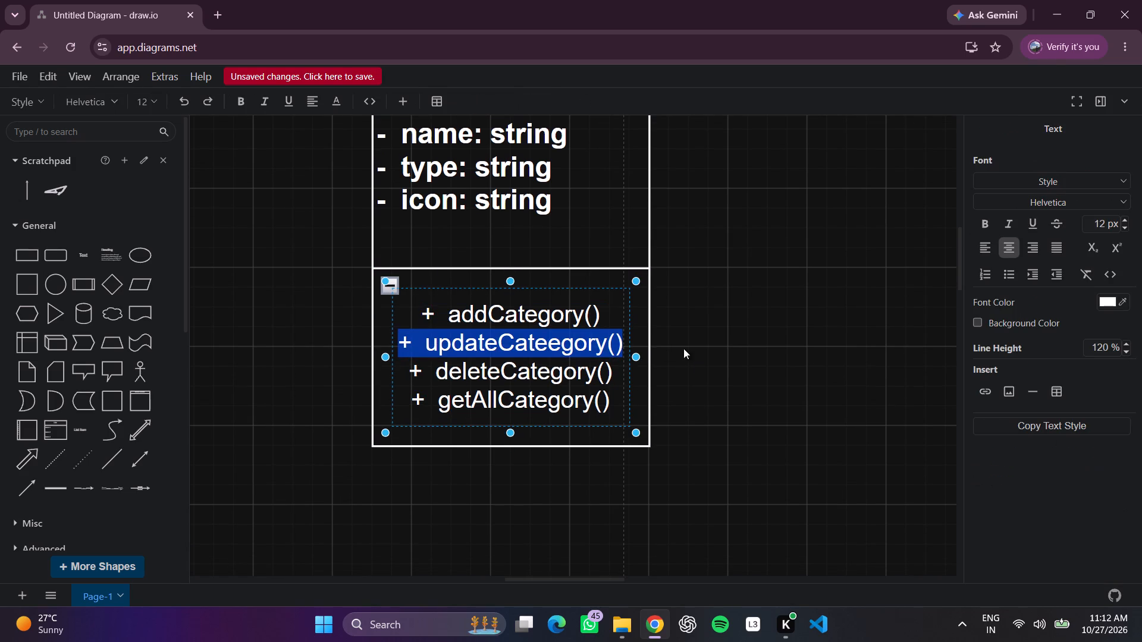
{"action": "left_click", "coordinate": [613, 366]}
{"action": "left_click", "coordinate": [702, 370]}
Move the methods text box up against the lower container's top edge, keeping it horizontally centred.
{"action": "left_click", "coordinate": [532, 376]}
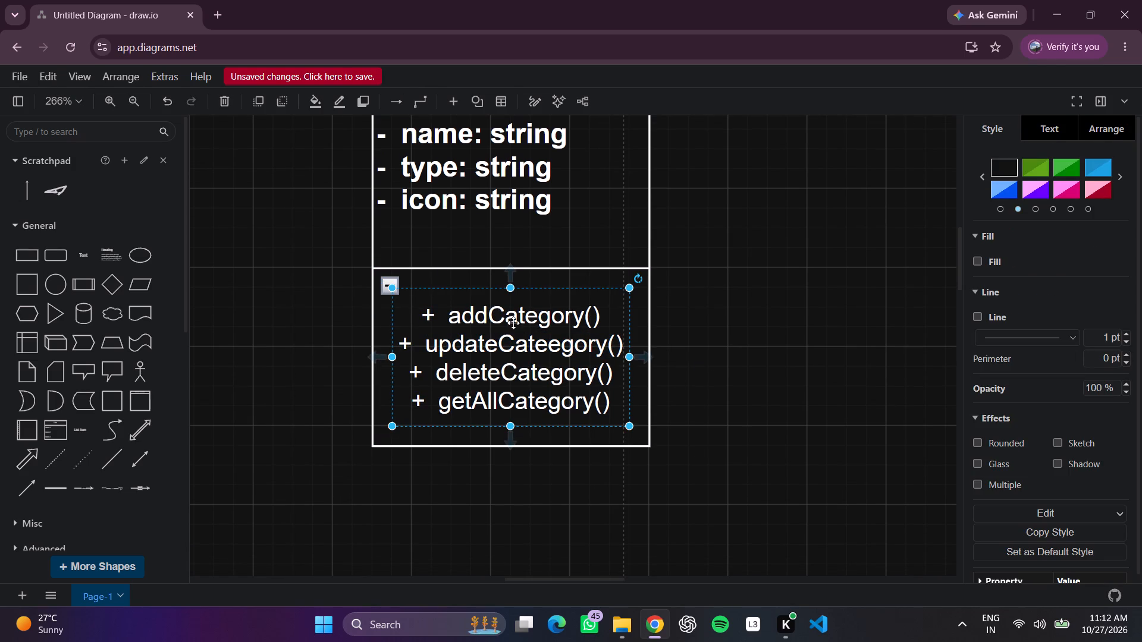
{"action": "left_click_drag", "start_coordinate": [516, 341], "coordinate": [502, 324]}
{"action": "left_click_drag", "start_coordinate": [513, 345], "coordinate": [513, 346]}
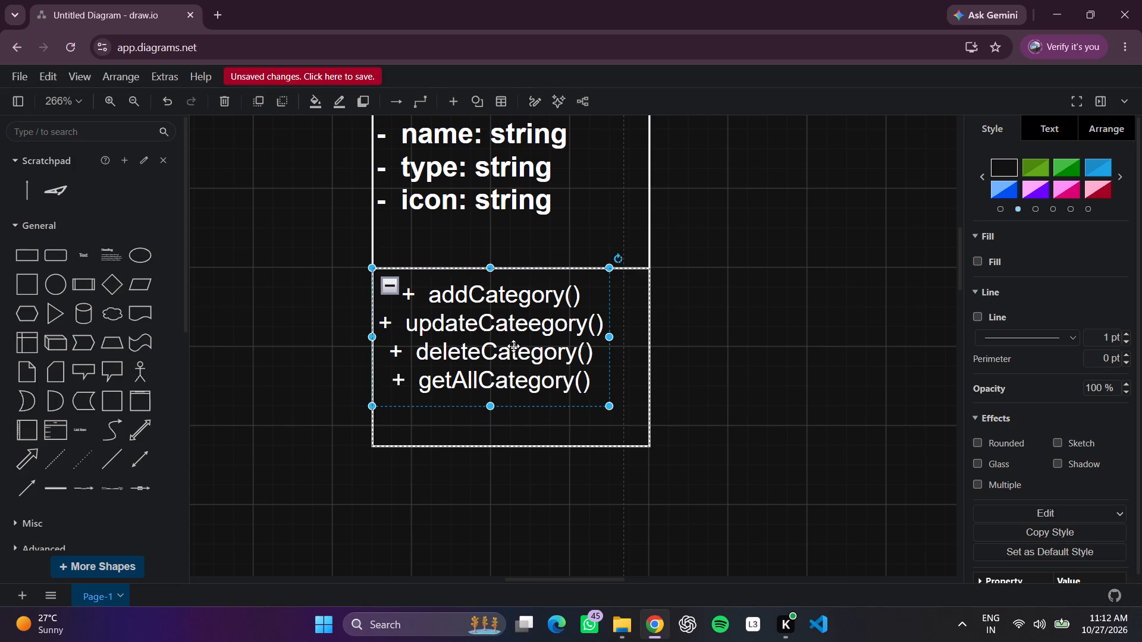
{"action": "left_click_drag", "start_coordinate": [513, 346], "coordinate": [531, 354]}
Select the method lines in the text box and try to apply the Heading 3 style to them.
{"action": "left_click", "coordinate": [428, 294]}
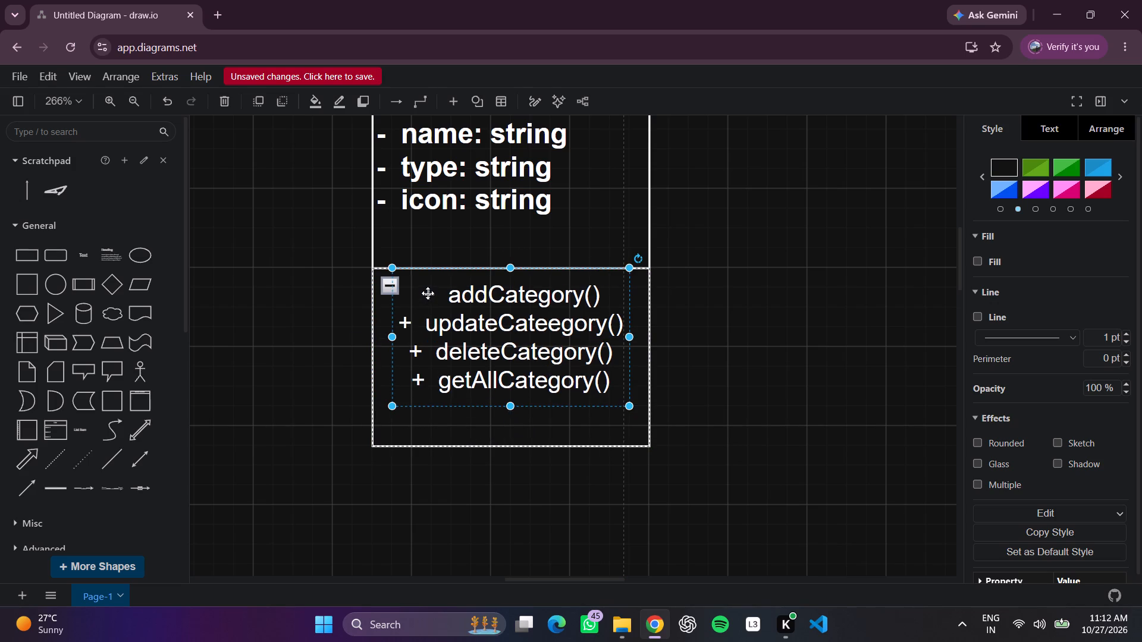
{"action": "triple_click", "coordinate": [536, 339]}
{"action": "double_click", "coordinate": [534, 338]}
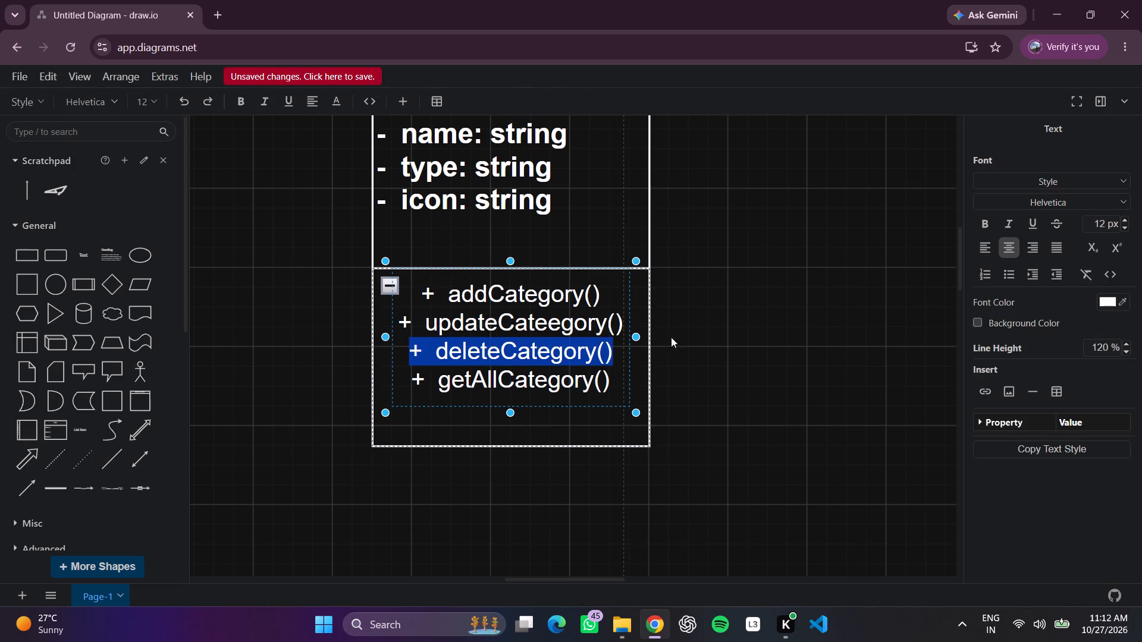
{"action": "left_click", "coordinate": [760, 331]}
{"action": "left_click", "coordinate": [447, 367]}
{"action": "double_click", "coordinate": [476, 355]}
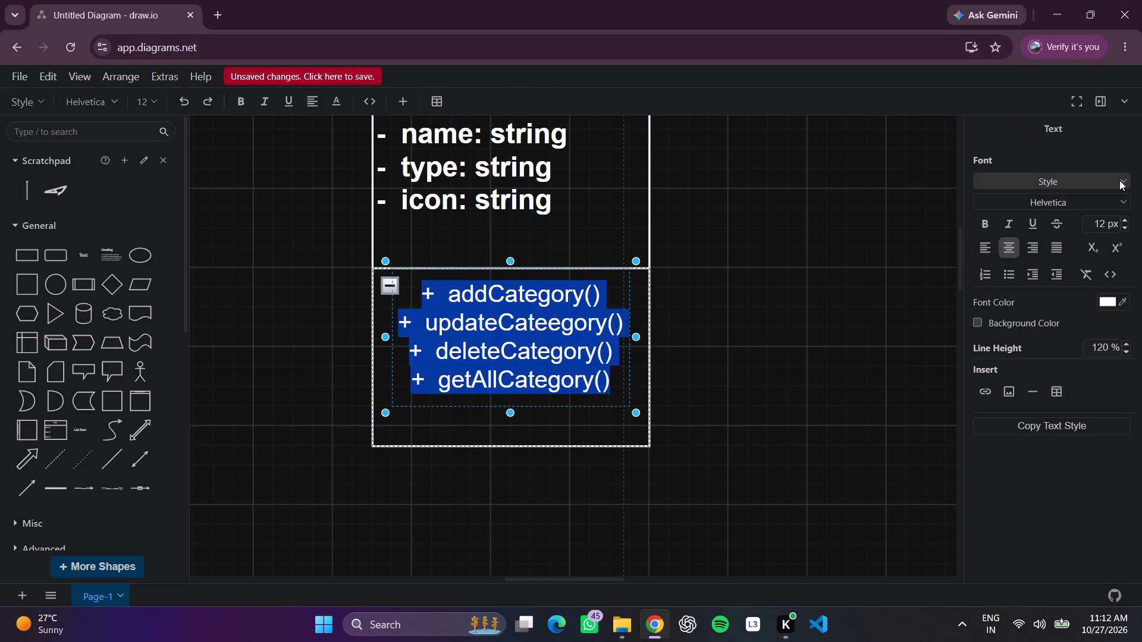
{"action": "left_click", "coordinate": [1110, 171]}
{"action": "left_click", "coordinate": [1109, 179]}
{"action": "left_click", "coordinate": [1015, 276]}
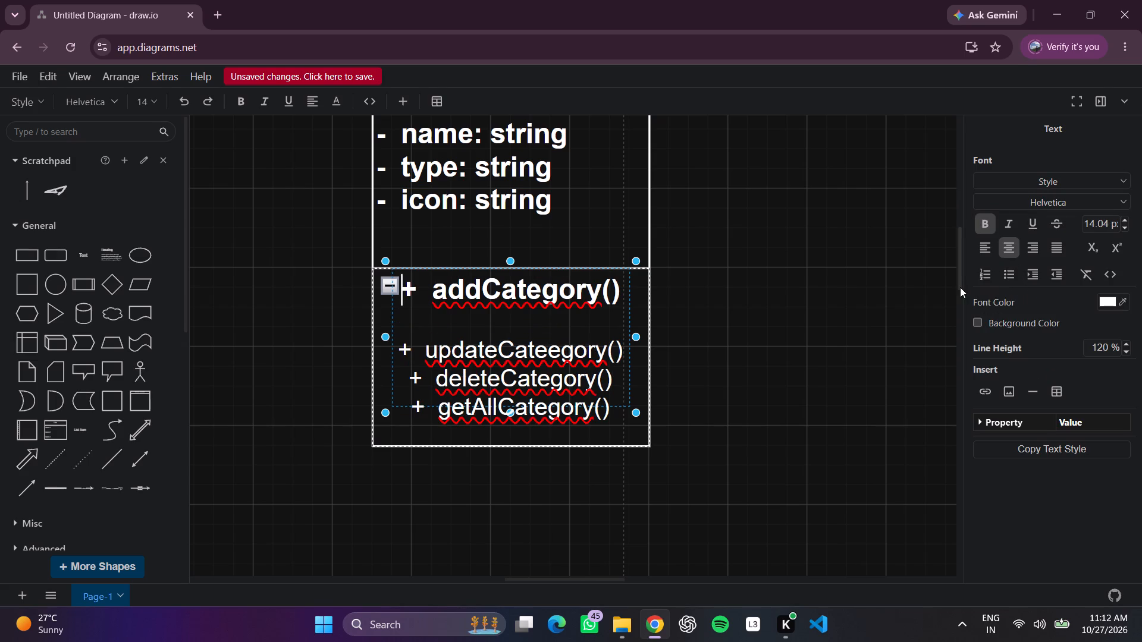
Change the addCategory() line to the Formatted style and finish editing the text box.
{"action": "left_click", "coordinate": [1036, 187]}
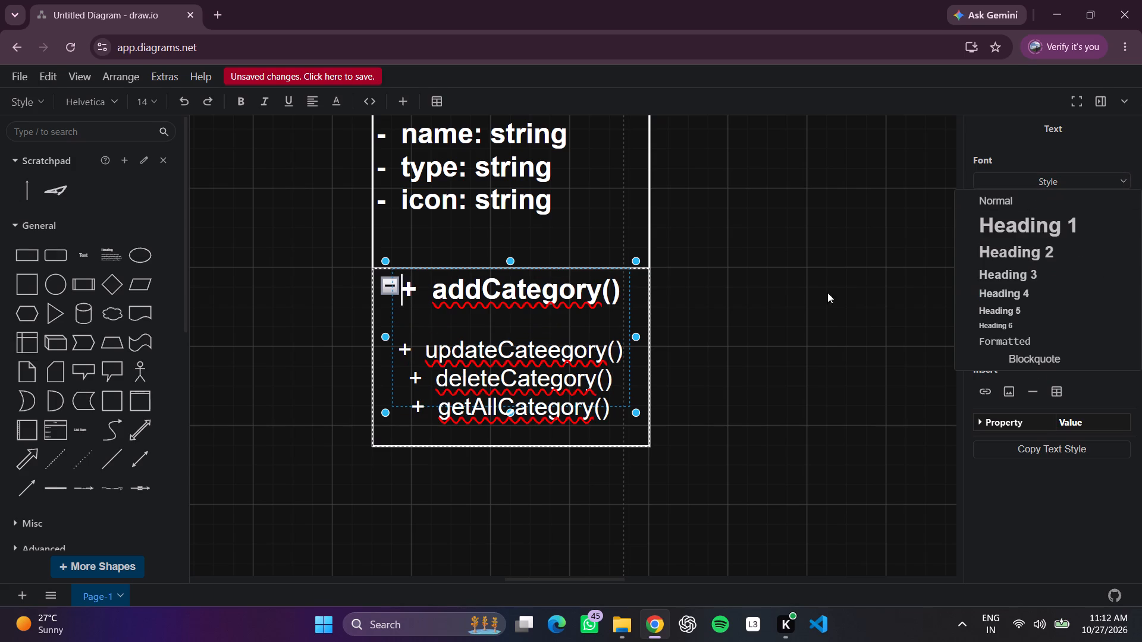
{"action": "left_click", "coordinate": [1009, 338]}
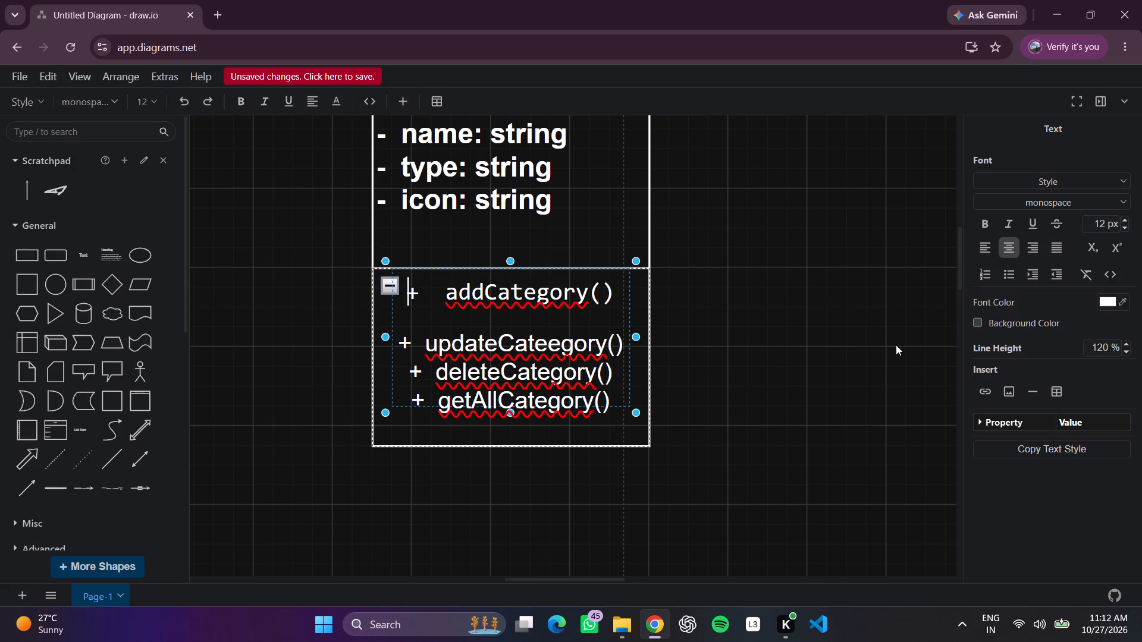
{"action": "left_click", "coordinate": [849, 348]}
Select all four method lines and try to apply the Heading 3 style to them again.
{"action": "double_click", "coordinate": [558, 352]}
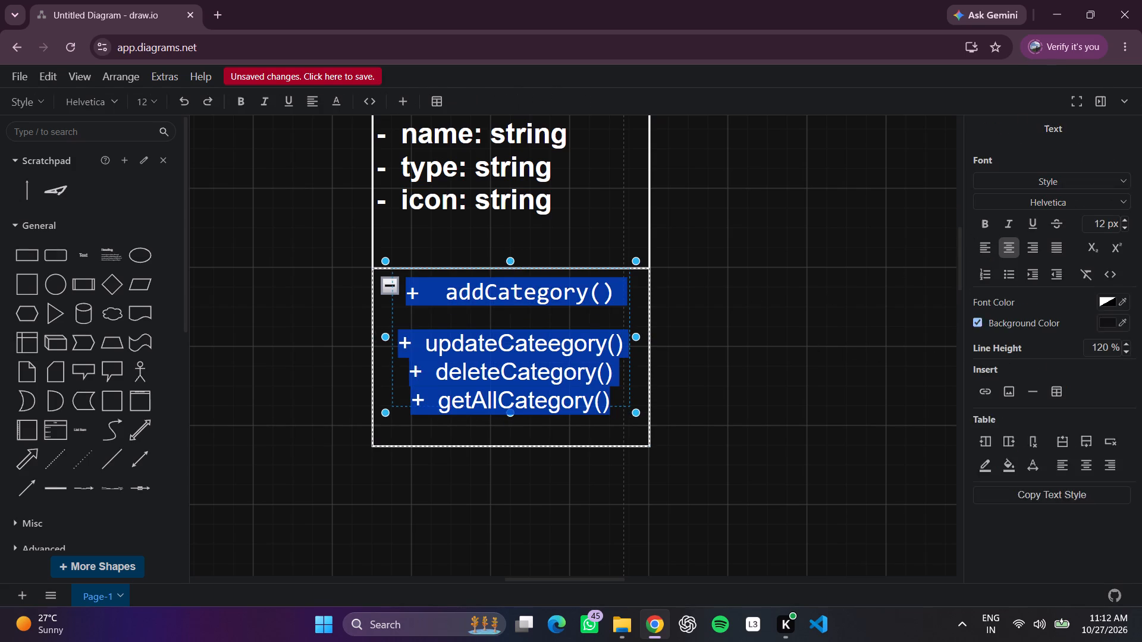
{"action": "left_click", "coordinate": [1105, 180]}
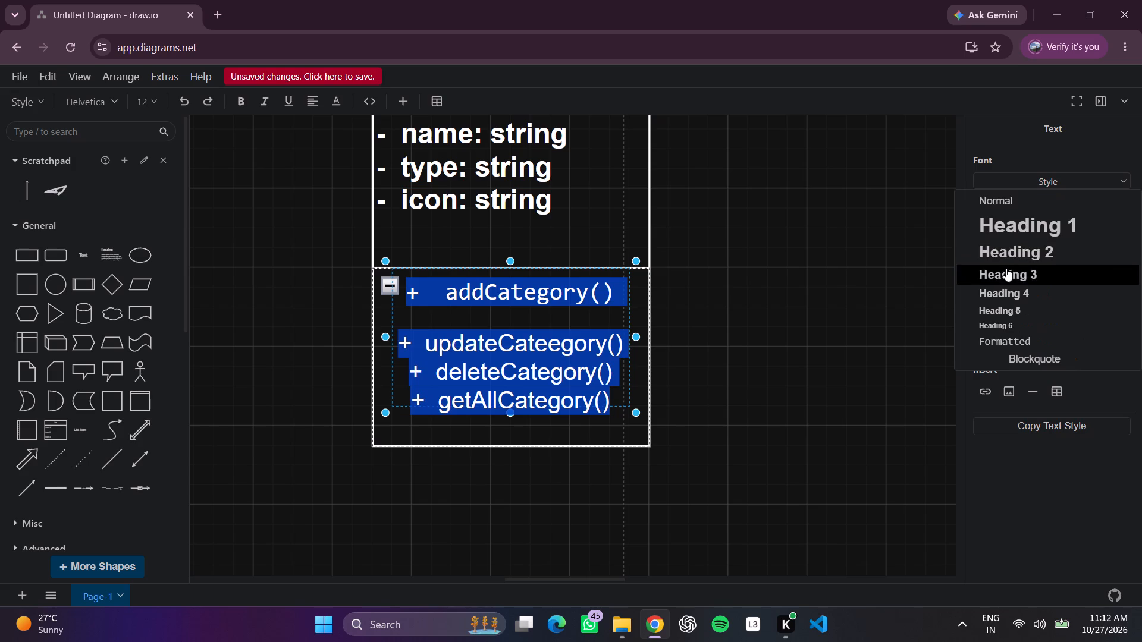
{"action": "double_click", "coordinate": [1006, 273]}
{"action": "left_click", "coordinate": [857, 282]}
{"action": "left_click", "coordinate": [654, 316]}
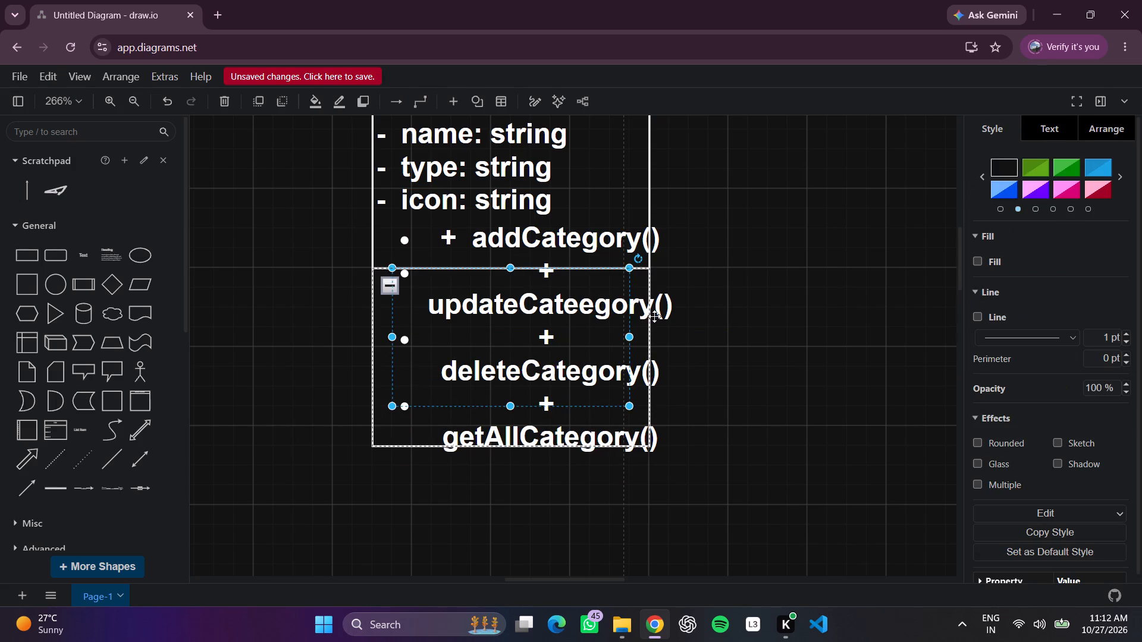
Delete the methods text box from the lower container.
{"action": "double_click", "coordinate": [595, 327]}
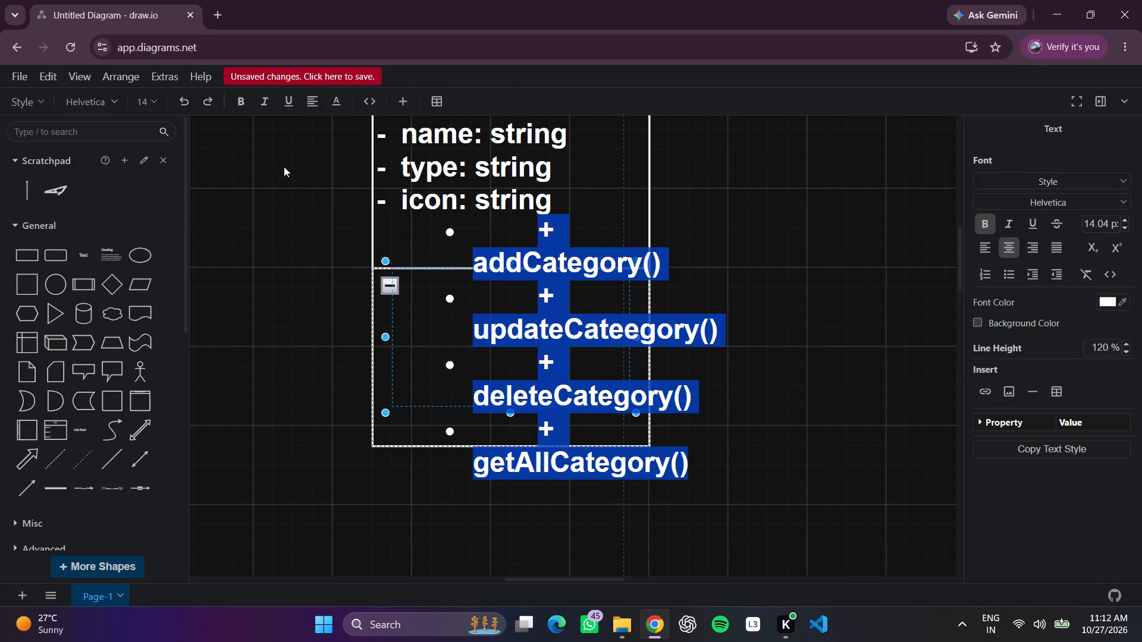
{"action": "left_click", "coordinate": [285, 167]}
{"action": "left_click", "coordinate": [529, 295]}
{"action": "left_click", "coordinate": [222, 106]}
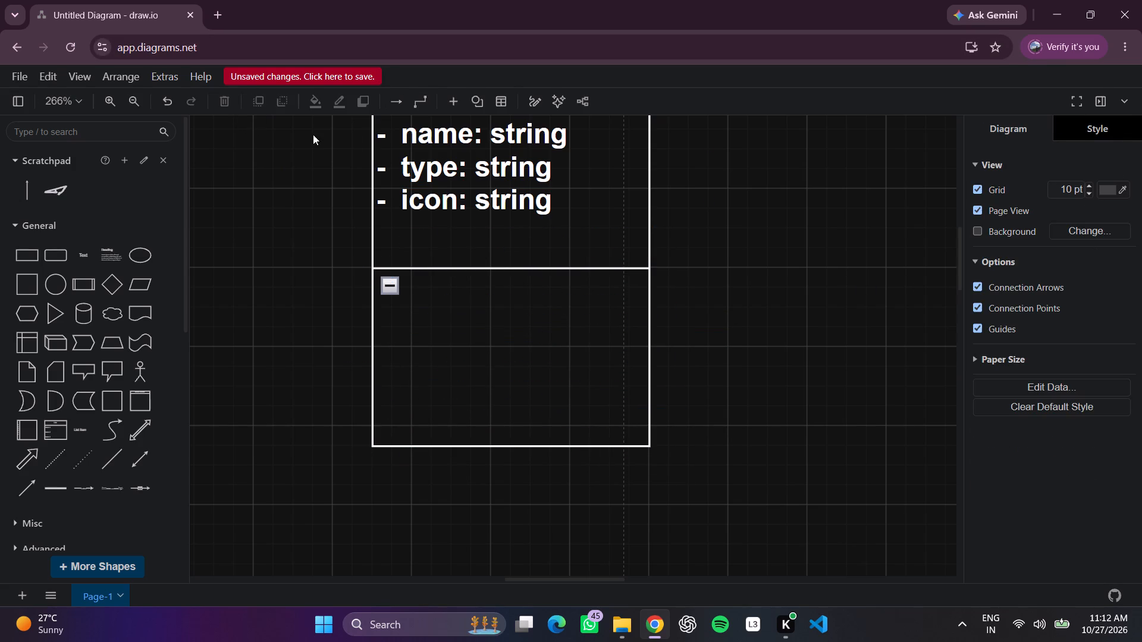
Move the empty lower container down slightly, away from the attributes container above it.
{"action": "scroll", "coordinate": [633, 305], "scroll_direction": "down", "scroll_amount": 1}
{"action": "left_click", "coordinate": [592, 289]}
{"action": "scroll", "coordinate": [734, 358], "scroll_direction": "down", "scroll_amount": 1}
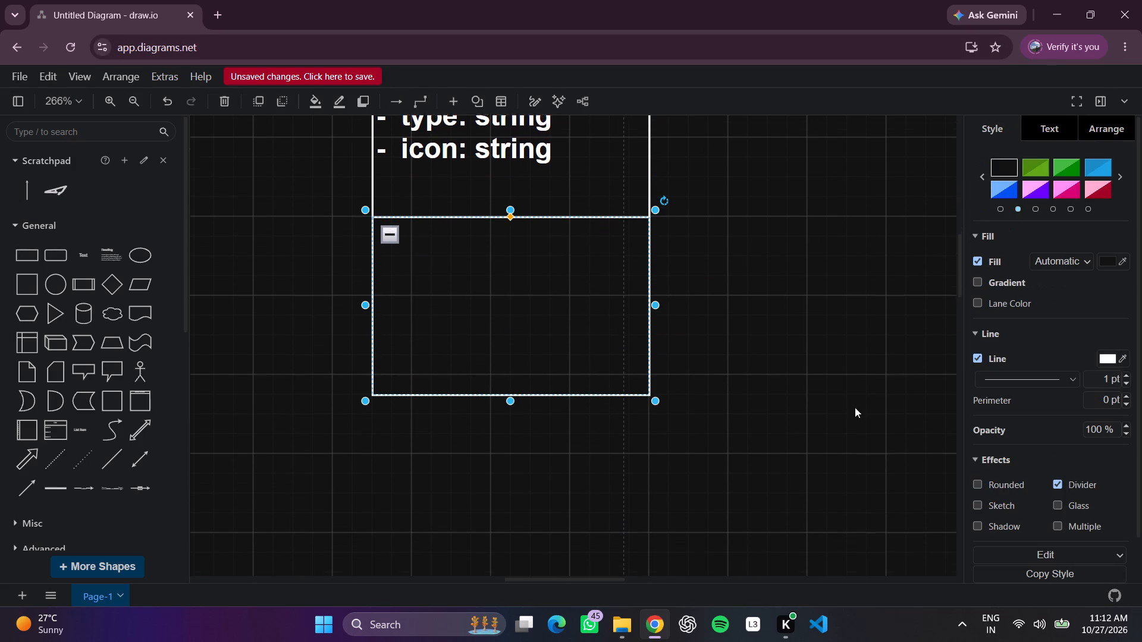
{"action": "scroll", "coordinate": [855, 407], "scroll_direction": "down", "scroll_amount": 1}
{"action": "left_click_drag", "start_coordinate": [506, 334], "coordinate": [499, 364]}
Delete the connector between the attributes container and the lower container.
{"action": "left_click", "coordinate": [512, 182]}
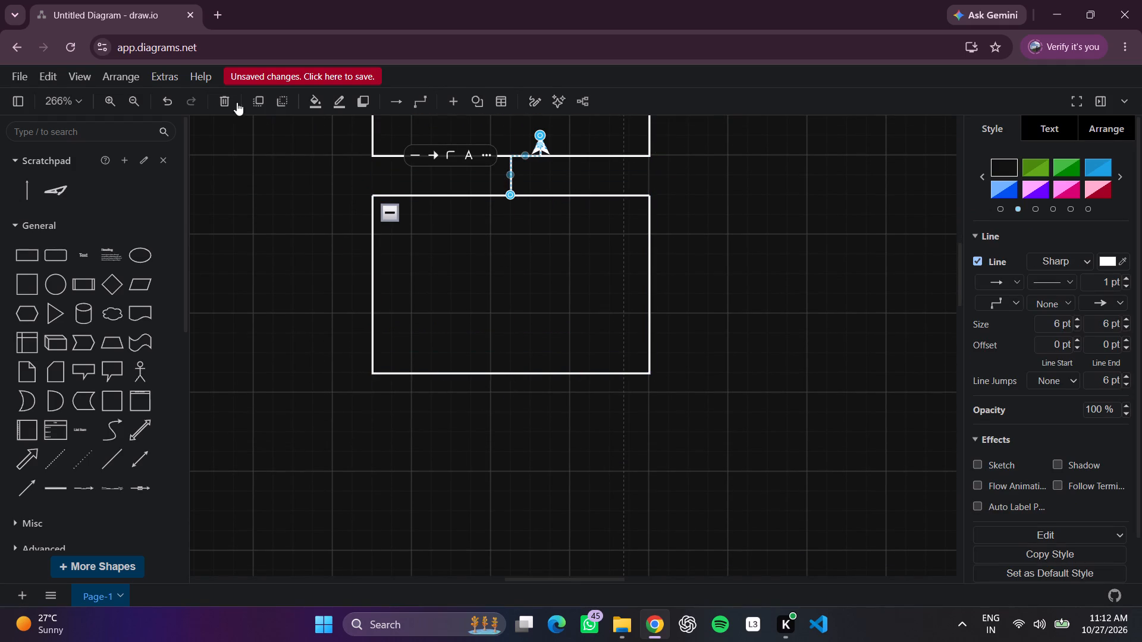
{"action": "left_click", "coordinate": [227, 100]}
Extend the lower container's top edge up to meet the attributes container's bottom edge.
{"action": "left_click", "coordinate": [510, 197]}
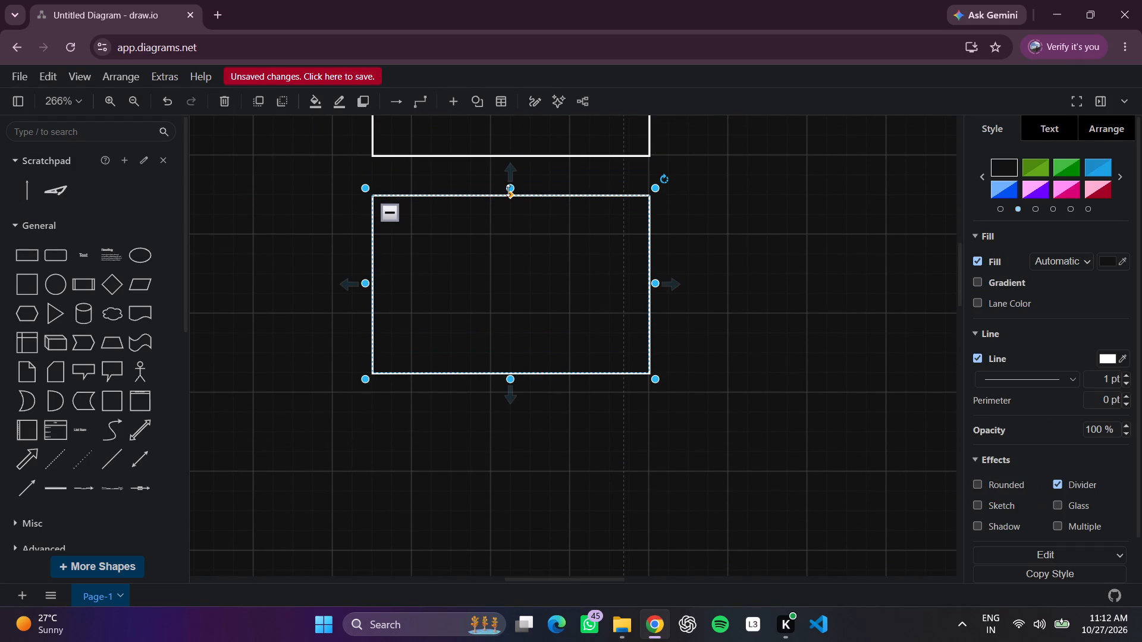
{"action": "left_click_drag", "start_coordinate": [509, 187], "coordinate": [510, 156]}
Insert a text box at the top of the lower container and enlarge it to 100 high, nearly spanning the container's width.
{"action": "left_click", "coordinate": [483, 191]}
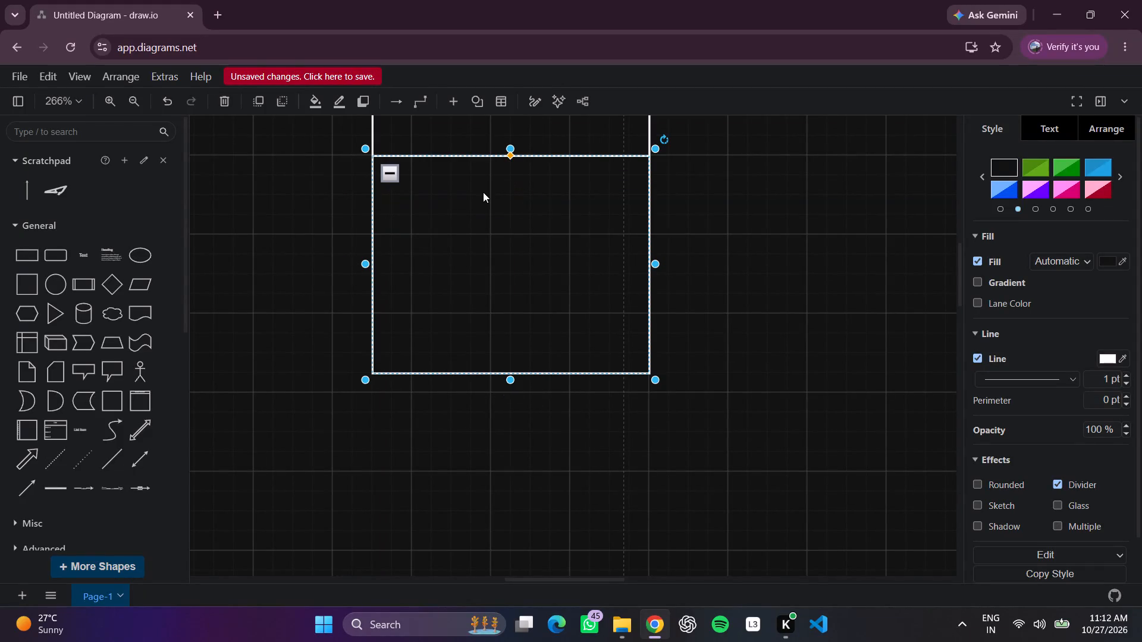
{"action": "double_click", "coordinate": [473, 192]}
{"action": "left_click", "coordinate": [473, 192]}
{"action": "left_click", "coordinate": [475, 203]}
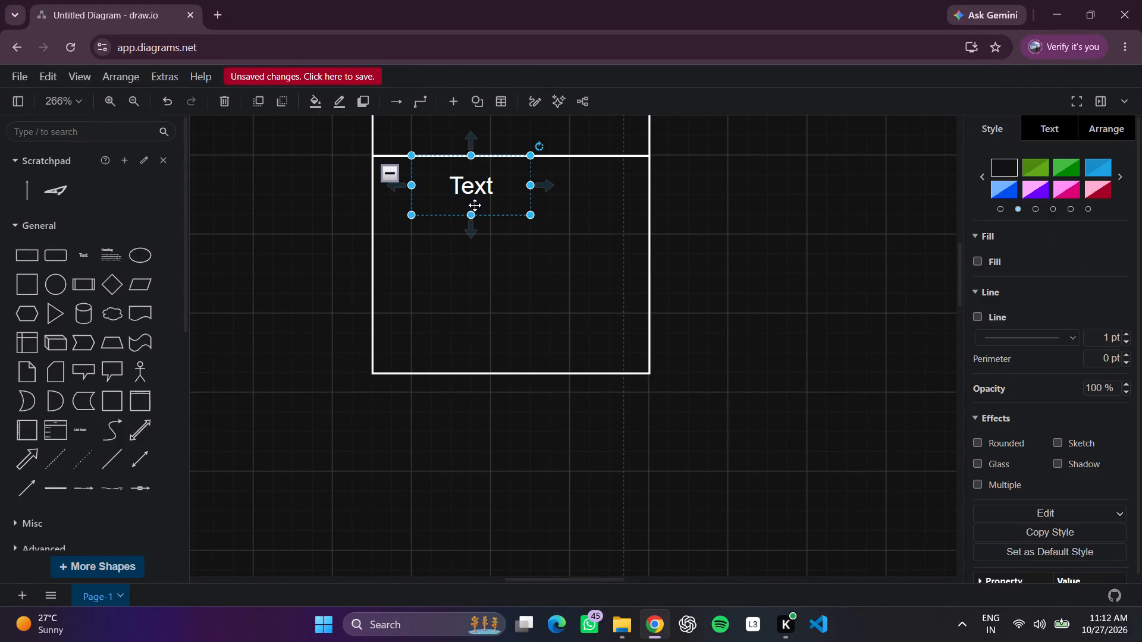
{"action": "left_click_drag", "start_coordinate": [472, 212], "coordinate": [493, 345]}
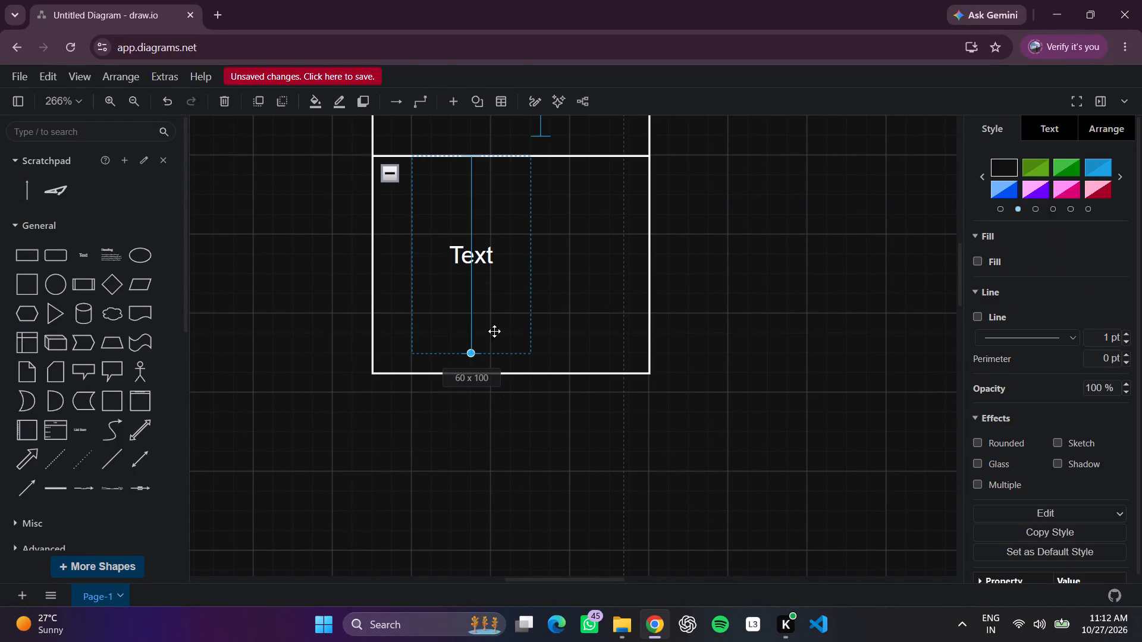
{"action": "left_click_drag", "start_coordinate": [529, 256], "coordinate": [622, 259]}
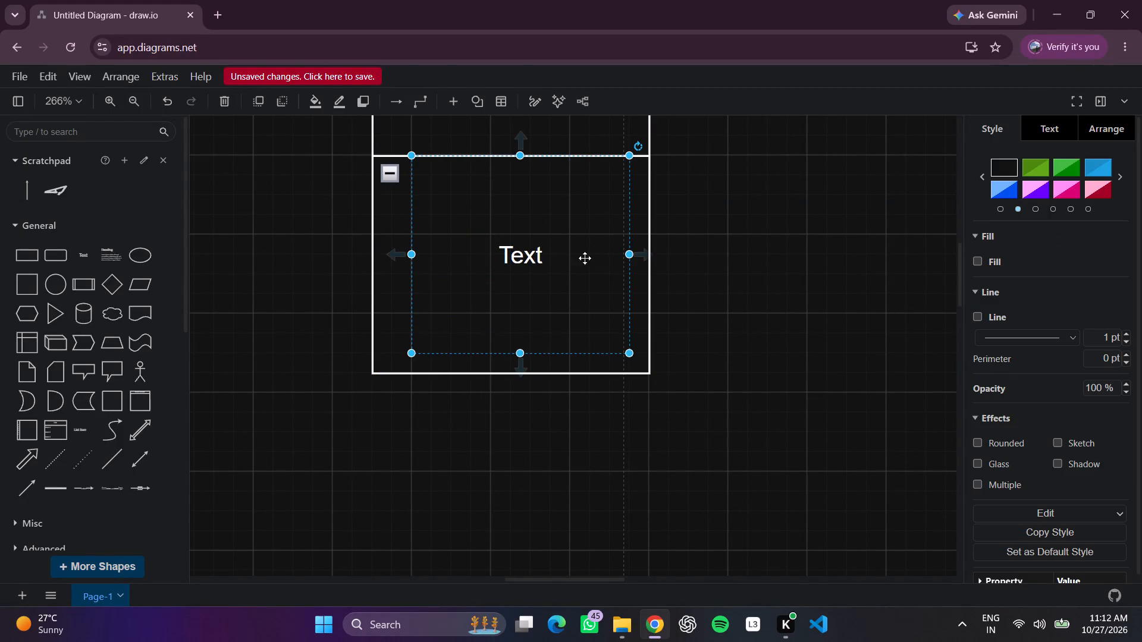
{"action": "left_click_drag", "start_coordinate": [410, 252], "coordinate": [381, 256]}
Replace the placeholder text with the first method line "+ addCategory()" and start a new line below it.
{"action": "double_click", "coordinate": [459, 244]}
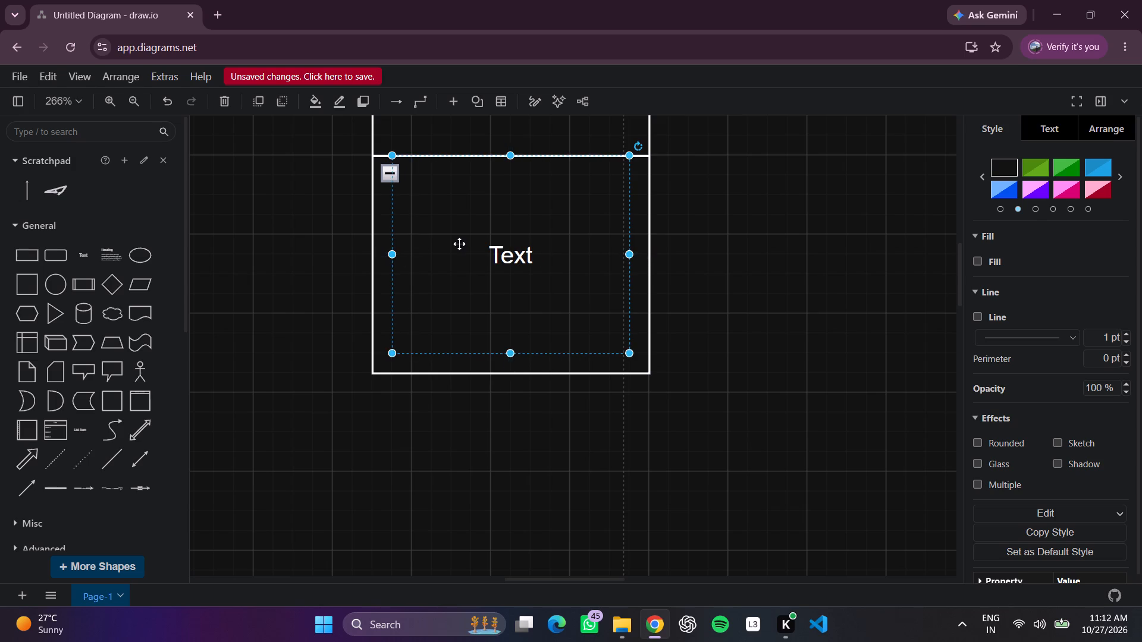
{"action": "key", "text": "BackSpace"}
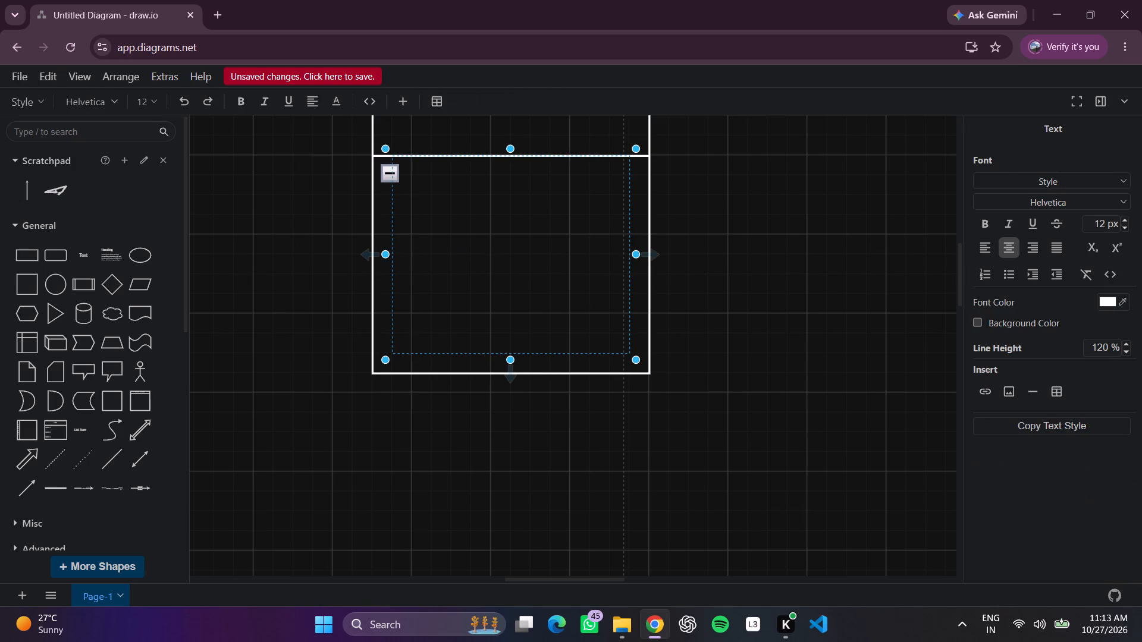
{"action": "type", "text": "+"}
{"action": "key", "text": "space"}
{"action": "key", "text": "space"}
{"action": "type", "text": "add"}
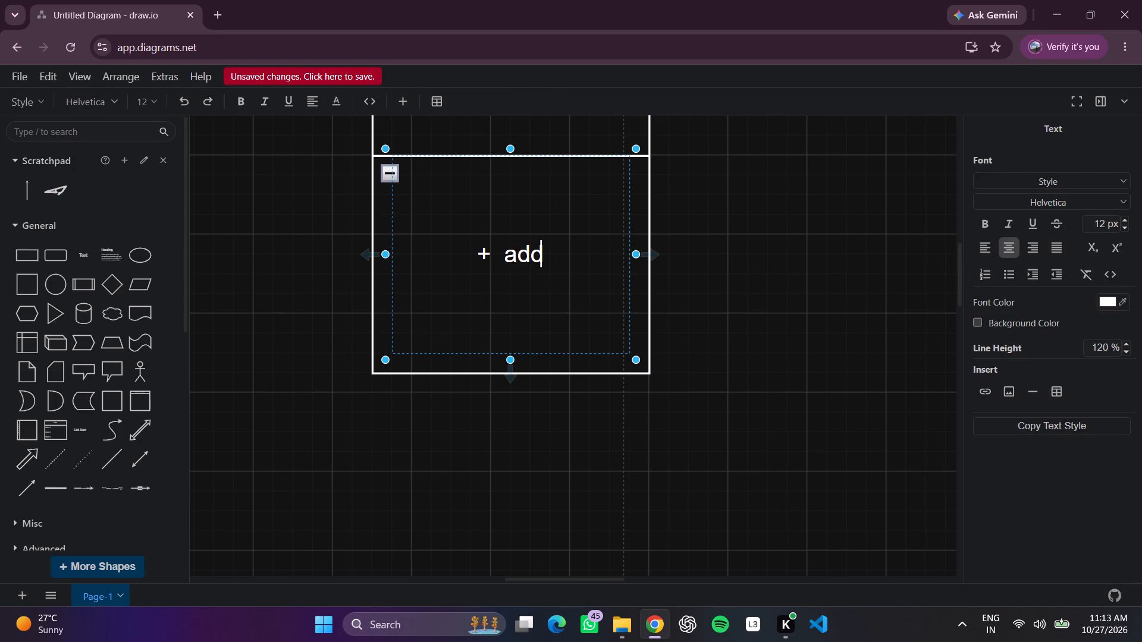
{"action": "type", "text": "ate"}
{"action": "type", "text": "gory"}
{"action": "type", "text": "()"}
{"action": "key", "text": "Return"}
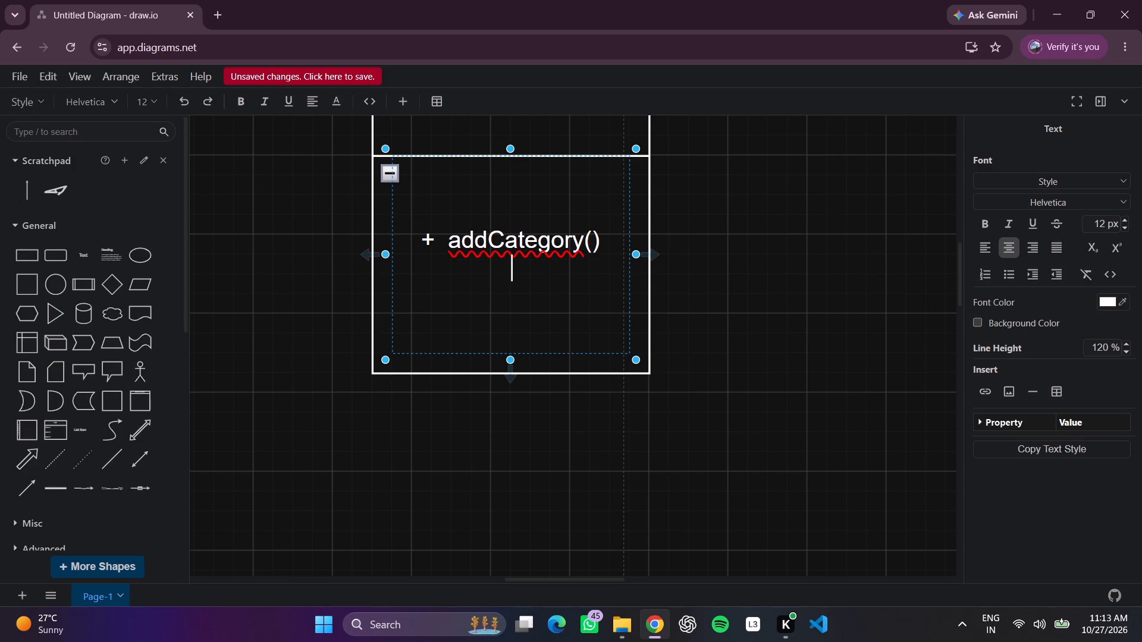
Add the second method line "+ updateCategory()" and start a new line below it.
{"action": "type", "text": "+"}
{"action": "key", "text": "space"}
{"action": "key", "text": "space"}
{"action": "type", "text": "update"}
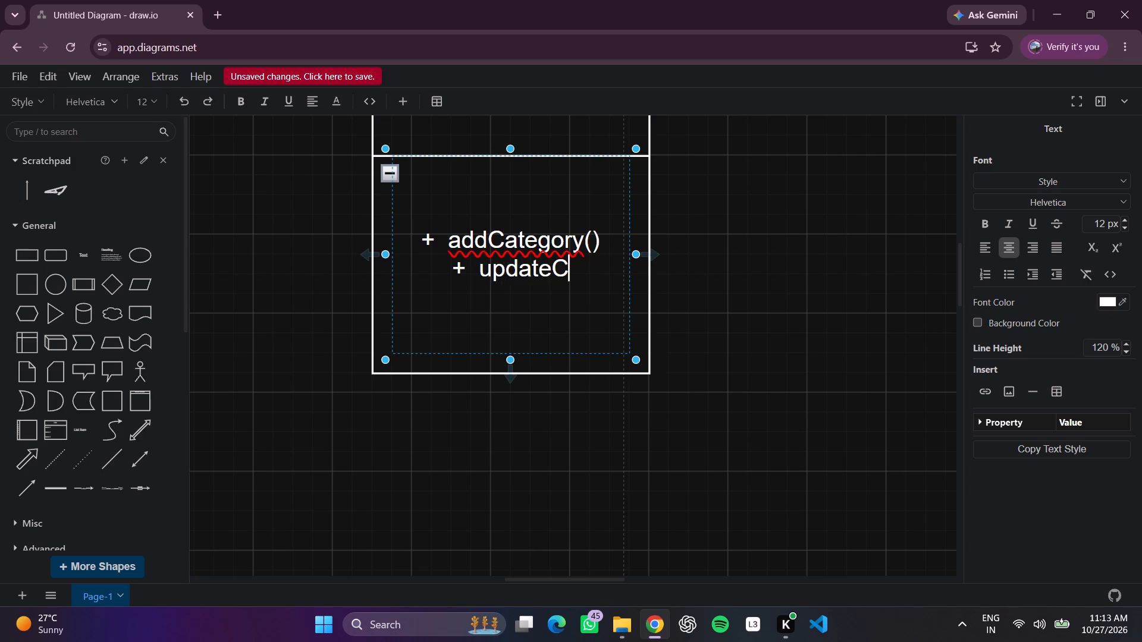
{"action": "type", "text": "ate"}
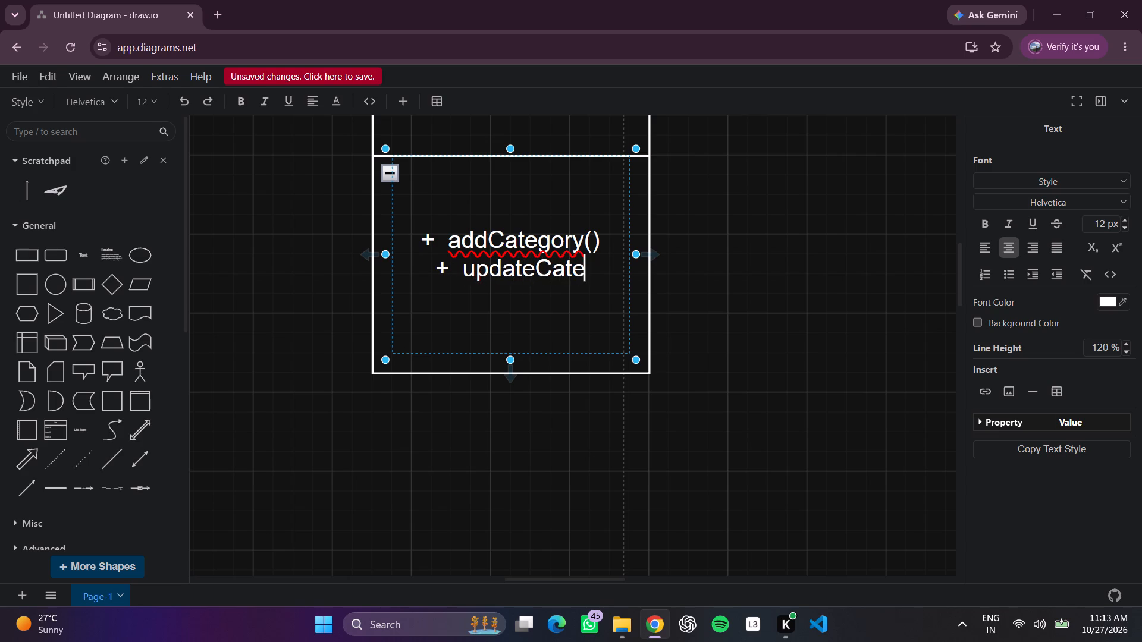
{"action": "type", "text": "gory"}
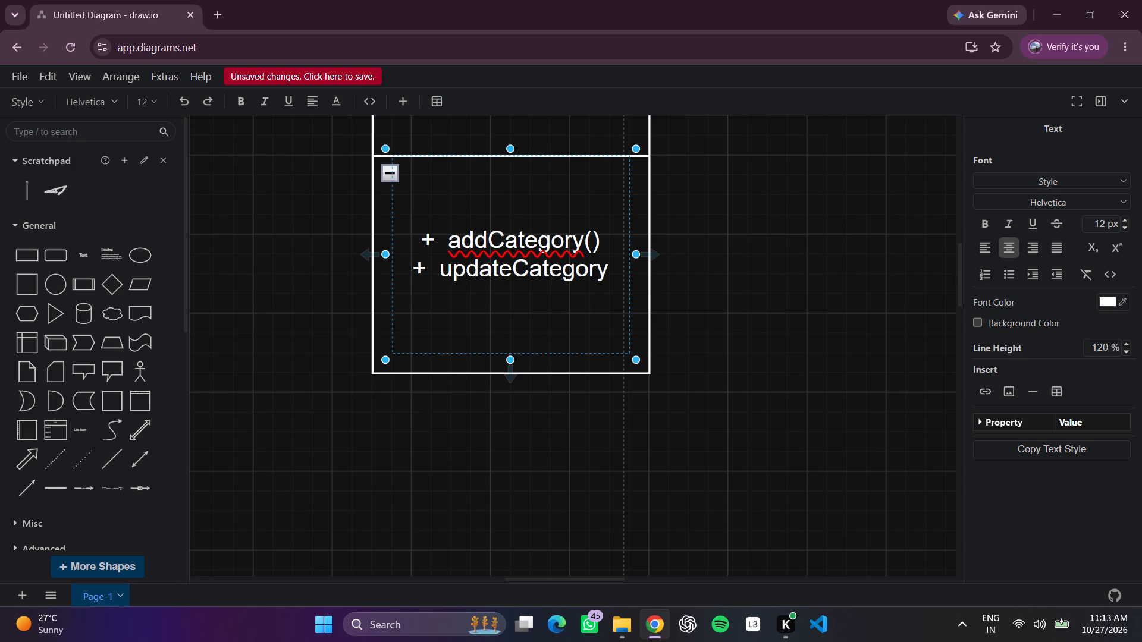
{"action": "type", "text": "(0"}
{"action": "key", "text": "BackSpace"}
{"action": "key", "text": "0"}
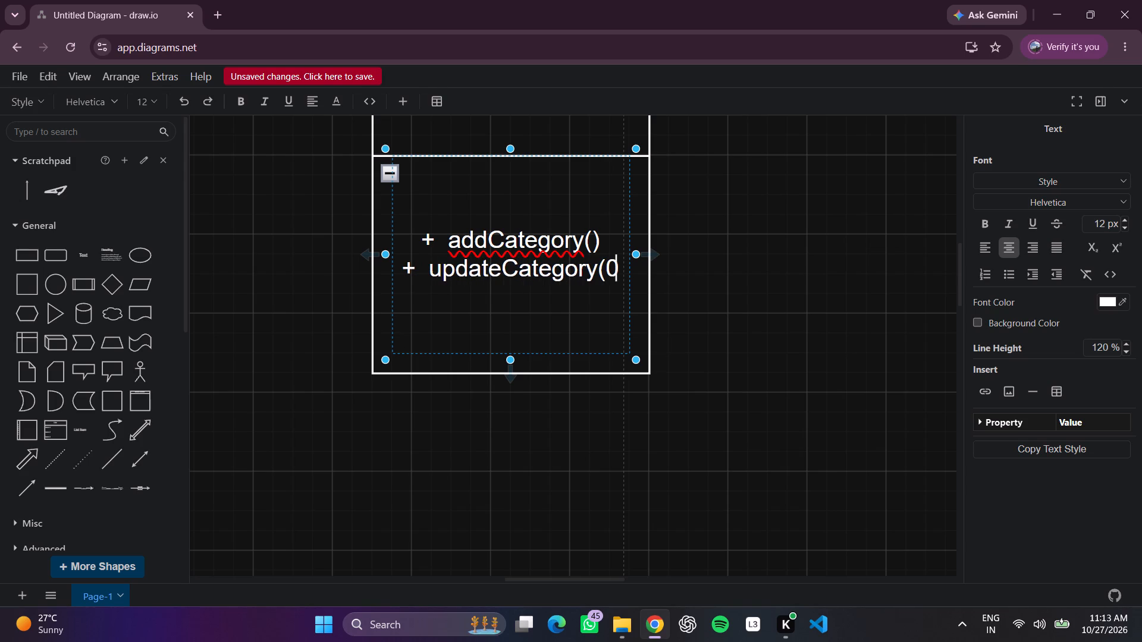
{"action": "key", "text": "BackSpace"}
{"action": "key", "text": "shift+parenright"}
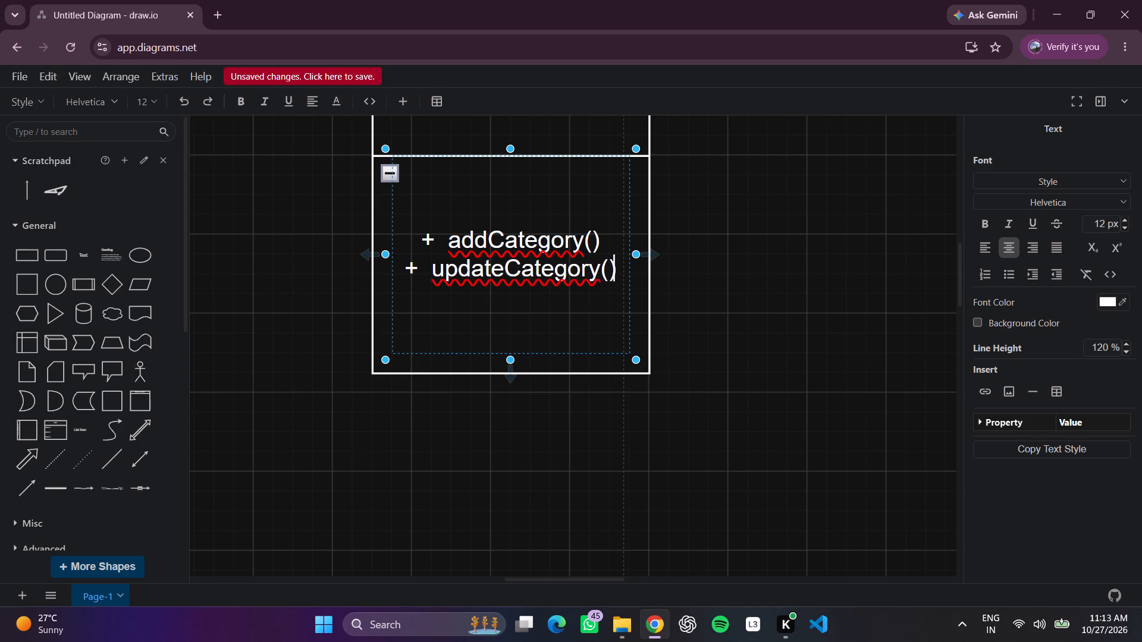
{"action": "key", "text": "Return"}
Add the third method line "+ deleteCategory()" and start an empty line below it.
{"action": "type", "text": "+"}
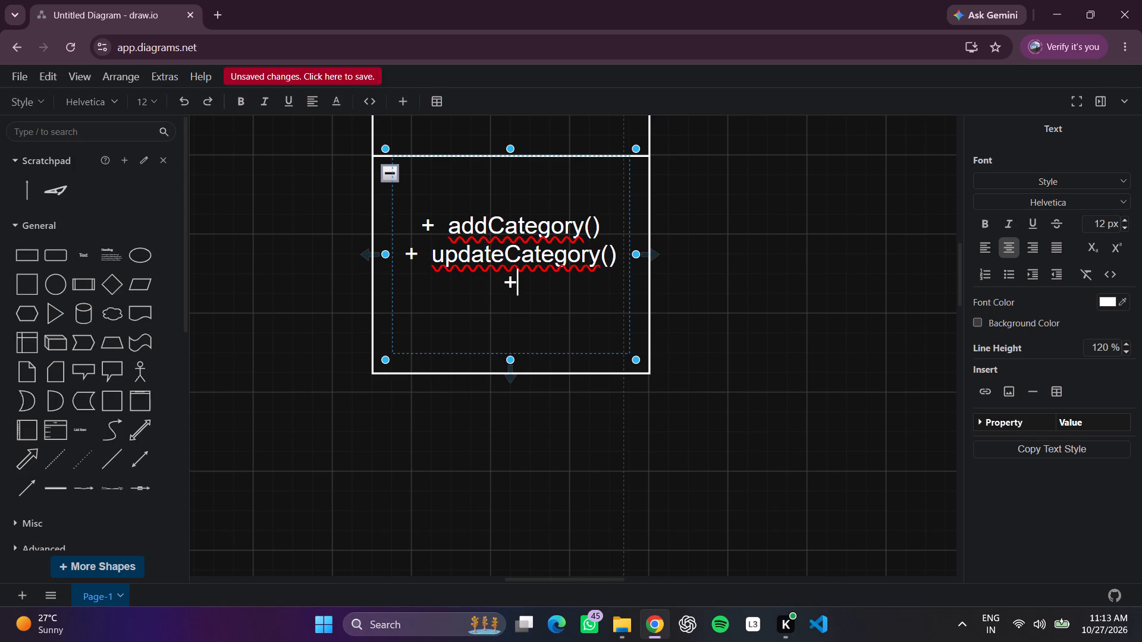
{"action": "key", "text": "space"}
{"action": "key", "text": "space"}
{"action": "type", "text": "delete"}
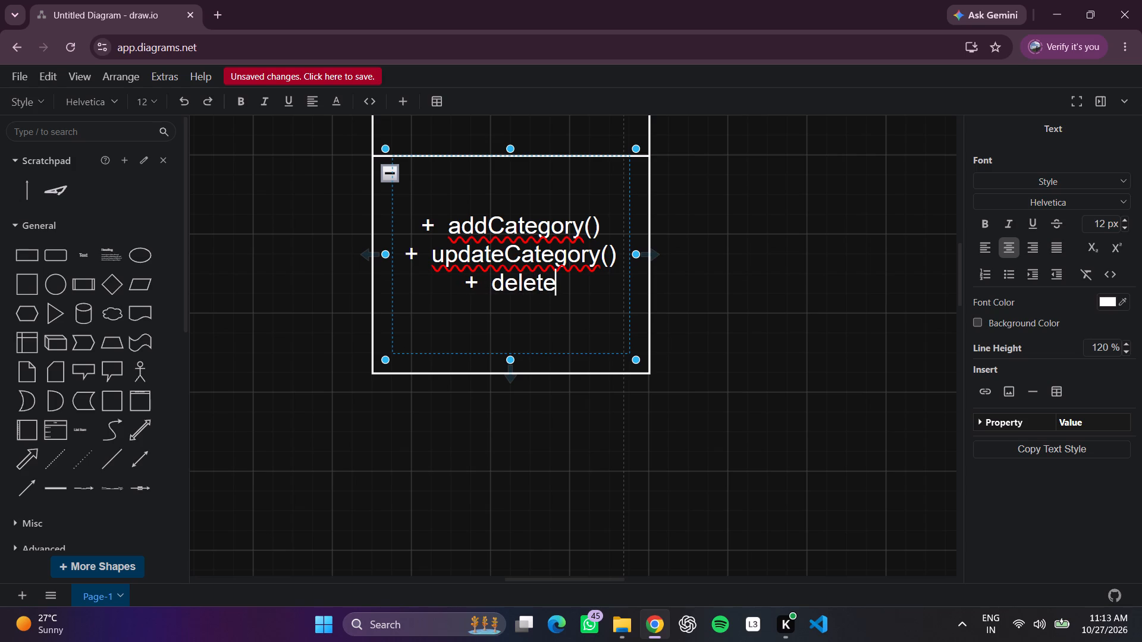
{"action": "type", "text": "ate"}
{"action": "type", "text": "gory"}
{"action": "type", "text": "()"}
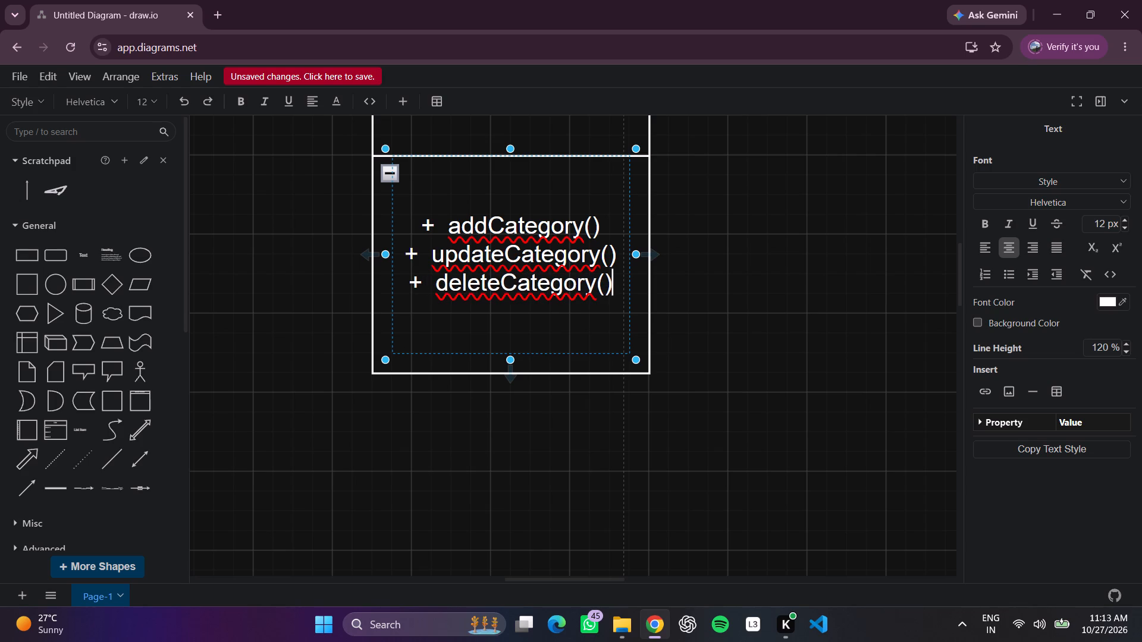
{"action": "key", "text": "Return"}
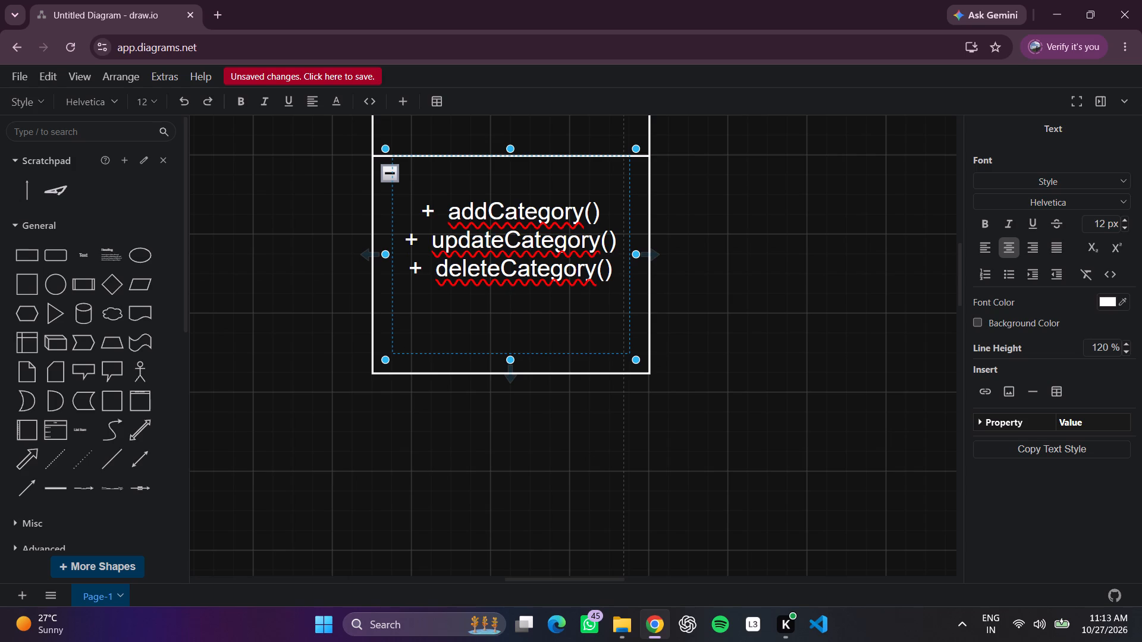
{"action": "key", "text": "equal"}
{"action": "key", "text": "BackSpace"}
Add the fourth method line "+ getCategories()" below deleteCategory() and finish editing the text.
{"action": "type", "text": "+ get"}
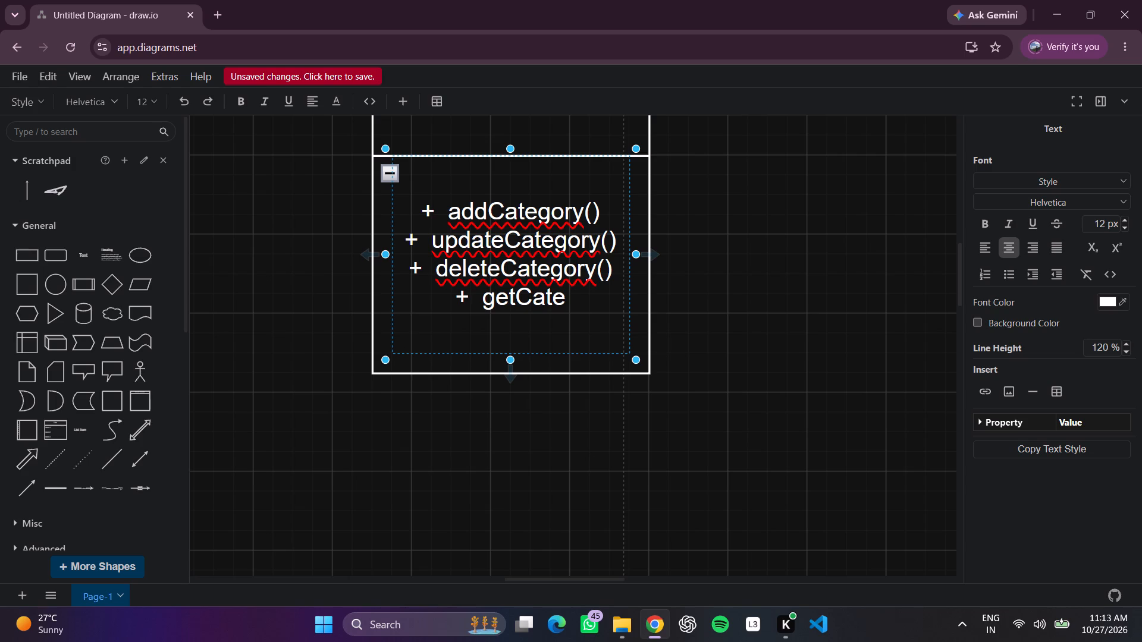
{"action": "type", "text": "gories"}
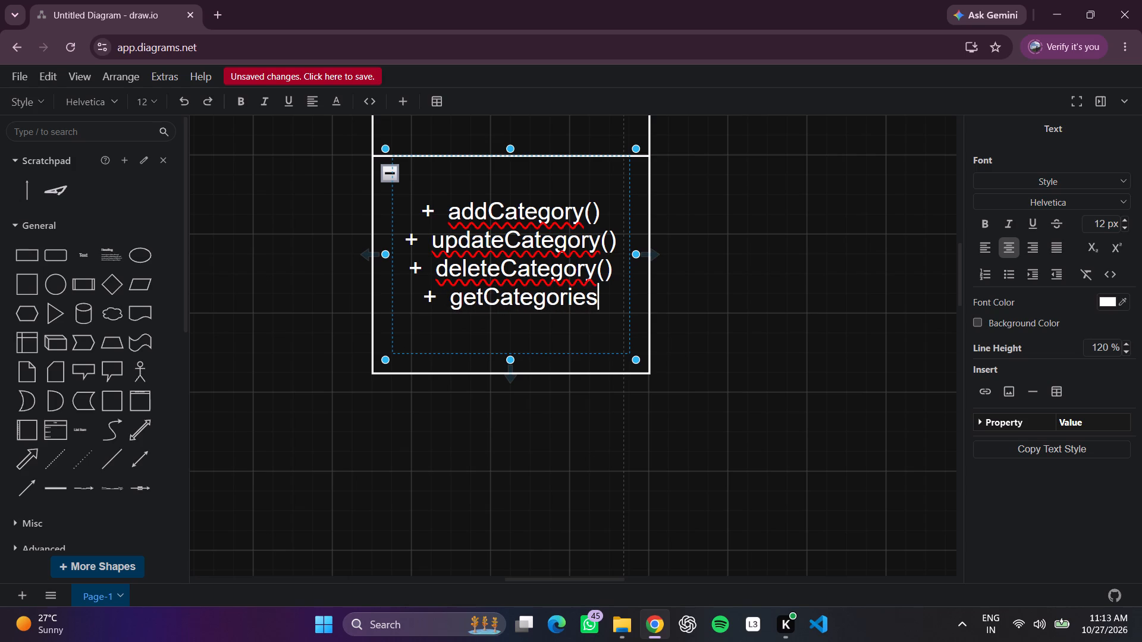
{"action": "type", "text": "()"}
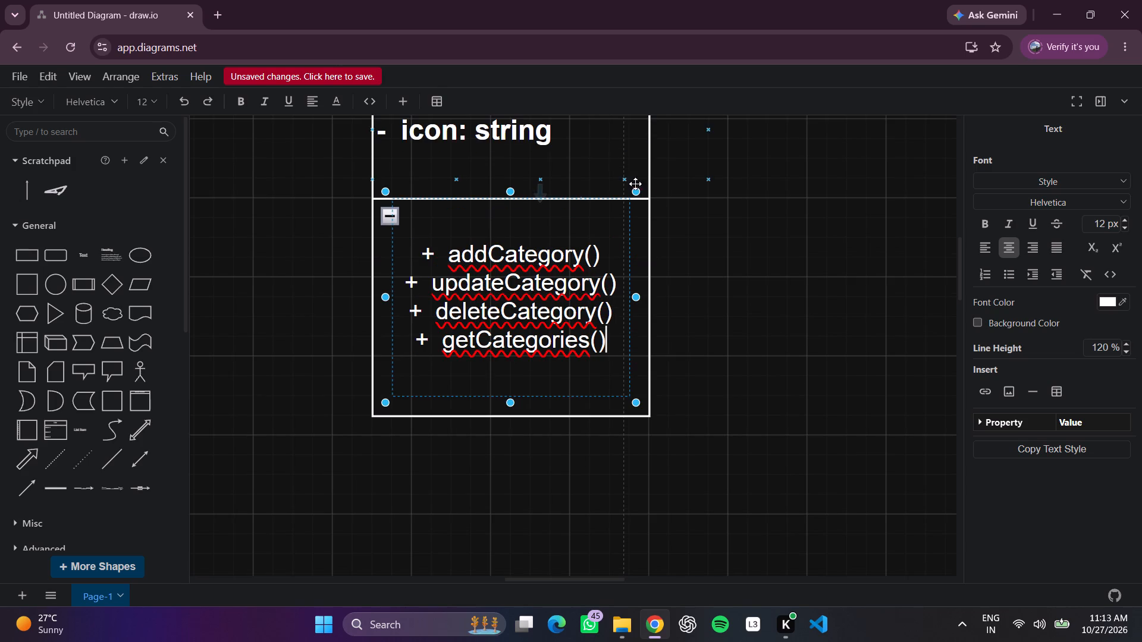
{"action": "left_click", "coordinate": [796, 252]}
Format all four Category method lines with the bold heading style of about 14 pt.
{"action": "left_click", "coordinate": [562, 263]}
{"action": "double_click", "coordinate": [563, 263]}
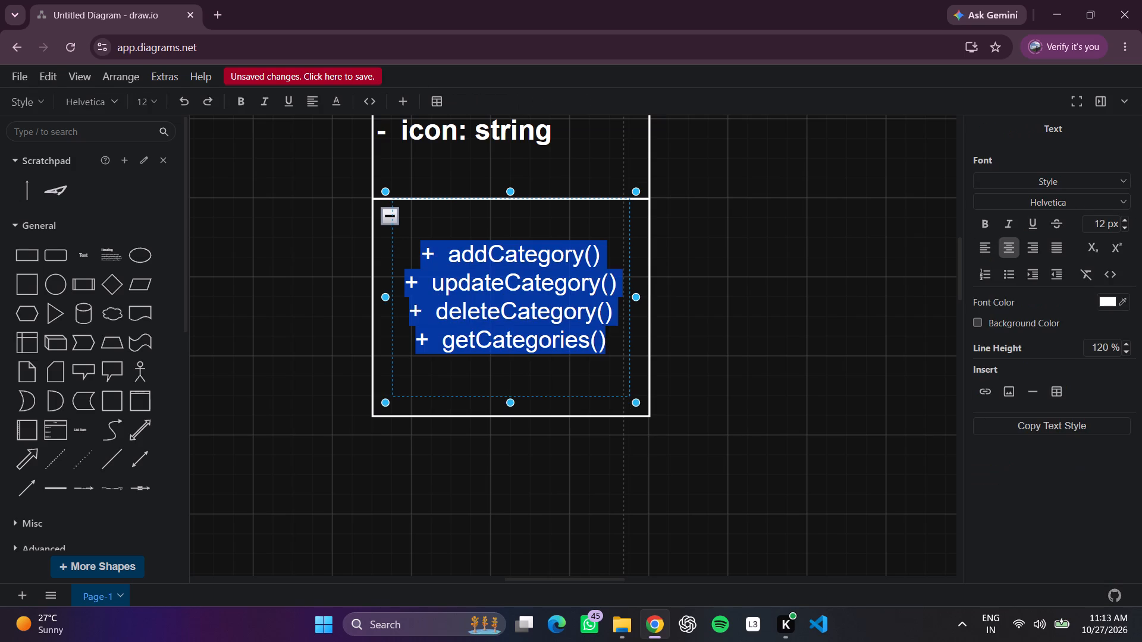
{"action": "left_click", "coordinate": [1000, 178]}
{"action": "left_click", "coordinate": [1003, 276]}
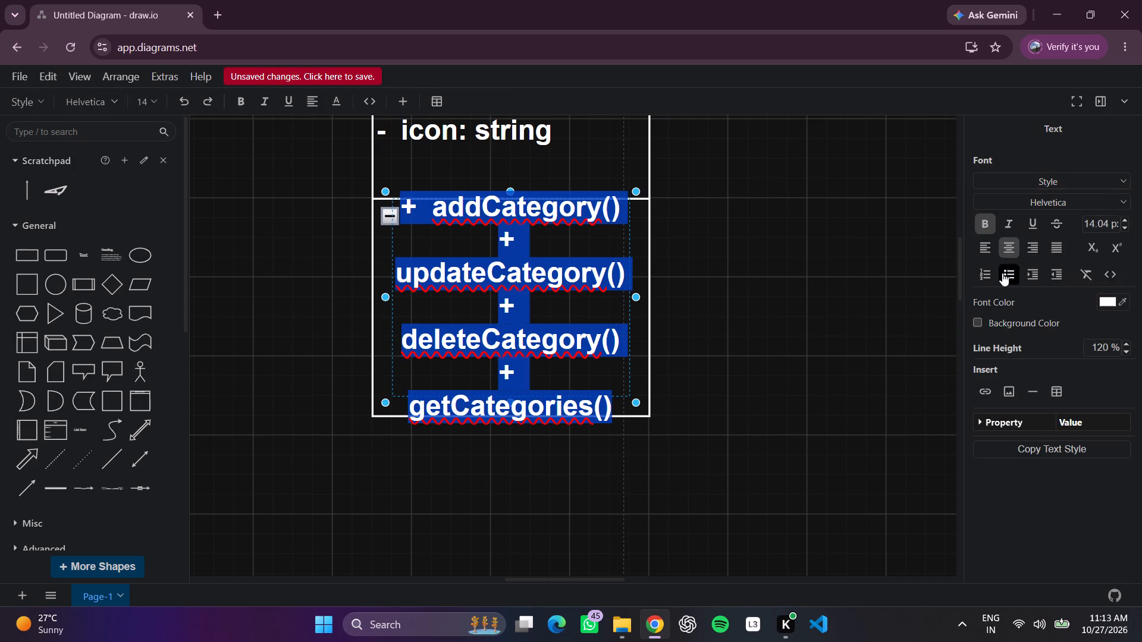
{"action": "left_click", "coordinate": [833, 284]}
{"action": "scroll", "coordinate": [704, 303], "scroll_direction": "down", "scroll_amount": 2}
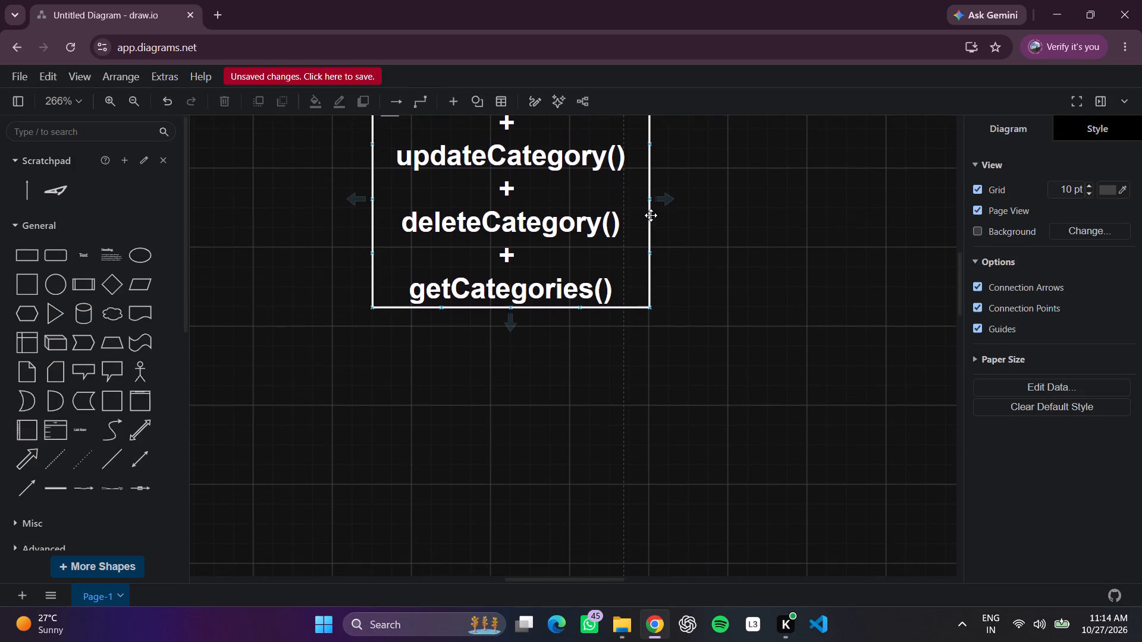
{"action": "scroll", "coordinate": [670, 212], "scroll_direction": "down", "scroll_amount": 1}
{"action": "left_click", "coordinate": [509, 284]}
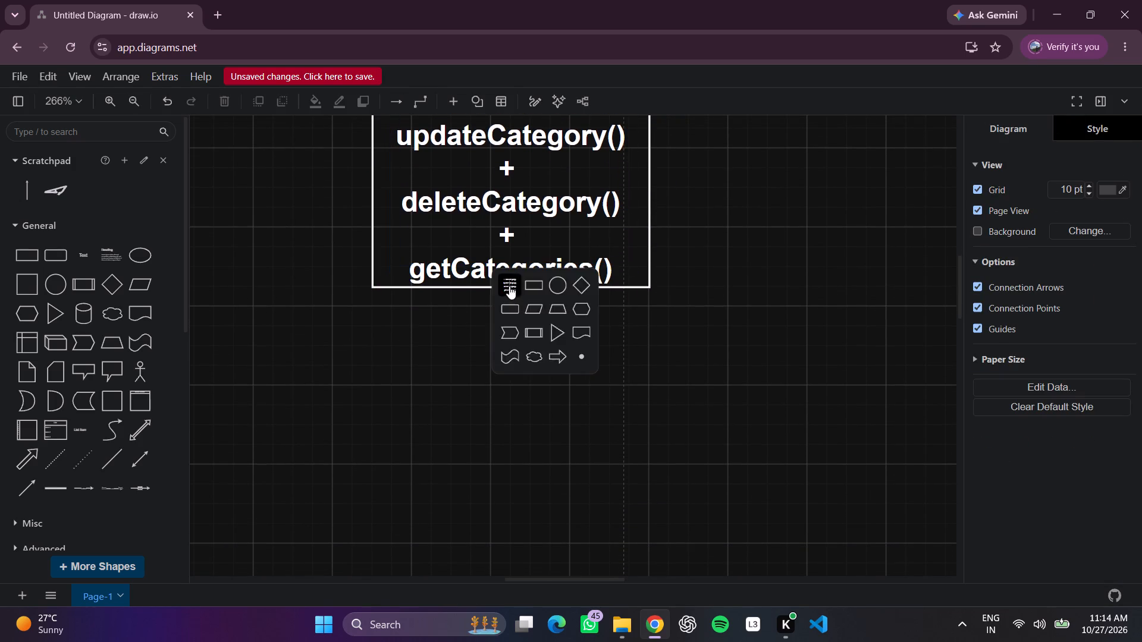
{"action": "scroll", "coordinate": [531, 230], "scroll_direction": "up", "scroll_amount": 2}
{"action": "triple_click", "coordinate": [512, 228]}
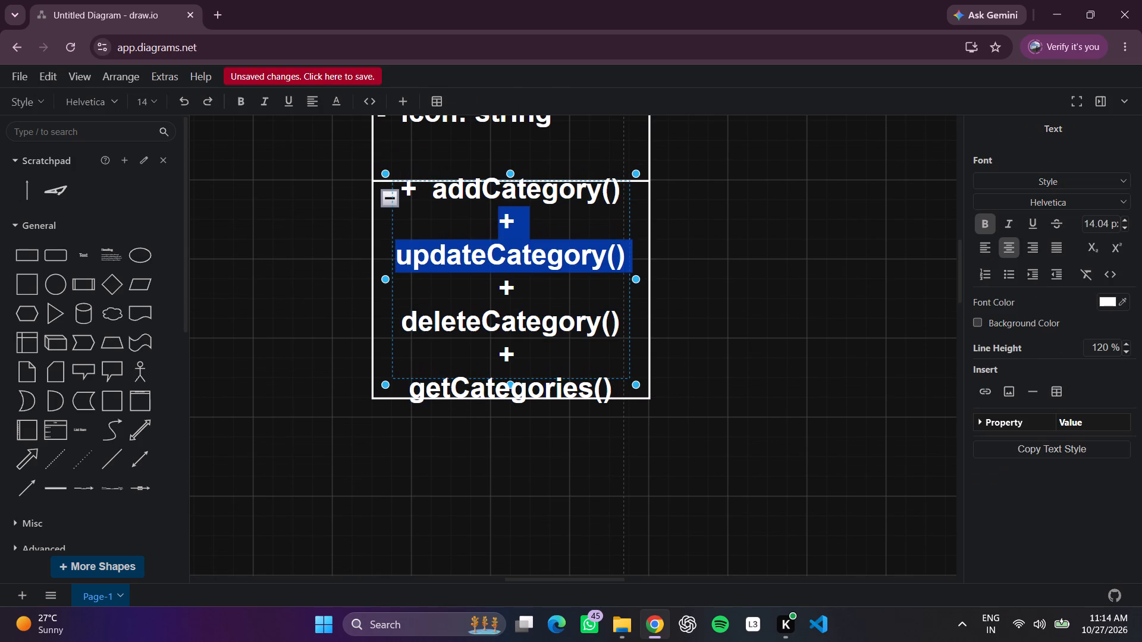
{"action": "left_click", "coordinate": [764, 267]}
Enlarge the Category methods text box to 140 wide and 170 high so each method fits on one line.
{"action": "double_click", "coordinate": [550, 272]}
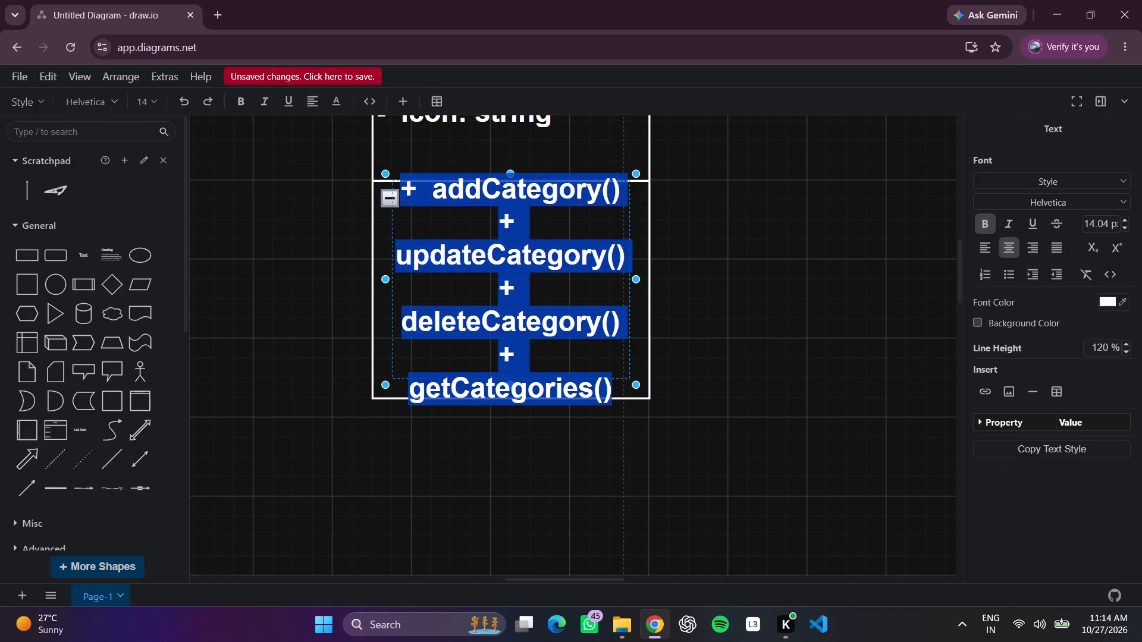
{"action": "left_click_drag", "start_coordinate": [539, 270], "coordinate": [707, 294]}
{"action": "left_click_drag", "start_coordinate": [510, 178], "coordinate": [512, 136]}
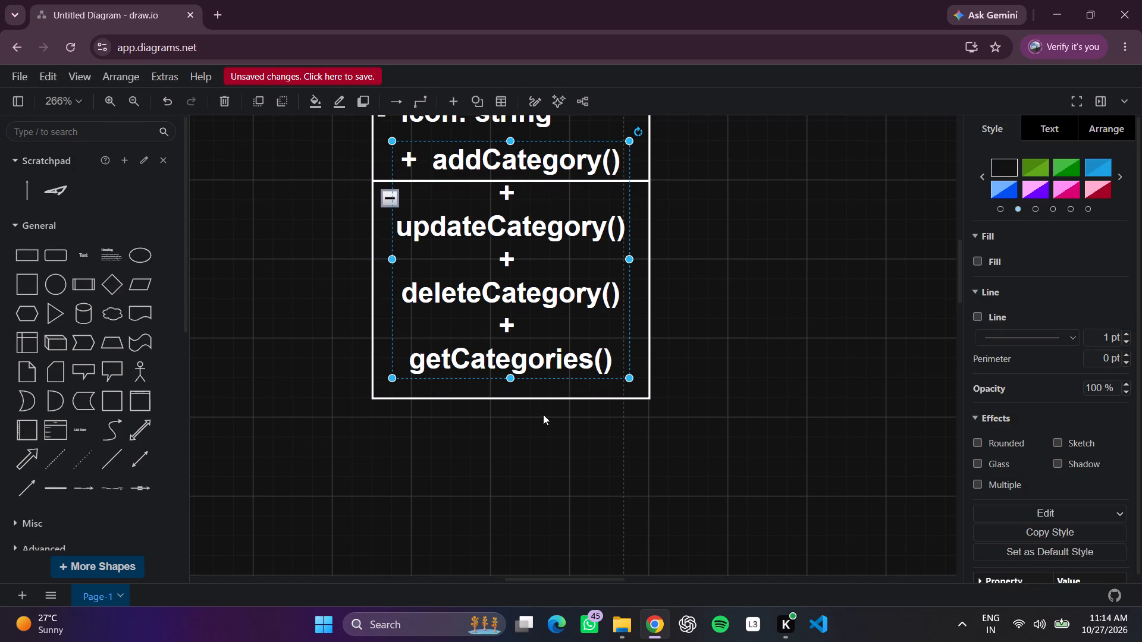
{"action": "left_click", "coordinate": [528, 397]}
{"action": "scroll", "coordinate": [1138, 234], "scroll_direction": "down", "scroll_amount": 1}
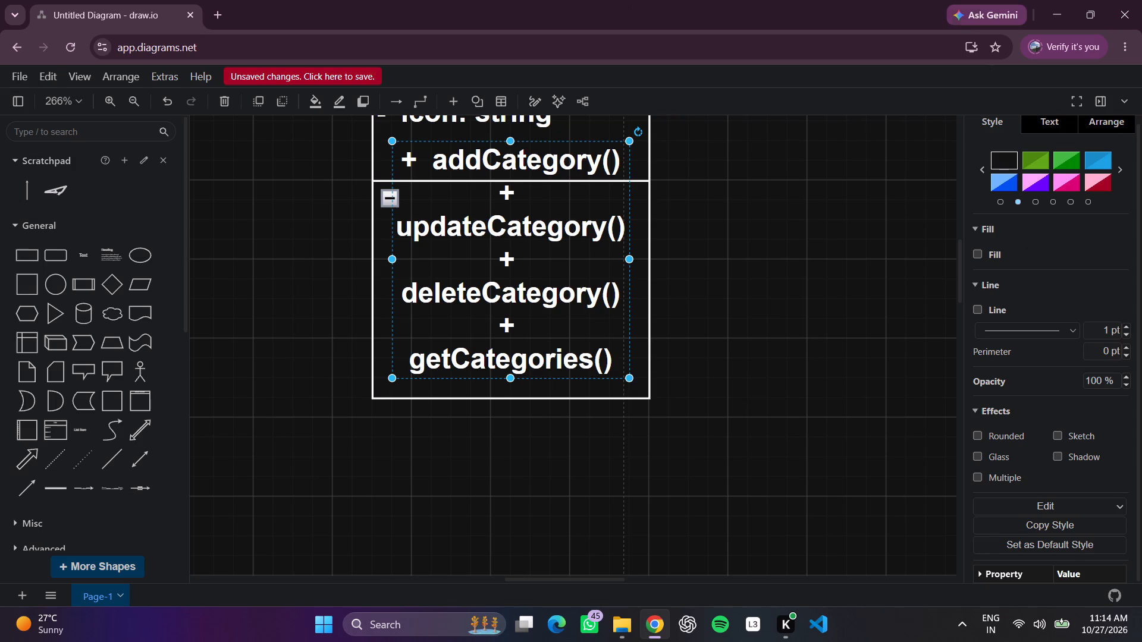
{"action": "left_click", "coordinate": [484, 399]}
{"action": "left_click_drag", "start_coordinate": [509, 379], "coordinate": [495, 463]}
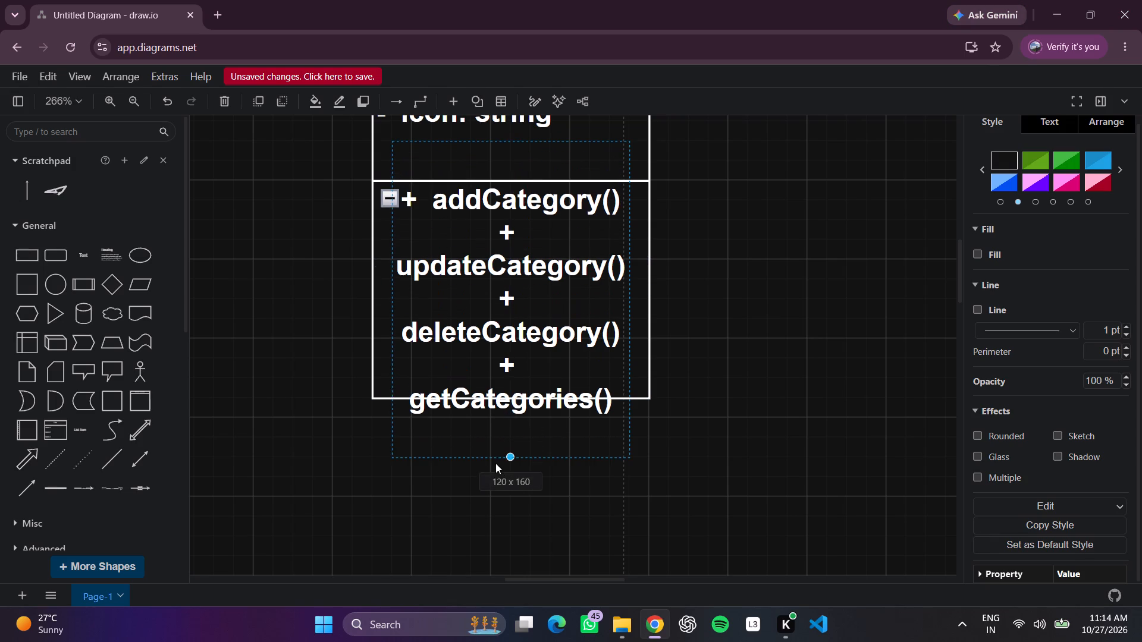
{"action": "left_click_drag", "start_coordinate": [495, 463], "coordinate": [493, 476]}
{"action": "left_click_drag", "start_coordinate": [630, 307], "coordinate": [641, 306]}
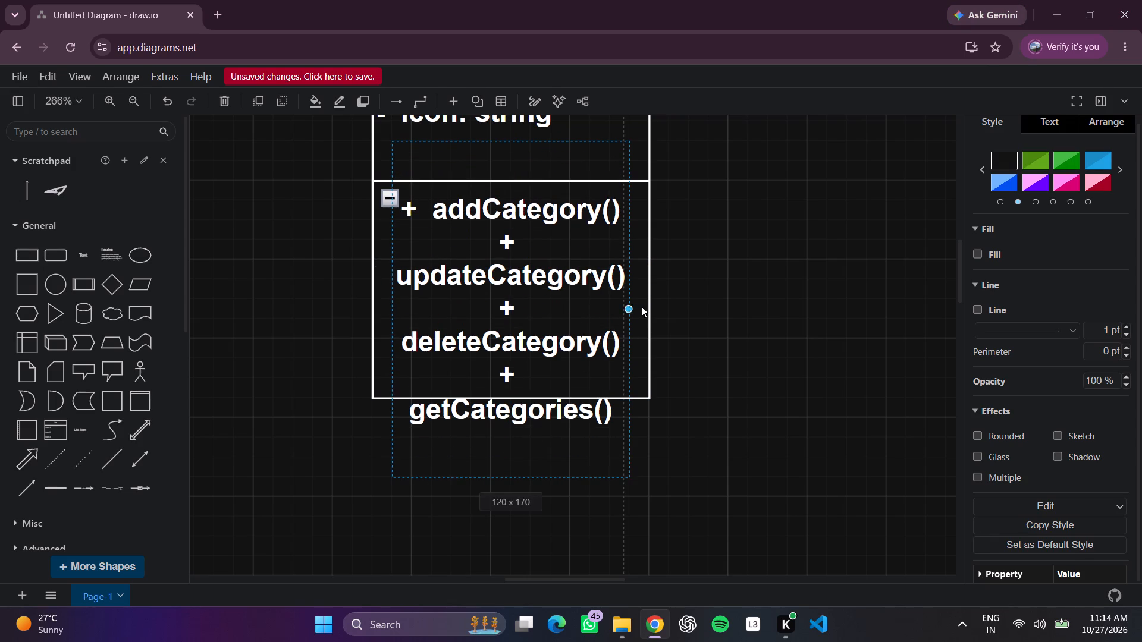
{"action": "left_click_drag", "start_coordinate": [641, 306], "coordinate": [663, 306]}
{"action": "left_click", "coordinate": [720, 298]}
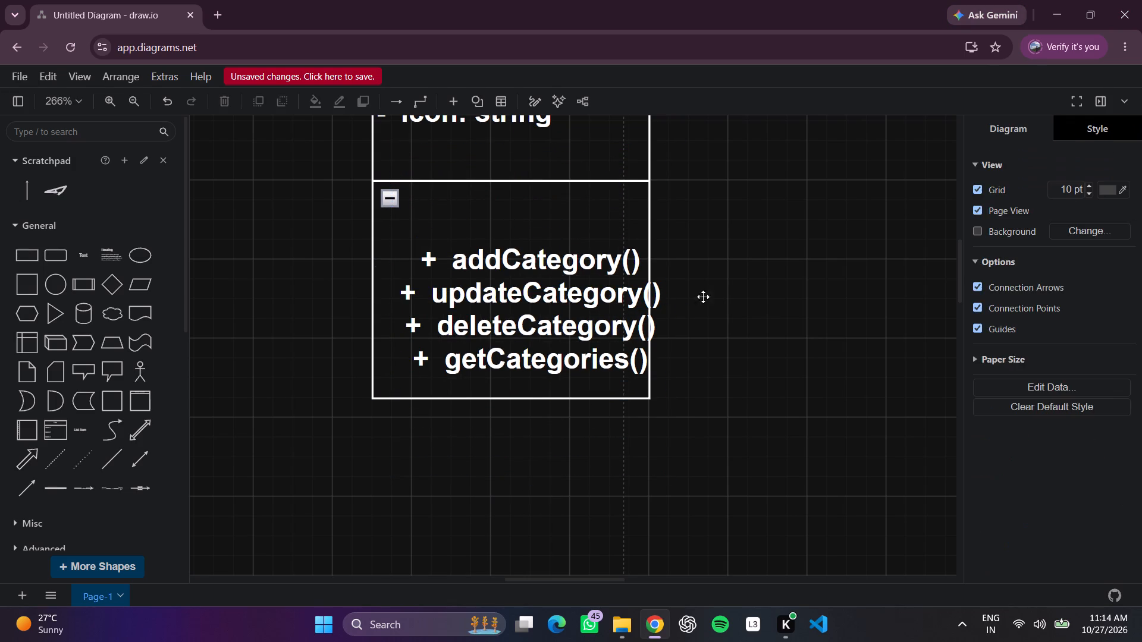
Align the methods text box with the sides of the lower container and shorten it to end just below the getCategories() line.
{"action": "left_click_drag", "start_coordinate": [589, 299], "coordinate": [572, 297]}
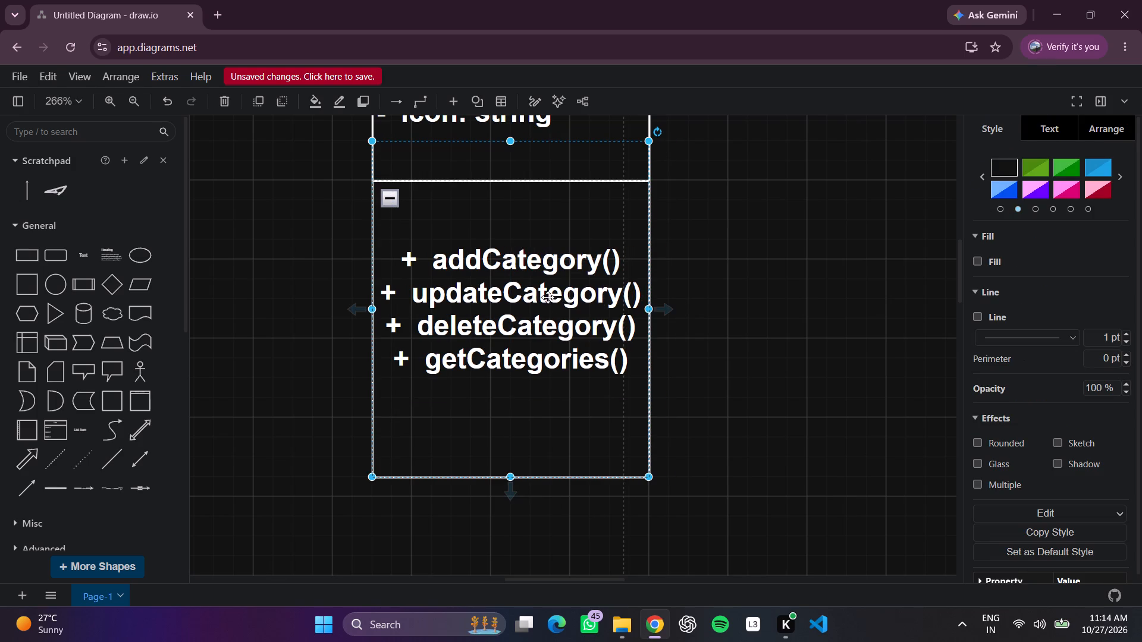
{"action": "left_click_drag", "start_coordinate": [506, 476], "coordinate": [515, 430]}
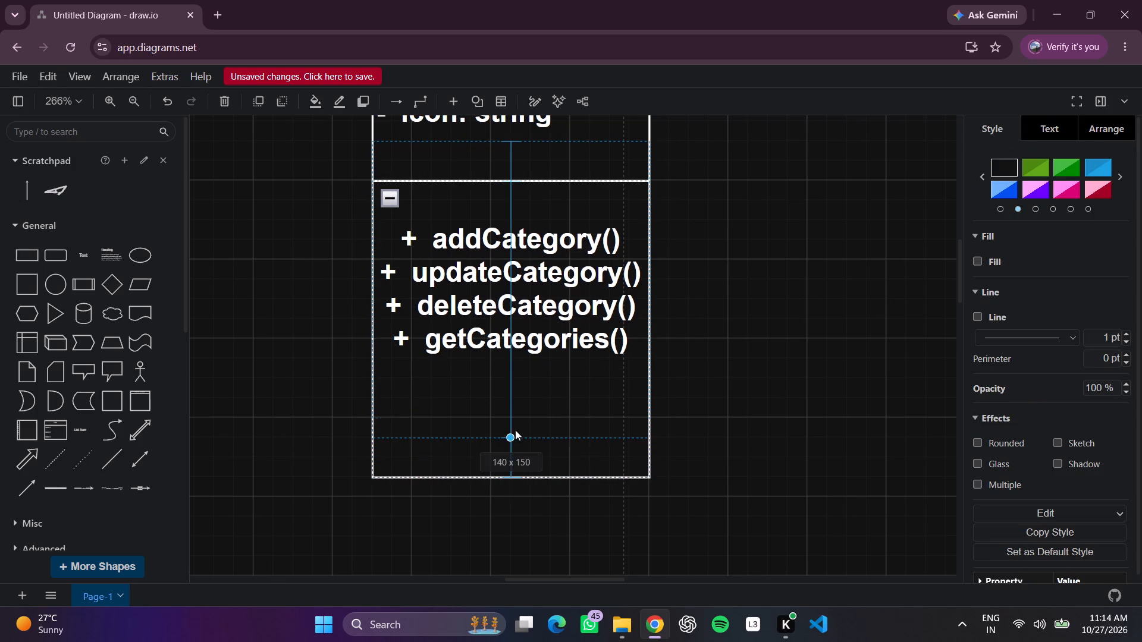
{"action": "left_click_drag", "start_coordinate": [515, 430], "coordinate": [513, 343]}
{"action": "scroll", "coordinate": [880, 328], "scroll_direction": "up", "scroll_amount": 1}
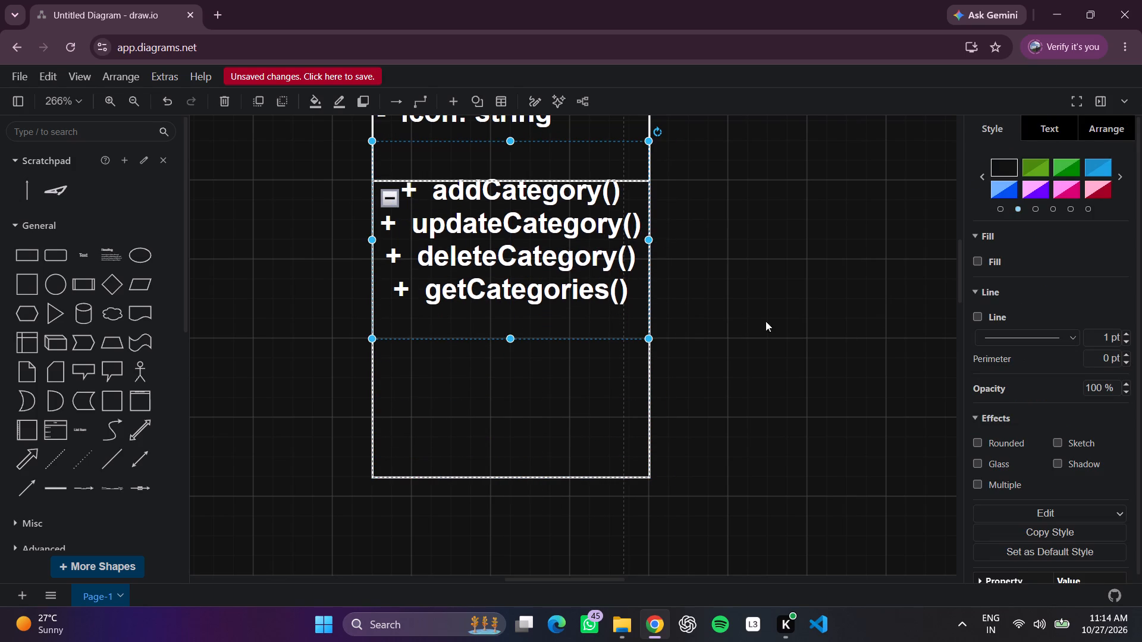
Resize the Category methods text box so it runs from the lower container's top edge to just below the getCategories() line.
{"action": "left_click_drag", "start_coordinate": [513, 339], "coordinate": [505, 368]}
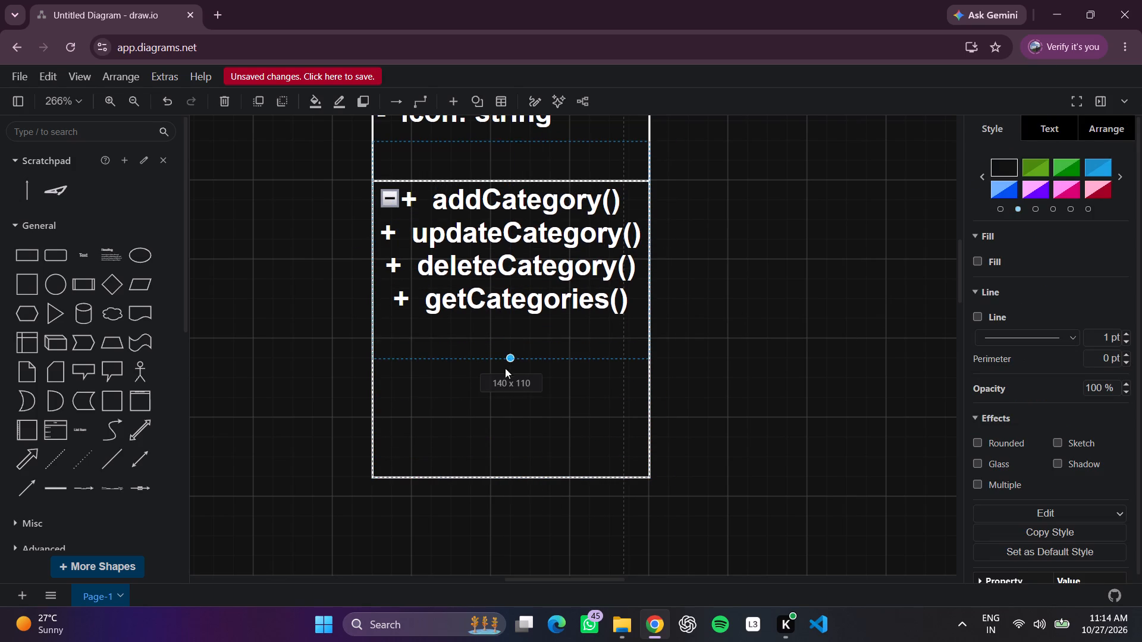
{"action": "left_click_drag", "start_coordinate": [505, 368], "coordinate": [505, 369]}
{"action": "scroll", "coordinate": [478, 210], "scroll_direction": "up", "scroll_amount": 1}
{"action": "left_click_drag", "start_coordinate": [510, 155], "coordinate": [497, 200]}
Left-align the four method lines in the Category methods text box.
{"action": "double_click", "coordinate": [495, 289]}
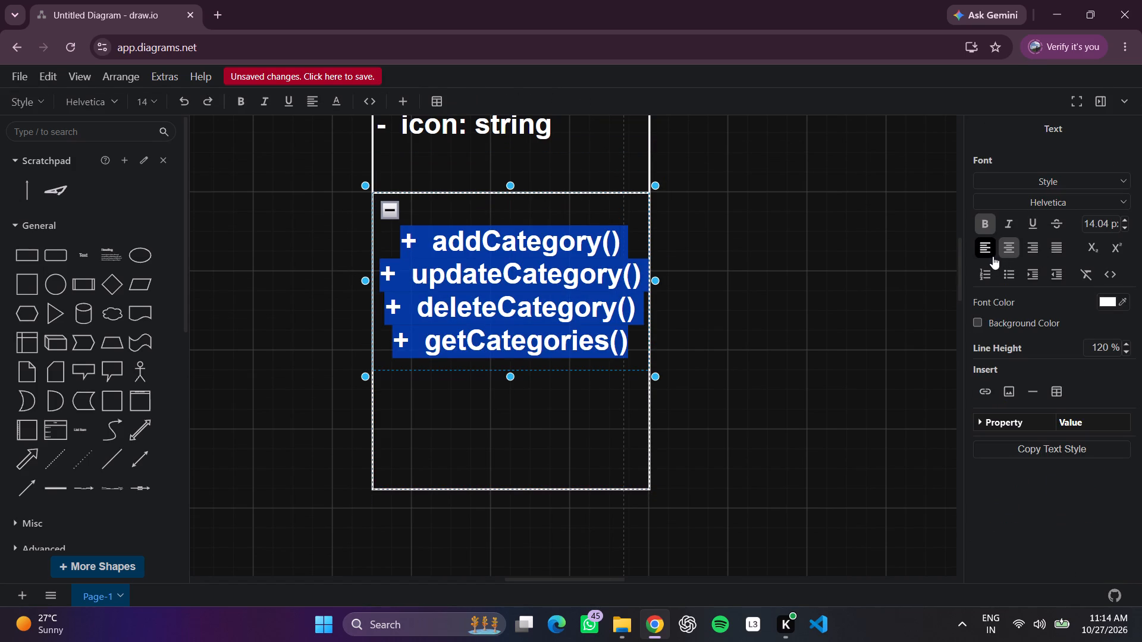
{"action": "left_click", "coordinate": [991, 254]}
{"action": "left_click_drag", "start_coordinate": [570, 311], "coordinate": [572, 287]}
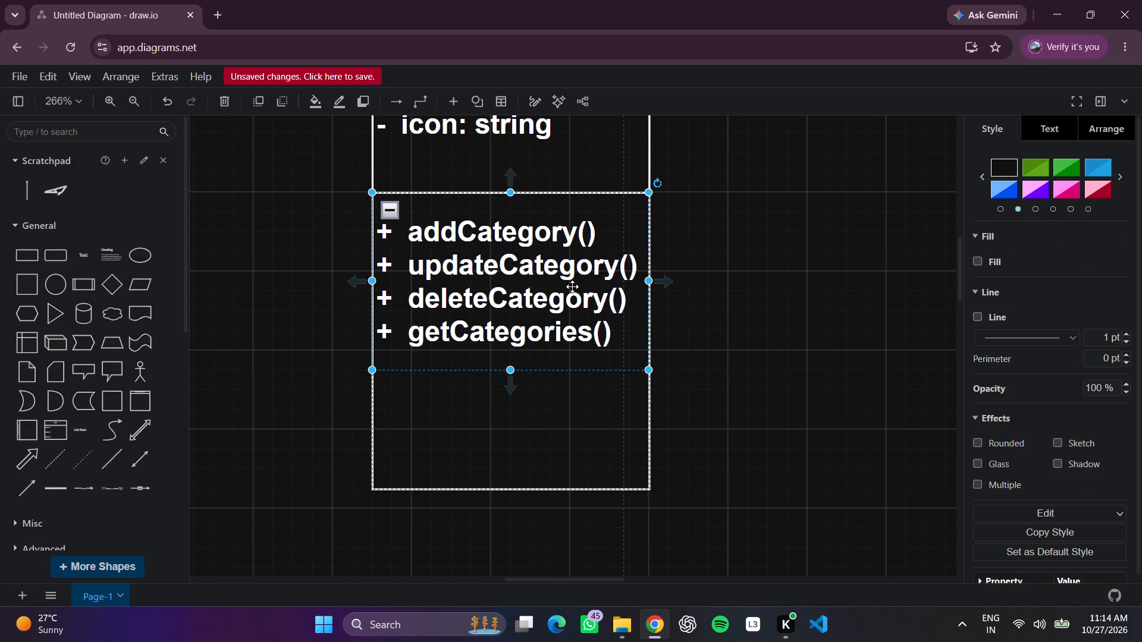
{"action": "left_click", "coordinate": [757, 297]}
Adjust the Category methods text box so its top edge meets the divider and the lines sit just below it.
{"action": "left_click_drag", "start_coordinate": [503, 317], "coordinate": [506, 306]}
{"action": "double_click", "coordinate": [506, 304]}
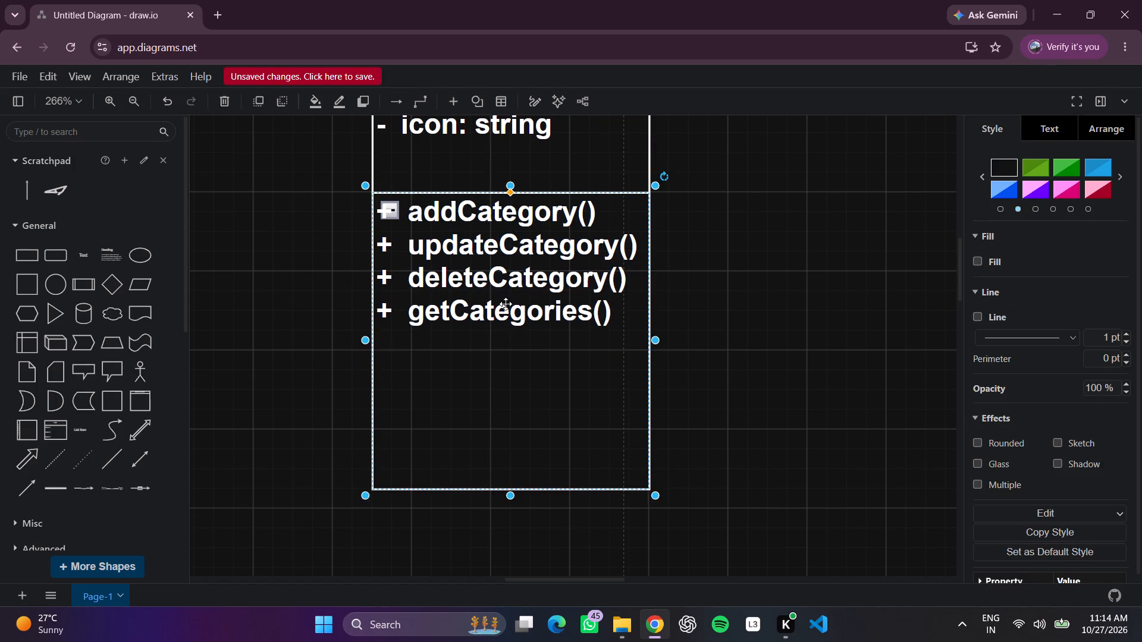
{"action": "left_click", "coordinate": [843, 295]}
{"action": "double_click", "coordinate": [610, 291]}
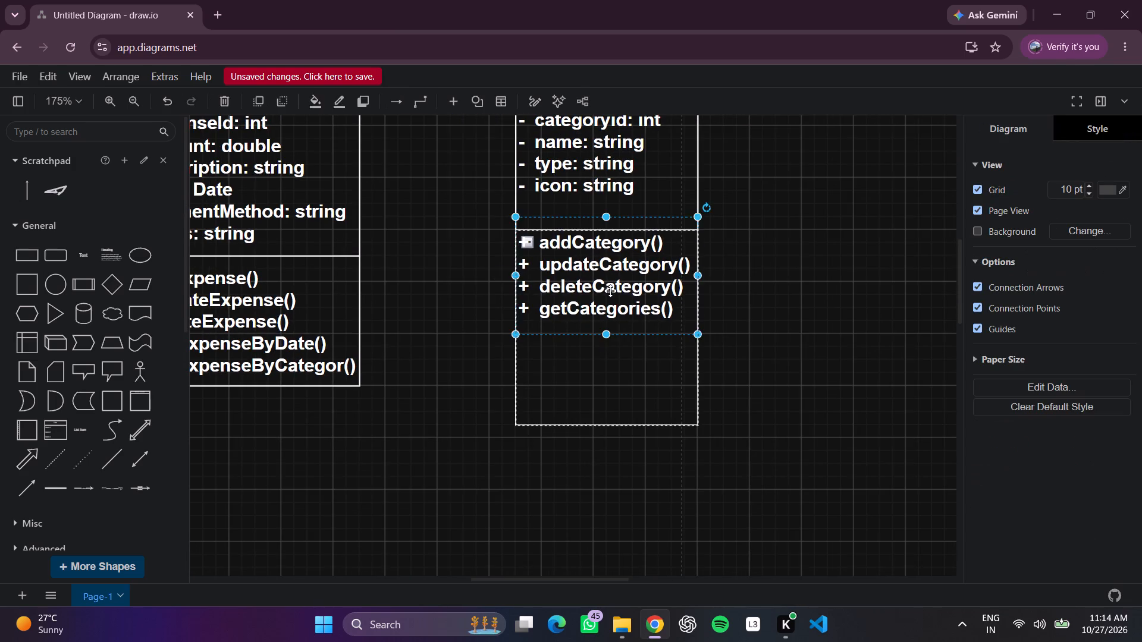
{"action": "left_click_drag", "start_coordinate": [608, 287], "coordinate": [606, 294]}
{"action": "double_click", "coordinate": [605, 279]}
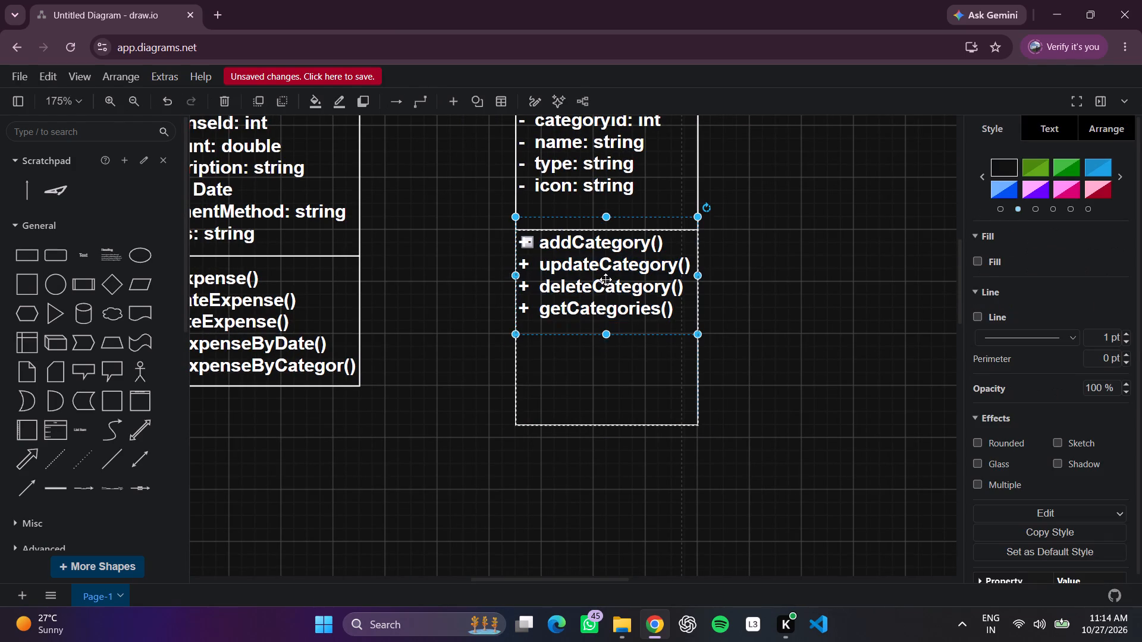
{"action": "left_click_drag", "start_coordinate": [605, 278], "coordinate": [603, 306]}
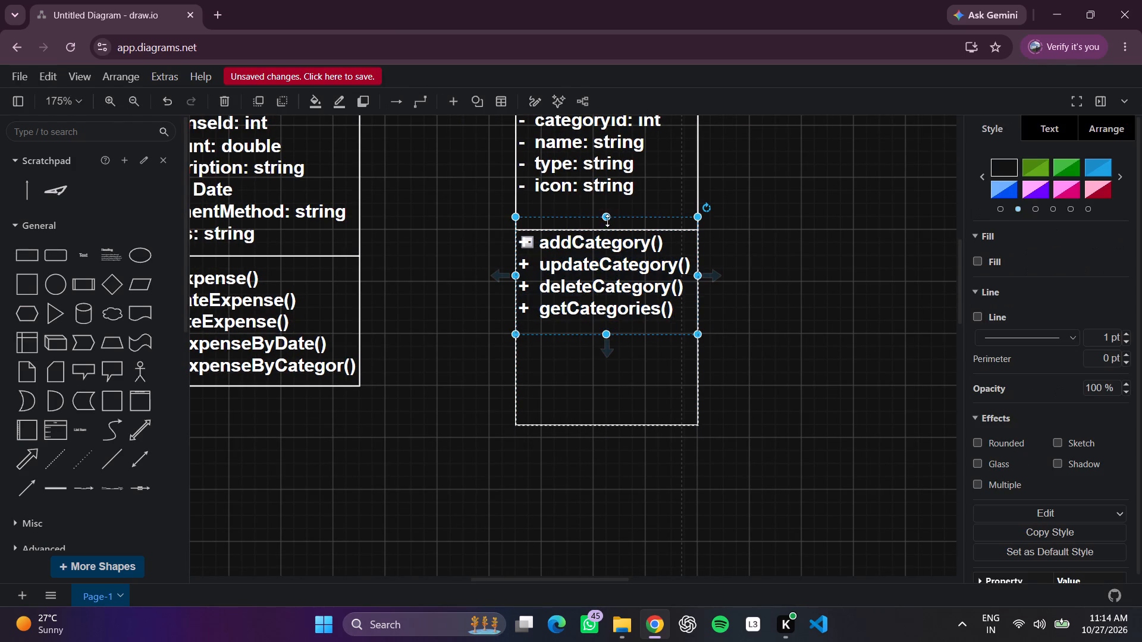
{"action": "left_click_drag", "start_coordinate": [605, 216], "coordinate": [604, 231]}
{"action": "left_click", "coordinate": [782, 272]}
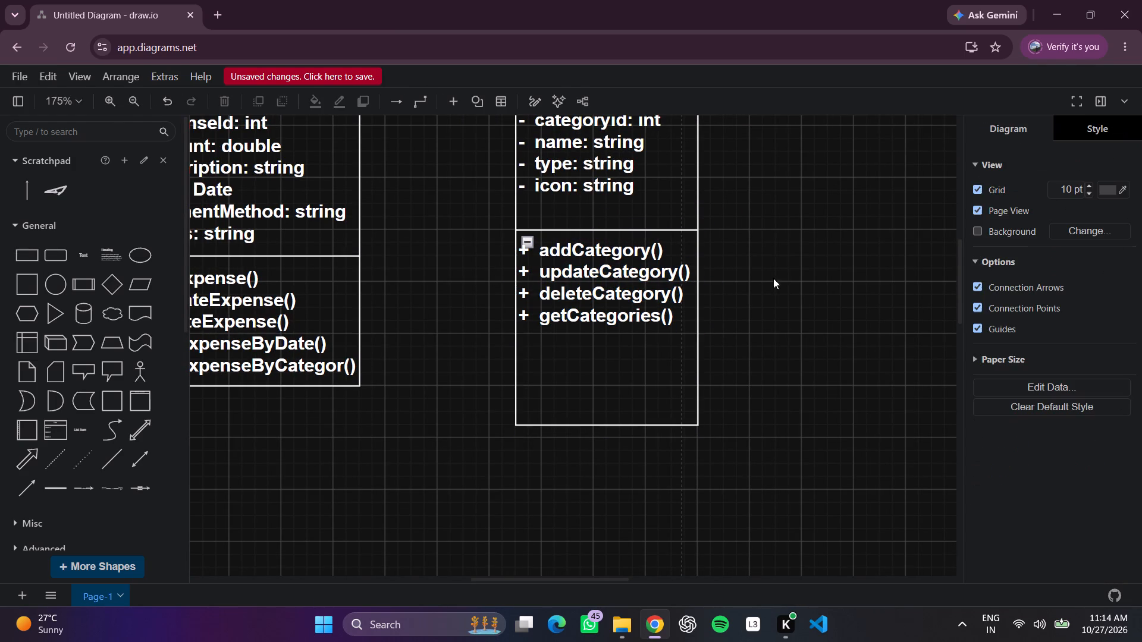
Shorten the lower Category container so its bottom edge ends just below the getCategories() line.
{"action": "left_click", "coordinate": [609, 424]}
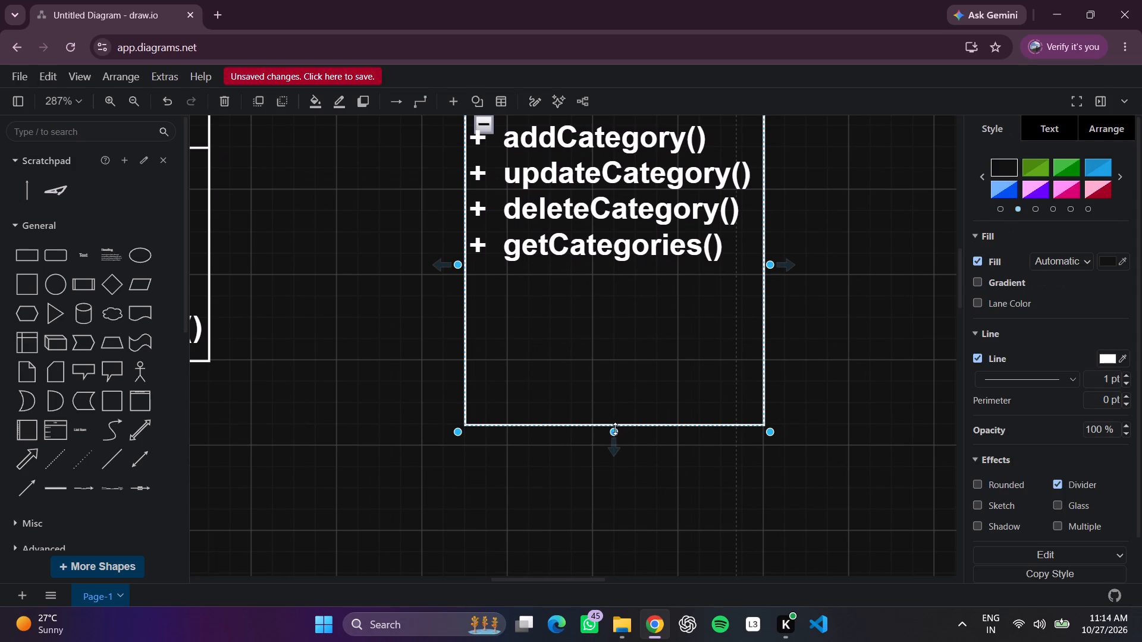
{"action": "left_click_drag", "start_coordinate": [615, 429], "coordinate": [611, 294]}
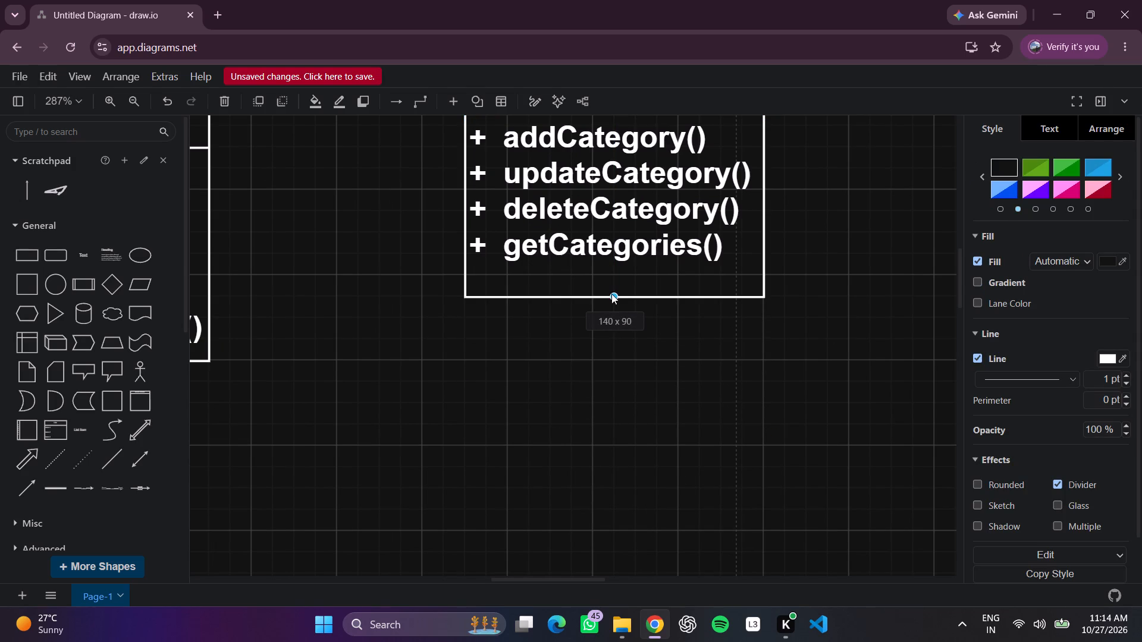
{"action": "left_click_drag", "start_coordinate": [611, 294], "coordinate": [611, 288]}
{"action": "left_click", "coordinate": [1141, 390]}
{"action": "left_click", "coordinate": [817, 439]}
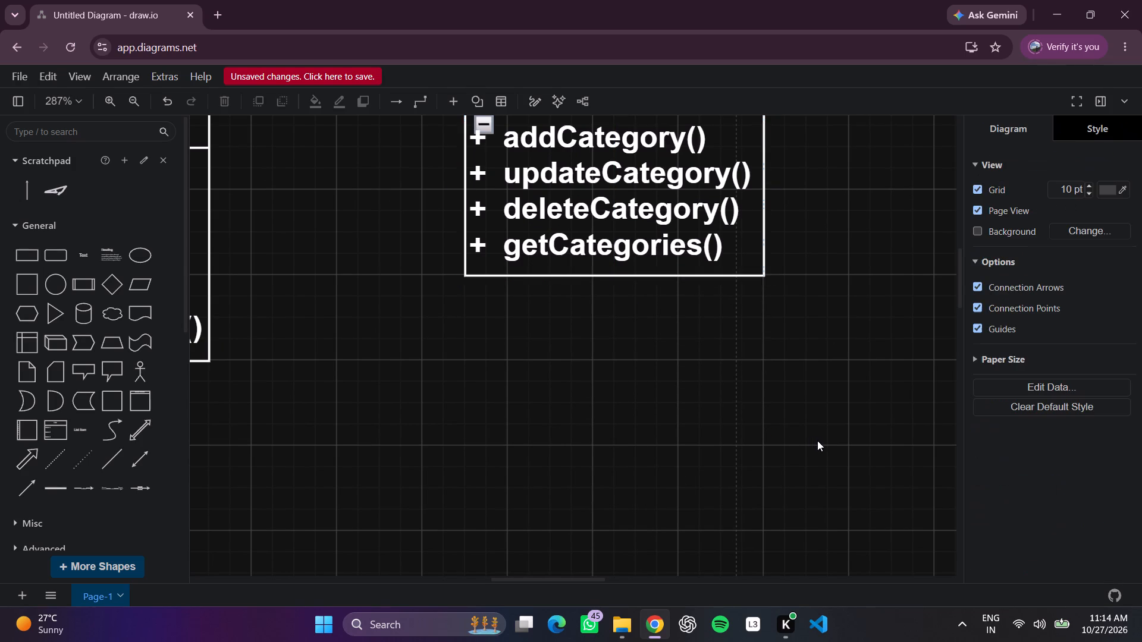
Add a vertical container beside the Category class and adjust its sides to leave it about 200 wide.
{"action": "scroll", "coordinate": [818, 440], "scroll_direction": "up", "scroll_amount": 2}
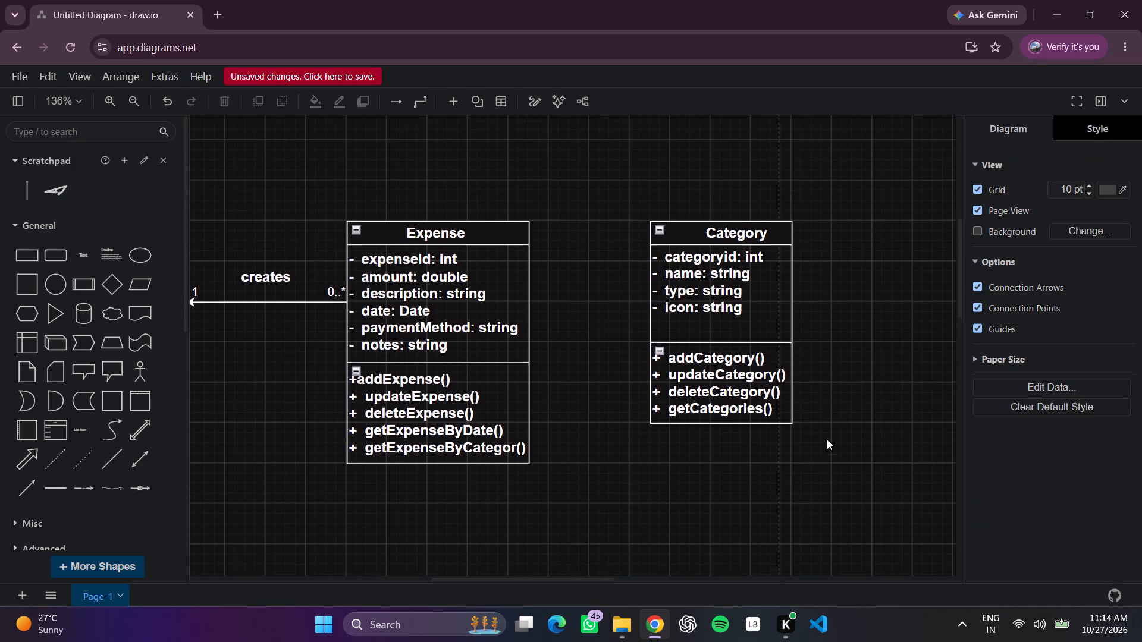
{"action": "scroll", "coordinate": [827, 439], "scroll_direction": "up", "scroll_amount": 1}
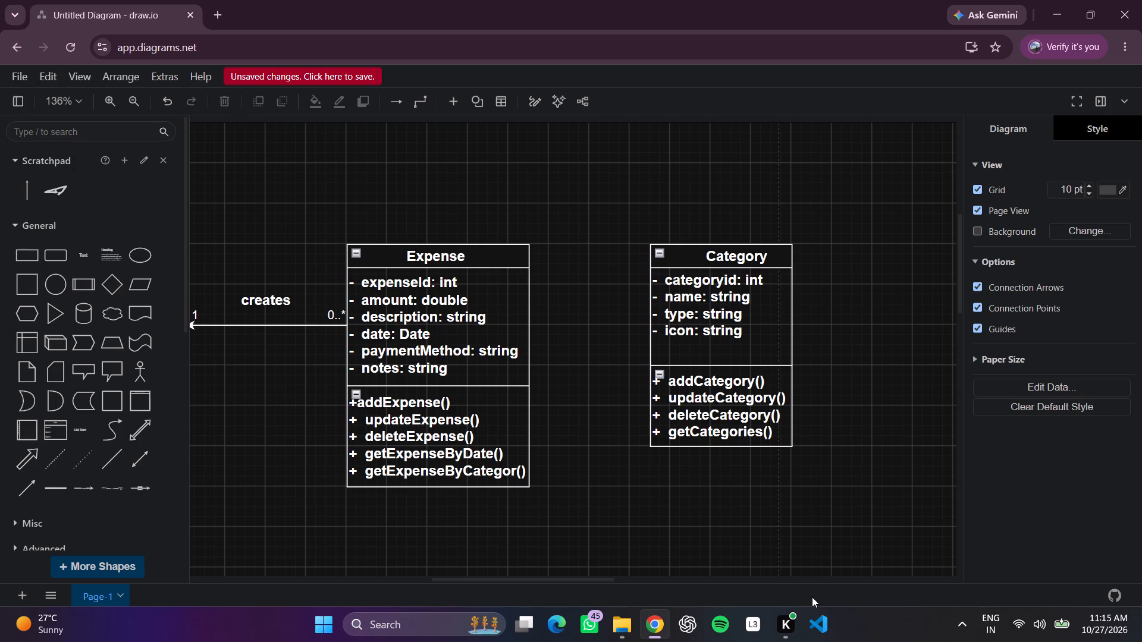
{"action": "scroll", "coordinate": [812, 597], "scroll_direction": "left", "scroll_amount": 3}
{"action": "scroll", "coordinate": [859, 496], "scroll_direction": "left", "scroll_amount": 2}
{"action": "scroll", "coordinate": [668, 402], "scroll_direction": "left", "scroll_amount": 1}
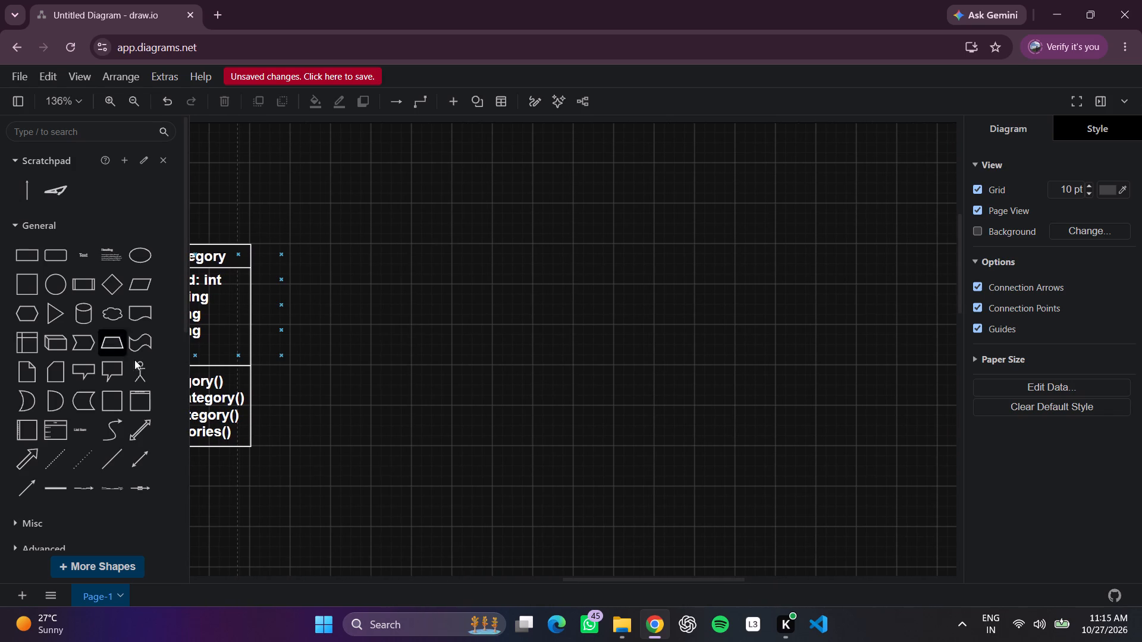
{"action": "left_click", "coordinate": [138, 402]}
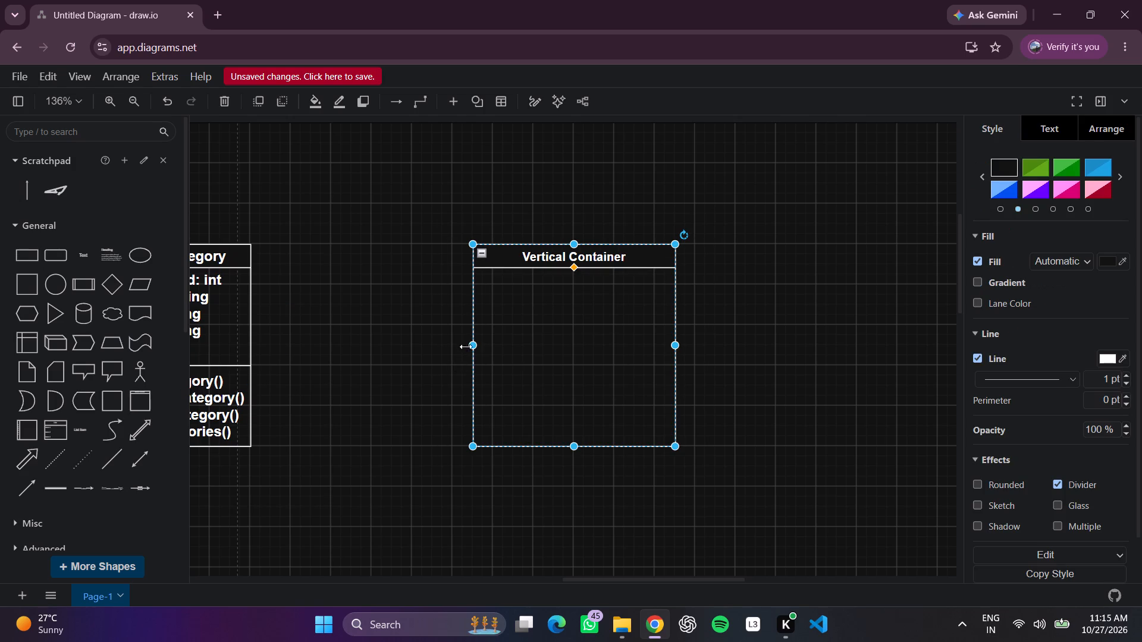
{"action": "left_click", "coordinate": [517, 345]}
{"action": "left_click", "coordinate": [532, 345]}
{"action": "left_click_drag", "start_coordinate": [677, 348], "coordinate": [639, 346]}
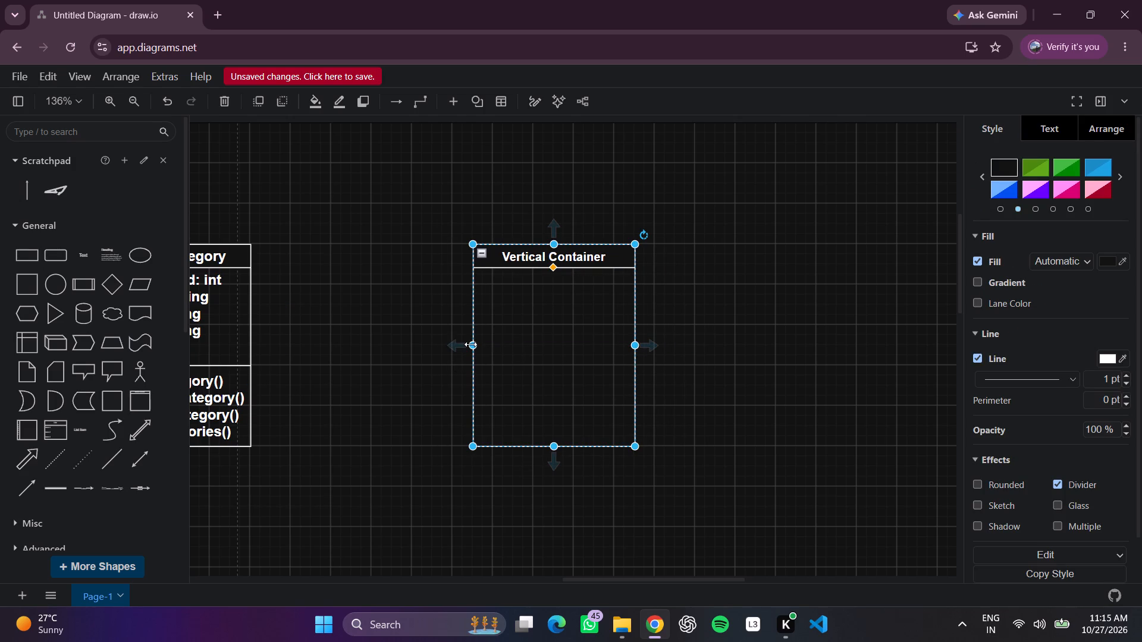
{"action": "left_click_drag", "start_coordinate": [470, 344], "coordinate": [415, 344]}
{"action": "scroll", "coordinate": [546, 387], "scroll_direction": "up", "scroll_amount": 1}
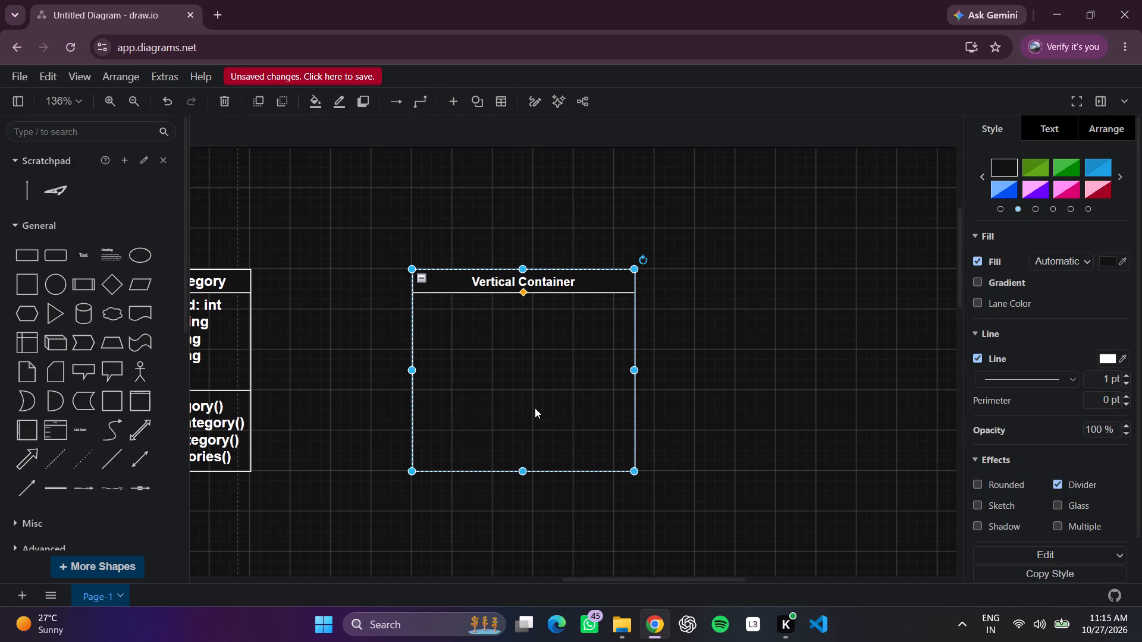
{"action": "scroll", "coordinate": [535, 408], "scroll_direction": "up", "scroll_amount": 1}
{"action": "left_click_drag", "start_coordinate": [633, 369], "coordinate": [608, 369]}
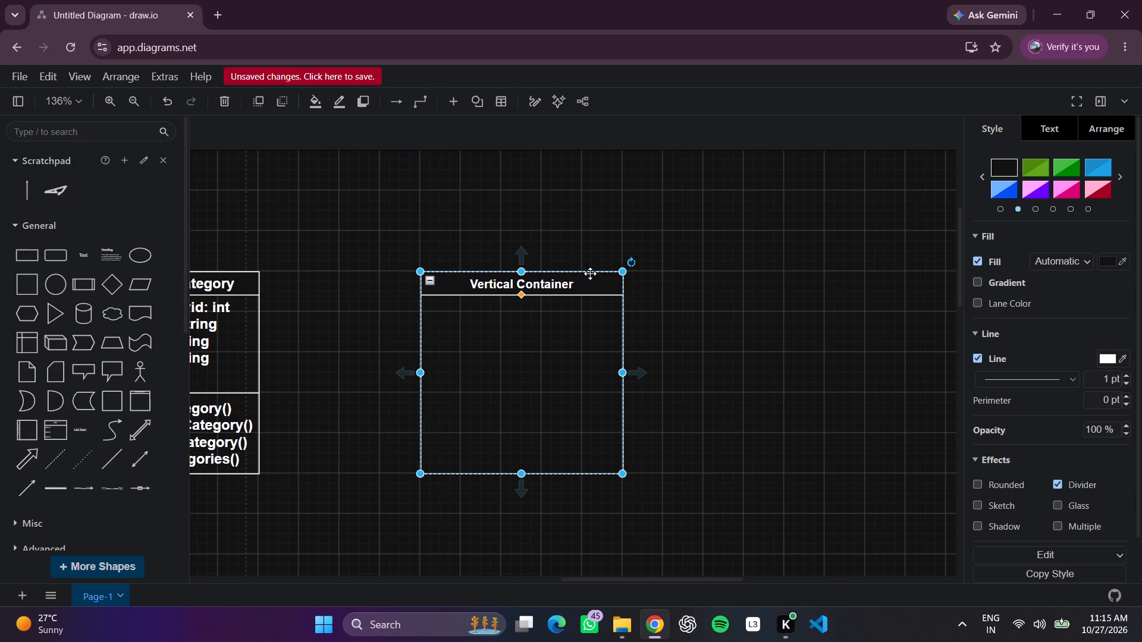
Replace the new container's title with "PaymentMethod".
{"action": "double_click", "coordinate": [567, 281]}
{"action": "key", "text": "BackSpace"}
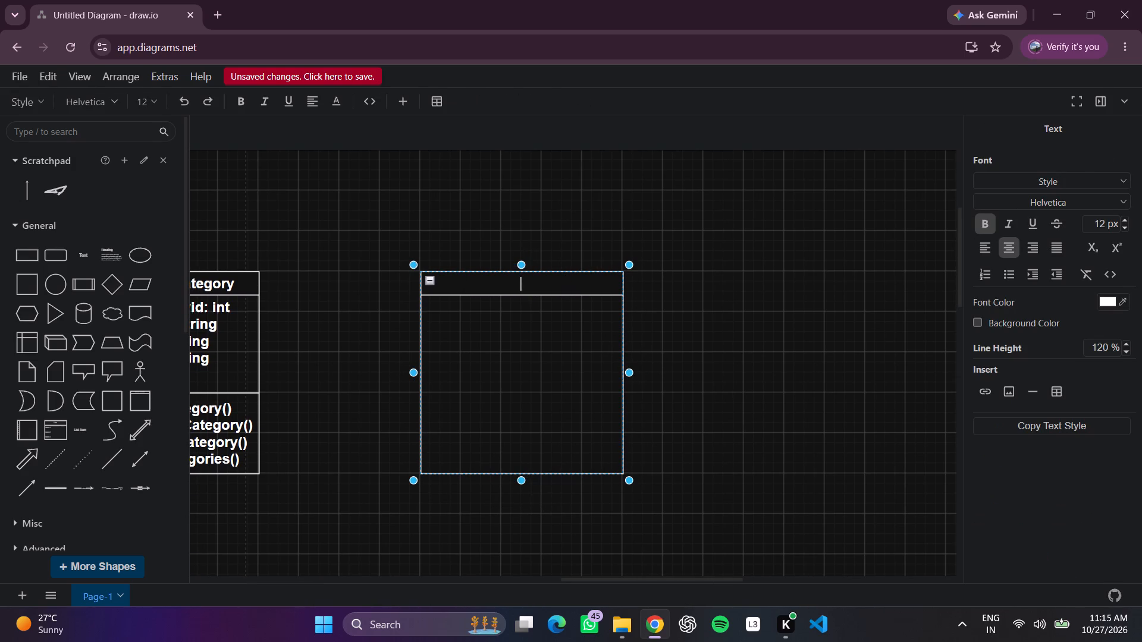
{"action": "type", "text": "me"}
{"action": "type", "text": "nt"}
{"action": "type", "text": "ethod"}
{"action": "key", "text": "space"}
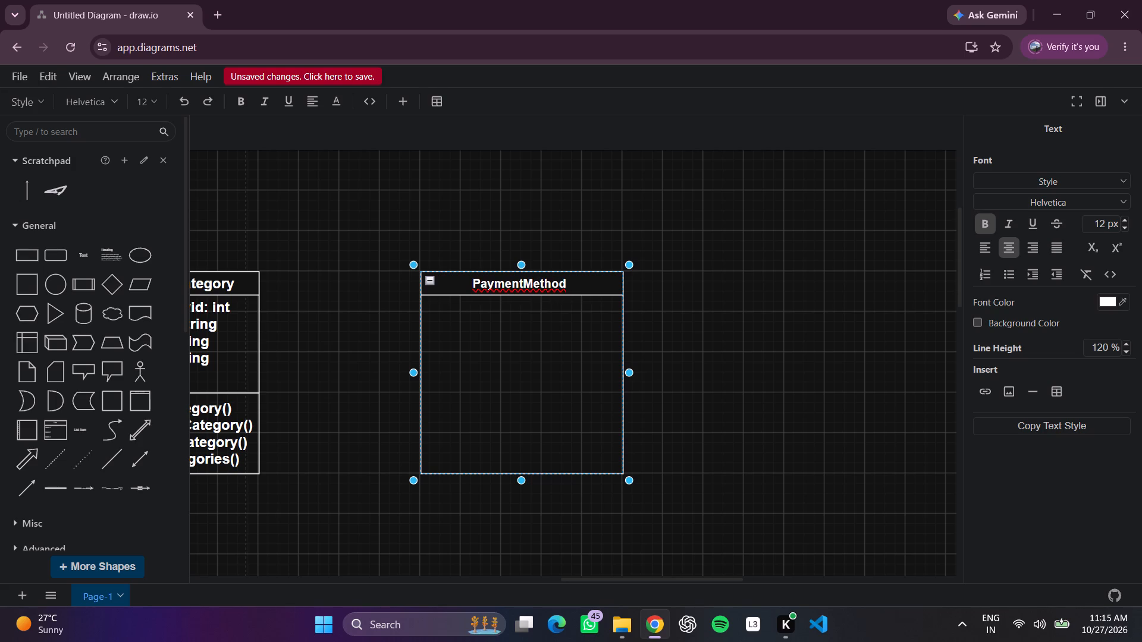
{"action": "left_click", "coordinate": [575, 277]}
Format the PaymentMethod title with the larger bold heading style used for the other class titles.
{"action": "double_click", "coordinate": [564, 283]}
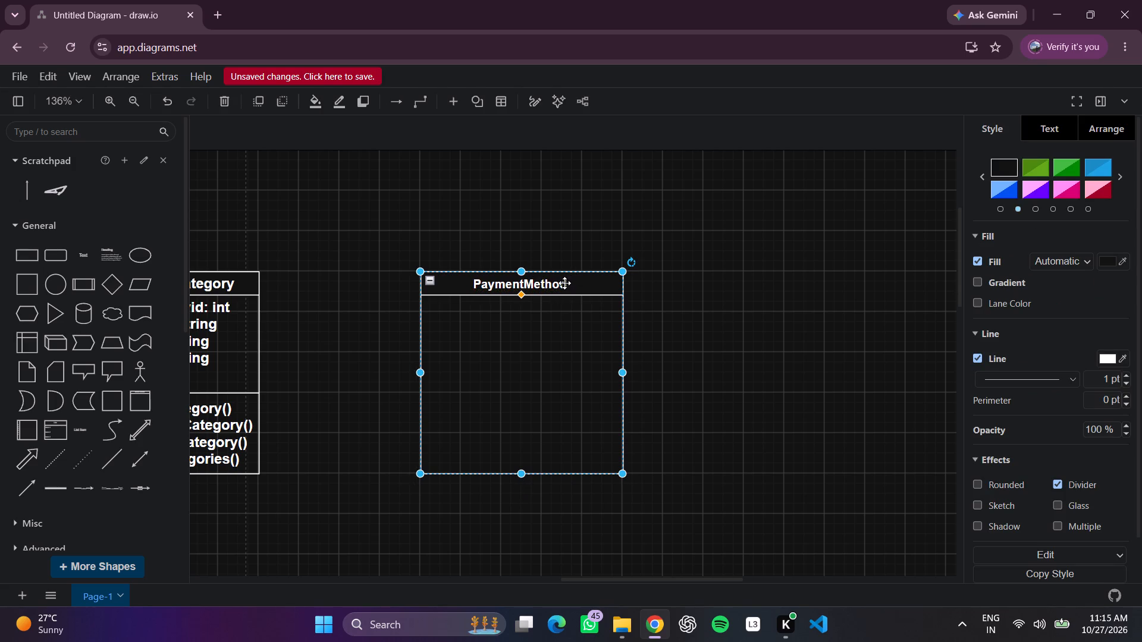
{"action": "left_click", "coordinate": [1023, 181]}
{"action": "left_click", "coordinate": [1026, 272]}
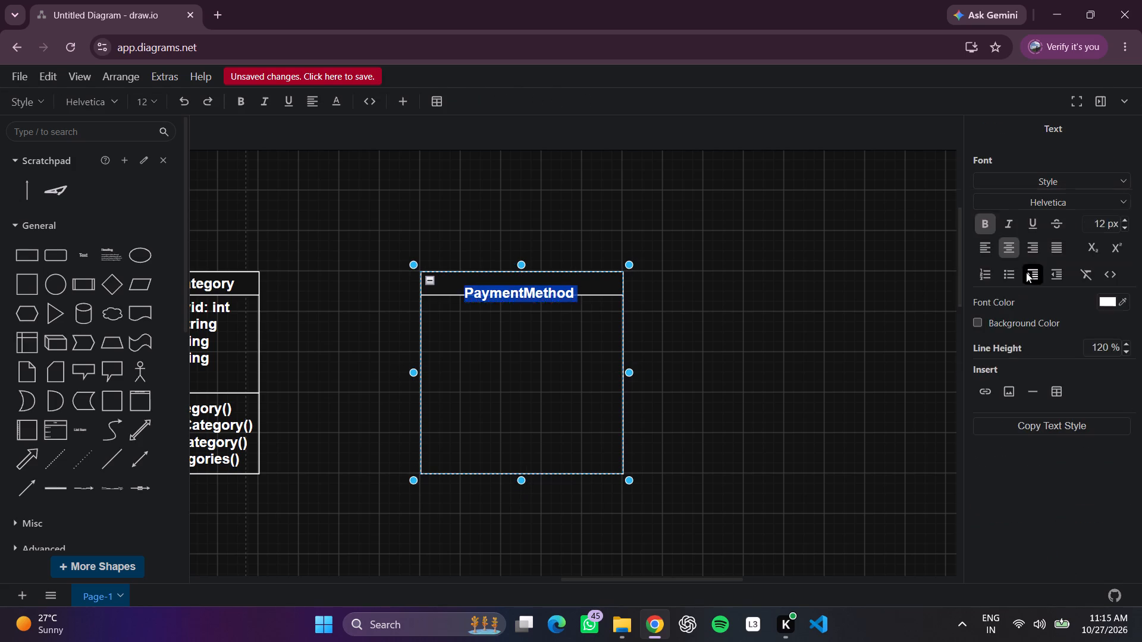
{"action": "left_click", "coordinate": [706, 310]}
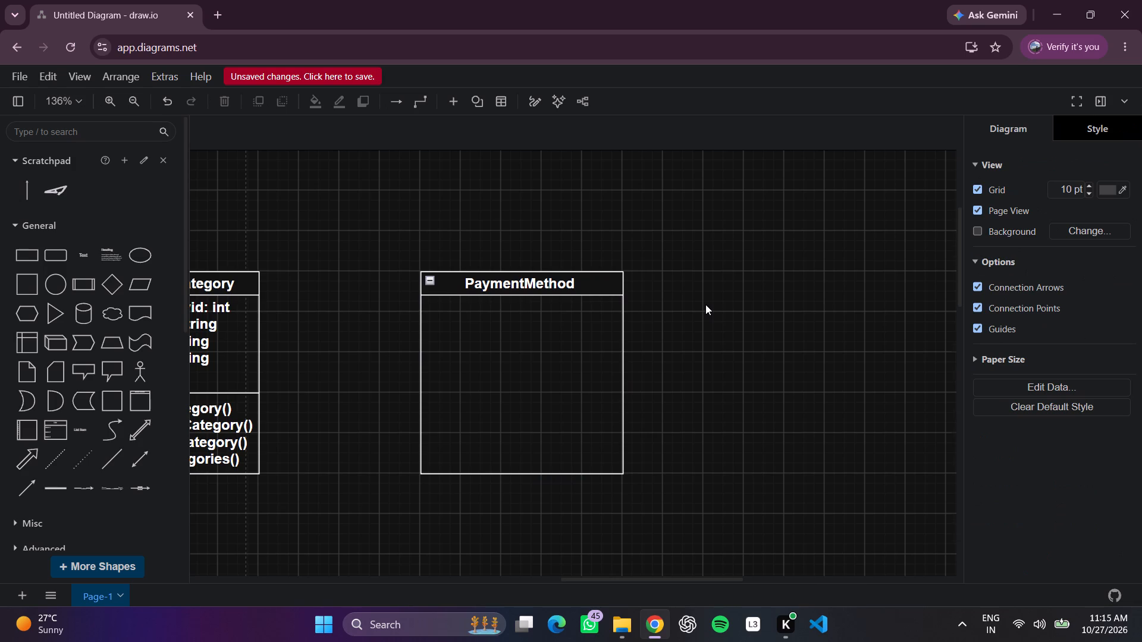
Add a text box inside the PaymentMethod container and enlarge it to about 180 wide and 160 high.
{"action": "scroll", "coordinate": [685, 298], "scroll_direction": "up", "scroll_amount": 1}
{"action": "scroll", "coordinate": [497, 373], "scroll_direction": "down", "scroll_amount": 1}
{"action": "double_click", "coordinate": [451, 347]}
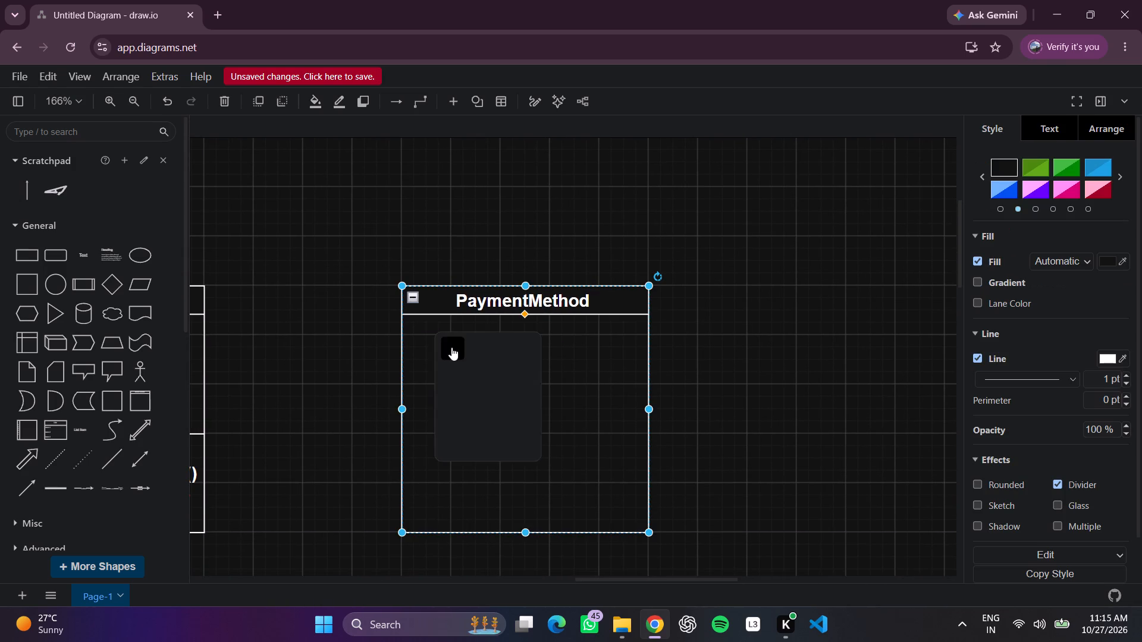
{"action": "scroll", "coordinate": [451, 347], "scroll_direction": "down", "scroll_amount": 1}
{"action": "triple_click", "coordinate": [447, 332]}
{"action": "left_click", "coordinate": [452, 348]}
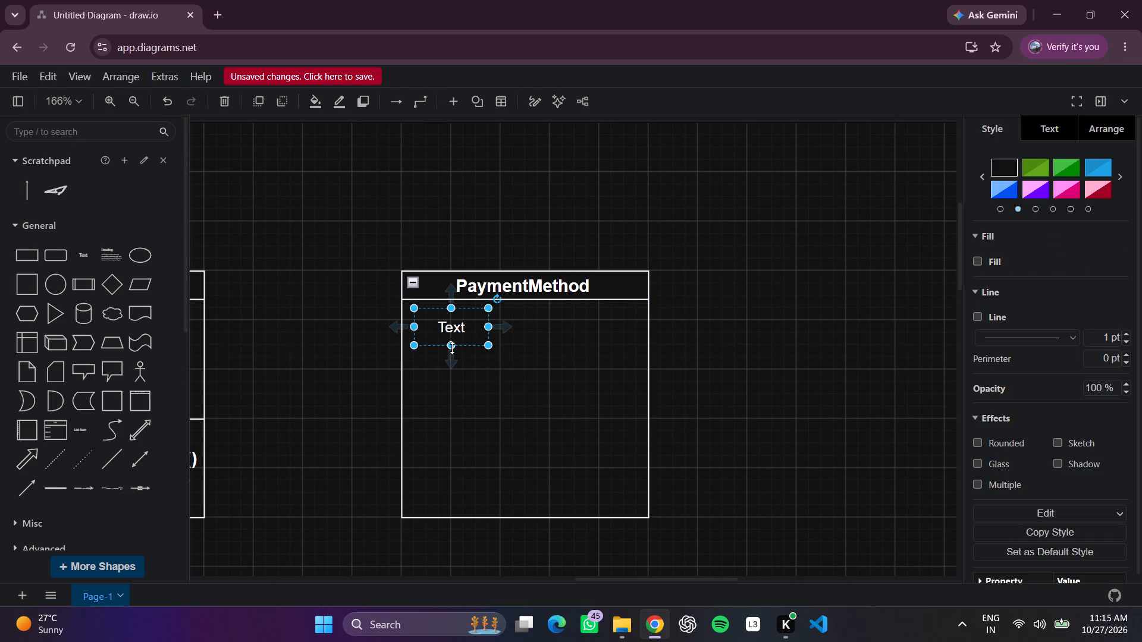
{"action": "left_click_drag", "start_coordinate": [452, 348], "coordinate": [470, 480]}
{"action": "left_click_drag", "start_coordinate": [489, 395], "coordinate": [588, 409]}
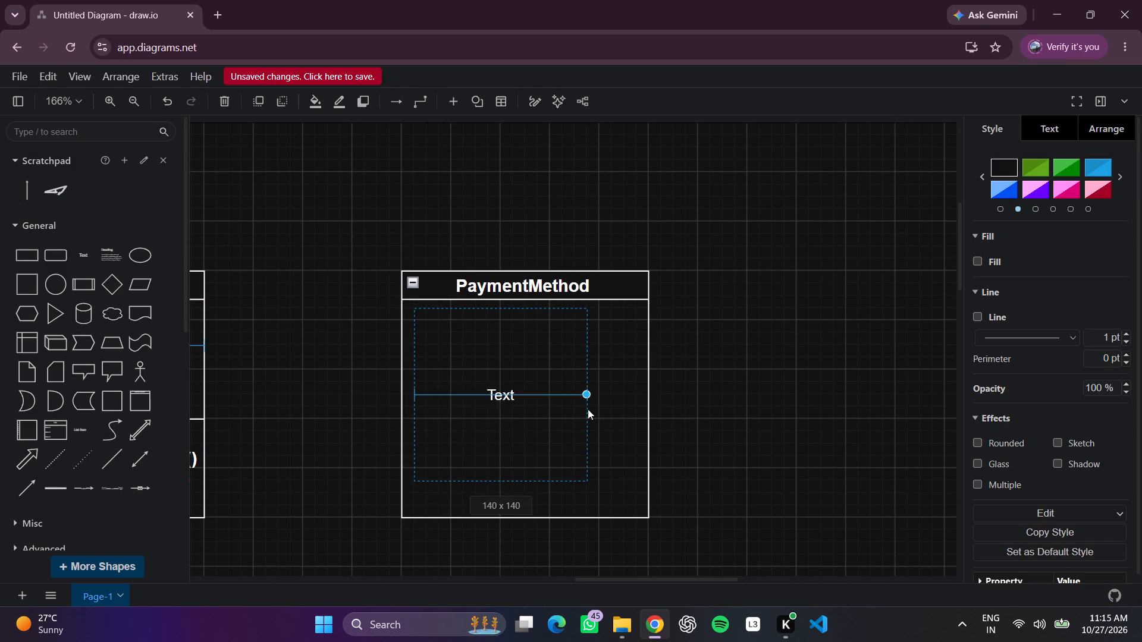
{"action": "left_click_drag", "start_coordinate": [588, 409], "coordinate": [636, 418]}
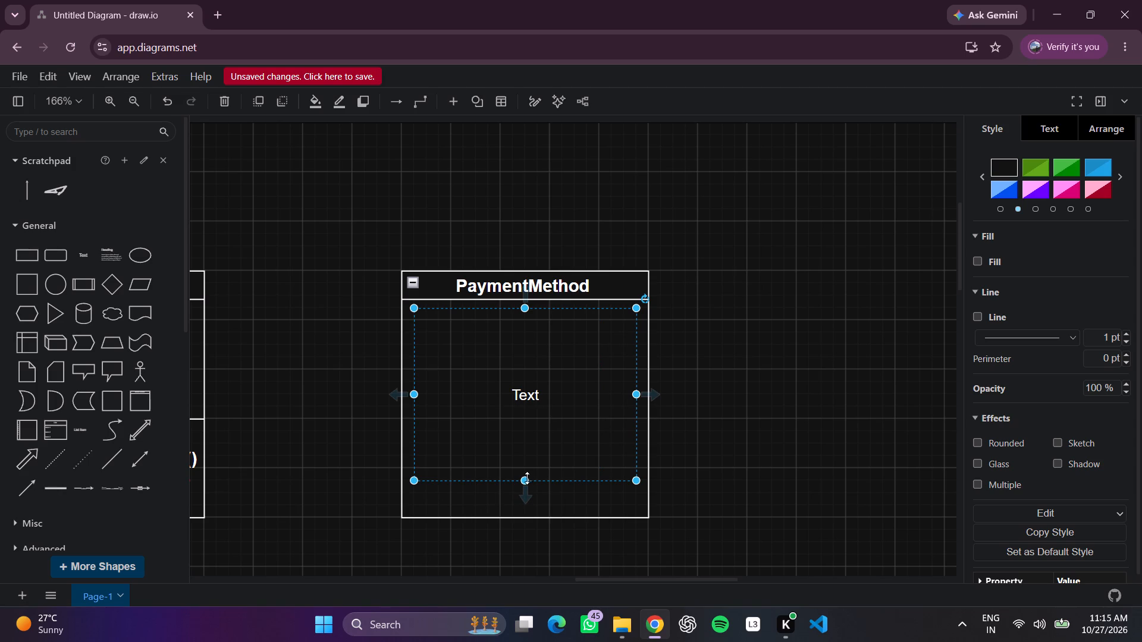
{"action": "left_click_drag", "start_coordinate": [526, 477], "coordinate": [528, 500]}
Replace the placeholder text in the PaymentMethod text box with the attribute line "- methodId: int" and start a new line.
{"action": "double_click", "coordinate": [530, 411]}
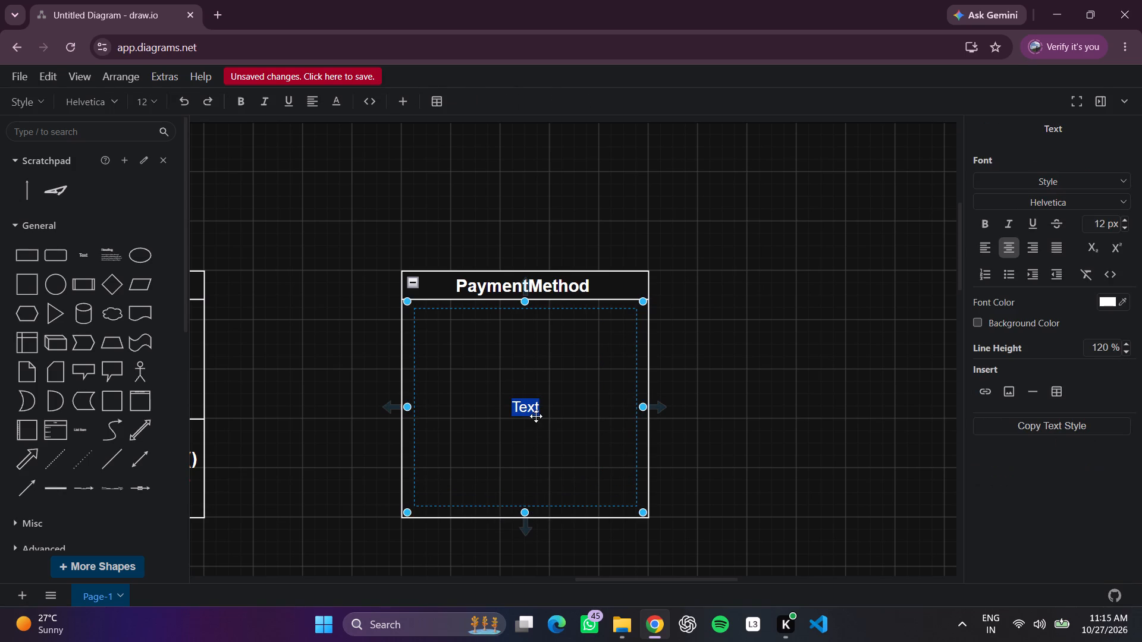
{"action": "key", "text": "BackSpace"}
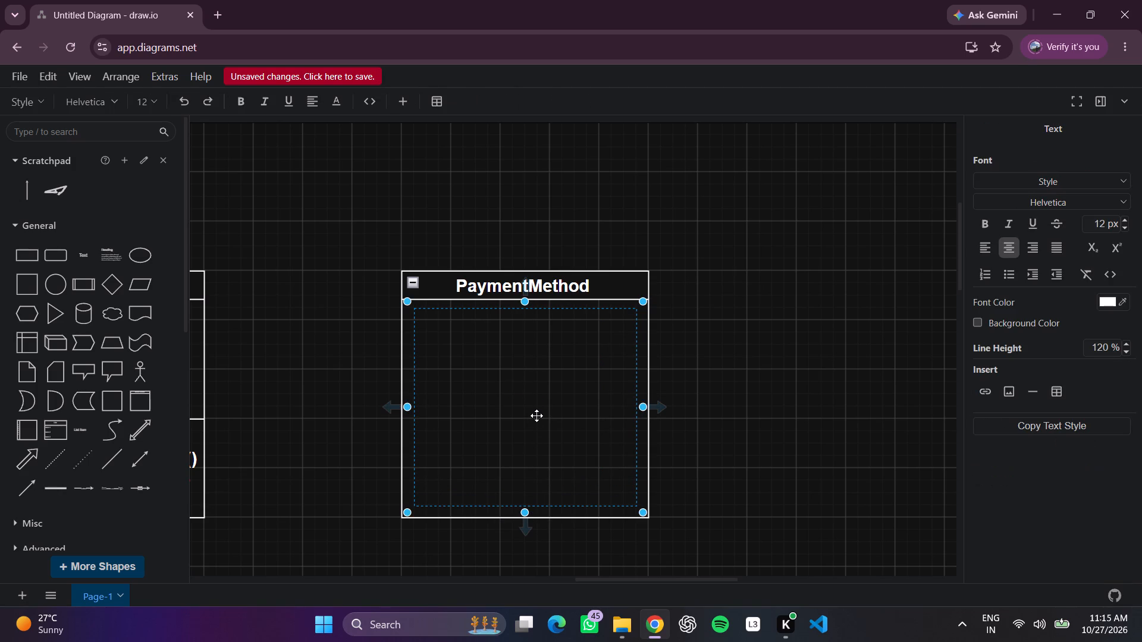
{"action": "key", "text": "shift+underscore"}
{"action": "key", "text": "BackSpace"}
{"action": "type", "text": "-"}
{"action": "key", "text": "space"}
{"action": "key", "text": "space"}
{"action": "type", "text": "method"}
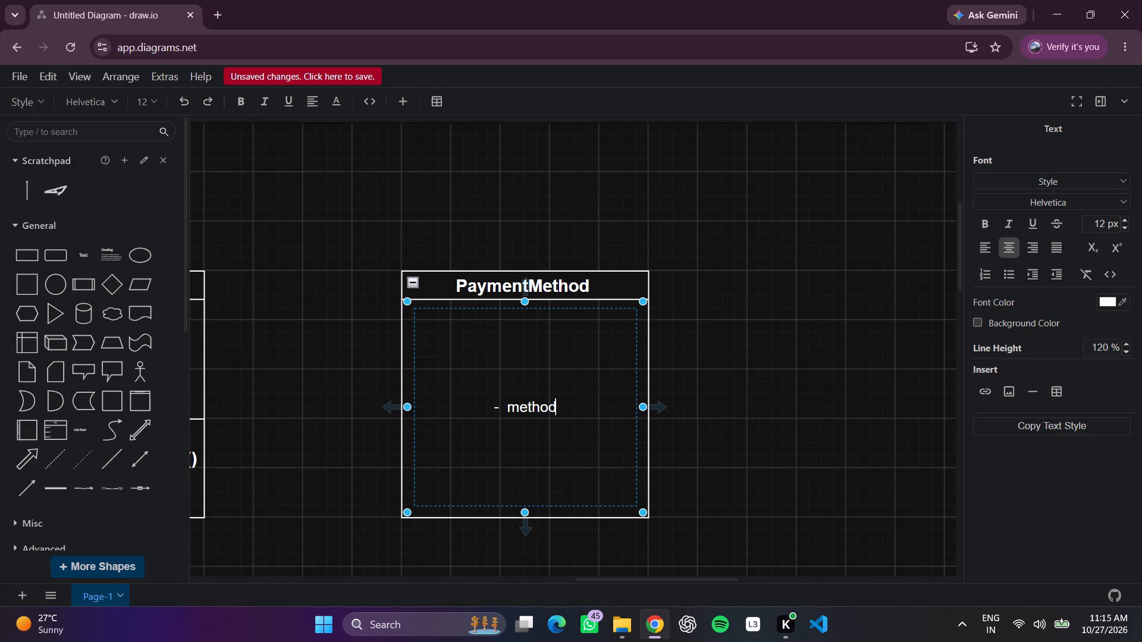
{"action": "key", "text": "l"}
{"action": "key", "text": "d"}
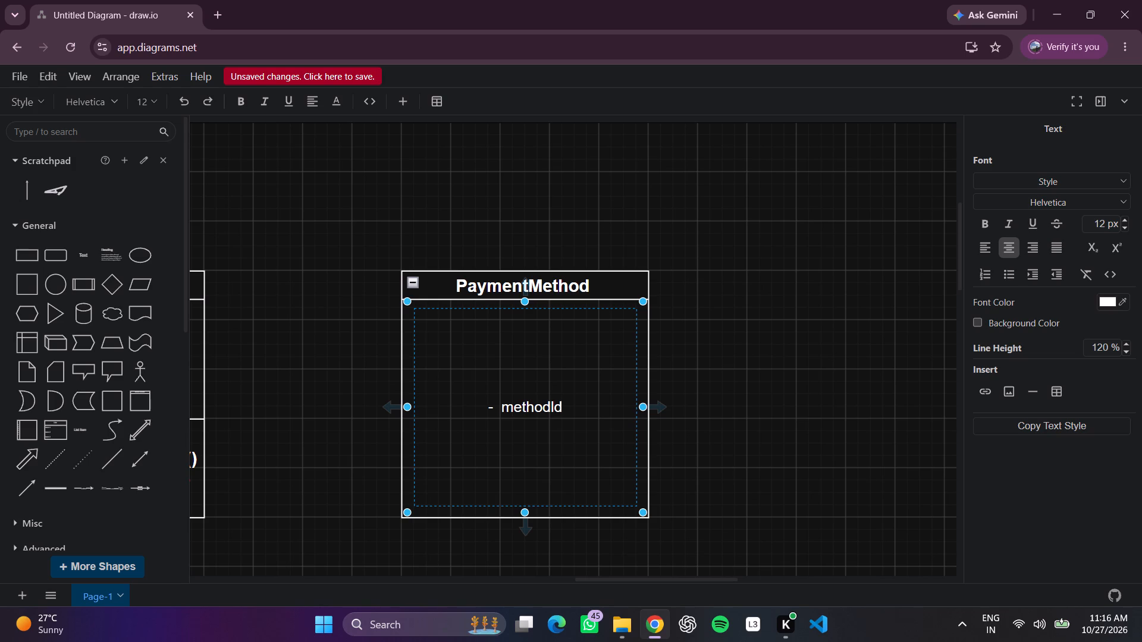
{"action": "type", "text": ": int"}
{"action": "key", "text": "Return"}
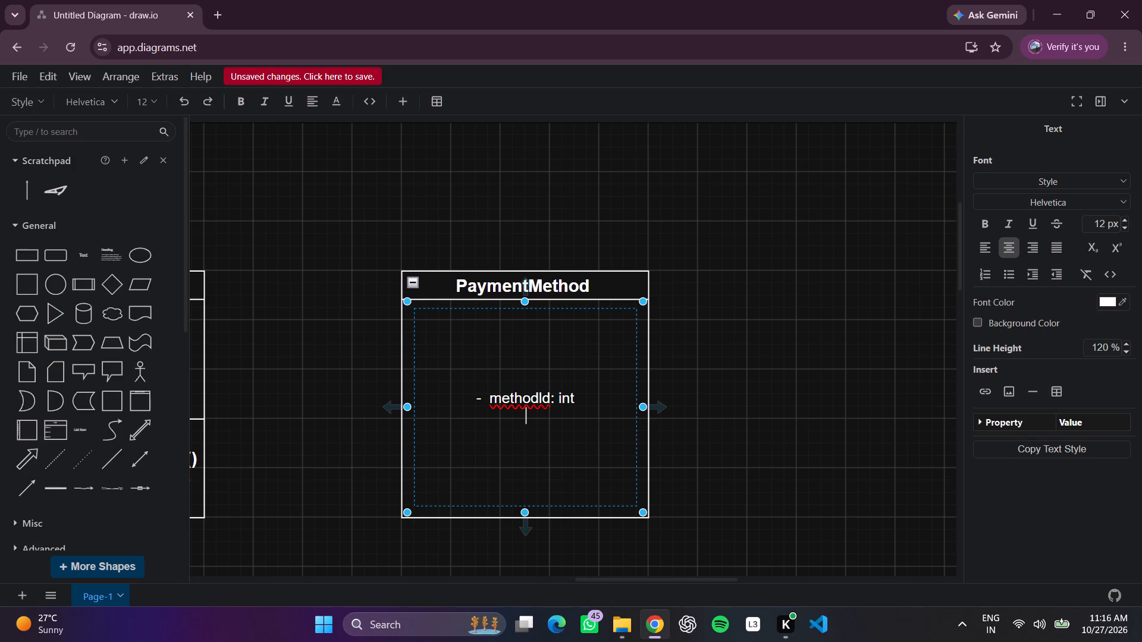
Add the attribute line "- name: string" below methodId in the PaymentMethod text box and start a new line.
{"action": "key", "text": "minus"}
{"action": "key", "text": "space"}
{"action": "key", "text": "space"}
{"action": "type", "text": "nma=="}
{"action": "key", "text": "BackSpace"}
{"action": "key", "text": "BackSpace"}
{"action": "key", "text": "BackSpace"}
{"action": "key", "text": "BackSpace"}
{"action": "type", "text": "ame"}
{"action": "key", "text": "semicolon"}
{"action": "key", "text": "BackSpace"}
{"action": "type", "text": ": str"}
{"action": "key", "text": "i"}
{"action": "type", "text": "ng"}
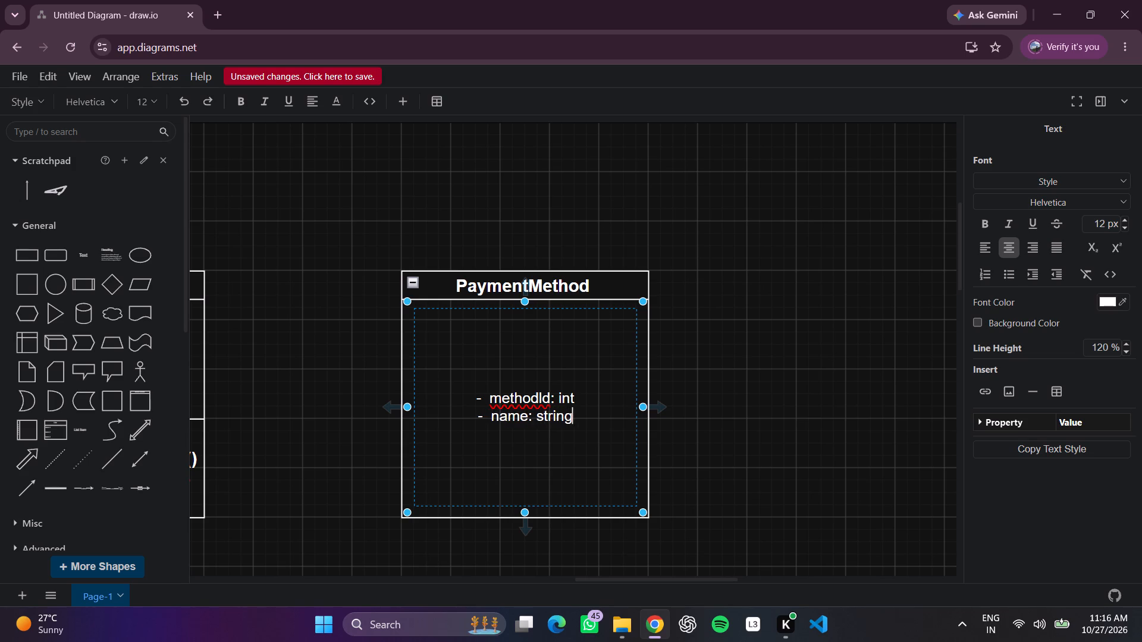
{"action": "key", "text": "Return"}
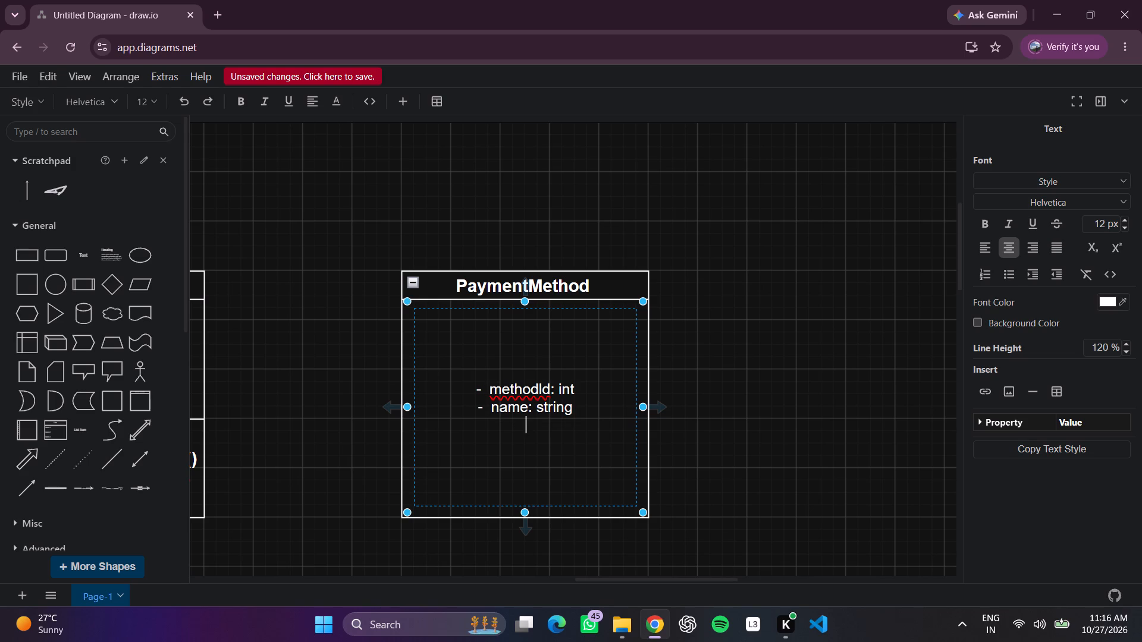
Add the attribute line "- details: string" below name and finish editing the PaymentMethod attribute text.
{"action": "type", "text": "- det"}
{"action": "type", "text": "ails"}
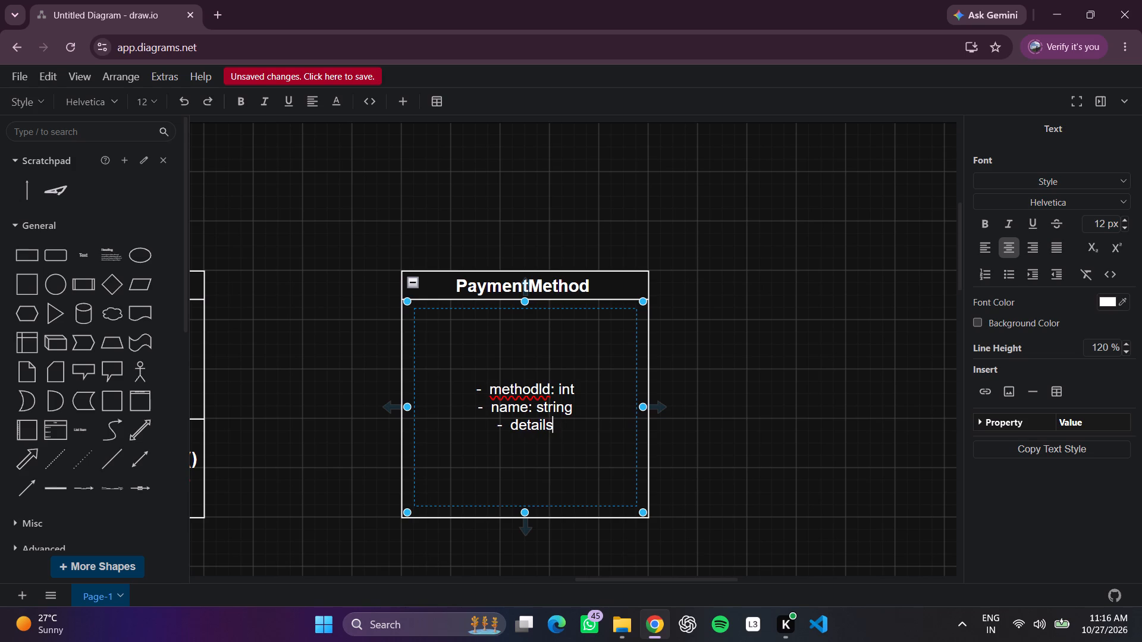
{"action": "type", "text": ":"}
{"action": "key", "text": "space"}
{"action": "type", "text": "stri"}
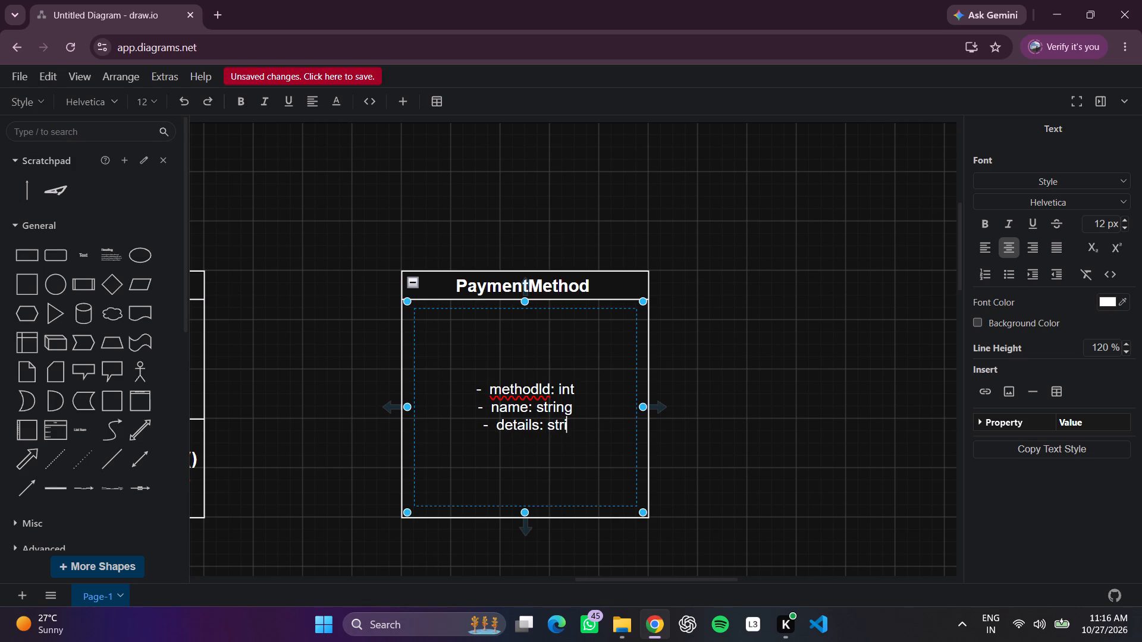
{"action": "type", "text": "ng"}
{"action": "key", "text": "Return"}
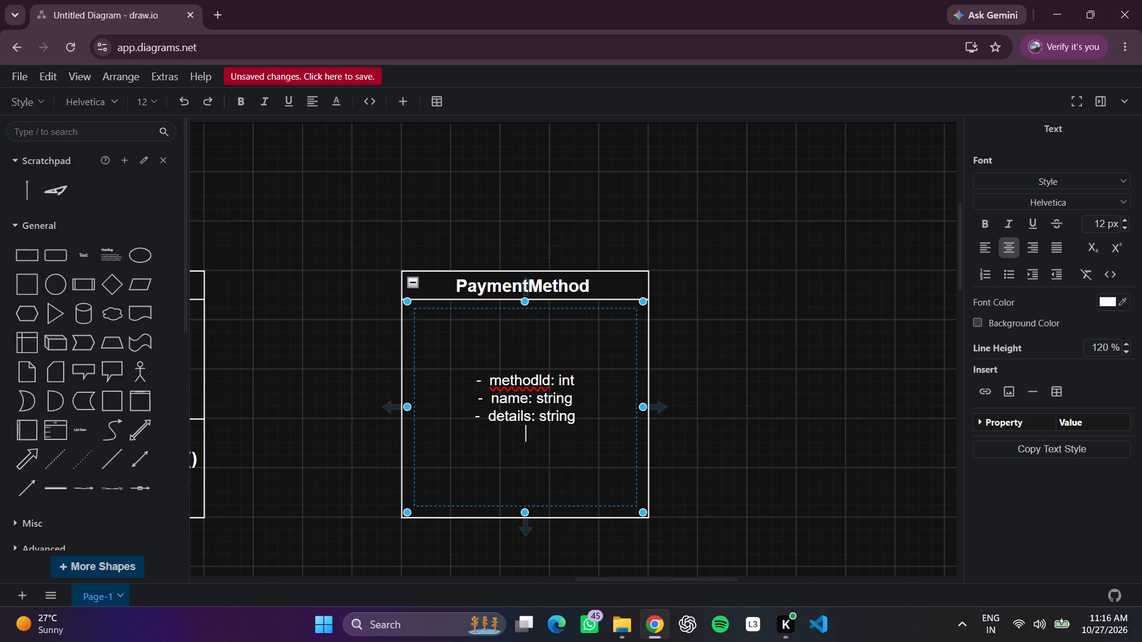
{"action": "scroll", "coordinate": [588, 394], "scroll_direction": "left", "scroll_amount": 1}
{"action": "left_click", "coordinate": [730, 409]}
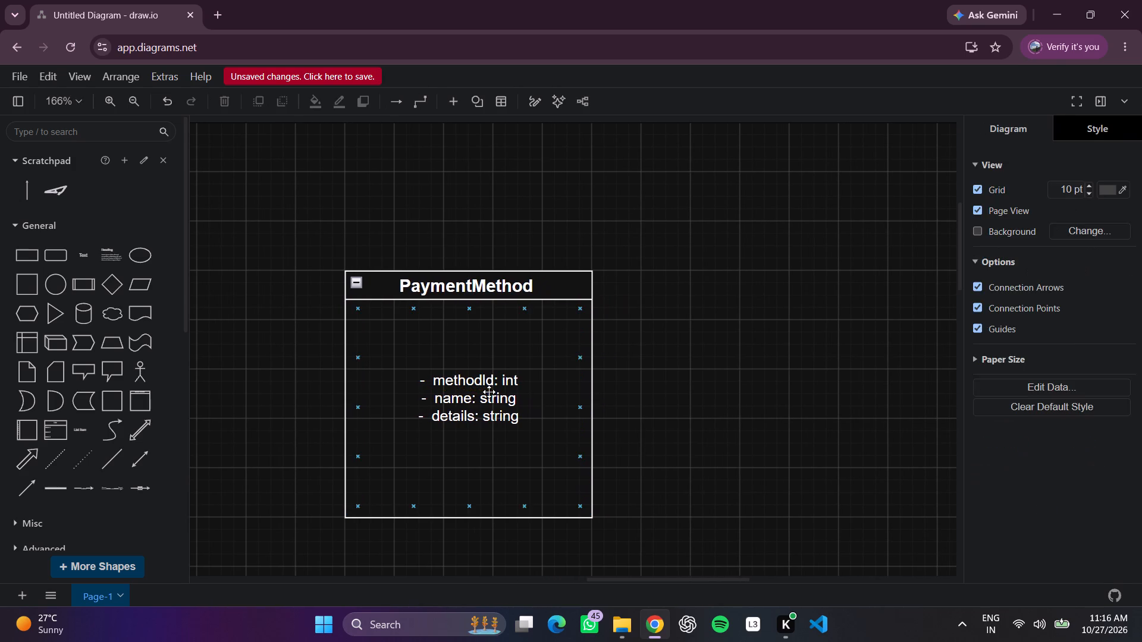
Format the PaymentMethod attribute text with the larger bold heading style and align it left.
{"action": "left_click", "coordinate": [489, 391]}
{"action": "double_click", "coordinate": [490, 391]}
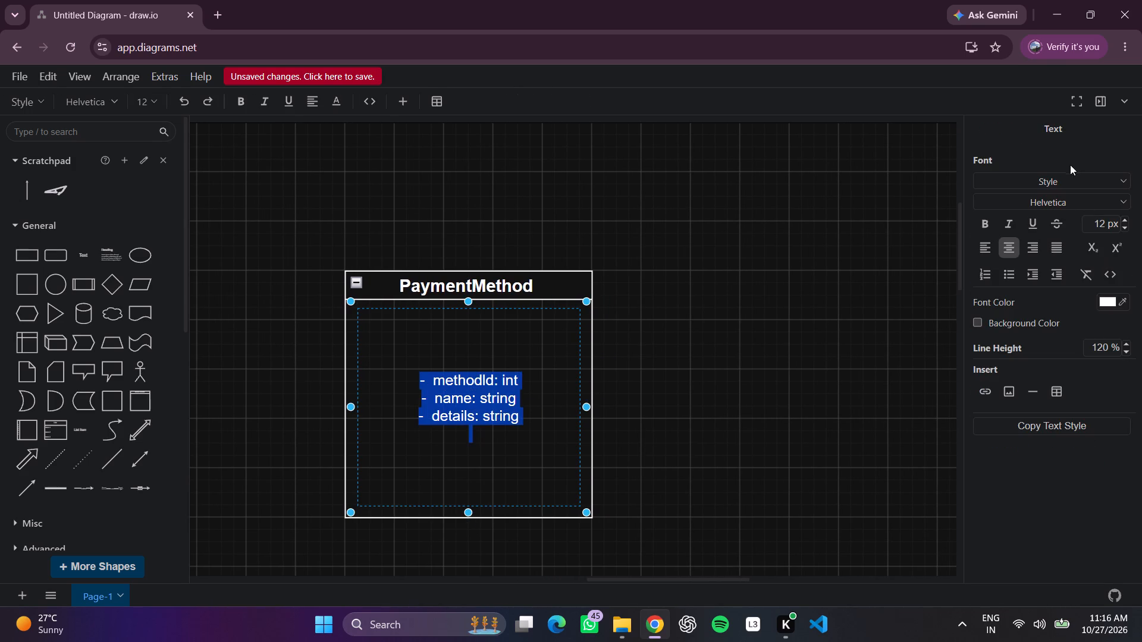
{"action": "left_click", "coordinate": [1066, 182]}
{"action": "left_click", "coordinate": [1054, 270]}
{"action": "left_click", "coordinate": [749, 361]}
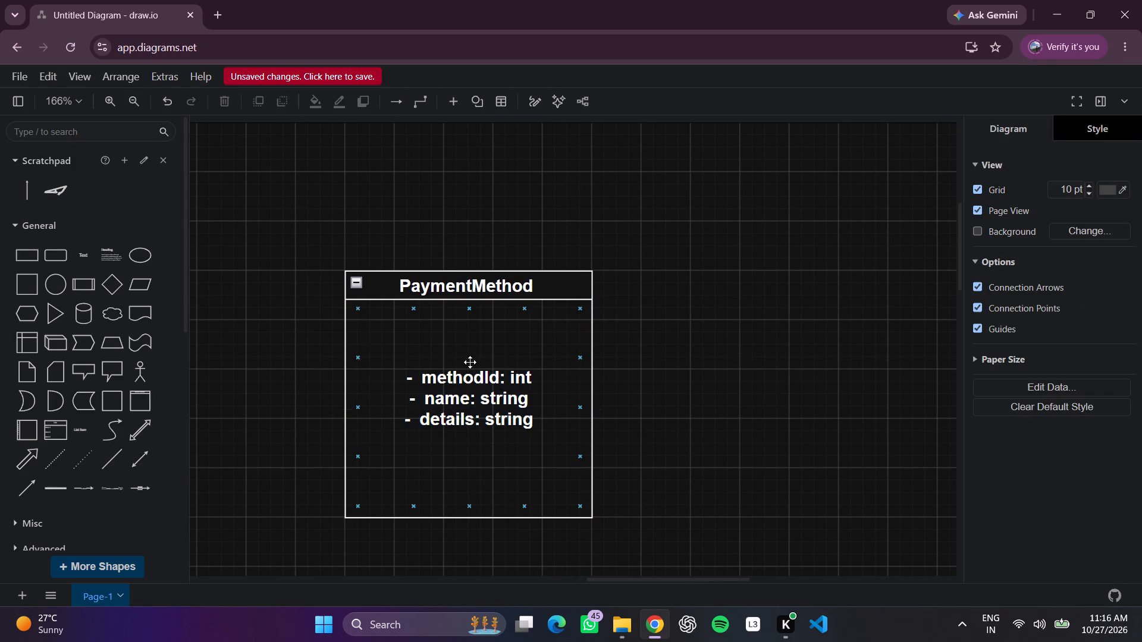
{"action": "double_click", "coordinate": [483, 388]}
{"action": "left_click", "coordinate": [987, 252]}
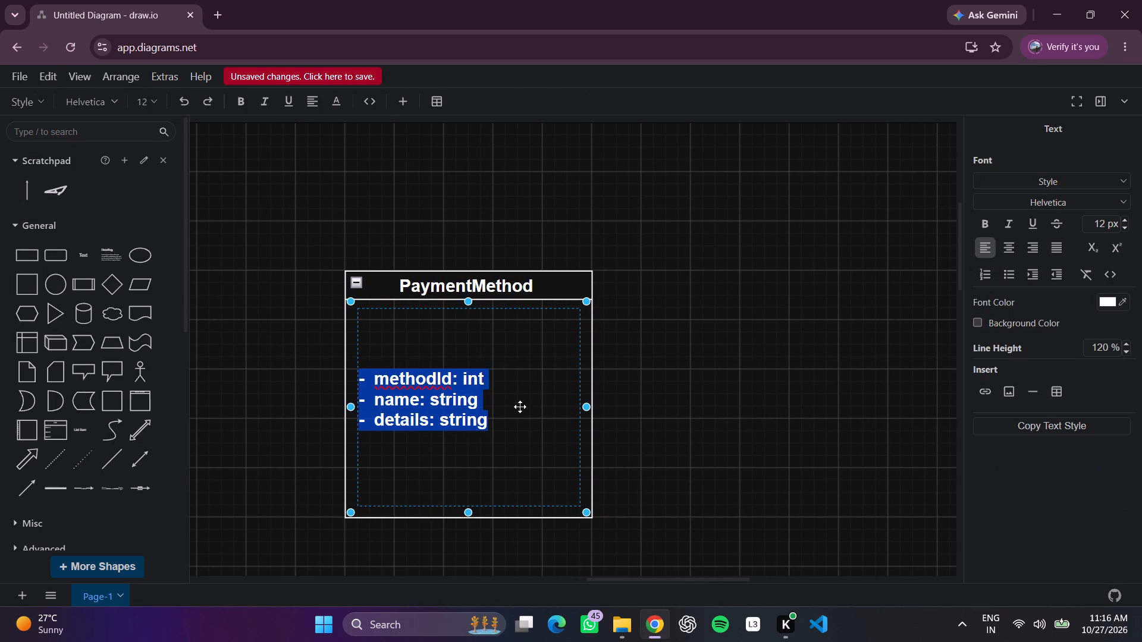
{"action": "left_click", "coordinate": [724, 417]}
Shorten the attribute text box to fit its three lines and move it directly beneath the PaymentMethod title, against the left border.
{"action": "left_click", "coordinate": [444, 403]}
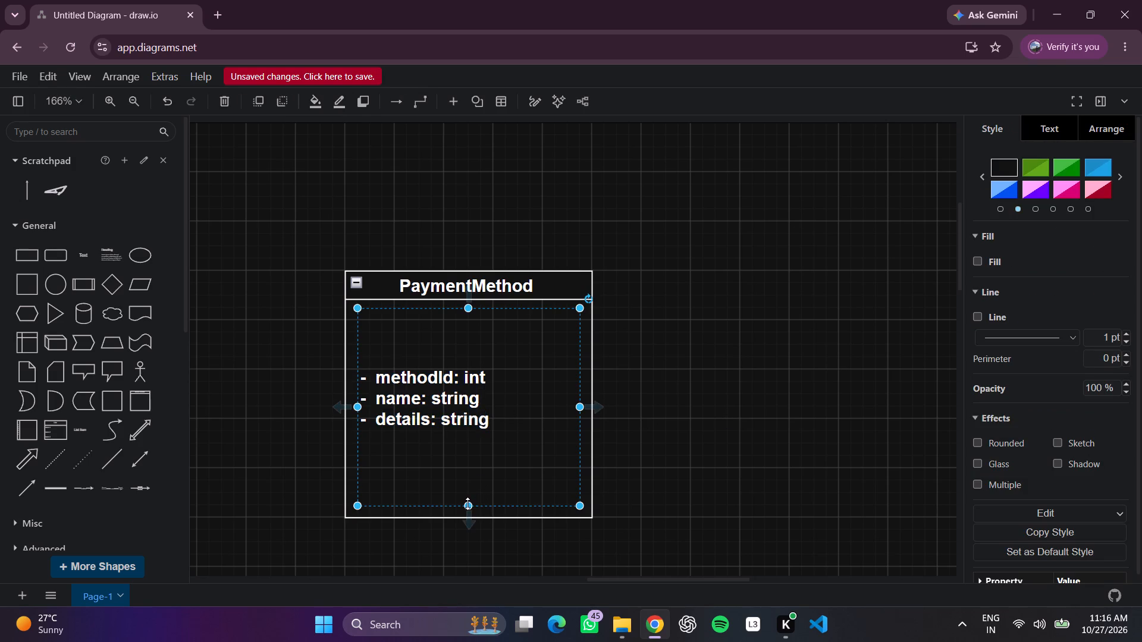
{"action": "left_click_drag", "start_coordinate": [468, 503], "coordinate": [448, 405]}
{"action": "left_click_drag", "start_coordinate": [433, 347], "coordinate": [417, 338]}
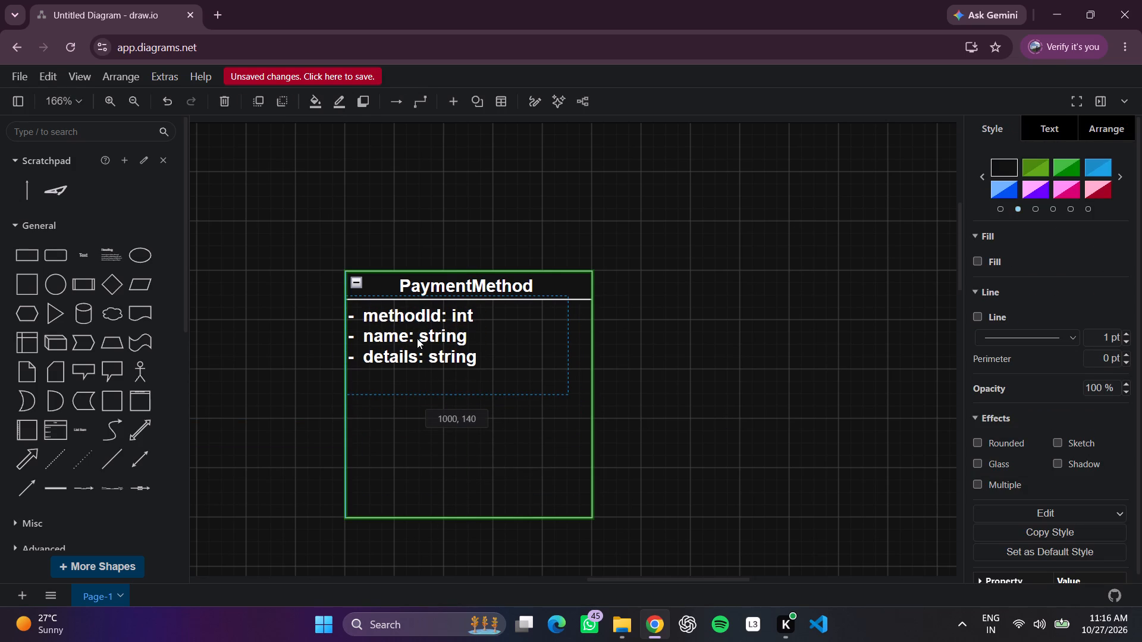
{"action": "left_click_drag", "start_coordinate": [417, 338], "coordinate": [418, 340]}
{"action": "left_click", "coordinate": [723, 395]}
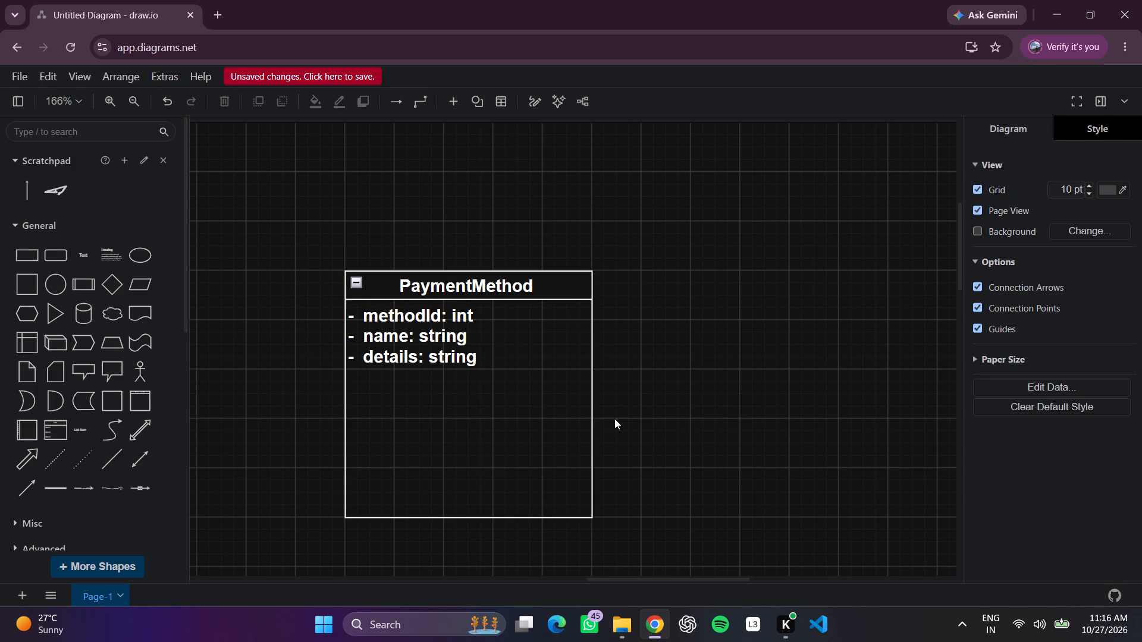
Shrink the PaymentMethod container to about 160 wide and just tall enough for the three attribute lines.
{"action": "left_click", "coordinate": [584, 412]}
{"action": "left_click_drag", "start_coordinate": [591, 396], "coordinate": [542, 386]}
{"action": "scroll", "coordinate": [638, 391], "scroll_direction": "down", "scroll_amount": 1}
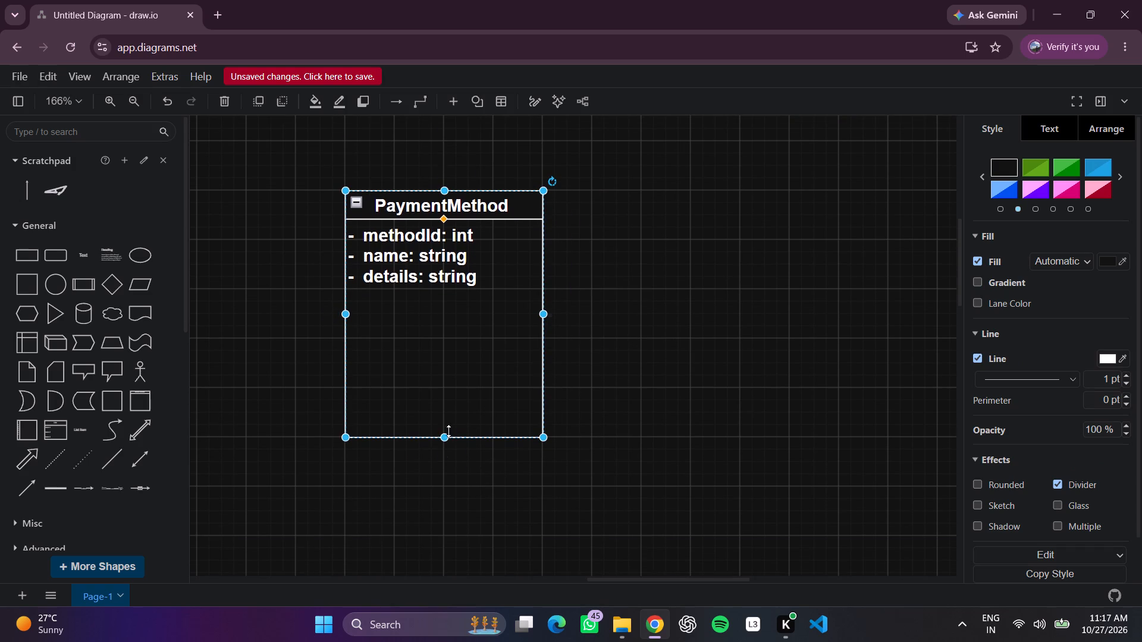
{"action": "left_click_drag", "start_coordinate": [444, 435], "coordinate": [431, 300]}
{"action": "left_click", "coordinate": [626, 327]}
Add an untitled container directly below the PaymentMethod attributes, matching the class width at about 160 wide and 110 high.
{"action": "scroll", "coordinate": [626, 327], "scroll_direction": "right", "scroll_amount": 2}
{"action": "scroll", "coordinate": [630, 354], "scroll_direction": "up", "scroll_amount": 1}
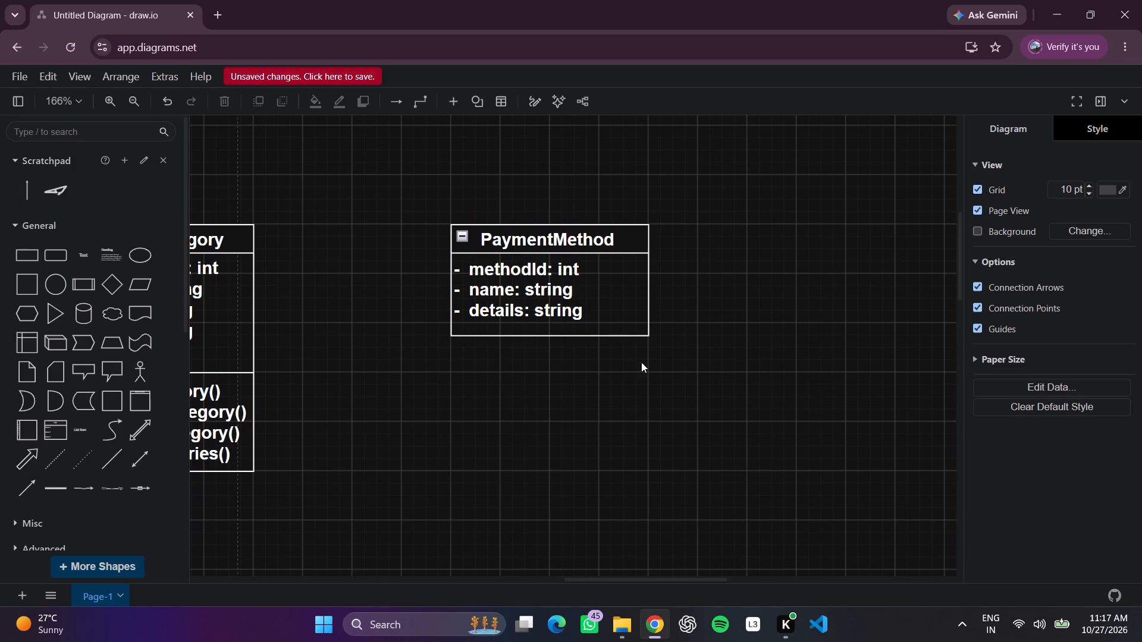
{"action": "scroll", "coordinate": [779, 373], "scroll_direction": "left", "scroll_amount": 1}
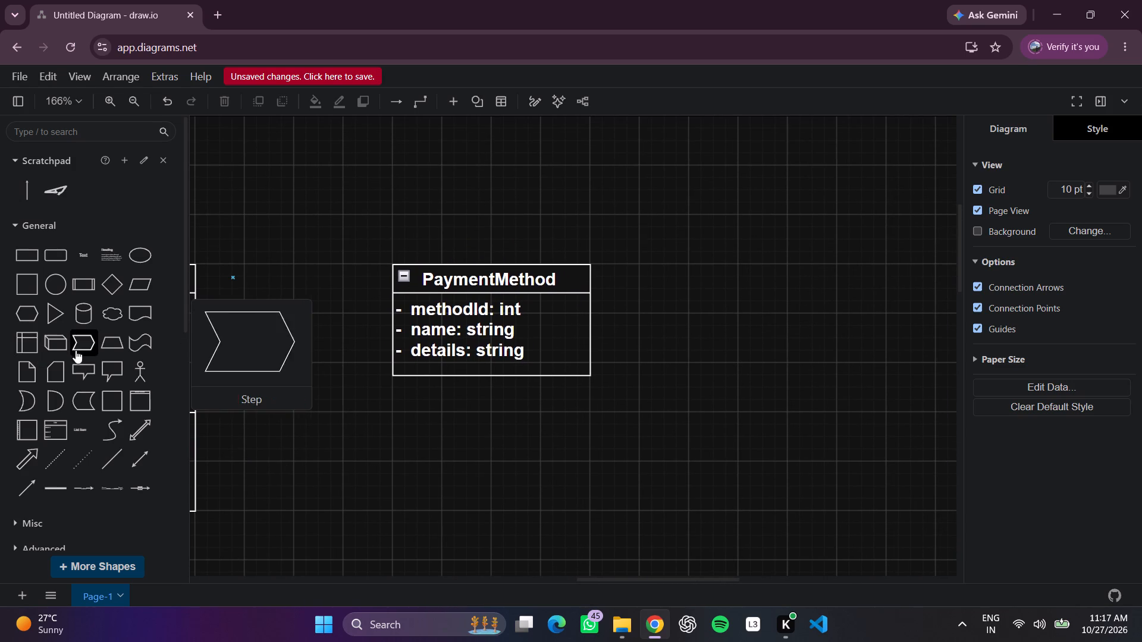
{"action": "left_click", "coordinate": [105, 400]}
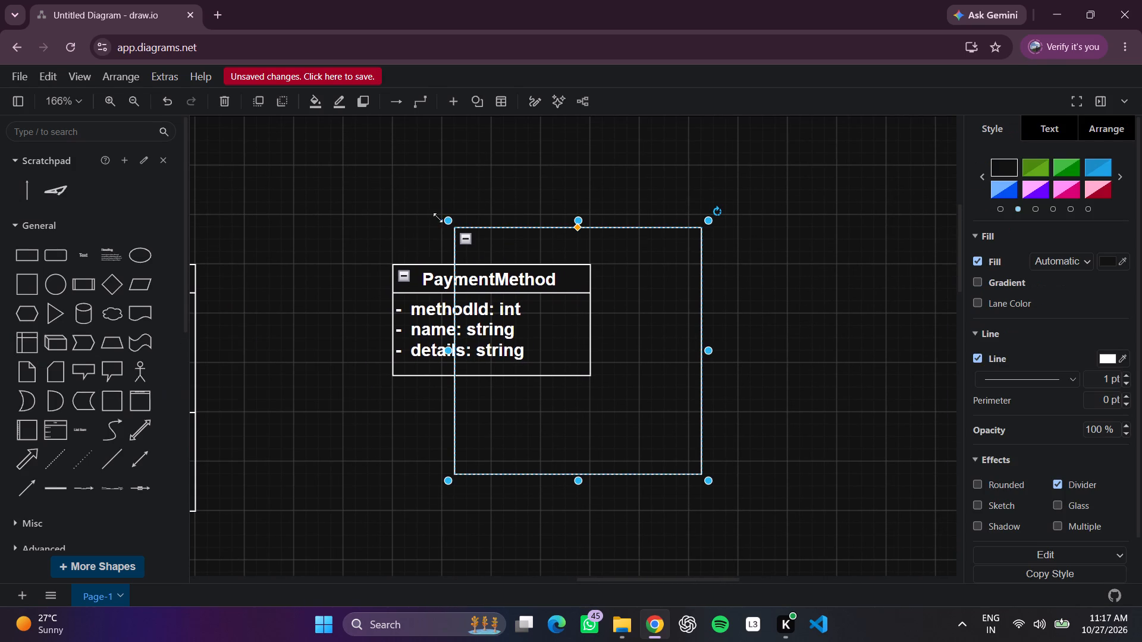
{"action": "left_click_drag", "start_coordinate": [454, 218], "coordinate": [485, 371]}
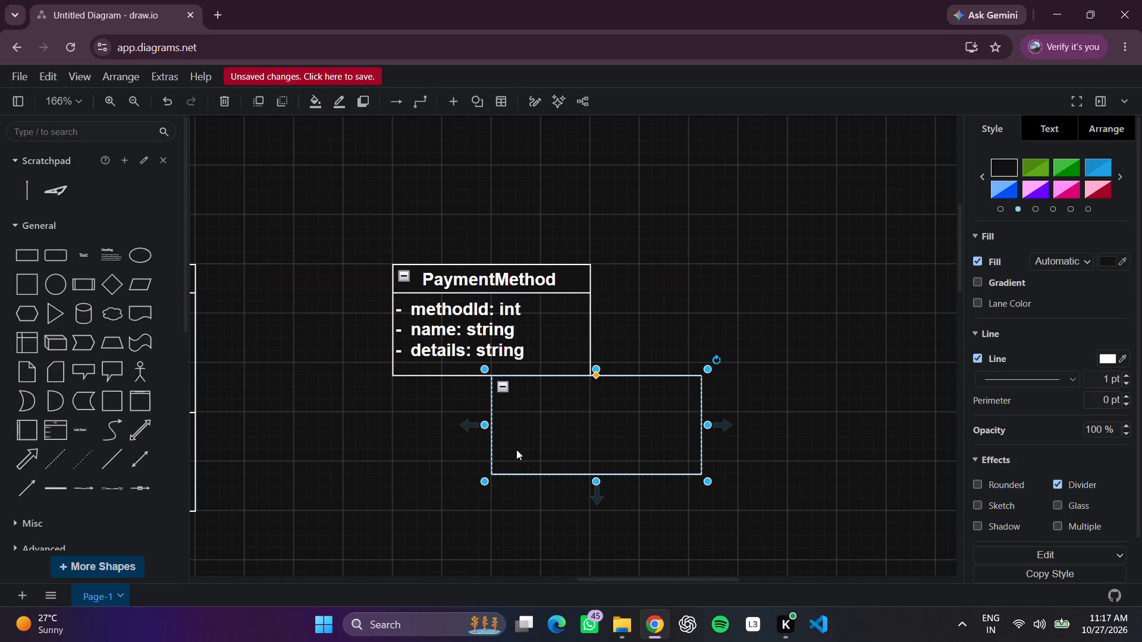
{"action": "left_click_drag", "start_coordinate": [485, 423], "coordinate": [387, 421]}
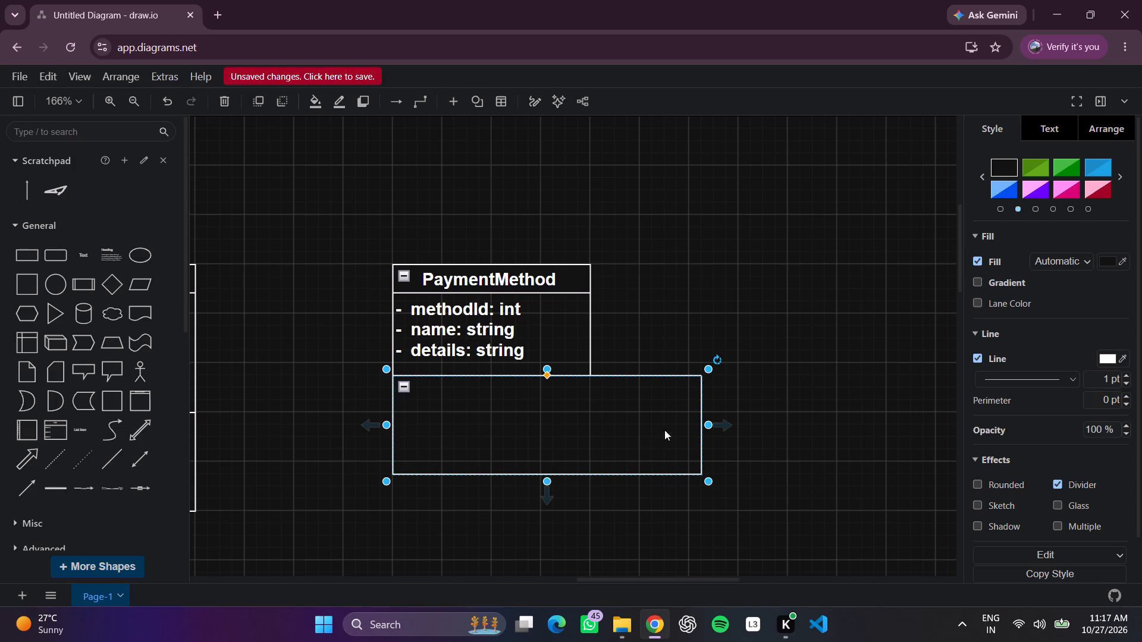
{"action": "left_click_drag", "start_coordinate": [707, 425], "coordinate": [594, 419]}
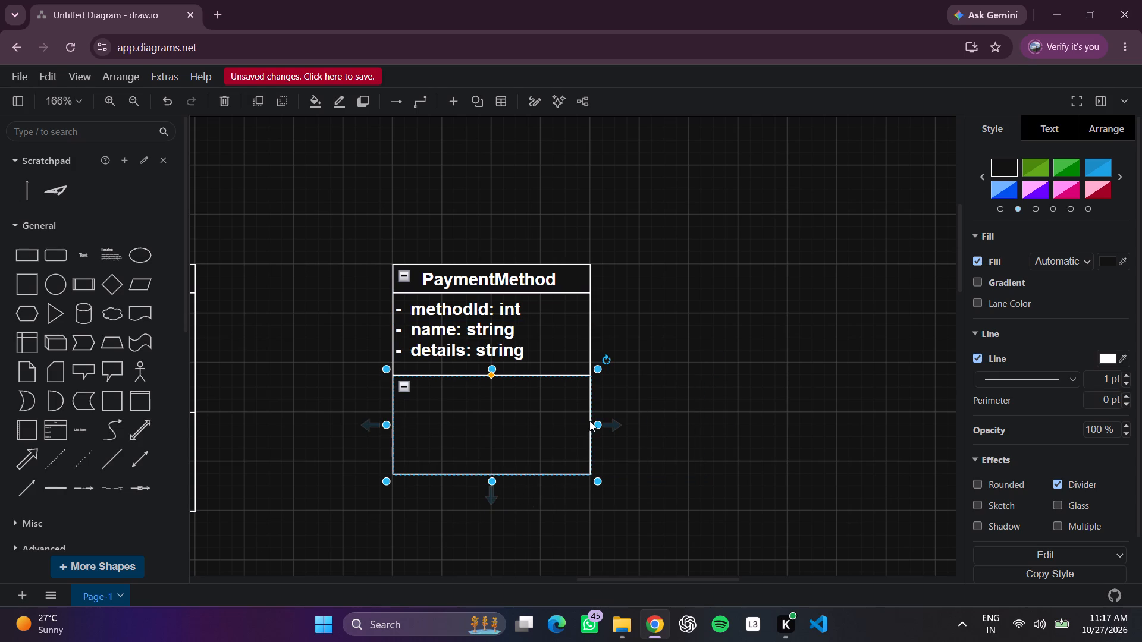
{"action": "left_click_drag", "start_coordinate": [492, 479], "coordinate": [497, 501]}
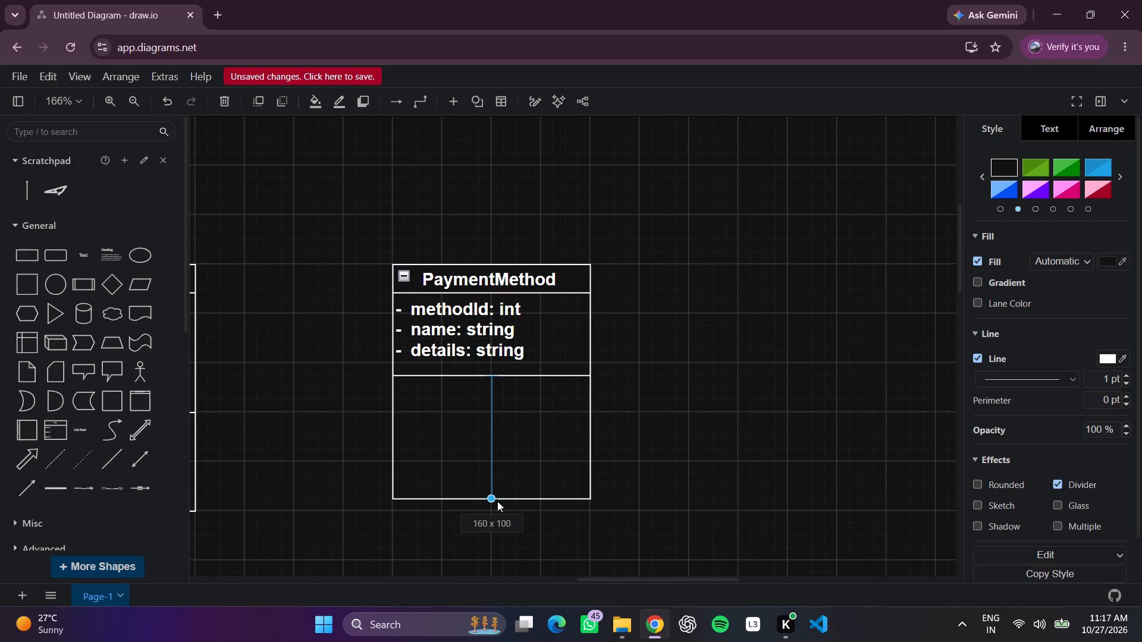
{"action": "left_click_drag", "start_coordinate": [497, 501], "coordinate": [504, 512]}
{"action": "left_click", "coordinate": [658, 476]}
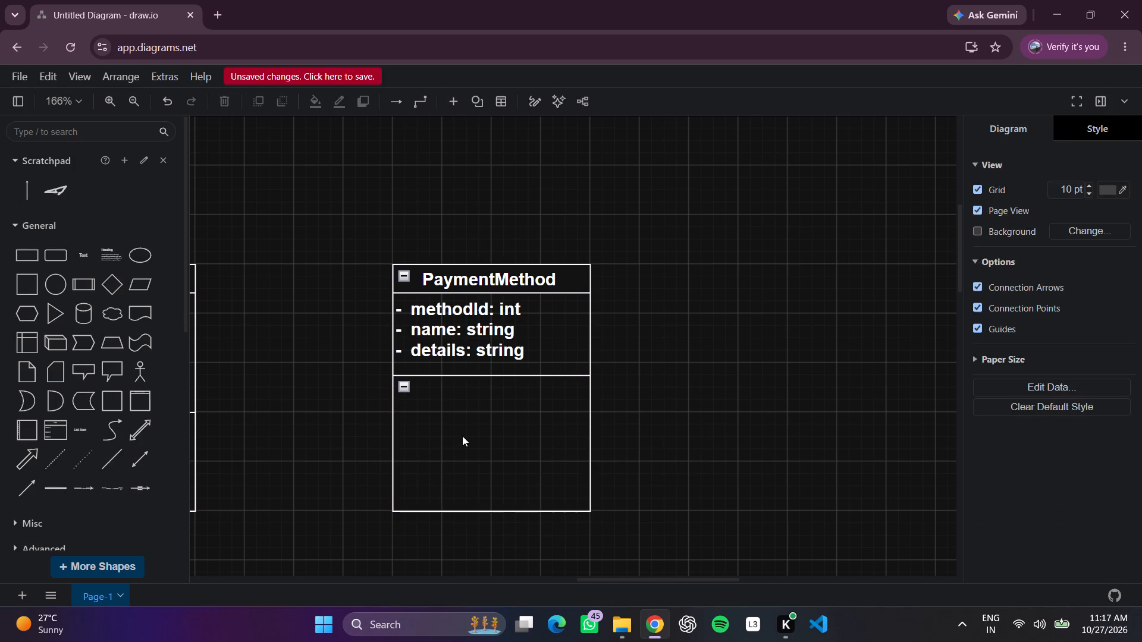
Add a text box inside the lower PaymentMethod container and enlarge it to nearly fill the compartment.
{"action": "triple_click", "coordinate": [462, 427]}
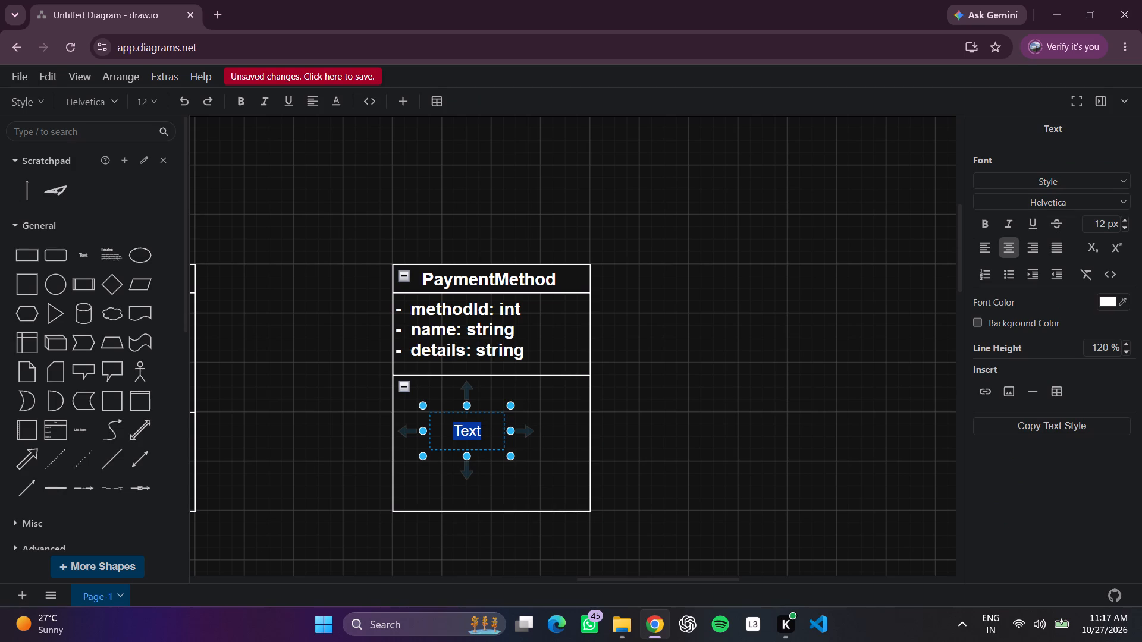
{"action": "left_click", "coordinate": [473, 434]}
{"action": "left_click_drag", "start_coordinate": [512, 430], "coordinate": [566, 433]}
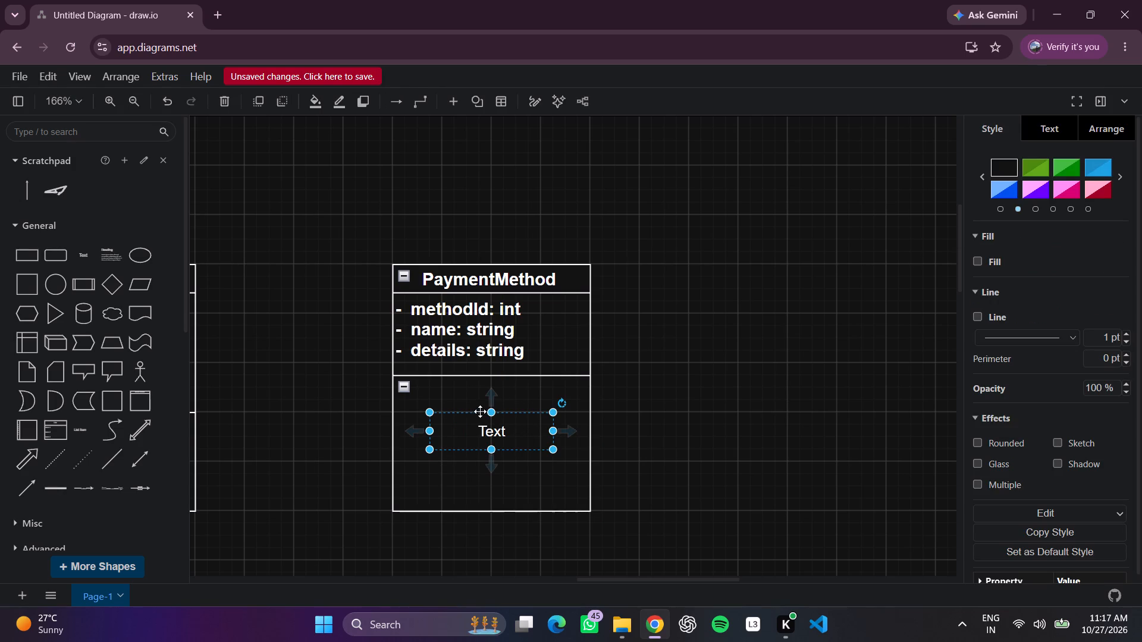
{"action": "left_click_drag", "start_coordinate": [488, 412], "coordinate": [488, 389]}
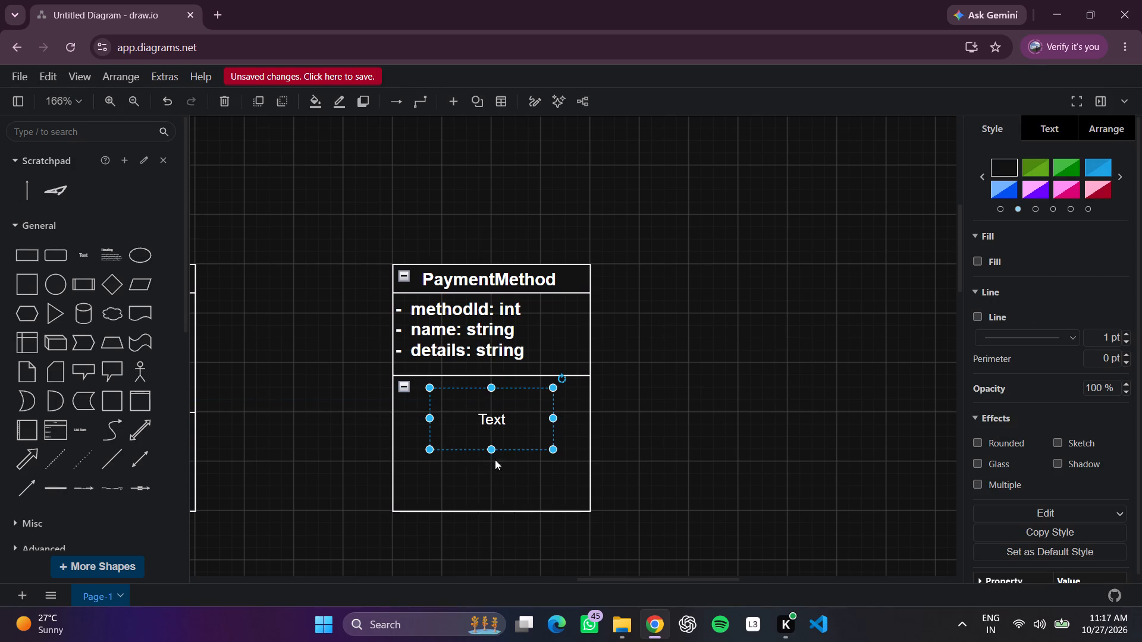
{"action": "left_click_drag", "start_coordinate": [488, 450], "coordinate": [495, 495]}
{"action": "left_click_drag", "start_coordinate": [426, 441], "coordinate": [427, 441]}
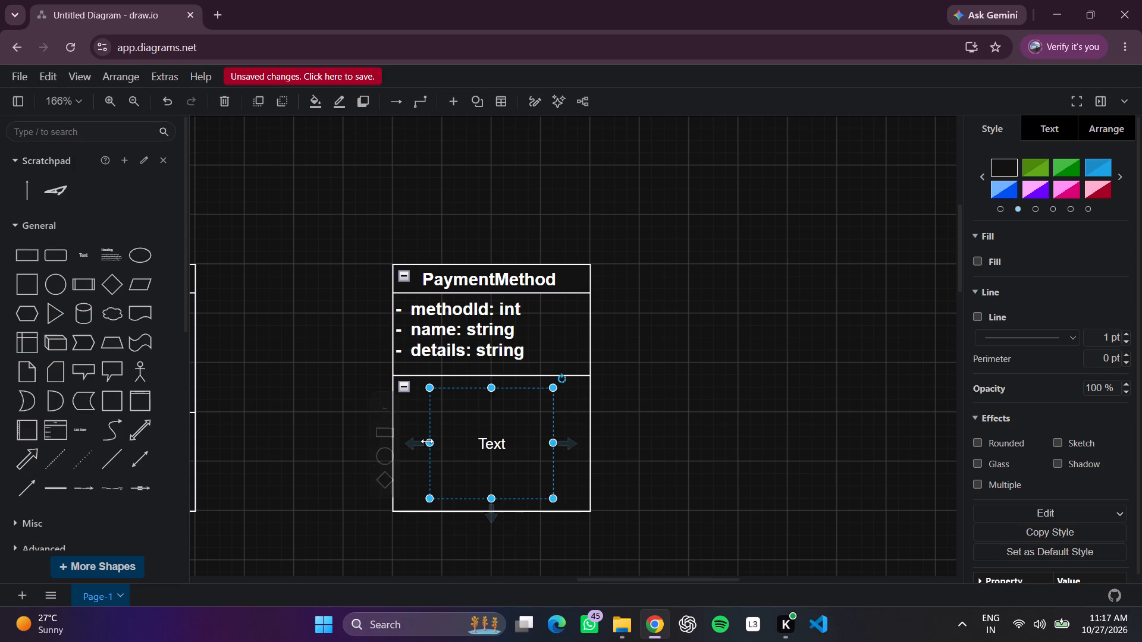
{"action": "left_click_drag", "start_coordinate": [427, 441], "coordinate": [406, 441]}
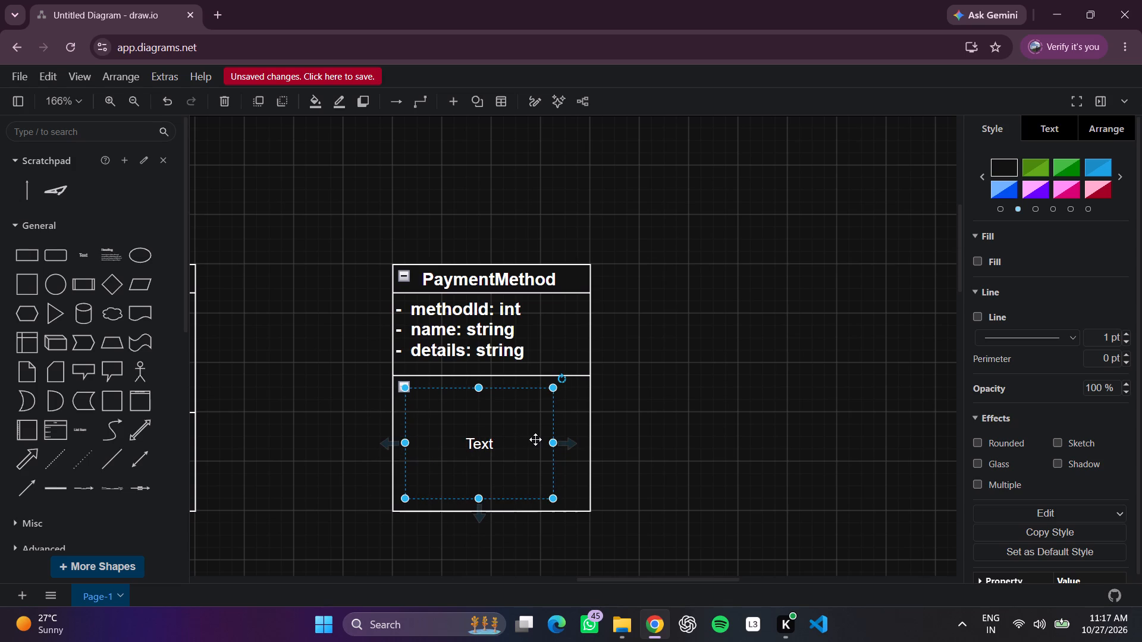
{"action": "left_click_drag", "start_coordinate": [554, 445], "coordinate": [584, 445]}
Replace the placeholder in the lower PaymentMethod text box with two lines: "+ addPaymentMethod()" and "+ updatePaymentMethod()".
{"action": "double_click", "coordinate": [514, 443]}
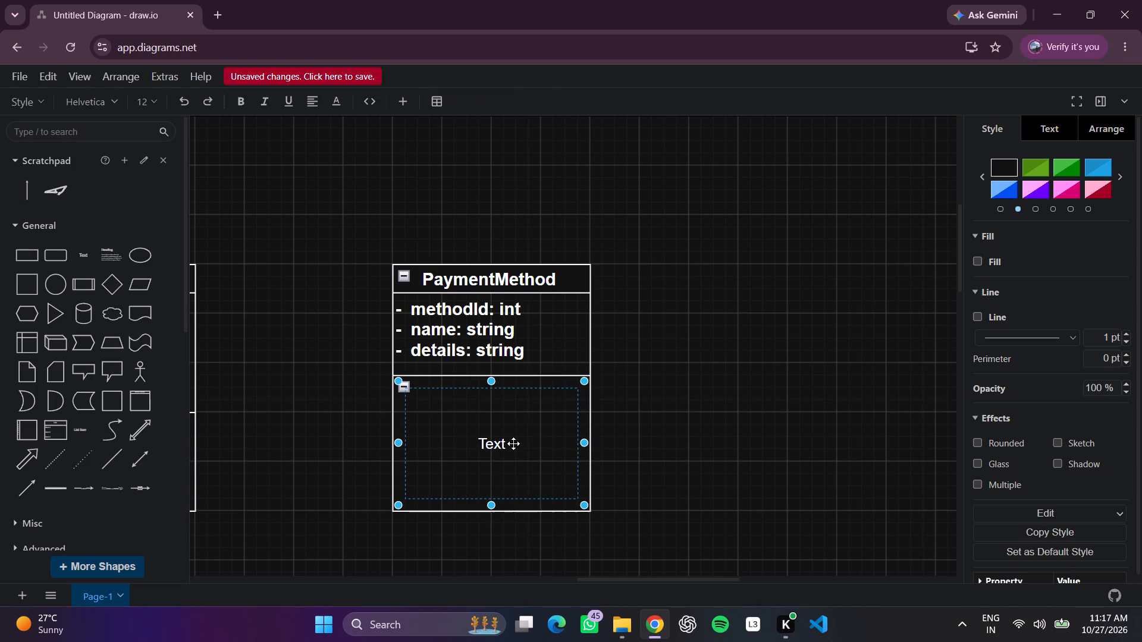
{"action": "key", "text": "BackSpace"}
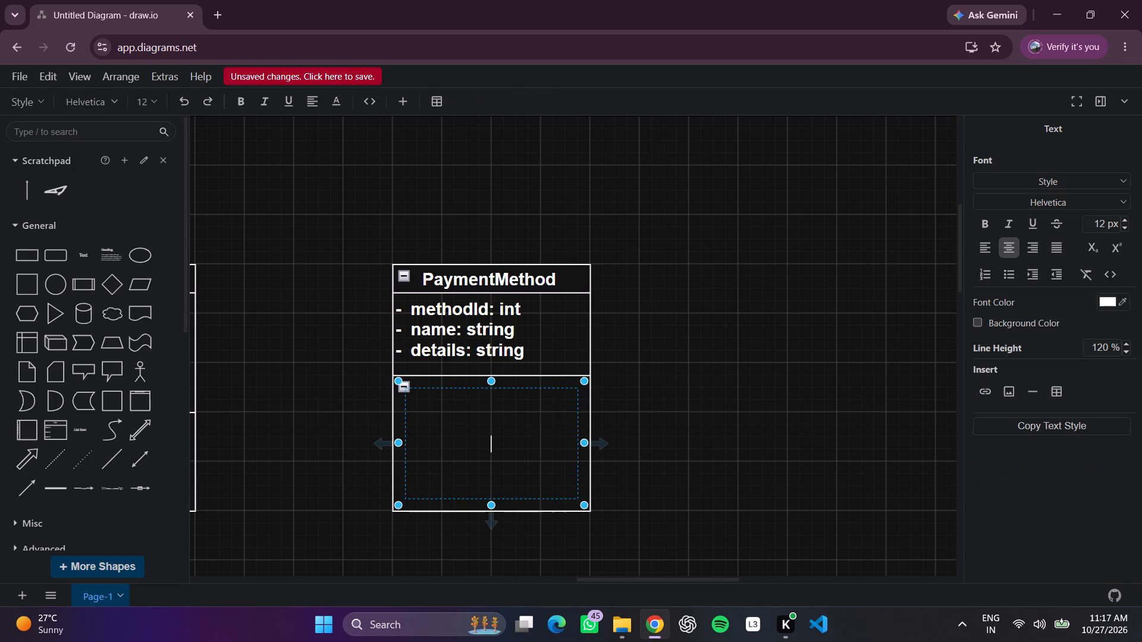
{"action": "type", "text": "+ add"}
{"action": "type", "text": "ayment"}
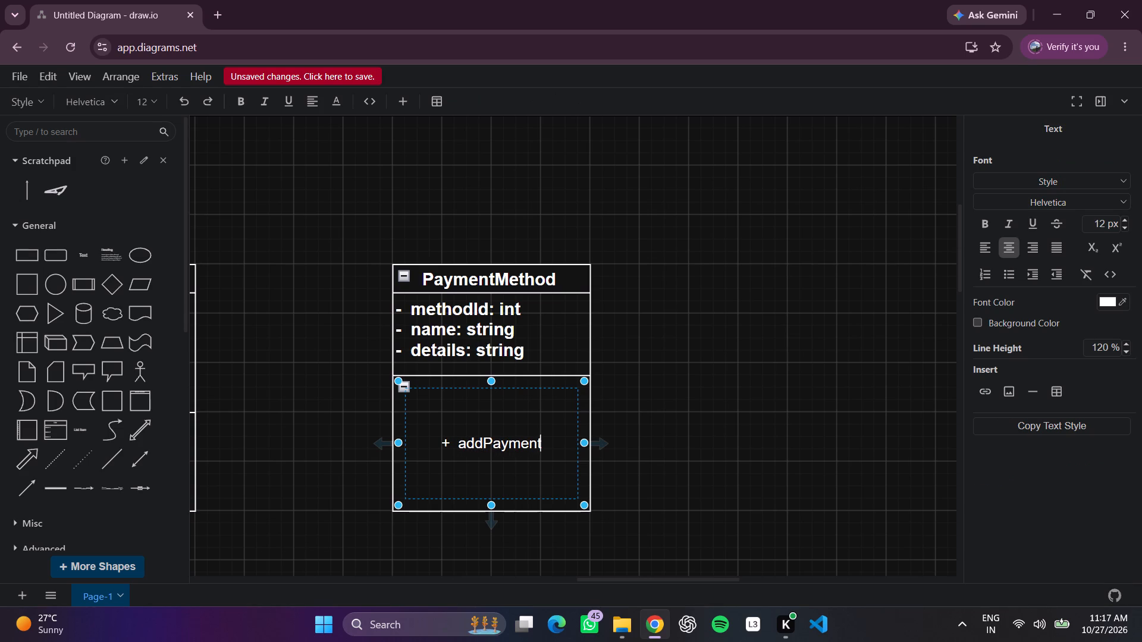
{"action": "type", "text": "eth"}
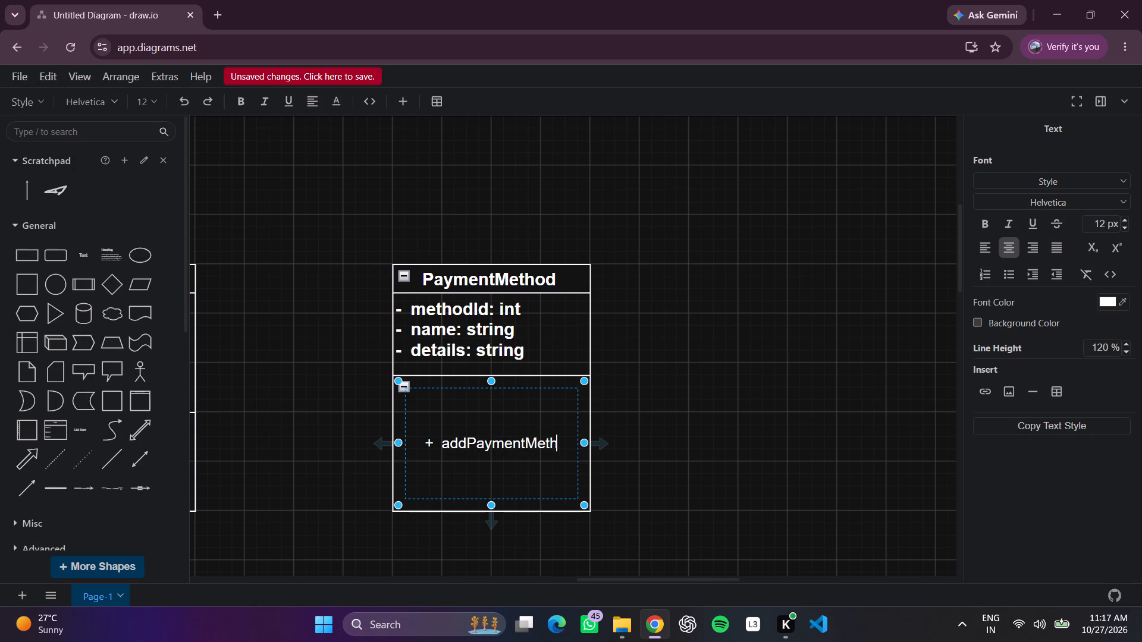
{"action": "type", "text": "od"}
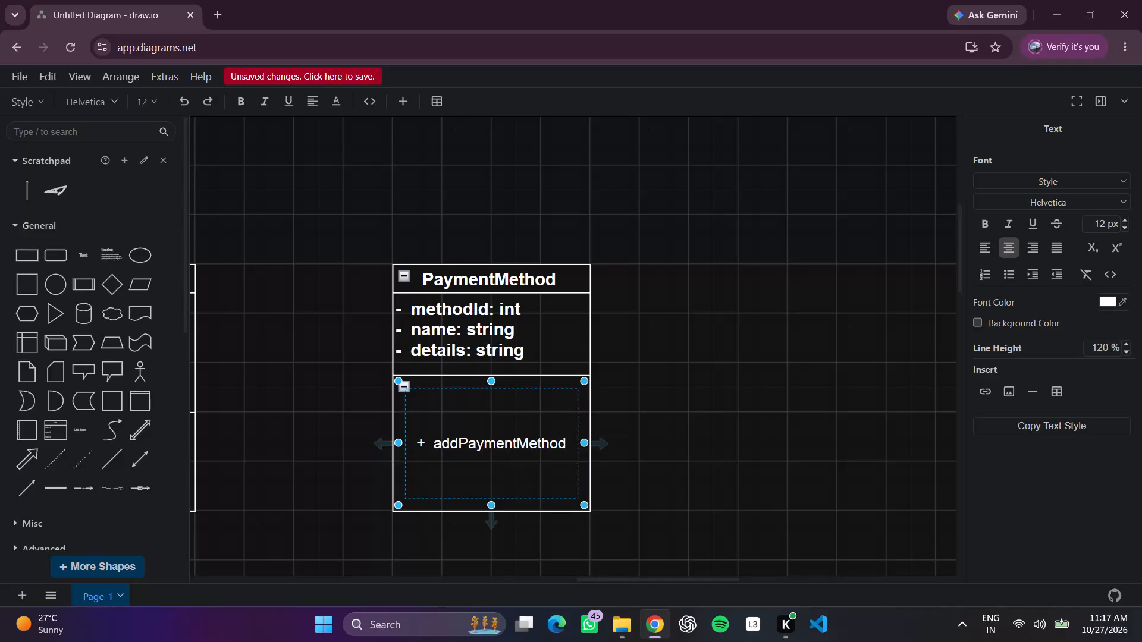
{"action": "type", "text": "(0"}
{"action": "key", "text": "BackSpace"}
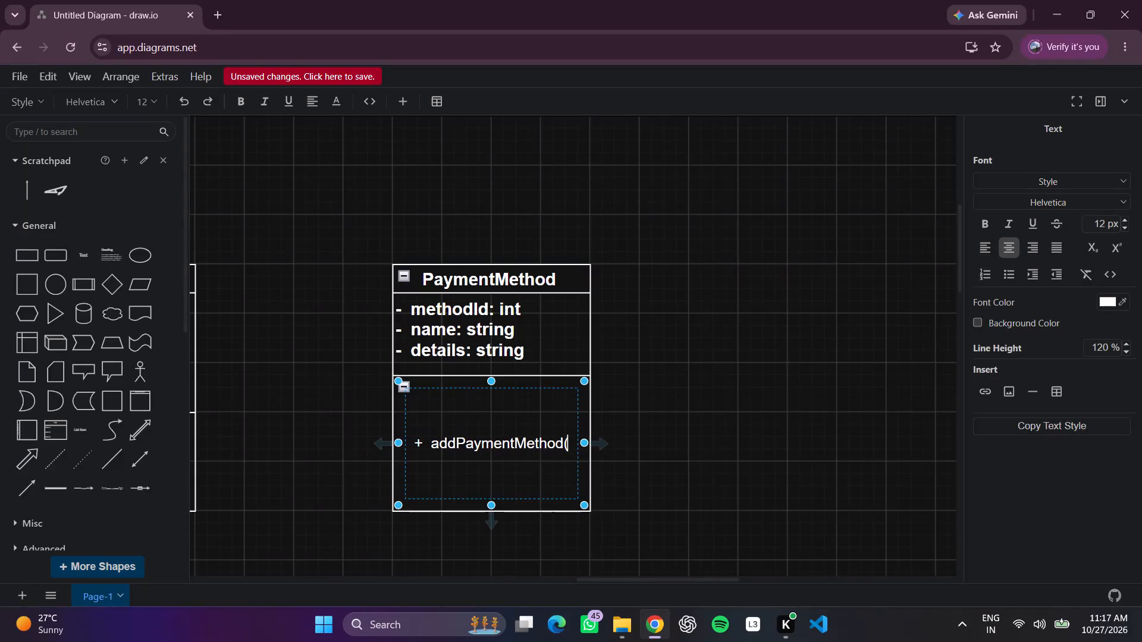
{"action": "key", "text": "shift+parenright"}
{"action": "key", "text": "Return"}
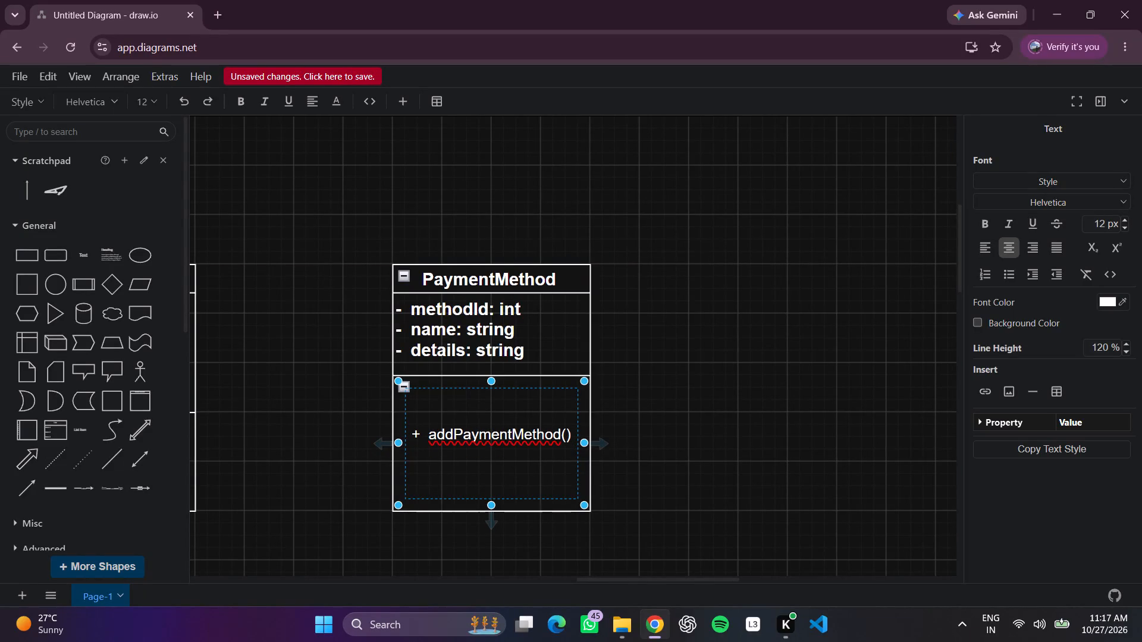
{"action": "type", "text": "+"}
{"action": "key", "text": "space"}
{"action": "key", "text": "space"}
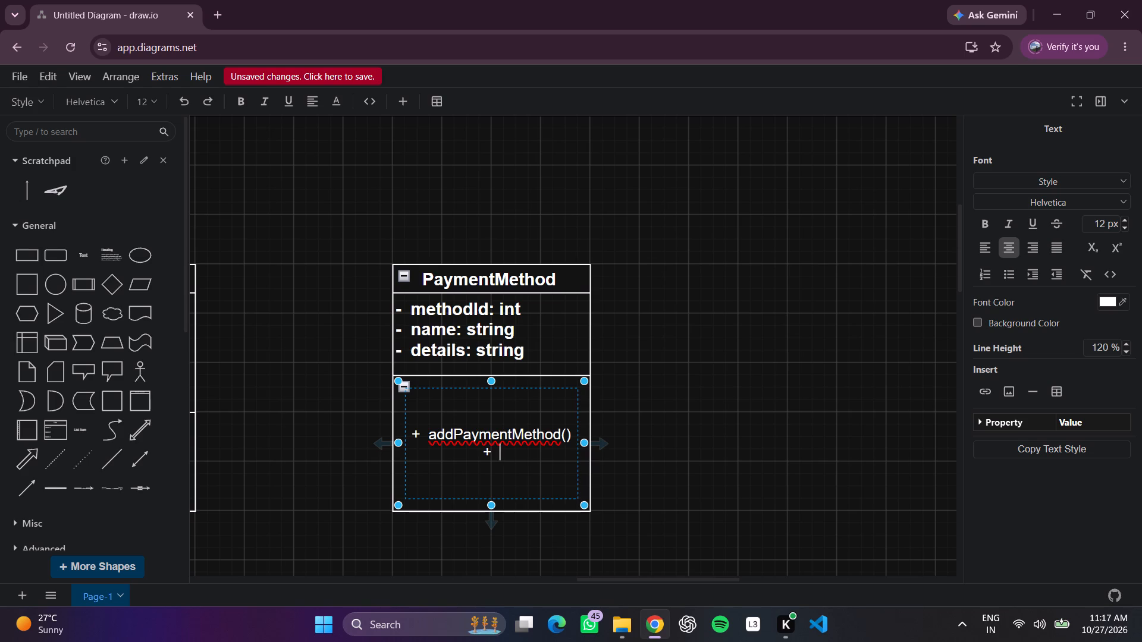
{"action": "type", "text": "update"}
{"action": "type", "text": "ayment"}
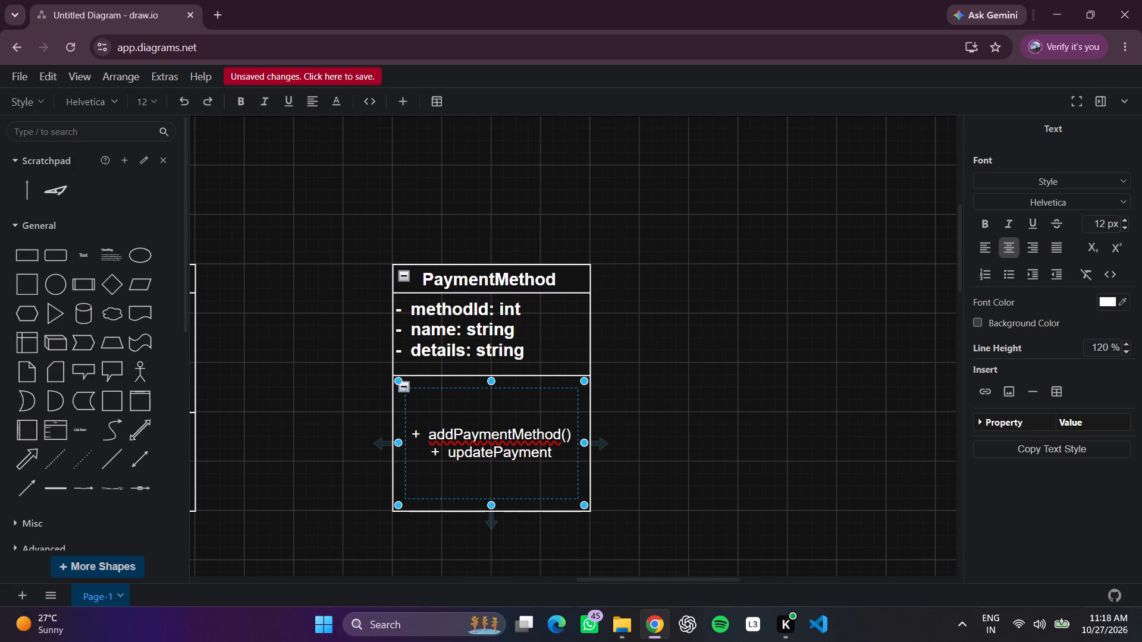
{"action": "type", "text": "eh"}
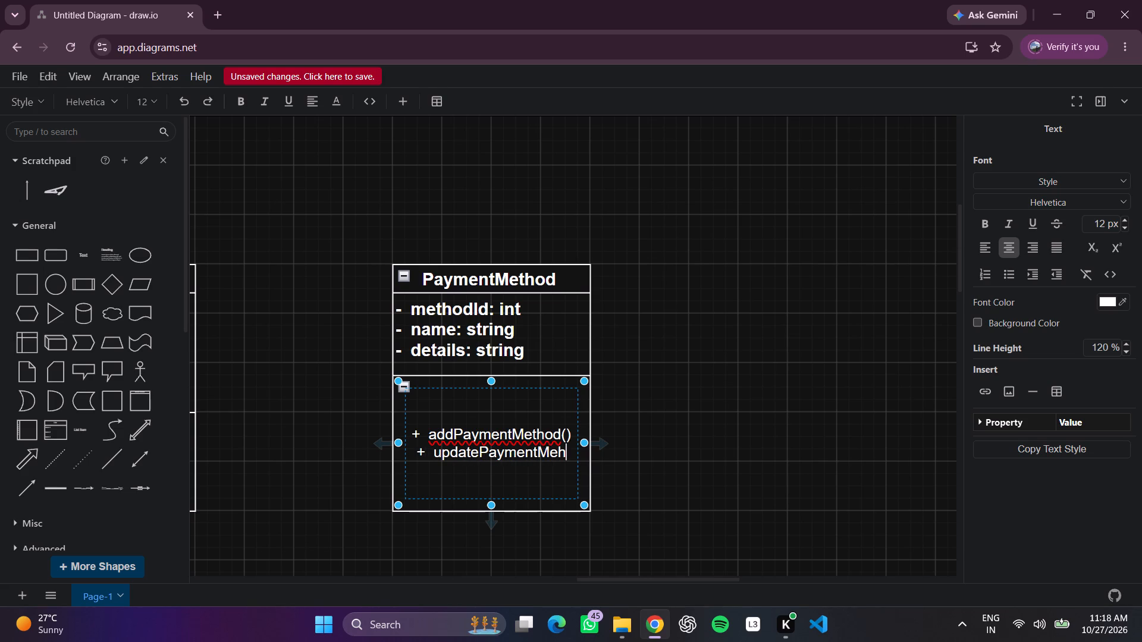
{"action": "key", "text": "BackSpace"}
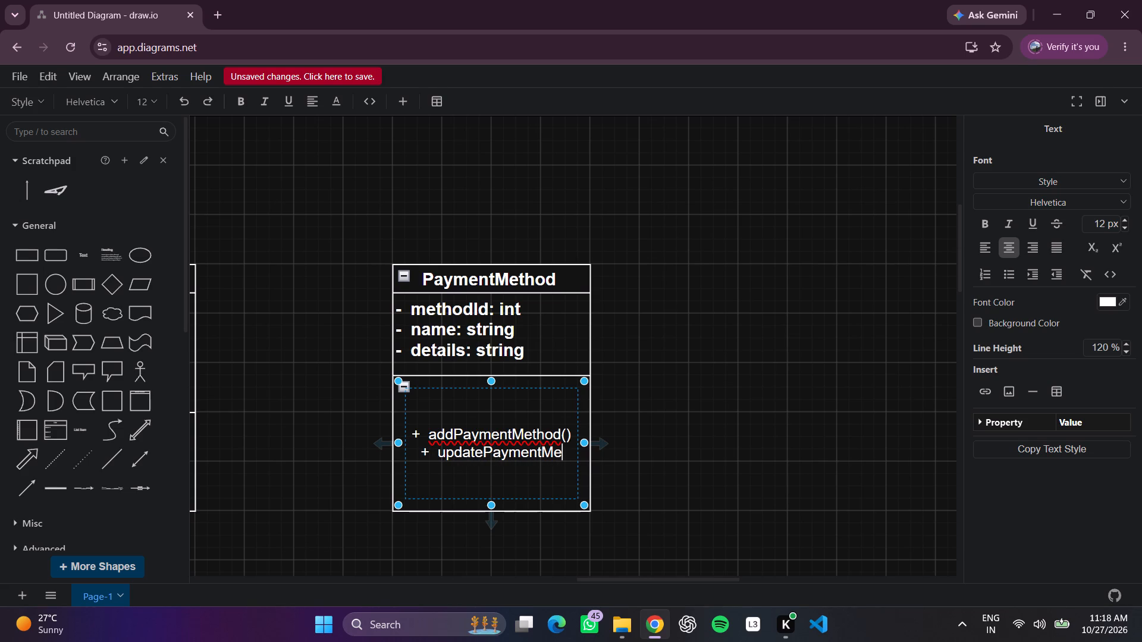
{"action": "type", "text": "thod"}
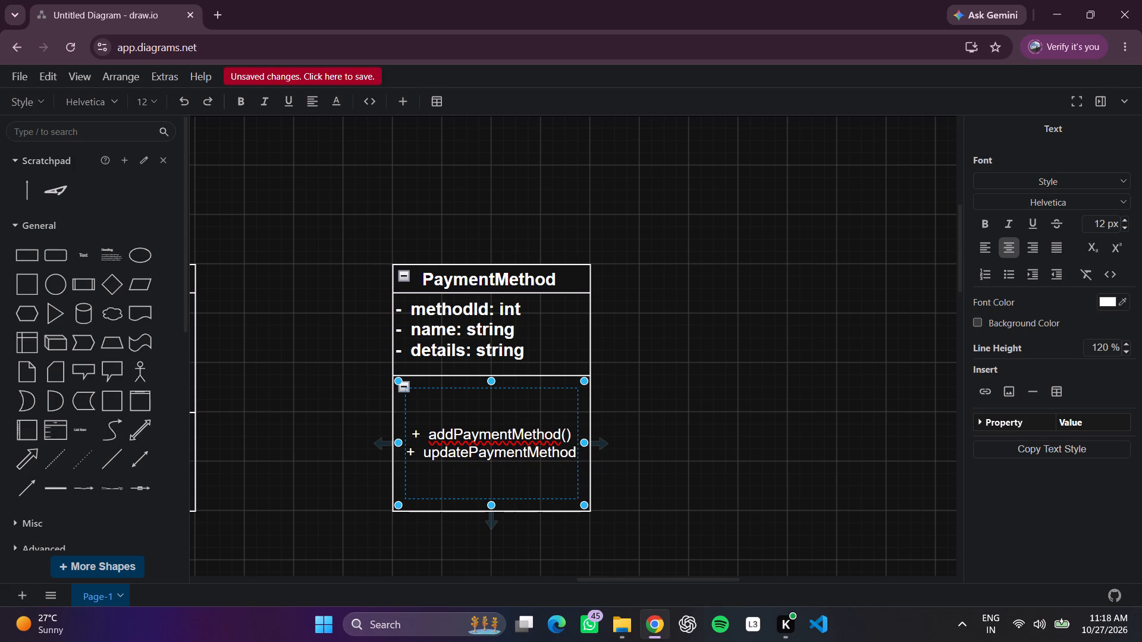
{"action": "type", "text": "()"}
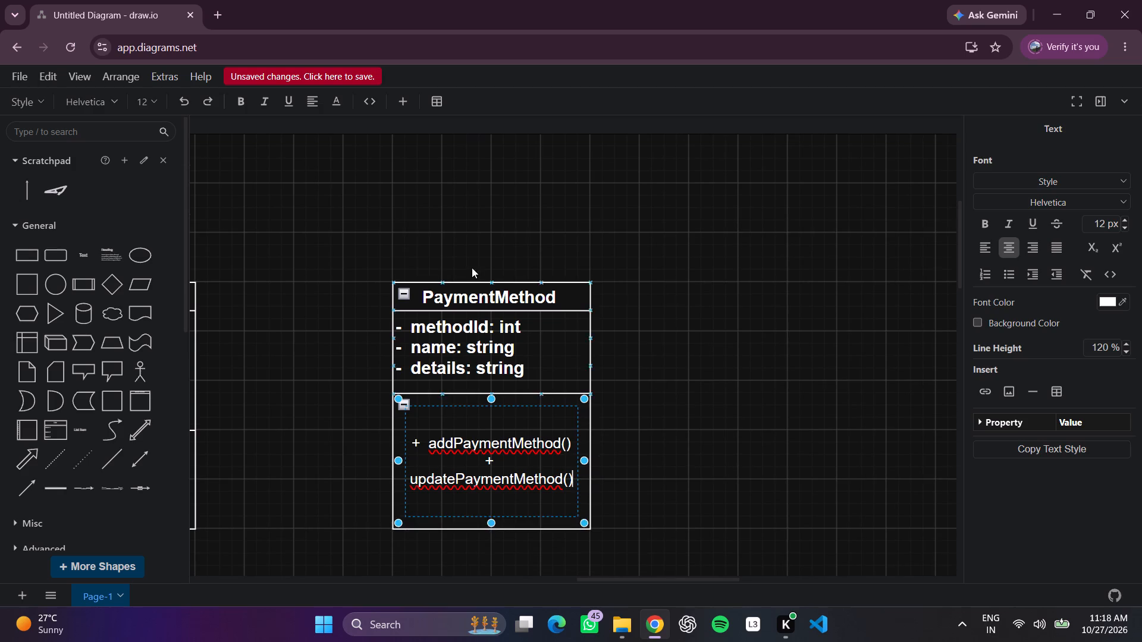
{"action": "left_click", "coordinate": [779, 294]}
Narrow the PaymentMethod attribute text box to about 120 by 80 so it sits within the class width.
{"action": "scroll", "coordinate": [633, 266], "scroll_direction": "down", "scroll_amount": 1}
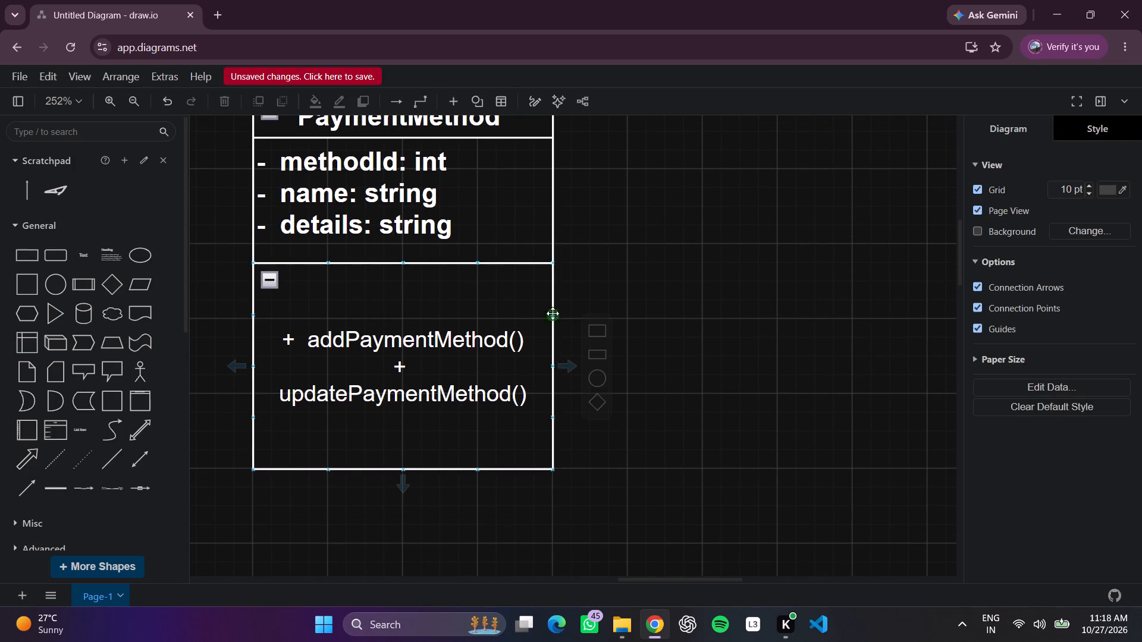
{"action": "left_click", "coordinate": [553, 184]}
{"action": "left_click", "coordinate": [554, 203]}
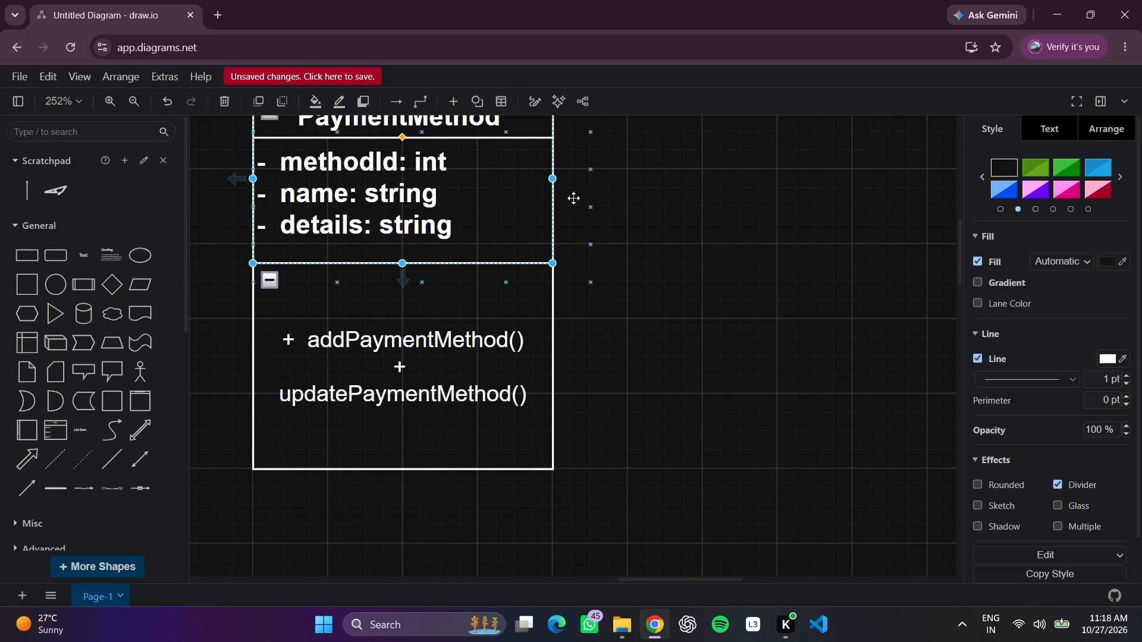
{"action": "left_click", "coordinate": [591, 209]}
{"action": "left_click_drag", "start_coordinate": [589, 207], "coordinate": [483, 200]}
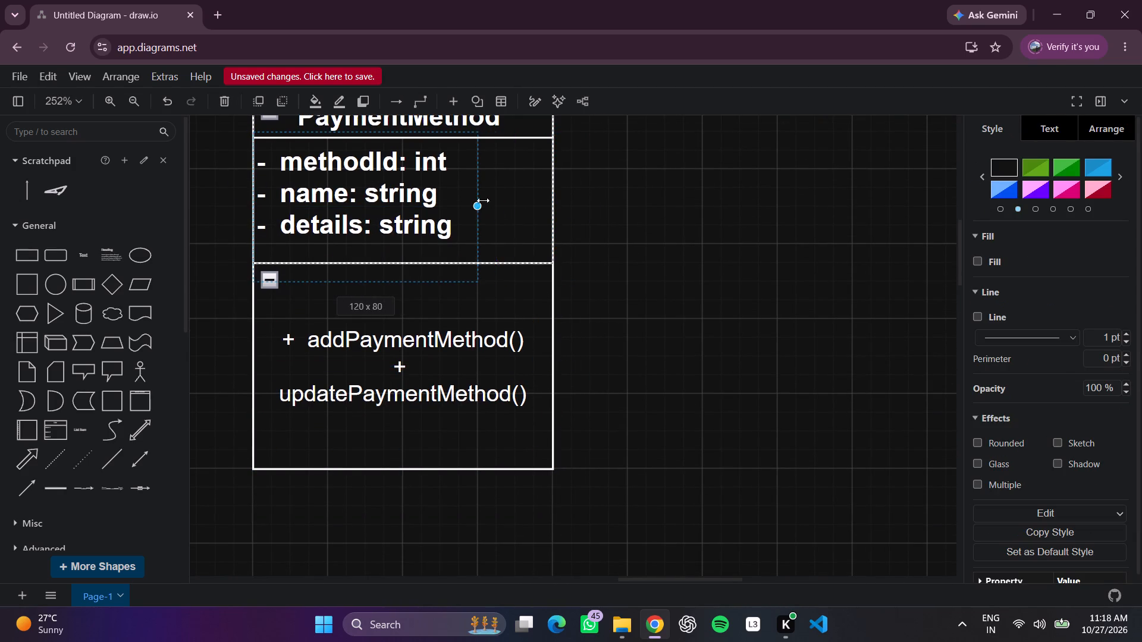
{"action": "left_click_drag", "start_coordinate": [483, 200], "coordinate": [481, 200]}
Widen the upper PaymentMethod container slightly beyond the method text and extend the lower methods container to the same width.
{"action": "left_click", "coordinate": [558, 207]}
{"action": "left_click", "coordinate": [552, 204]}
{"action": "left_click_drag", "start_coordinate": [554, 193], "coordinate": [554, 191]}
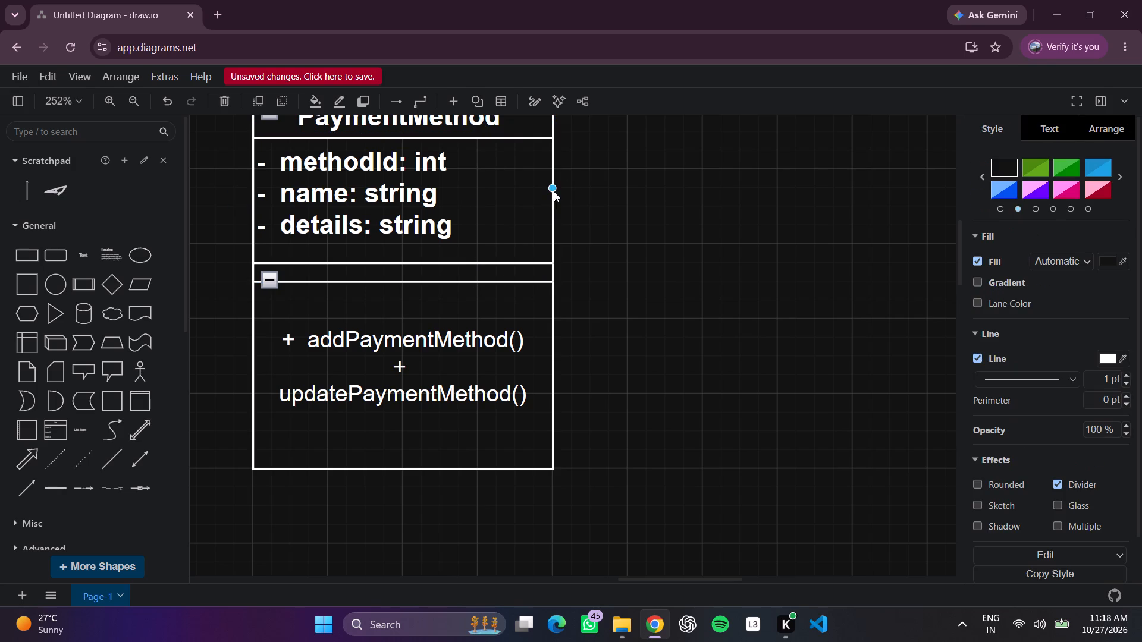
{"action": "left_click_drag", "start_coordinate": [554, 191], "coordinate": [583, 191]}
{"action": "left_click", "coordinate": [551, 369]}
{"action": "left_click_drag", "start_coordinate": [557, 366], "coordinate": [557, 364]}
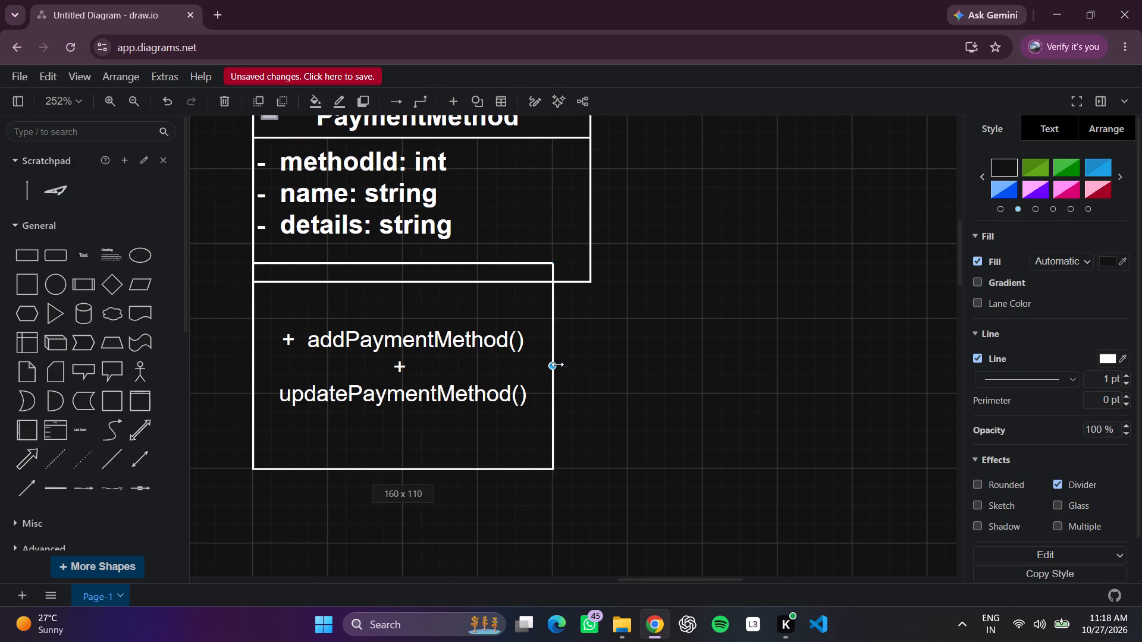
{"action": "left_click_drag", "start_coordinate": [557, 364], "coordinate": [588, 360]}
{"action": "left_click", "coordinate": [713, 325]}
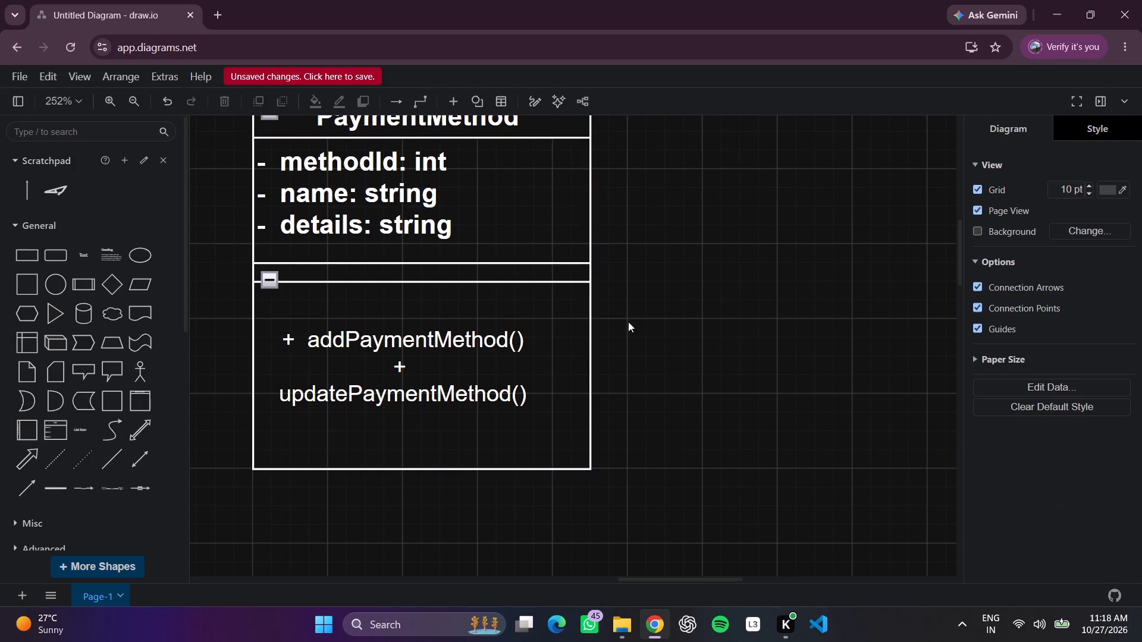
Lower the top edge of the methods text box slightly, making it about 80 high.
{"action": "left_click", "coordinate": [450, 286]}
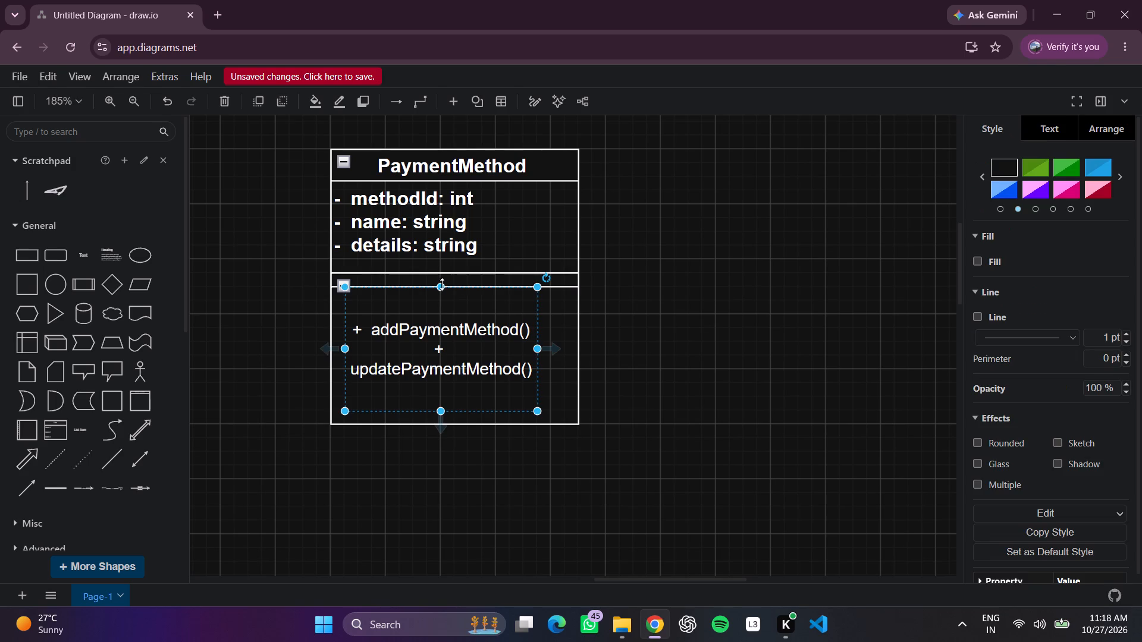
{"action": "left_click_drag", "start_coordinate": [442, 284], "coordinate": [441, 295]}
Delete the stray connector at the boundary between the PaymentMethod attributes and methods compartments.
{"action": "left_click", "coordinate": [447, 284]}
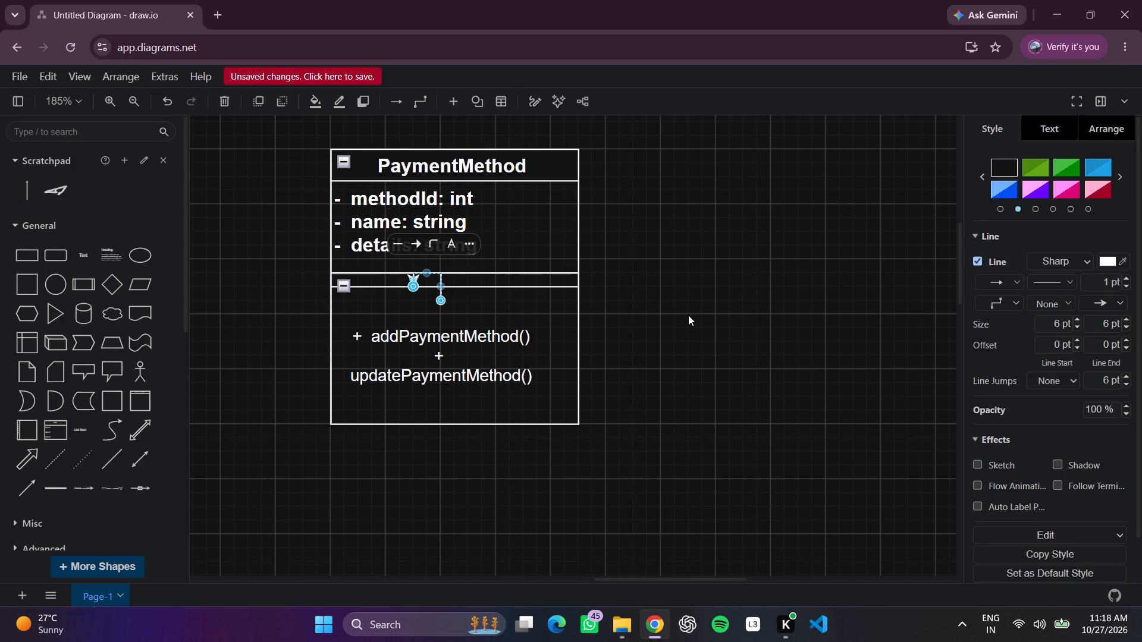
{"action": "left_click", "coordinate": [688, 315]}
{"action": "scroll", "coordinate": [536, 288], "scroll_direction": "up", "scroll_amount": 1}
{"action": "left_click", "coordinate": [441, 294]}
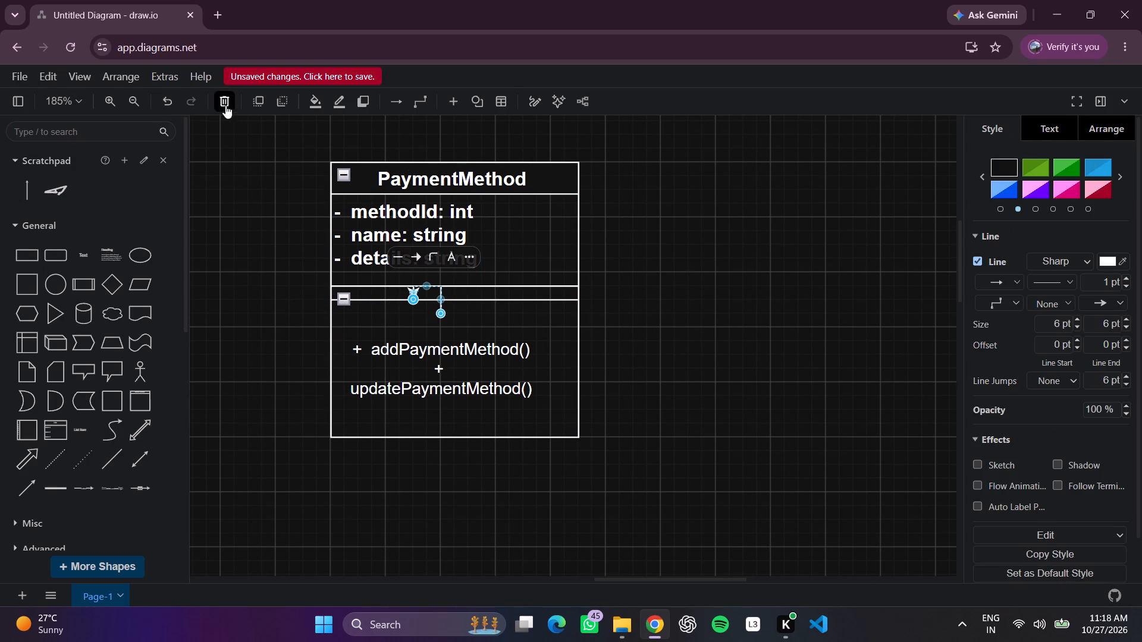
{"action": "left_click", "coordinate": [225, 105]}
Shrink the attribute text box and raise the upper PaymentMethod container's bottom edge to meet the top of the methods container.
{"action": "left_click", "coordinate": [469, 282]}
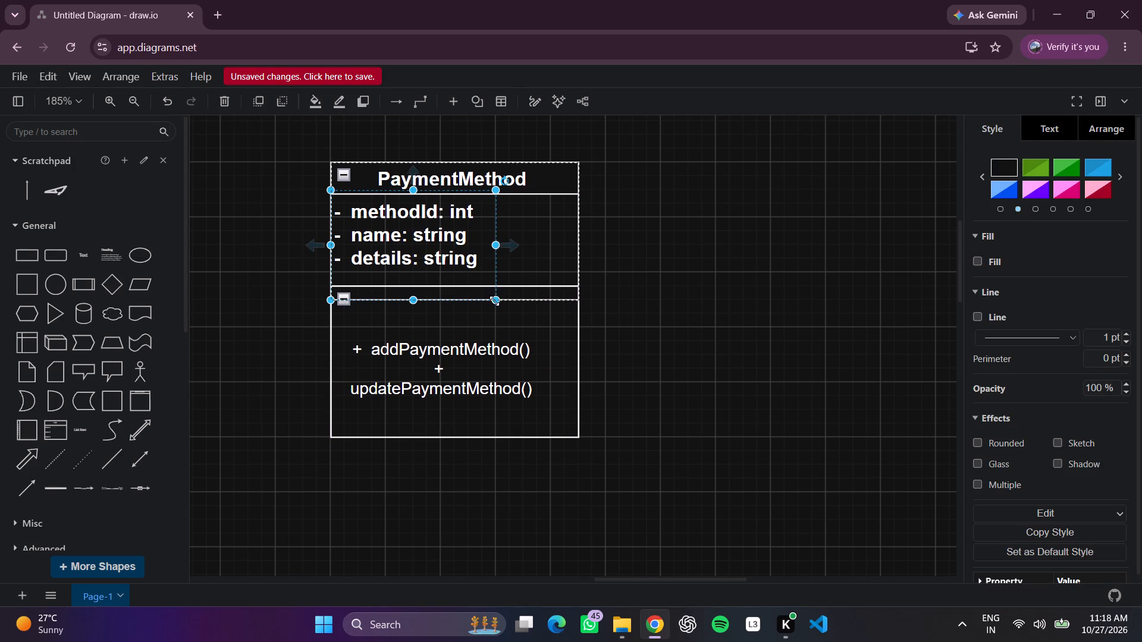
{"action": "left_click_drag", "start_coordinate": [494, 301], "coordinate": [472, 253]}
{"action": "left_click", "coordinate": [472, 283]}
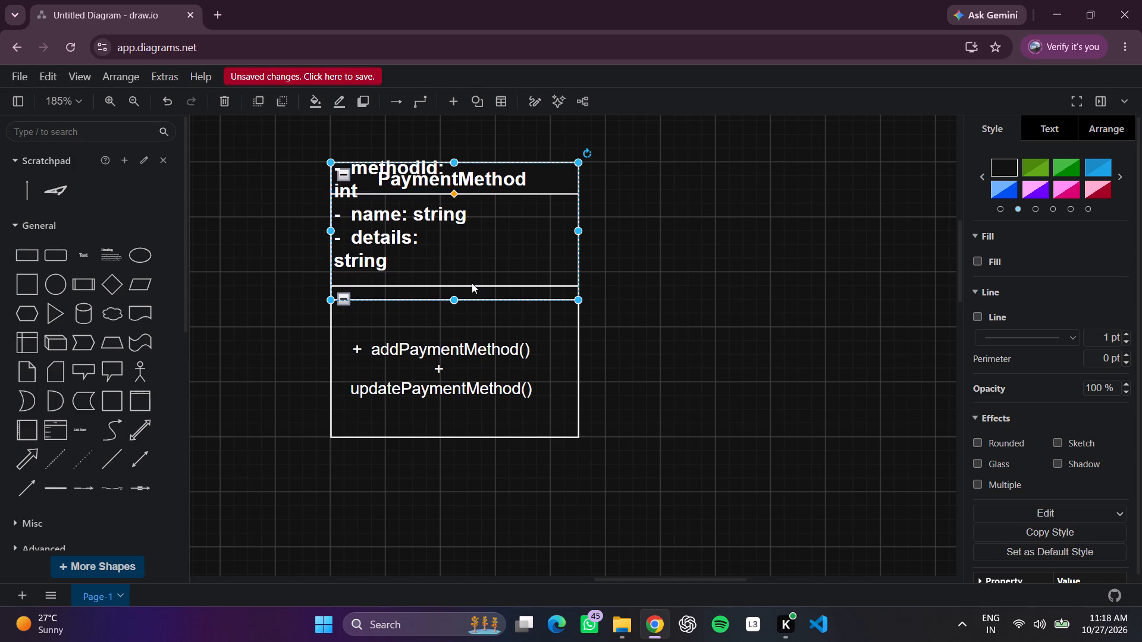
{"action": "left_click_drag", "start_coordinate": [456, 299], "coordinate": [454, 289]}
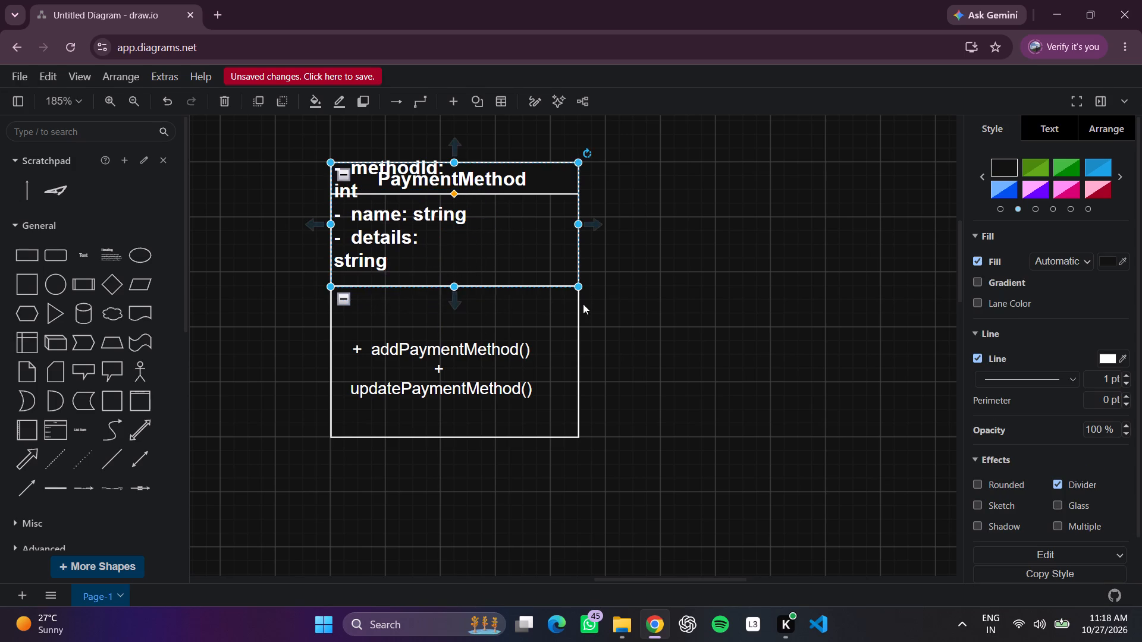
{"action": "left_click", "coordinate": [597, 307]}
Enlarge the attribute text box to about 110 by 70 so its three lines fit beneath the PaymentMethod title.
{"action": "left_click", "coordinate": [425, 238]}
{"action": "left_click_drag", "start_coordinate": [464, 261], "coordinate": [475, 266]}
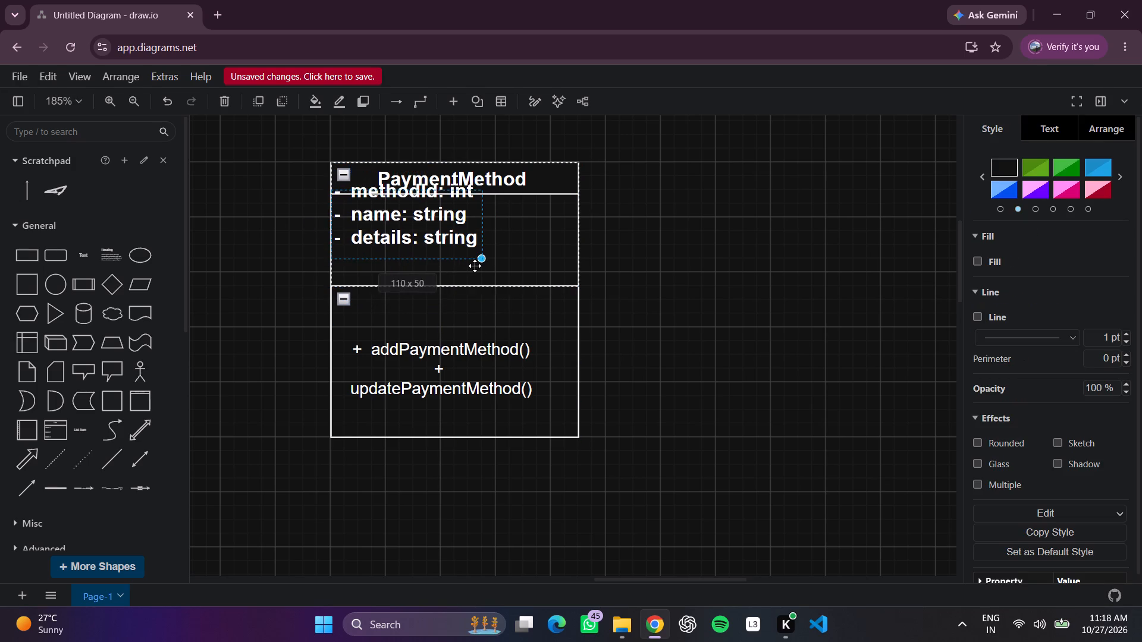
{"action": "left_click_drag", "start_coordinate": [475, 266], "coordinate": [476, 285]}
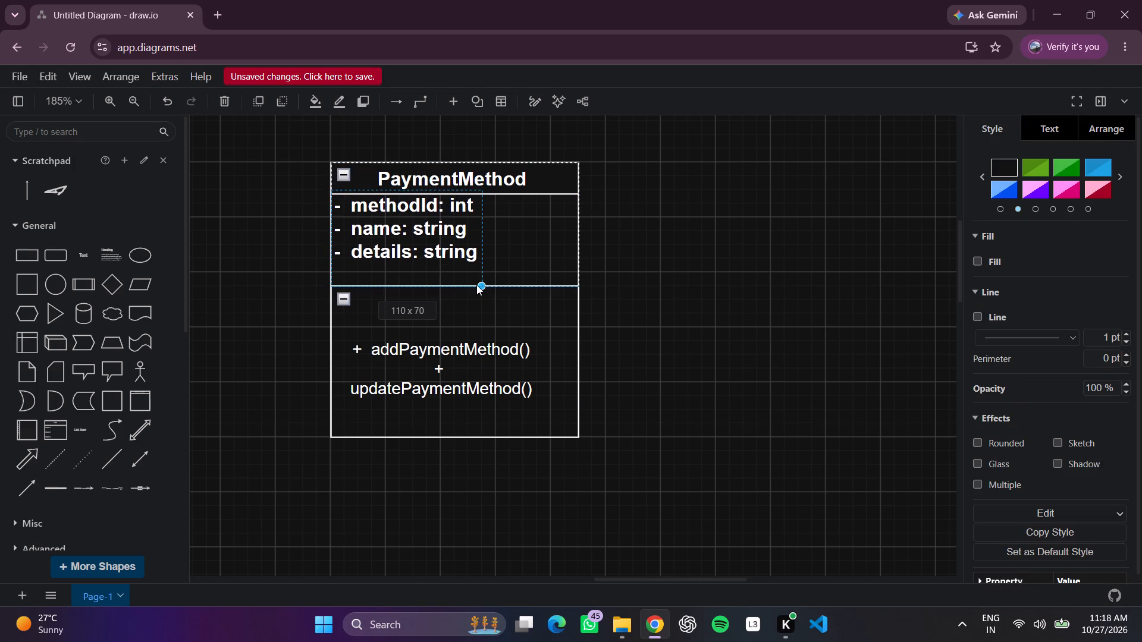
{"action": "left_click_drag", "start_coordinate": [476, 285], "coordinate": [476, 287]}
{"action": "left_click", "coordinate": [692, 286]}
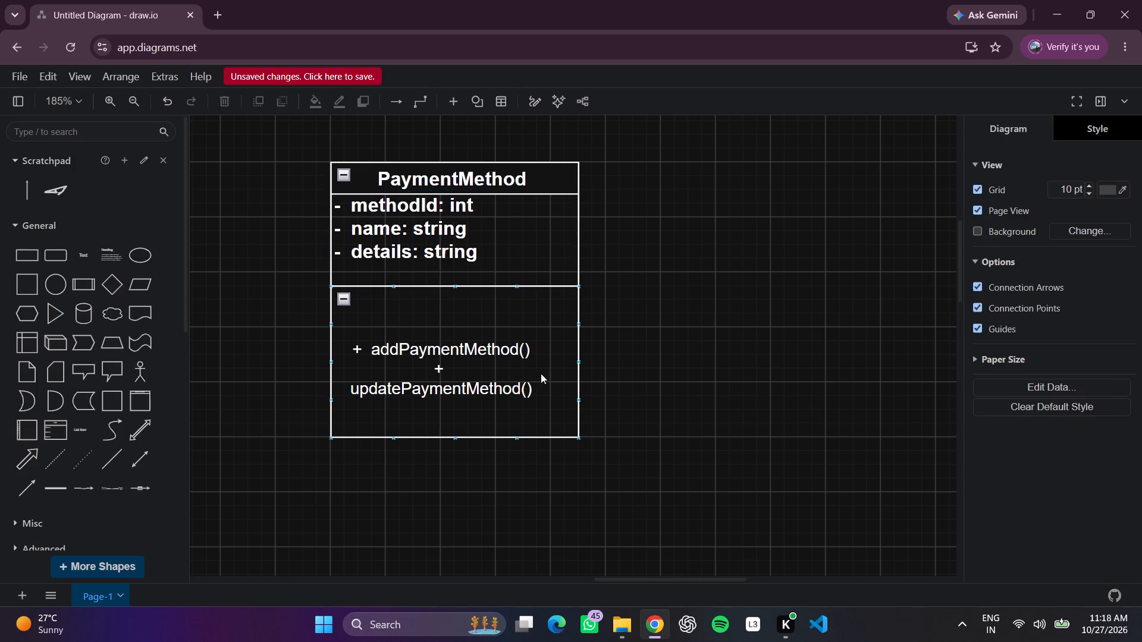
Widen the methods text box to about 160 by 80 so each method fits on one line.
{"action": "left_click", "coordinate": [541, 373]}
{"action": "left_click", "coordinate": [532, 374]}
{"action": "left_click_drag", "start_coordinate": [535, 364], "coordinate": [557, 366]}
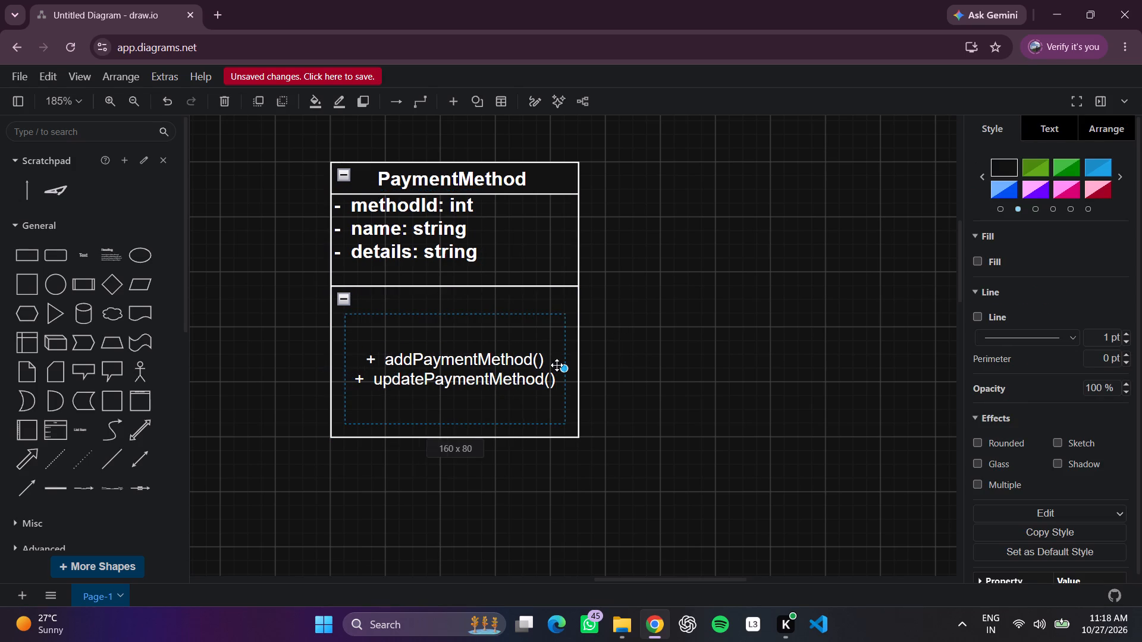
{"action": "left_click", "coordinate": [544, 367]}
{"action": "left_click", "coordinate": [539, 369]}
Add the line "+ deletePaymentMethod()" below updatePaymentMethod() in the PaymentMethod methods text.
{"action": "scroll", "coordinate": [689, 322], "scroll_direction": "down", "scroll_amount": 1}
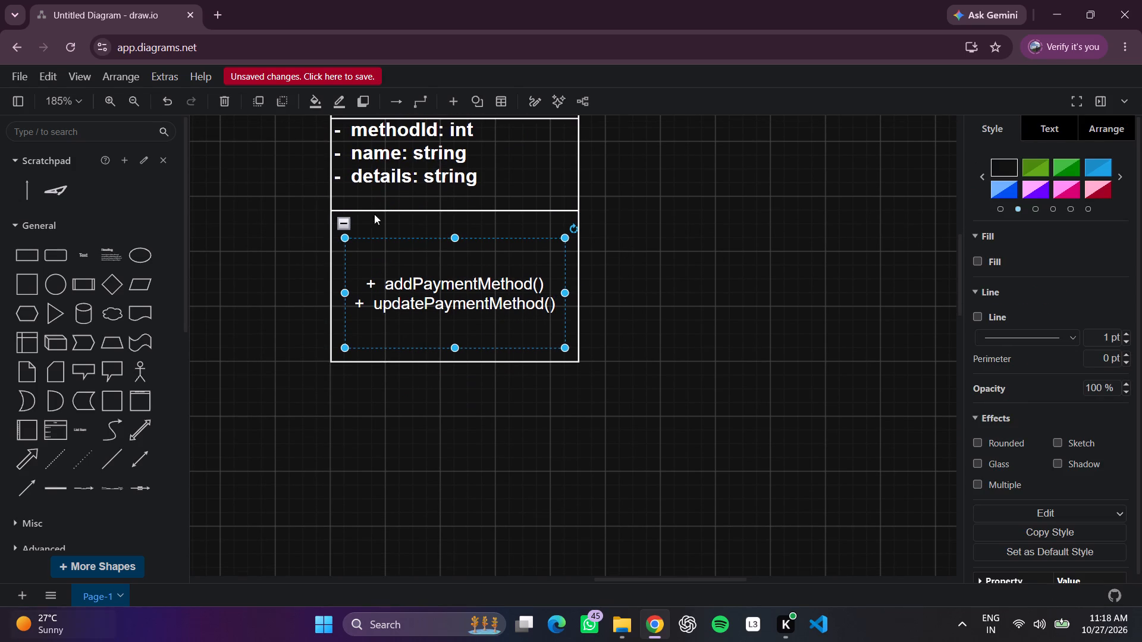
{"action": "double_click", "coordinate": [521, 306]}
{"action": "left_click", "coordinate": [523, 307]}
{"action": "left_click", "coordinate": [523, 307]}
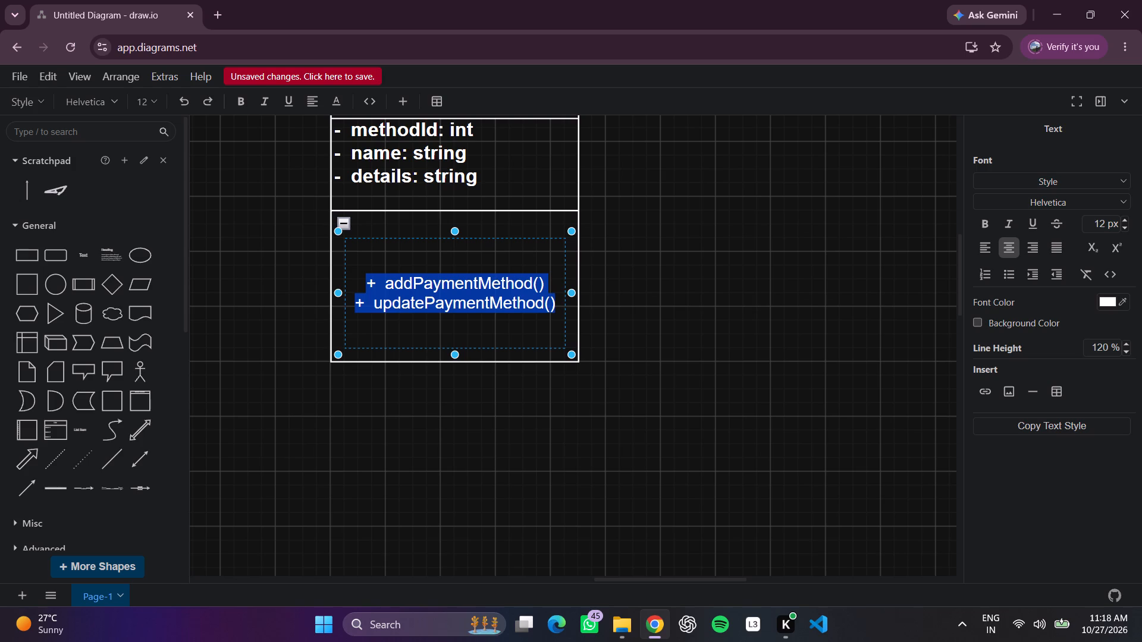
{"action": "left_click", "coordinate": [521, 300]}
{"action": "key", "text": "Right"}
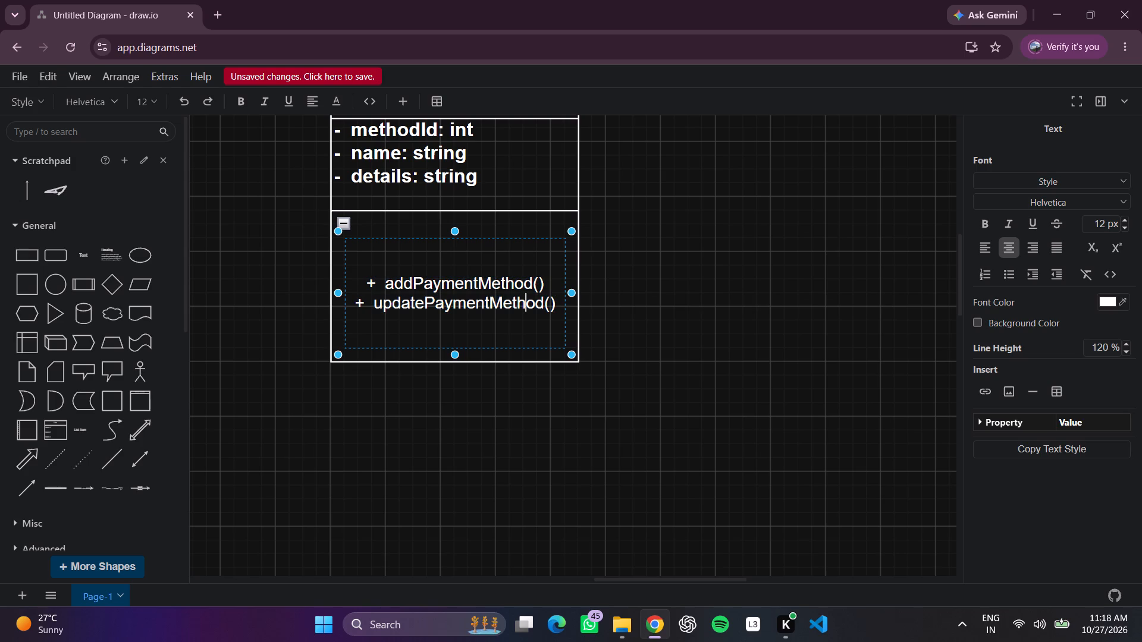
{"action": "key", "text": "Right"}
{"action": "key", "text": "Right"}
{"action": "key", "text": "Right"}
{"action": "key", "text": "Right"}
{"action": "key", "text": "Return"}
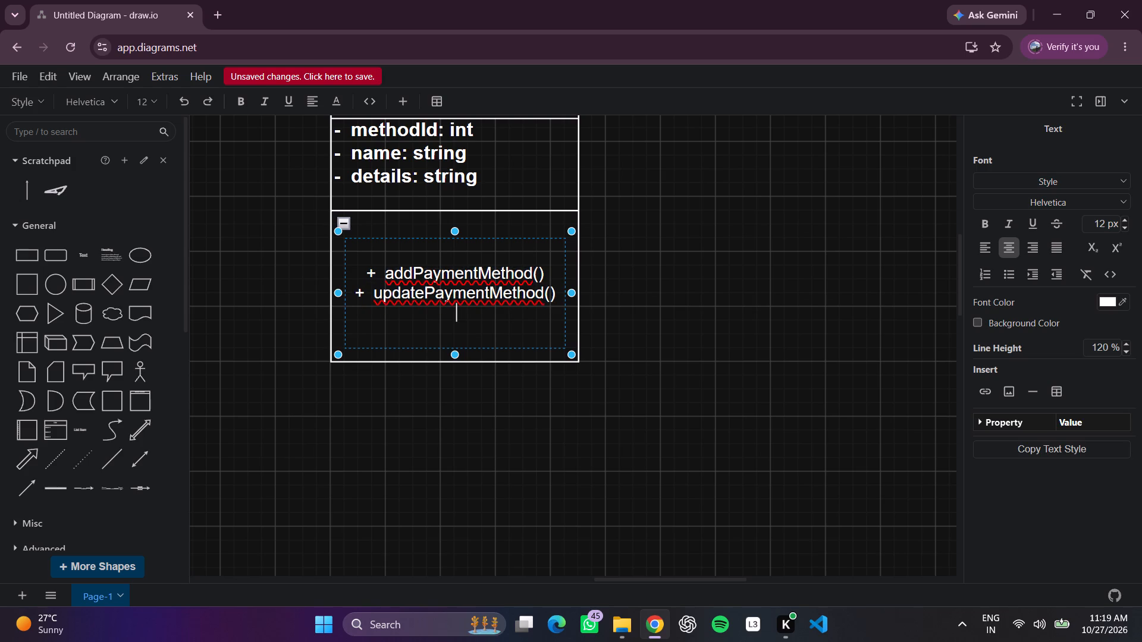
{"action": "type", "text": "+"}
{"action": "key", "text": "space"}
{"action": "key", "text": "space"}
{"action": "type", "text": "derlete"}
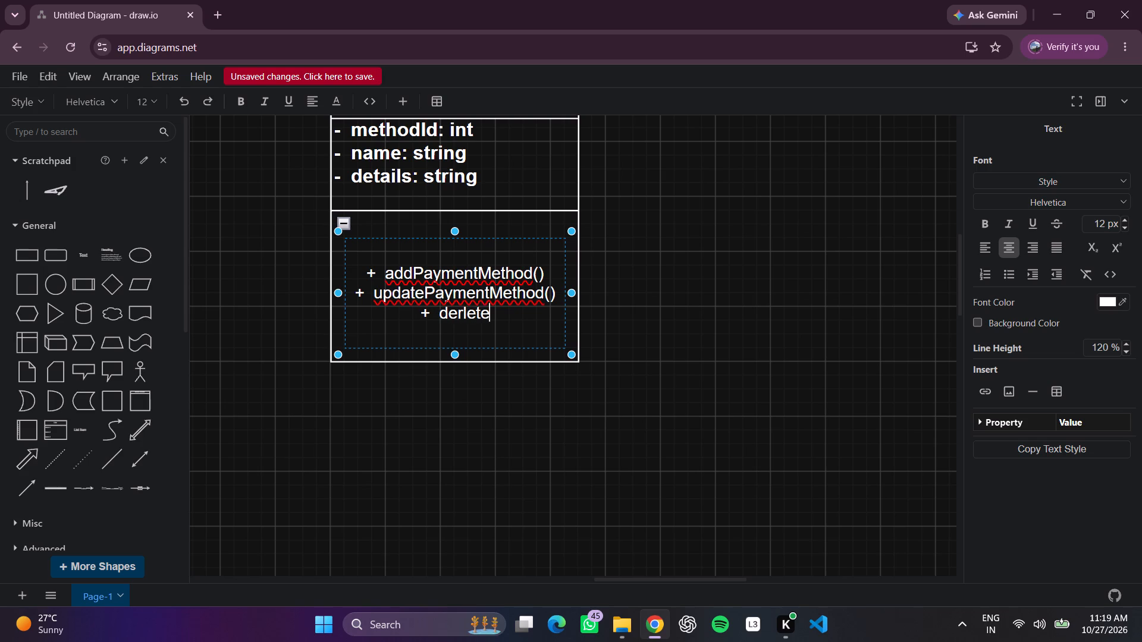
{"action": "key", "text": "BackSpace"}
{"action": "key", "text": "BackSpace"}
{"action": "key", "text": "BackSpace"}
{"action": "key", "text": "BackSpace"}
{"action": "key", "text": "BackSpace"}
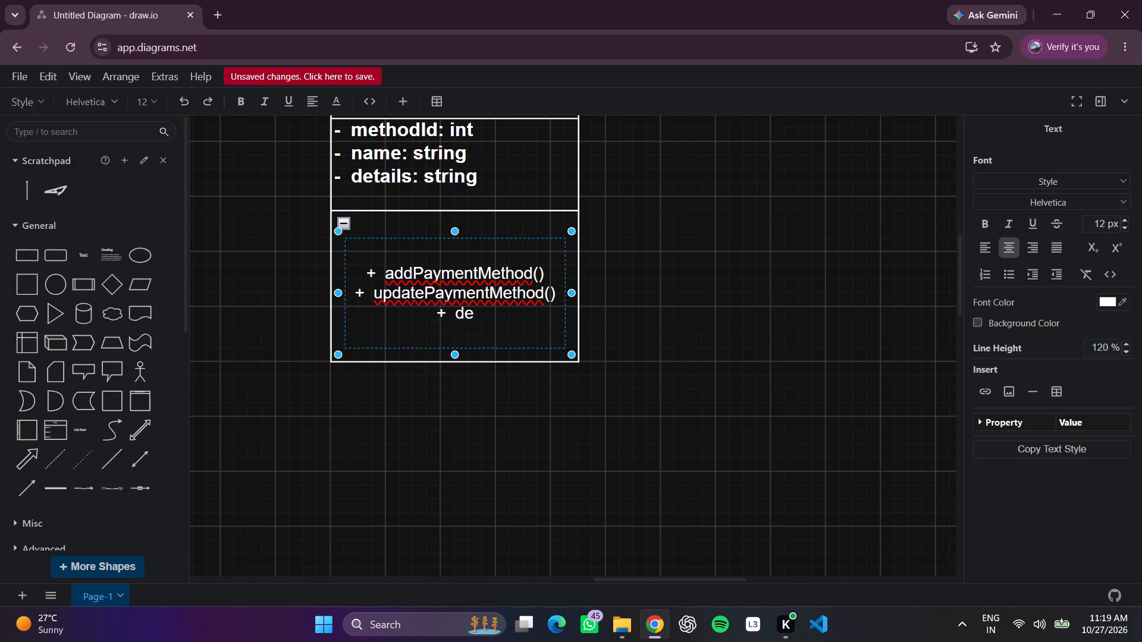
{"action": "type", "text": "lete"}
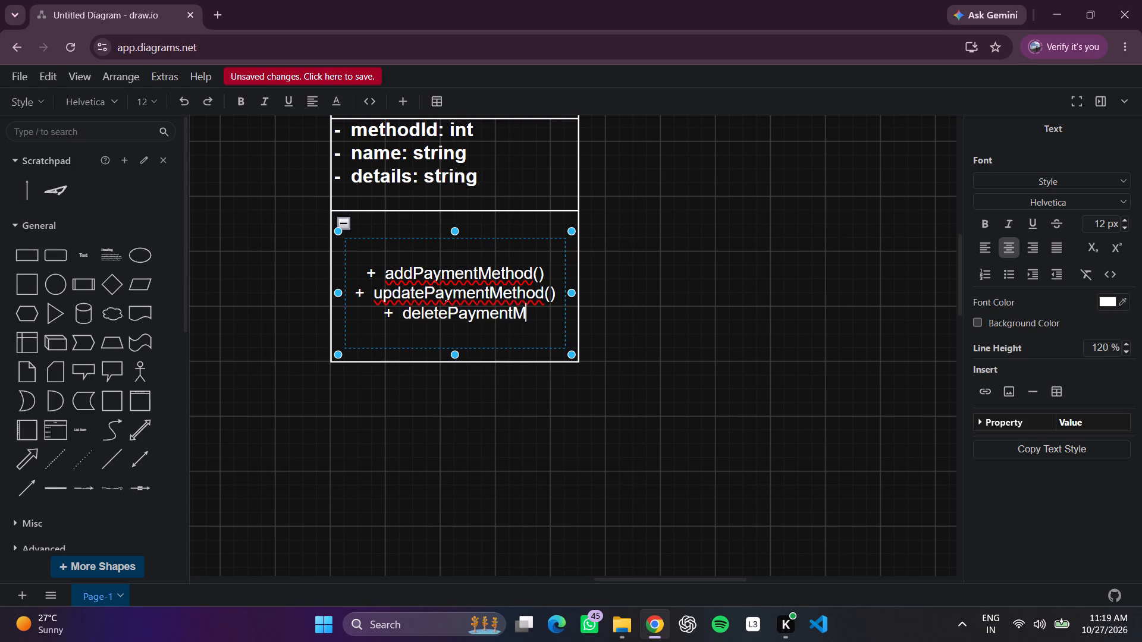
{"action": "type", "text": "ethod"}
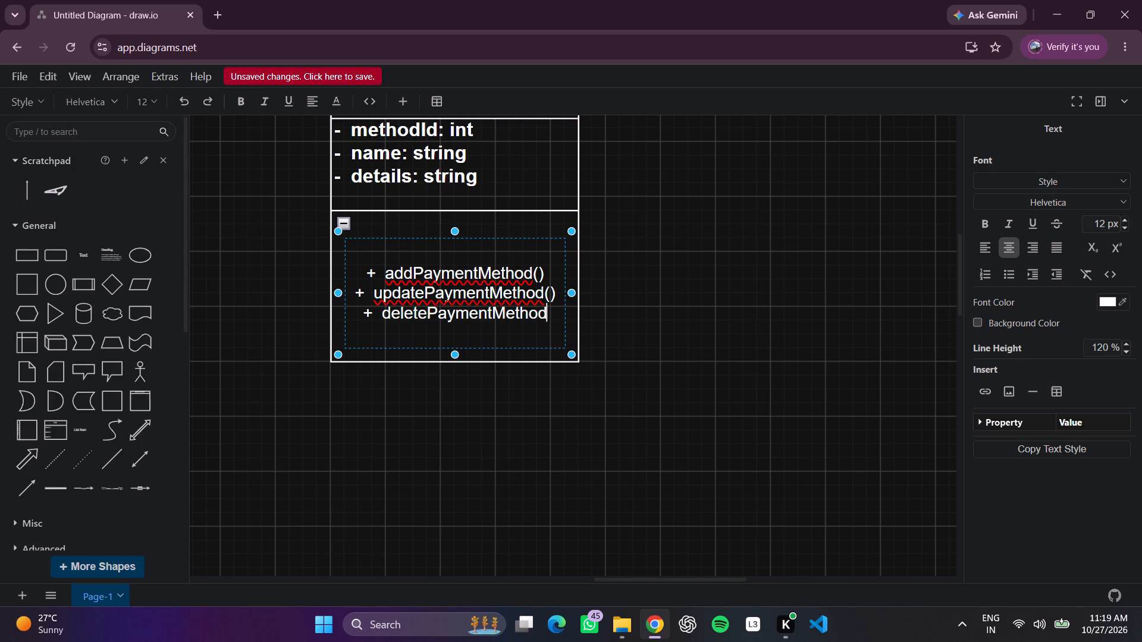
{"action": "type", "text": "()"}
Add the line "+ getAllMethod()" as the fourth entry in the PaymentMethod methods text.
{"action": "key", "text": "Return"}
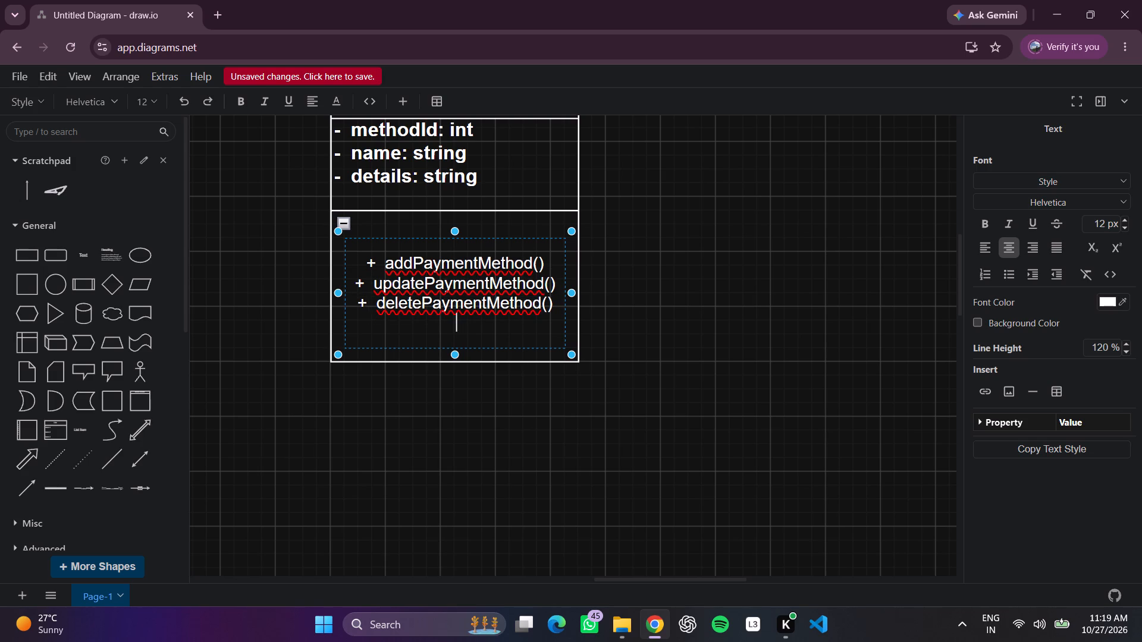
{"action": "key", "text": "shift+plus"}
{"action": "key", "text": "space"}
{"action": "key", "text": "space"}
{"action": "type", "text": "get"}
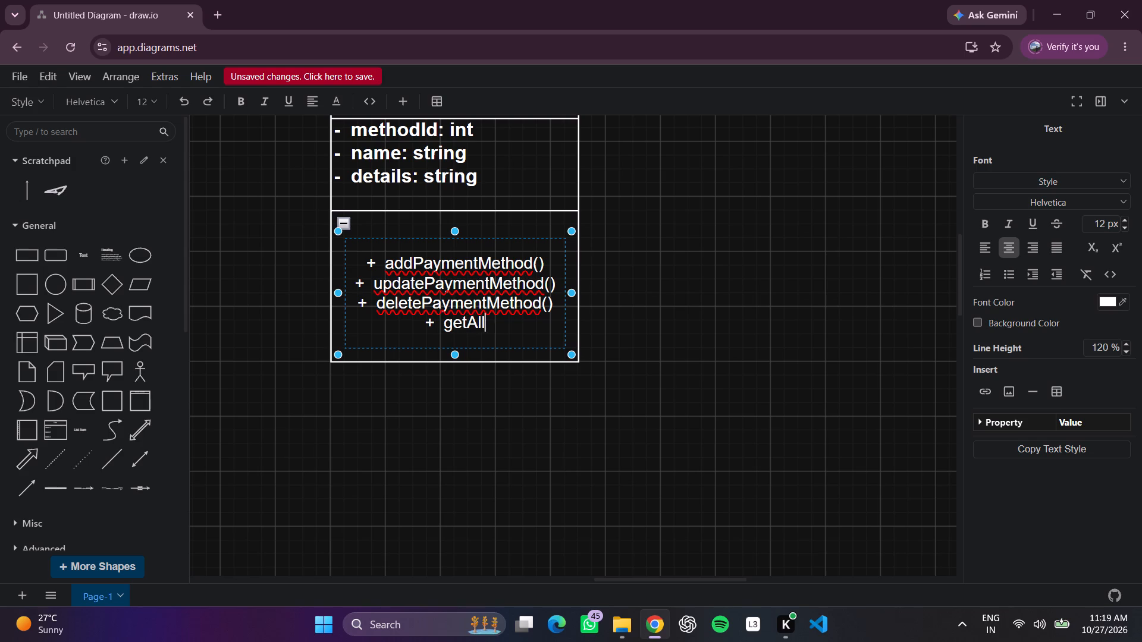
{"action": "type", "text": "ethod"}
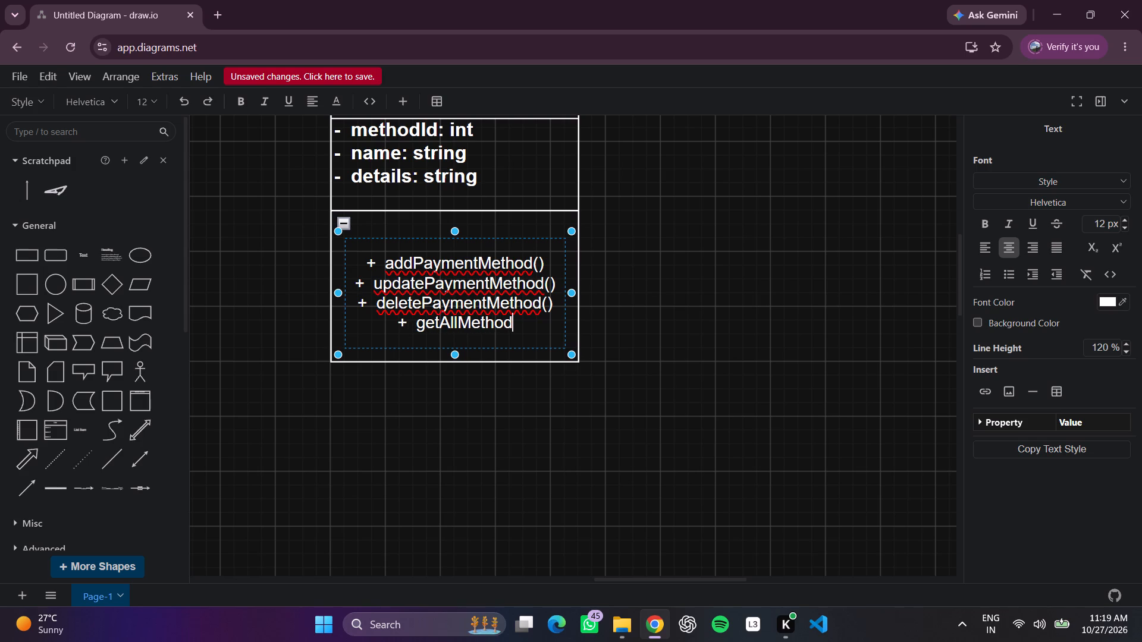
{"action": "type", "text": "(("}
{"action": "key", "text": "shift+BackSpace"}
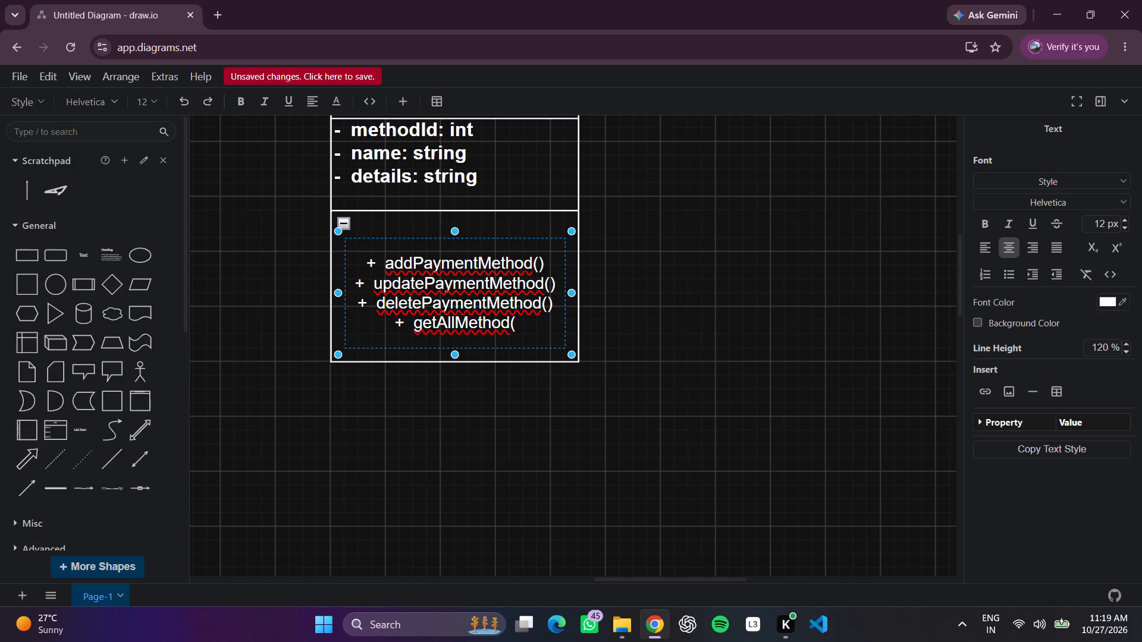
{"action": "key", "text": "shift+parenright"}
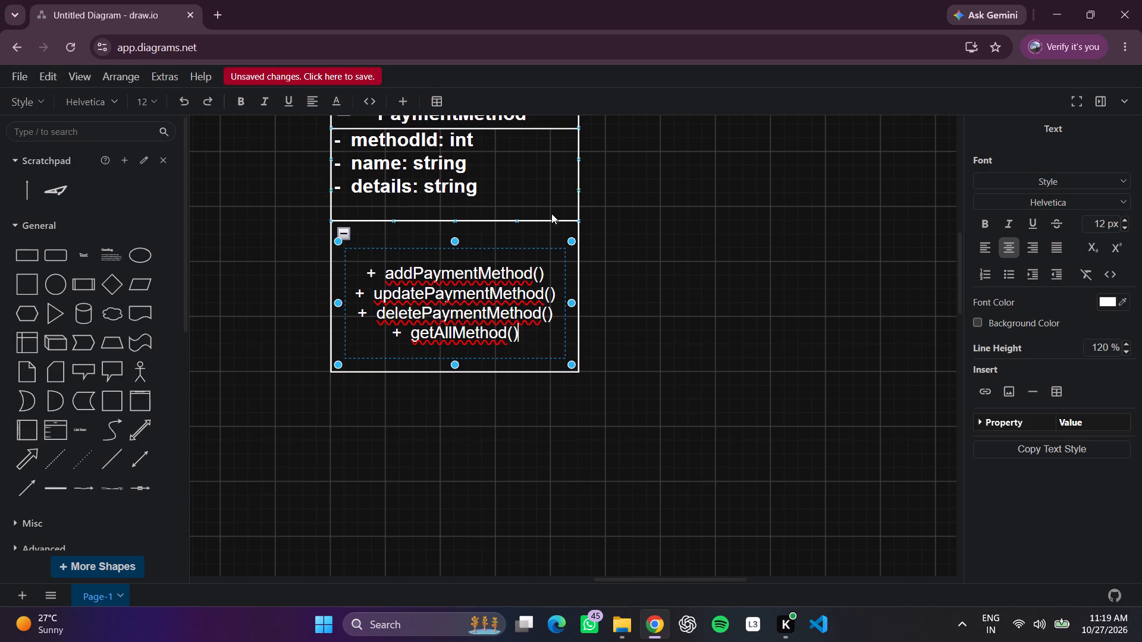
{"action": "left_click", "coordinate": [732, 326]}
Raise the methods text box's upper edge slightly and apply the bold 14.04 px heading style to all its text.
{"action": "left_click", "coordinate": [440, 333]}
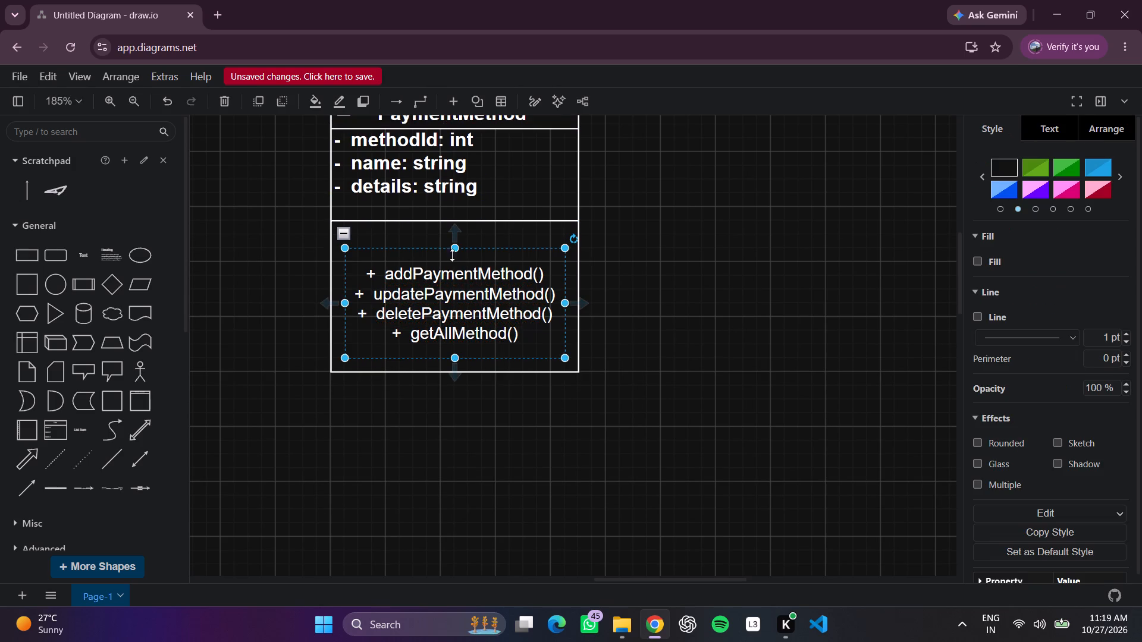
{"action": "left_click_drag", "start_coordinate": [453, 248], "coordinate": [456, 237]}
{"action": "double_click", "coordinate": [454, 281]}
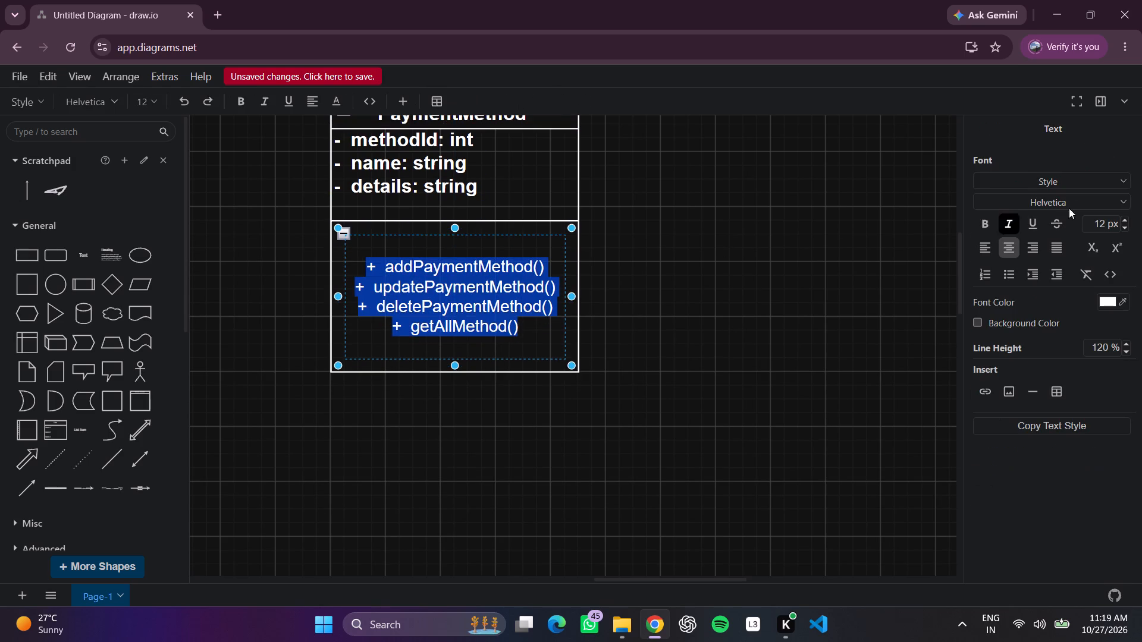
{"action": "left_click", "coordinate": [1098, 177]}
{"action": "left_click", "coordinate": [1010, 278]}
{"action": "left_click", "coordinate": [788, 291]}
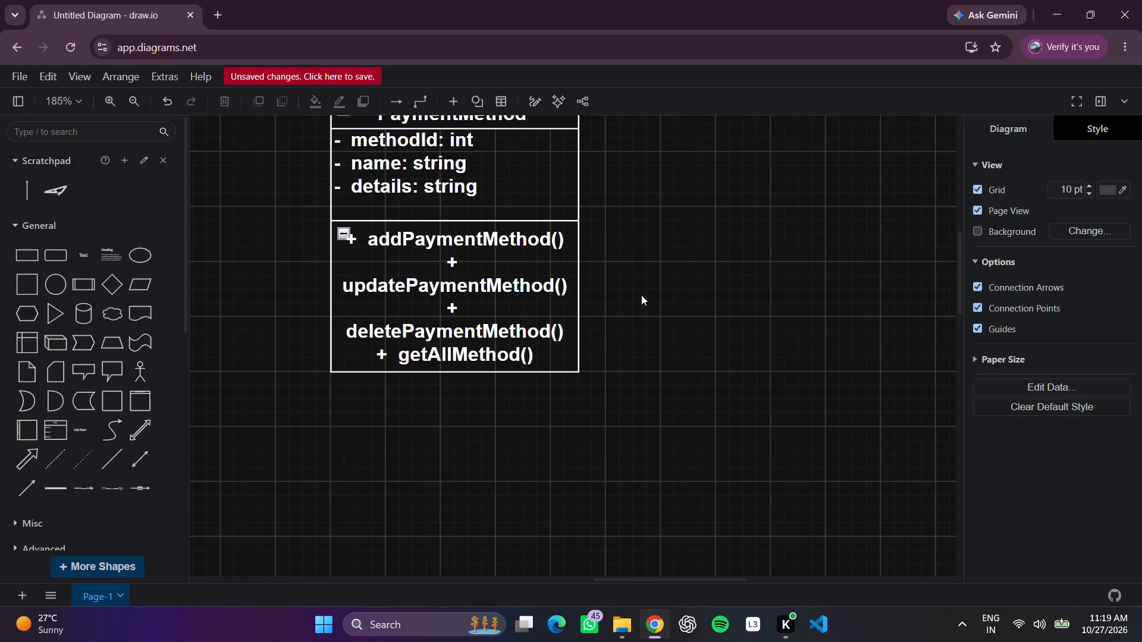
Widen the methods text box on both sides to span the full width of the PaymentMethod methods container.
{"action": "left_click", "coordinate": [479, 297]}
{"action": "left_click_drag", "start_coordinate": [341, 294], "coordinate": [332, 294]}
{"action": "left_click_drag", "start_coordinate": [561, 296], "coordinate": [572, 297]}
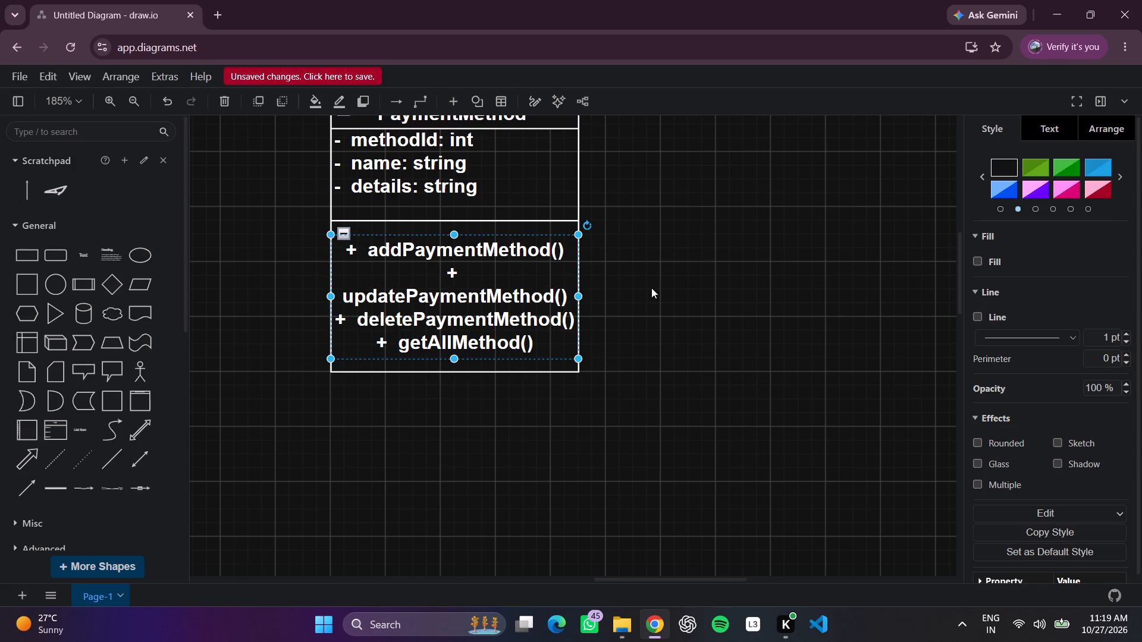
{"action": "left_click", "coordinate": [652, 288]}
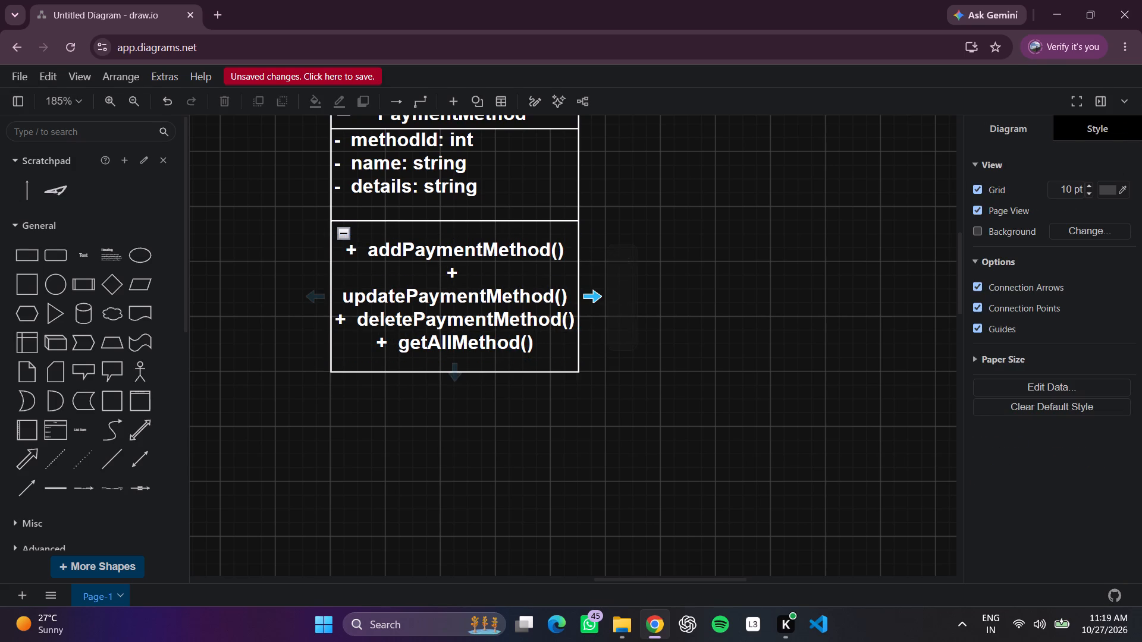
Move the methods text box down out of its container and widen it so each method fits on one line.
{"action": "left_click", "coordinate": [590, 294]}
{"action": "left_click_drag", "start_coordinate": [527, 268], "coordinate": [516, 457]}
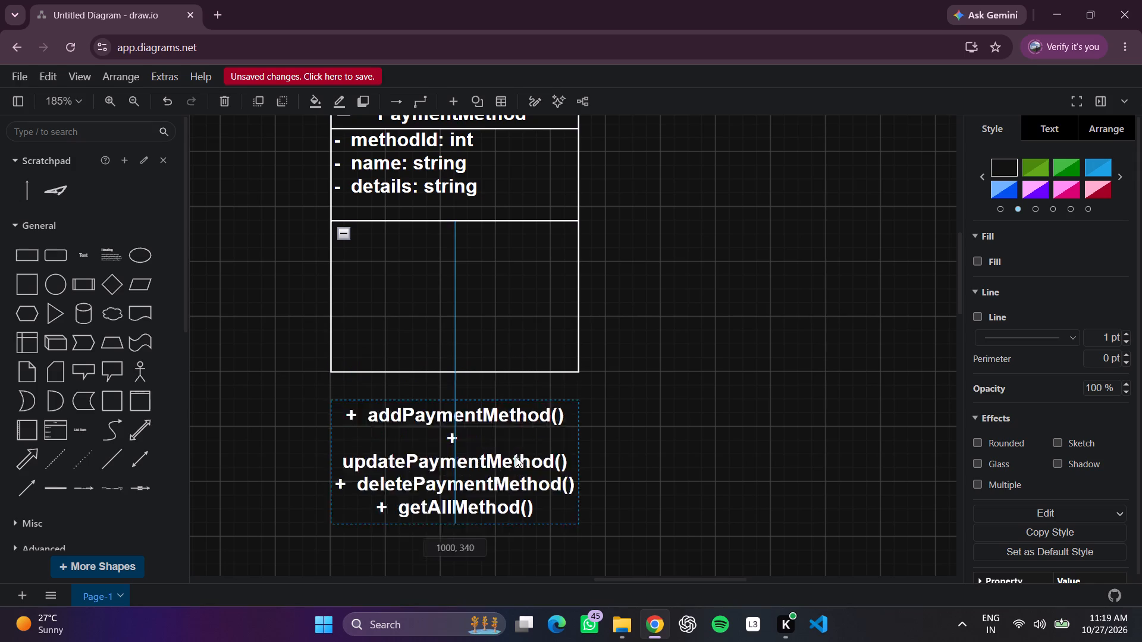
{"action": "left_click_drag", "start_coordinate": [516, 457], "coordinate": [516, 457]}
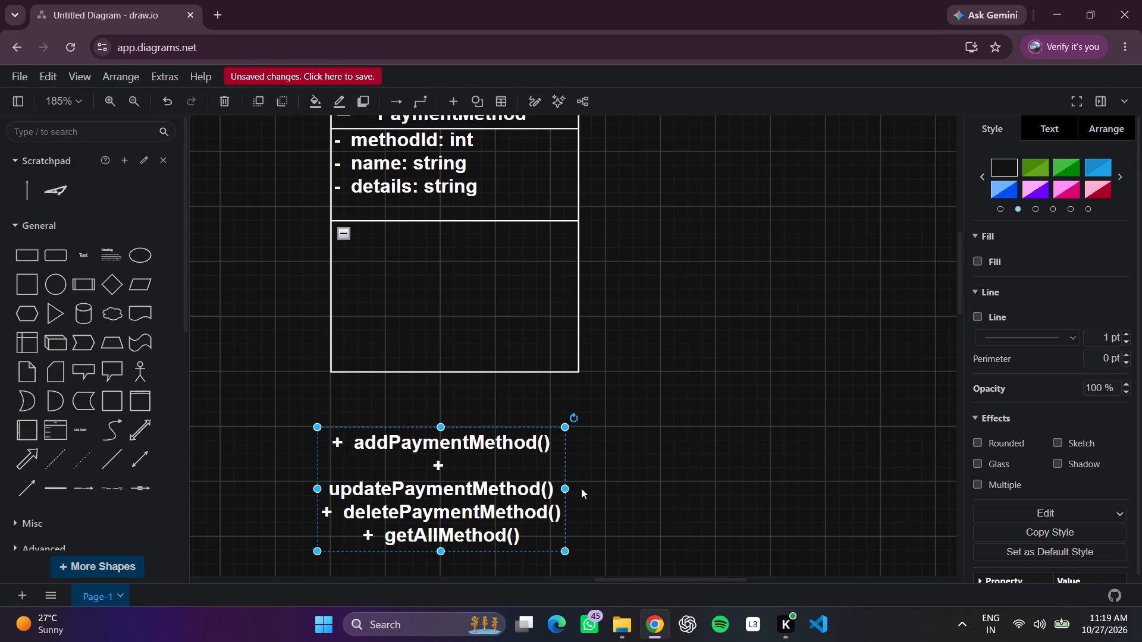
{"action": "left_click_drag", "start_coordinate": [566, 489], "coordinate": [580, 486]}
{"action": "left_click_drag", "start_coordinate": [510, 501], "coordinate": [531, 347]}
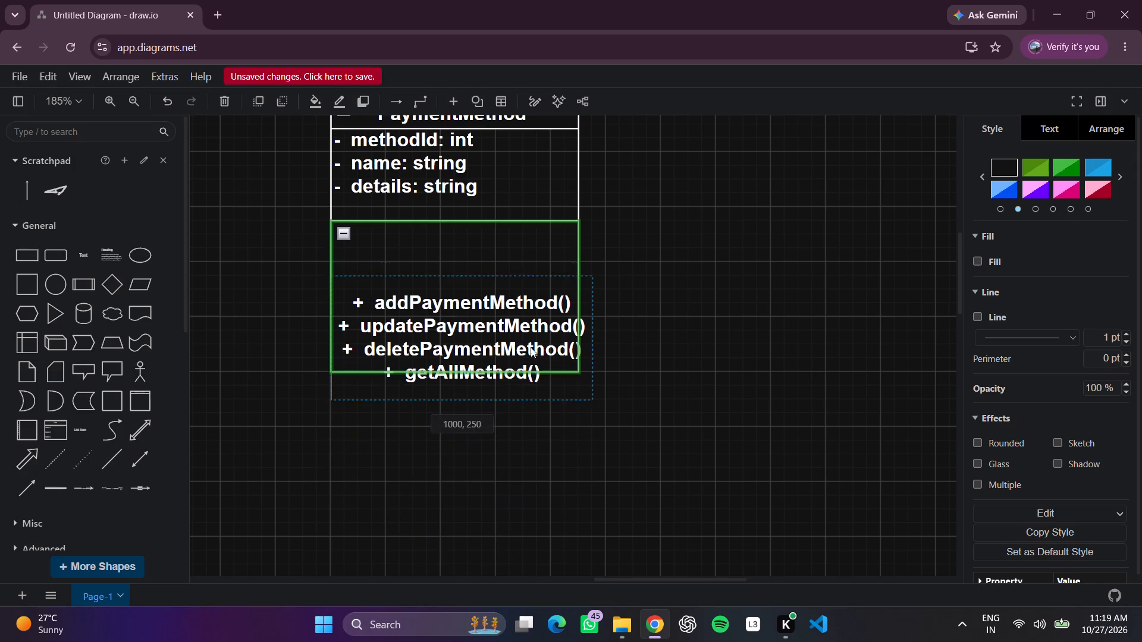
{"action": "left_click_drag", "start_coordinate": [531, 347], "coordinate": [499, 413]}
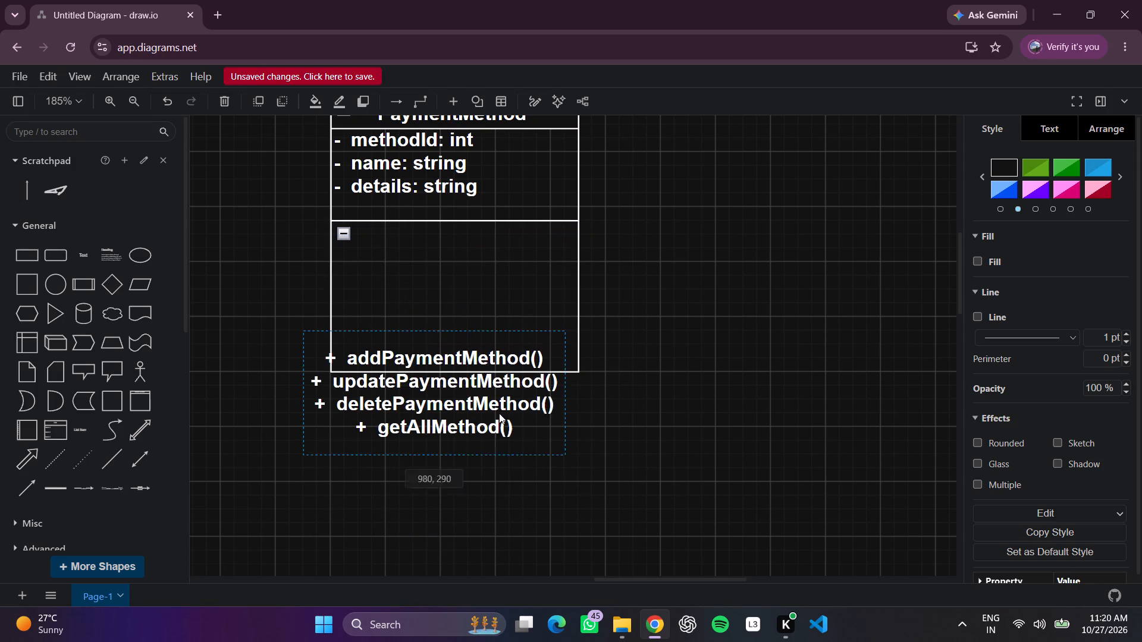
{"action": "left_click_drag", "start_coordinate": [499, 413], "coordinate": [498, 421]}
Widen the PaymentMethod methods container and the upper PaymentMethod container equally to match the widened methods text box.
{"action": "left_click", "coordinate": [580, 282]}
{"action": "left_click_drag", "start_coordinate": [583, 298], "coordinate": [595, 295]}
{"action": "scroll", "coordinate": [573, 158], "scroll_direction": "up", "scroll_amount": 1}
{"action": "left_click", "coordinate": [582, 235]}
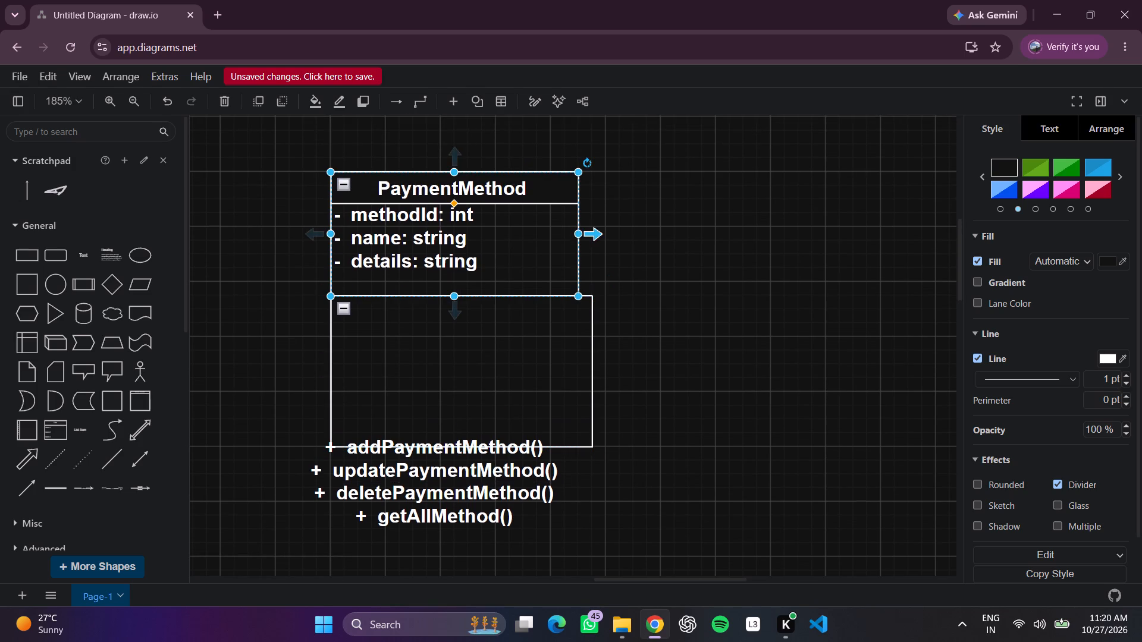
{"action": "left_click_drag", "start_coordinate": [580, 235], "coordinate": [589, 234]}
Left-align all four lines of the PaymentMethod methods text.
{"action": "scroll", "coordinate": [625, 306], "scroll_direction": "down", "scroll_amount": 1}
{"action": "double_click", "coordinate": [509, 417]}
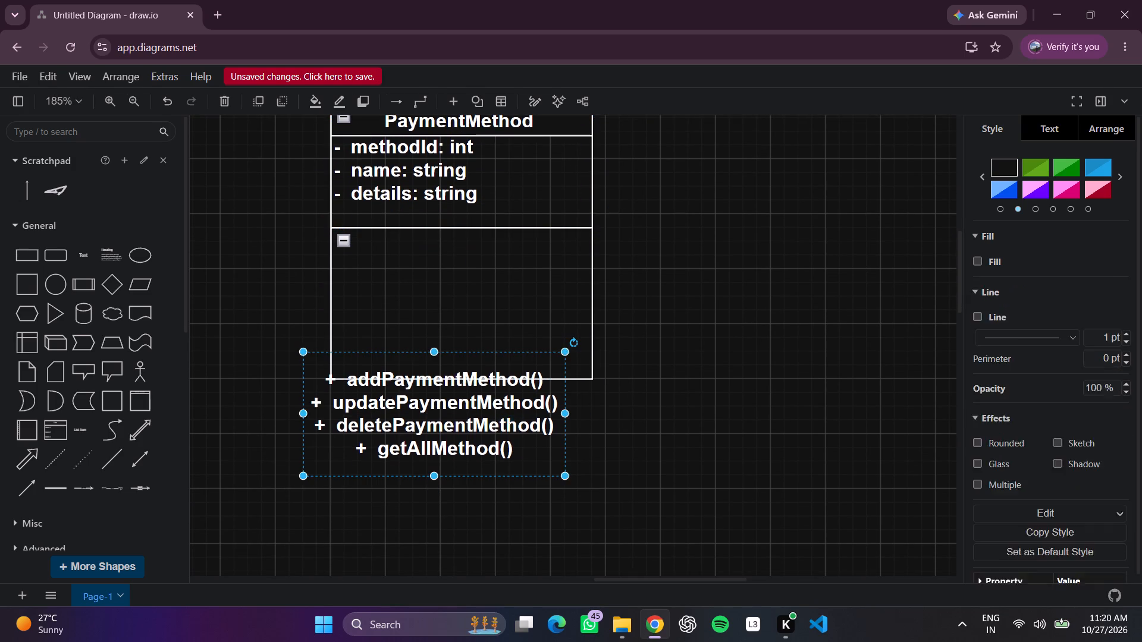
{"action": "left_click", "coordinate": [981, 248]}
{"action": "left_click_drag", "start_coordinate": [459, 432], "coordinate": [483, 310]}
{"action": "double_click", "coordinate": [432, 427]}
{"action": "left_click", "coordinate": [432, 425]}
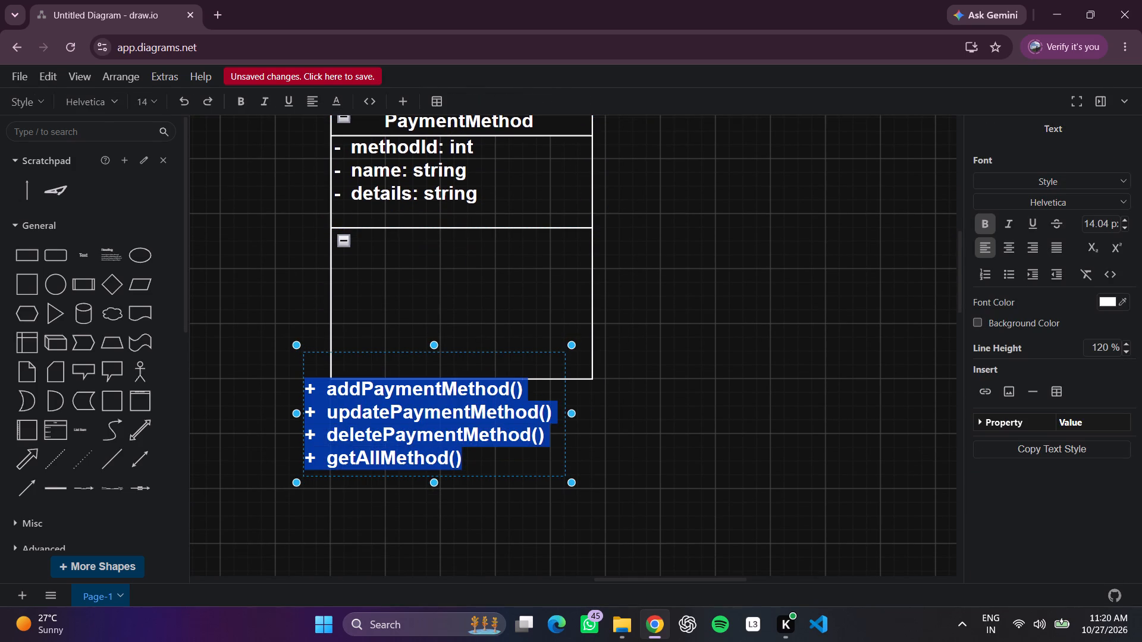
{"action": "left_click_drag", "start_coordinate": [432, 425], "coordinate": [433, 418]}
{"action": "left_click", "coordinate": [816, 435]}
Move the methods text box back into the PaymentMethod methods container, flush with its top and side edges.
{"action": "left_click_drag", "start_coordinate": [503, 426], "coordinate": [534, 298]}
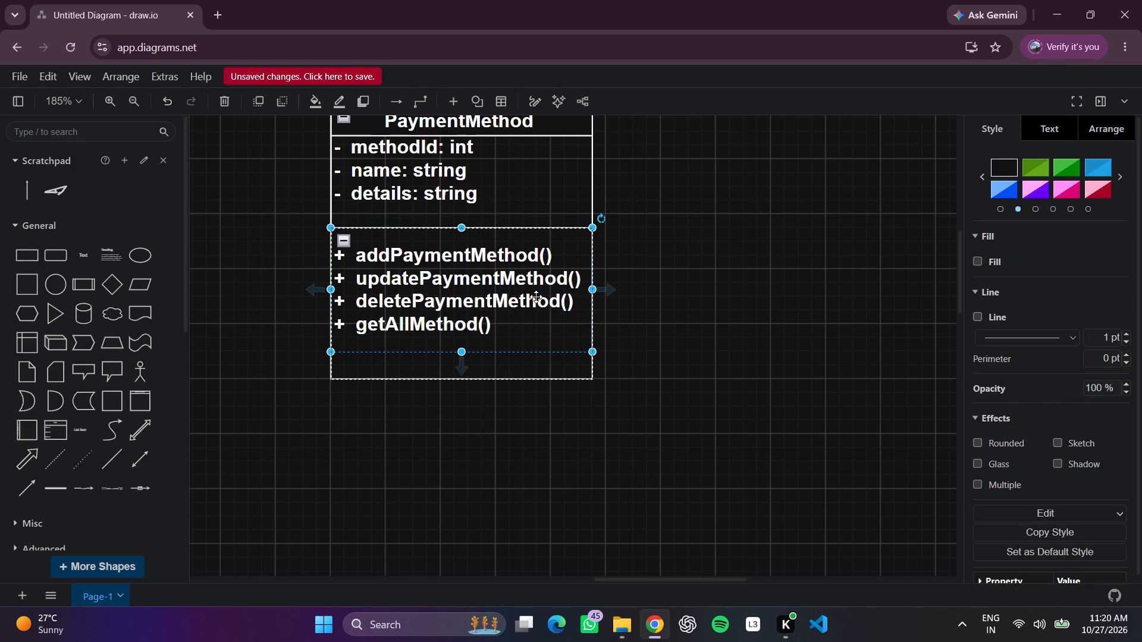
{"action": "left_click", "coordinate": [670, 298]}
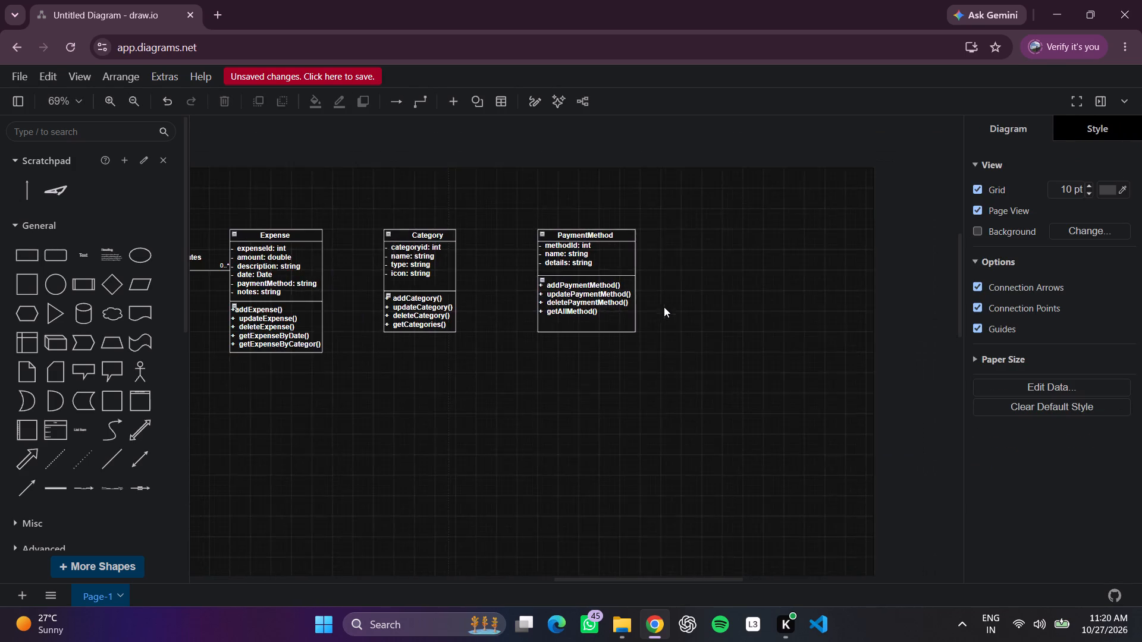
Draw a plain relationship line from the Expense attributes box to the Category attributes box.
{"action": "scroll", "coordinate": [672, 310], "scroll_direction": "right", "scroll_amount": 3}
{"action": "scroll", "coordinate": [685, 311], "scroll_direction": "up", "scroll_amount": 2}
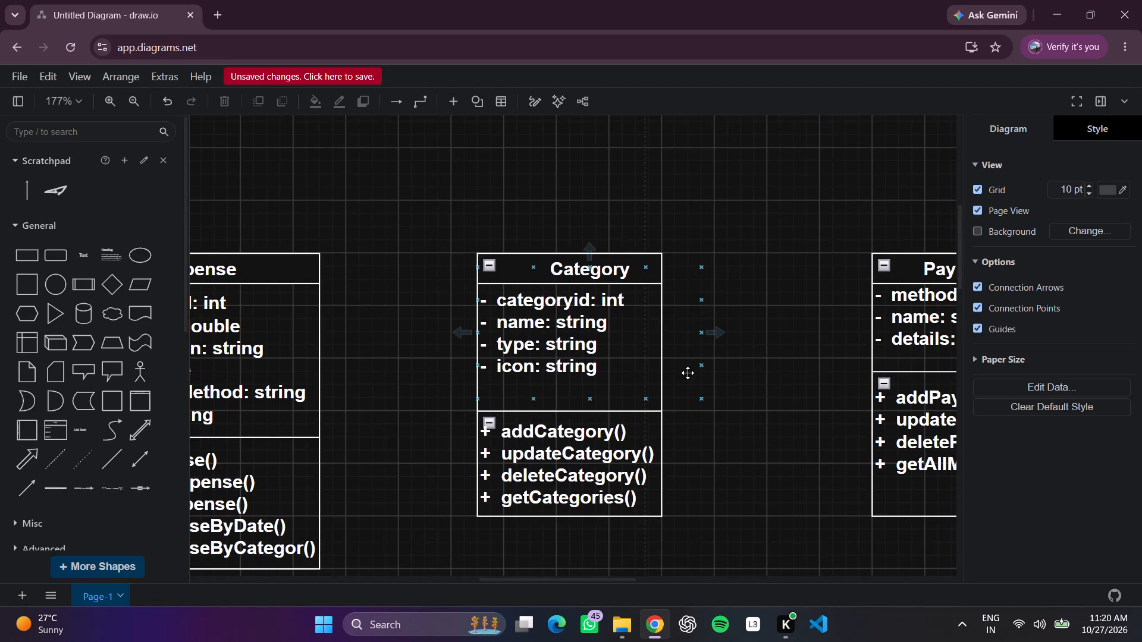
{"action": "scroll", "coordinate": [662, 381], "scroll_direction": "right", "scroll_amount": 2}
{"action": "left_click", "coordinate": [111, 453]}
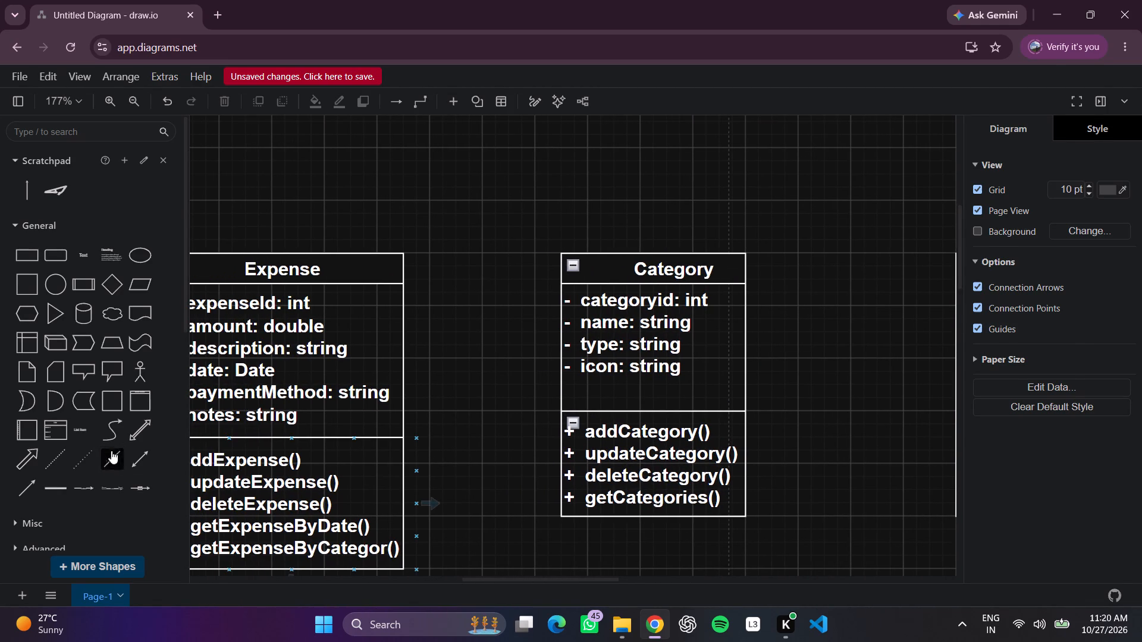
{"action": "left_click_drag", "start_coordinate": [536, 382], "coordinate": [419, 358]}
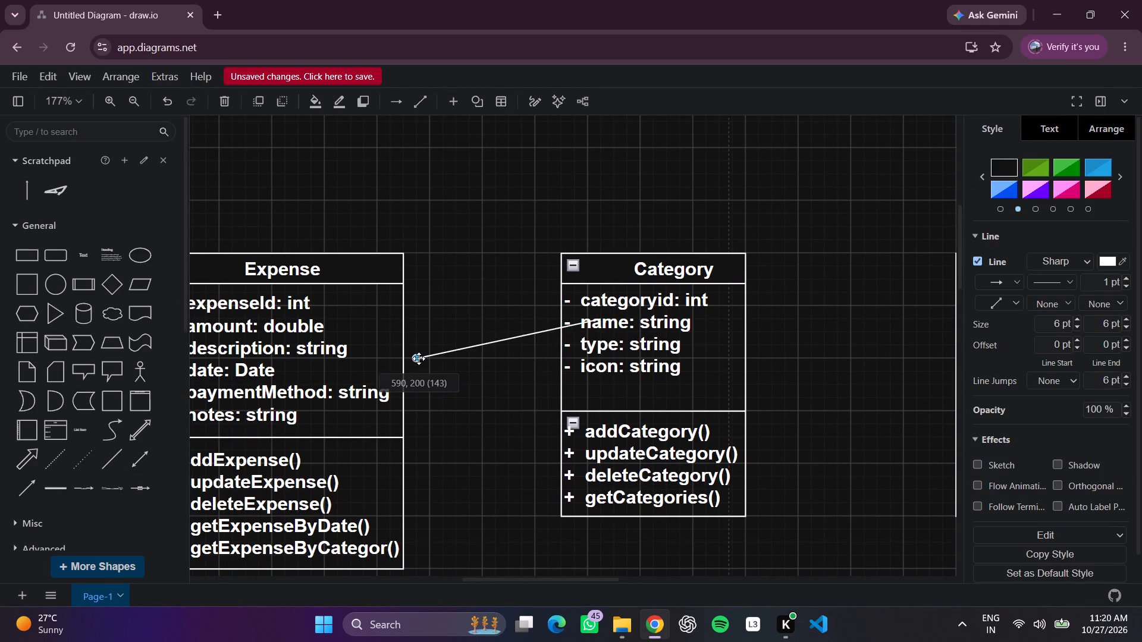
{"action": "left_click_drag", "start_coordinate": [419, 358], "coordinate": [405, 304]}
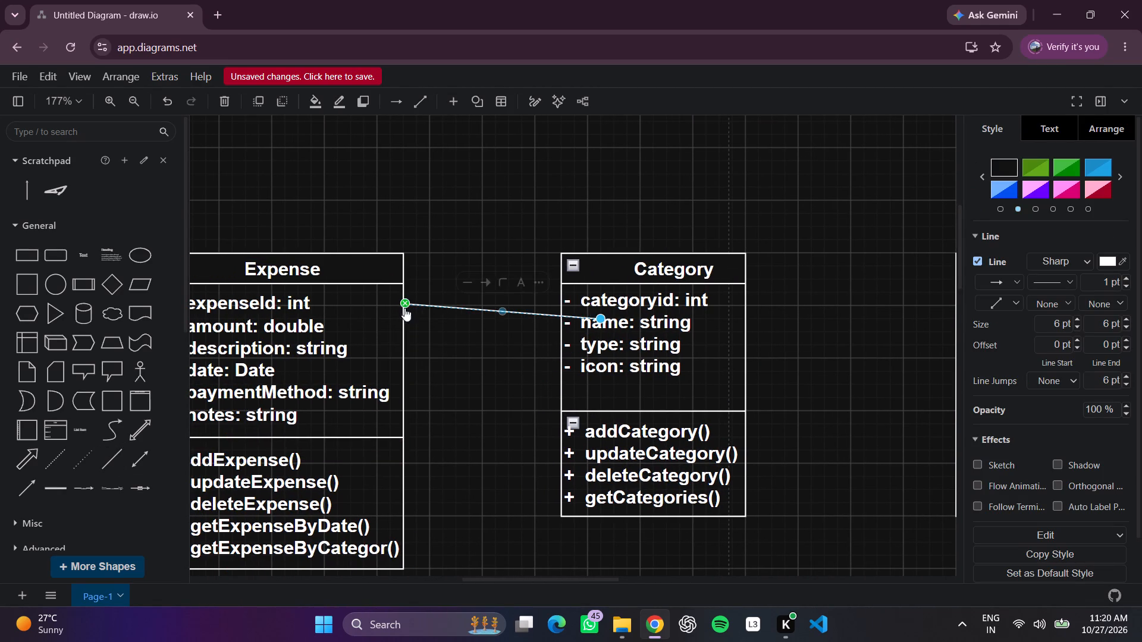
{"action": "left_click", "coordinate": [424, 336]}
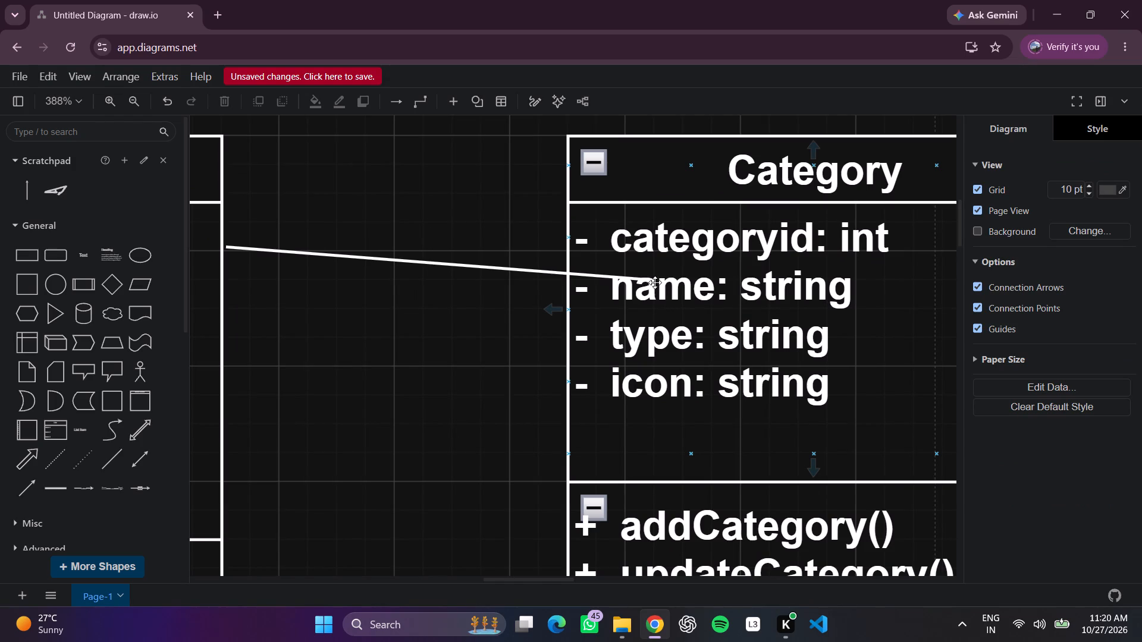
{"action": "left_click_drag", "start_coordinate": [654, 279], "coordinate": [557, 254]}
{"action": "left_click", "coordinate": [520, 311]}
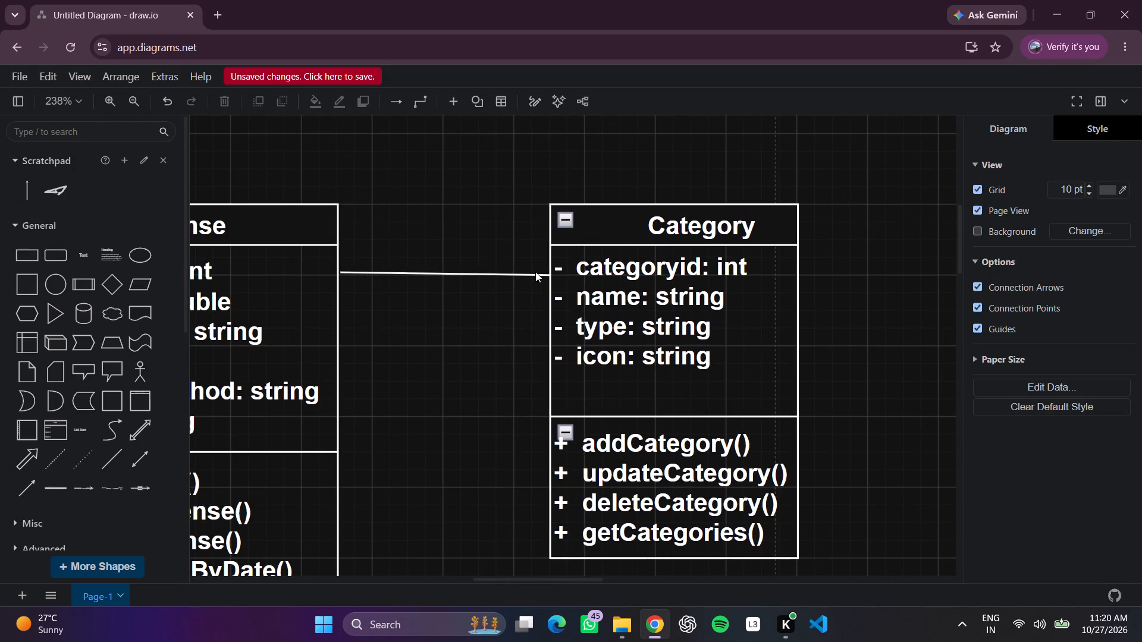
Add the multiplicity label "1" just above the Category end of the Expense–Category line.
{"action": "triple_click", "coordinate": [532, 257]}
{"action": "left_click", "coordinate": [534, 260]}
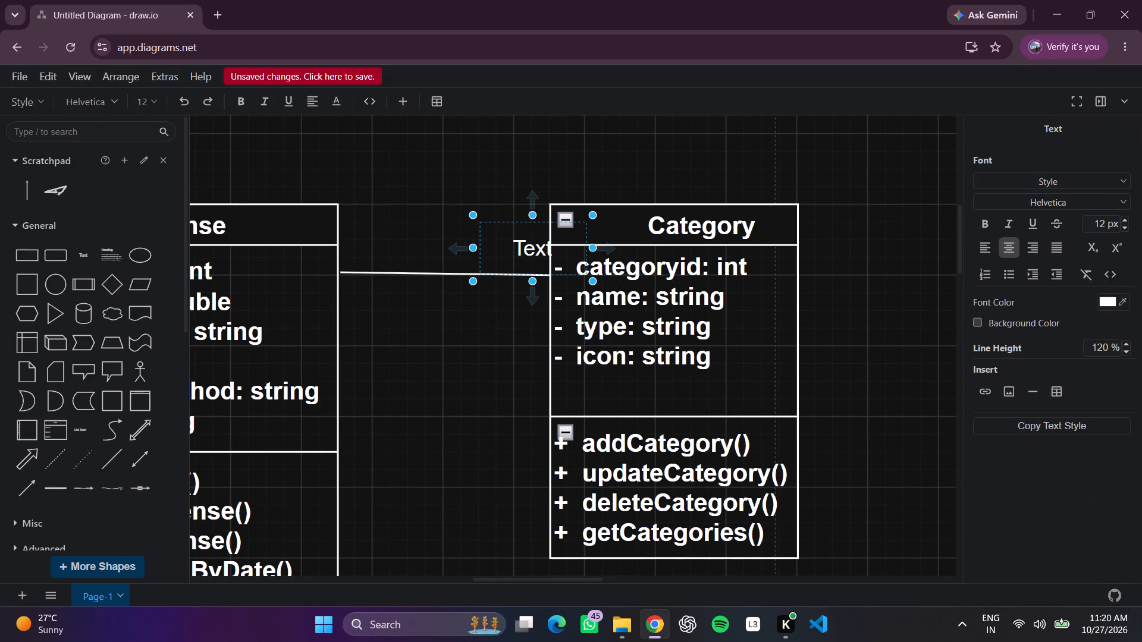
{"action": "key", "text": "Right"}
{"action": "key", "text": "Right"}
{"action": "key", "text": "Right"}
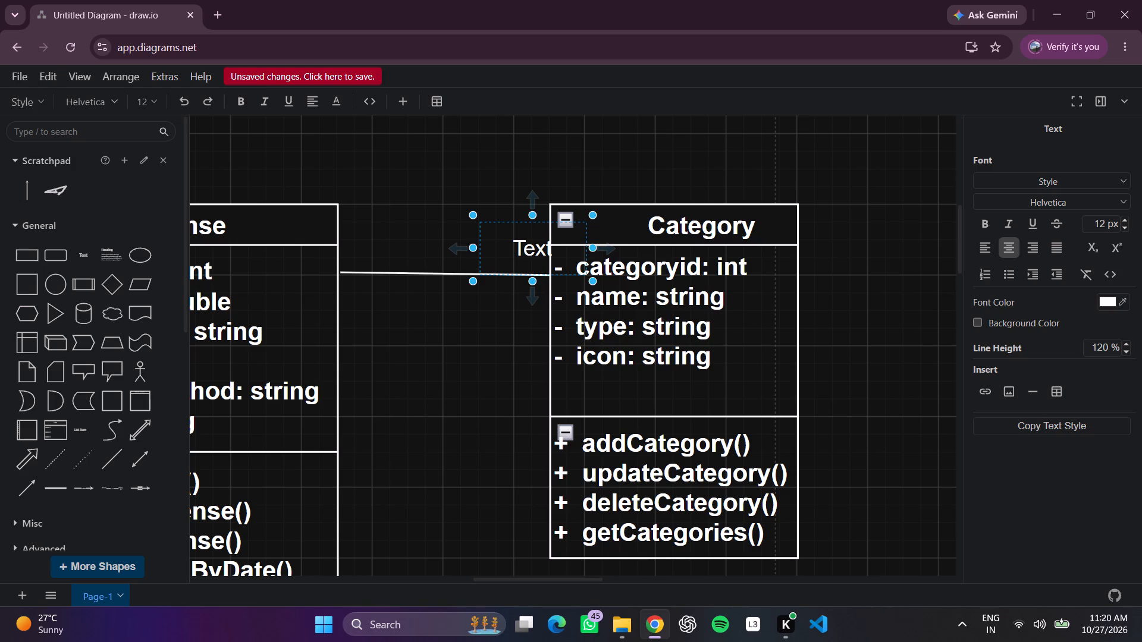
{"action": "key", "text": "BackSpace"}
{"action": "key", "text": "BackSpace"}
{"action": "key", "text": "BackSpace"}
{"action": "key", "text": "BackSpace"}
{"action": "key", "text": "1"}
{"action": "scroll", "coordinate": [552, 253], "scroll_direction": "up", "scroll_amount": 2}
{"action": "left_click", "coordinate": [633, 140]}
{"action": "left_click_drag", "start_coordinate": [535, 247], "coordinate": [539, 258]}
{"action": "left_click", "coordinate": [525, 151]}
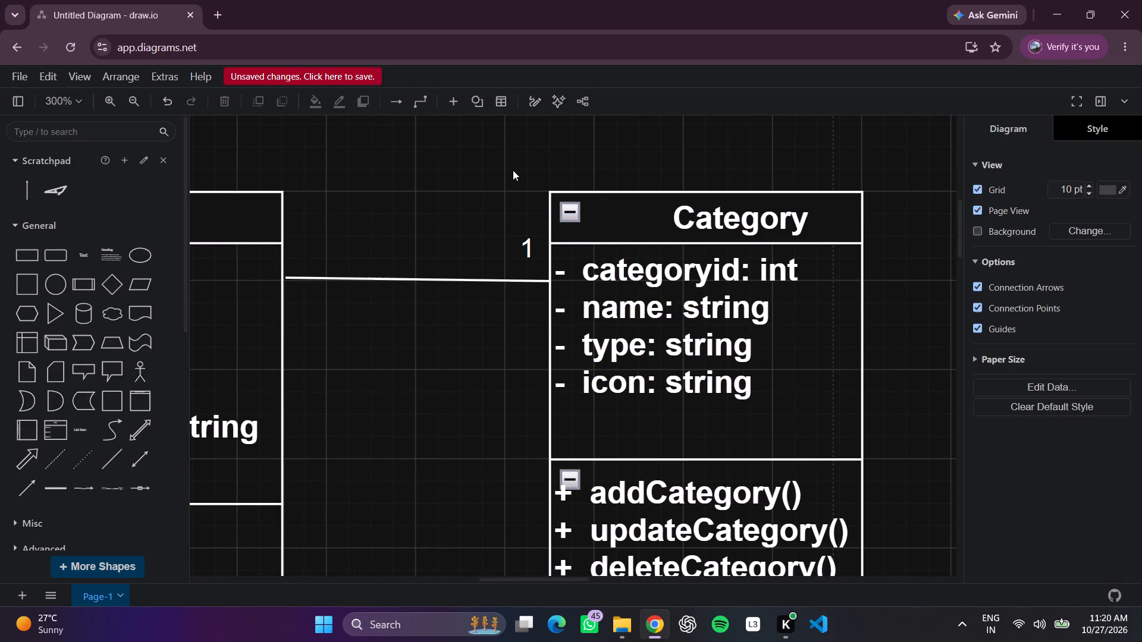
{"action": "left_click", "coordinate": [549, 176]}
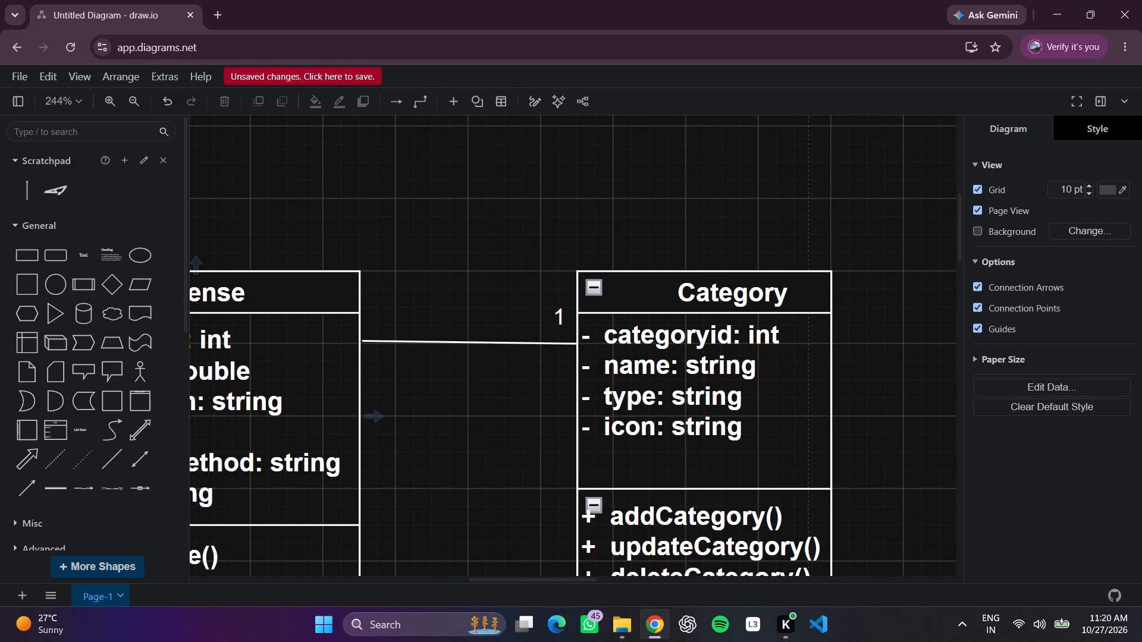
Level the Expense–Category line by aligning its Expense end with the Category end.
{"action": "left_click", "coordinate": [363, 340]}
{"action": "left_click", "coordinate": [373, 335]}
Add the multiplicity label "0..*" above the line's Expense end, level with the "1" label.
{"action": "double_click", "coordinate": [366, 332]}
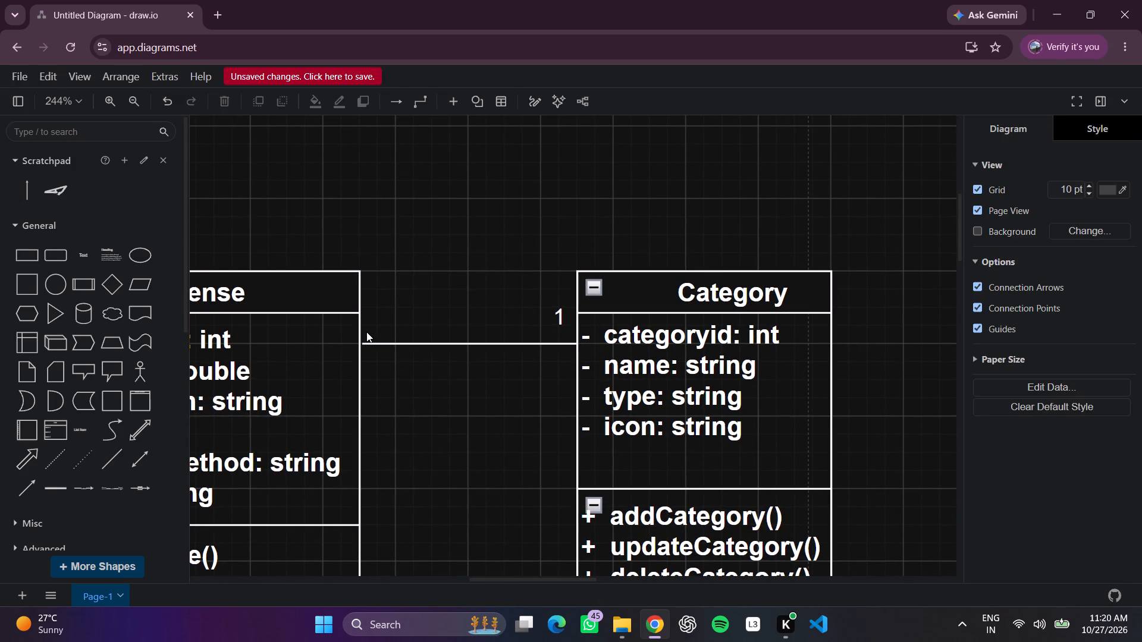
{"action": "left_click", "coordinate": [365, 332]}
{"action": "key", "text": "BackSpace"}
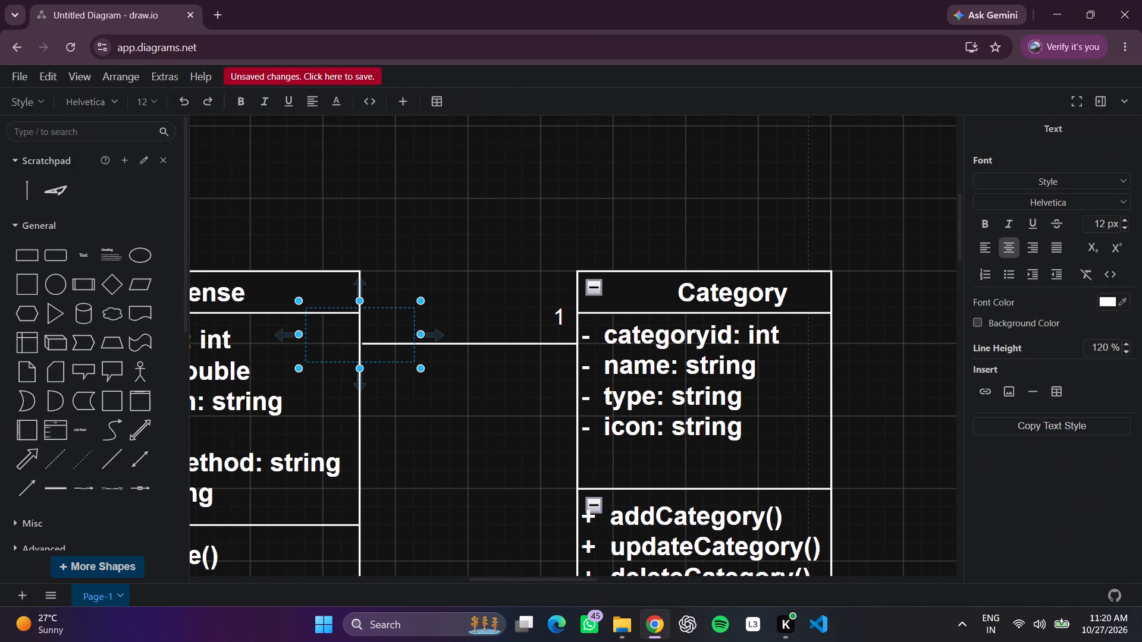
{"action": "key", "text": "0"}
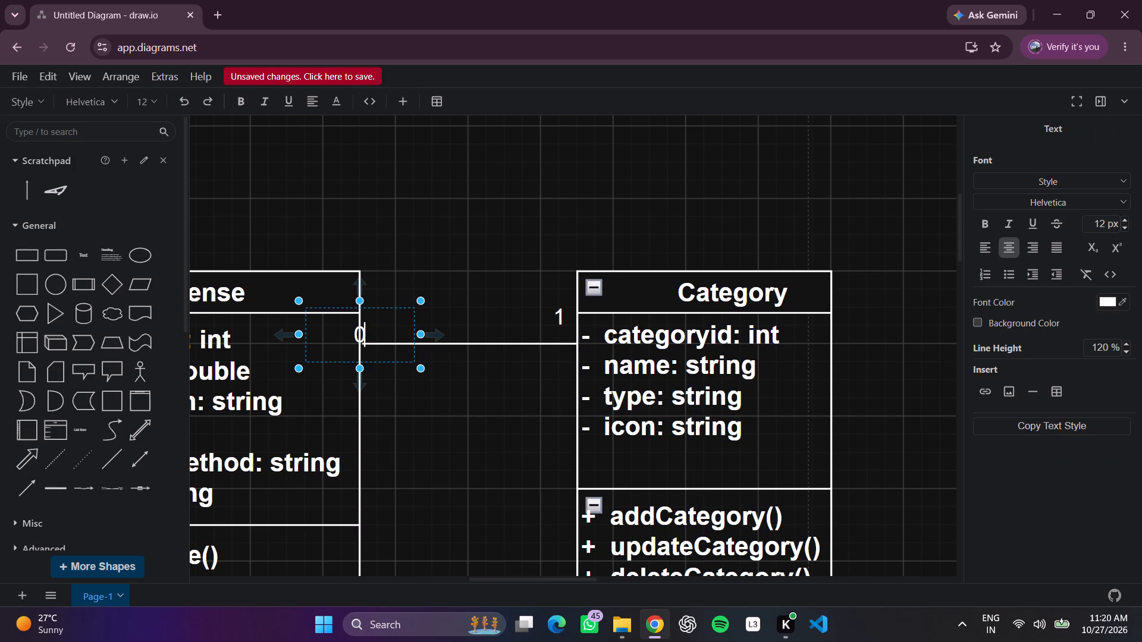
{"action": "type", "text": ".."}
{"action": "key", "text": "BackSpace"}
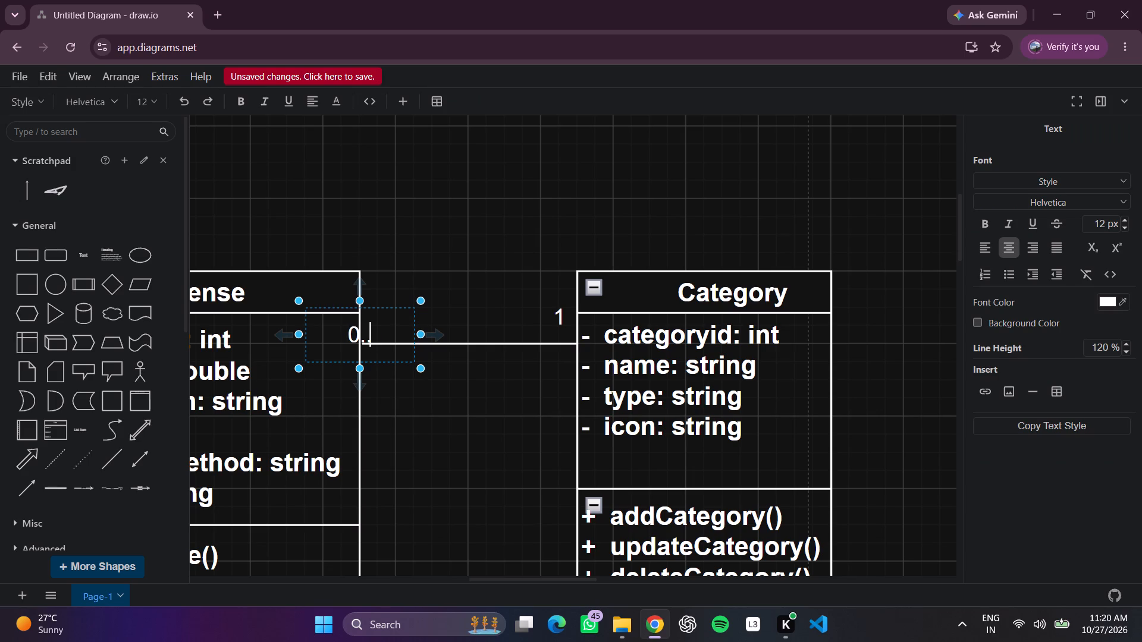
{"action": "key", "text": "shift+asterisk"}
{"action": "left_click", "coordinate": [387, 209]}
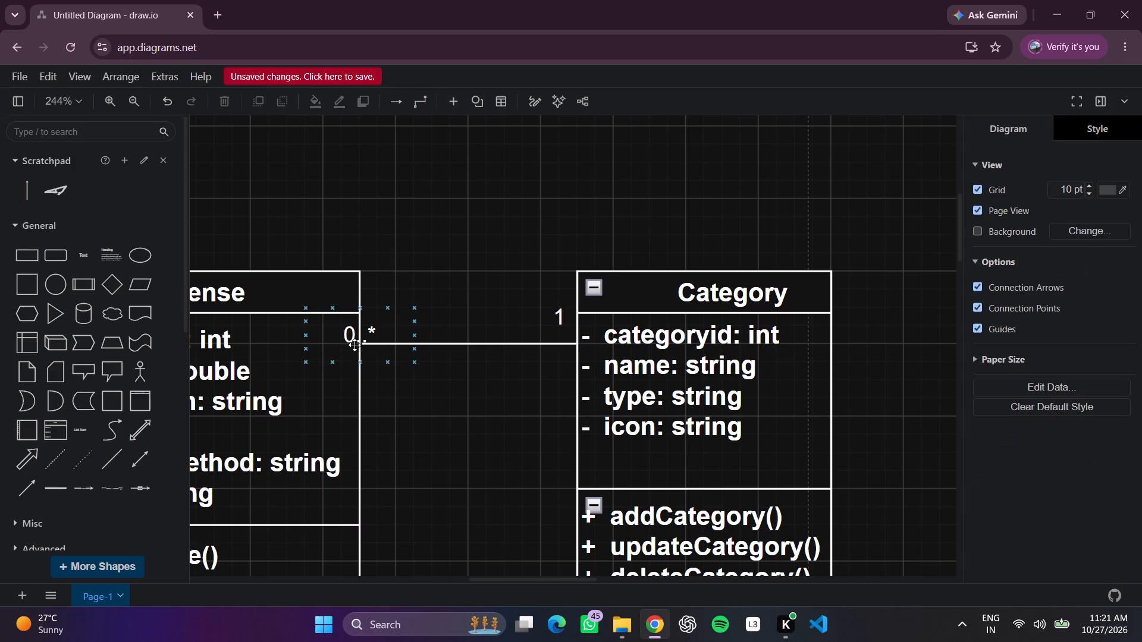
{"action": "left_click_drag", "start_coordinate": [356, 328], "coordinate": [378, 319]}
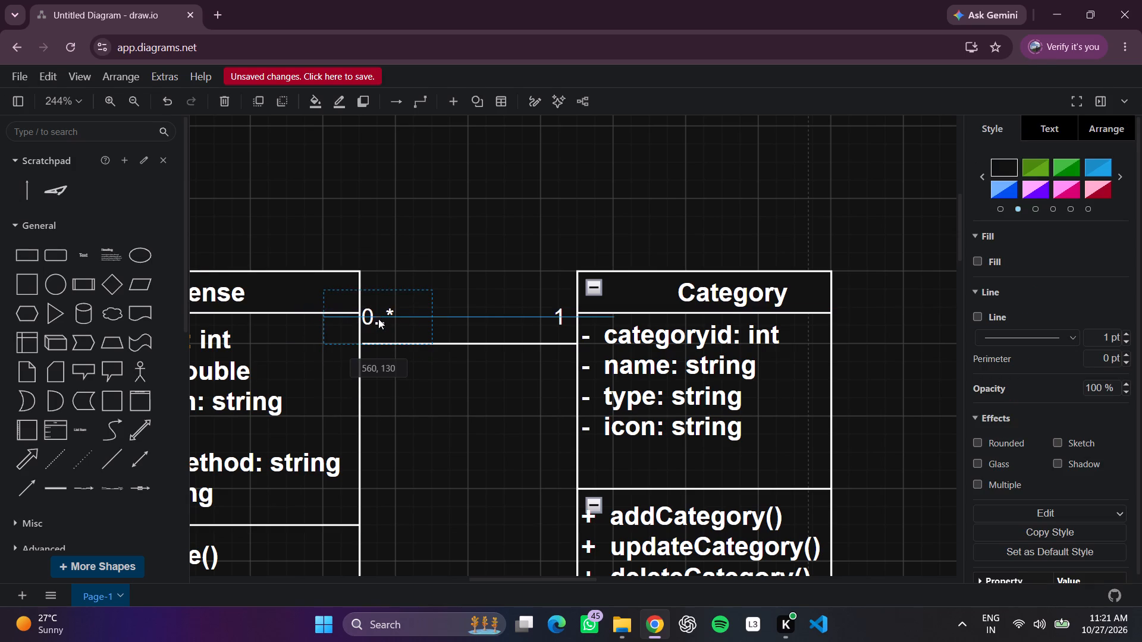
{"action": "left_click_drag", "start_coordinate": [378, 319], "coordinate": [379, 316]}
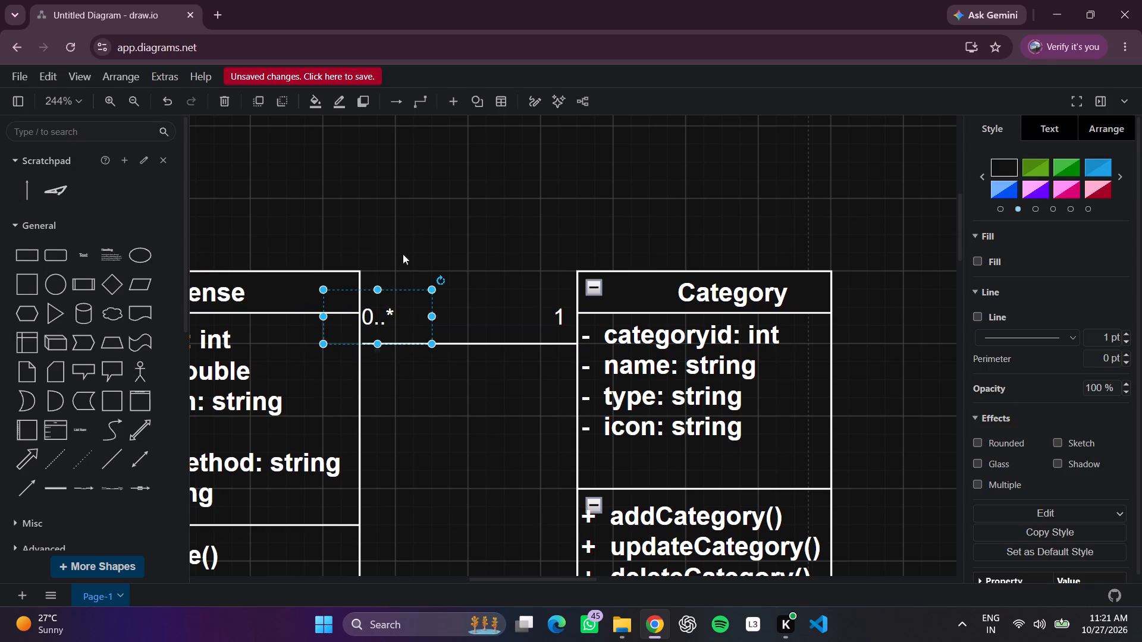
{"action": "left_click", "coordinate": [418, 218]}
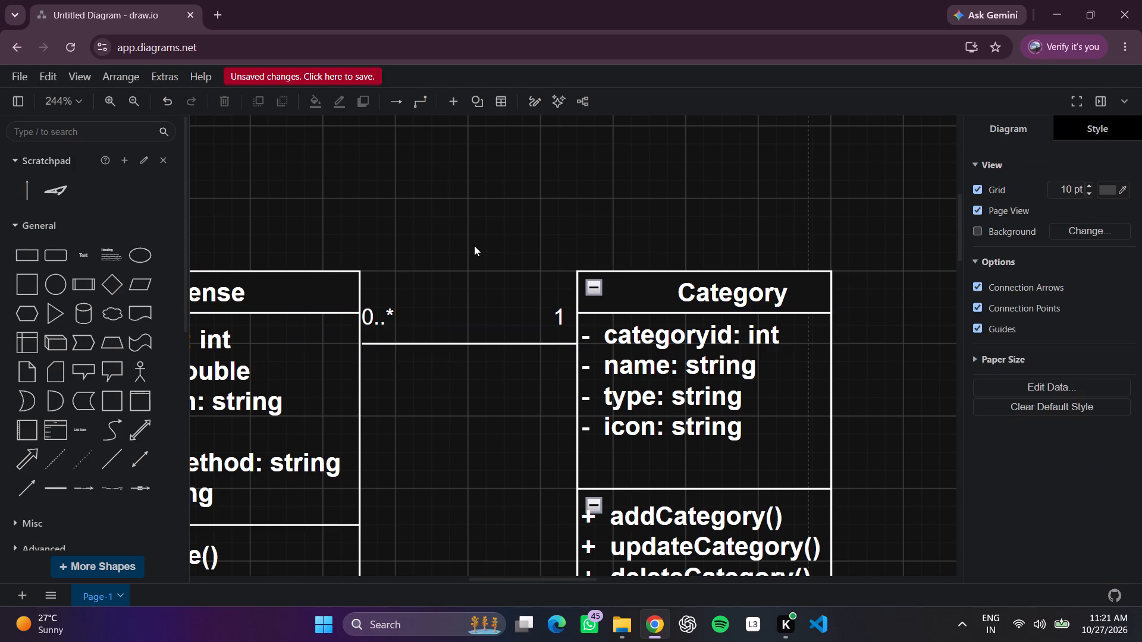
Add a "belongs to" text label above the Expense–Category line and widen its box to fit the text on one line.
{"action": "triple_click", "coordinate": [460, 267]}
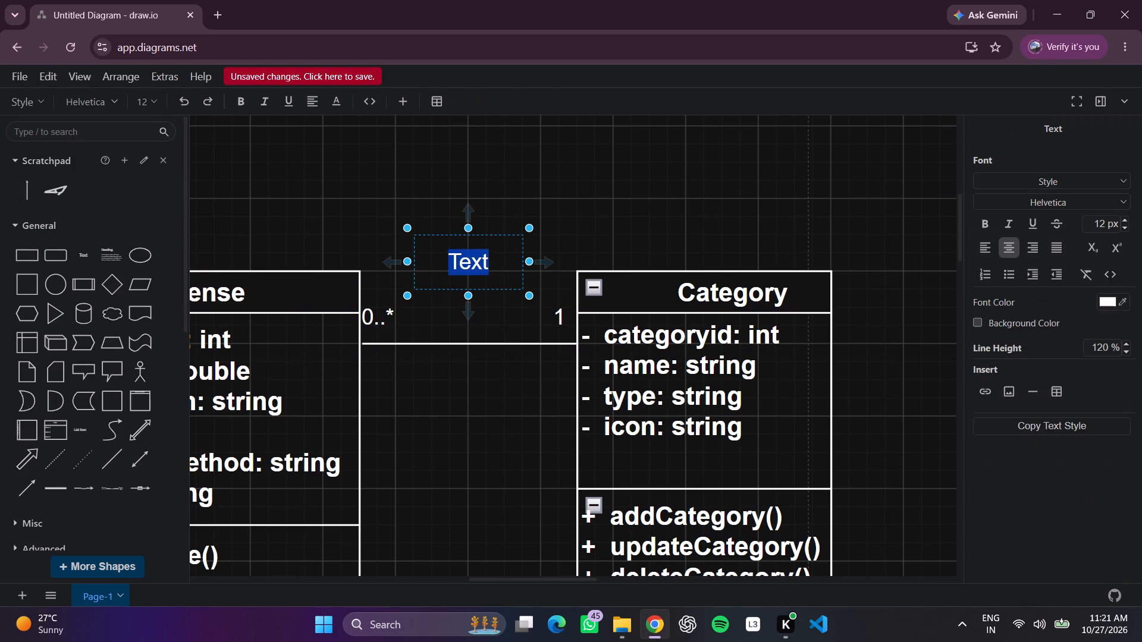
{"action": "type", "text": "be"}
{"action": "type", "text": "lon"}
{"action": "key", "text": "g"}
{"action": "key", "text": "s"}
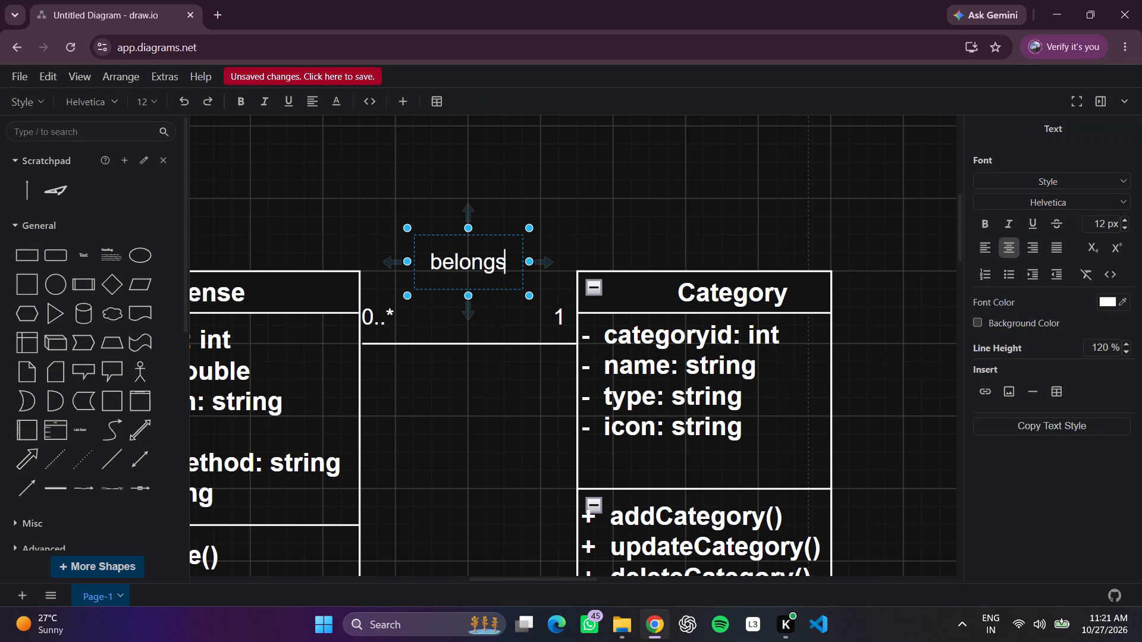
{"action": "key", "text": "space"}
{"action": "type", "text": "to"}
{"action": "key", "text": "space"}
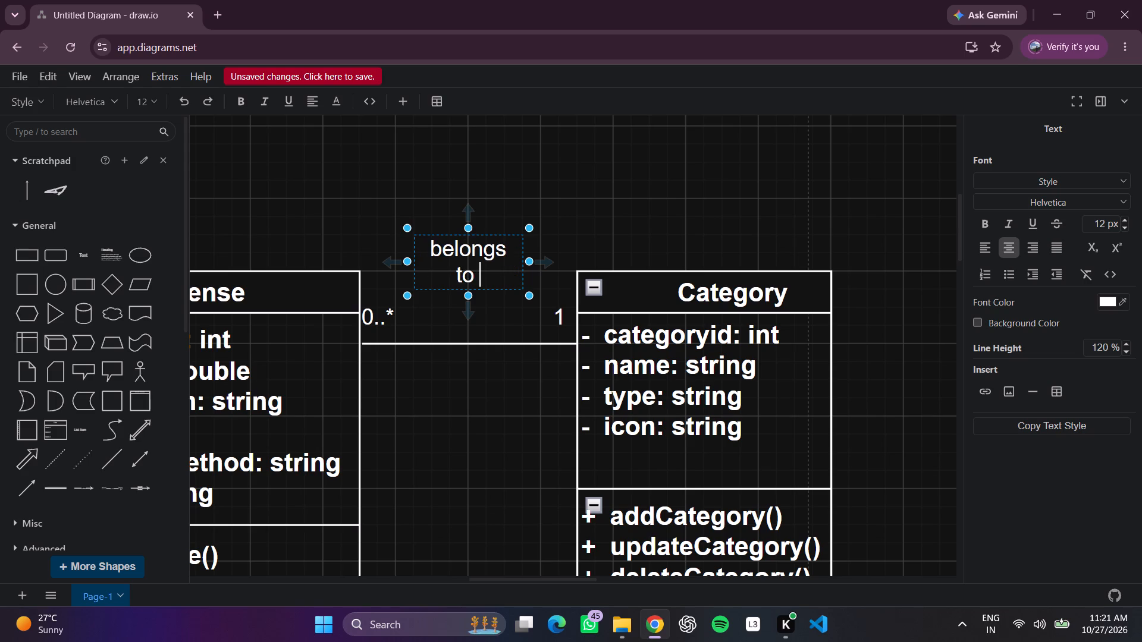
{"action": "left_click", "coordinate": [523, 262]}
{"action": "left_click_drag", "start_coordinate": [524, 262], "coordinate": [542, 259]}
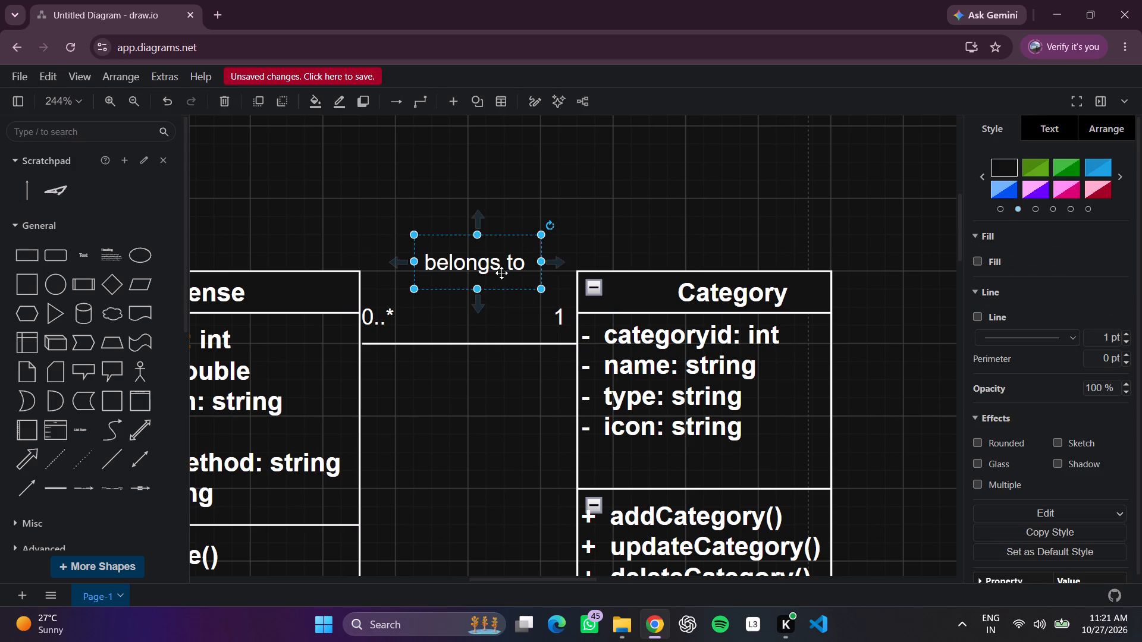
Apply the bold 14 px heading style to "belongs to" and widen its box to keep the text on one line.
{"action": "double_click", "coordinate": [501, 273]}
{"action": "left_click", "coordinate": [1073, 187]}
{"action": "left_click", "coordinate": [1058, 274]}
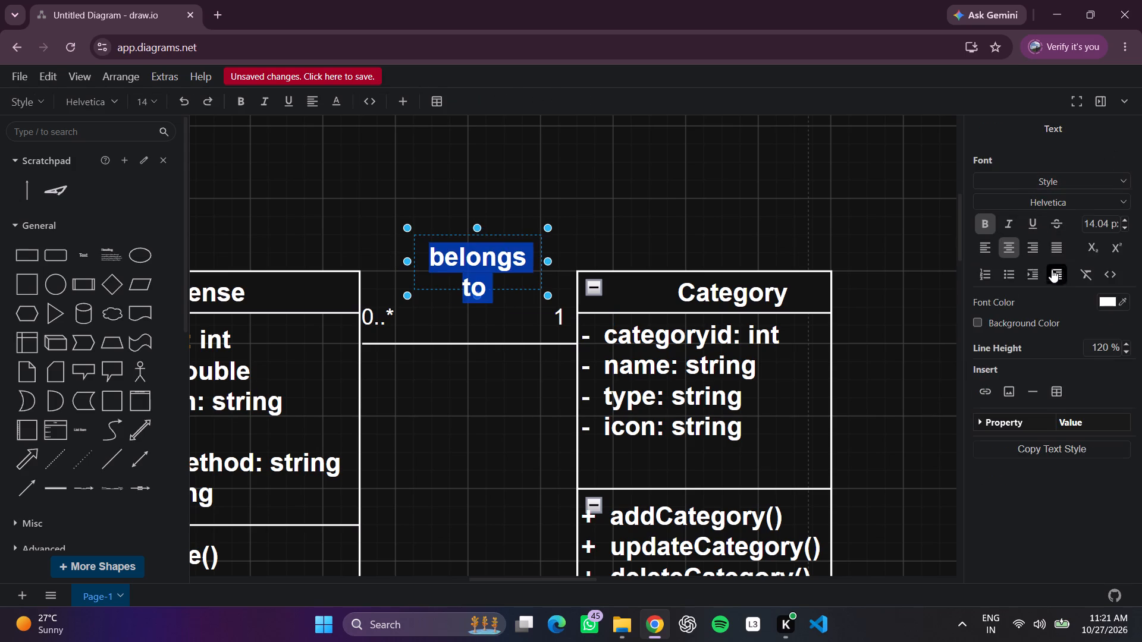
{"action": "left_click", "coordinate": [758, 239]}
{"action": "left_click", "coordinate": [537, 277]}
{"action": "left_click_drag", "start_coordinate": [541, 262], "coordinate": [544, 261]}
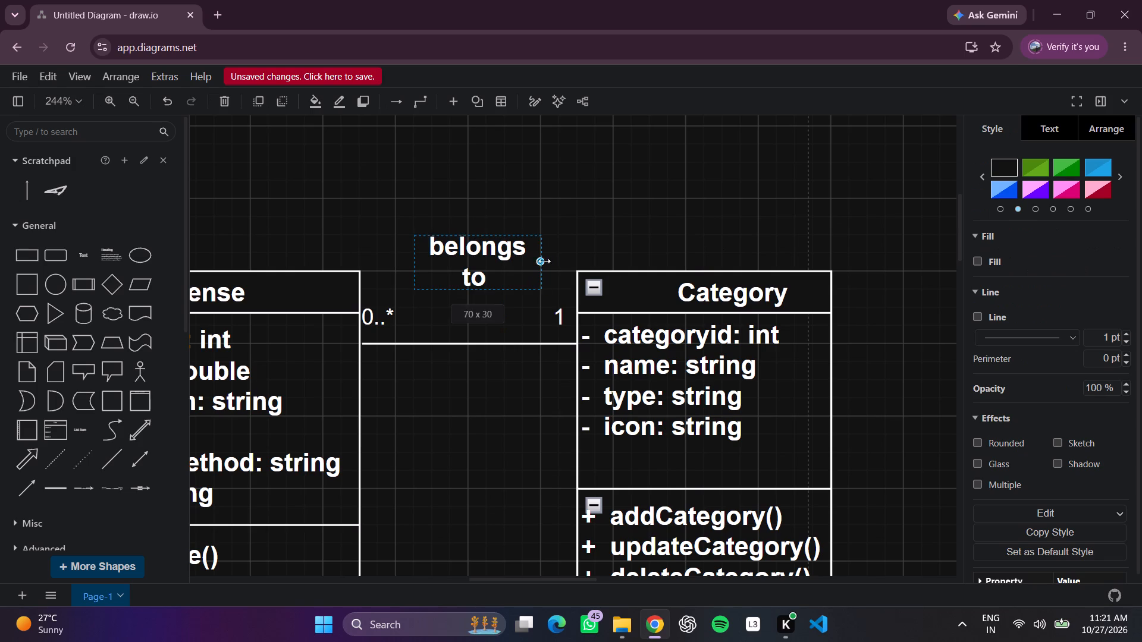
{"action": "left_click_drag", "start_coordinate": [544, 261], "coordinate": [563, 256]}
Centre the "belongs to" label between Expense and Category, just above their relationship line.
{"action": "left_click_drag", "start_coordinate": [494, 269], "coordinate": [483, 280]}
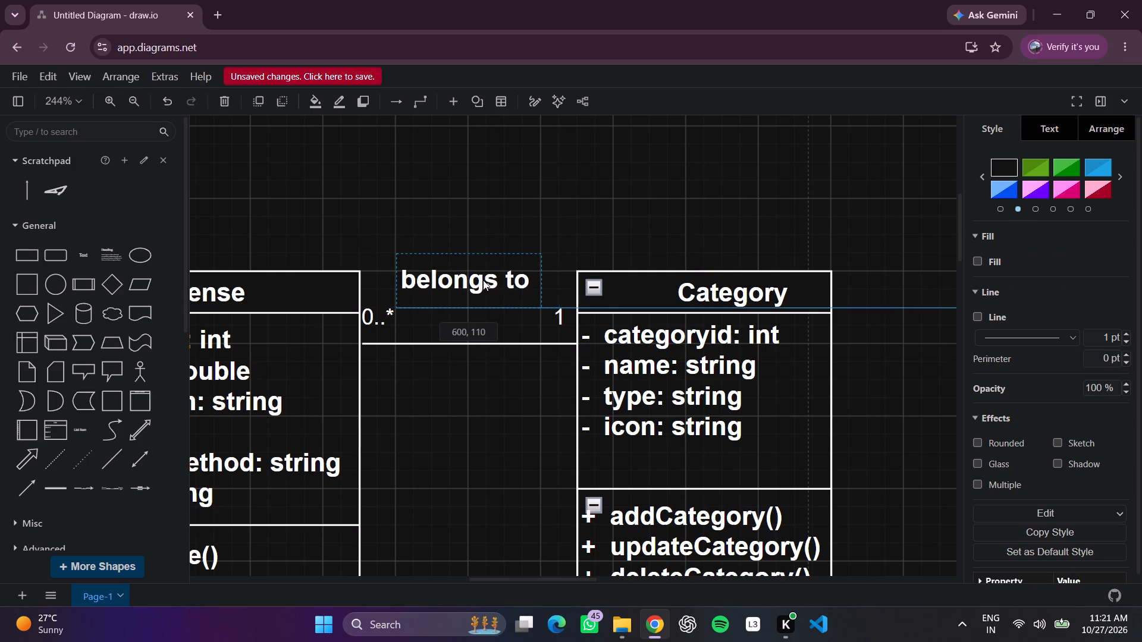
{"action": "left_click_drag", "start_coordinate": [483, 280], "coordinate": [479, 278]}
{"action": "left_click", "coordinate": [587, 197]}
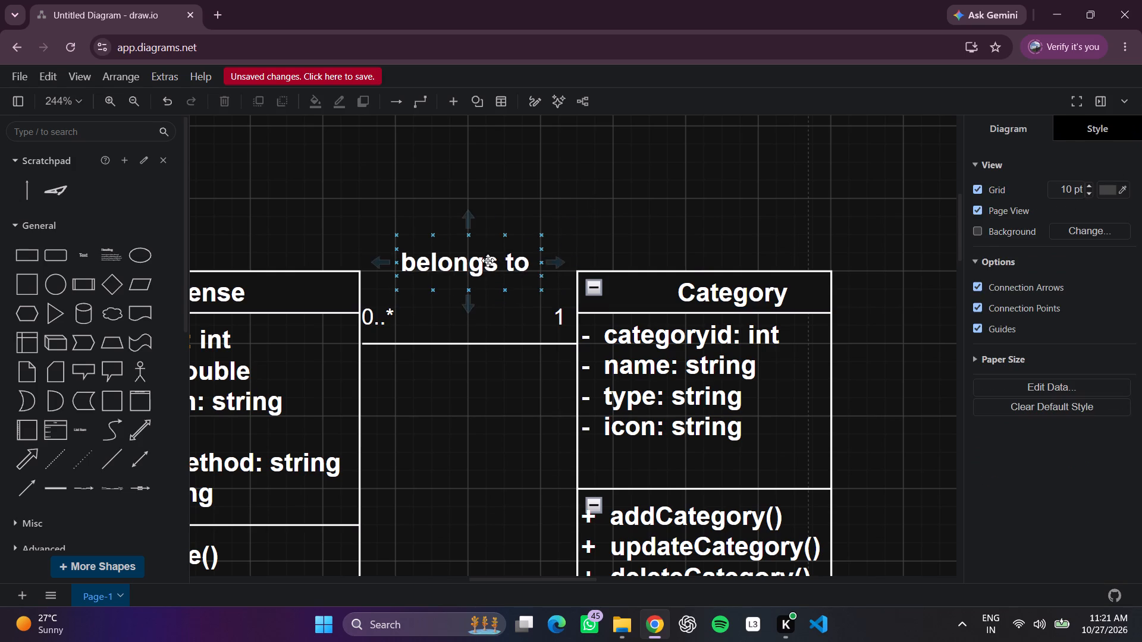
{"action": "left_click_drag", "start_coordinate": [479, 262], "coordinate": [480, 272]}
{"action": "left_click", "coordinate": [617, 191]}
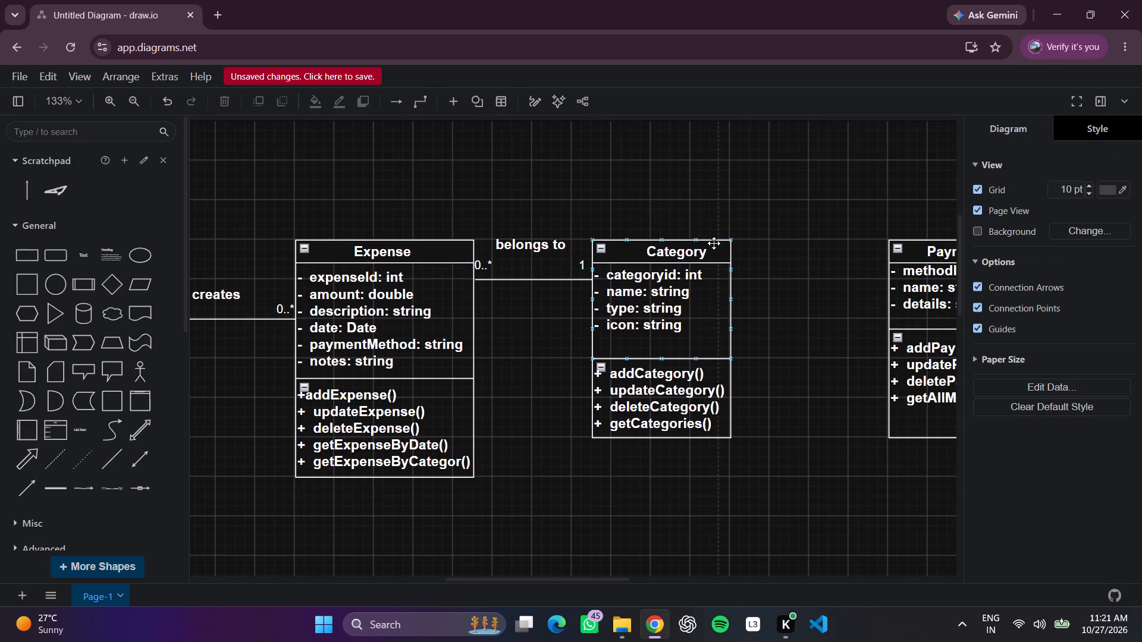
Insert a plain line between Category and PaymentMethod and attach one end to PaymentMethod's Category-facing edge, beside its attributes.
{"action": "left_click", "coordinate": [715, 241]}
{"action": "scroll", "coordinate": [715, 241], "scroll_direction": "left", "scroll_amount": 2}
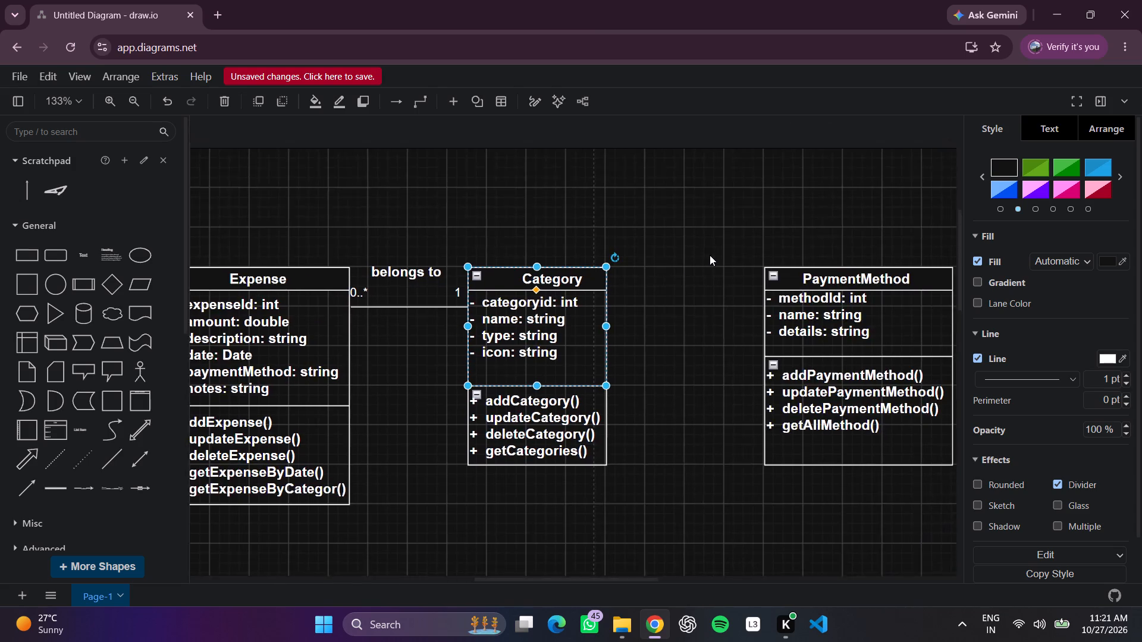
{"action": "scroll", "coordinate": [710, 255], "scroll_direction": "left", "scroll_amount": 1}
{"action": "left_click", "coordinate": [117, 449]}
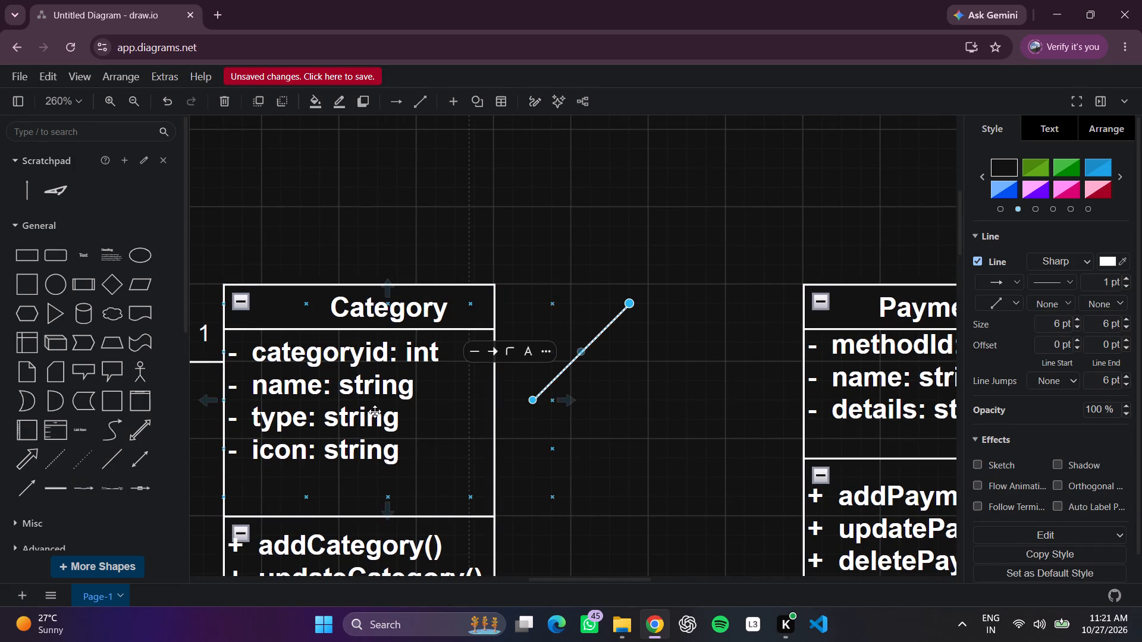
{"action": "left_click_drag", "start_coordinate": [532, 403], "coordinate": [503, 378]}
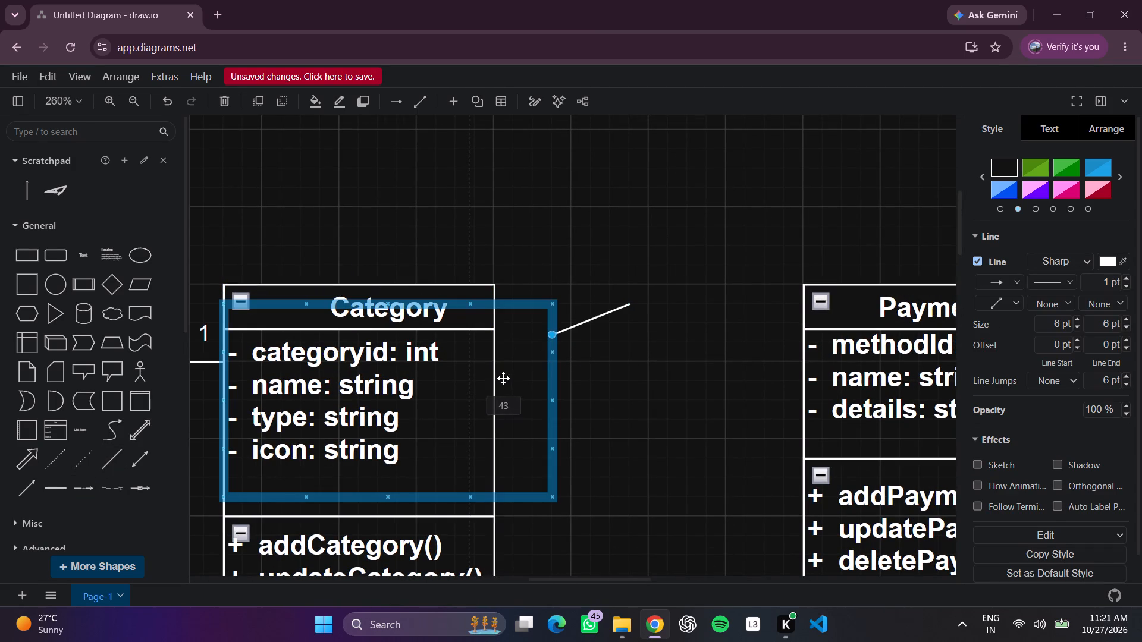
{"action": "left_click_drag", "start_coordinate": [503, 378], "coordinate": [757, 355]}
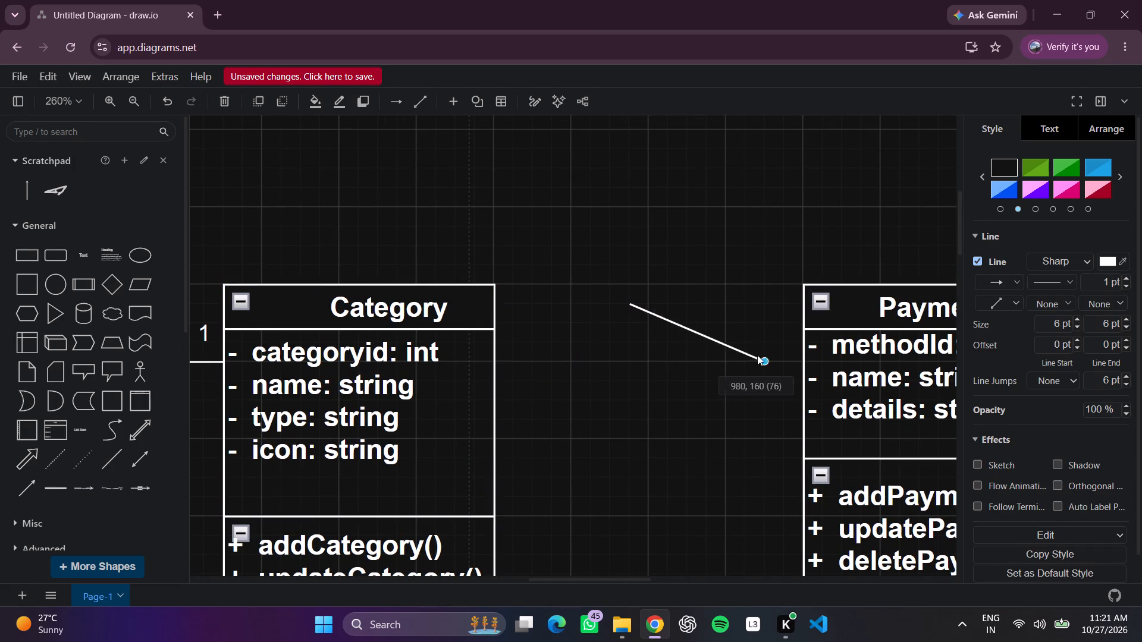
{"action": "left_click_drag", "start_coordinate": [757, 355], "coordinate": [796, 361]}
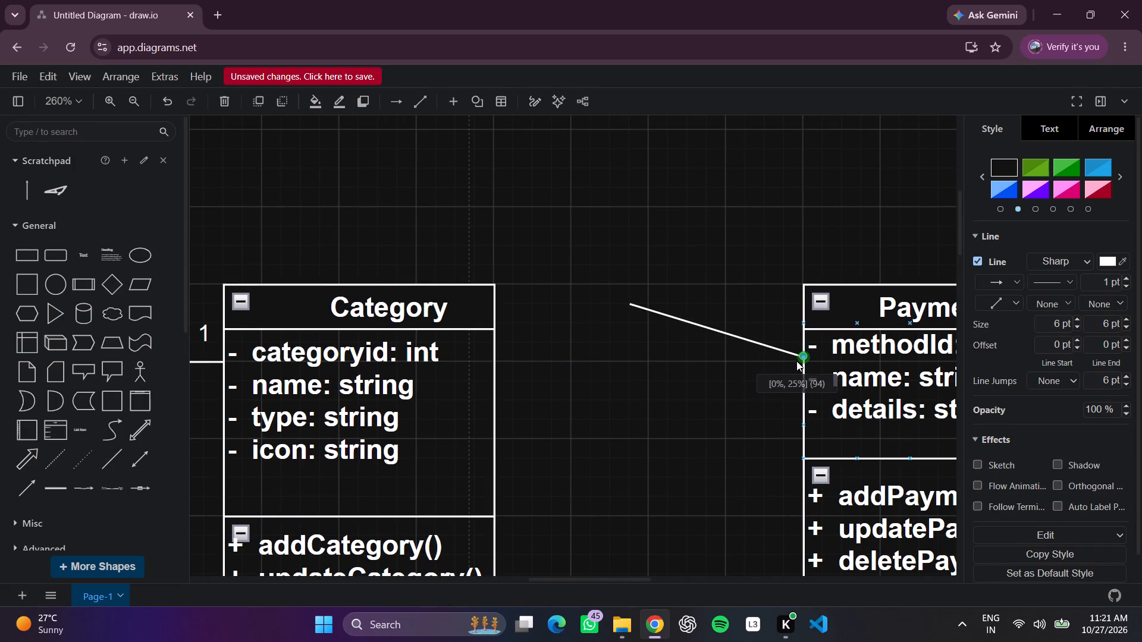
{"action": "left_click_drag", "start_coordinate": [796, 361], "coordinate": [804, 360]}
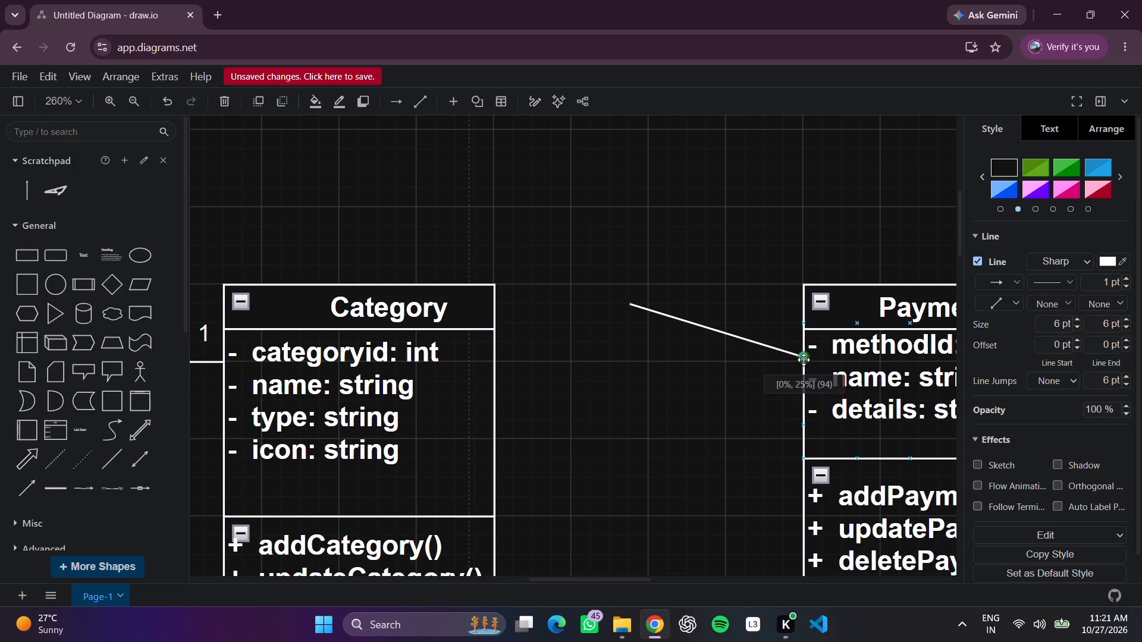
{"action": "left_click_drag", "start_coordinate": [804, 360], "coordinate": [804, 360]}
{"action": "left_click", "coordinate": [686, 292]}
{"action": "left_click", "coordinate": [719, 235]}
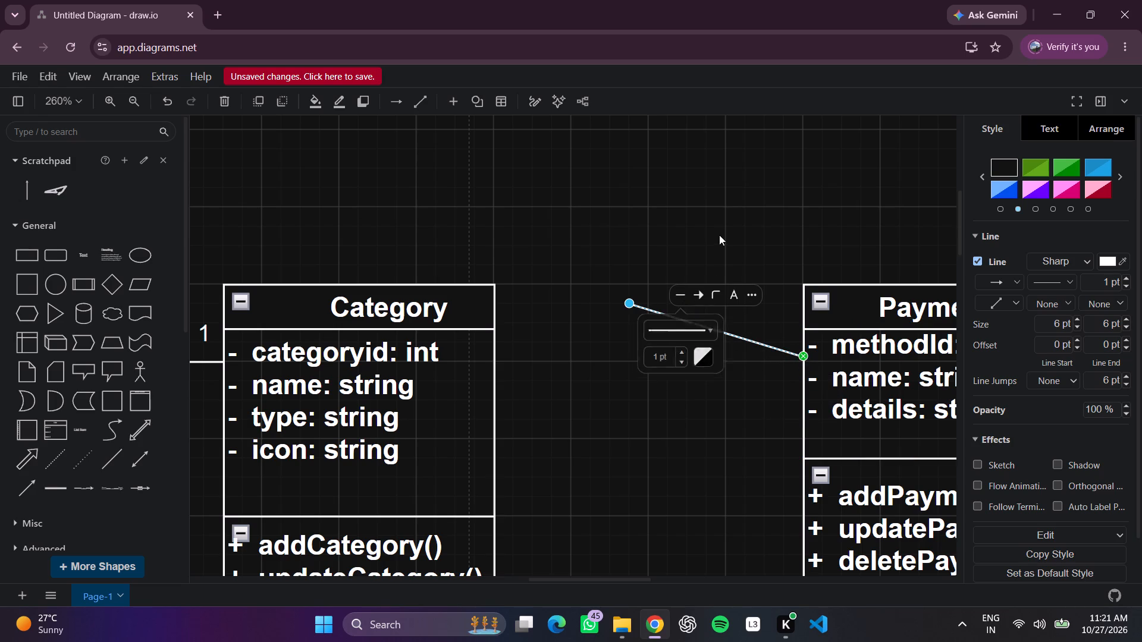
Shift the line's attachment point slightly down PaymentMethod's edge, to just below the methodId attribute.
{"action": "scroll", "coordinate": [722, 350], "scroll_direction": "left", "scroll_amount": 4}
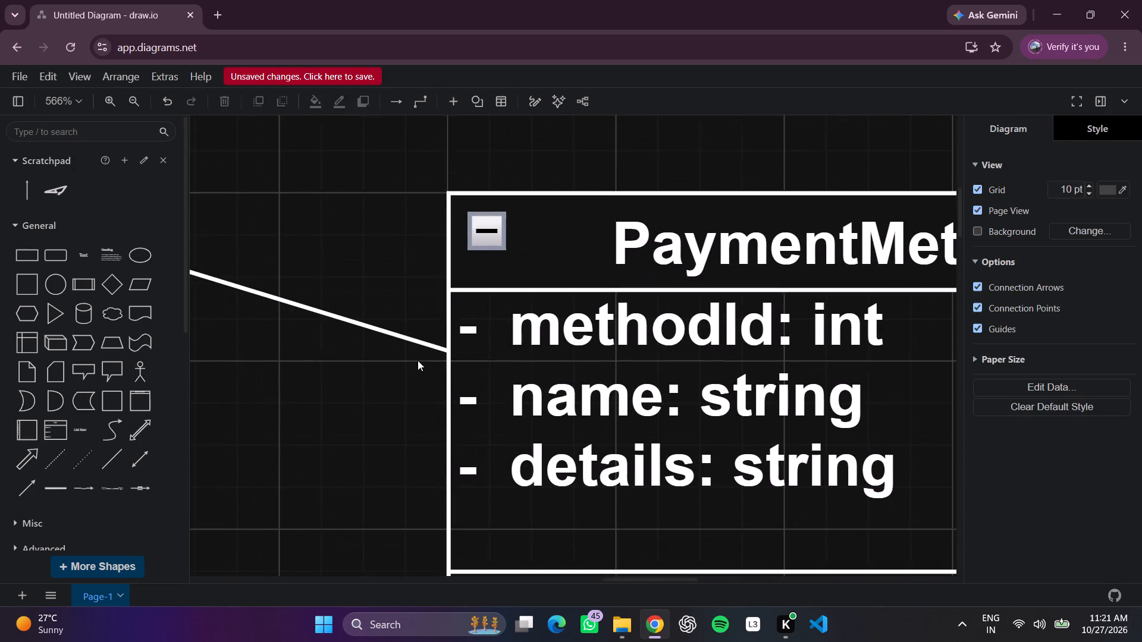
{"action": "left_click", "coordinate": [438, 344]}
{"action": "left_click_drag", "start_coordinate": [451, 346], "coordinate": [450, 358]}
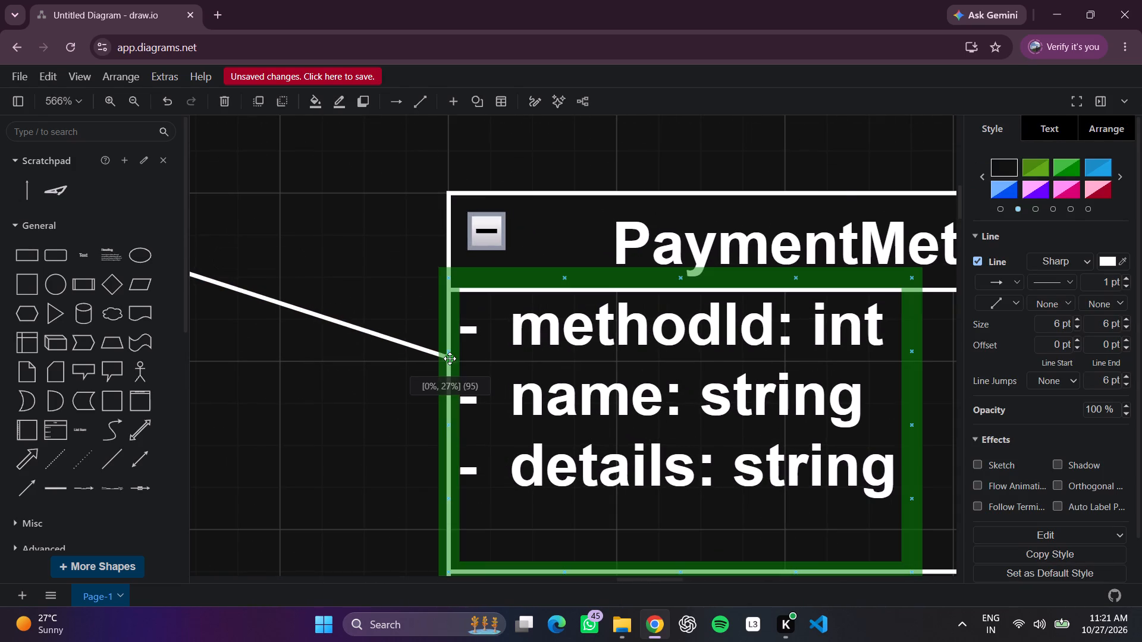
{"action": "left_click_drag", "start_coordinate": [450, 358], "coordinate": [448, 360]}
{"action": "left_click", "coordinate": [412, 279]}
Narrow Category's attribute text box so it no longer extends past the class's outer edge.
{"action": "scroll", "coordinate": [372, 307], "scroll_direction": "right", "scroll_amount": 3}
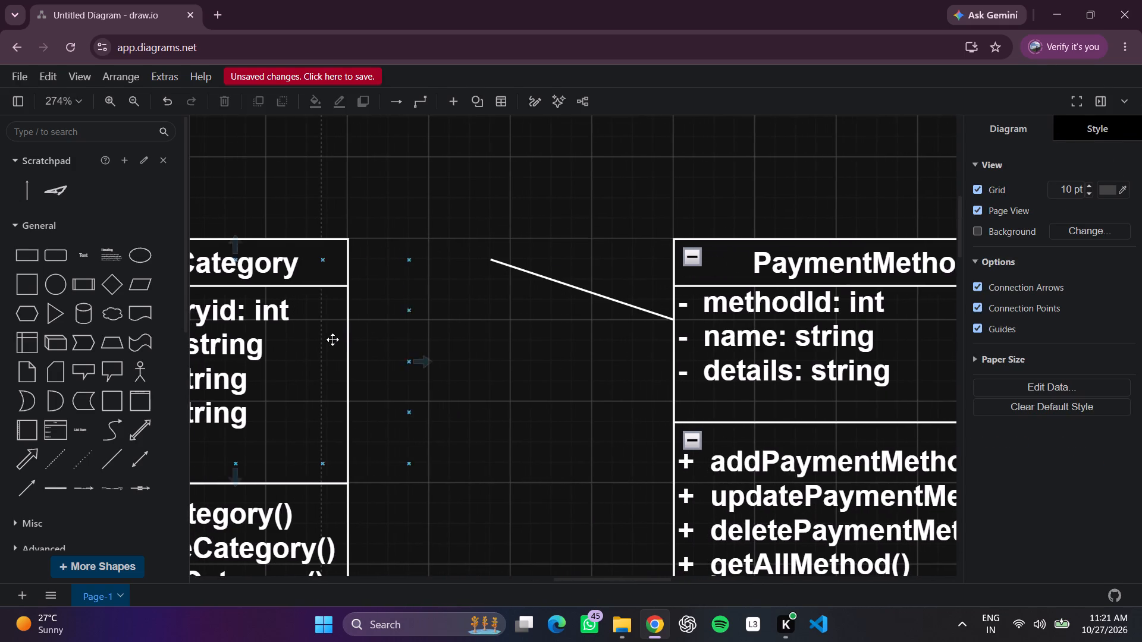
{"action": "left_click", "coordinate": [332, 341]}
{"action": "left_click_drag", "start_coordinate": [411, 366], "coordinate": [318, 364]}
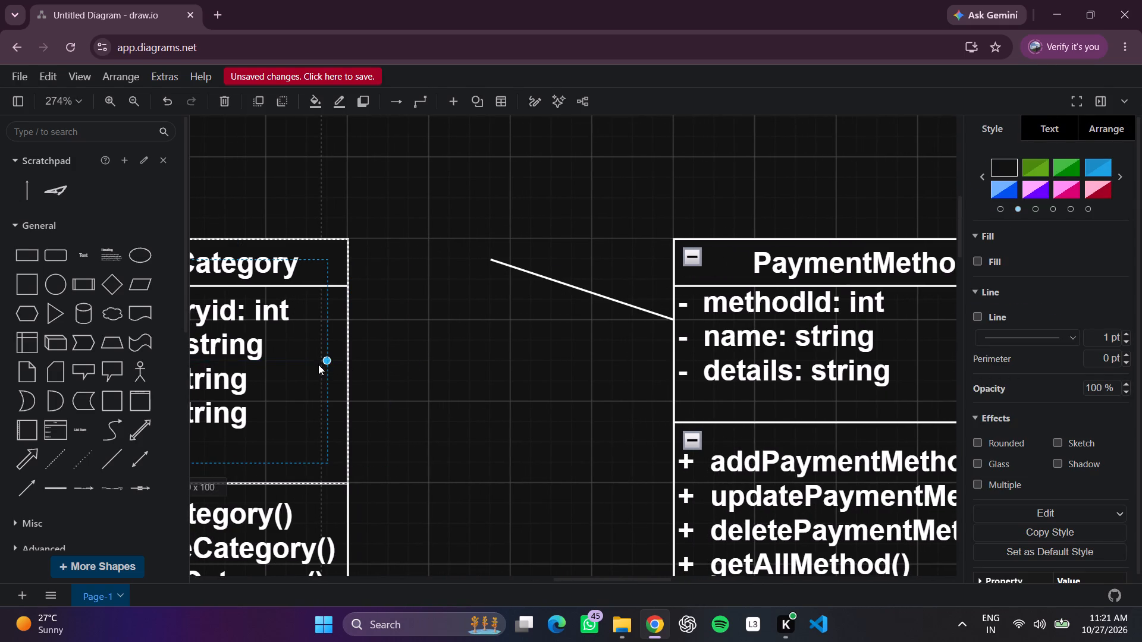
{"action": "left_click_drag", "start_coordinate": [318, 364], "coordinate": [322, 364]}
{"action": "left_click", "coordinate": [389, 314]}
Attach the line's free end to Category's edge so that it runs roughly horizontally to PaymentMethod.
{"action": "left_click", "coordinate": [491, 259]}
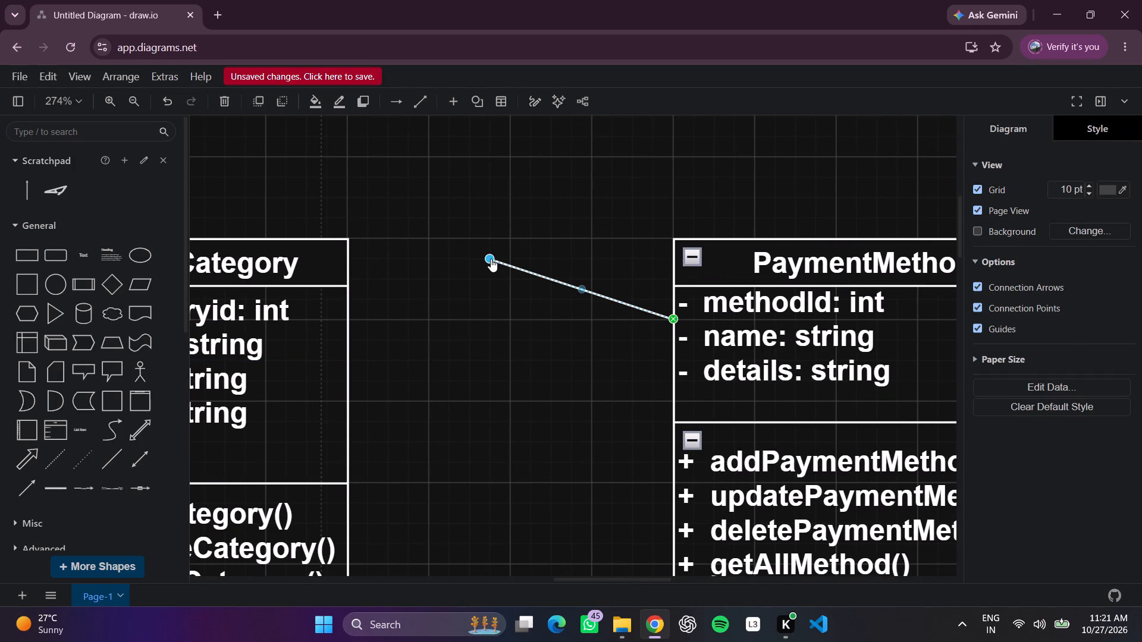
{"action": "left_click_drag", "start_coordinate": [491, 259], "coordinate": [352, 313]}
{"action": "left_click", "coordinate": [487, 237]}
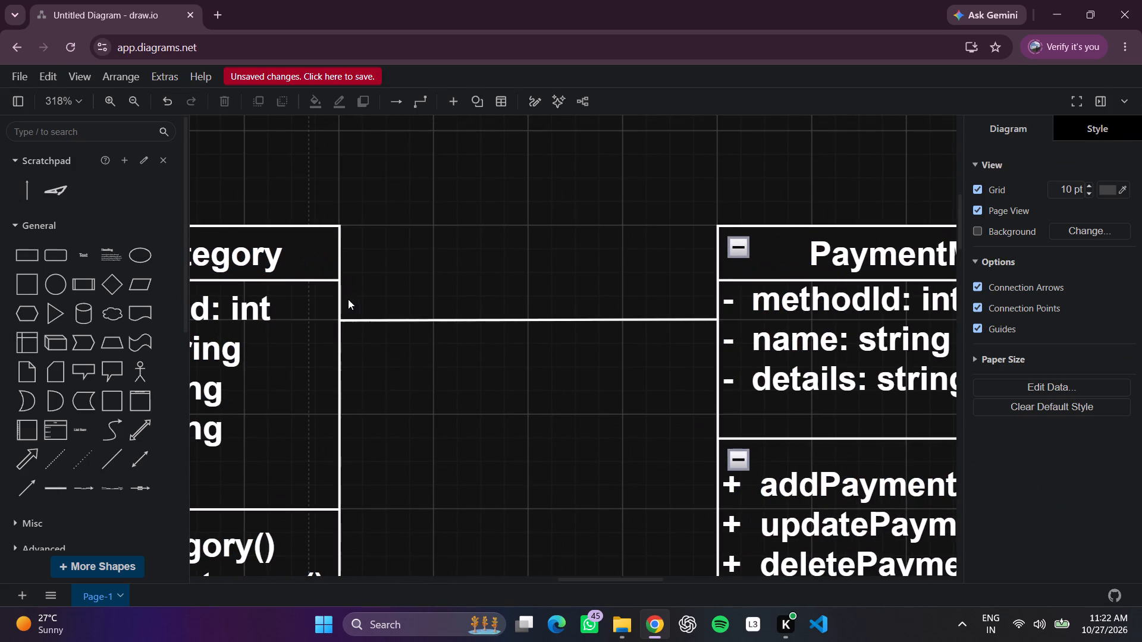
Add the multiplicity label "0..*" at the Category end of the Category–PaymentMethod line.
{"action": "triple_click", "coordinate": [352, 297]}
{"action": "key", "text": "BackSpace"}
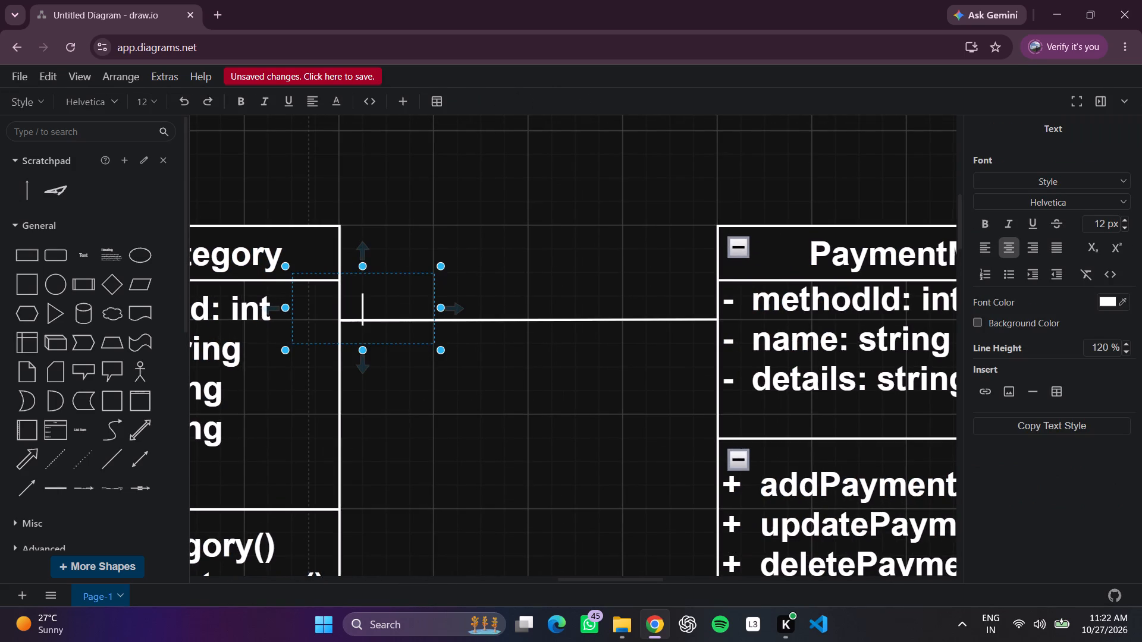
{"action": "key", "text": "0"}
{"action": "type", "text": ".."}
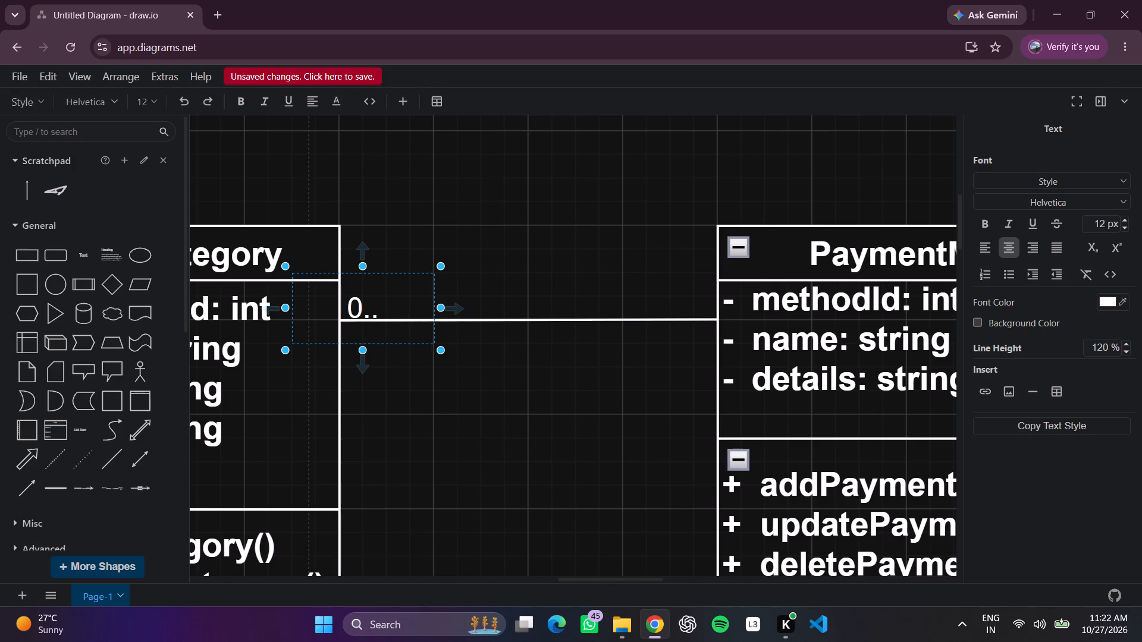
{"action": "key", "text": "shift+asterisk"}
{"action": "left_click", "coordinate": [485, 218]}
{"action": "left_click_drag", "start_coordinate": [362, 301], "coordinate": [369, 296]}
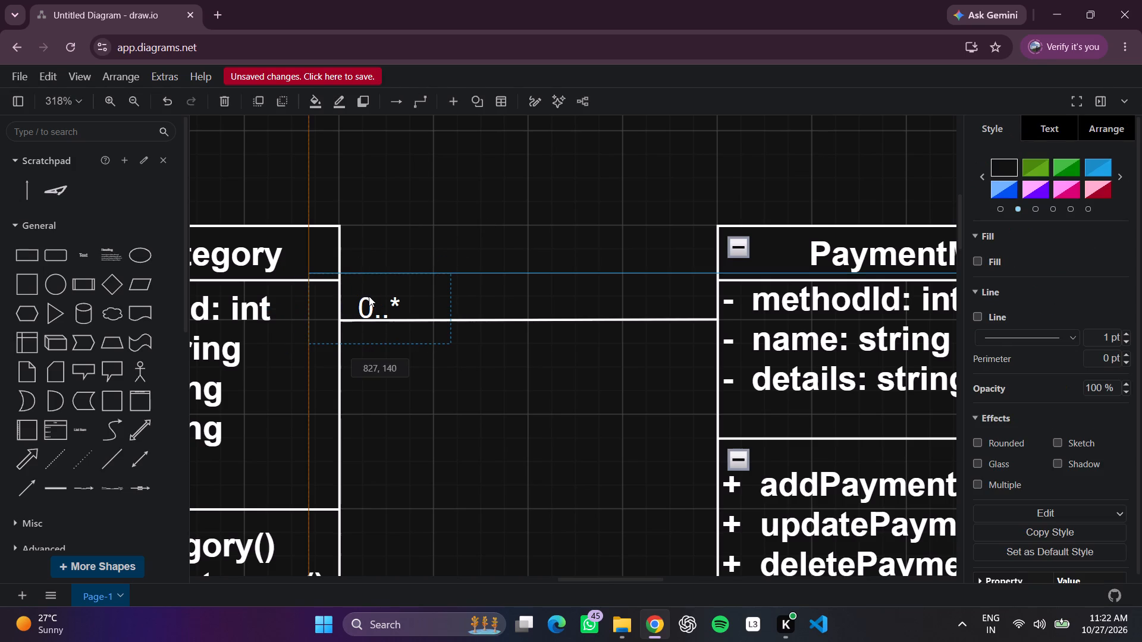
{"action": "left_click_drag", "start_coordinate": [369, 296], "coordinate": [369, 290]}
{"action": "left_click", "coordinate": [490, 150]}
Add the multiplicity label "1" at the line's PaymentMethod end and raise it clear above the line.
{"action": "scroll", "coordinate": [505, 171], "scroll_direction": "left", "scroll_amount": 1}
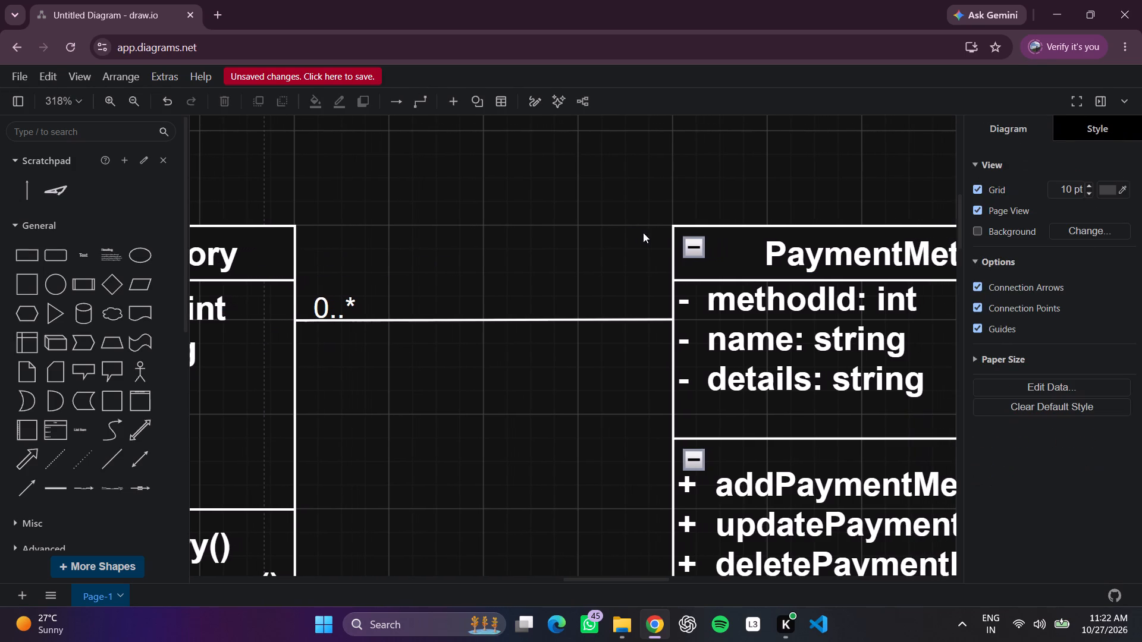
{"action": "left_click", "coordinate": [647, 307]}
{"action": "double_click", "coordinate": [647, 303]}
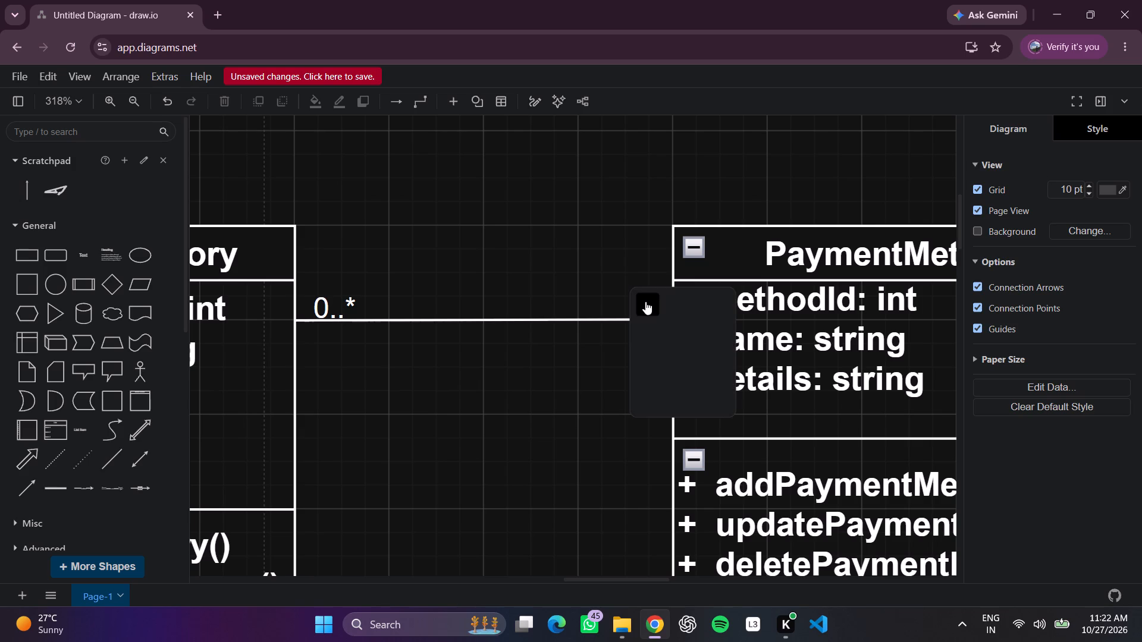
{"action": "left_click", "coordinate": [645, 301]}
{"action": "key", "text": "BackSpace"}
{"action": "key", "text": "1"}
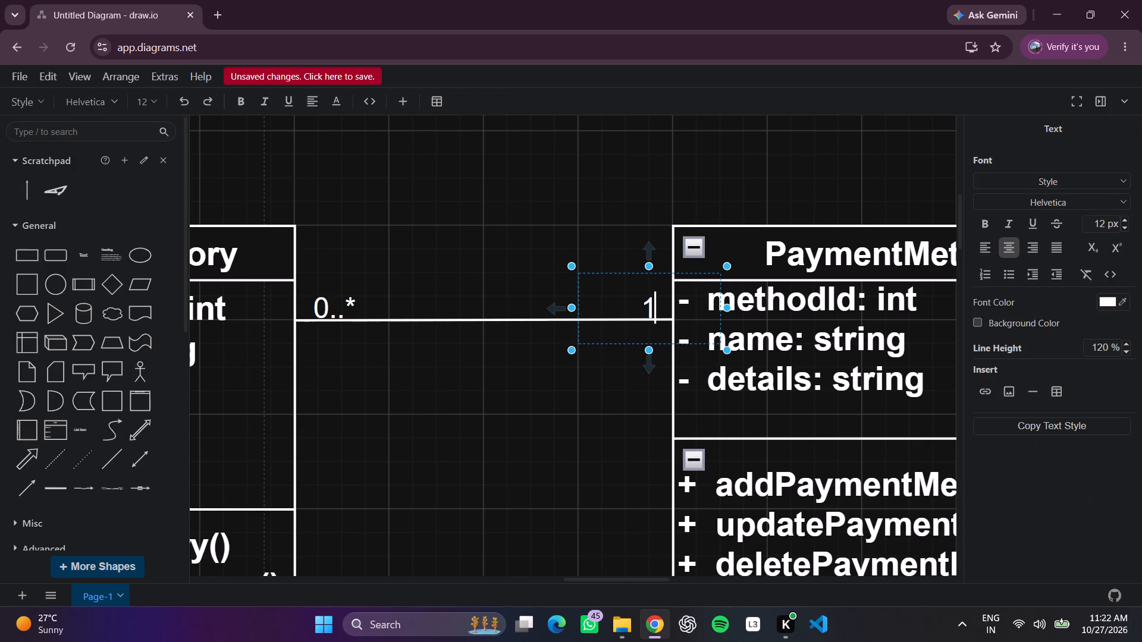
{"action": "left_click", "coordinate": [623, 175]}
{"action": "left_click_drag", "start_coordinate": [656, 310], "coordinate": [650, 308]}
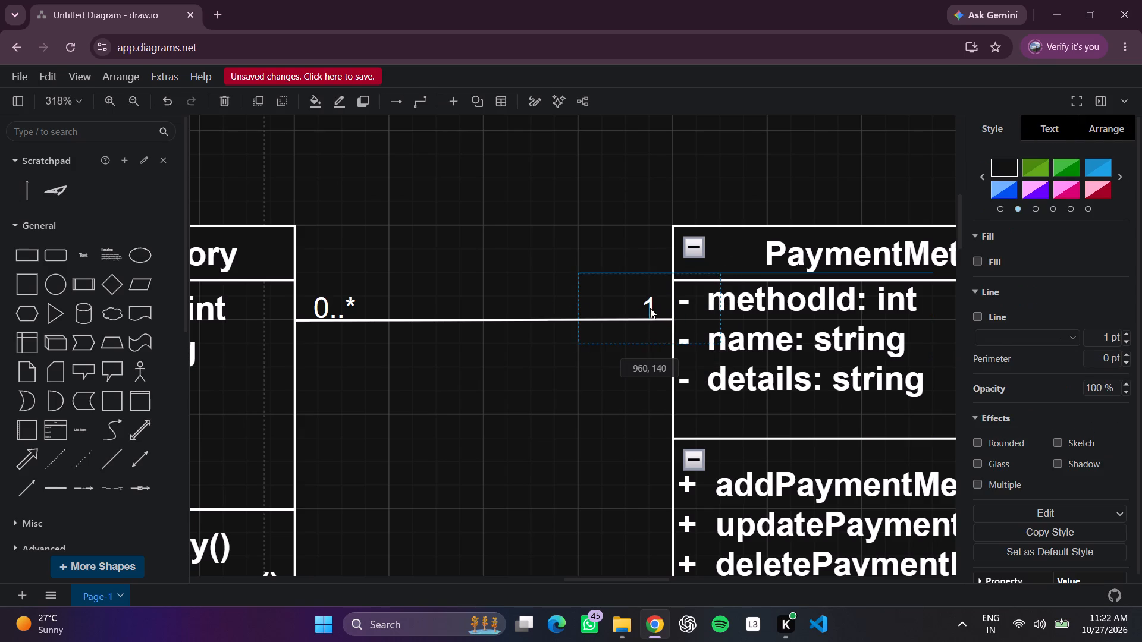
{"action": "left_click_drag", "start_coordinate": [650, 308], "coordinate": [647, 299]}
{"action": "left_click_drag", "start_coordinate": [647, 299], "coordinate": [647, 294]}
Raise the "0..*" label at the Category end so it is level with the "1" label.
{"action": "left_click_drag", "start_coordinate": [327, 310], "coordinate": [324, 295]}
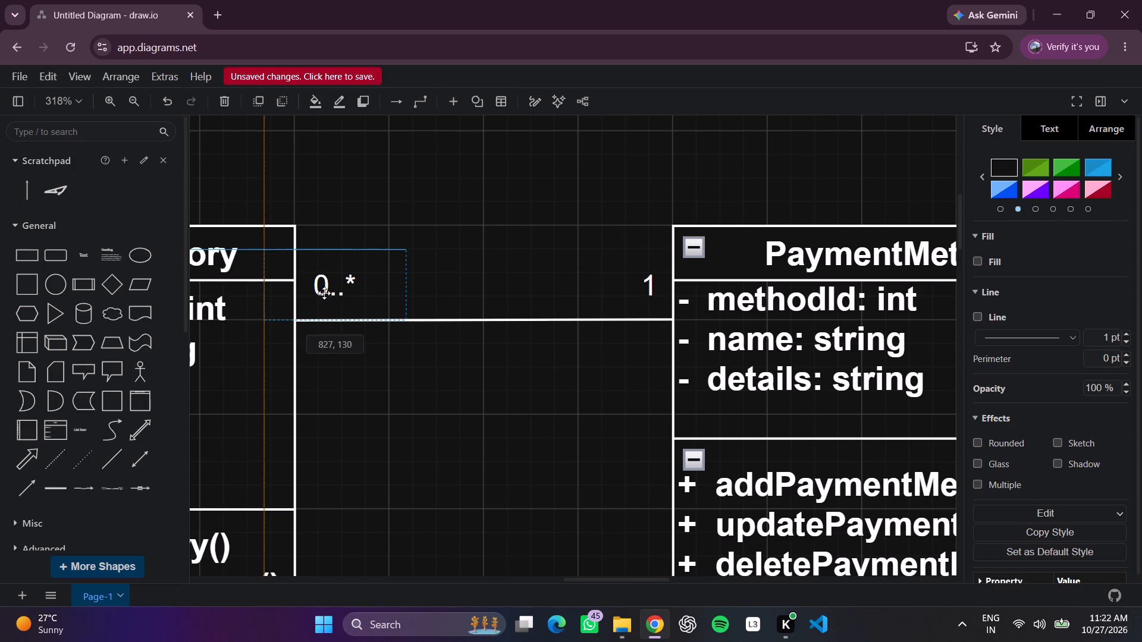
{"action": "left_click", "coordinate": [676, 193]}
Add a "paid via" text label above the Category–PaymentMethod line.
{"action": "left_click", "coordinate": [438, 222]}
{"action": "triple_click", "coordinate": [451, 218]}
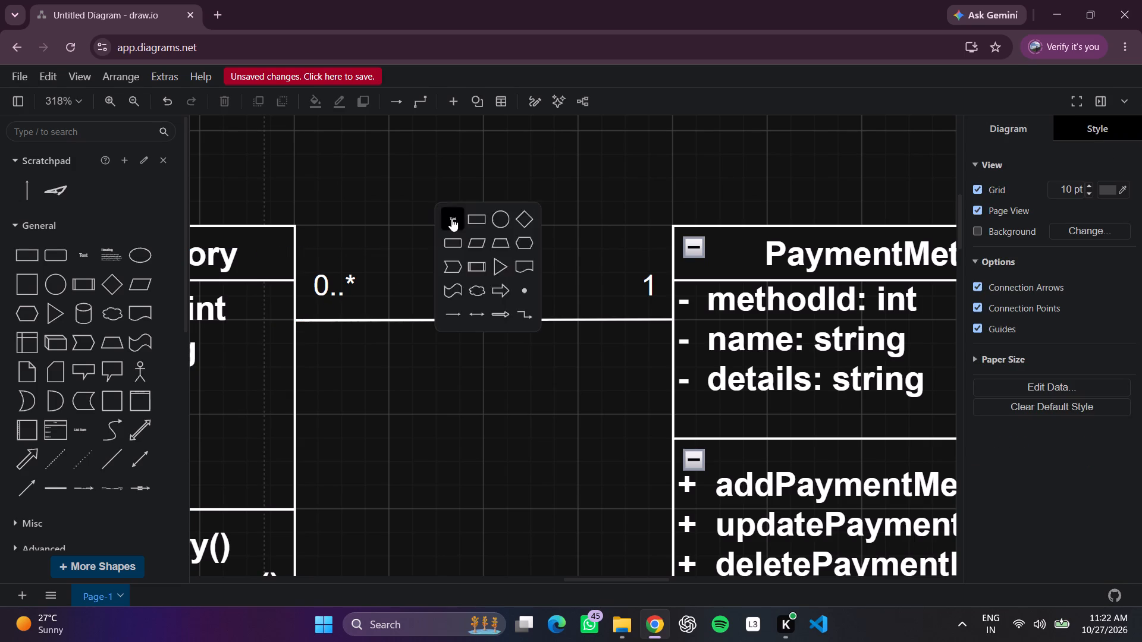
{"action": "key", "text": "BackSpace"}
{"action": "key", "text": "p"}
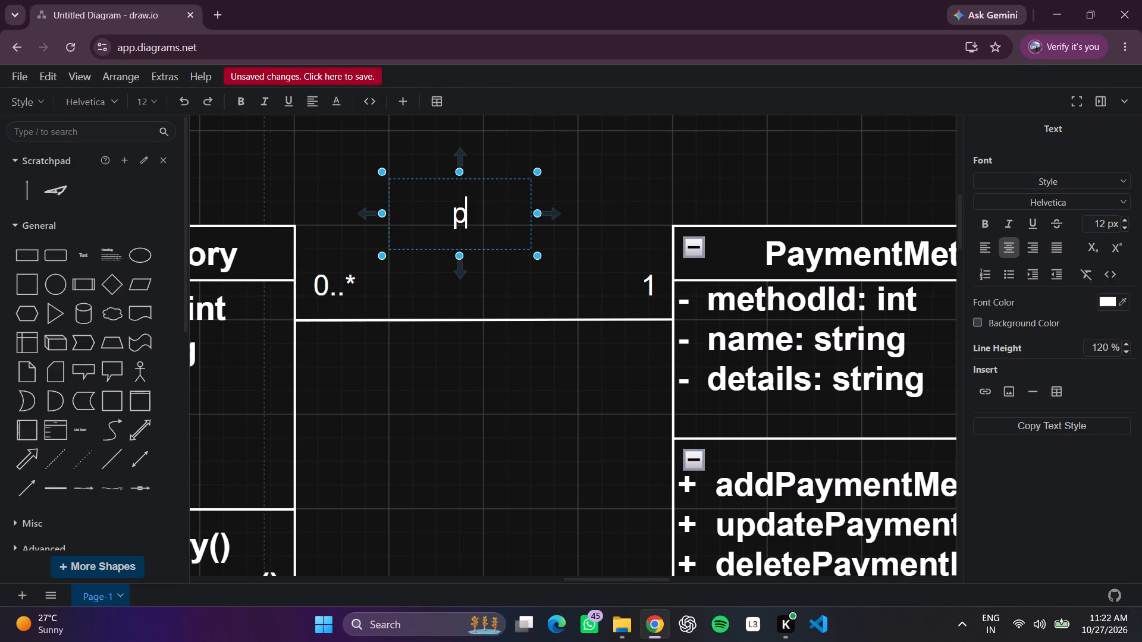
{"action": "type", "text": "aid"}
{"action": "key", "text": "space"}
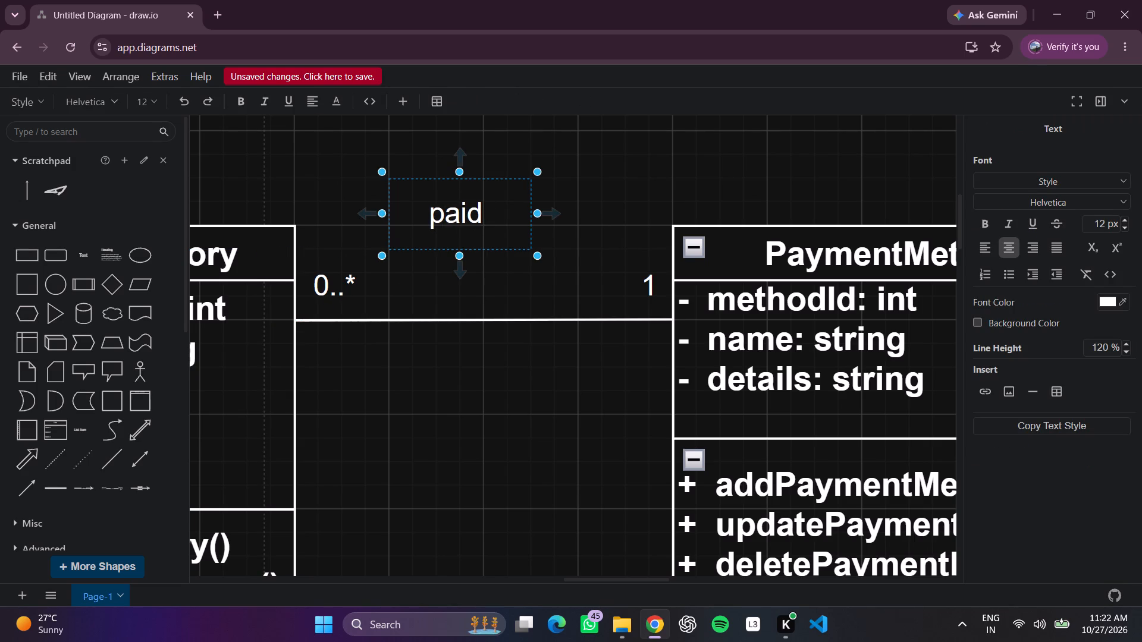
{"action": "type", "text": "via"}
{"action": "key", "text": "space"}
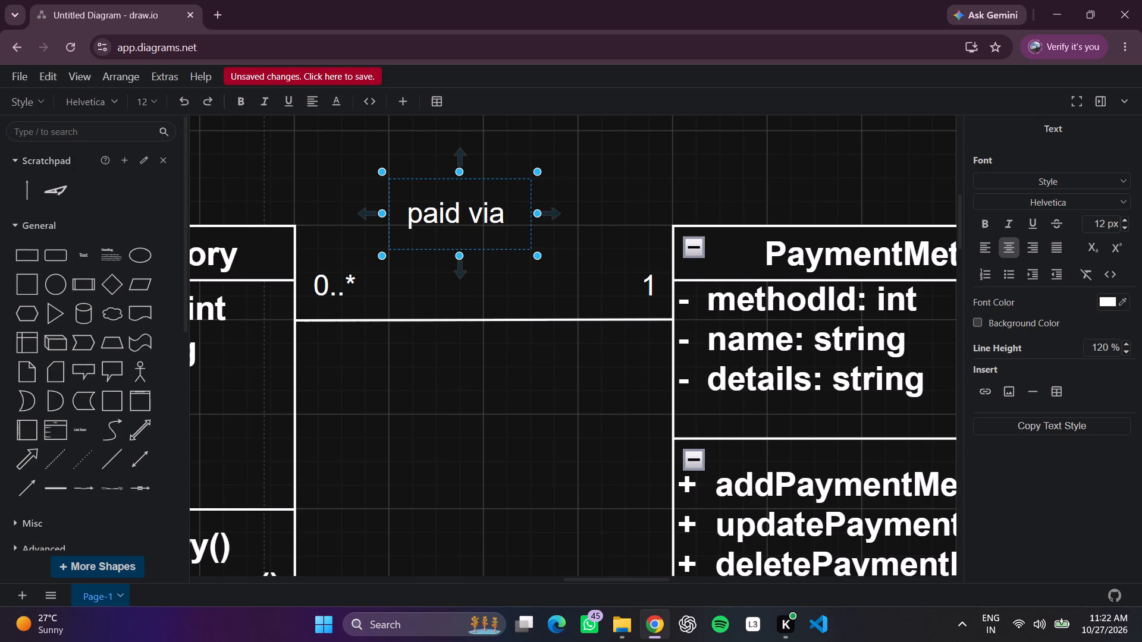
{"action": "double_click", "coordinate": [467, 207]}
{"action": "left_click", "coordinate": [575, 174]}
Apply the bold 14 px heading style to the "paid via" label.
{"action": "double_click", "coordinate": [450, 206]}
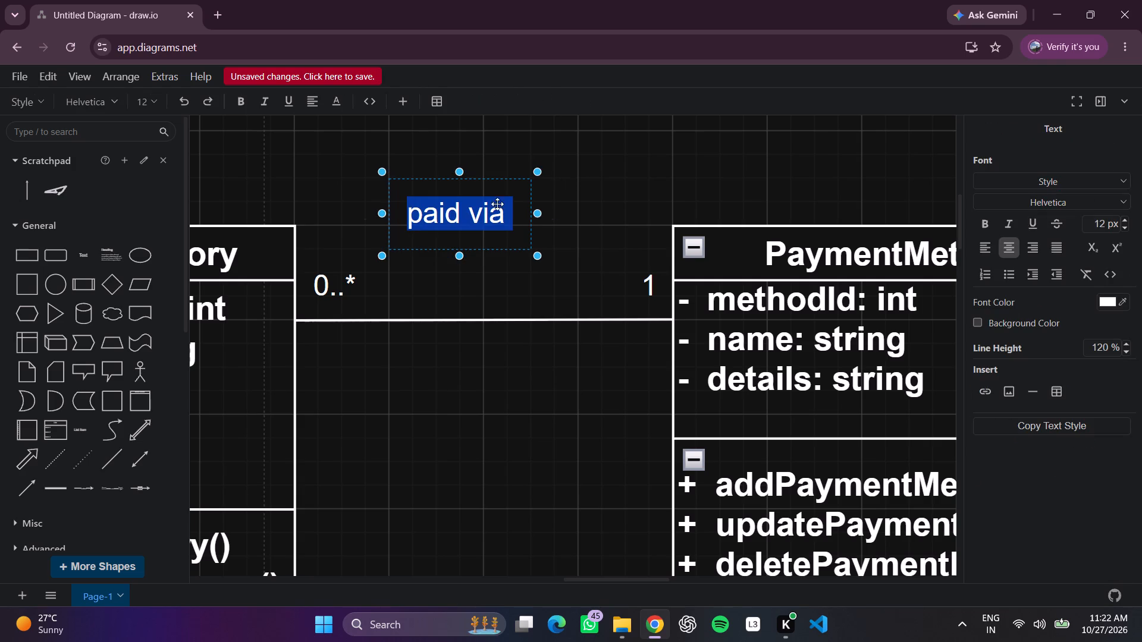
{"action": "left_click", "coordinate": [1048, 184]}
{"action": "left_click", "coordinate": [1032, 270]}
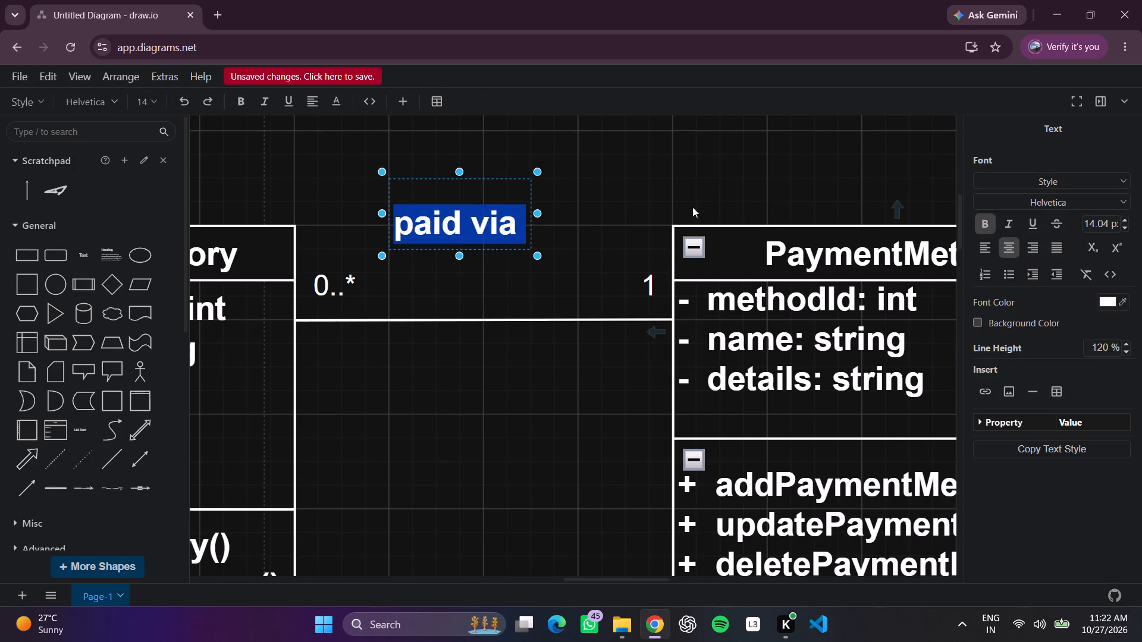
{"action": "left_click", "coordinate": [653, 194]}
Centre the "paid via" label between Category and PaymentMethod, above their relationship line.
{"action": "left_click_drag", "start_coordinate": [463, 215], "coordinate": [487, 223]}
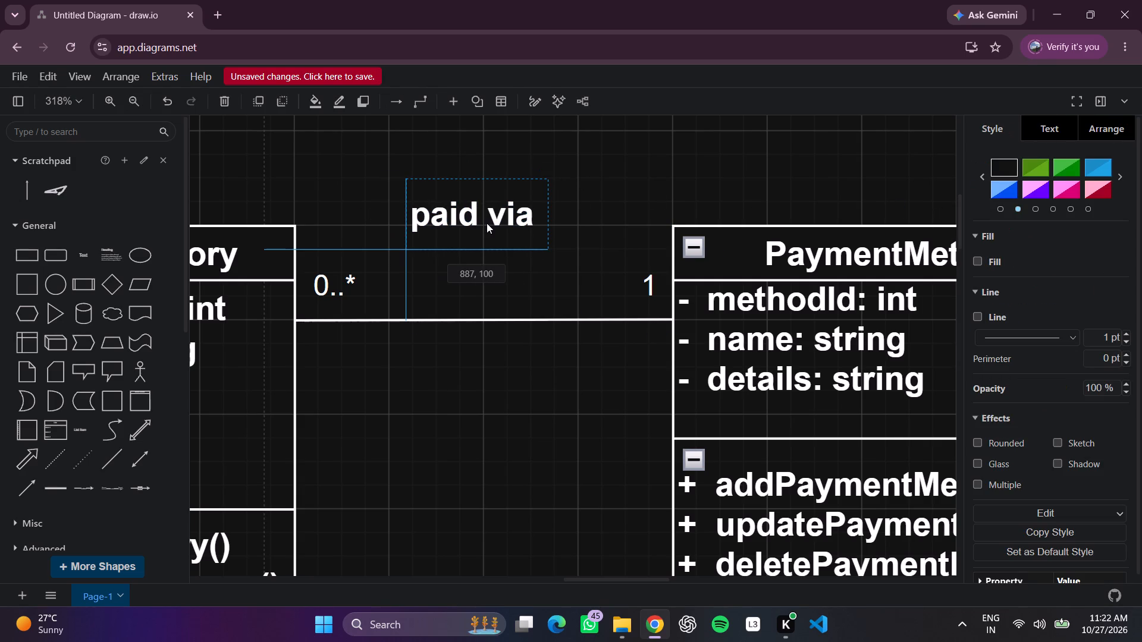
{"action": "left_click_drag", "start_coordinate": [487, 223], "coordinate": [500, 224]}
{"action": "left_click", "coordinate": [789, 150]}
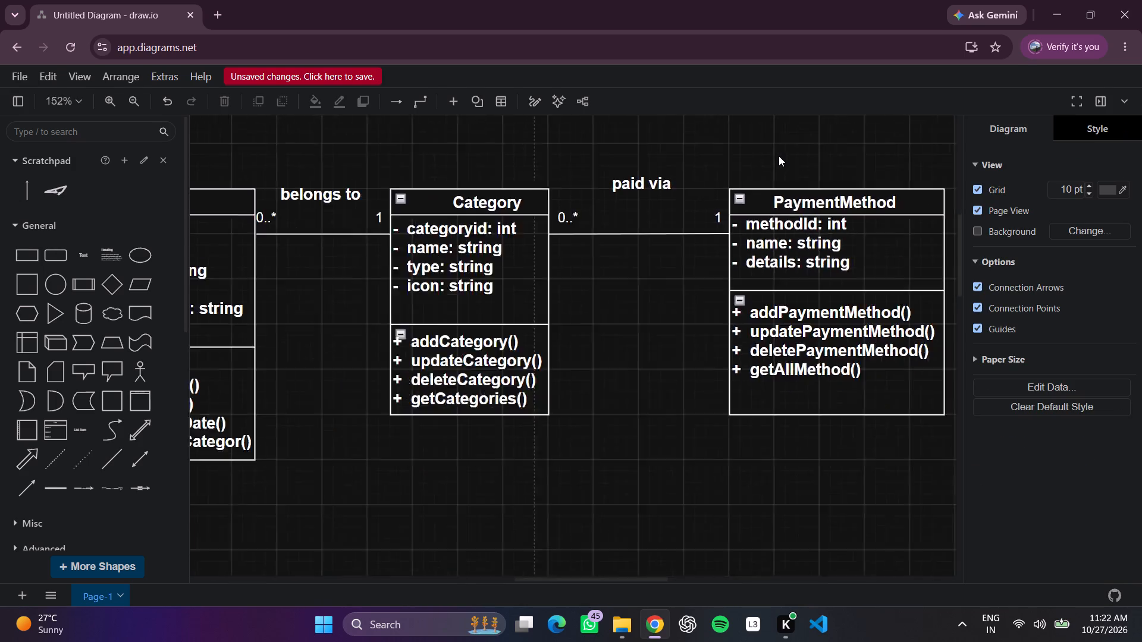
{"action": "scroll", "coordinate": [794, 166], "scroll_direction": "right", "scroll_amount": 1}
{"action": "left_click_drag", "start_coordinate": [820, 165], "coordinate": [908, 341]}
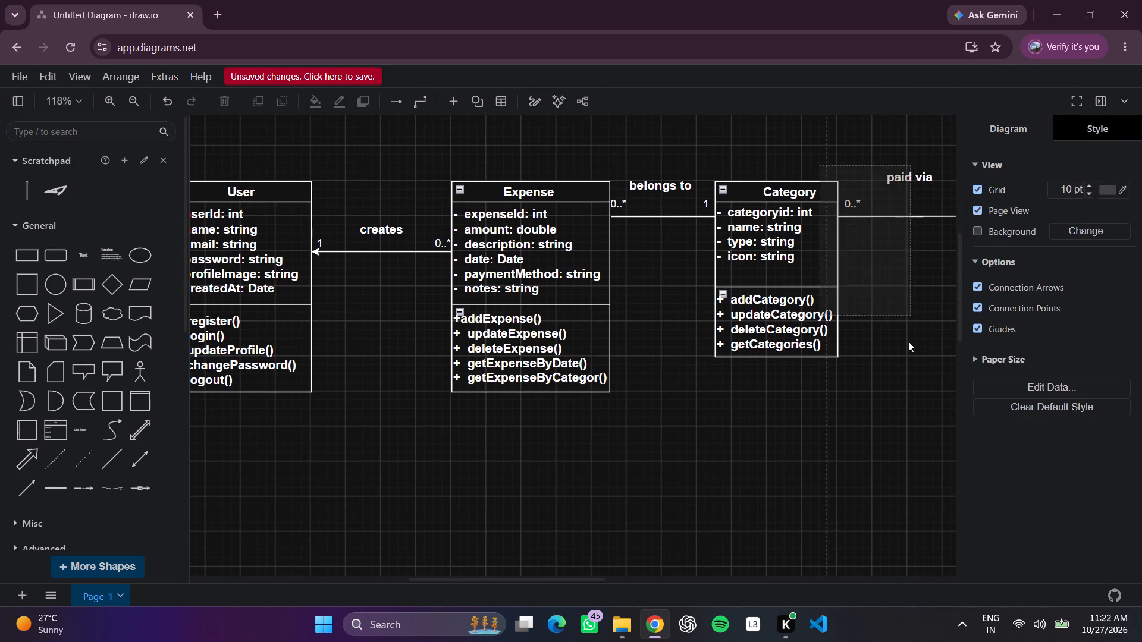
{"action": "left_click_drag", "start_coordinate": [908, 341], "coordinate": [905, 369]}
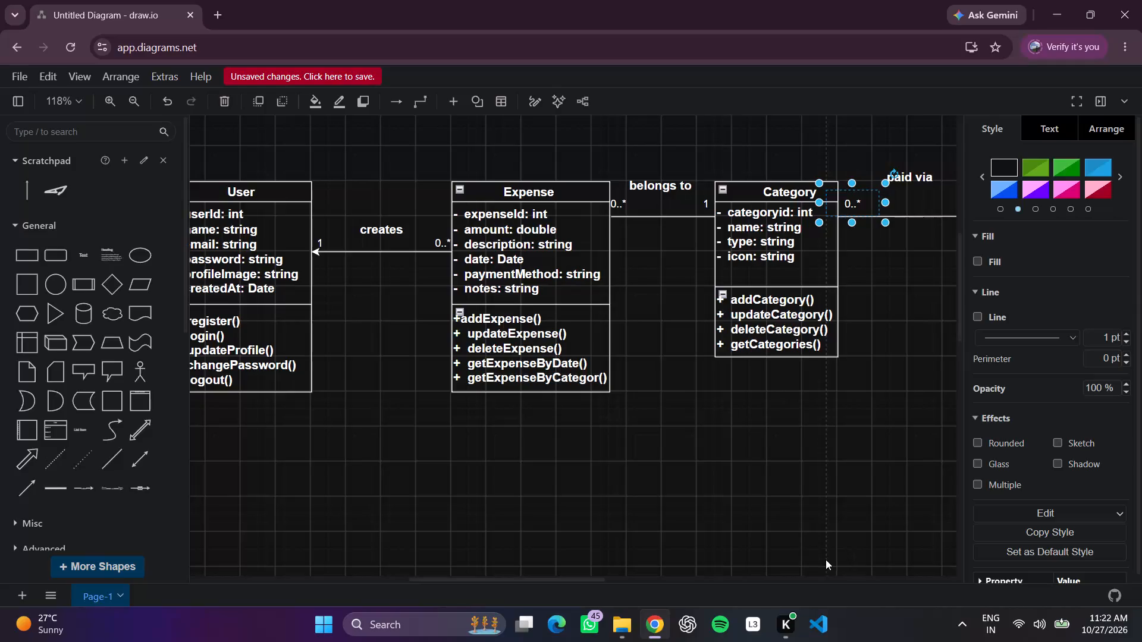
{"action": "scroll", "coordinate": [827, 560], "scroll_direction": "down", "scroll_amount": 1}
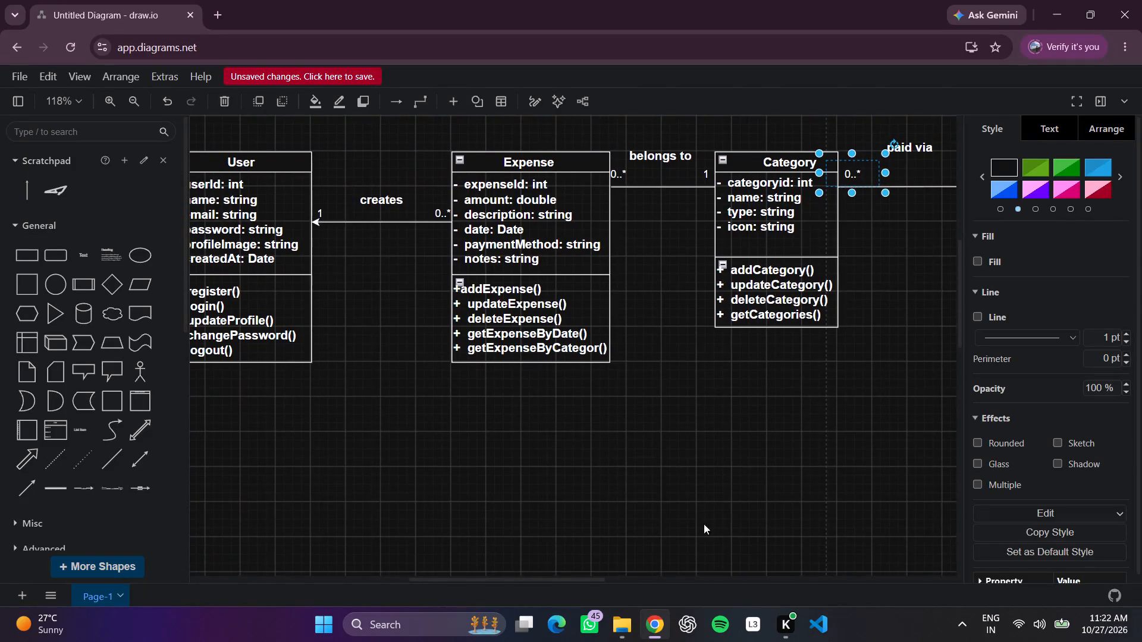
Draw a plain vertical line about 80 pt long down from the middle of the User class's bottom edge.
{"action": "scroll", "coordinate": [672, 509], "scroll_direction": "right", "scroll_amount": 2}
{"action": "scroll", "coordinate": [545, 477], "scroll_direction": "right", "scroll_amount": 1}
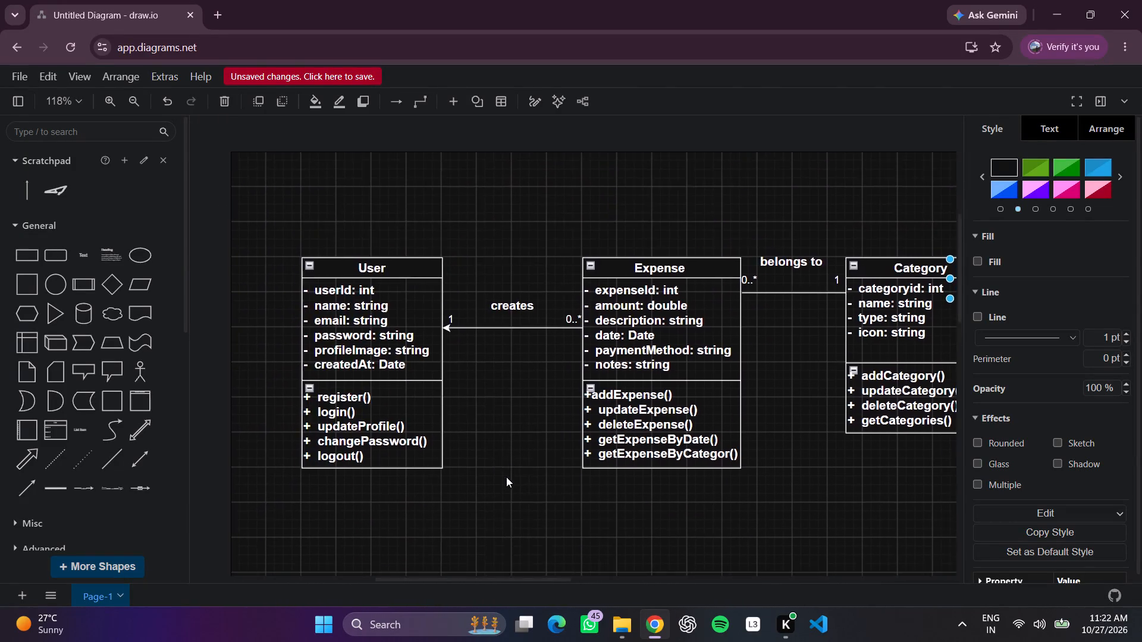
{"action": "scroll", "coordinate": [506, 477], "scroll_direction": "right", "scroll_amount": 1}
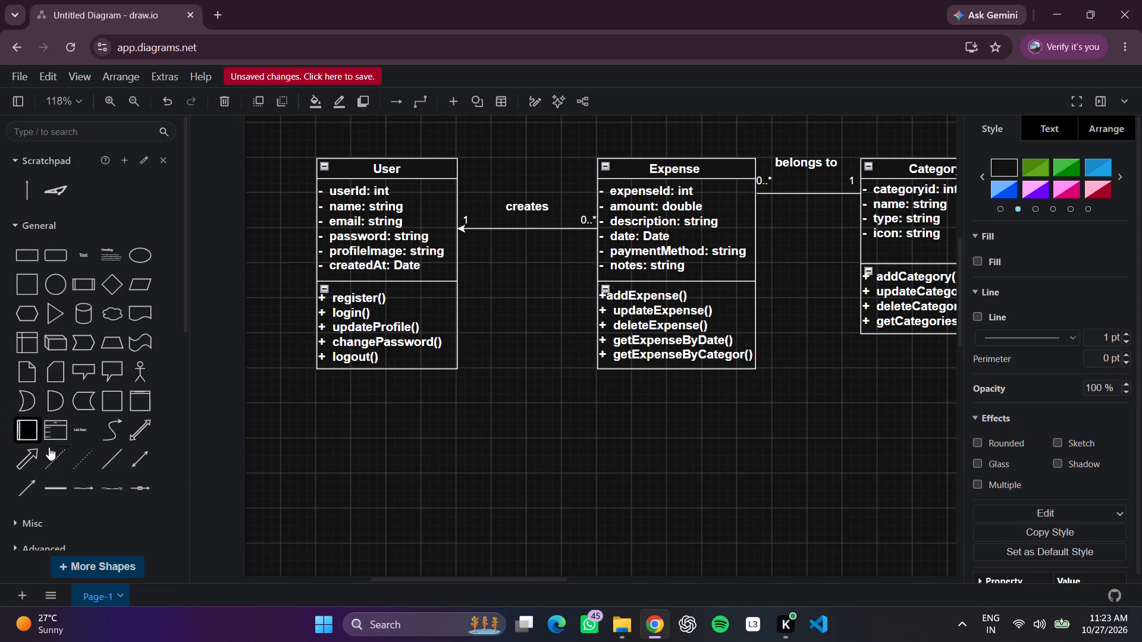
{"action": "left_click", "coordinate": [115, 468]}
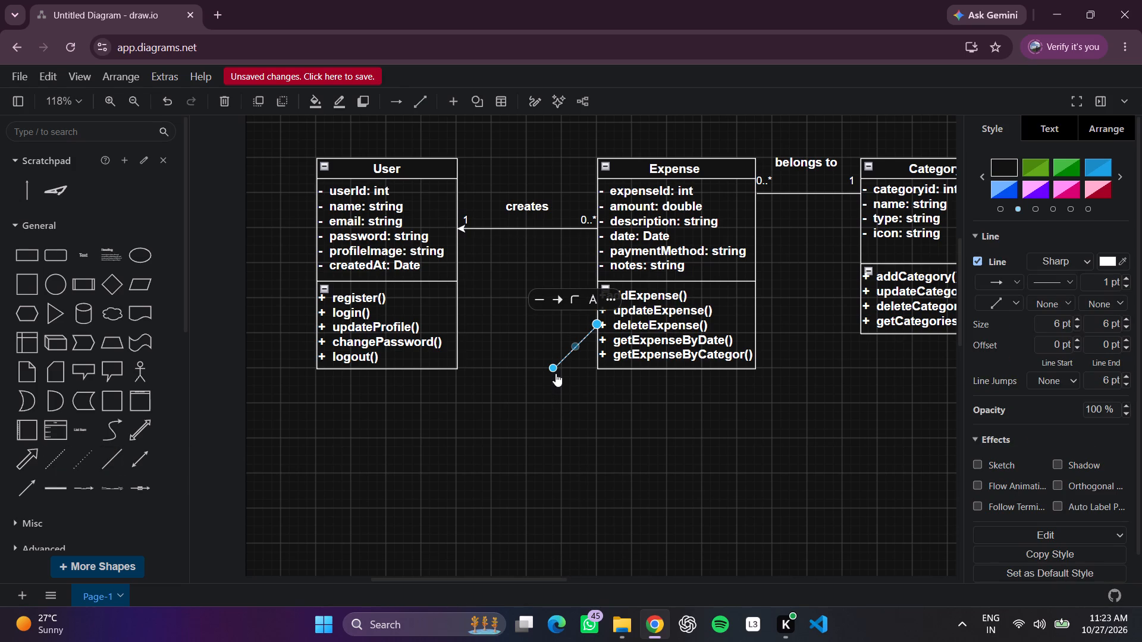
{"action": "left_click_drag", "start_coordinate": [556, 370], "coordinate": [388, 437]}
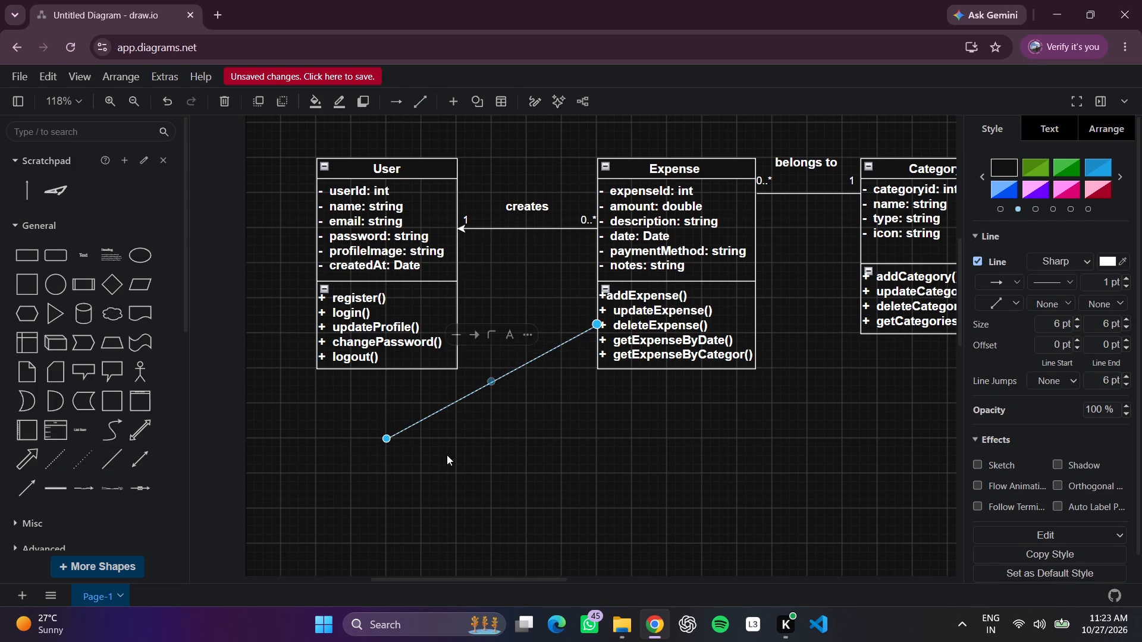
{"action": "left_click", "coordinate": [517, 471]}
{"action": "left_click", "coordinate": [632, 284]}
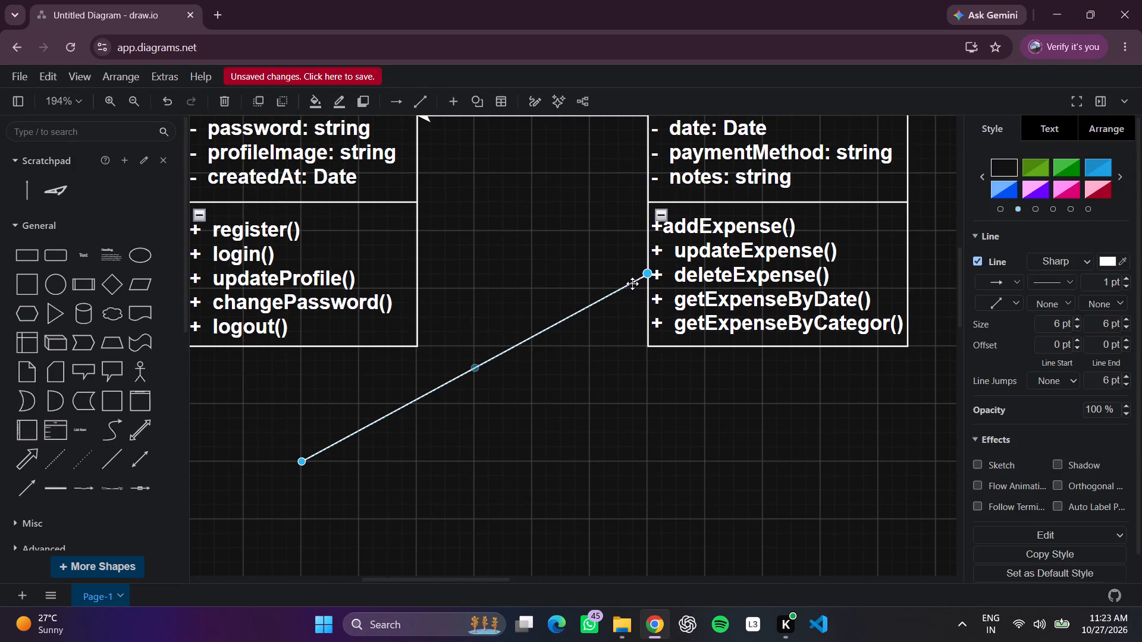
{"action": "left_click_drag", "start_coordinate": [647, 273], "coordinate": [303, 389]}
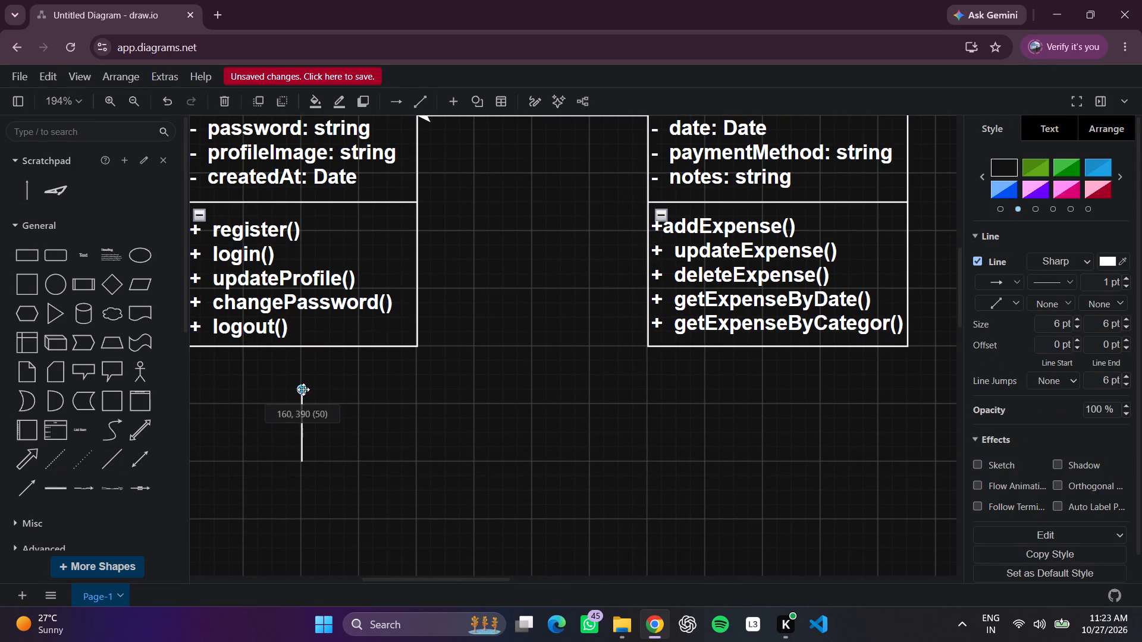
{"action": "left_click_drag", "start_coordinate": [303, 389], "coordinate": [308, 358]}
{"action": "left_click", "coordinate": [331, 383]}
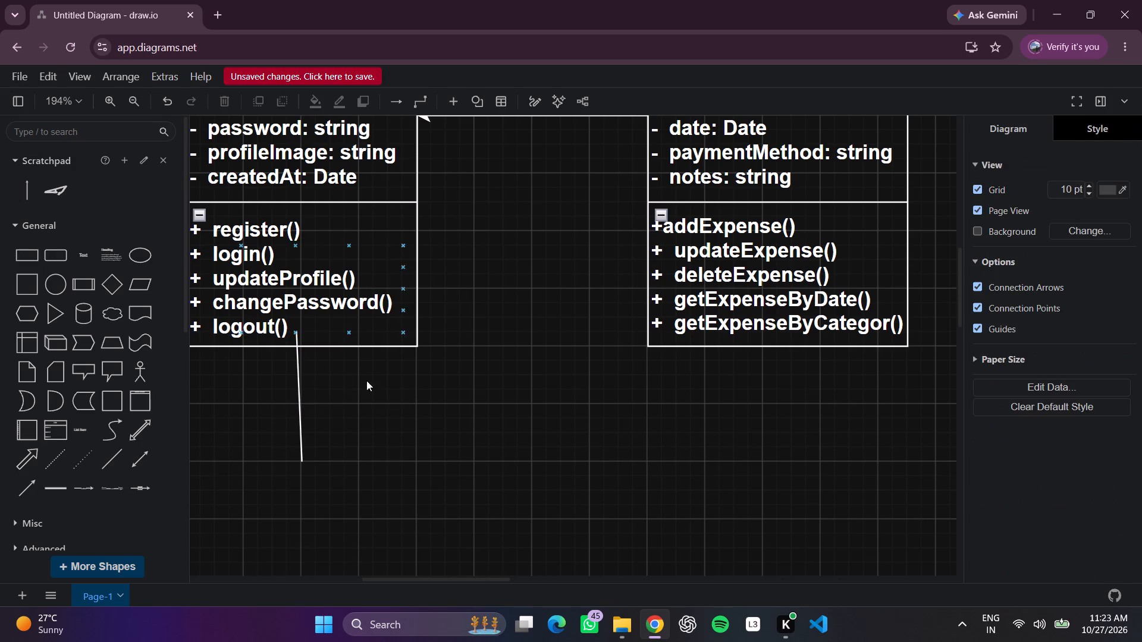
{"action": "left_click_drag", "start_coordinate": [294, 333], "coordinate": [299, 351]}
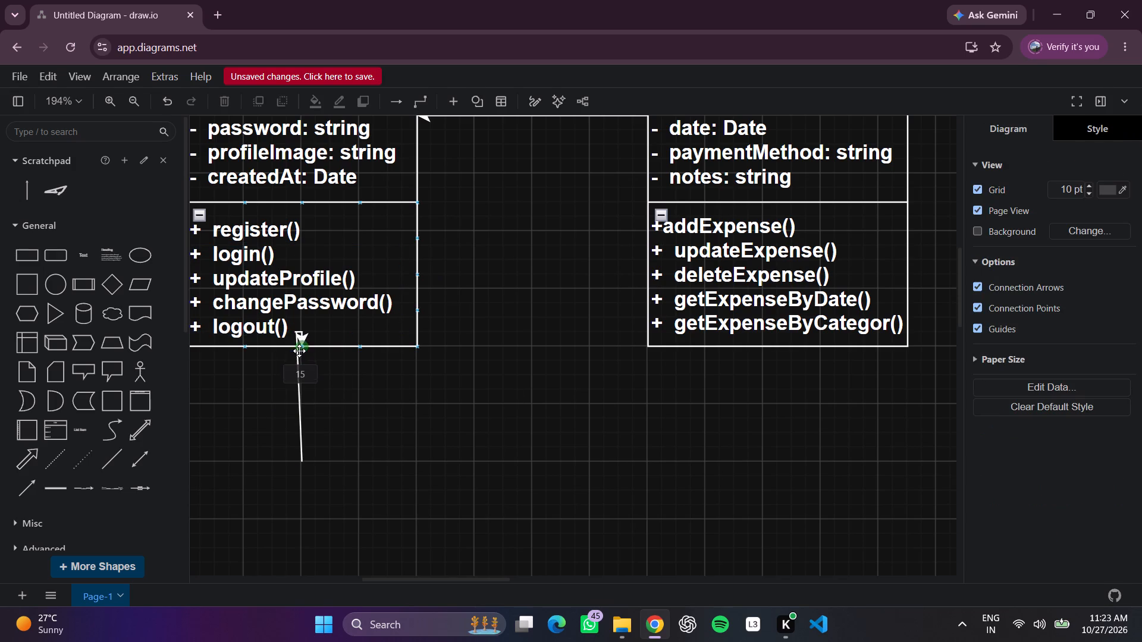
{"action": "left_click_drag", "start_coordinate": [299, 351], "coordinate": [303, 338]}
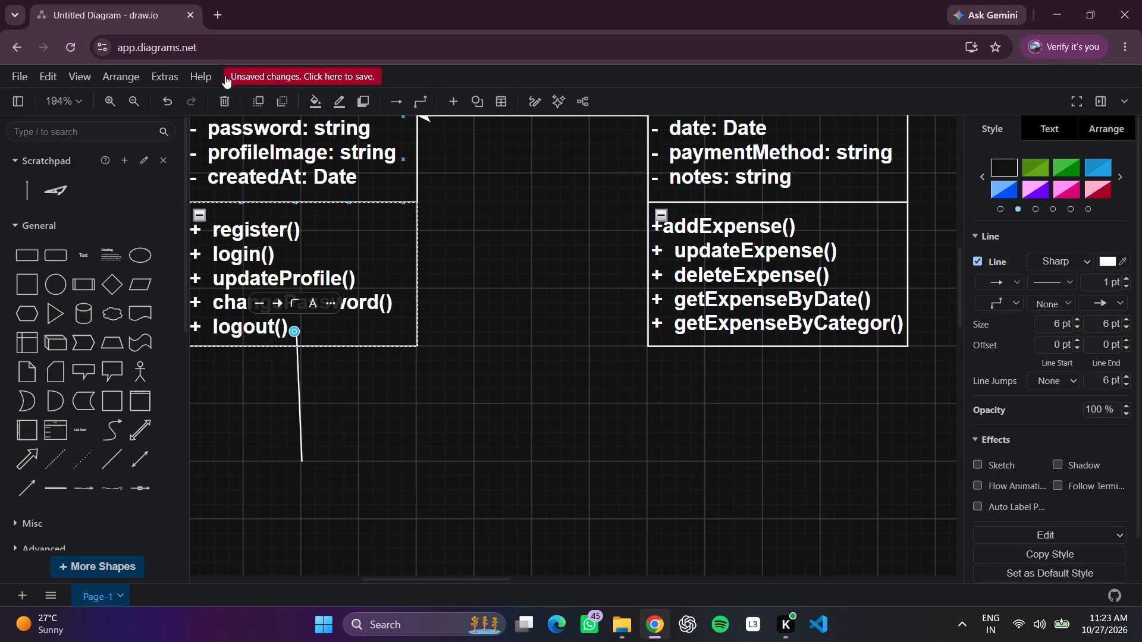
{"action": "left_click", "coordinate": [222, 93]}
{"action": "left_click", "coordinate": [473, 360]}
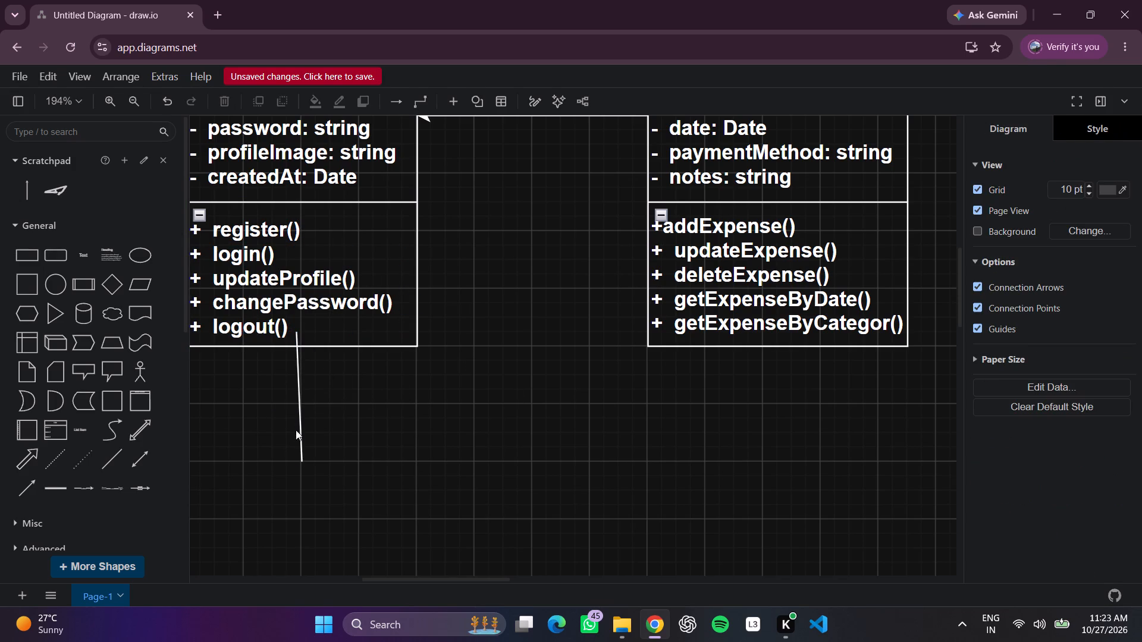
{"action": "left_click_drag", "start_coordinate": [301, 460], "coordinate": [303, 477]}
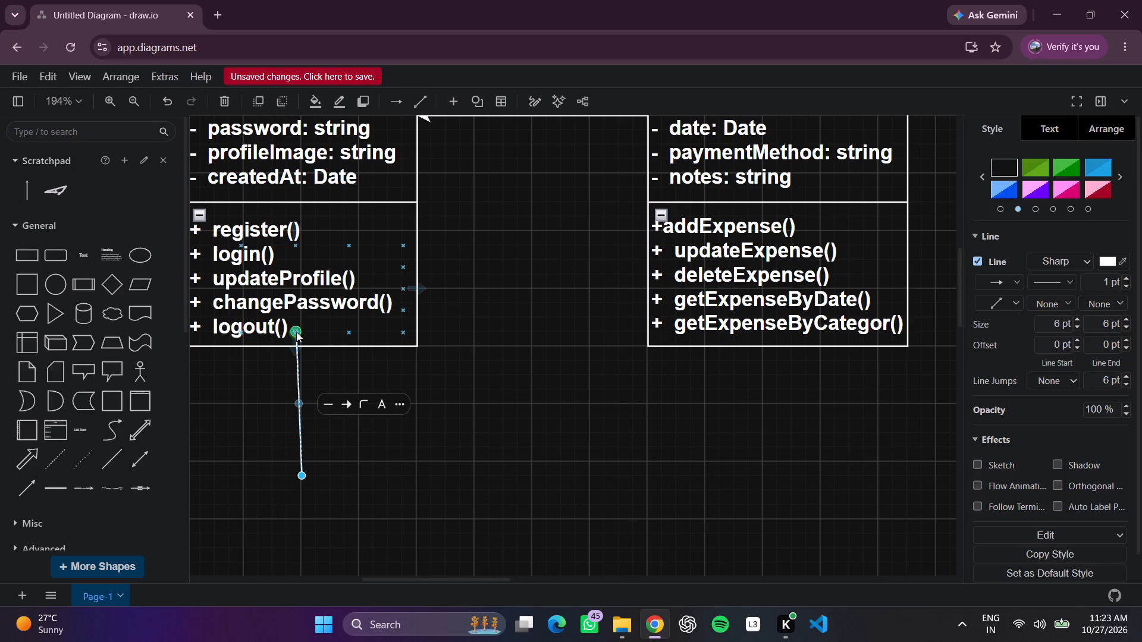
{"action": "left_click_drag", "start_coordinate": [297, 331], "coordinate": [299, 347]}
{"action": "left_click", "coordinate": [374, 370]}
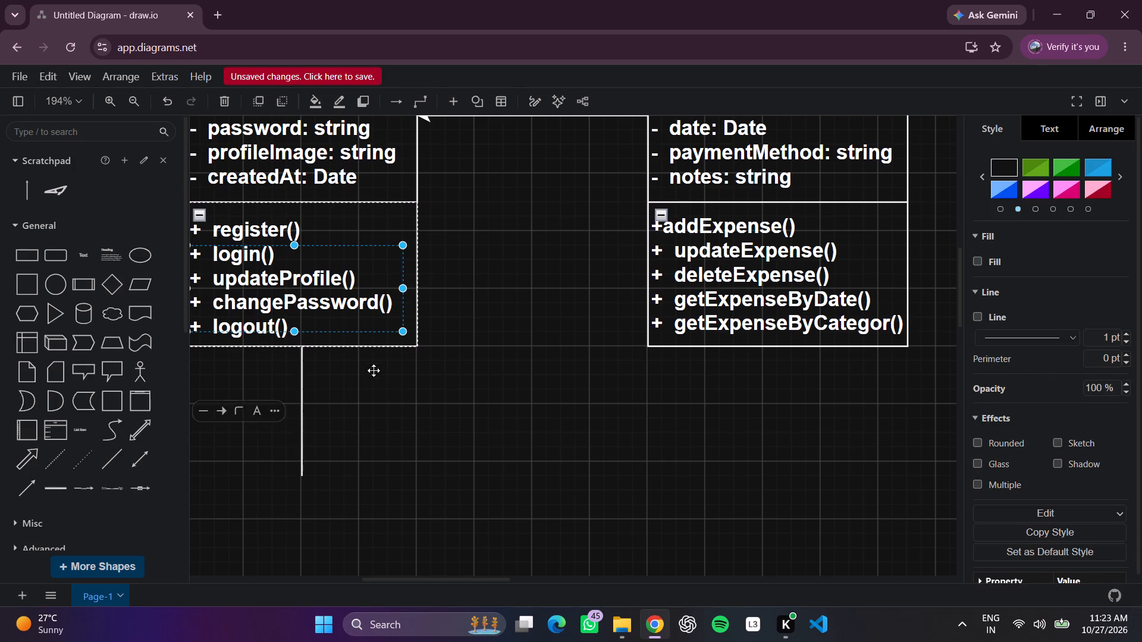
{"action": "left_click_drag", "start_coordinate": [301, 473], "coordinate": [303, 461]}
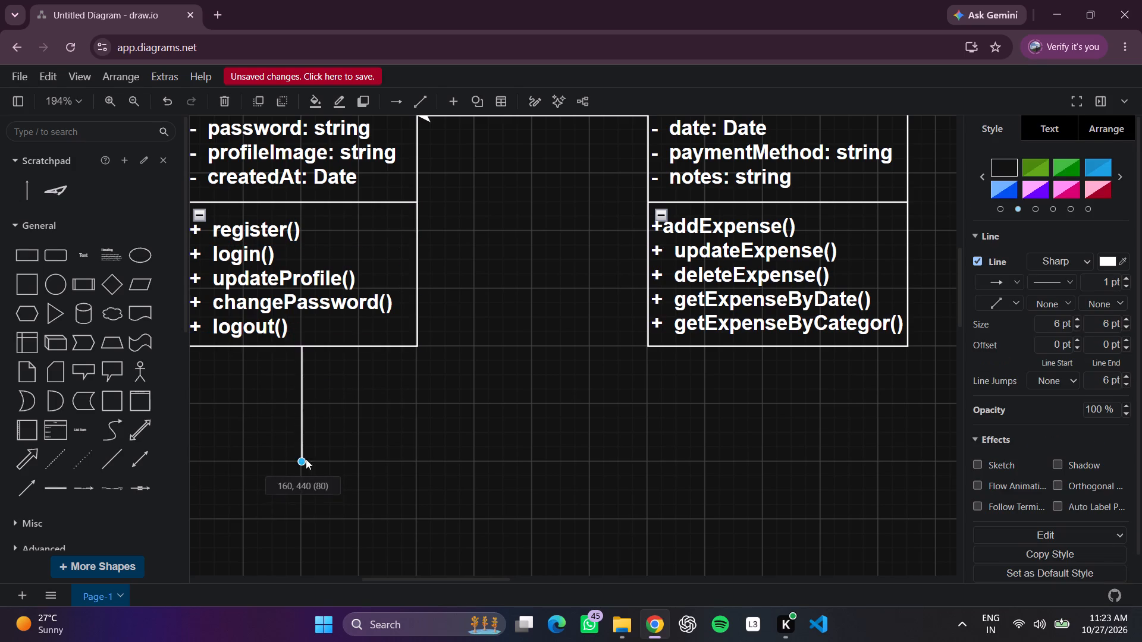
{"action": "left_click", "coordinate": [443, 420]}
Add a "1" multiplicity label beside the upper end of the vertical line at the User class.
{"action": "scroll", "coordinate": [416, 404], "scroll_direction": "right", "scroll_amount": 1}
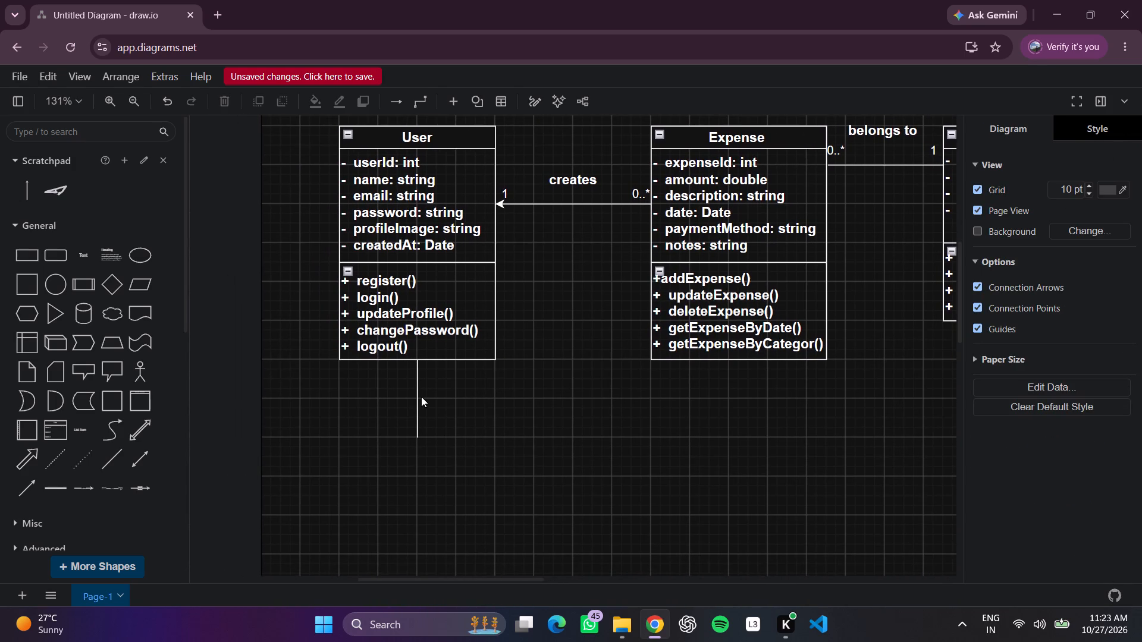
{"action": "scroll", "coordinate": [405, 408], "scroll_direction": "right", "scroll_amount": 1}
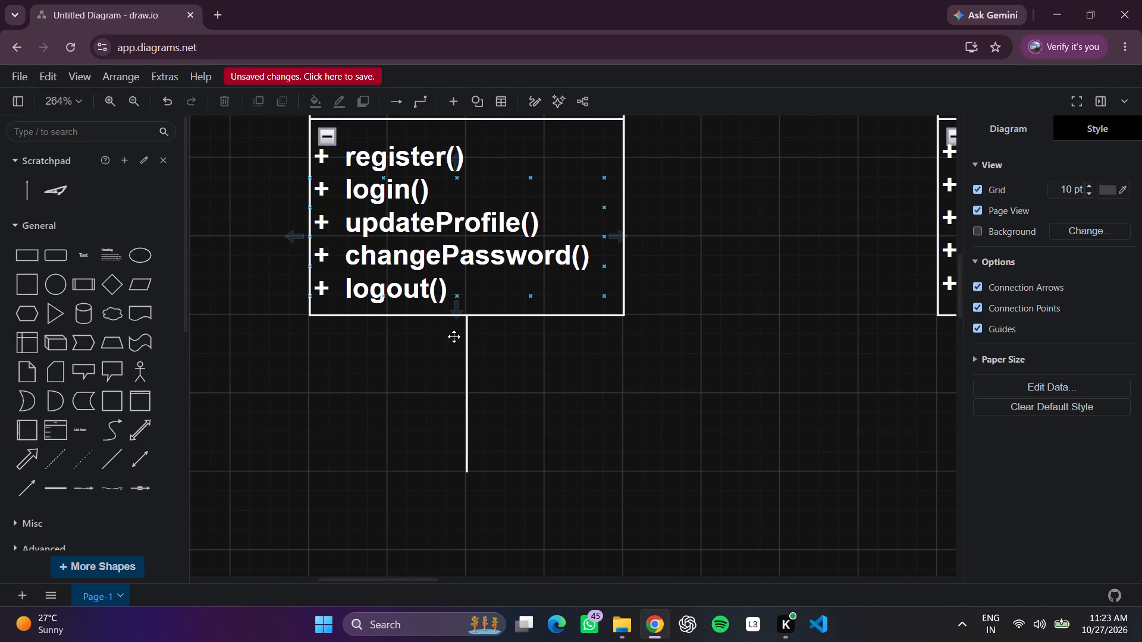
{"action": "left_click", "coordinate": [447, 345]}
{"action": "left_click", "coordinate": [421, 338]}
{"action": "left_click_drag", "start_coordinate": [421, 338], "coordinate": [427, 336]}
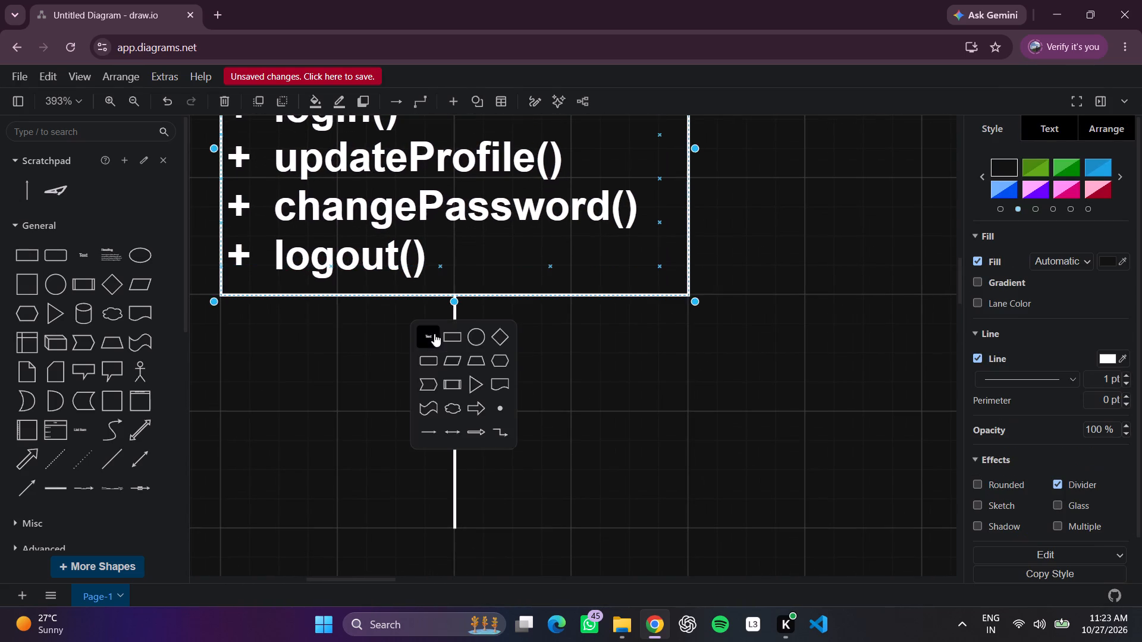
{"action": "left_click", "coordinate": [433, 332]}
{"action": "key", "text": "BackSpace"}
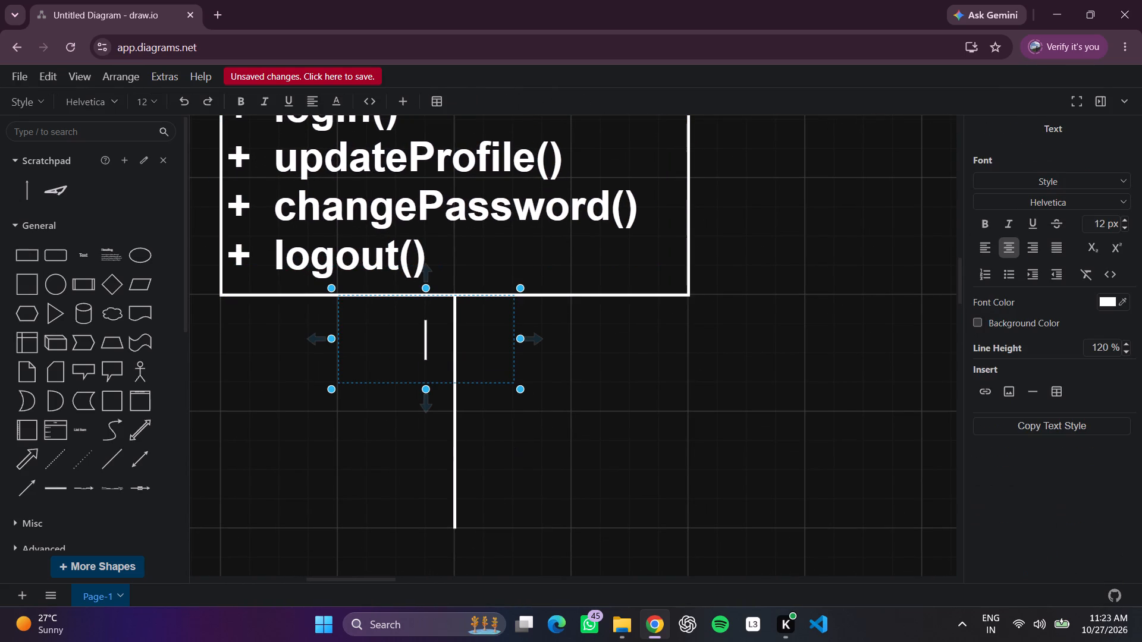
{"action": "key", "text": "1"}
{"action": "left_click", "coordinate": [707, 460]}
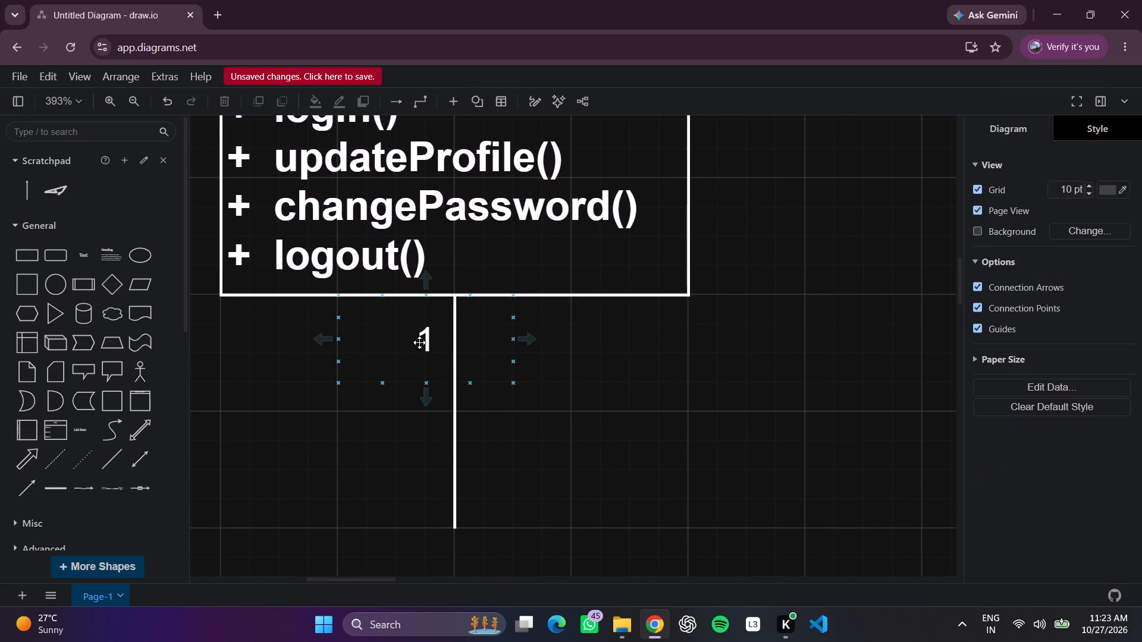
{"action": "left_click_drag", "start_coordinate": [422, 342], "coordinate": [428, 335]}
{"action": "left_click", "coordinate": [761, 438]}
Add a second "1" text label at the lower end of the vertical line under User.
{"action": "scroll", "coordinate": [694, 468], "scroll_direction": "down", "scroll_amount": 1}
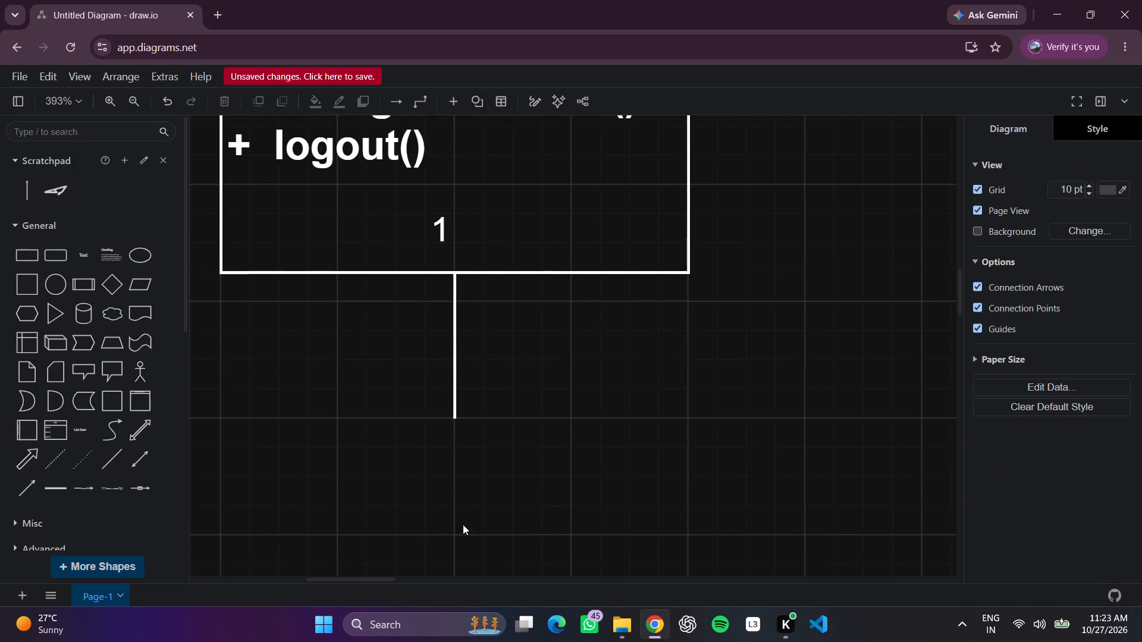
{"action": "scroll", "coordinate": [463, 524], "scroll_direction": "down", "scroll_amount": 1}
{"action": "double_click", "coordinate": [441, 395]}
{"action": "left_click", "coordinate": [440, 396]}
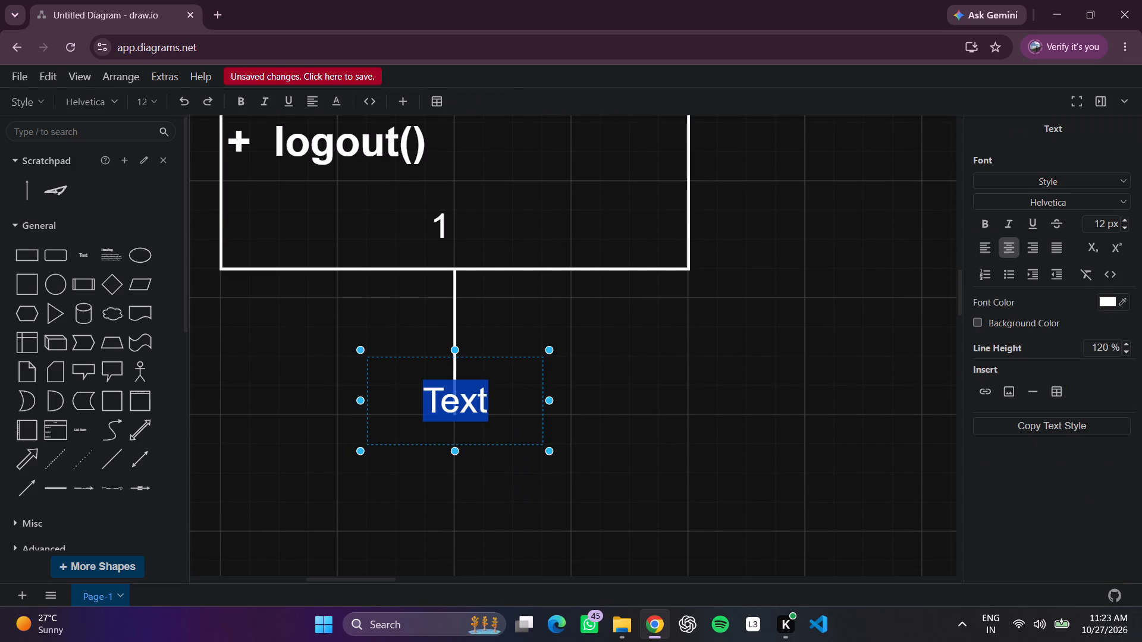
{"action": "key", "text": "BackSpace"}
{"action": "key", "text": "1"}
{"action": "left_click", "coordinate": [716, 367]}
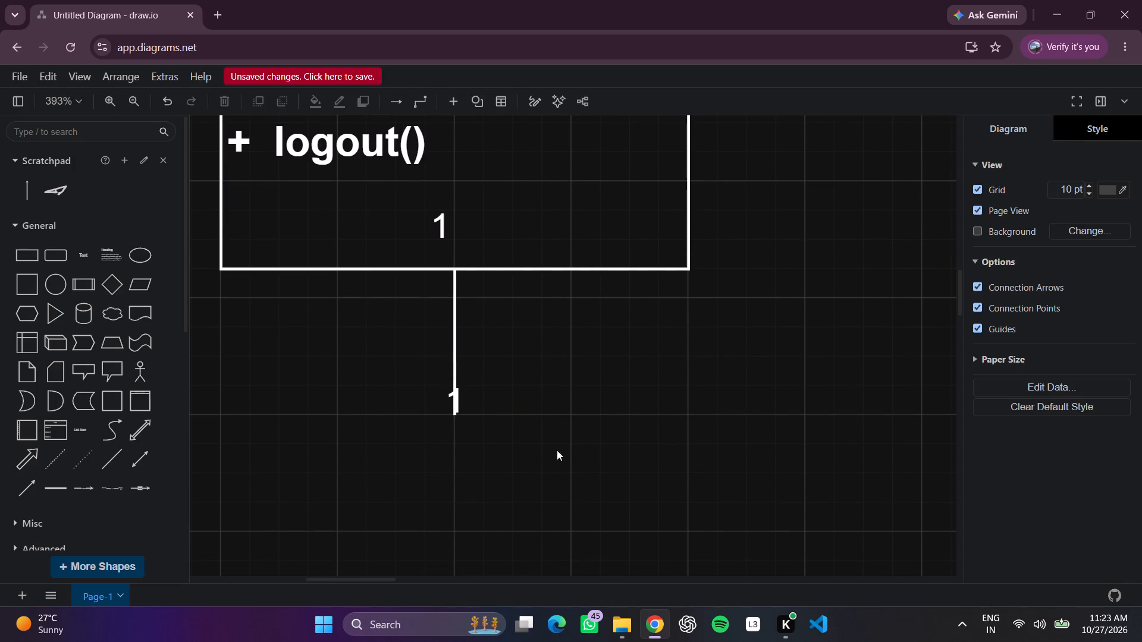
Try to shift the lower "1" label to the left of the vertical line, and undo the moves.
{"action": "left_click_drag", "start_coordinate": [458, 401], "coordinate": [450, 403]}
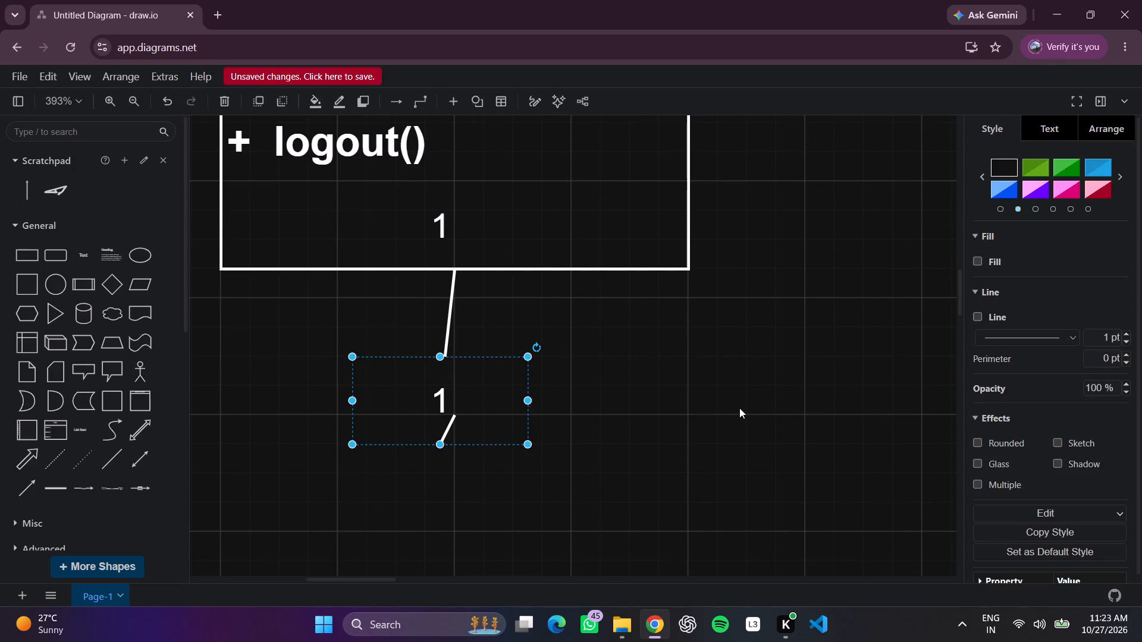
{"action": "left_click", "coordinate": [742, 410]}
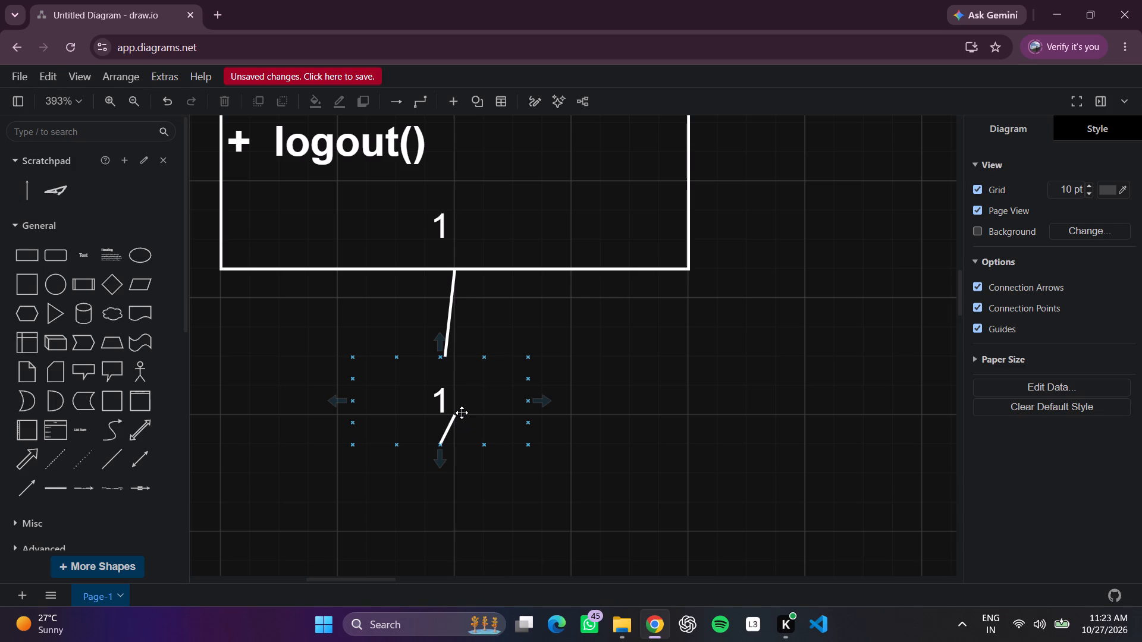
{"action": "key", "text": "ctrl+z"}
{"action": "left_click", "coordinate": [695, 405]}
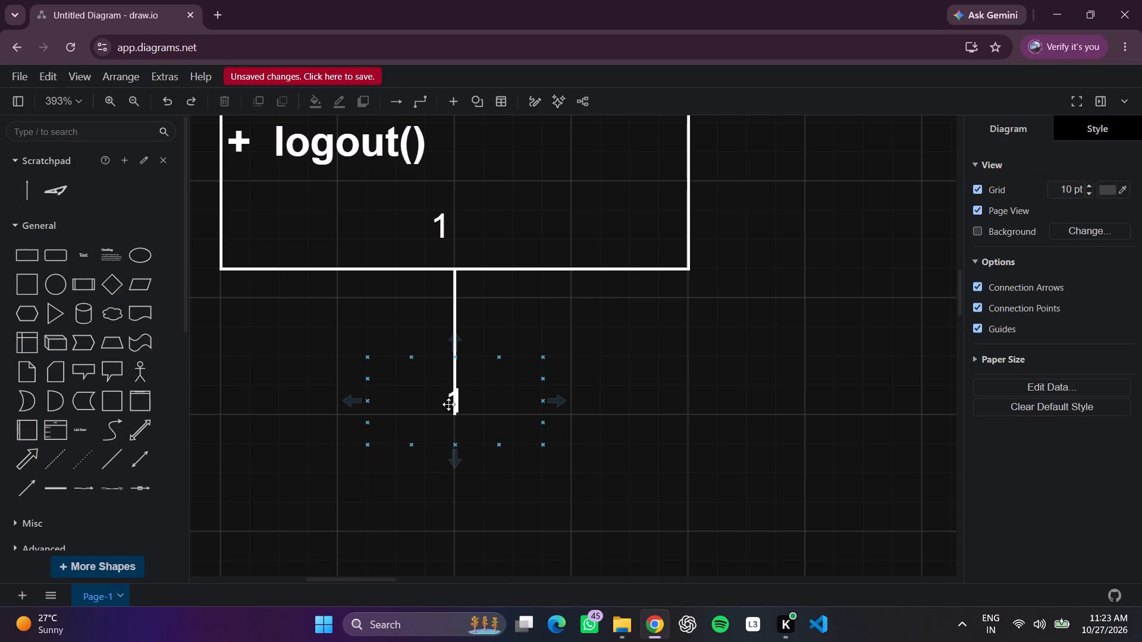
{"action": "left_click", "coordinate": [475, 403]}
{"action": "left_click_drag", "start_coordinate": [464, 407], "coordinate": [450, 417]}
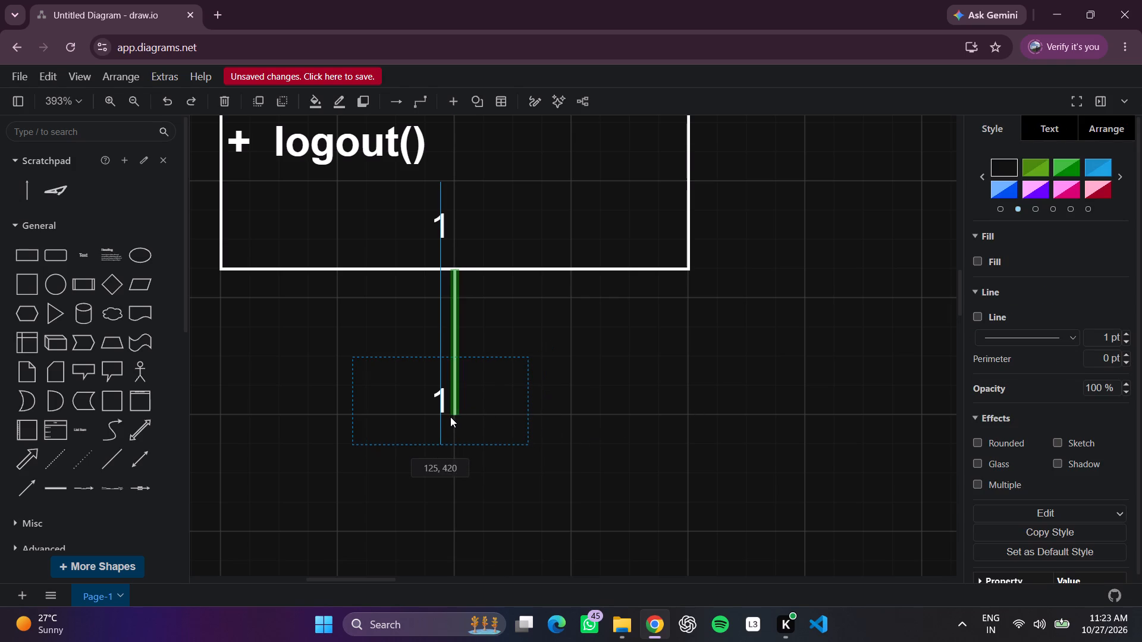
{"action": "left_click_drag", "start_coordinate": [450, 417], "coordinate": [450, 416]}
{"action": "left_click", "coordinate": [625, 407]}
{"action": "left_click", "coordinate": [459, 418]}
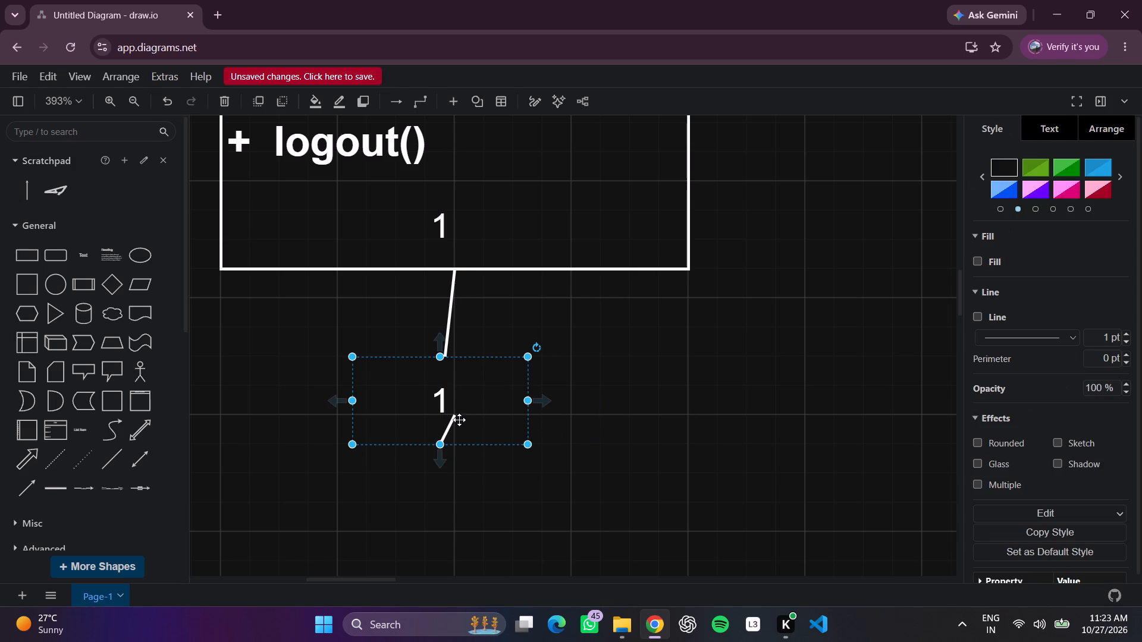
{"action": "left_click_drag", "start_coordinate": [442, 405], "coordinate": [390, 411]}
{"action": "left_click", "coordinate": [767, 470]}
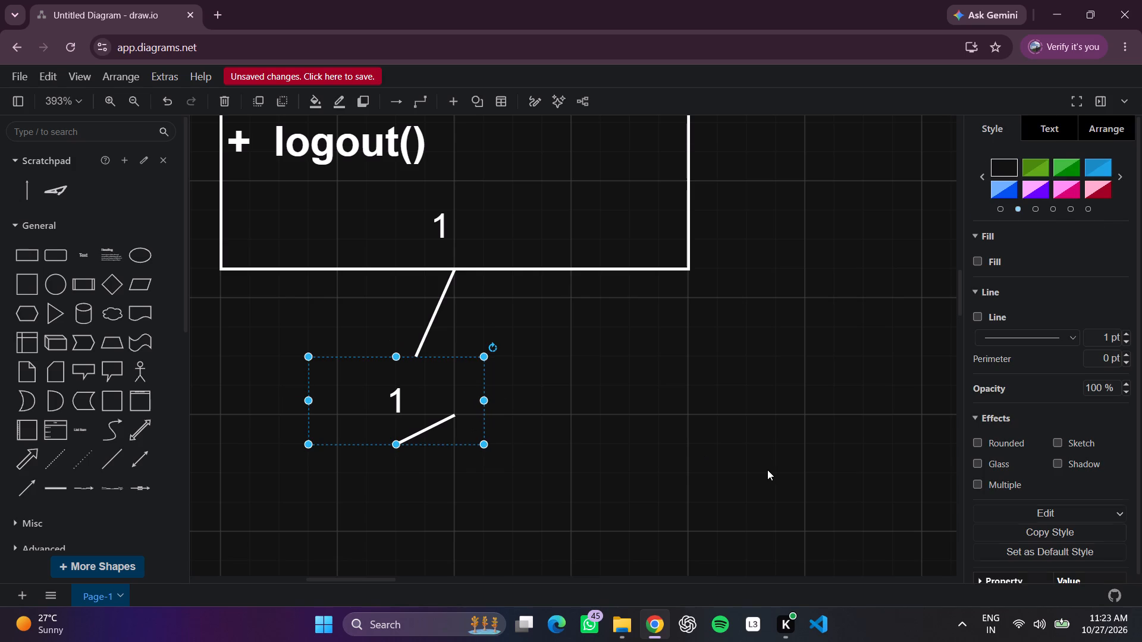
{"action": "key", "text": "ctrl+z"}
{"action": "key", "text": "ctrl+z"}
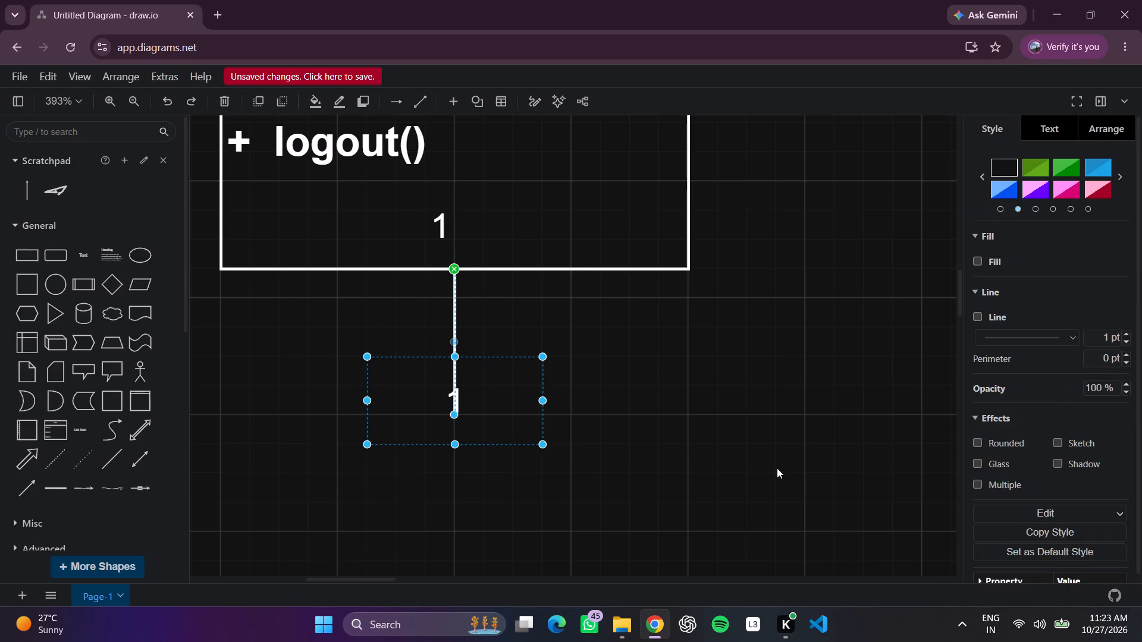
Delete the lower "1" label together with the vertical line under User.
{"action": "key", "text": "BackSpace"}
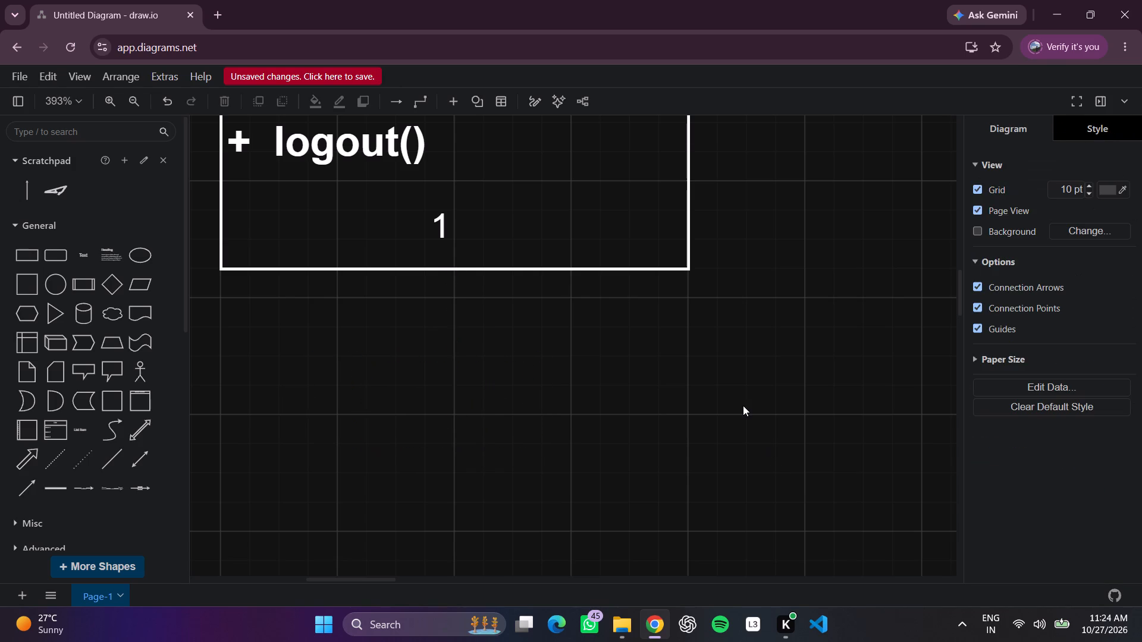
Move the remaining "1" label down to just below the User class's bottom edge.
{"action": "left_click_drag", "start_coordinate": [435, 229], "coordinate": [421, 281]}
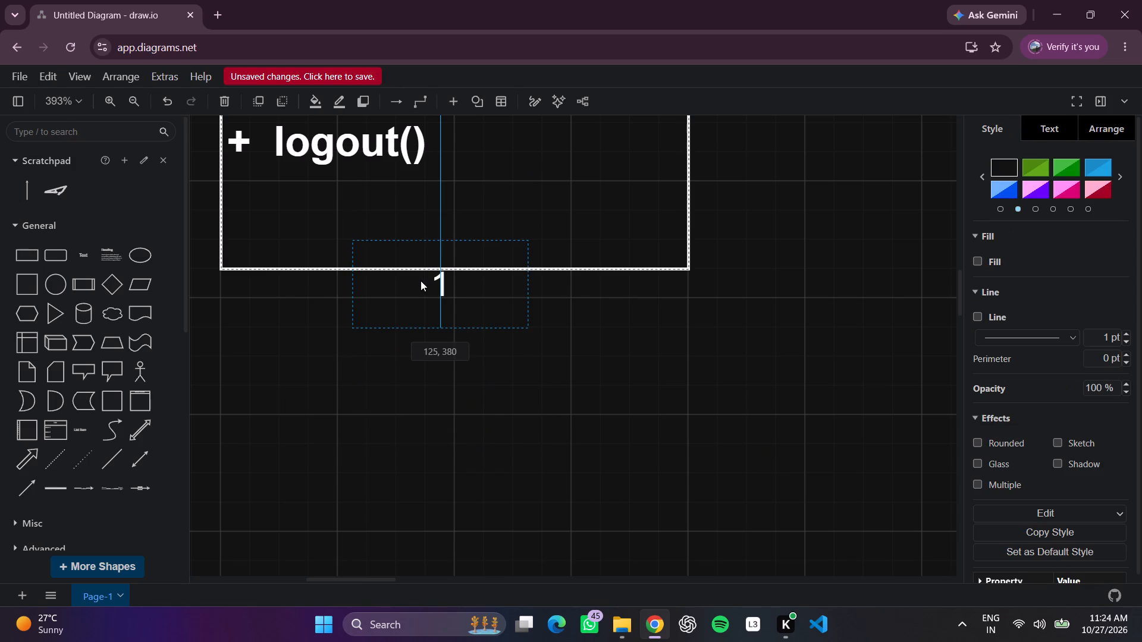
{"action": "left_click_drag", "start_coordinate": [421, 281], "coordinate": [419, 289]}
{"action": "left_click", "coordinate": [407, 511]}
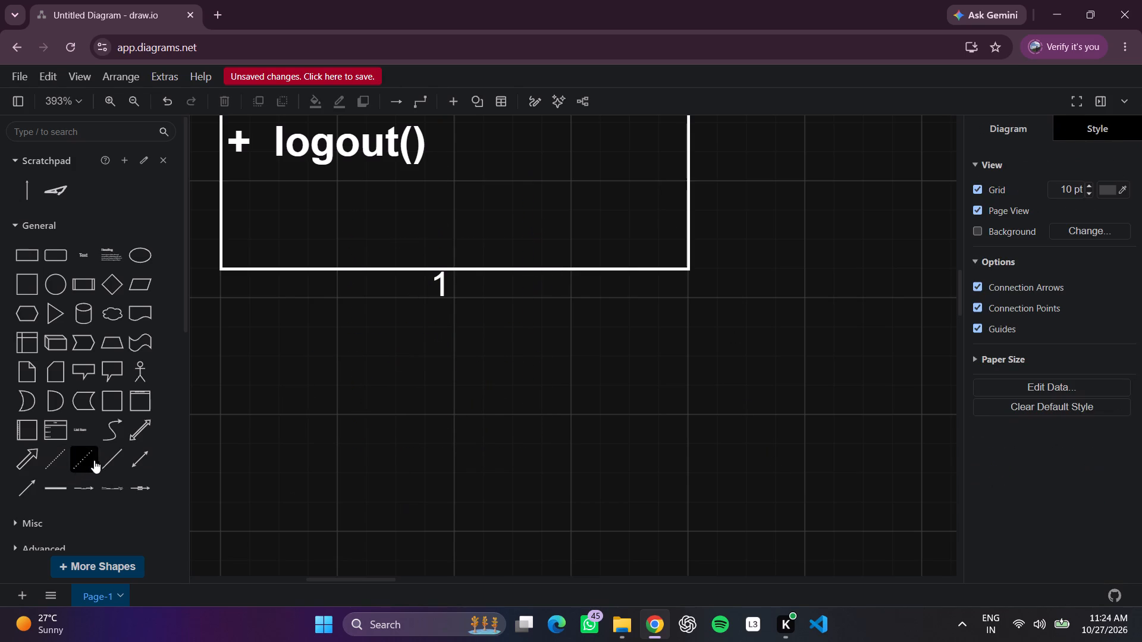
Add a plain line below the User class and pull both its ends into a nearly vertical position under the "1" label.
{"action": "left_click", "coordinate": [99, 457]}
{"action": "left_click_drag", "start_coordinate": [510, 415], "coordinate": [498, 418]}
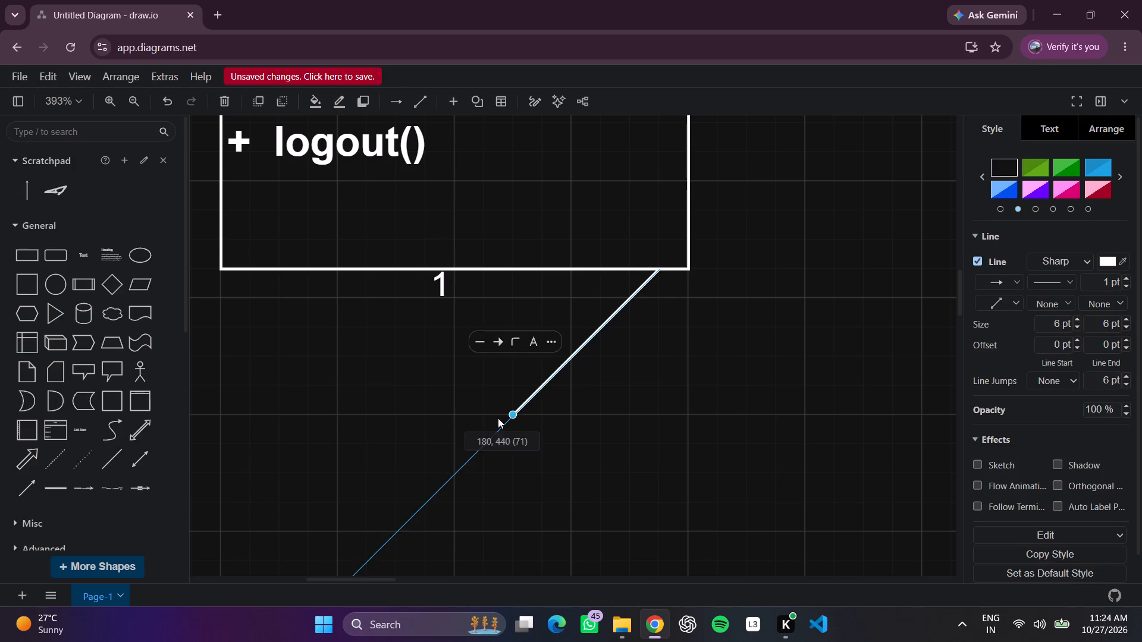
{"action": "left_click_drag", "start_coordinate": [498, 418], "coordinate": [462, 420]}
{"action": "left_click_drag", "start_coordinate": [658, 271], "coordinate": [548, 288]}
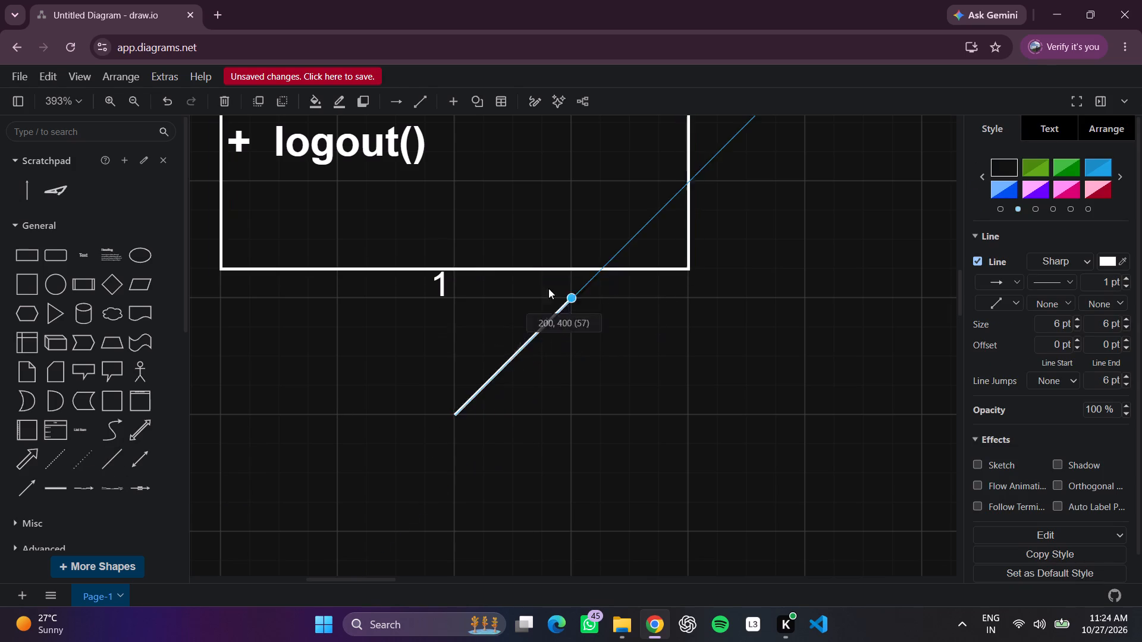
{"action": "left_click_drag", "start_coordinate": [548, 288], "coordinate": [480, 259]}
{"action": "left_click", "coordinate": [707, 416]}
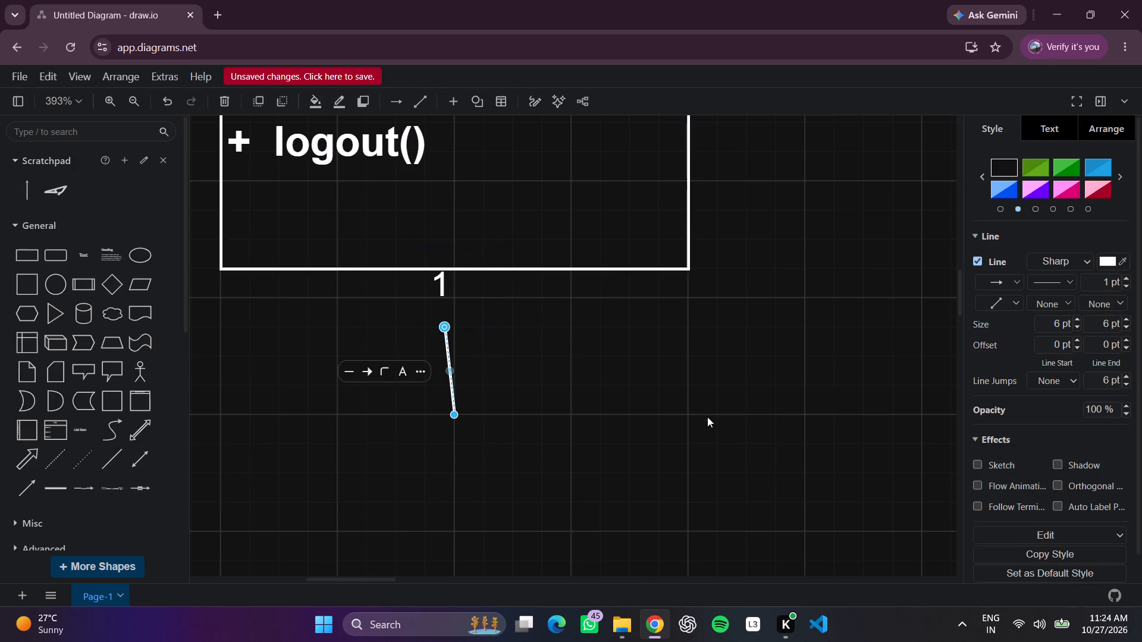
Move the "1" label aside to the left and pull the line's upper end away from it, towards User's bottom edge.
{"action": "left_click", "coordinate": [446, 317]}
{"action": "left_click_drag", "start_coordinate": [445, 314], "coordinate": [448, 272]}
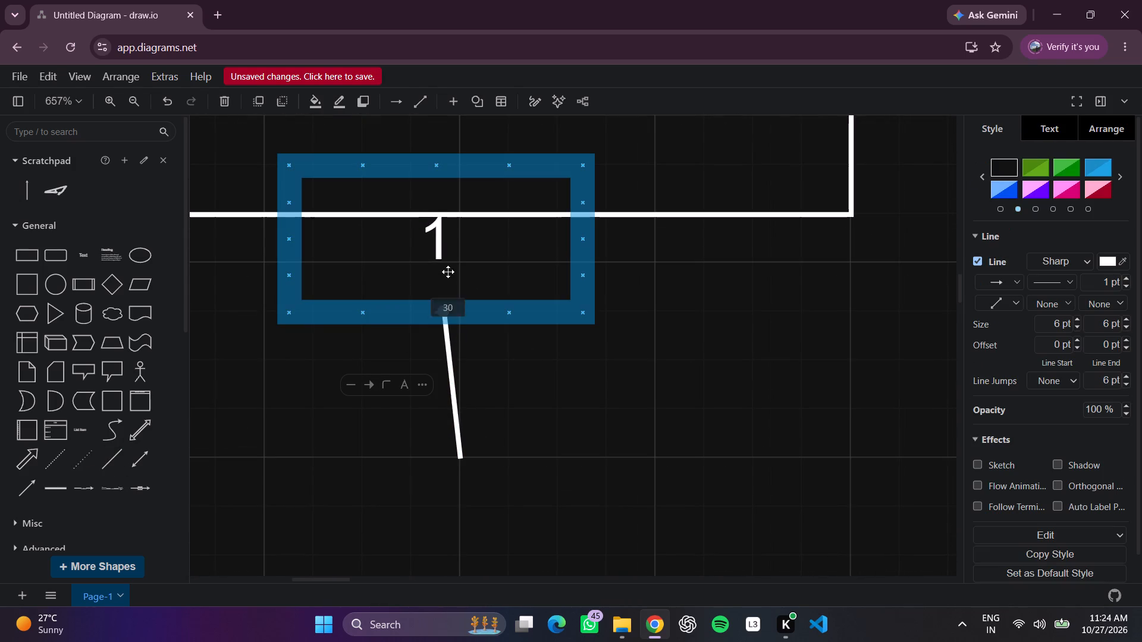
{"action": "left_click_drag", "start_coordinate": [448, 272], "coordinate": [460, 228]}
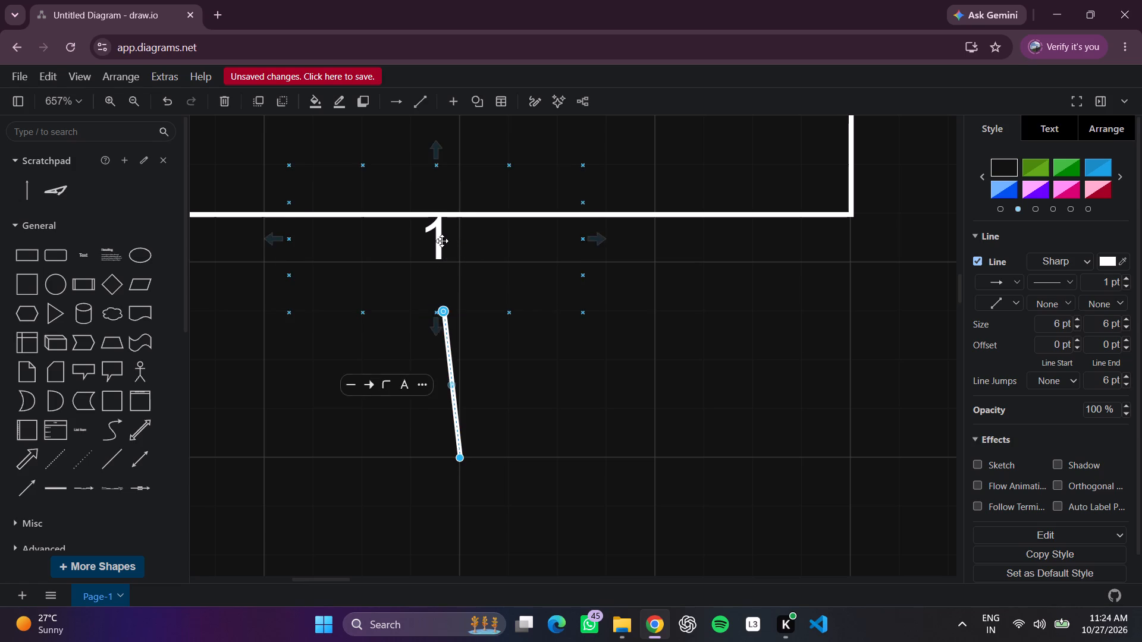
{"action": "left_click_drag", "start_coordinate": [442, 241], "coordinate": [311, 294]}
{"action": "left_click", "coordinate": [374, 364]}
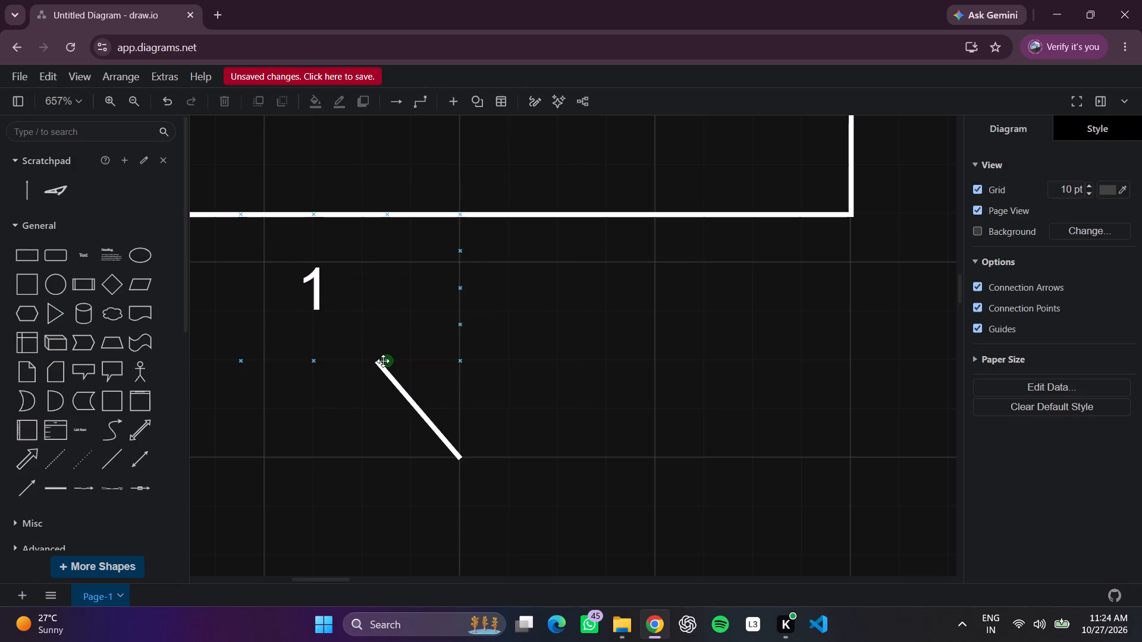
{"action": "left_click_drag", "start_coordinate": [377, 360], "coordinate": [430, 360]}
Add a second "1" text label at the lower end of the vertical line and place it just left of the line.
{"action": "double_click", "coordinate": [382, 307]}
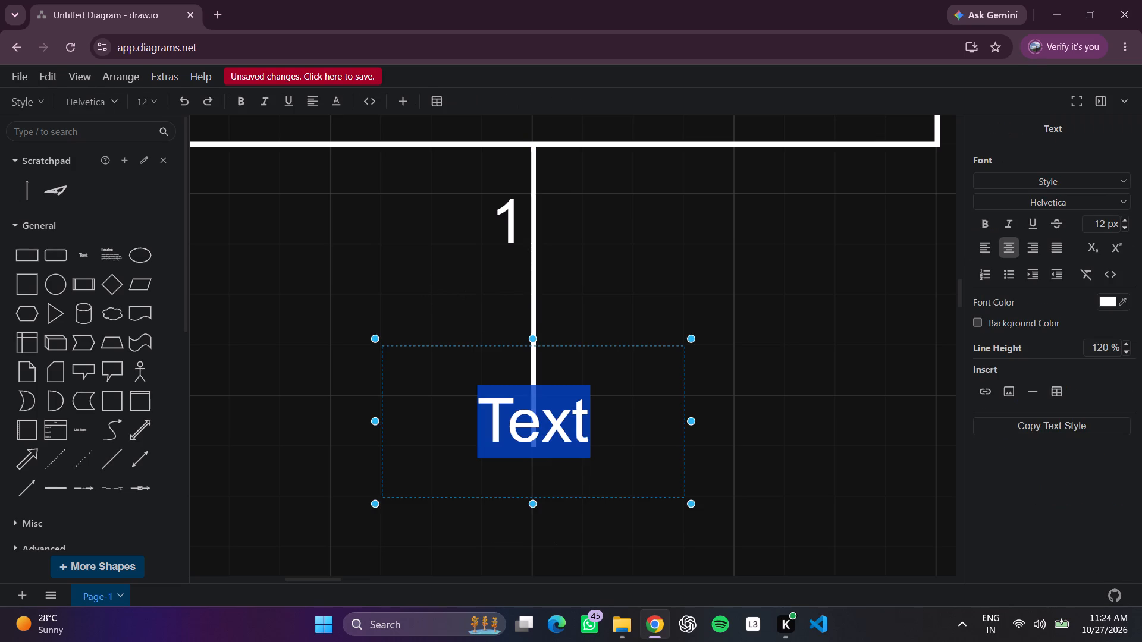
{"action": "key", "text": "BackSpace"}
{"action": "key", "text": "1"}
{"action": "left_click", "coordinate": [770, 503]}
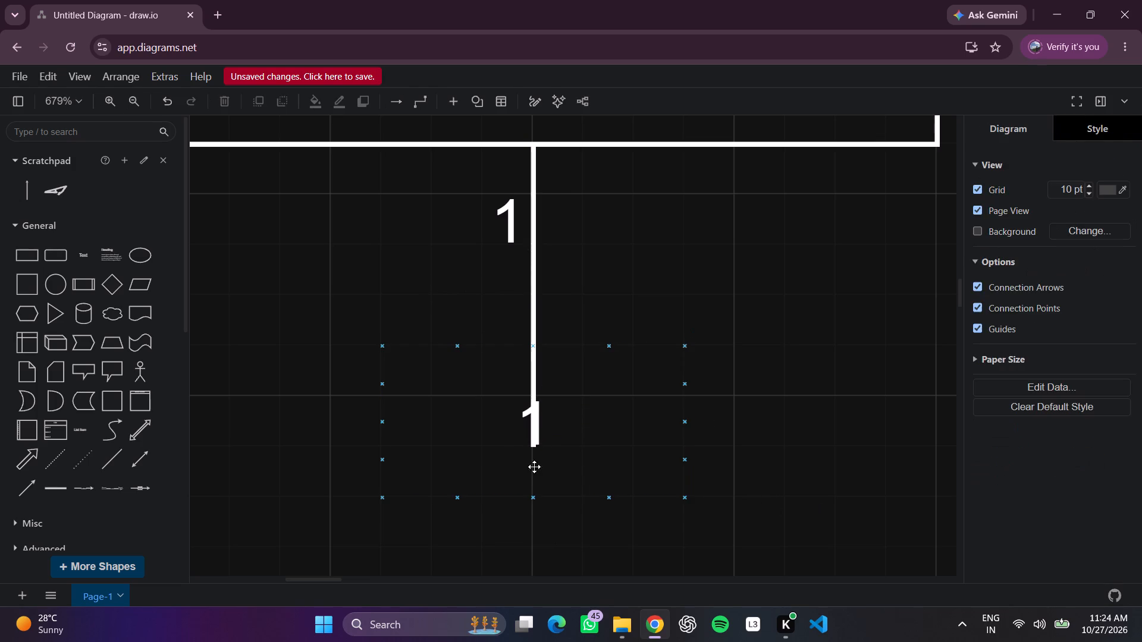
{"action": "left_click_drag", "start_coordinate": [541, 440], "coordinate": [511, 452]}
{"action": "left_click", "coordinate": [822, 421]}
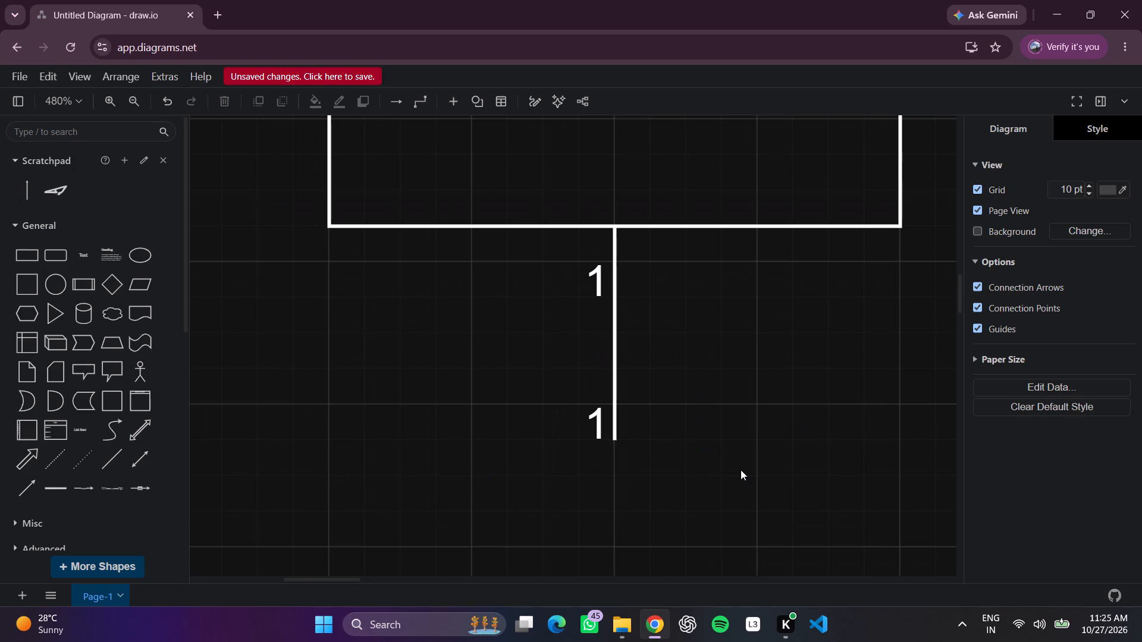
{"action": "left_click", "coordinate": [614, 439]}
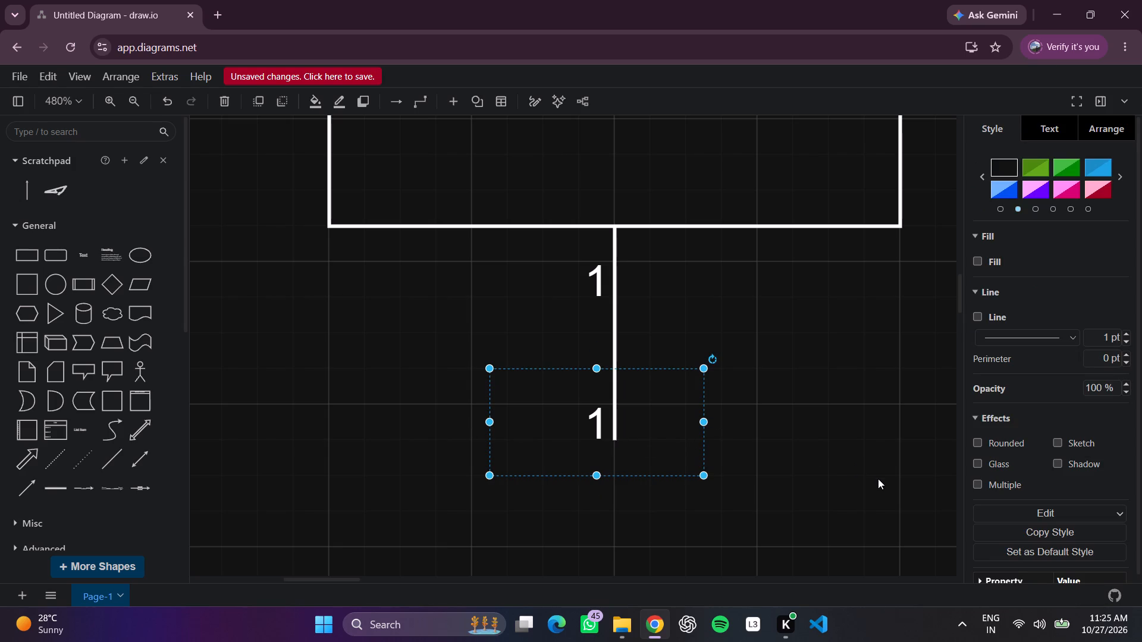
{"action": "left_click", "coordinate": [878, 479]}
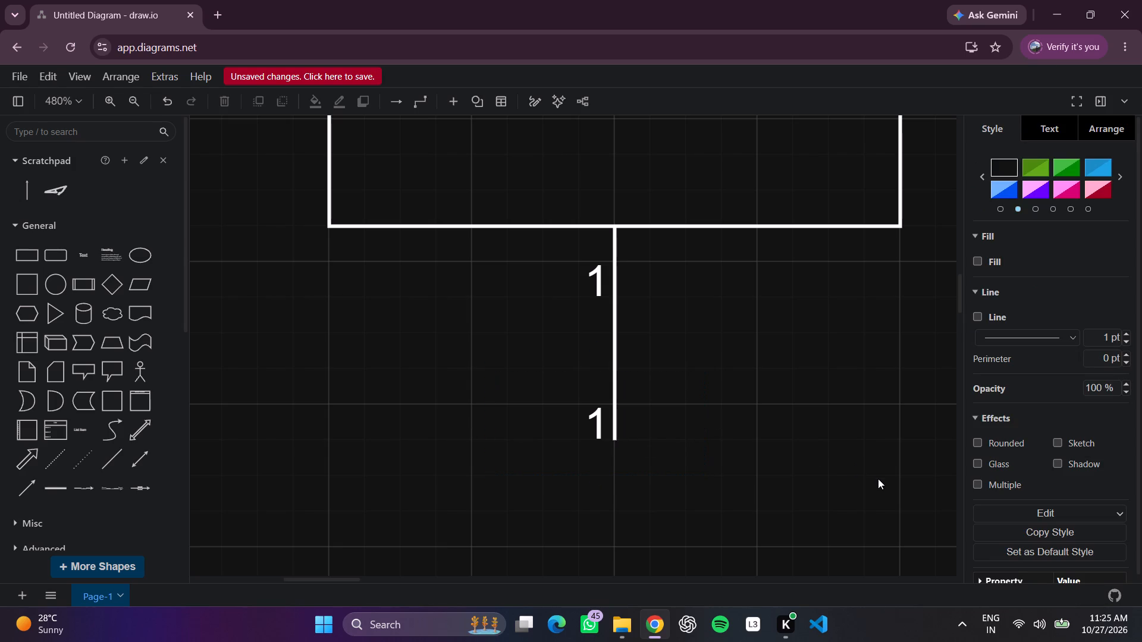
Add a Vertical Container under User and shrink it from its top-left corner to 160 wide, with its top edge at the line's lower end.
{"action": "scroll", "coordinate": [917, 409], "scroll_direction": "down", "scroll_amount": 2}
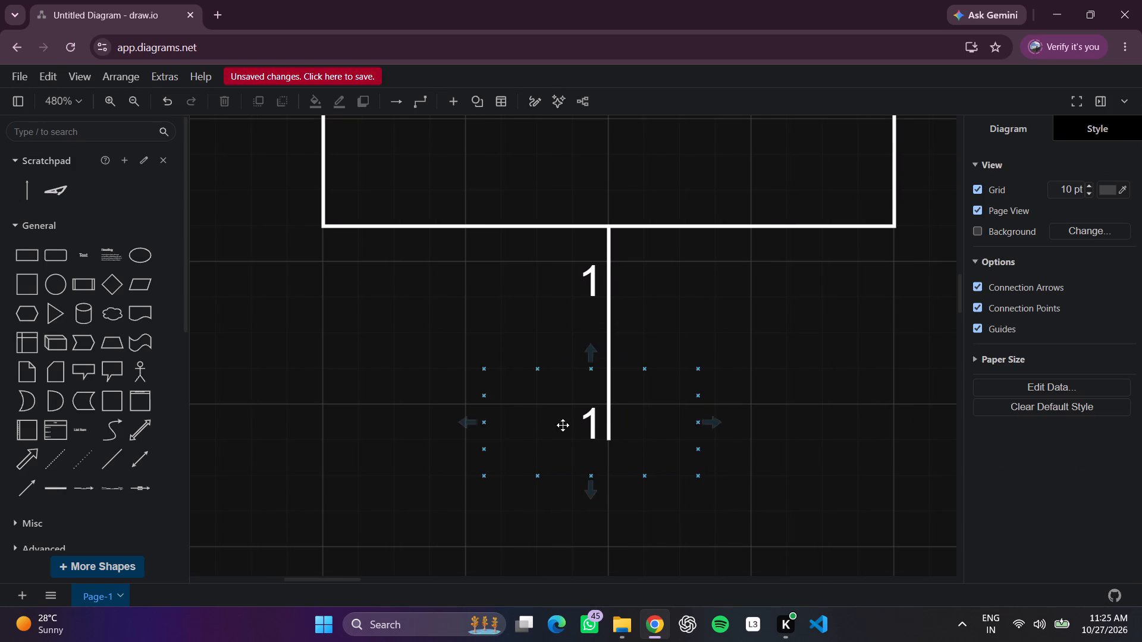
{"action": "scroll", "coordinate": [563, 425], "scroll_direction": "down", "scroll_amount": 1}
{"action": "left_click", "coordinate": [143, 394]}
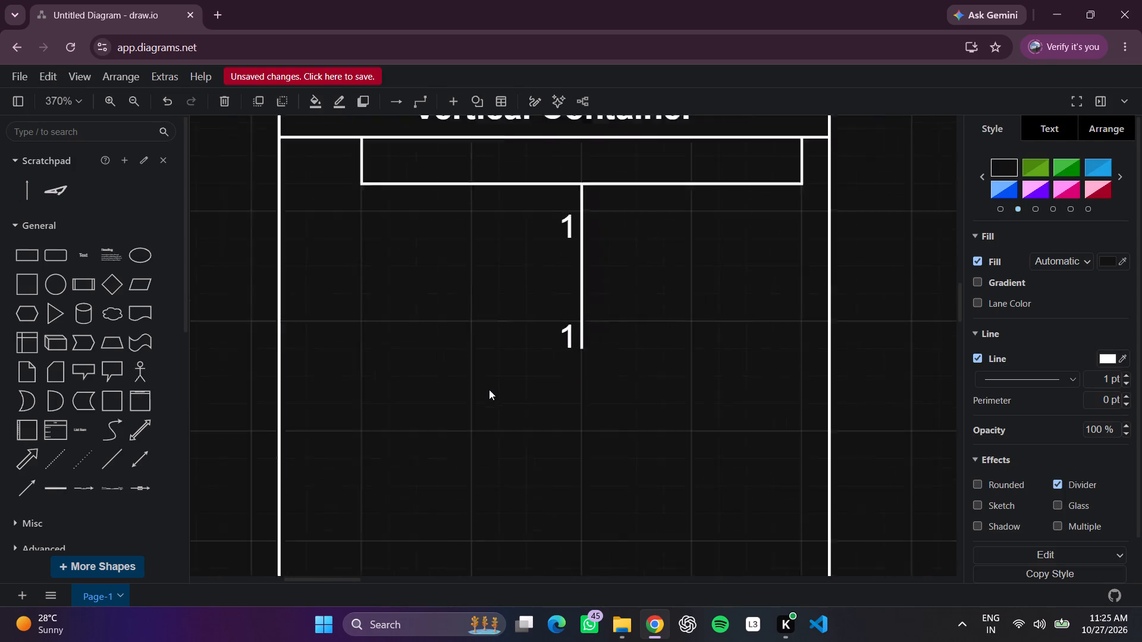
{"action": "left_click_drag", "start_coordinate": [346, 175], "coordinate": [402, 344]}
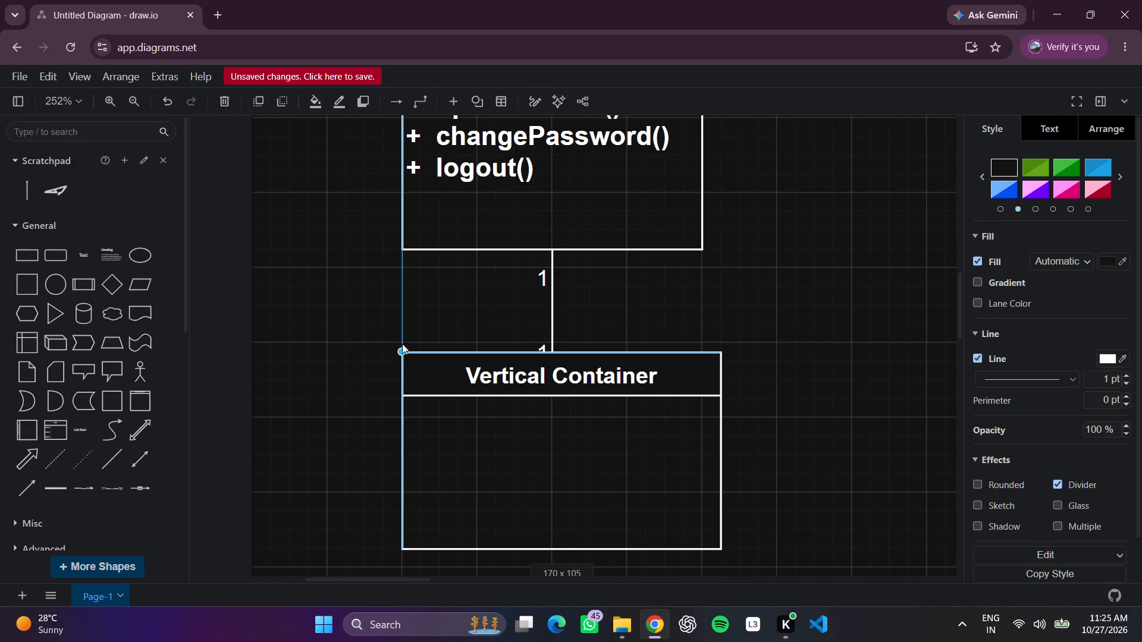
{"action": "left_click_drag", "start_coordinate": [402, 344], "coordinate": [413, 373]}
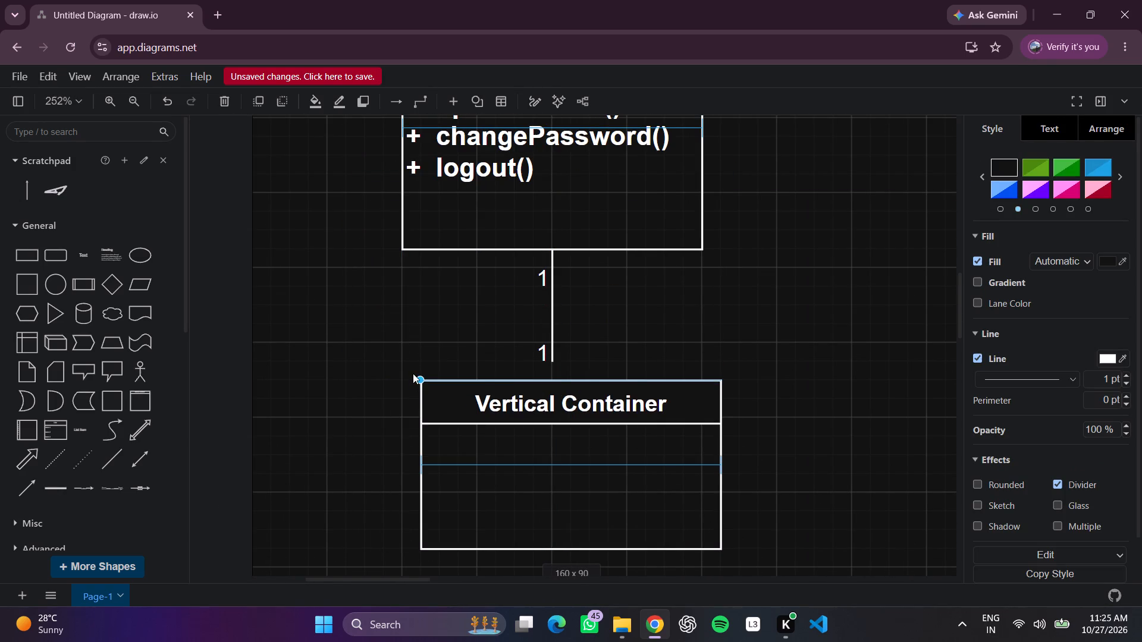
{"action": "left_click_drag", "start_coordinate": [413, 373], "coordinate": [413, 370]}
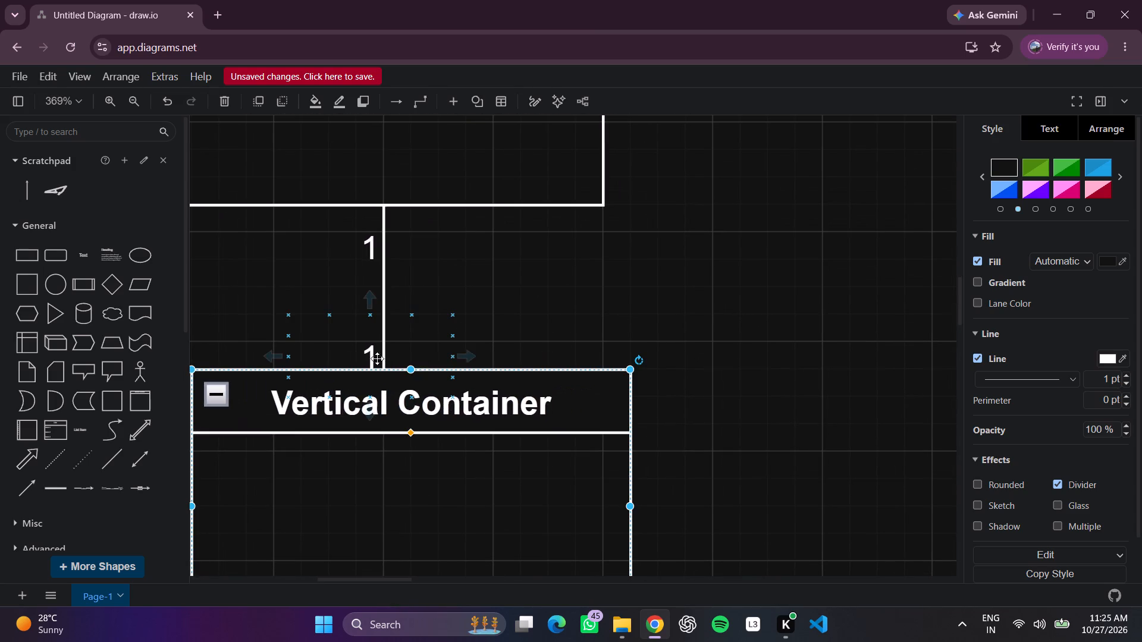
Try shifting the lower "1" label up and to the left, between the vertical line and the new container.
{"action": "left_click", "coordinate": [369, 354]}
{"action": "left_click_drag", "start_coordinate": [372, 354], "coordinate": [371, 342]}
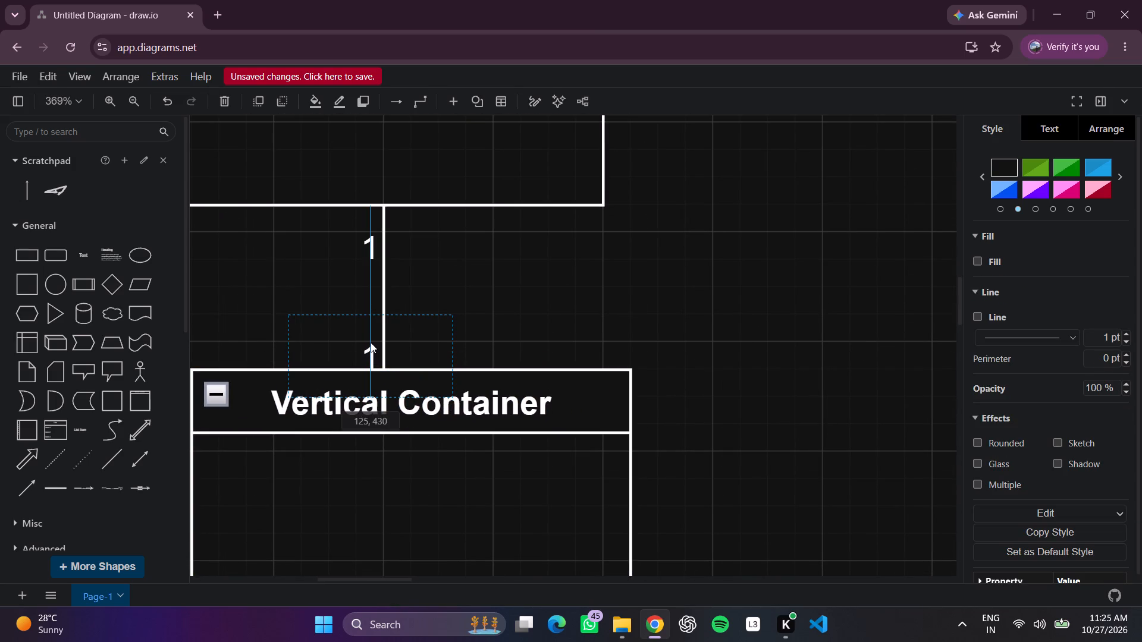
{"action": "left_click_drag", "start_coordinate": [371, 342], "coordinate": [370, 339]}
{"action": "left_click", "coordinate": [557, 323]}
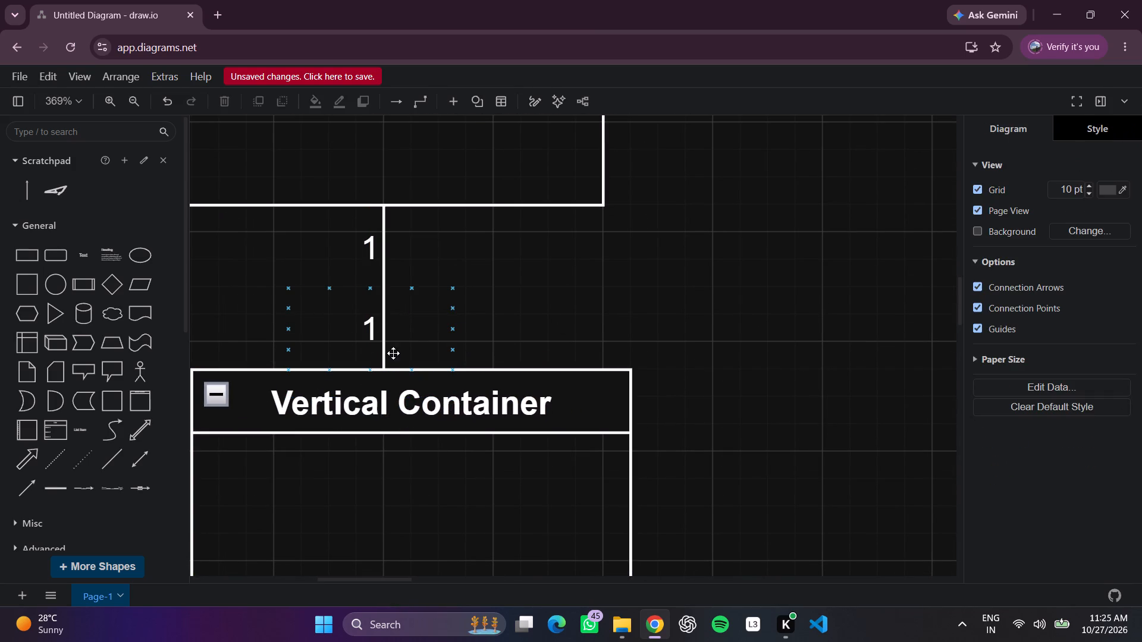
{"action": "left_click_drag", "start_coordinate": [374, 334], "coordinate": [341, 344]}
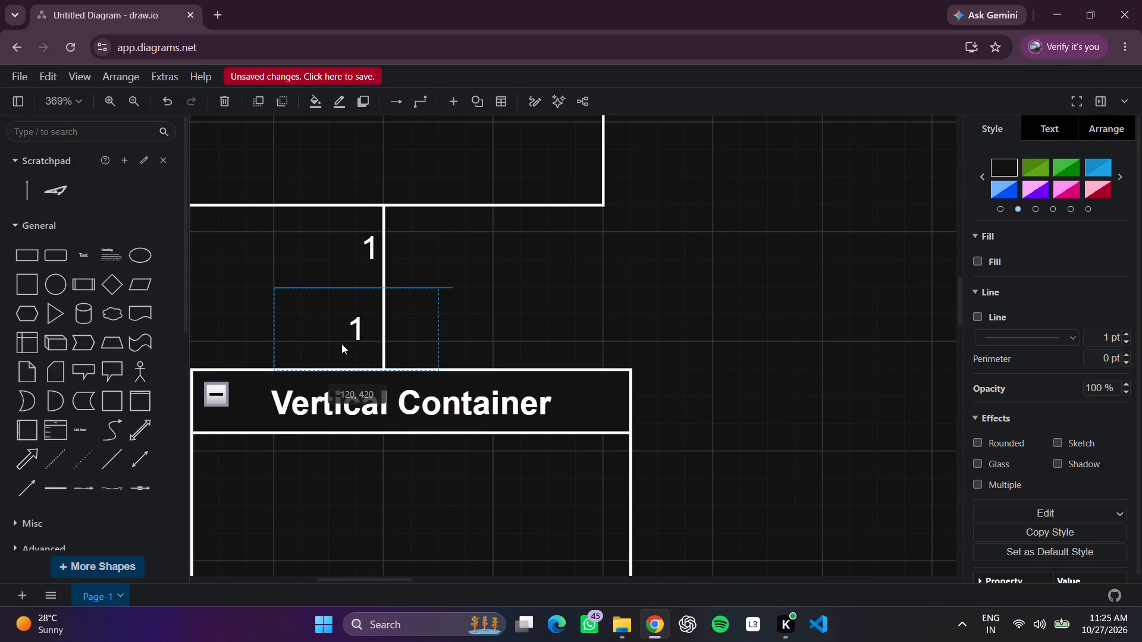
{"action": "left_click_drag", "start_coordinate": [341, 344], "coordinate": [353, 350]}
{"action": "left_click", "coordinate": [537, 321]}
Lower the top edge of the Vertical Container to leave a gap below the vertical line.
{"action": "scroll", "coordinate": [508, 353], "scroll_direction": "down", "scroll_amount": 1}
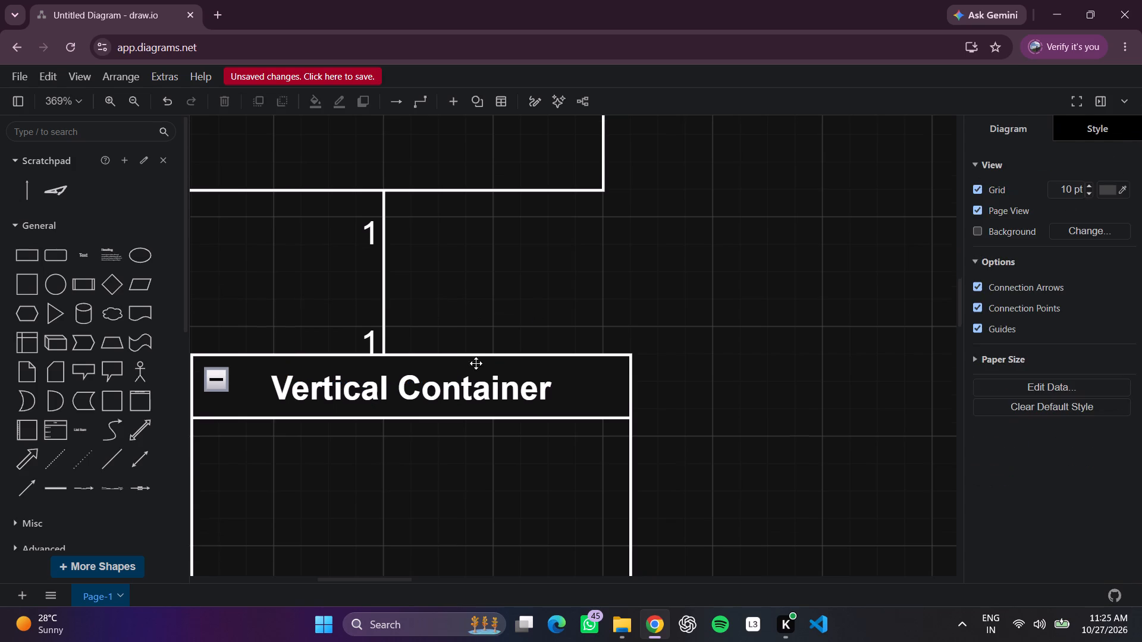
{"action": "scroll", "coordinate": [476, 363], "scroll_direction": "down", "scroll_amount": 1}
{"action": "left_click", "coordinate": [472, 348]}
{"action": "left_click_drag", "start_coordinate": [412, 345], "coordinate": [410, 361]}
Extend the vertical line's lower end to the Vertical Container's top edge, moving the lower "1" label aside and back beside the line.
{"action": "left_click", "coordinate": [385, 347]}
{"action": "left_click", "coordinate": [360, 332]}
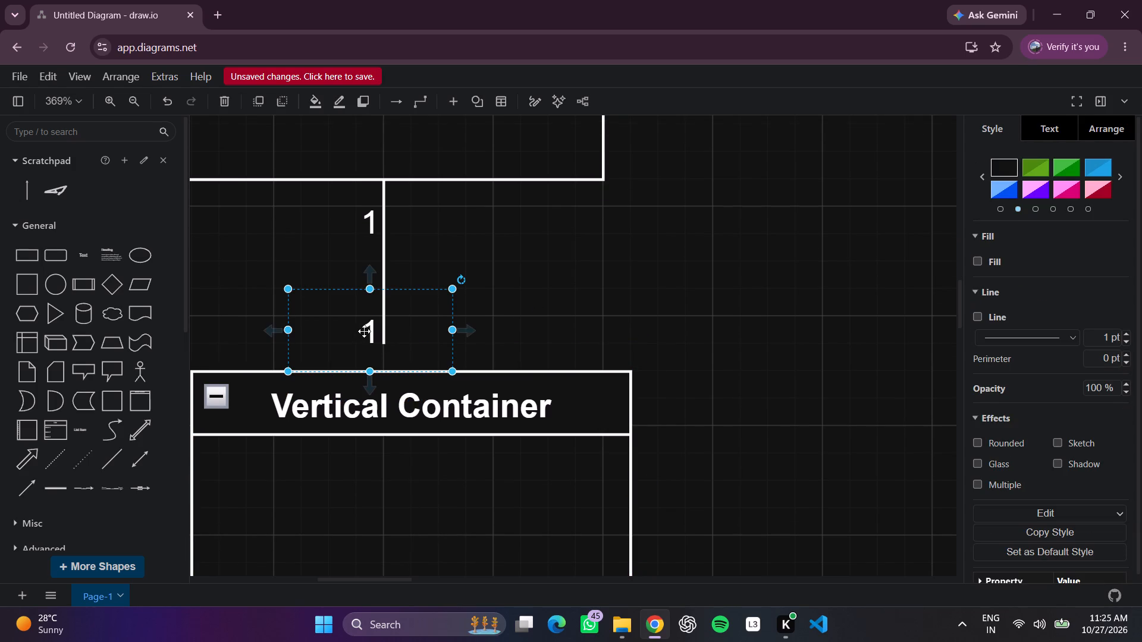
{"action": "left_click_drag", "start_coordinate": [366, 331], "coordinate": [279, 292]}
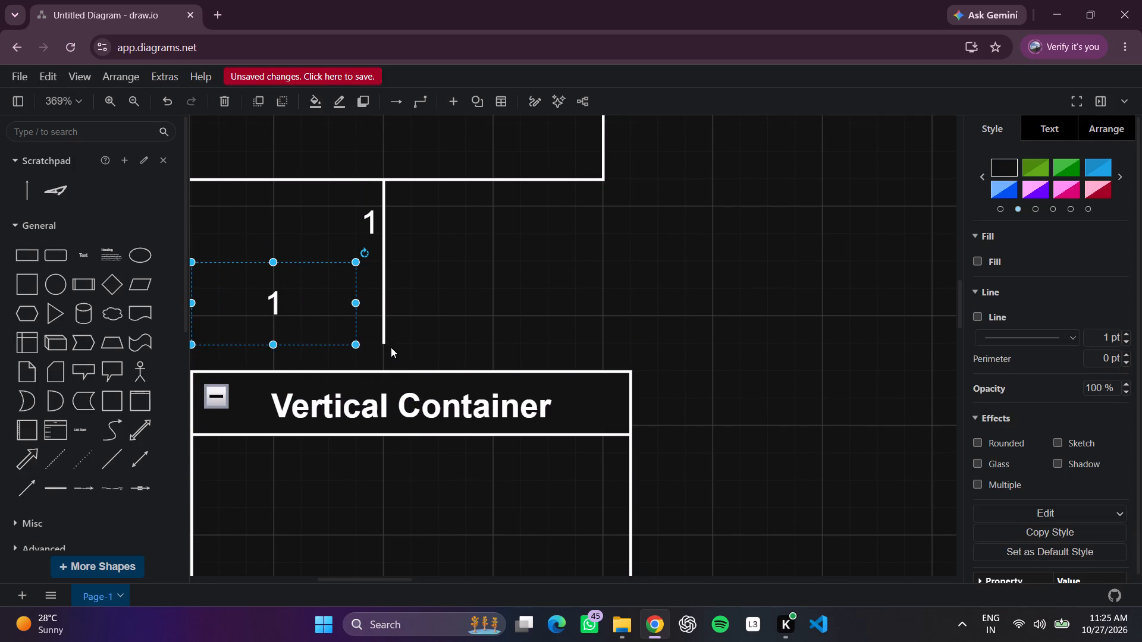
{"action": "left_click", "coordinate": [385, 343]}
{"action": "left_click_drag", "start_coordinate": [384, 343], "coordinate": [382, 360]}
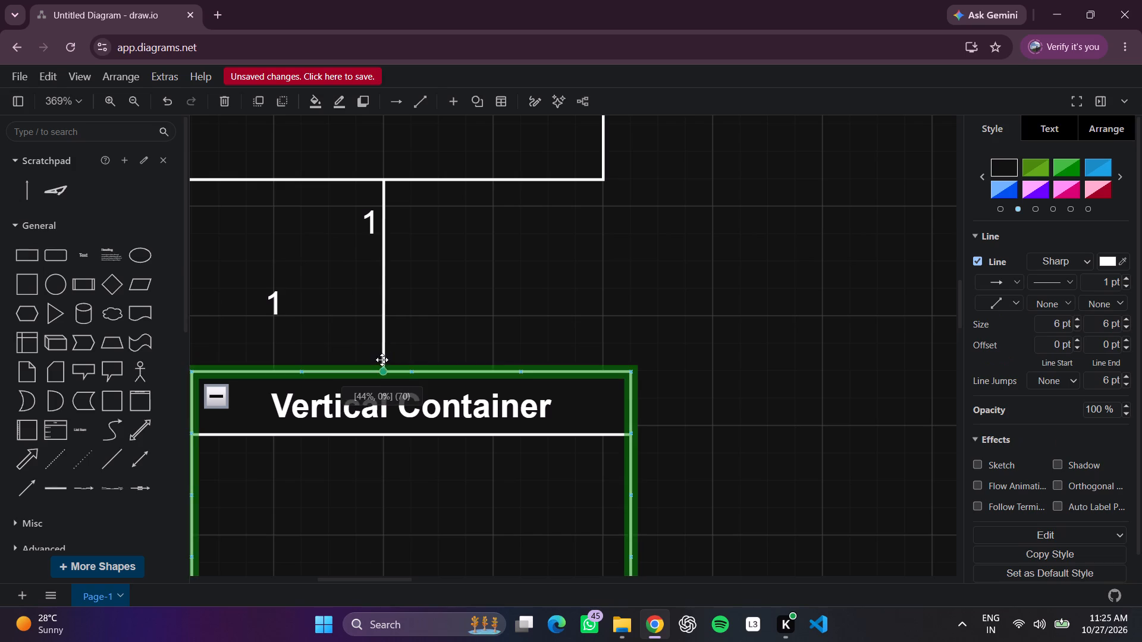
{"action": "left_click_drag", "start_coordinate": [382, 360], "coordinate": [382, 361]}
{"action": "left_click", "coordinate": [458, 325]}
{"action": "left_click_drag", "start_coordinate": [271, 303], "coordinate": [370, 348]}
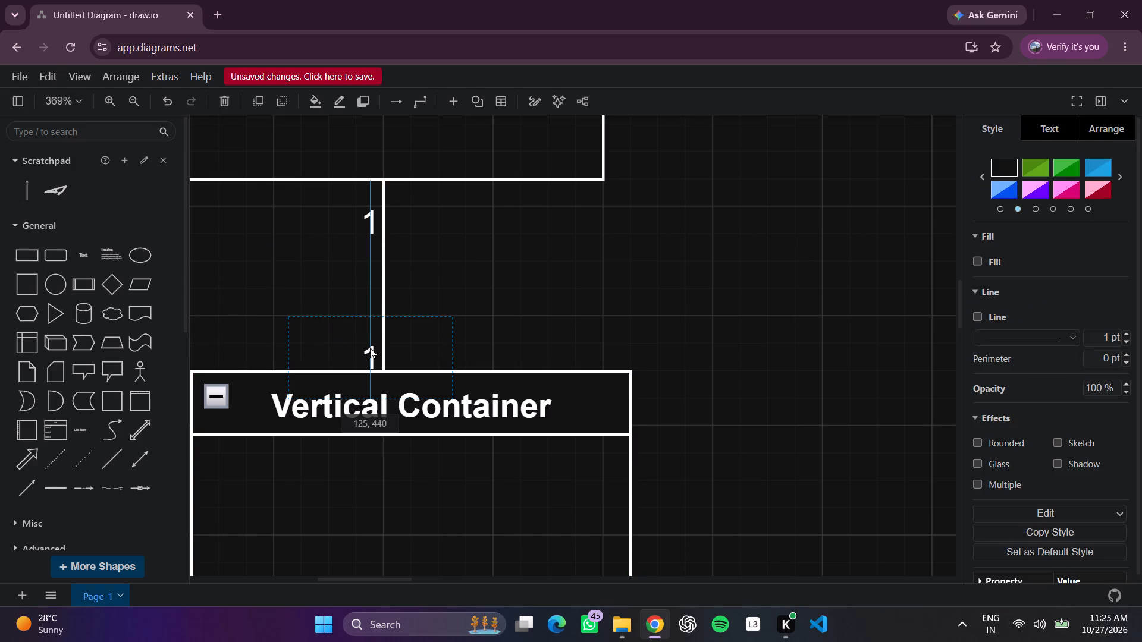
{"action": "left_click_drag", "start_coordinate": [370, 348], "coordinate": [370, 342]}
{"action": "left_click", "coordinate": [535, 314]}
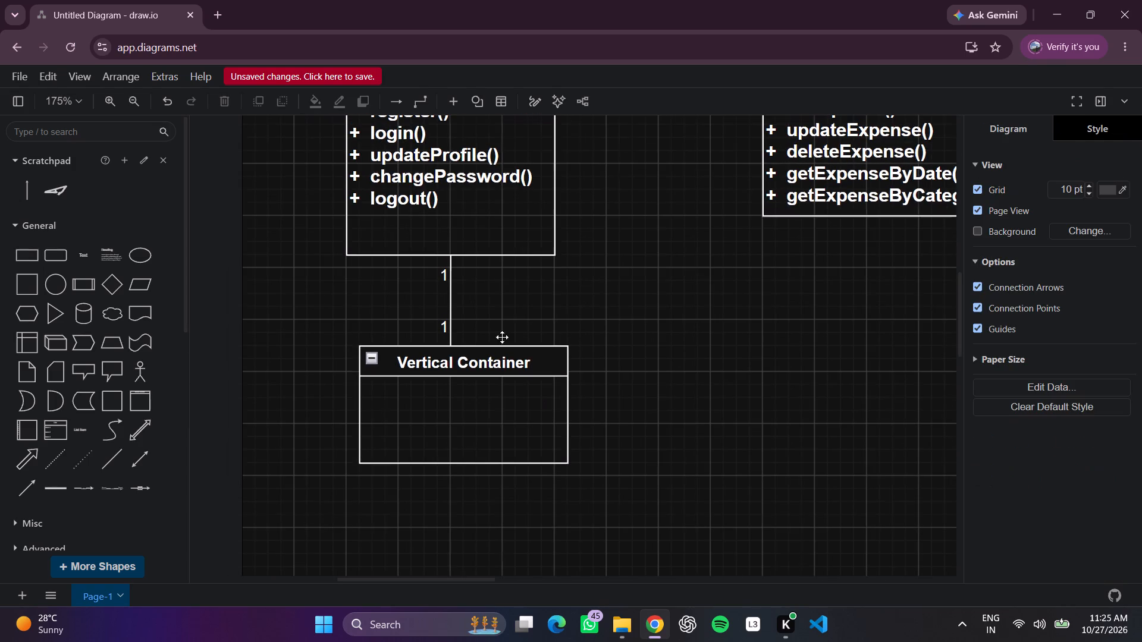
Enlarge the Vertical Container downwards and widen it so its left edge aligns with the User class's left edge.
{"action": "left_click", "coordinate": [459, 457]}
{"action": "left_click_drag", "start_coordinate": [462, 459], "coordinate": [463, 529]}
{"action": "left_click", "coordinate": [718, 441]}
{"action": "left_click", "coordinate": [355, 423]}
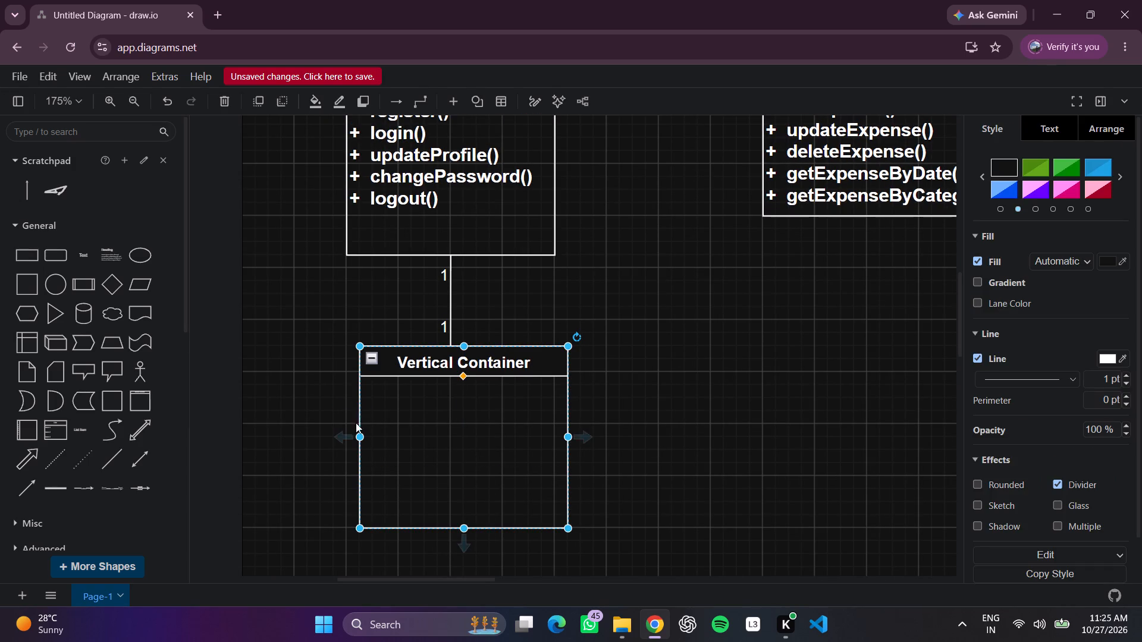
{"action": "left_click_drag", "start_coordinate": [357, 433], "coordinate": [348, 436]}
{"action": "left_click", "coordinate": [730, 394]}
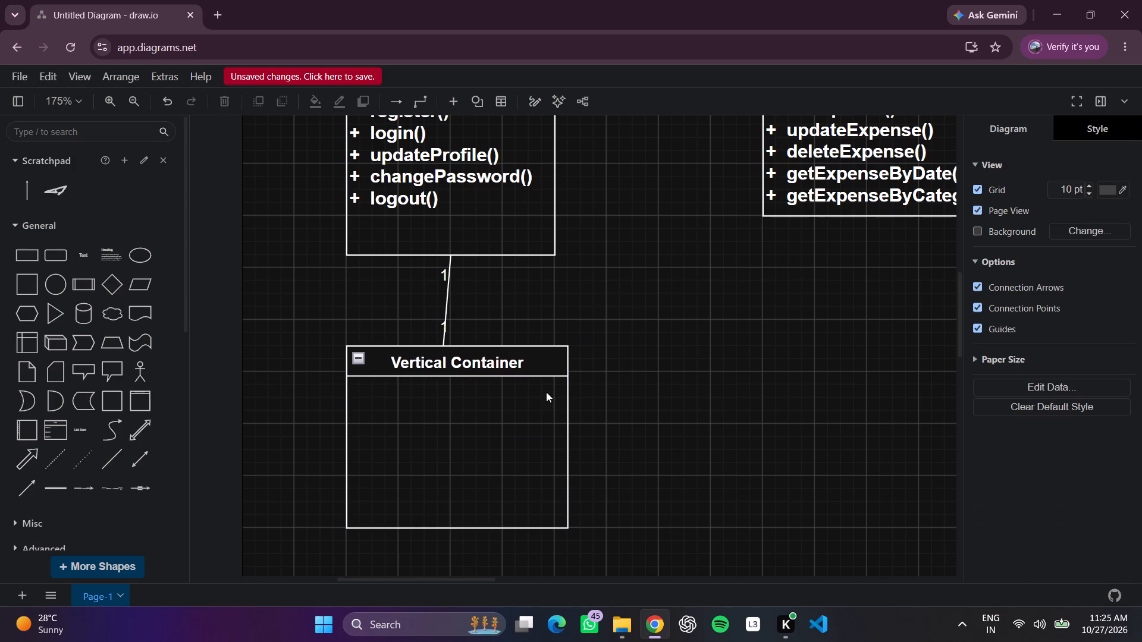
Straighten the slanted line between User and the Vertical Container, moving the lower "1" label aside and back to the line's left.
{"action": "left_click", "coordinate": [447, 339]}
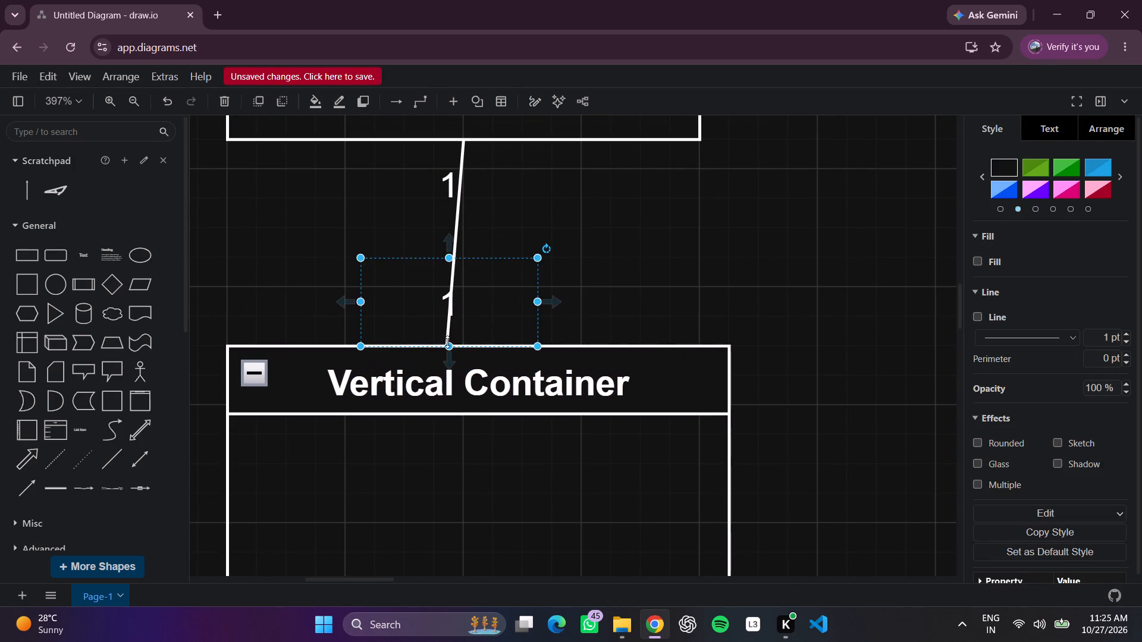
{"action": "left_click_drag", "start_coordinate": [447, 342], "coordinate": [469, 340]}
{"action": "left_click", "coordinate": [604, 305]}
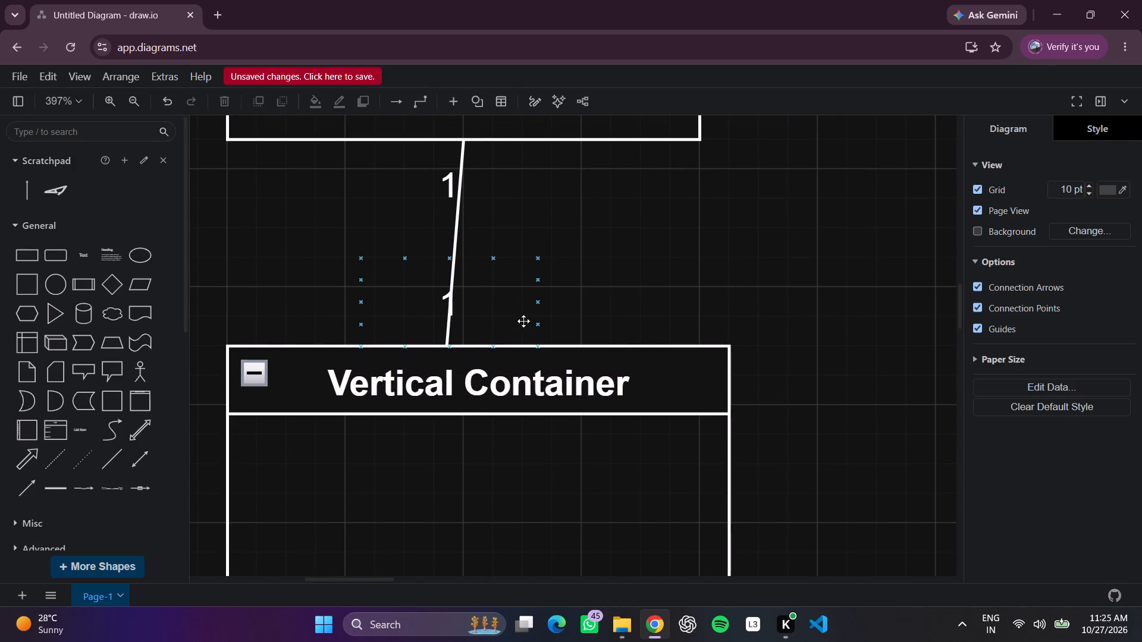
{"action": "left_click_drag", "start_coordinate": [449, 303], "coordinate": [348, 272]}
{"action": "left_click", "coordinate": [579, 303]}
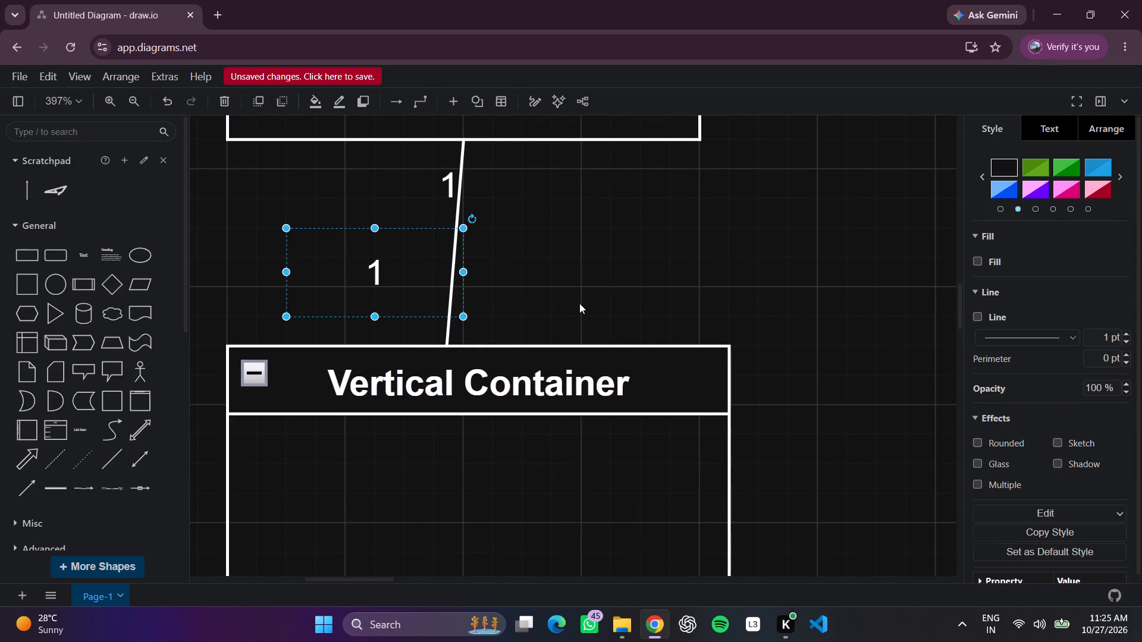
{"action": "left_click_drag", "start_coordinate": [447, 341], "coordinate": [459, 342]}
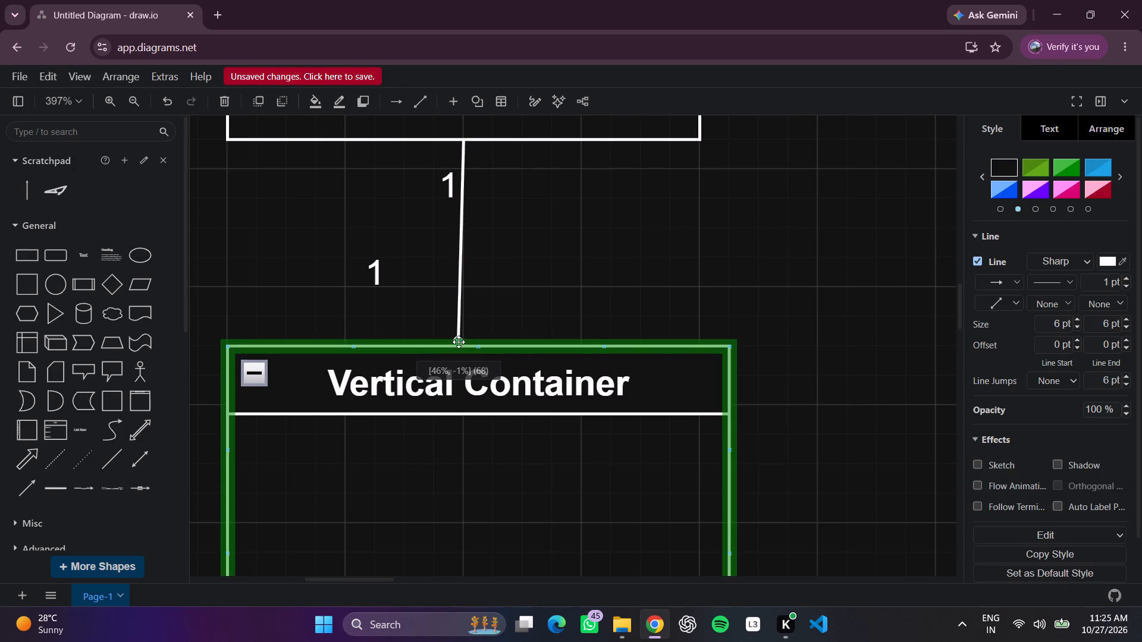
{"action": "left_click_drag", "start_coordinate": [459, 342], "coordinate": [462, 342]}
{"action": "left_click", "coordinate": [540, 300]}
{"action": "left_click_drag", "start_coordinate": [376, 279], "coordinate": [430, 307]}
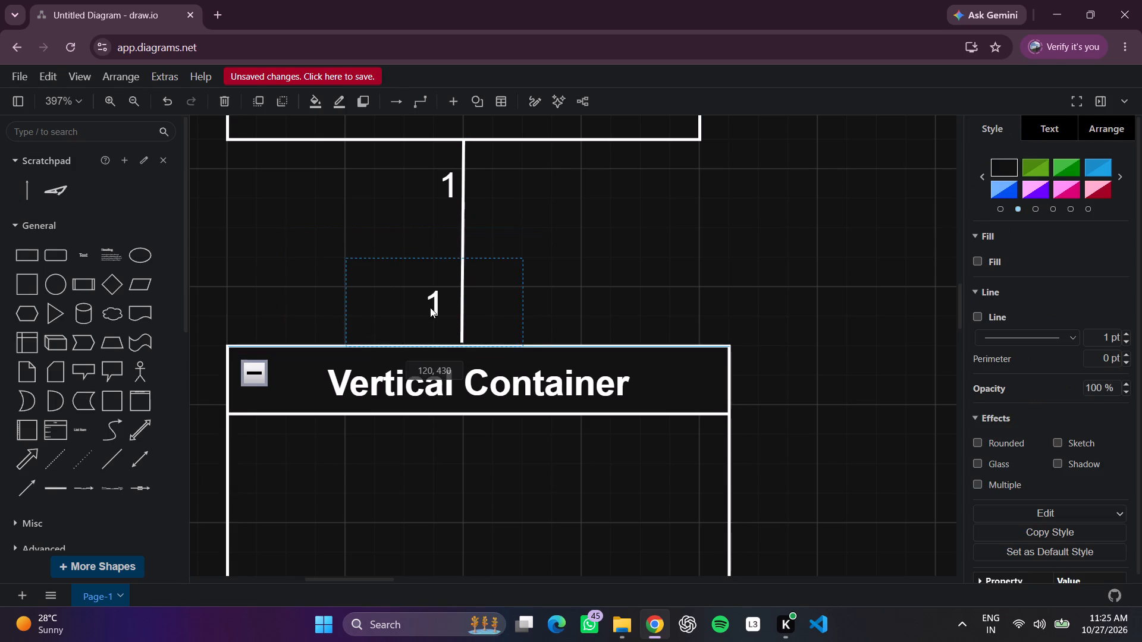
{"action": "left_click_drag", "start_coordinate": [430, 307], "coordinate": [440, 317]}
{"action": "left_click", "coordinate": [779, 255]}
Rename the Vertical Container's title as "Profile".
{"action": "scroll", "coordinate": [775, 262], "scroll_direction": "right", "scroll_amount": 2}
{"action": "left_click", "coordinate": [717, 339]}
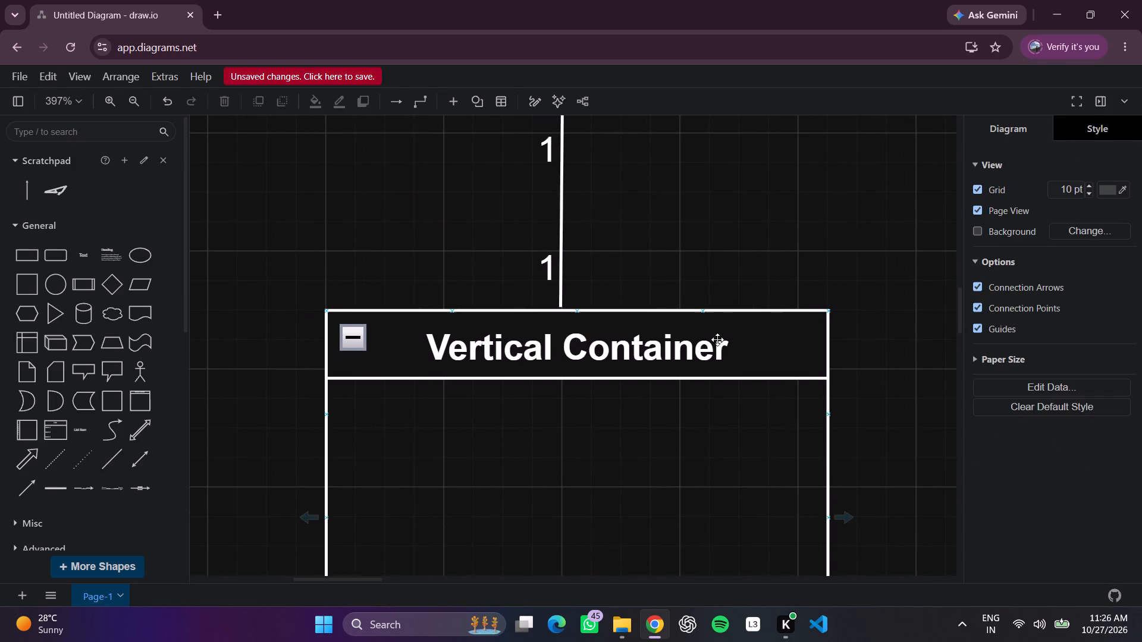
{"action": "left_click", "coordinate": [719, 331]}
{"action": "double_click", "coordinate": [721, 331]}
{"action": "double_click", "coordinate": [694, 368]}
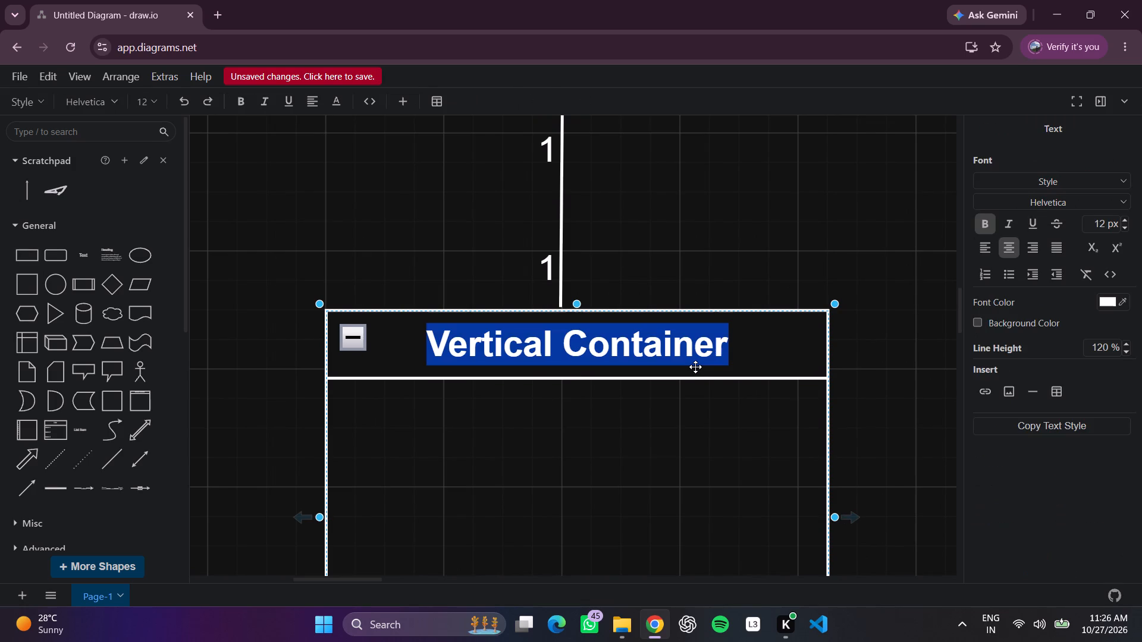
{"action": "key", "text": "BackSpace"}
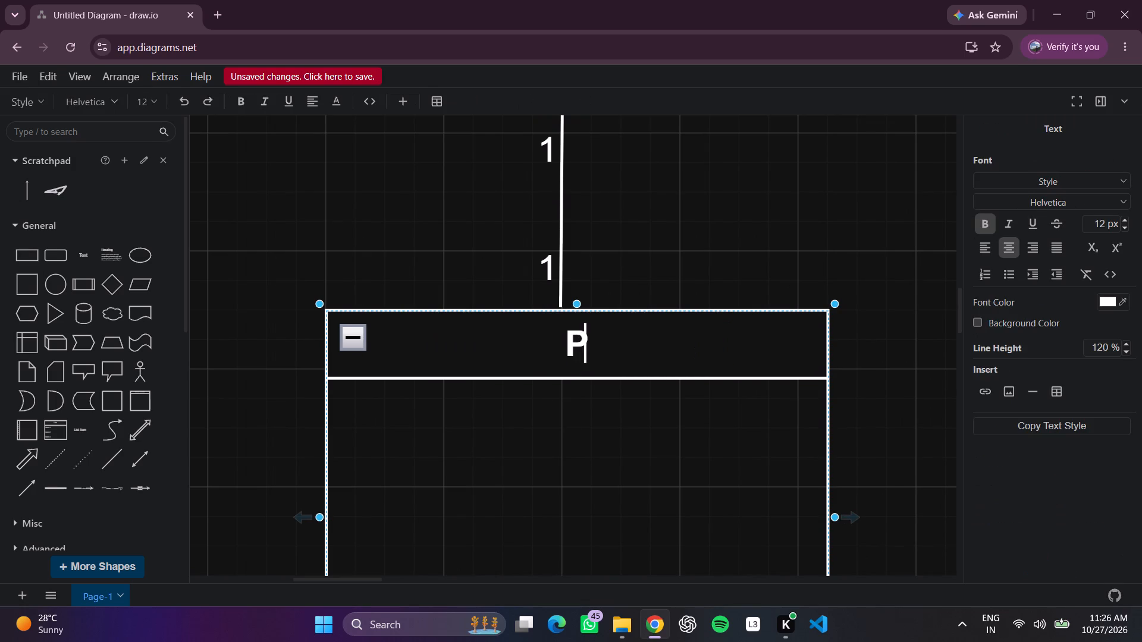
{"action": "type", "text": "rofile"}
Apply a larger text style to the "Profile" title.
{"action": "double_click", "coordinate": [778, 354]}
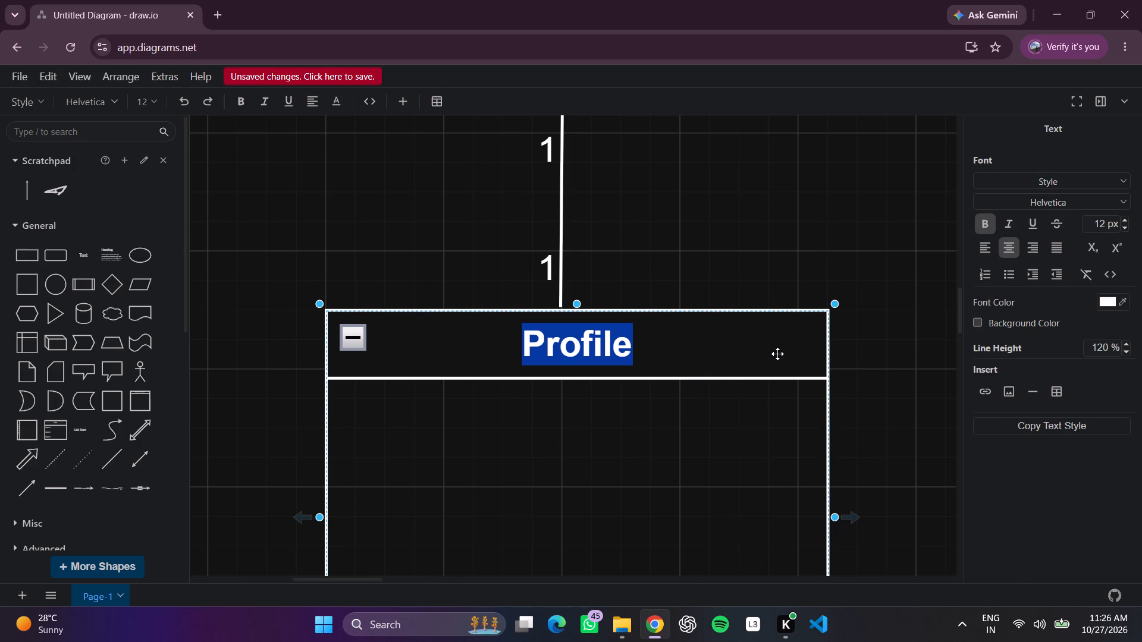
{"action": "left_click", "coordinate": [777, 354]}
{"action": "double_click", "coordinate": [687, 362]}
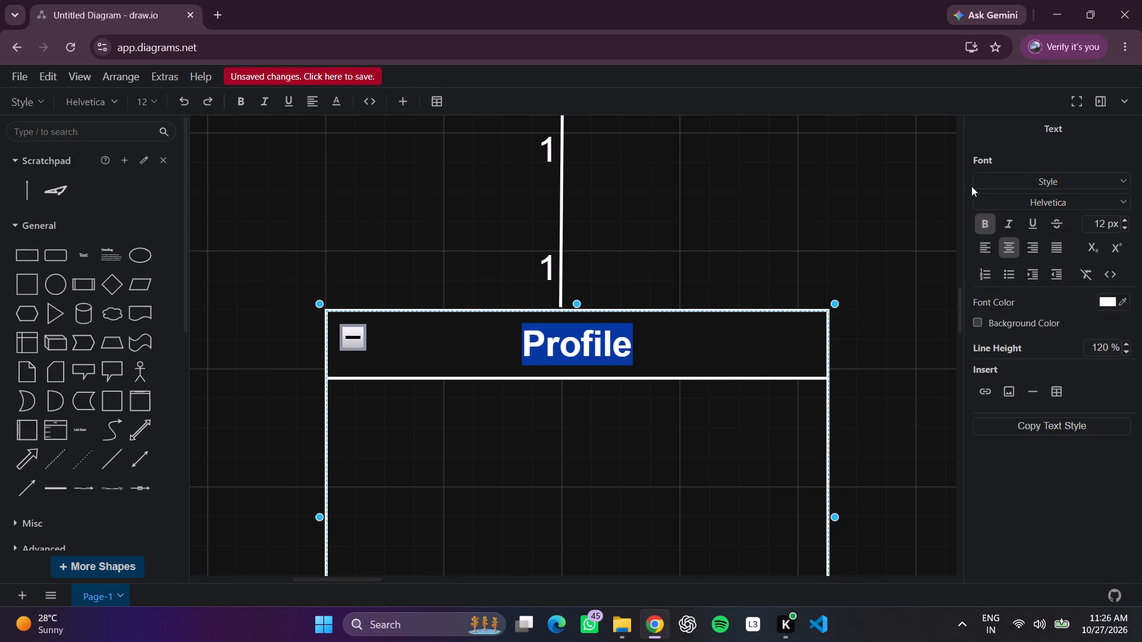
{"action": "left_click", "coordinate": [978, 182]}
{"action": "left_click", "coordinate": [1022, 273]}
{"action": "left_click", "coordinate": [773, 227]}
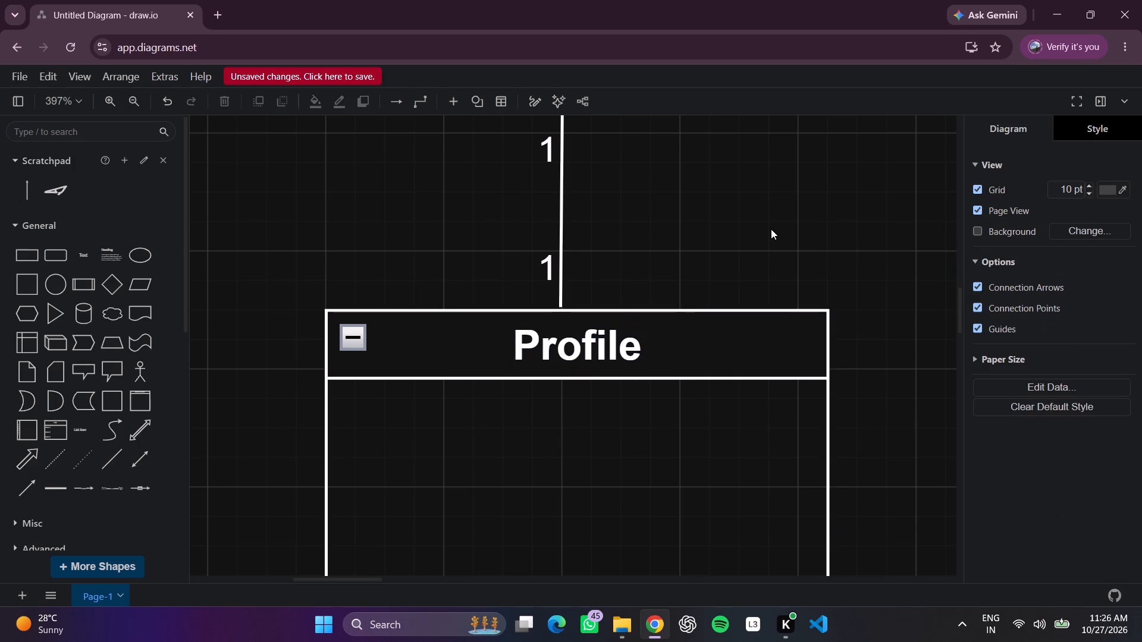
Extend the Profile class box's bottom edge downwards to make its body taller.
{"action": "scroll", "coordinate": [751, 443], "scroll_direction": "down", "scroll_amount": 1}
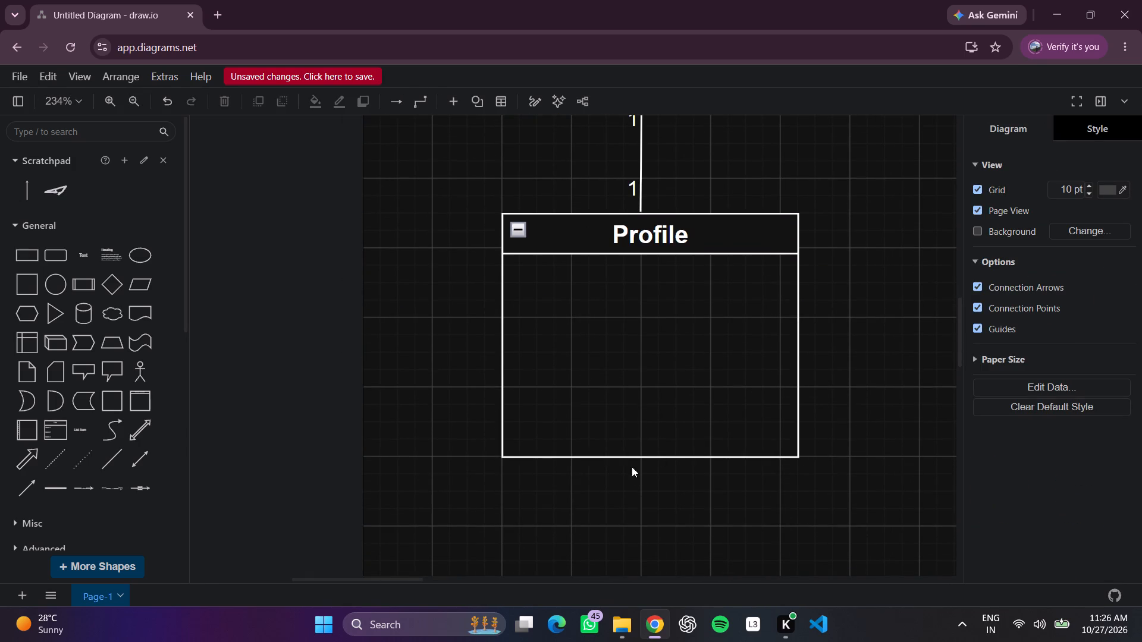
{"action": "left_click", "coordinate": [639, 453]}
{"action": "left_click_drag", "start_coordinate": [647, 453], "coordinate": [651, 517]}
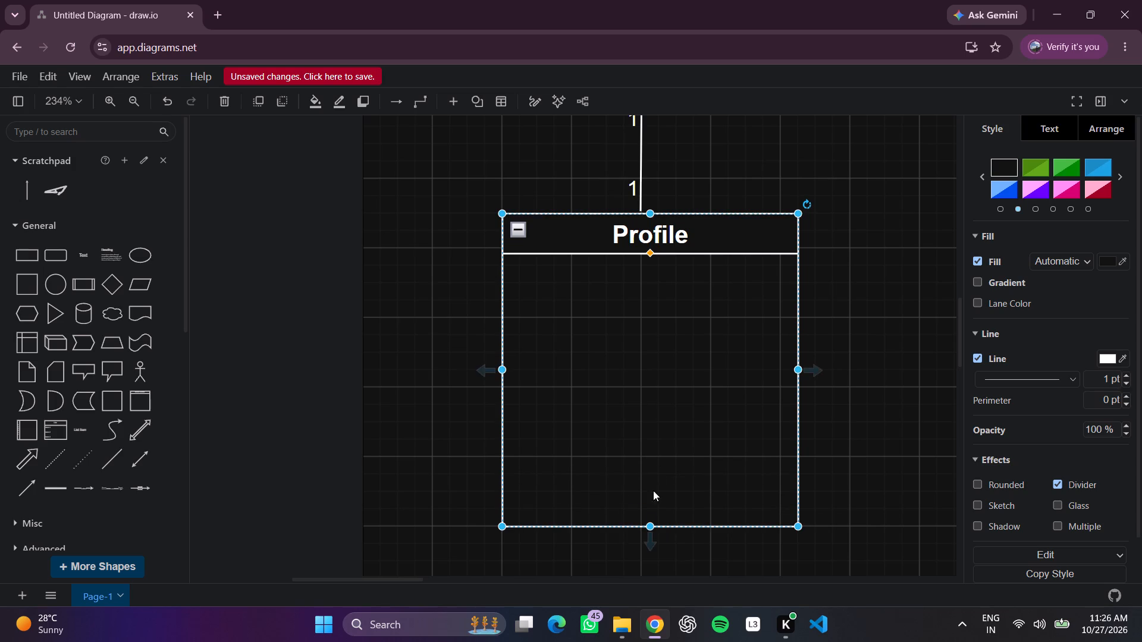
Insert a text element inside the Profile class body.
{"action": "triple_click", "coordinate": [628, 341]}
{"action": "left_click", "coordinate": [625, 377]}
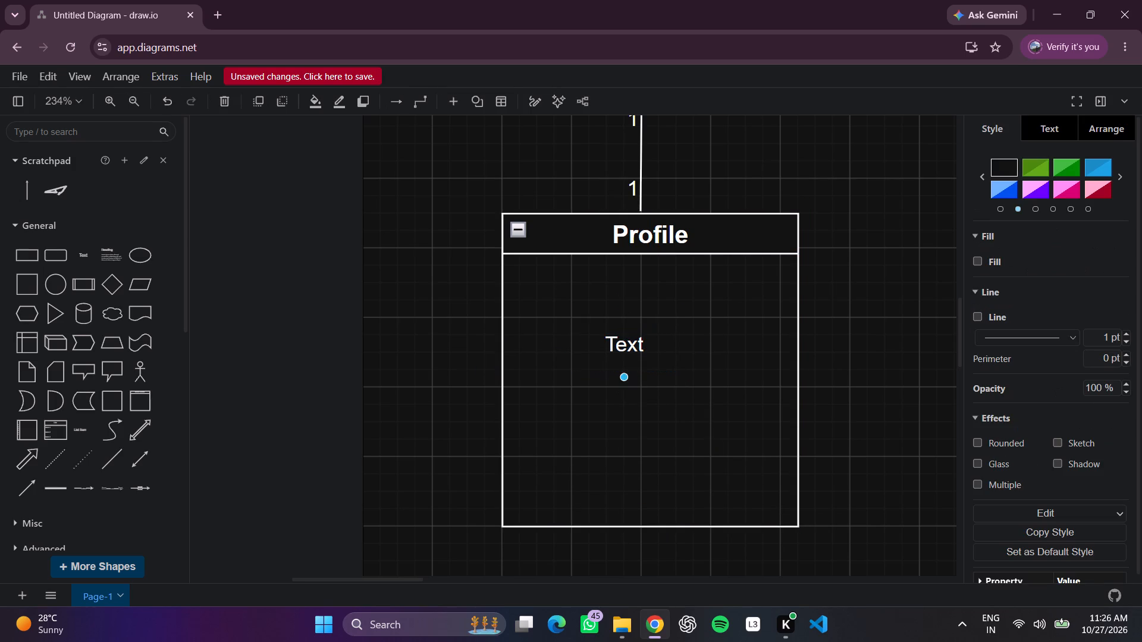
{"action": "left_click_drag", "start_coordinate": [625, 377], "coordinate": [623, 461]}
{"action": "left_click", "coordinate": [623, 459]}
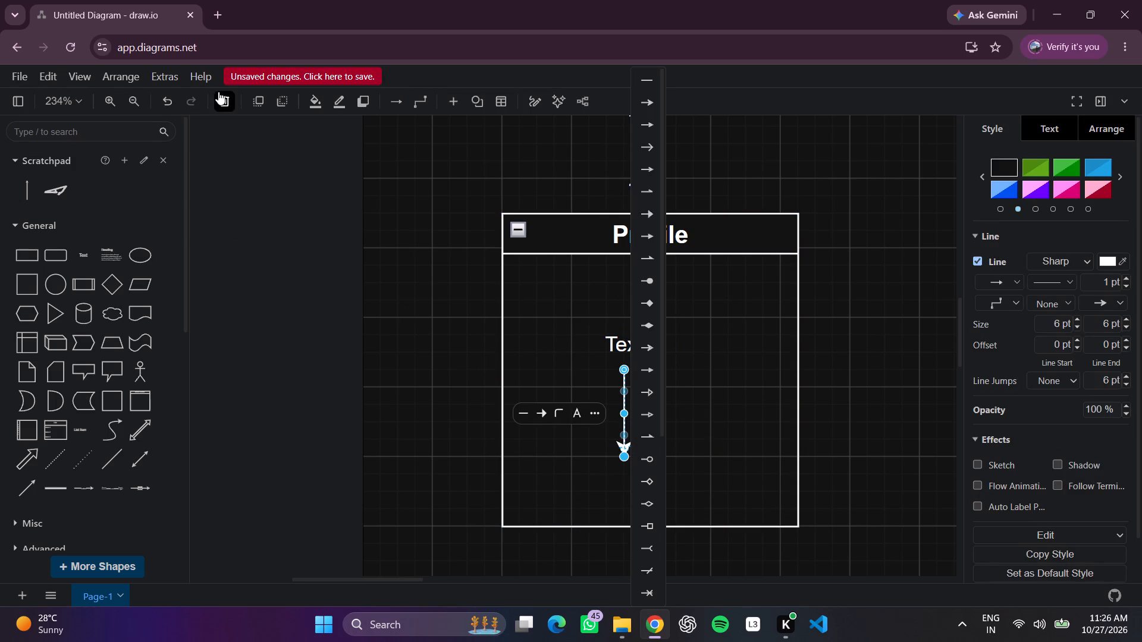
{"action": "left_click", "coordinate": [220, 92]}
Enlarge the text element on all four sides, about 150 wide, so it fills most of the Profile body.
{"action": "left_click", "coordinate": [642, 358]}
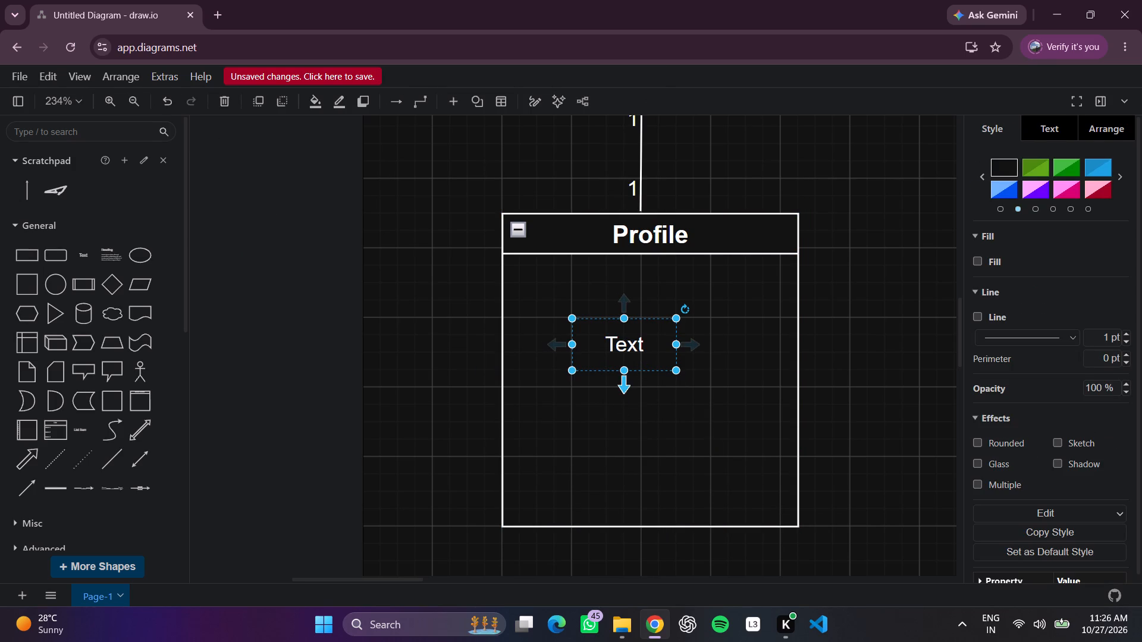
{"action": "left_click_drag", "start_coordinate": [626, 371], "coordinate": [635, 504]}
{"action": "left_click_drag", "start_coordinate": [673, 413], "coordinate": [676, 412]}
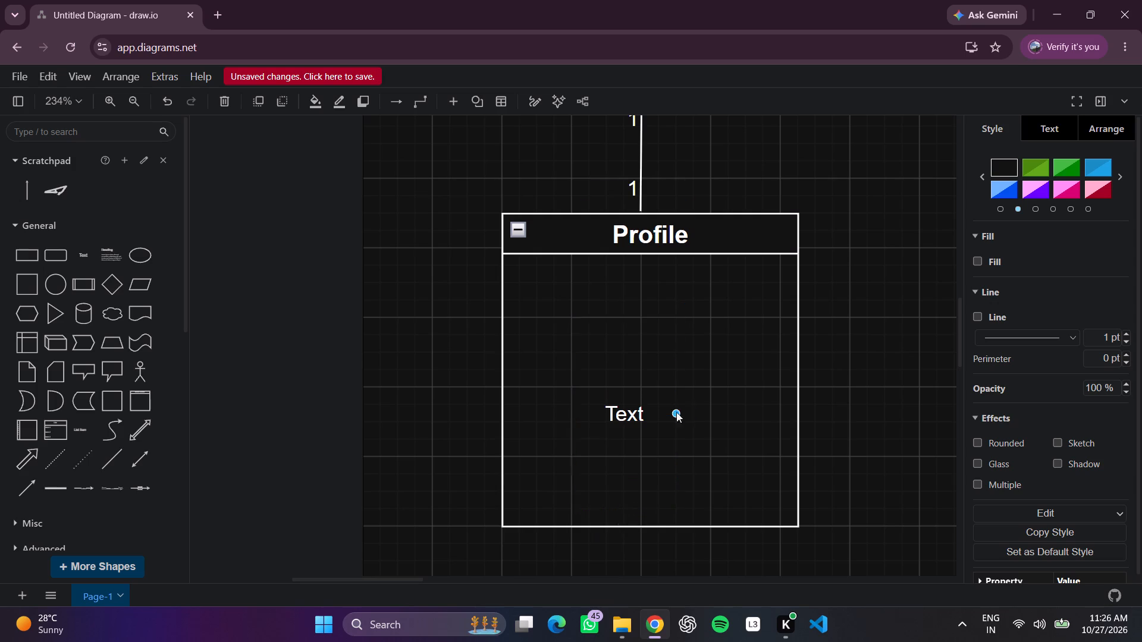
{"action": "left_click_drag", "start_coordinate": [676, 412], "coordinate": [780, 407]}
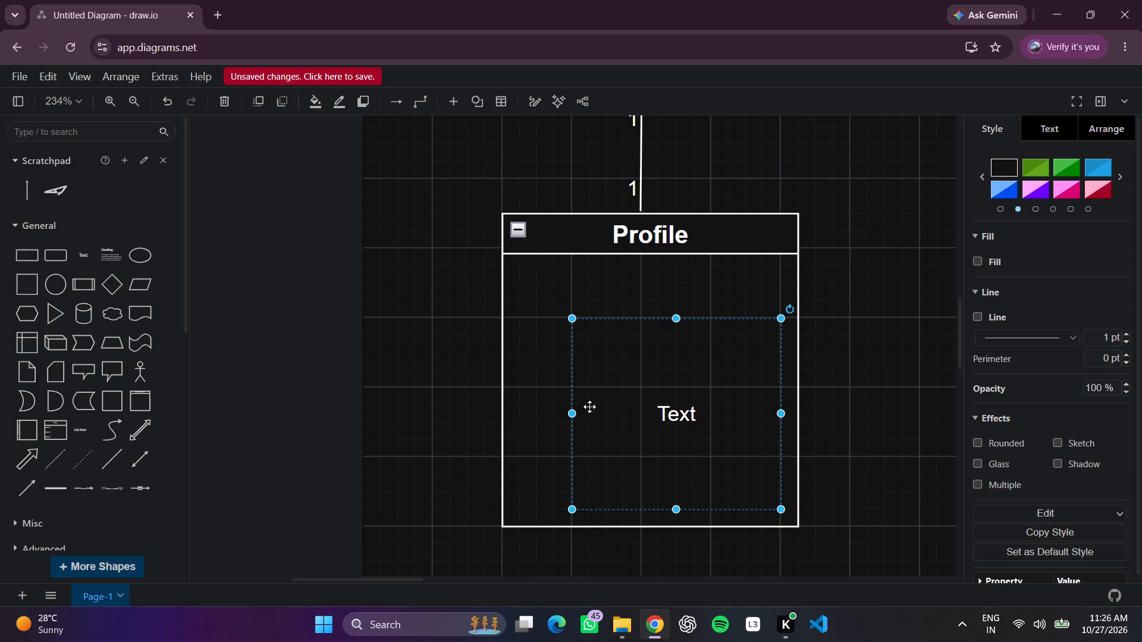
{"action": "left_click_drag", "start_coordinate": [575, 415], "coordinate": [526, 423]}
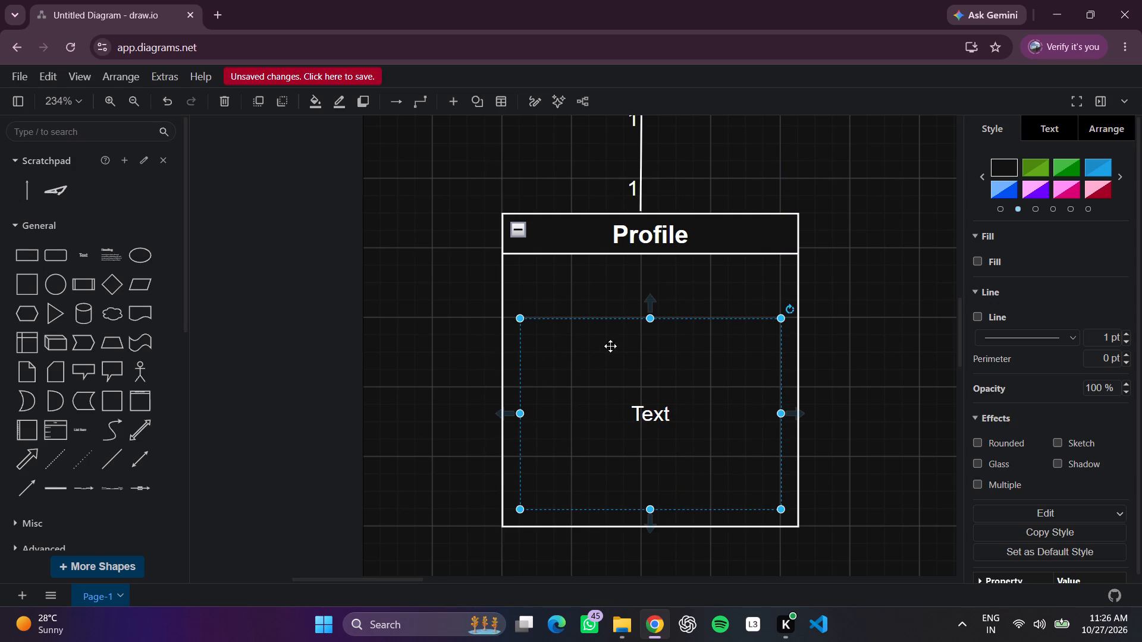
{"action": "left_click_drag", "start_coordinate": [648, 322], "coordinate": [643, 285]}
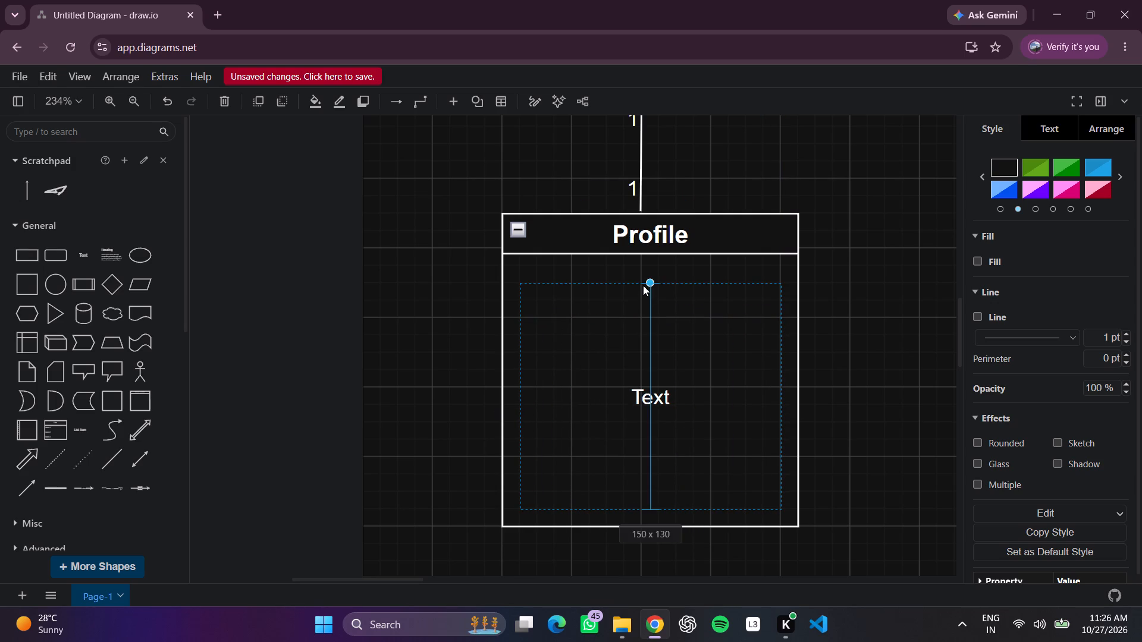
{"action": "left_click_drag", "start_coordinate": [643, 285], "coordinate": [642, 275]}
Replace the placeholder text in the Profile body with the attribute line "- profileid: int".
{"action": "double_click", "coordinate": [657, 327]}
{"action": "key", "text": "BackSpace"}
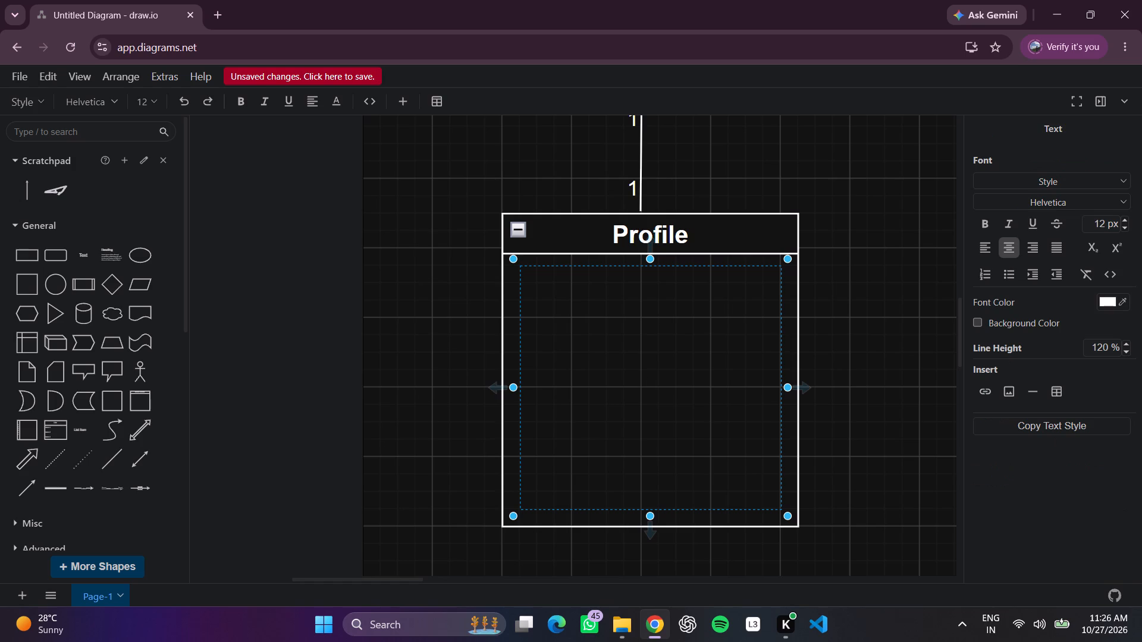
{"action": "key", "text": "minus"}
{"action": "key", "text": "space"}
{"action": "key", "text": "space"}
{"action": "type", "text": "pro"}
{"action": "key", "text": "i"}
{"action": "key", "text": "BackSpace"}
{"action": "type", "text": "file"}
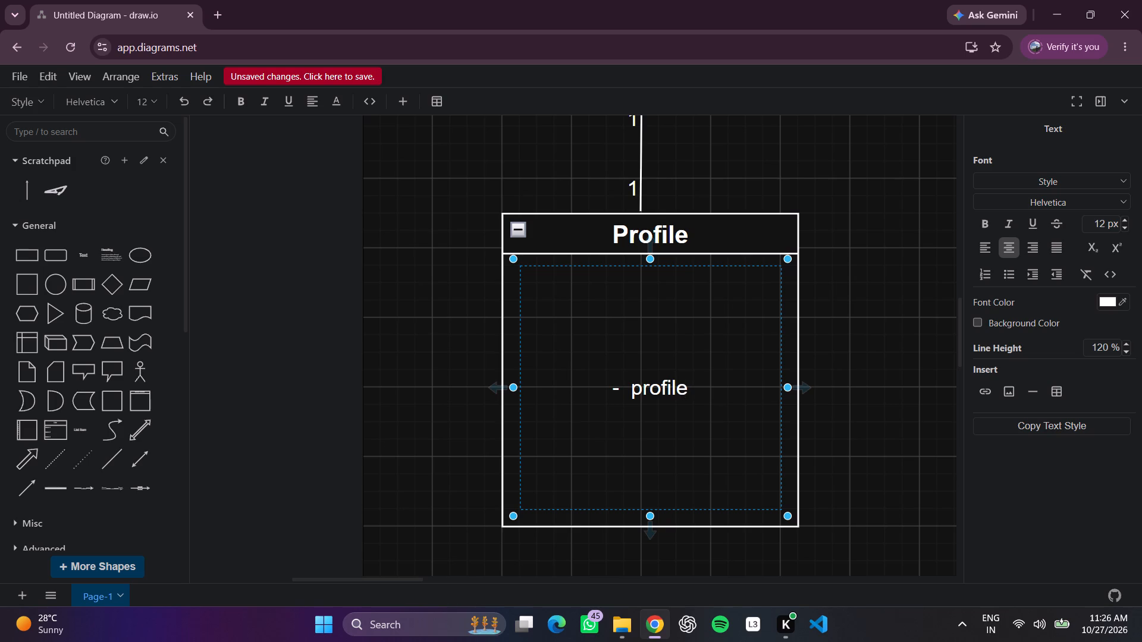
{"action": "key", "text": "i"}
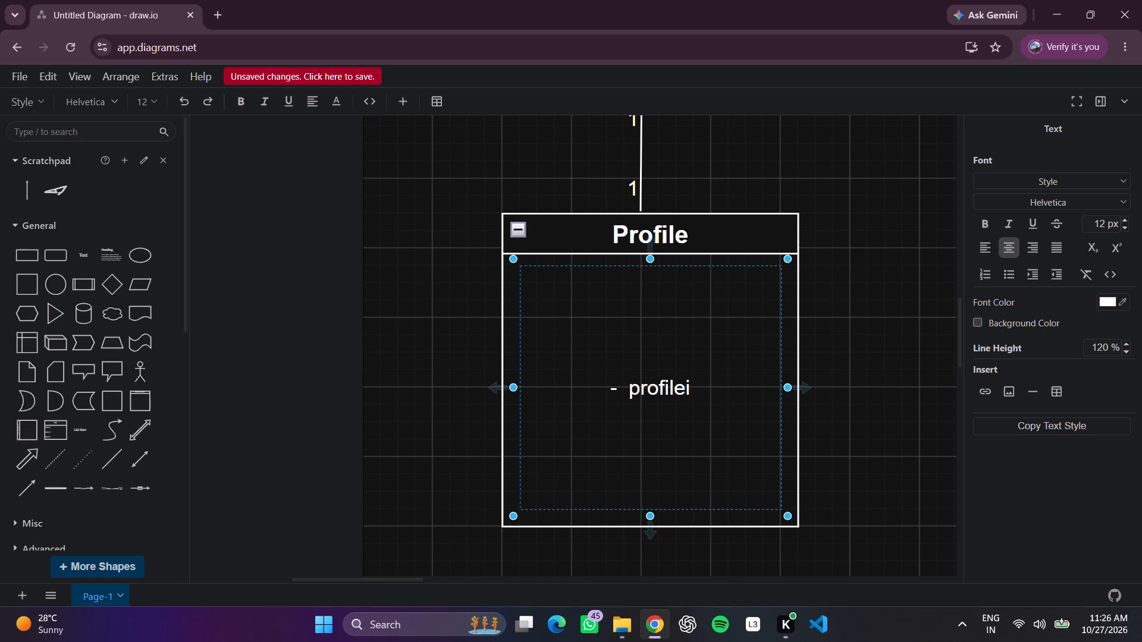
{"action": "key", "text": "d"}
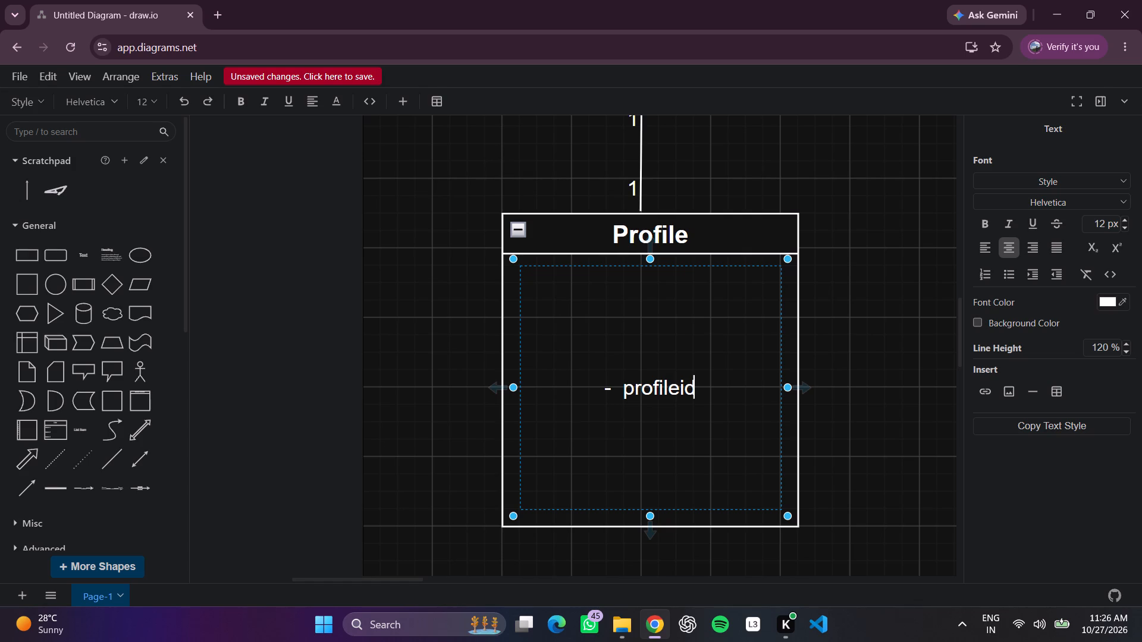
{"action": "type", "text": ";"}
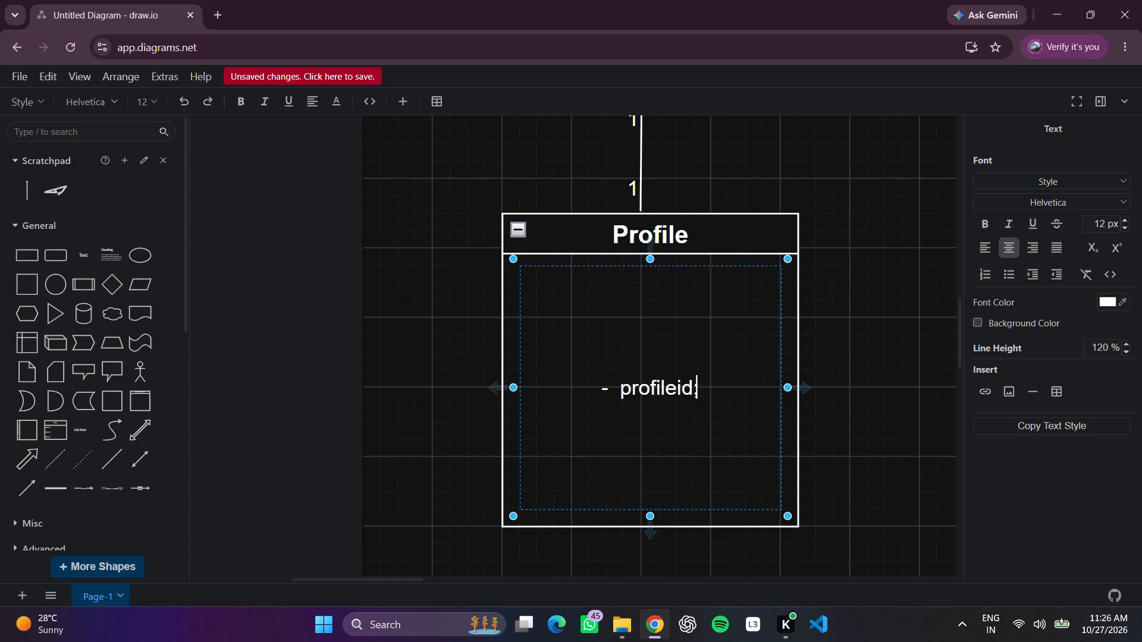
{"action": "key", "text": "space"}
{"action": "key", "text": "BackSpace"}
{"action": "key", "text": "BackSpace"}
{"action": "type", "text": ": int"}
{"action": "key", "text": "Return"}
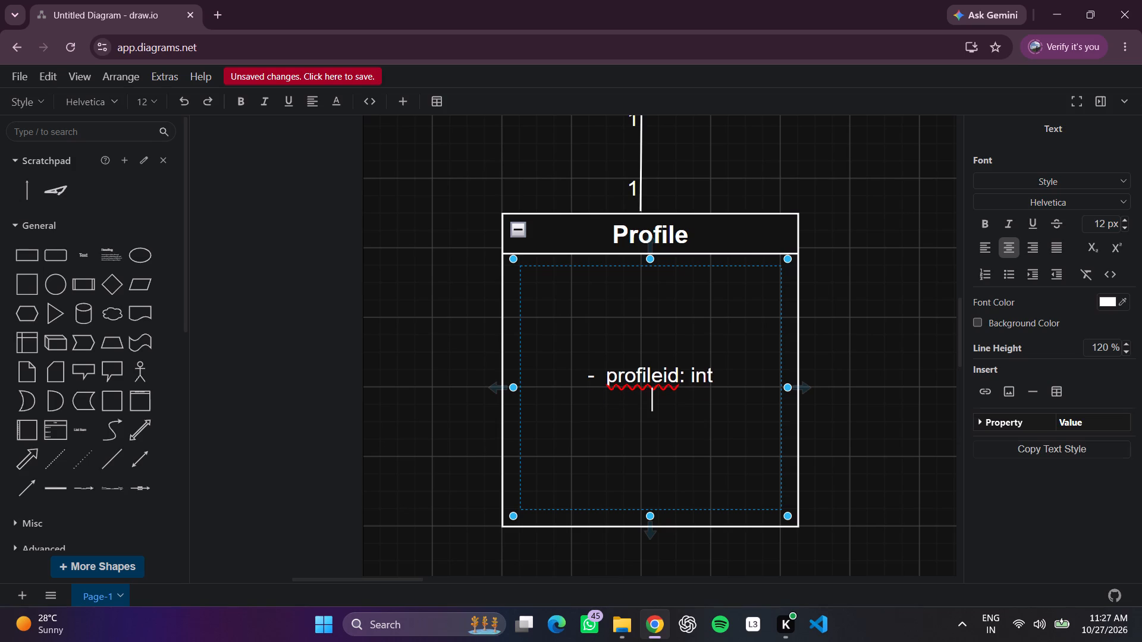
Add a second attribute line "- userld; int" below the profileid line.
{"action": "type", "text": "-"}
{"action": "key", "text": "space"}
{"action": "key", "text": "space"}
{"action": "type", "text": "user"}
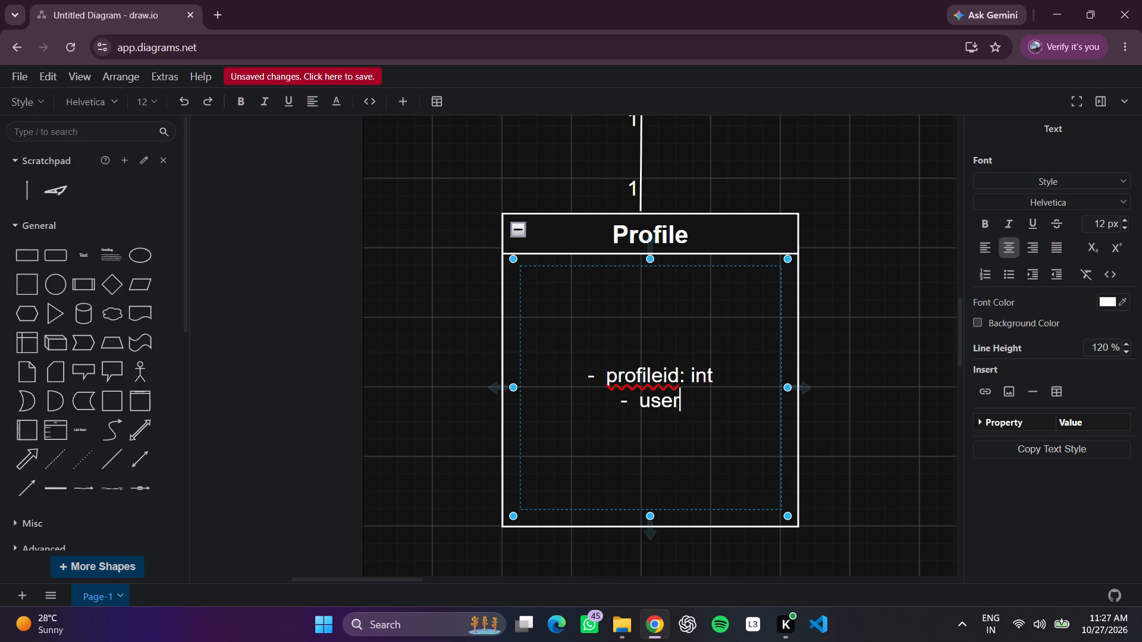
{"action": "type", "text": "ld"}
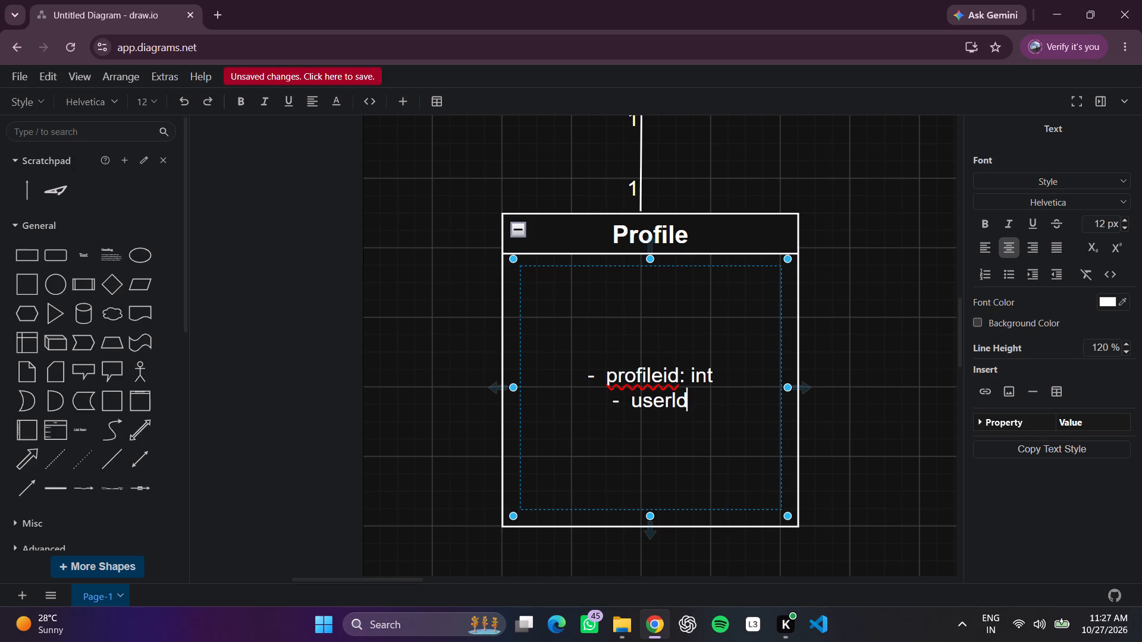
{"action": "type", "text": "; int"}
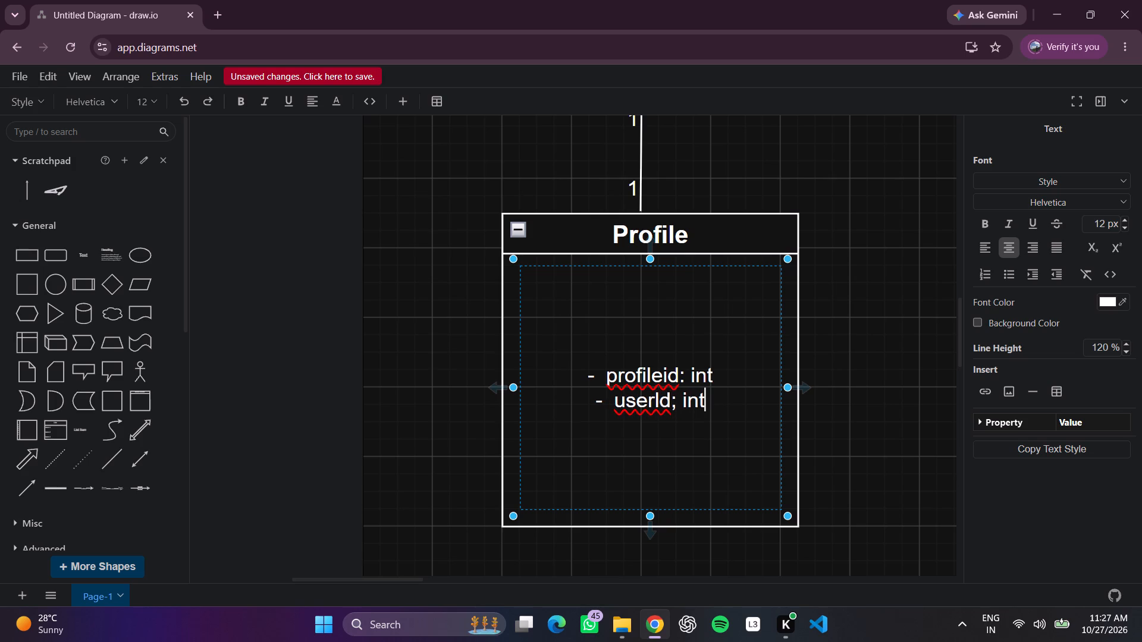
{"action": "key", "text": "Return"}
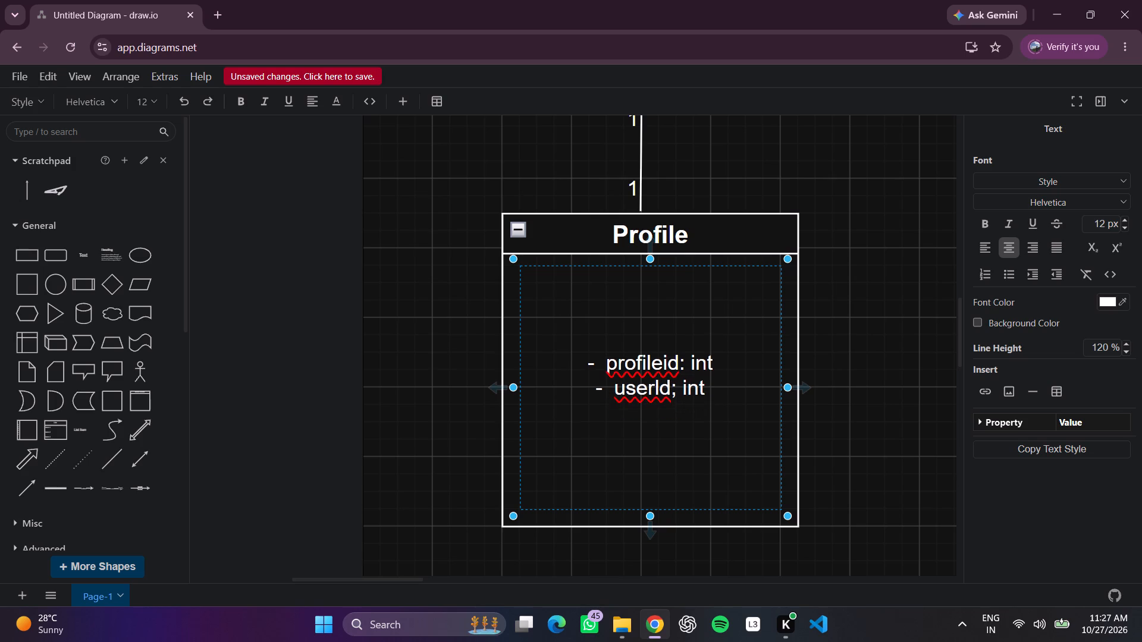
Start a third attribute line with "- monthly".
{"action": "type", "text": "- monthly"}
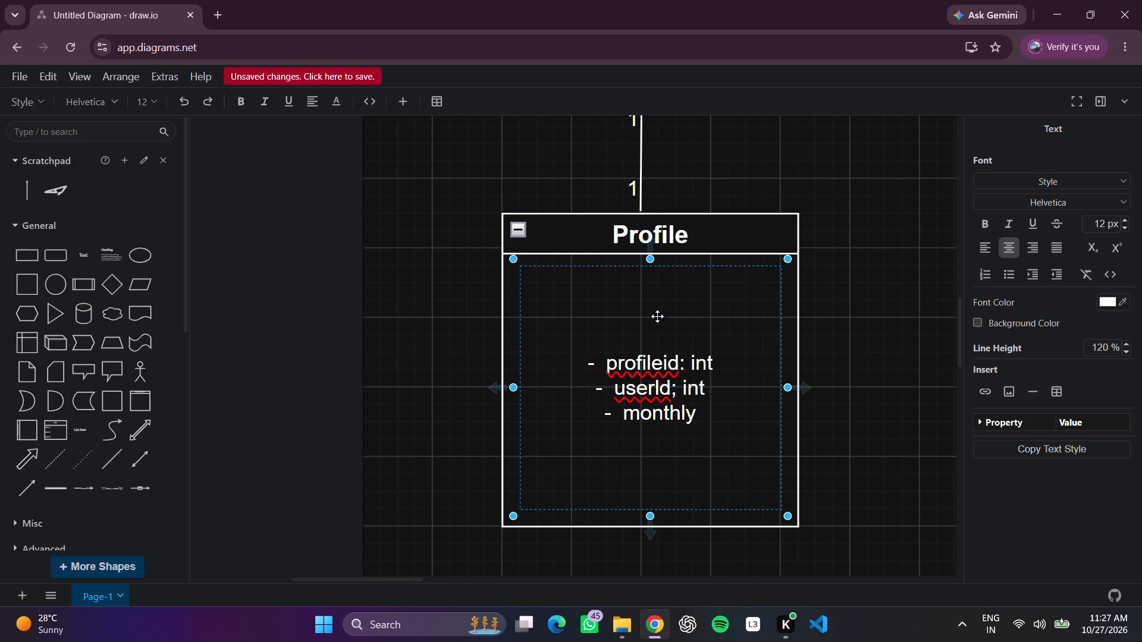
Replace the semicolon in Profile's second attribute line with a colon so it reads "userld: int".
{"action": "left_click", "coordinate": [680, 392]}
{"action": "key", "text": "BackSpace"}
{"action": "key", "text": "BackSpace"}
{"action": "type", "text": ":"}
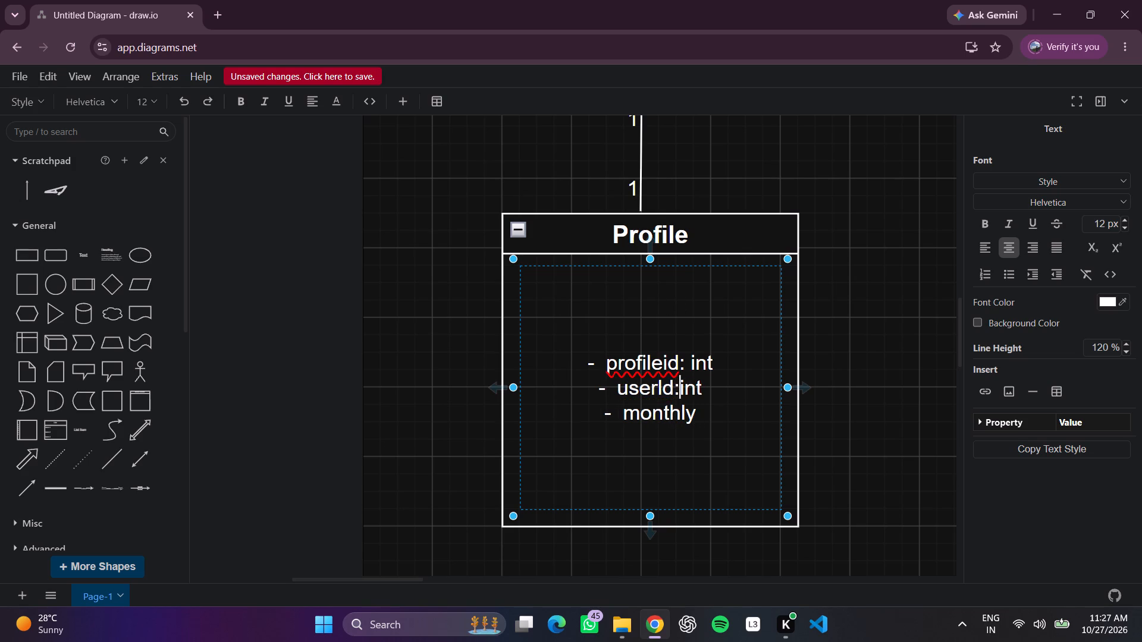
{"action": "key", "text": "space"}
Complete Profile's third attribute line so it reads "- monthly: int" and start a new line below it.
{"action": "key", "text": "Down"}
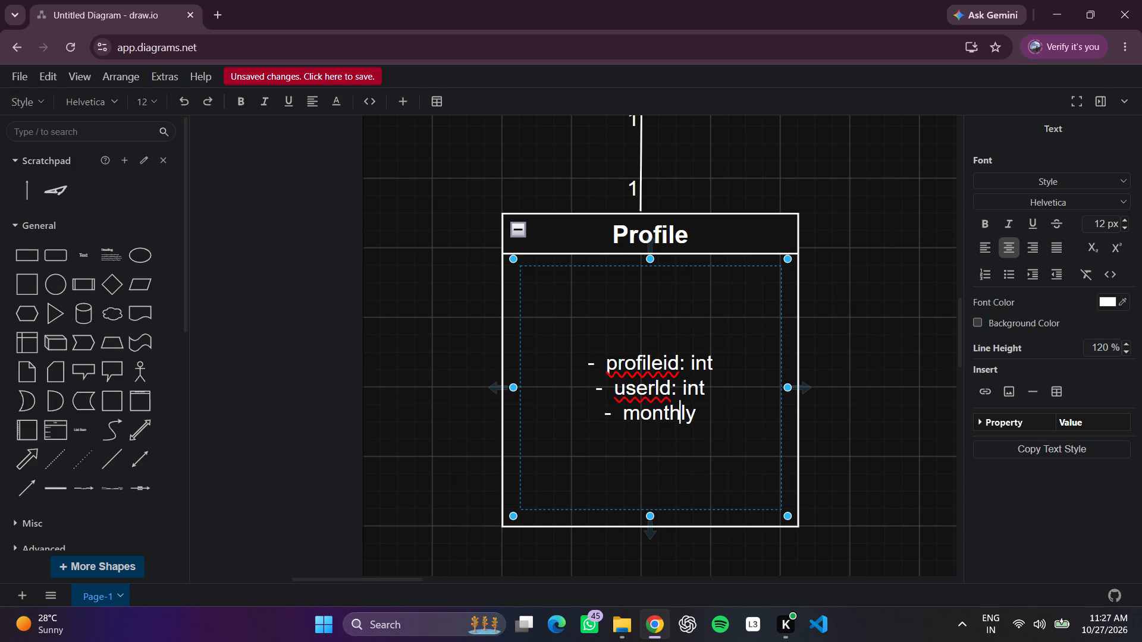
{"action": "key", "text": "Right"}
{"action": "key", "text": "Right"}
{"action": "type", "text": ": int"}
{"action": "key", "text": "Return"}
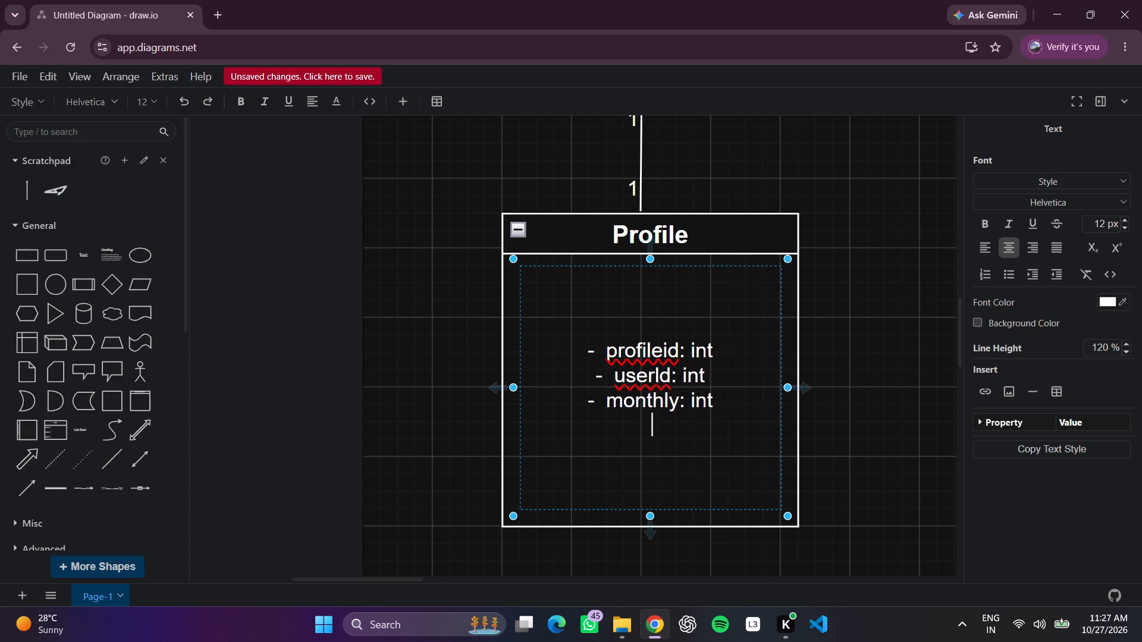
Add a fourth attribute line "- currency: string" to the Profile body and start another line below it.
{"action": "type", "text": "- curr"}
{"action": "type", "text": "ency"}
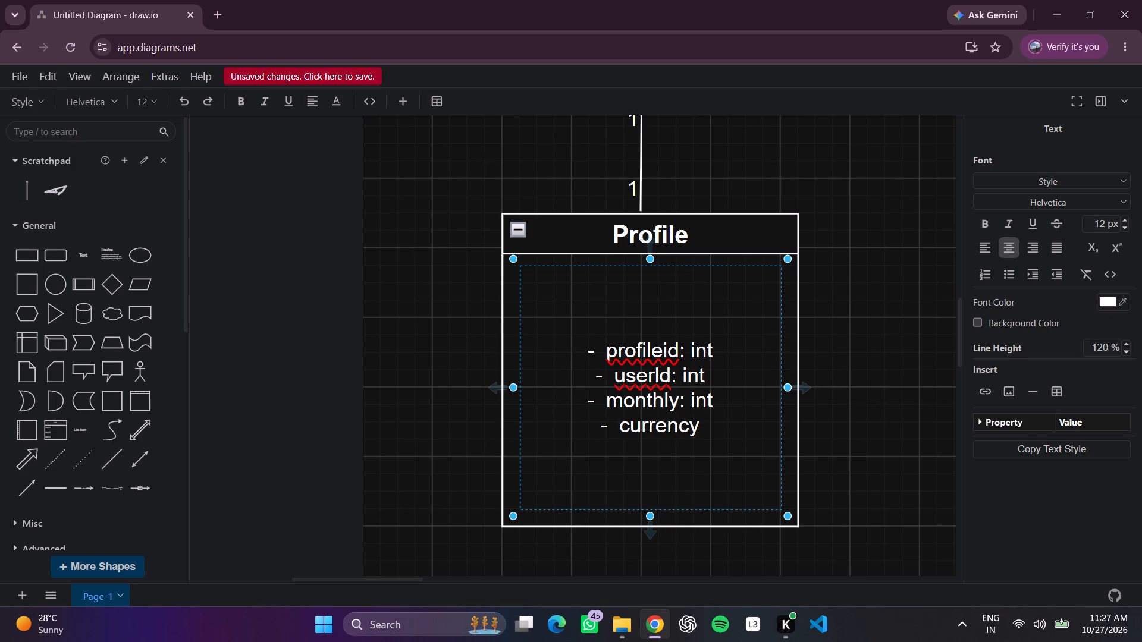
{"action": "type", "text": ";"}
{"action": "key", "text": "space"}
{"action": "key", "text": "BackSpace"}
{"action": "key", "text": "BackSpace"}
{"action": "type", "text": ":"}
{"action": "key", "text": "space"}
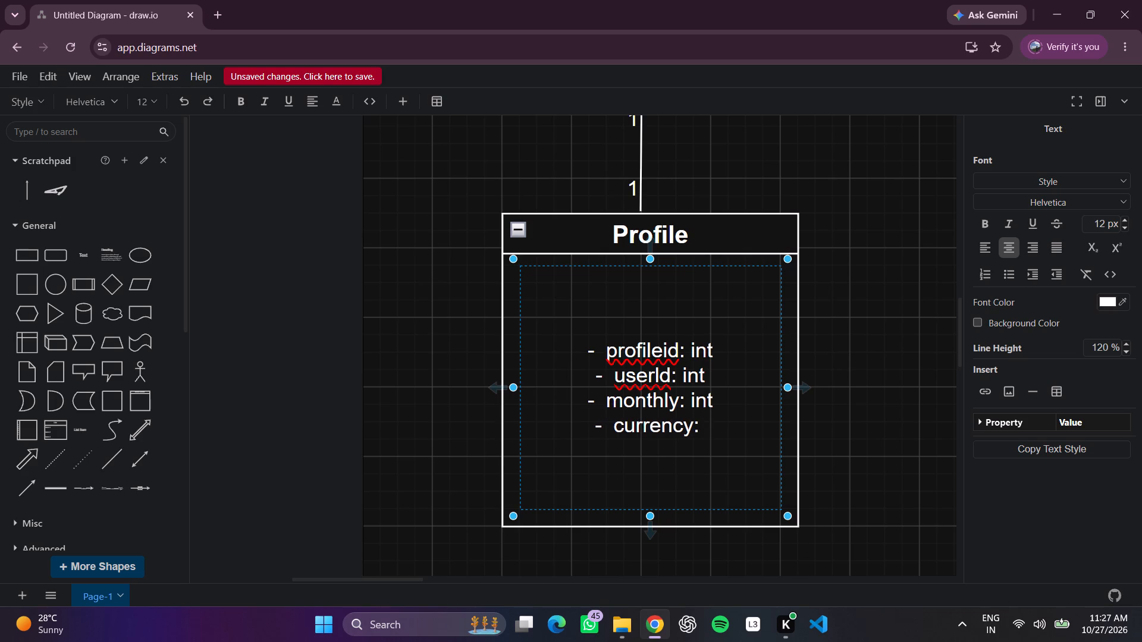
{"action": "type", "text": "string"}
{"action": "key", "text": "Return"}
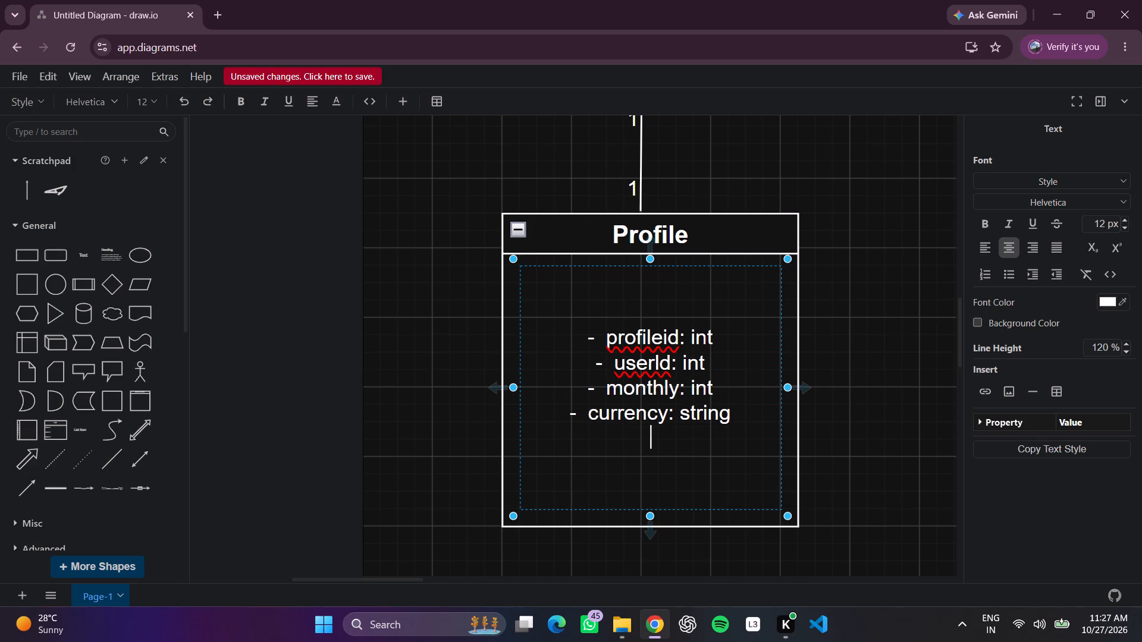
Add a fifth attribute line "- goal: string" below the currency line in the Profile body.
{"action": "type", "text": "-"}
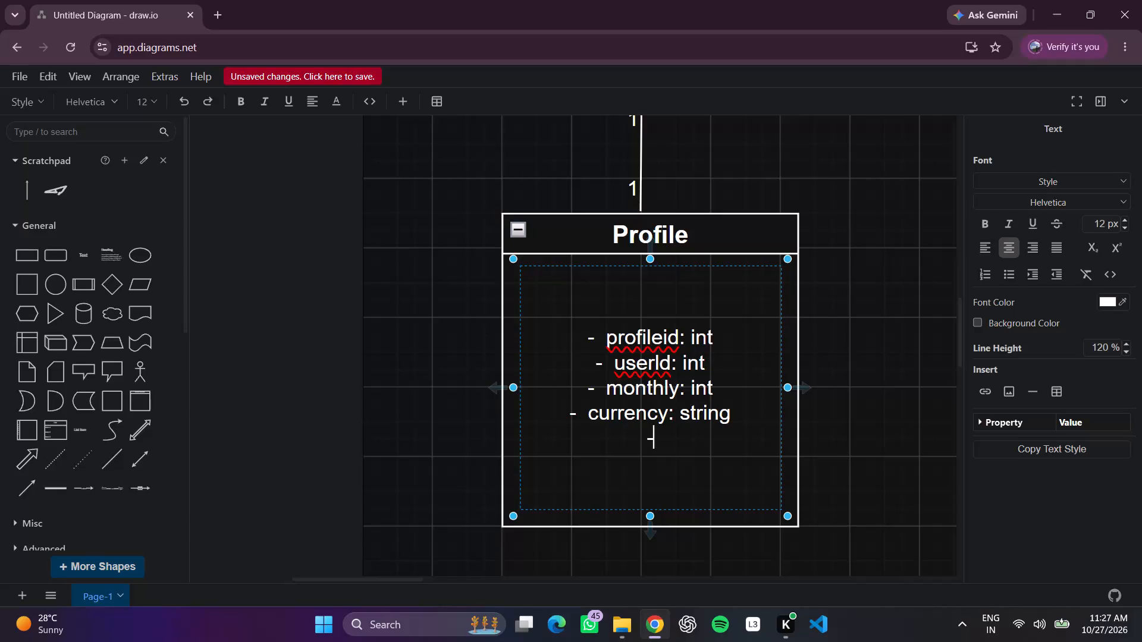
{"action": "key", "text": "space"}
{"action": "key", "text": "space"}
{"action": "type", "text": "goal"}
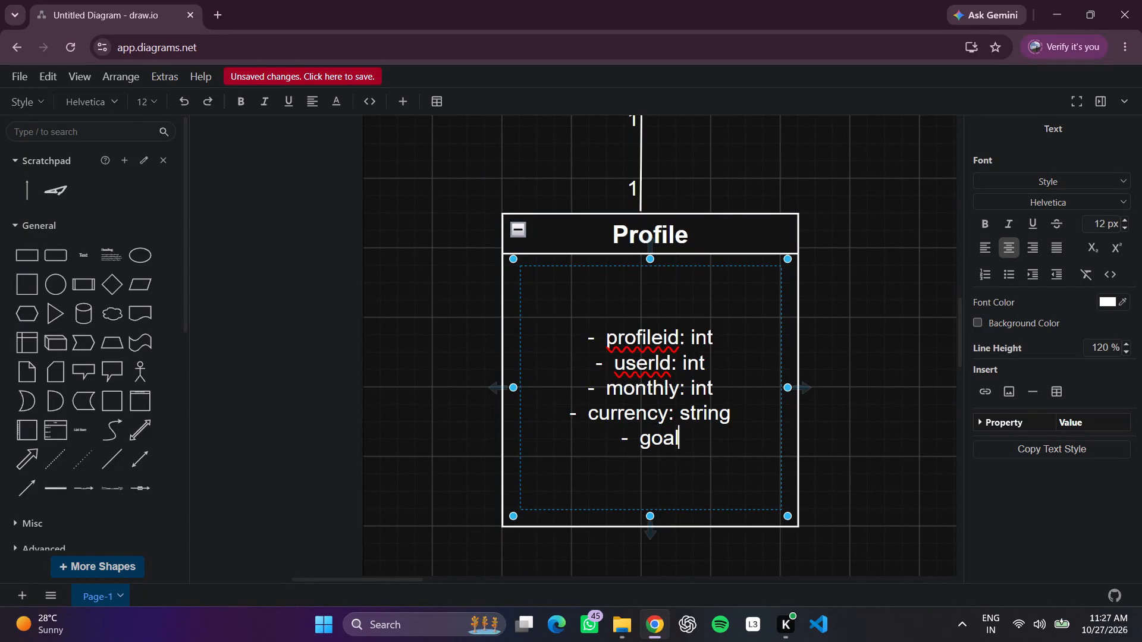
{"action": "key", "text": "shift+colon"}
{"action": "key", "text": "space"}
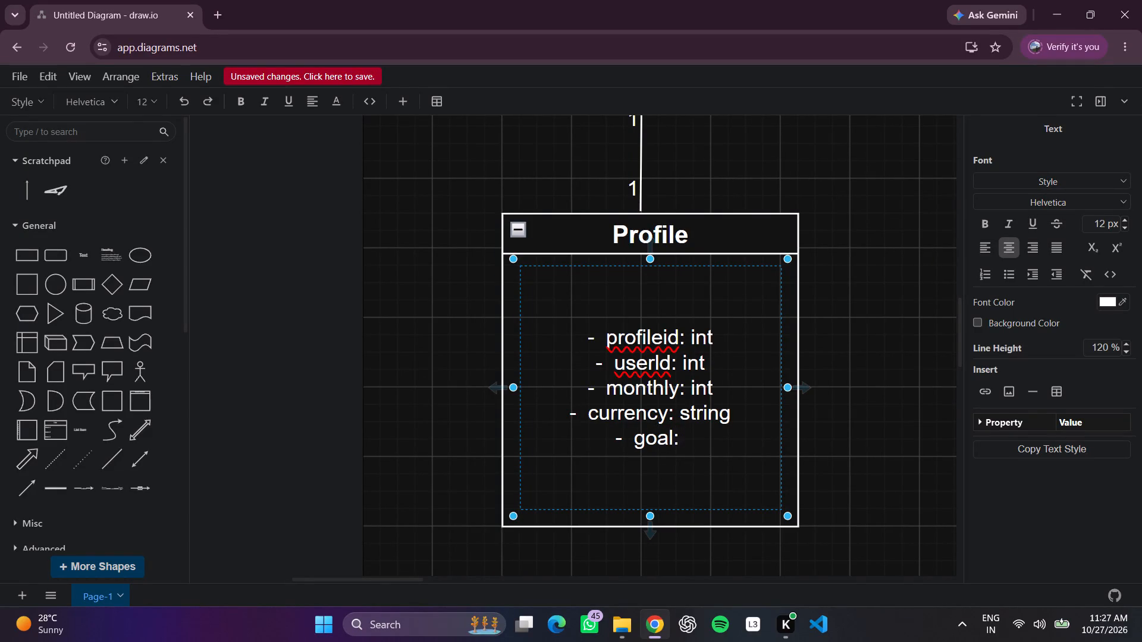
{"action": "type", "text": "sgtri"}
{"action": "key", "text": "BackSpace"}
{"action": "key", "text": "BackSpace"}
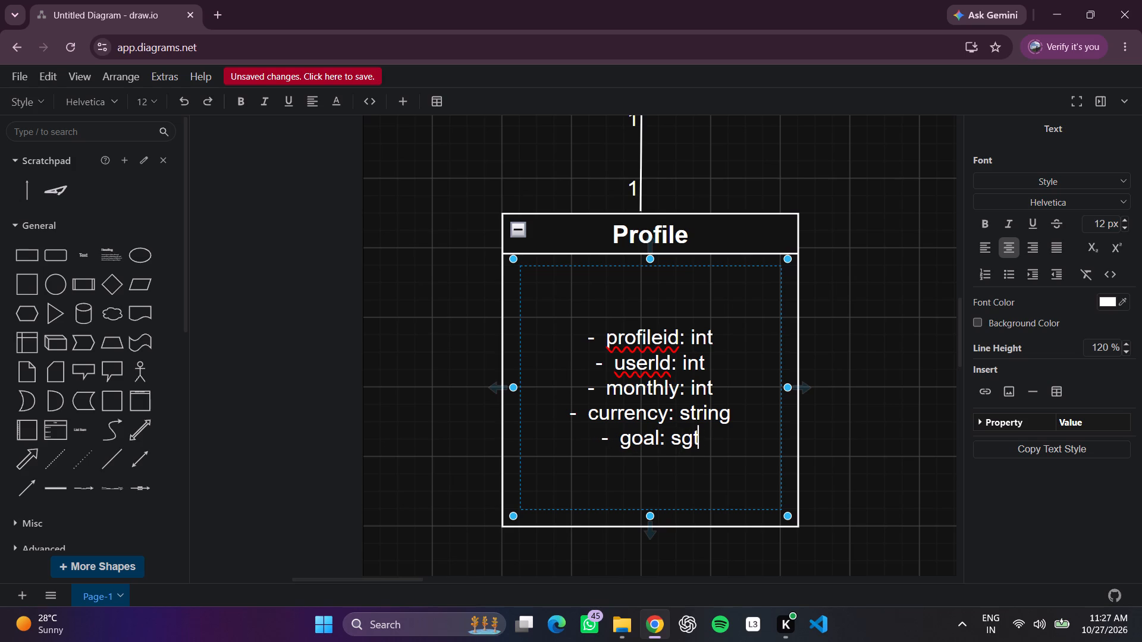
{"action": "key", "text": "BackSpace"}
{"action": "key", "text": "BackSpace"}
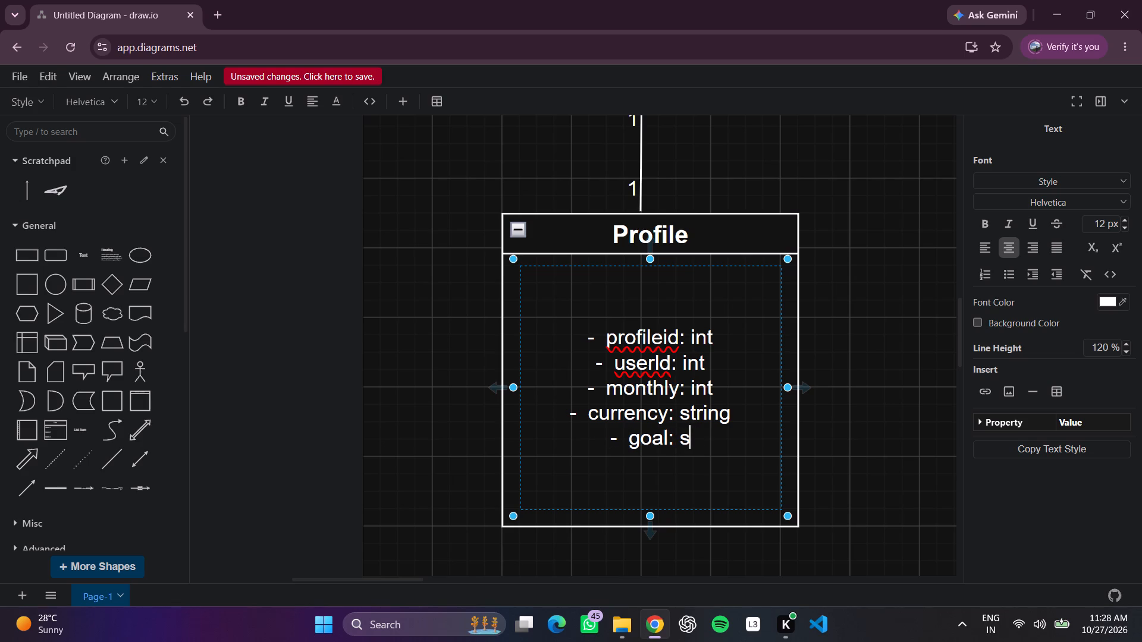
{"action": "type", "text": "tring"}
Format all of Profile's attribute lines as Heading 3 and align them left.
{"action": "scroll", "coordinate": [677, 332], "scroll_direction": "down", "scroll_amount": 1}
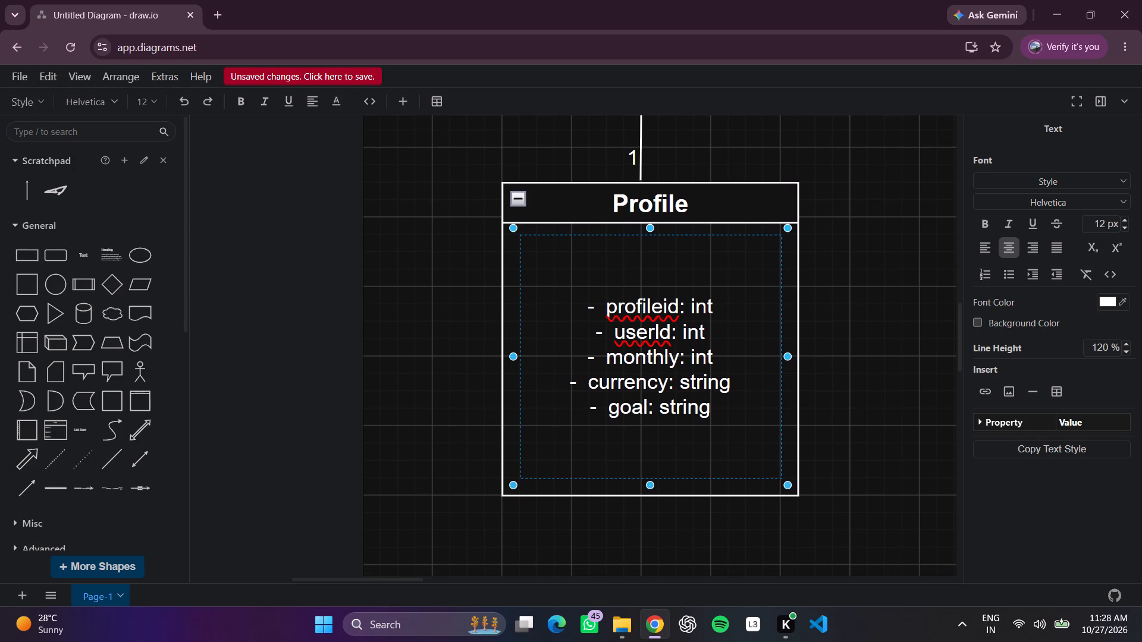
{"action": "double_click", "coordinate": [638, 348]}
{"action": "left_click", "coordinate": [945, 319]}
{"action": "double_click", "coordinate": [628, 382]}
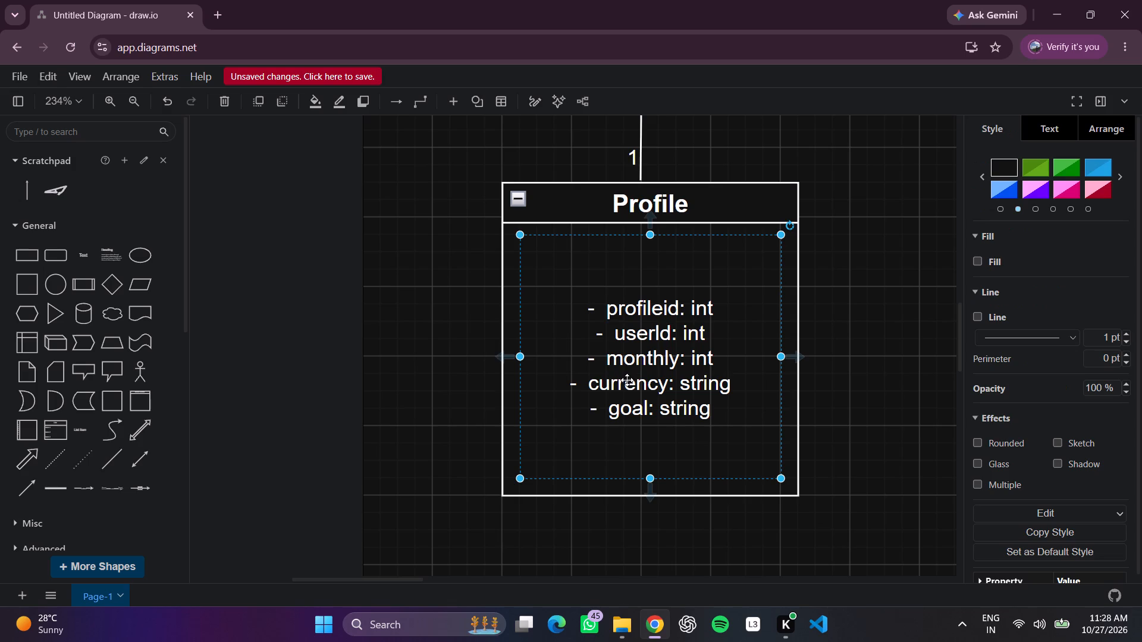
{"action": "double_click", "coordinate": [676, 310]}
{"action": "left_click", "coordinate": [1032, 180]}
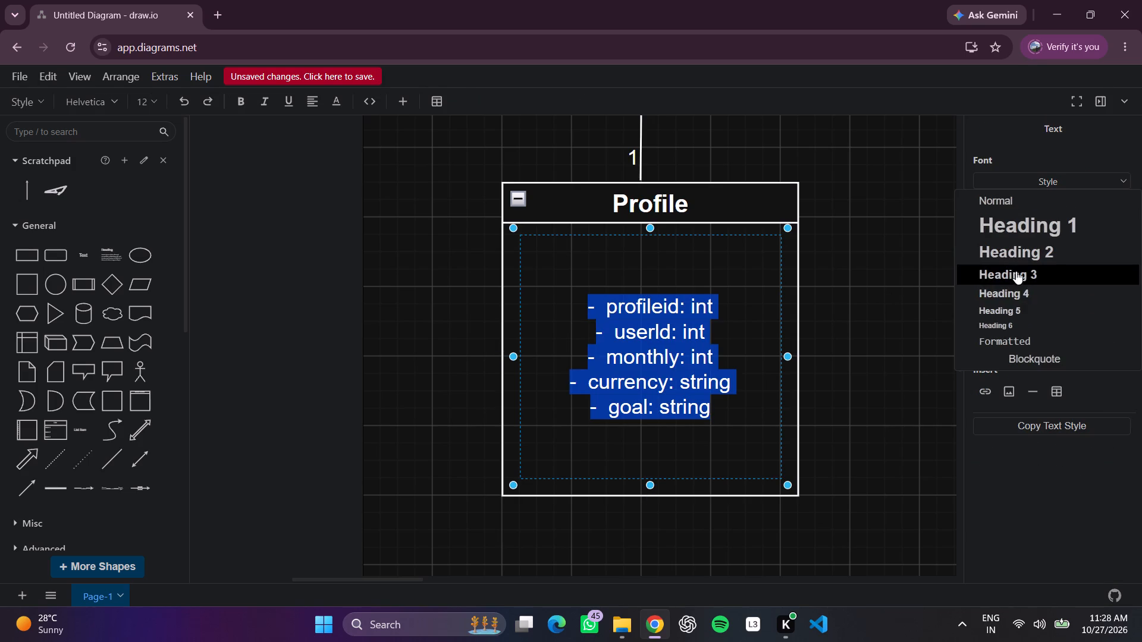
{"action": "left_click", "coordinate": [1023, 278]}
{"action": "left_click", "coordinate": [984, 251]}
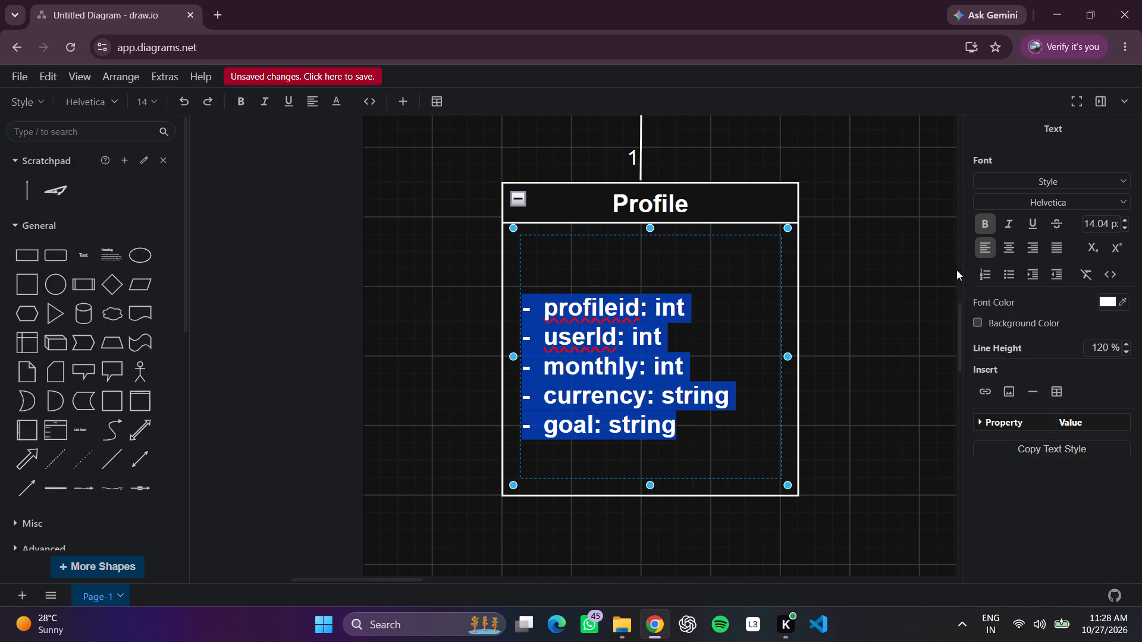
{"action": "left_click_drag", "start_coordinate": [644, 397], "coordinate": [641, 368]}
{"action": "left_click", "coordinate": [968, 392]}
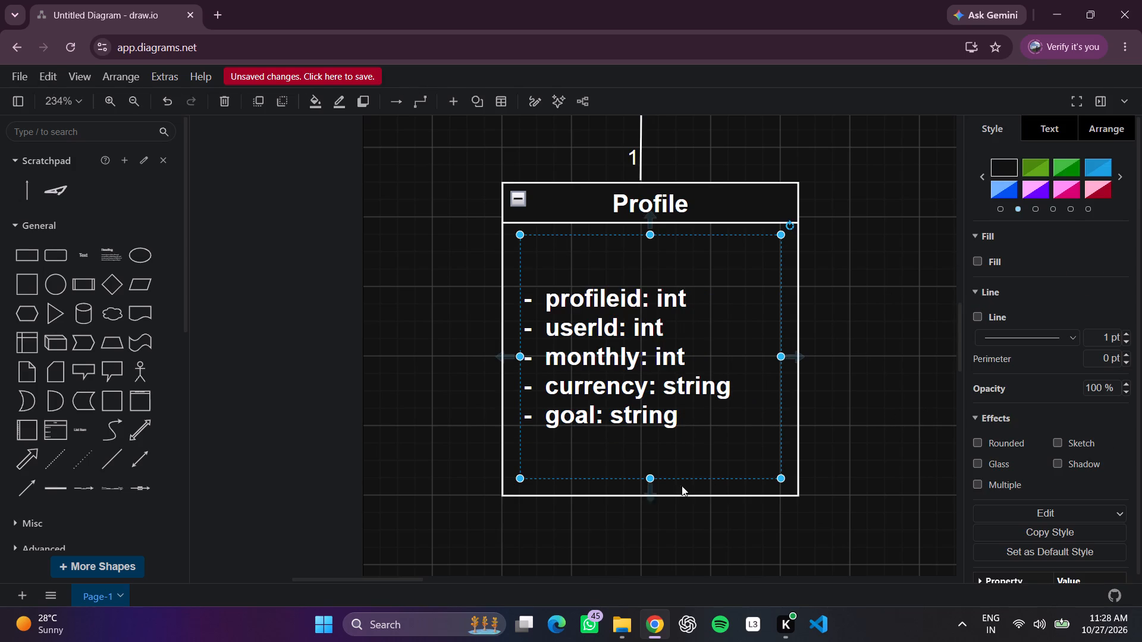
Shorten Profile's attribute text block and move it against the class box's left edge, just below the title.
{"action": "left_click_drag", "start_coordinate": [648, 473], "coordinate": [652, 416]}
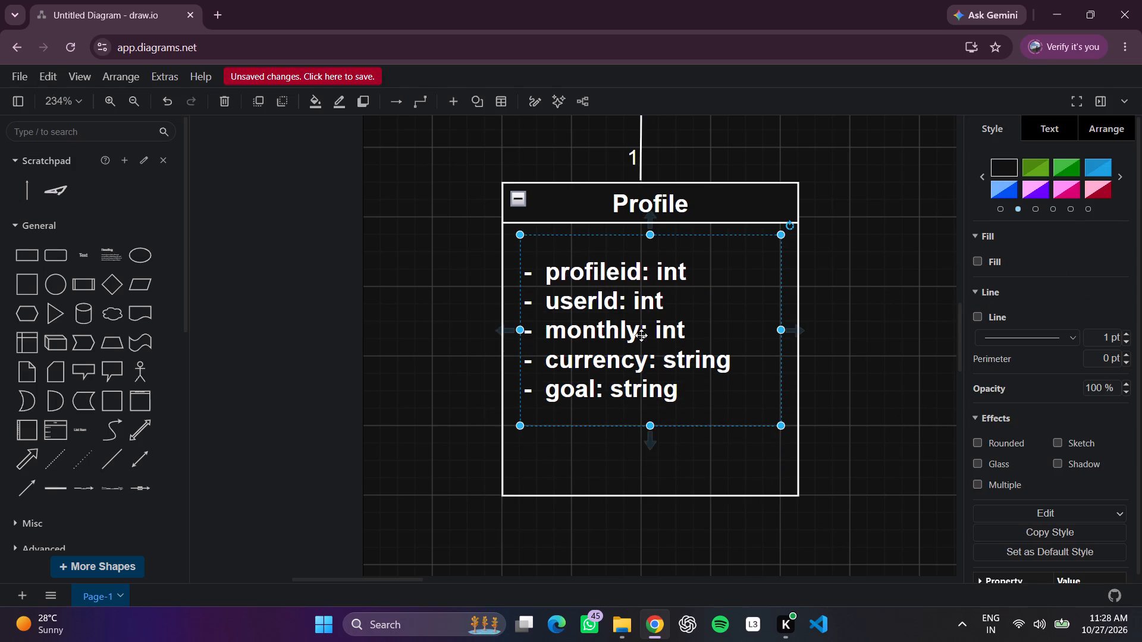
{"action": "left_click_drag", "start_coordinate": [641, 332], "coordinate": [620, 311]}
{"action": "left_click", "coordinate": [827, 307]}
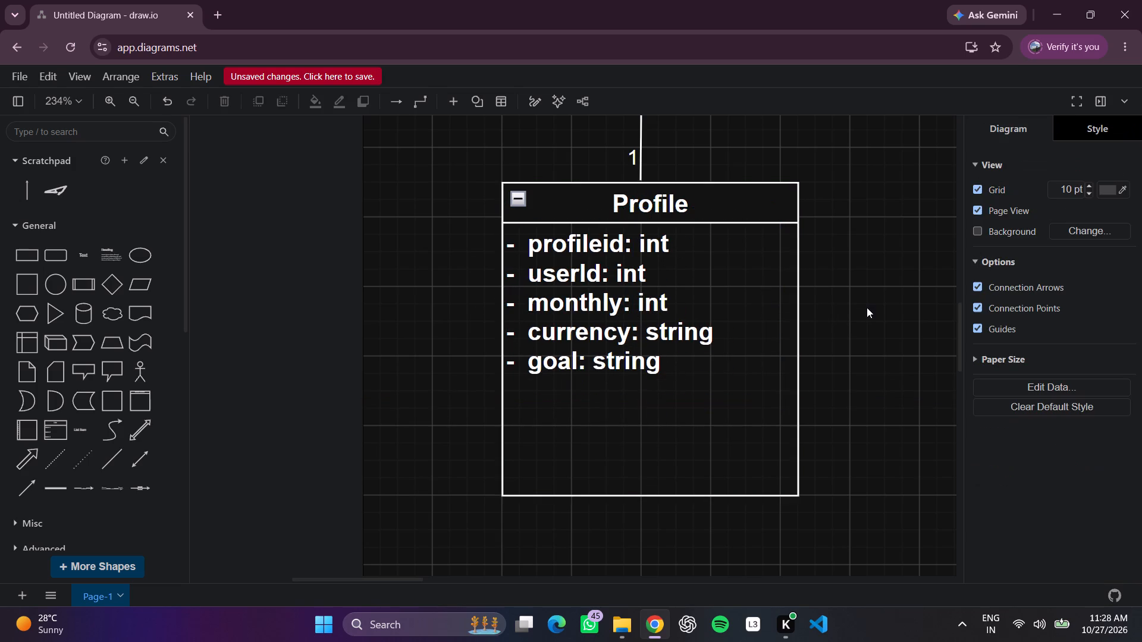
Move Profile's attribute text block down to about 80, 490, leaving a gap below the title divider and keeping it against the left edge.
{"action": "scroll", "coordinate": [865, 311], "scroll_direction": "up", "scroll_amount": 3}
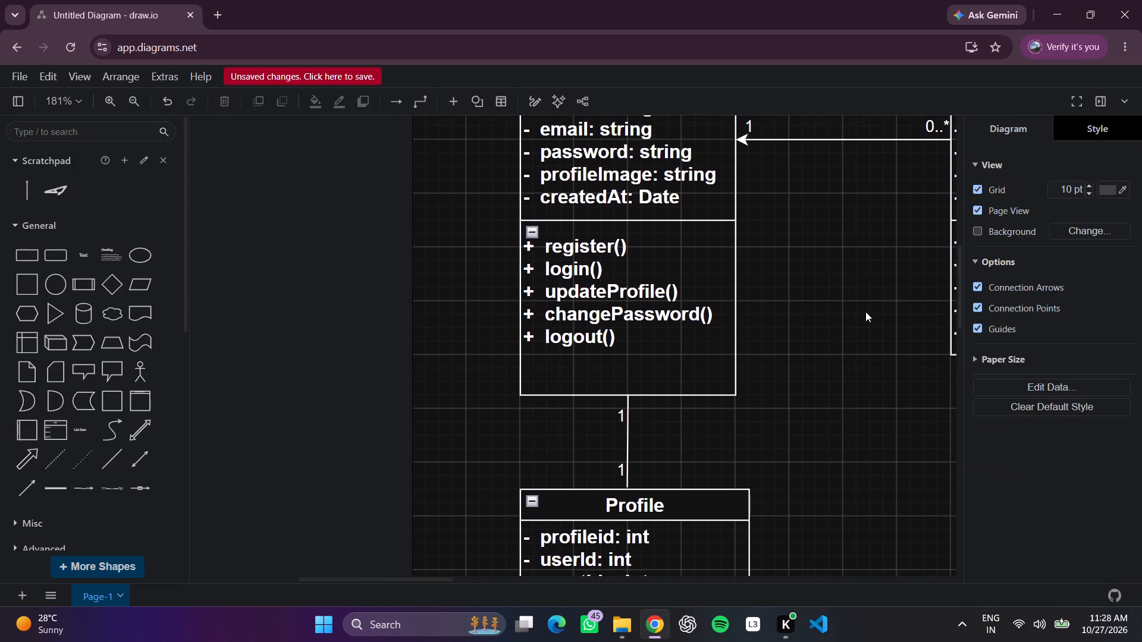
{"action": "scroll", "coordinate": [865, 311], "scroll_direction": "down", "scroll_amount": 2}
{"action": "left_click_drag", "start_coordinate": [607, 389], "coordinate": [605, 400]}
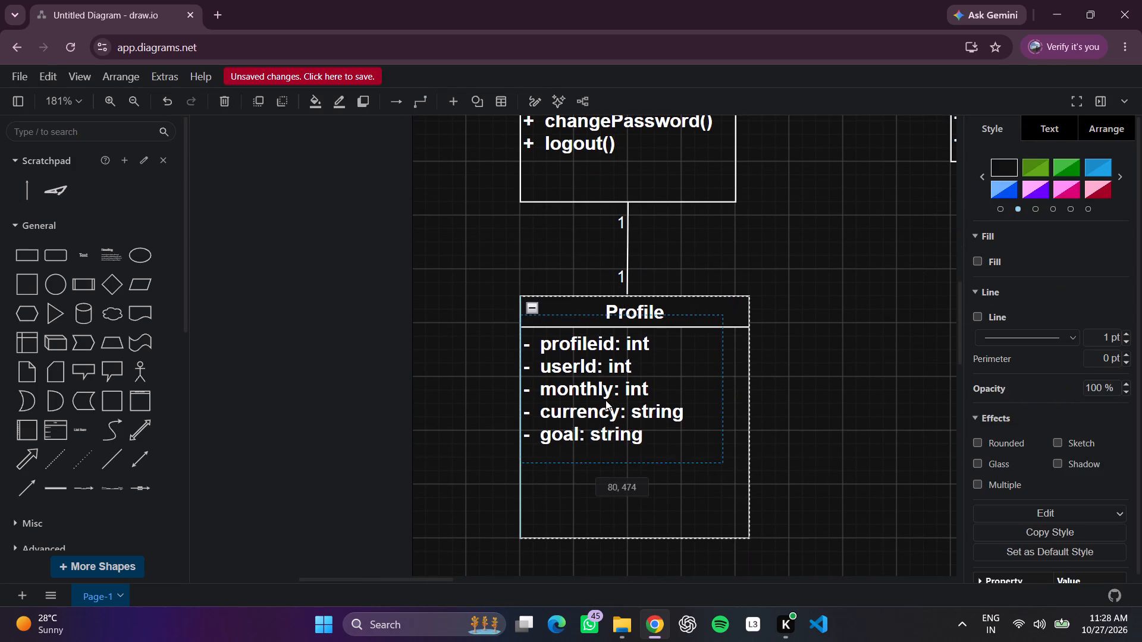
{"action": "left_click_drag", "start_coordinate": [605, 400], "coordinate": [606, 407]}
{"action": "left_click", "coordinate": [839, 392]}
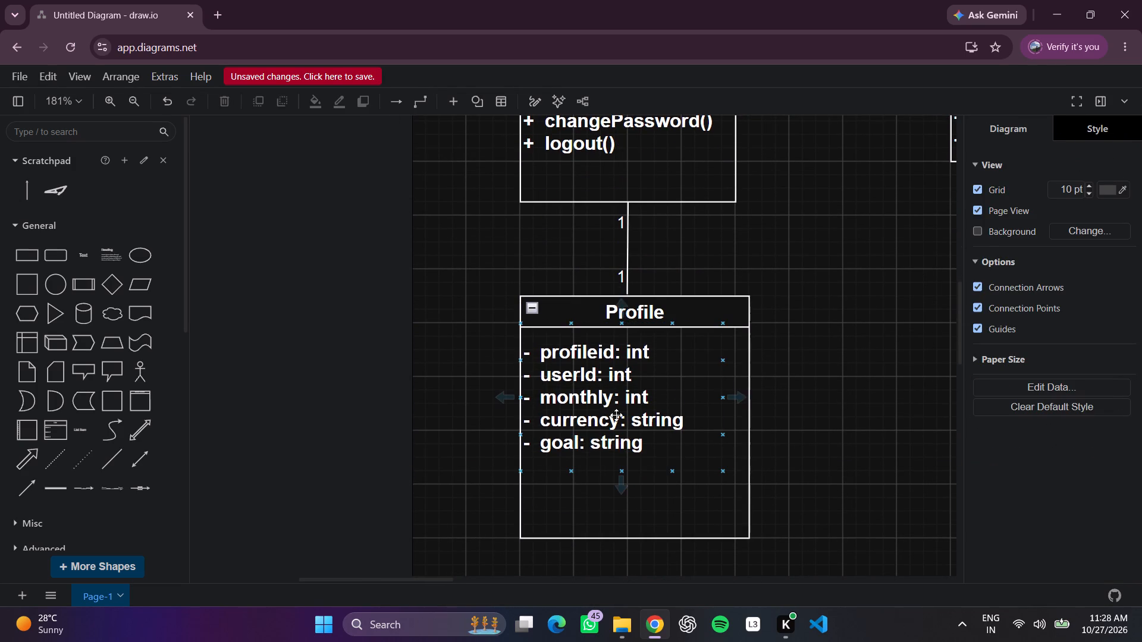
{"action": "left_click", "coordinate": [612, 414]}
{"action": "left_click_drag", "start_coordinate": [638, 397], "coordinate": [633, 406]}
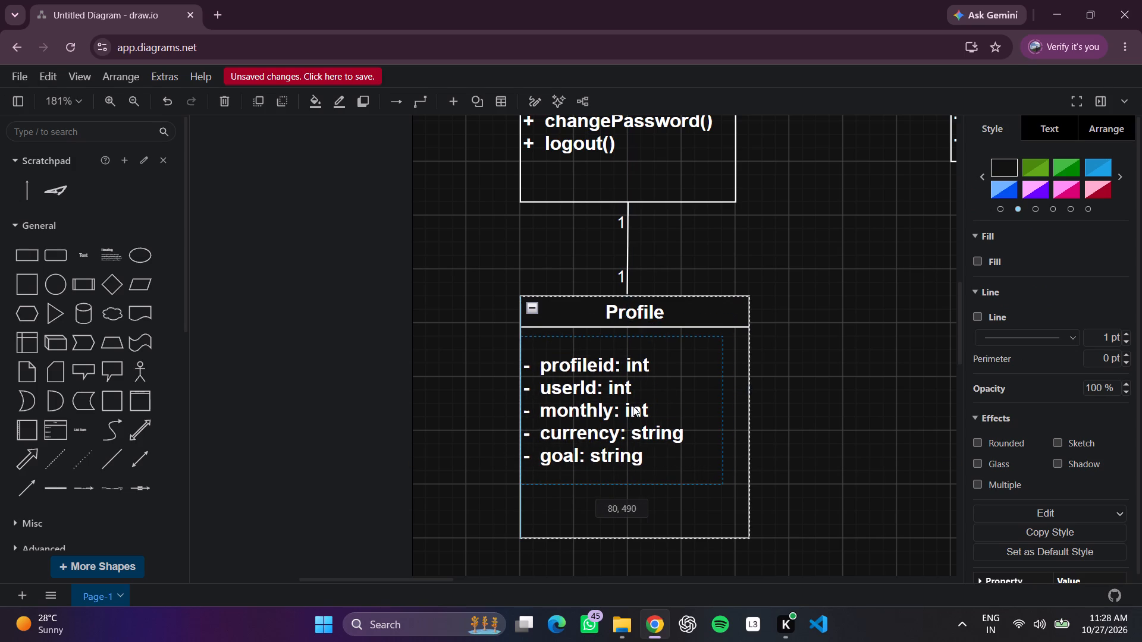
{"action": "left_click_drag", "start_coordinate": [633, 406], "coordinate": [633, 405]}
{"action": "left_click_drag", "start_coordinate": [633, 405], "coordinate": [636, 402]}
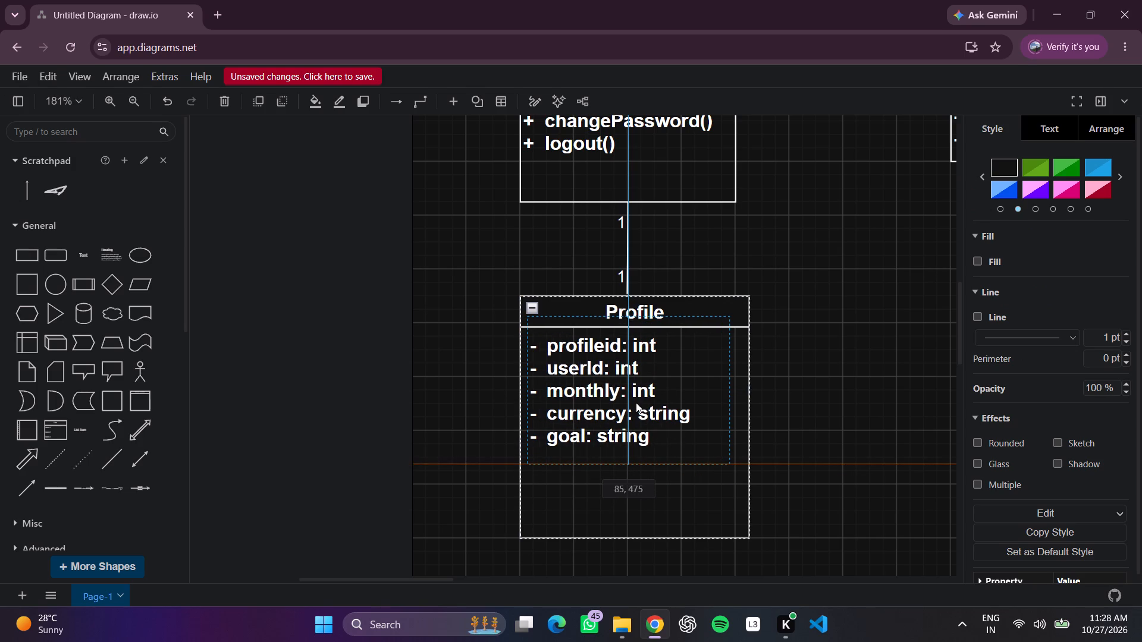
{"action": "left_click_drag", "start_coordinate": [636, 402], "coordinate": [632, 404]}
{"action": "left_click_drag", "start_coordinate": [632, 402], "coordinate": [632, 405]}
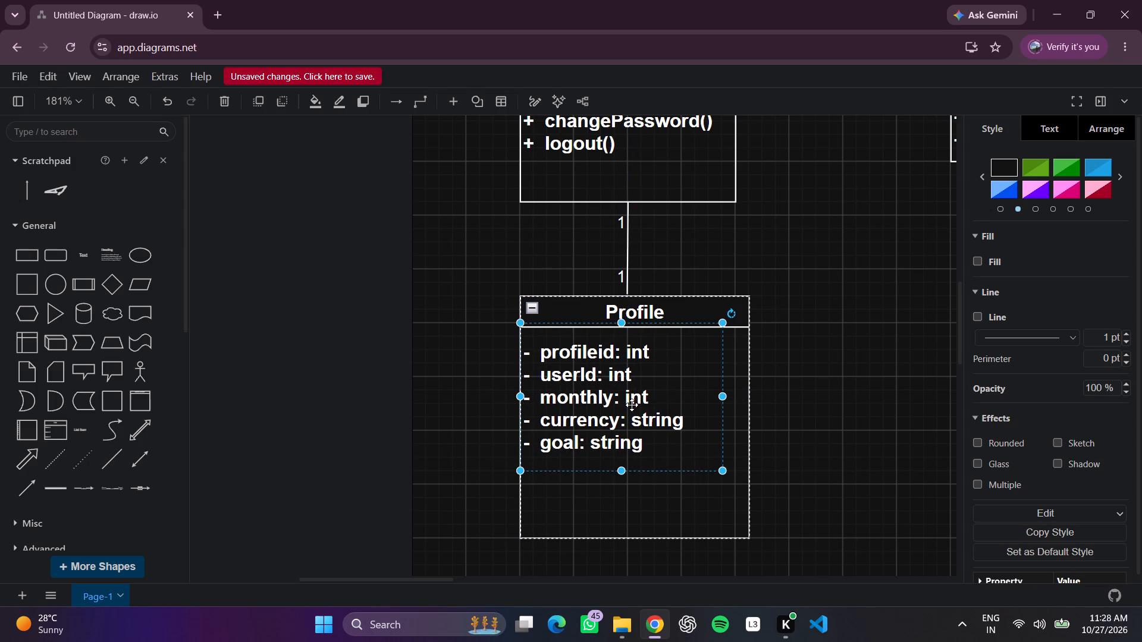
{"action": "left_click_drag", "start_coordinate": [632, 405], "coordinate": [634, 411]}
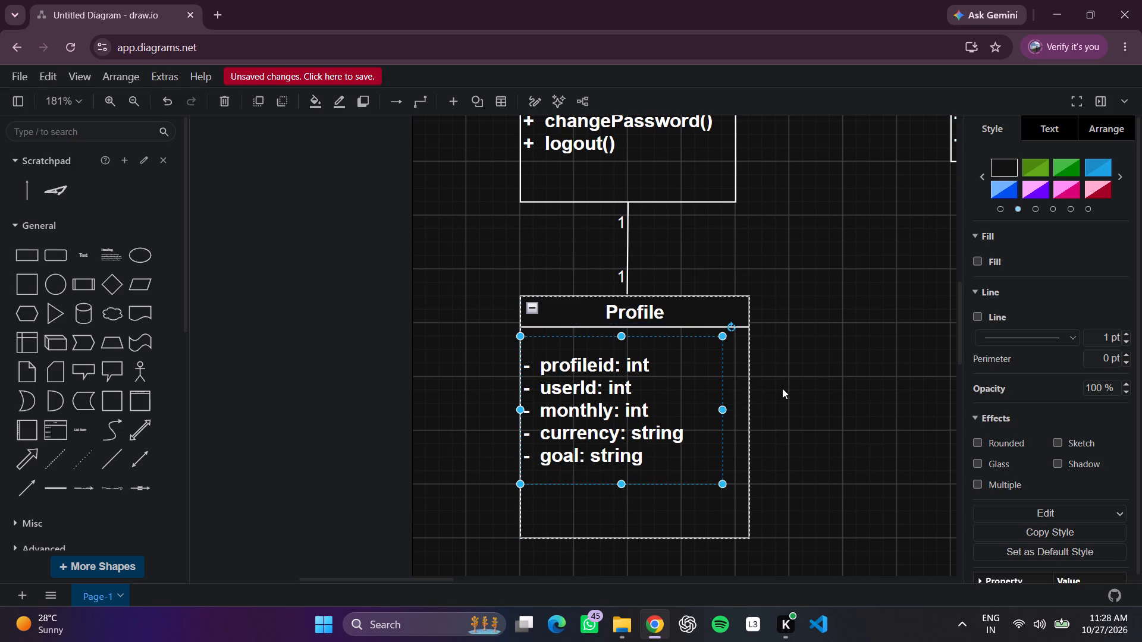
{"action": "left_click", "coordinate": [785, 387]}
Narrow the Profile class box to the same width as the User class box above it.
{"action": "left_click", "coordinate": [748, 417]}
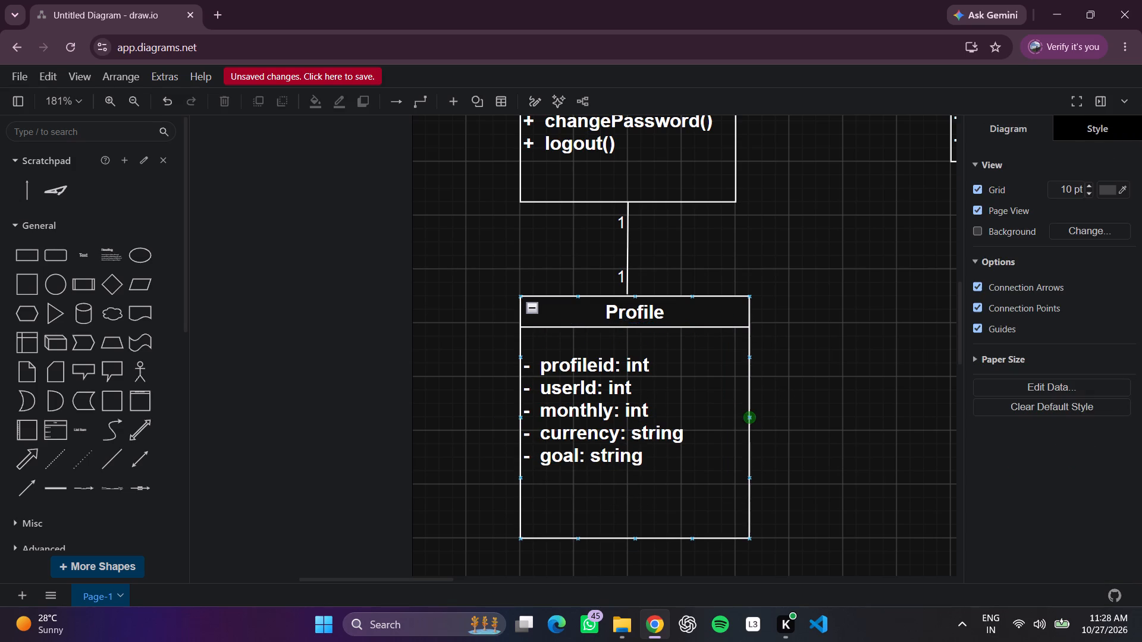
{"action": "left_click", "coordinate": [783, 415]}
{"action": "left_click", "coordinate": [751, 427]}
{"action": "left_click_drag", "start_coordinate": [751, 416], "coordinate": [738, 421]}
{"action": "left_click", "coordinate": [811, 391]}
Shorten the Profile class box so its bottom edge sits just below the goal attribute line.
{"action": "scroll", "coordinate": [756, 434], "scroll_direction": "down", "scroll_amount": 1}
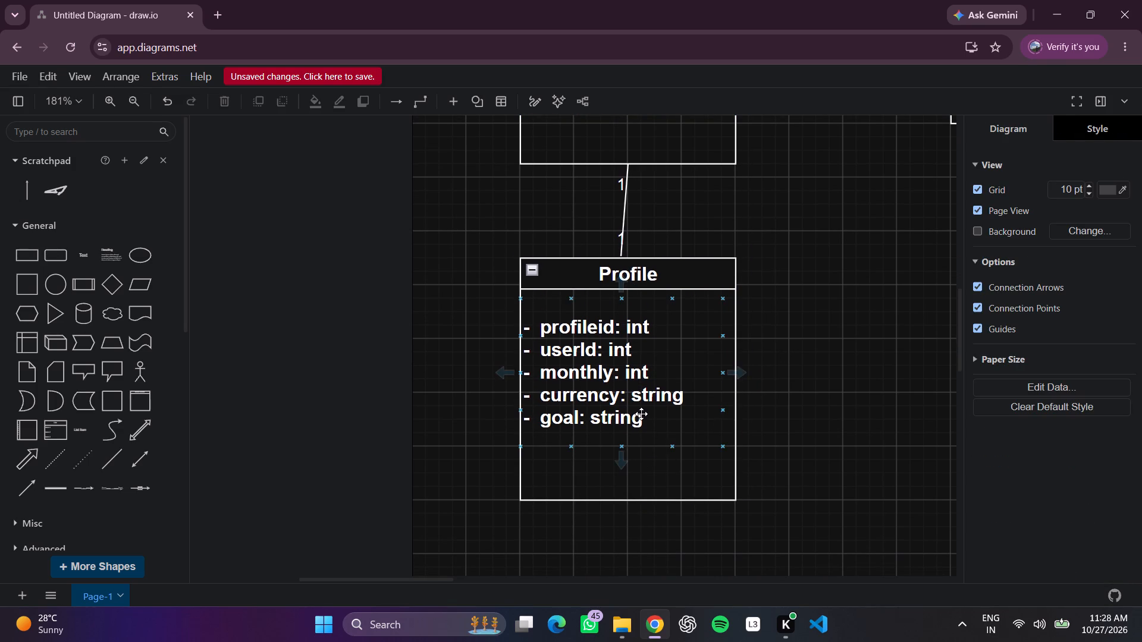
{"action": "left_click", "coordinate": [627, 497]}
{"action": "left_click", "coordinate": [629, 499]}
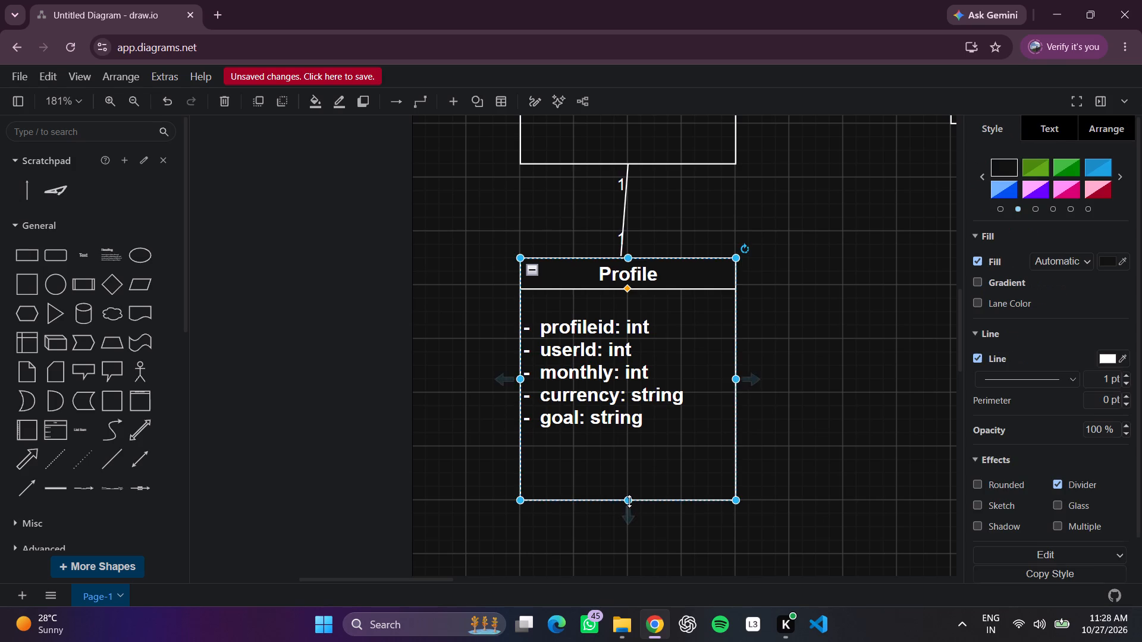
{"action": "left_click_drag", "start_coordinate": [629, 502], "coordinate": [633, 452]}
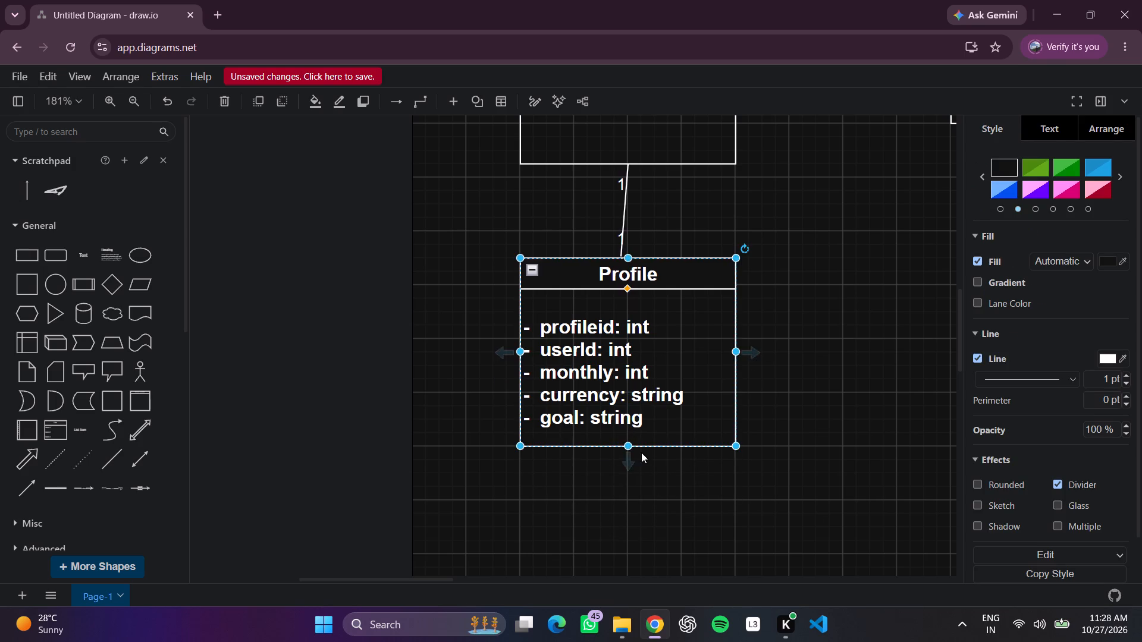
{"action": "left_click", "coordinate": [778, 455]}
Add a container directly below Profile's attribute compartment, aligned to its left edge and matching its width, as the lower compartment.
{"action": "scroll", "coordinate": [674, 461], "scroll_direction": "down", "scroll_amount": 2}
{"action": "left_click", "coordinate": [117, 407]}
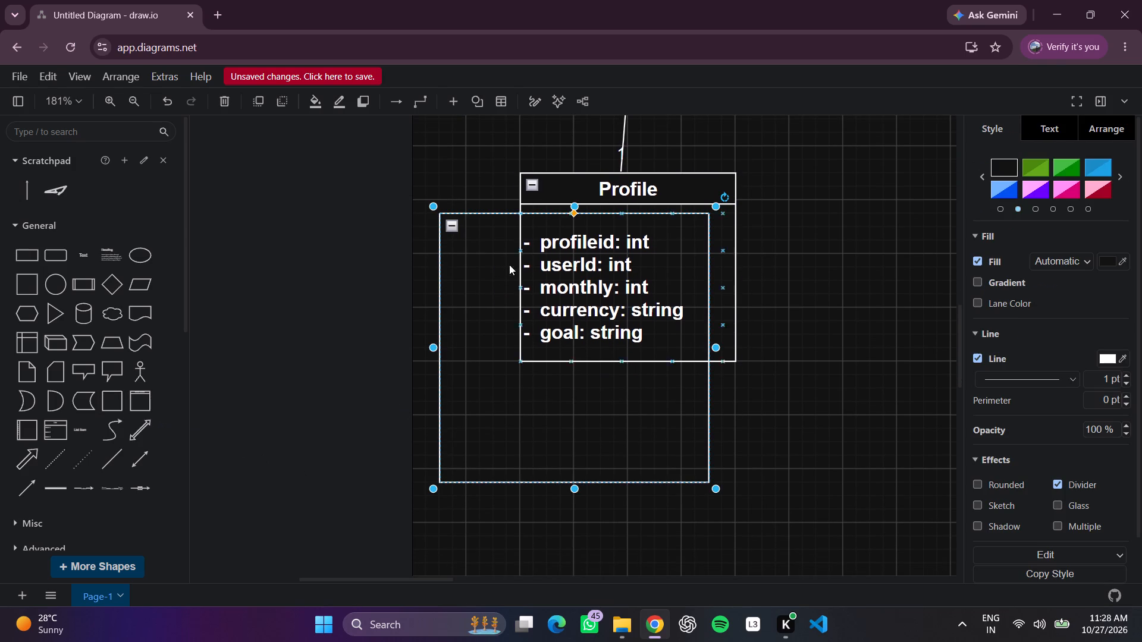
{"action": "left_click_drag", "start_coordinate": [432, 207], "coordinate": [515, 354]}
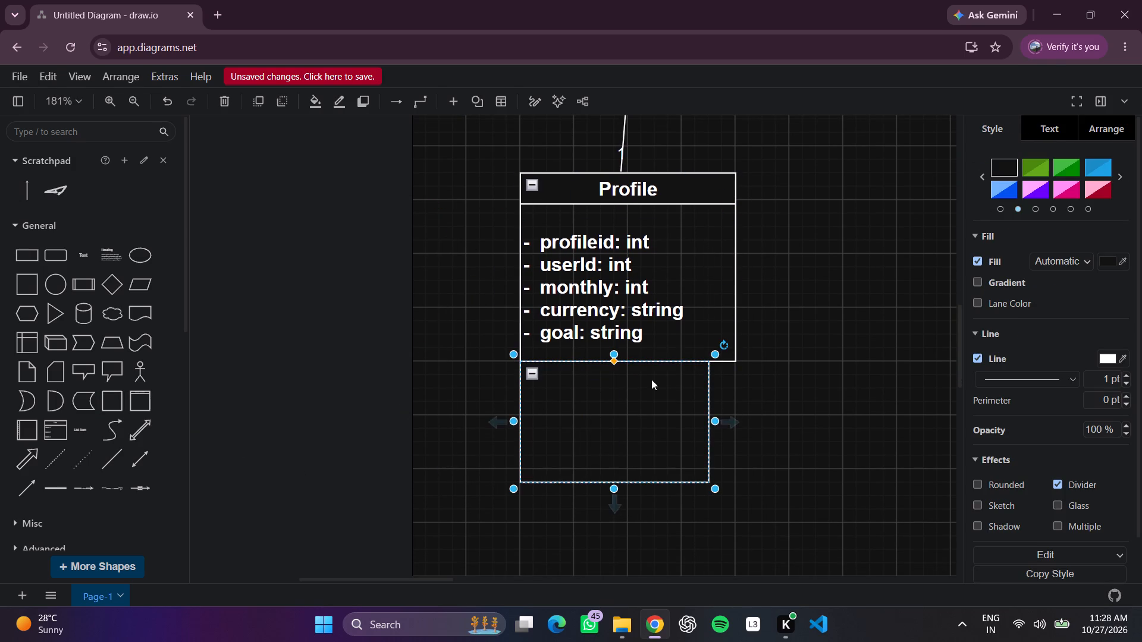
{"action": "left_click", "coordinate": [615, 484]}
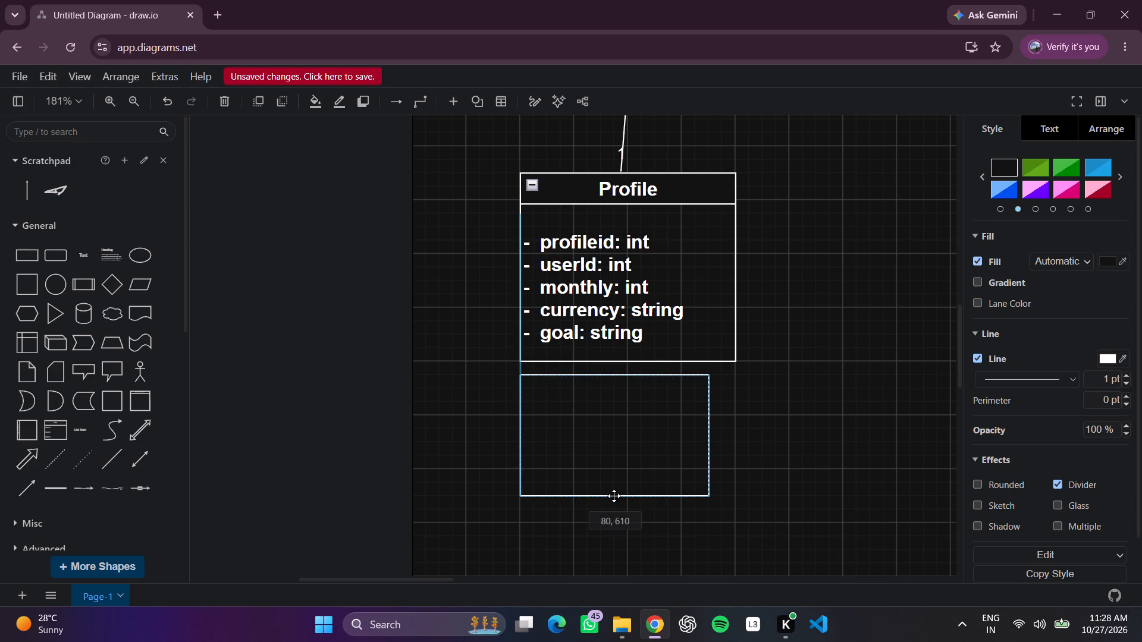
{"action": "double_click", "coordinate": [613, 489]}
{"action": "left_click_drag", "start_coordinate": [615, 490], "coordinate": [617, 514]}
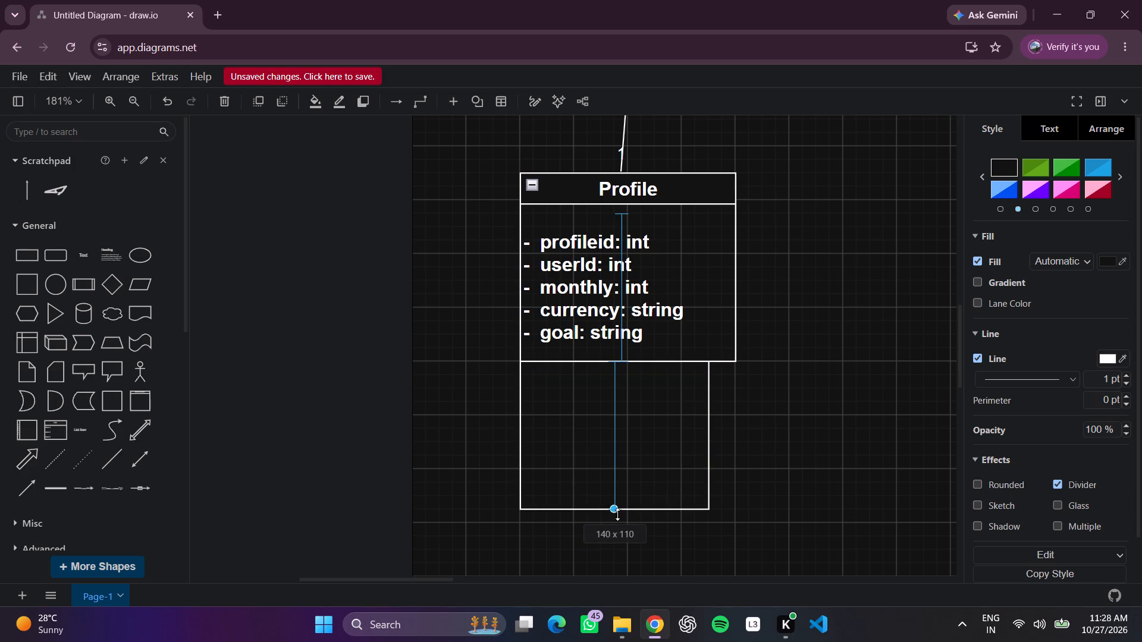
{"action": "left_click_drag", "start_coordinate": [617, 514], "coordinate": [620, 525]}
{"action": "left_click_drag", "start_coordinate": [713, 436], "coordinate": [719, 437]}
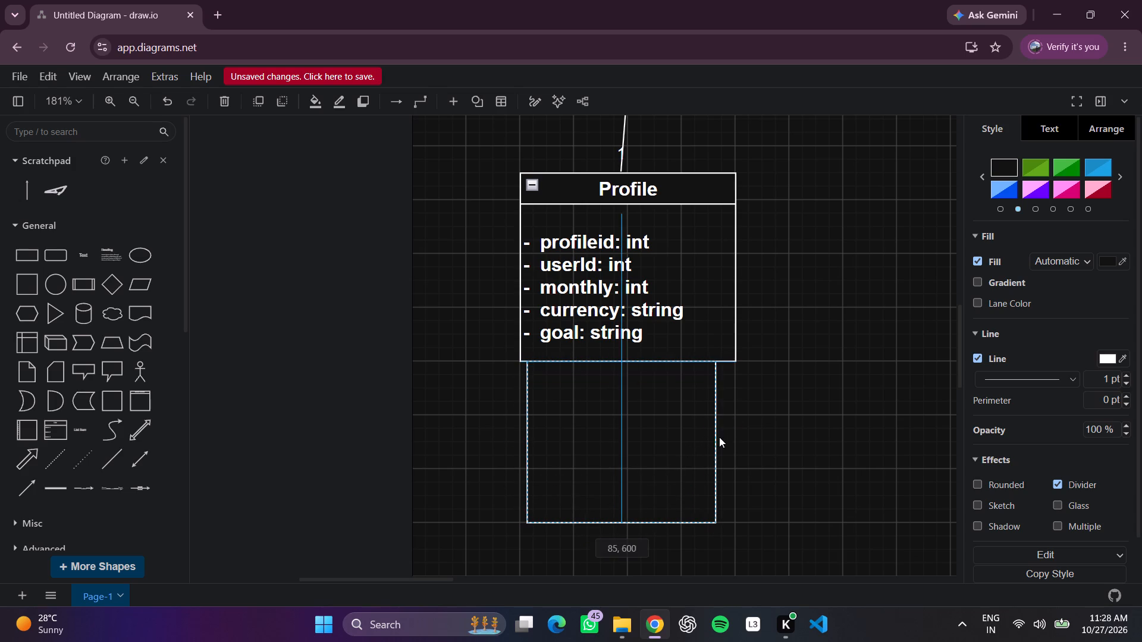
{"action": "left_click_drag", "start_coordinate": [719, 437], "coordinate": [733, 438]}
{"action": "left_click_drag", "start_coordinate": [529, 442], "coordinate": [512, 445]}
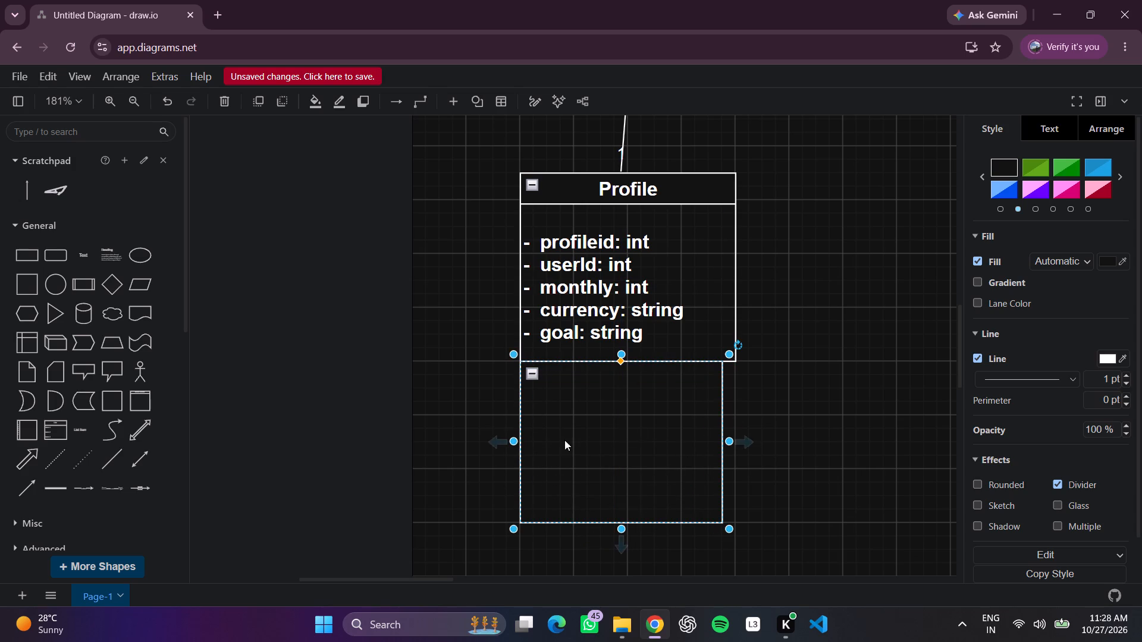
{"action": "left_click_drag", "start_coordinate": [732, 440], "coordinate": [748, 439]}
{"action": "left_click", "coordinate": [819, 418]}
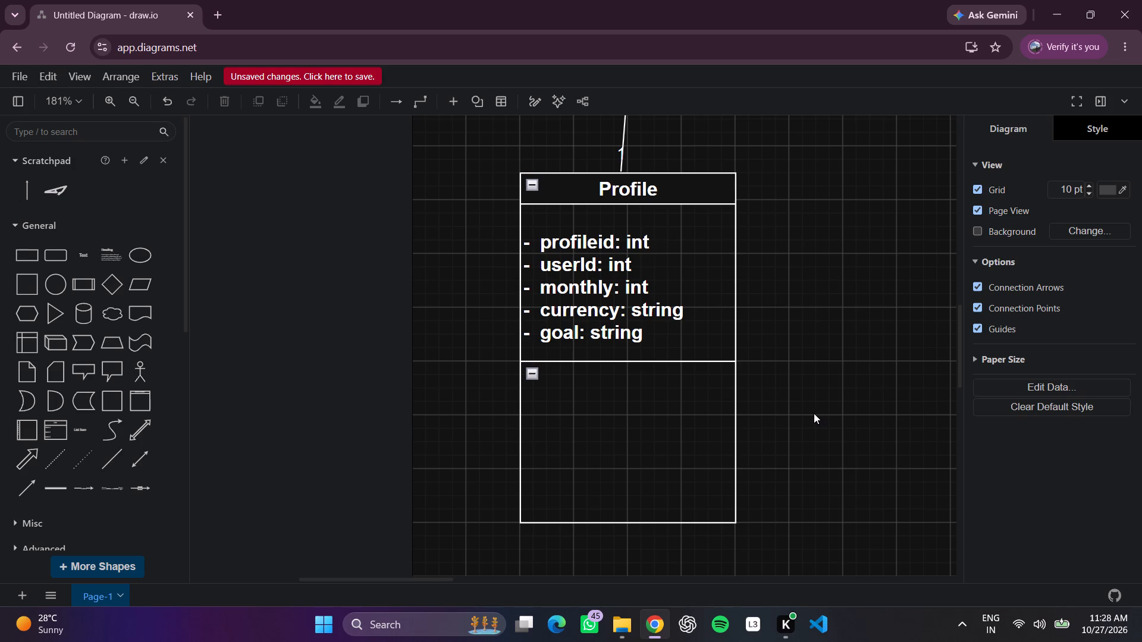
Insert a text block inside Profile's lower compartment and enlarge it to nearly fill the compartment.
{"action": "triple_click", "coordinate": [573, 391]}
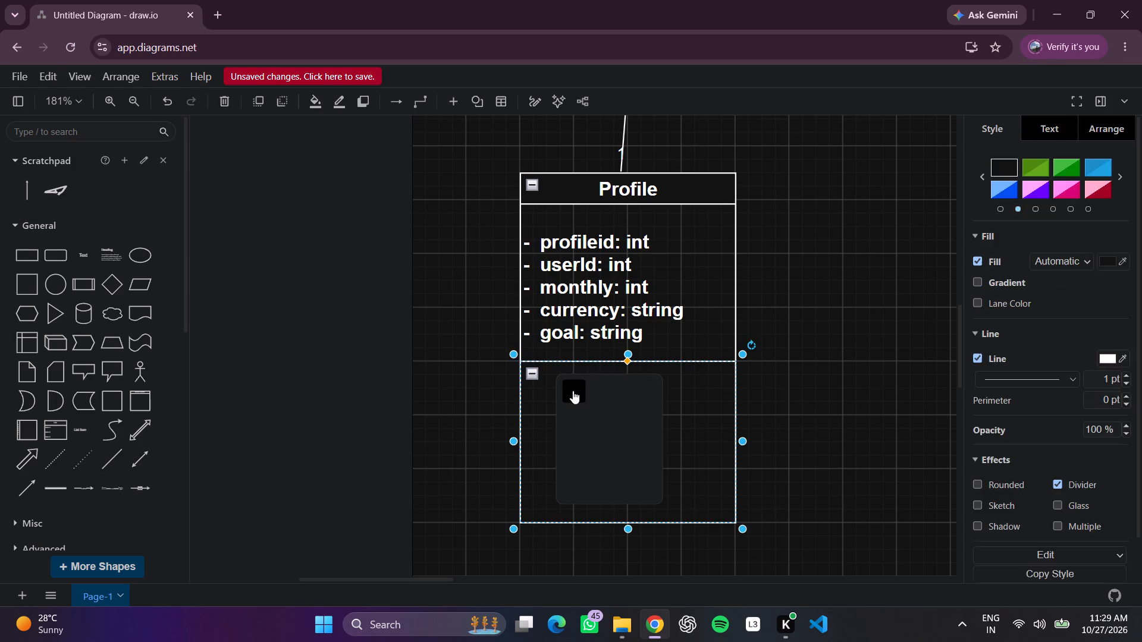
{"action": "left_click_drag", "start_coordinate": [571, 424], "coordinate": [576, 466]}
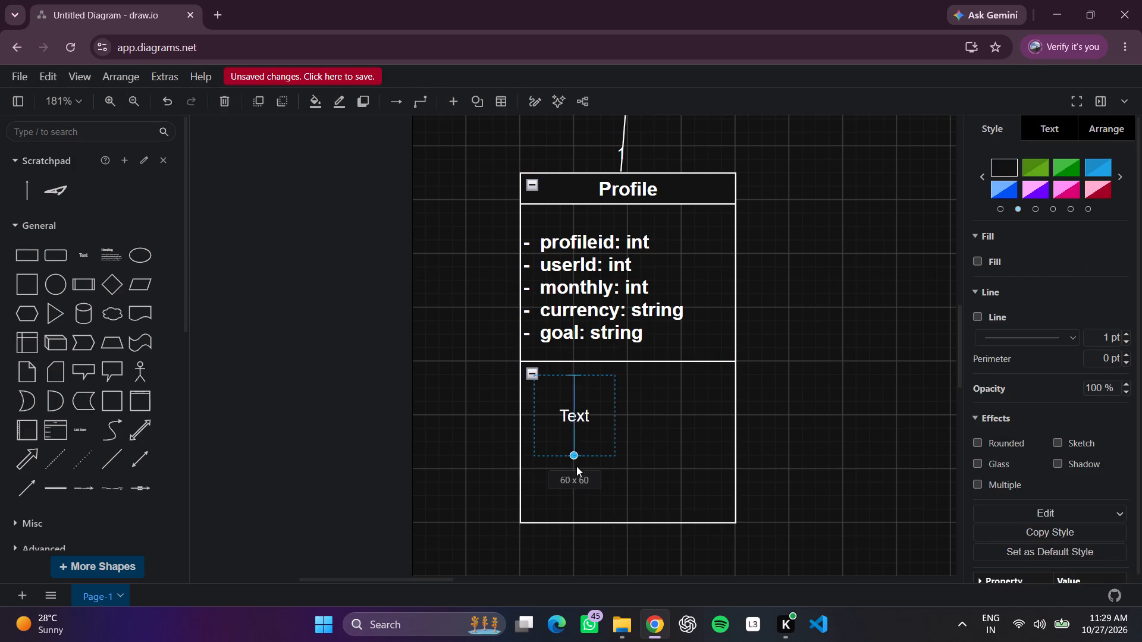
{"action": "left_click_drag", "start_coordinate": [576, 466], "coordinate": [587, 514]}
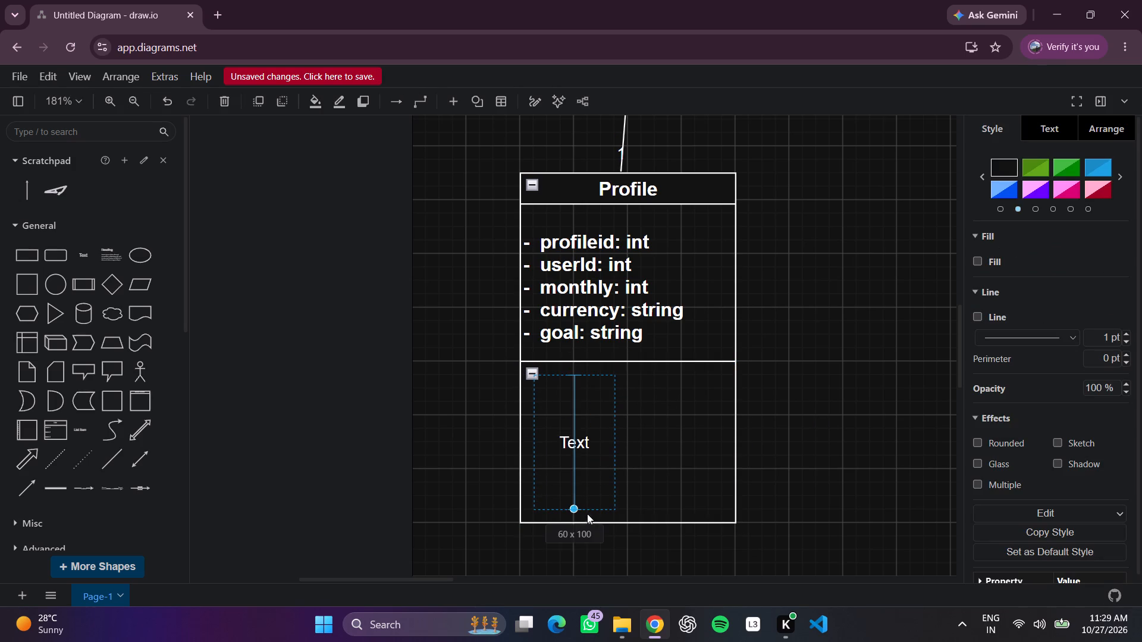
{"action": "left_click_drag", "start_coordinate": [587, 514], "coordinate": [588, 512]}
{"action": "left_click_drag", "start_coordinate": [616, 442], "coordinate": [728, 445]}
Replace the placeholder text in Profile's lower compartment with the method line "+ setMonthlyBudget()".
{"action": "double_click", "coordinate": [652, 440]}
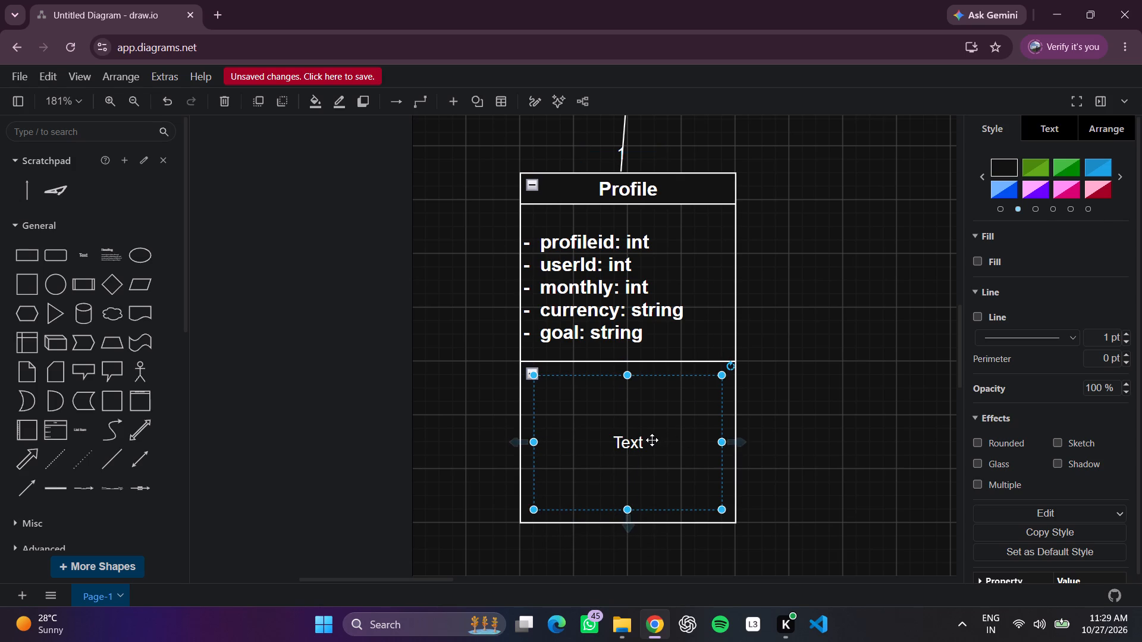
{"action": "key", "text": "BackSpace"}
{"action": "type", "text": "+"}
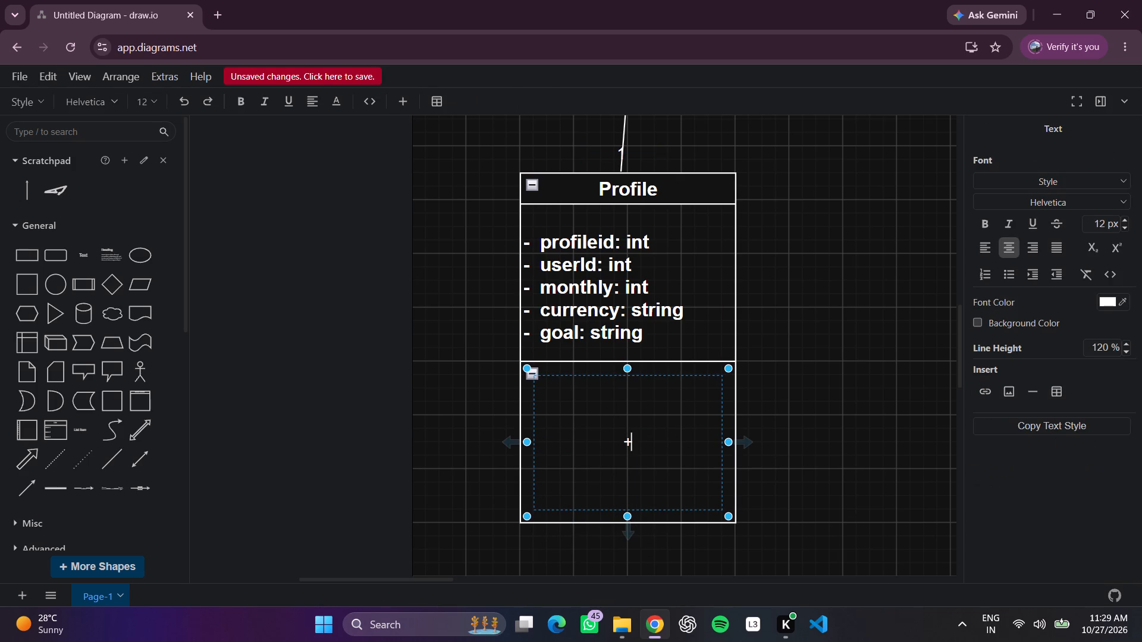
{"action": "key", "text": "space"}
{"action": "key", "text": "space"}
{"action": "type", "text": "set"}
{"action": "key", "text": "space"}
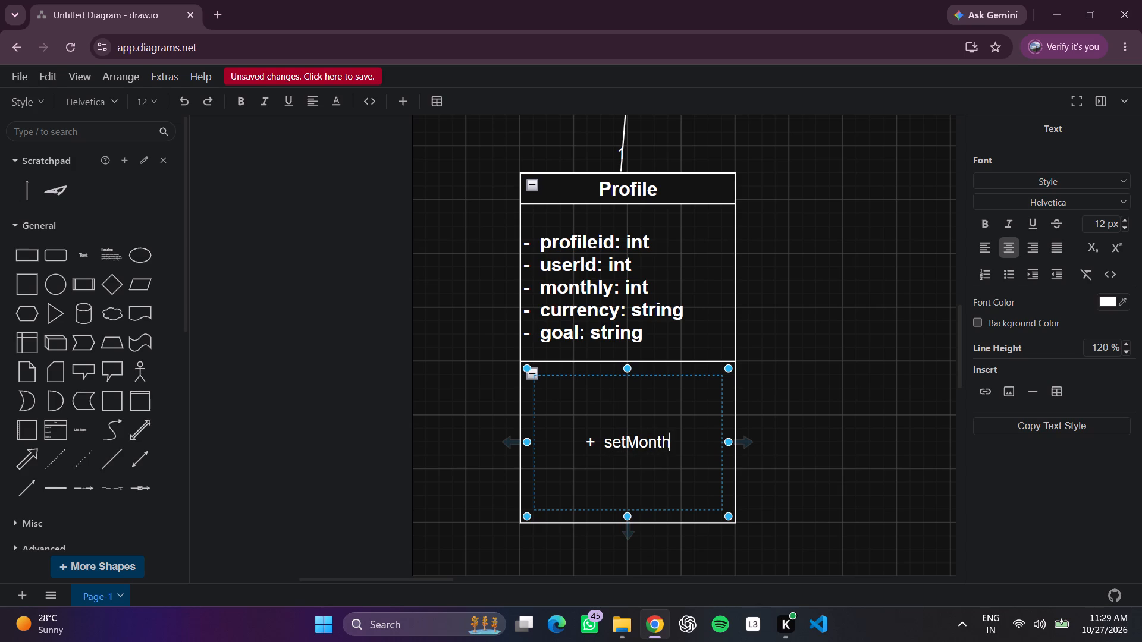
{"action": "type", "text": "ly"}
{"action": "key", "text": "b"}
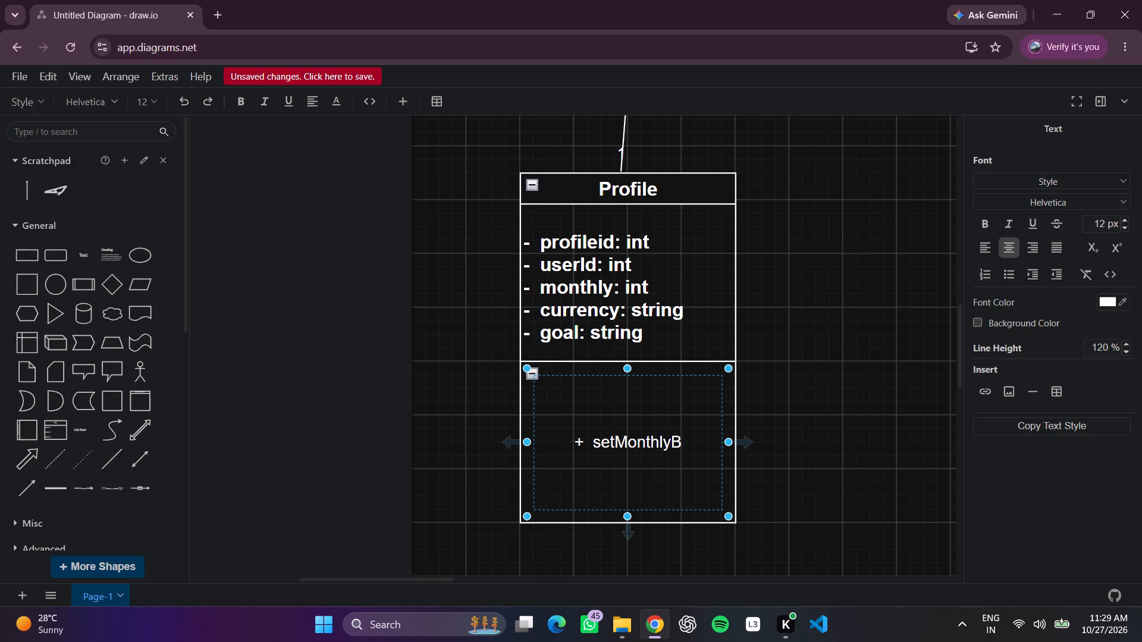
{"action": "type", "text": "ud"}
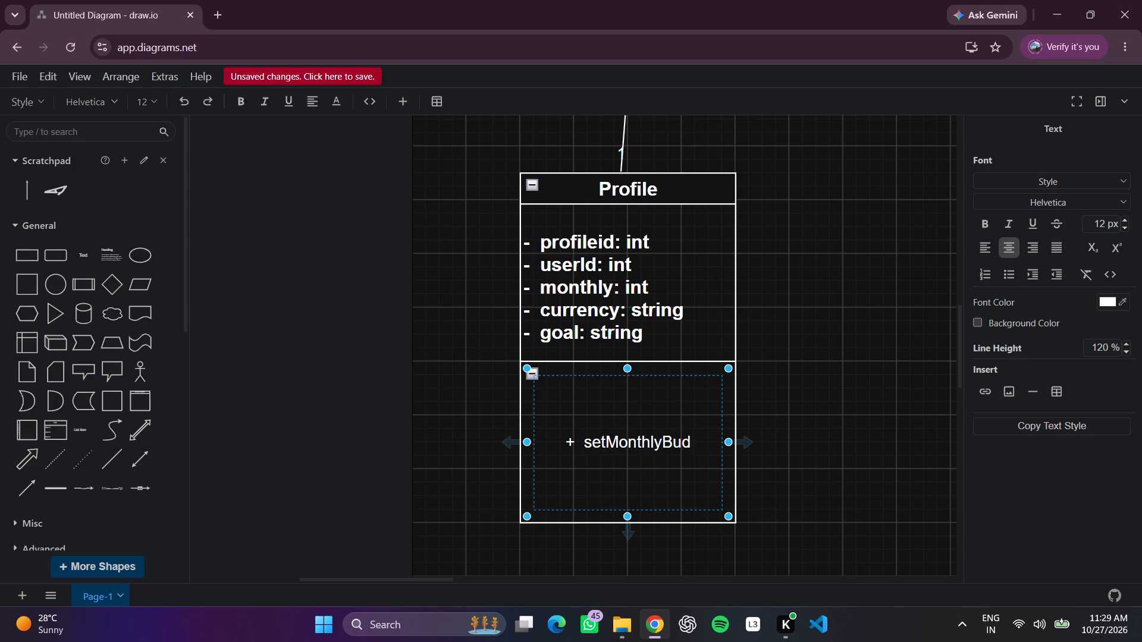
{"action": "type", "text": "get"}
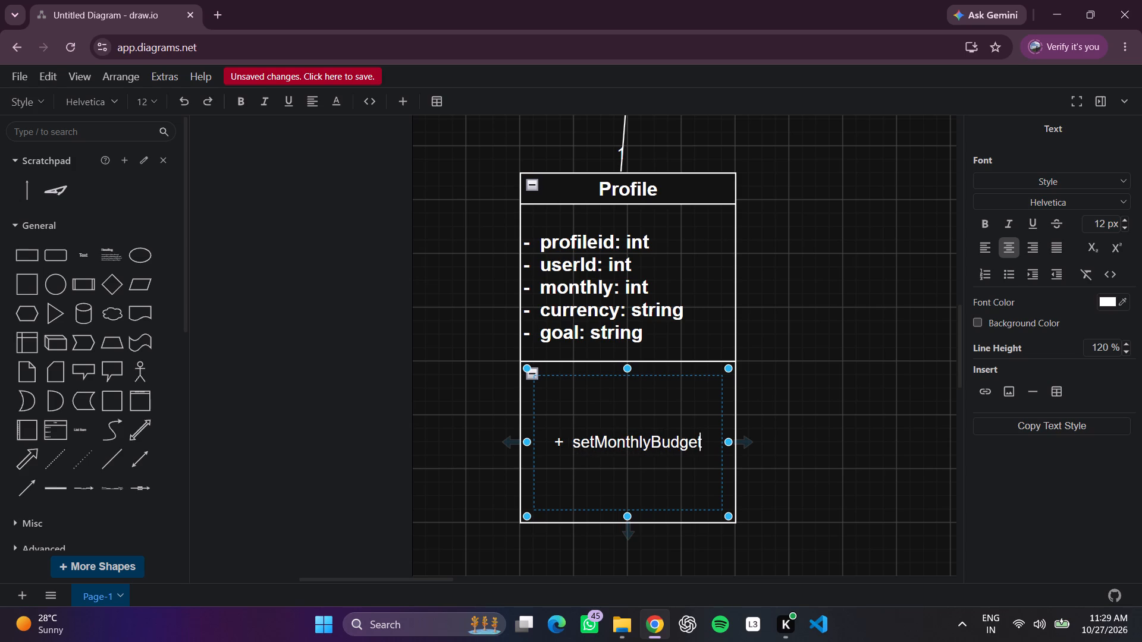
{"action": "key", "text": "BackSpace"}
{"action": "key", "text": "BackSpace"}
{"action": "type", "text": "()"}
Add a second method line reading "+ updateGoal()" below setMonthlyBudget().
{"action": "key", "text": "Return"}
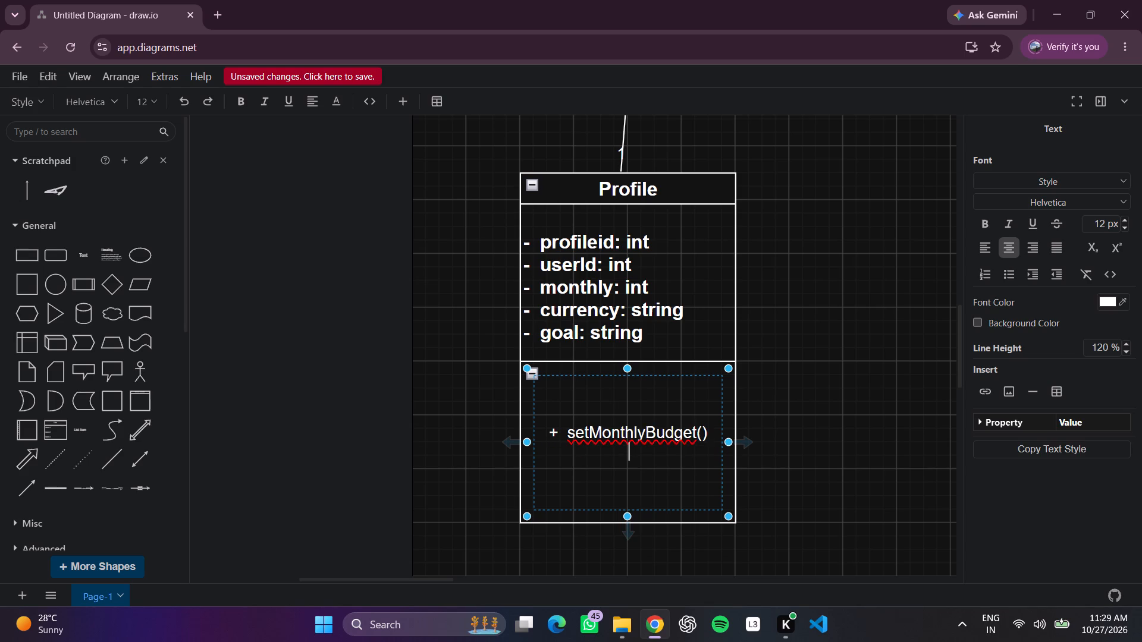
{"action": "key", "text": "equal"}
{"action": "key", "text": "BackSpace"}
{"action": "type", "text": "+"}
{"action": "key", "text": "space"}
{"action": "key", "text": "space"}
{"action": "type", "text": "update"}
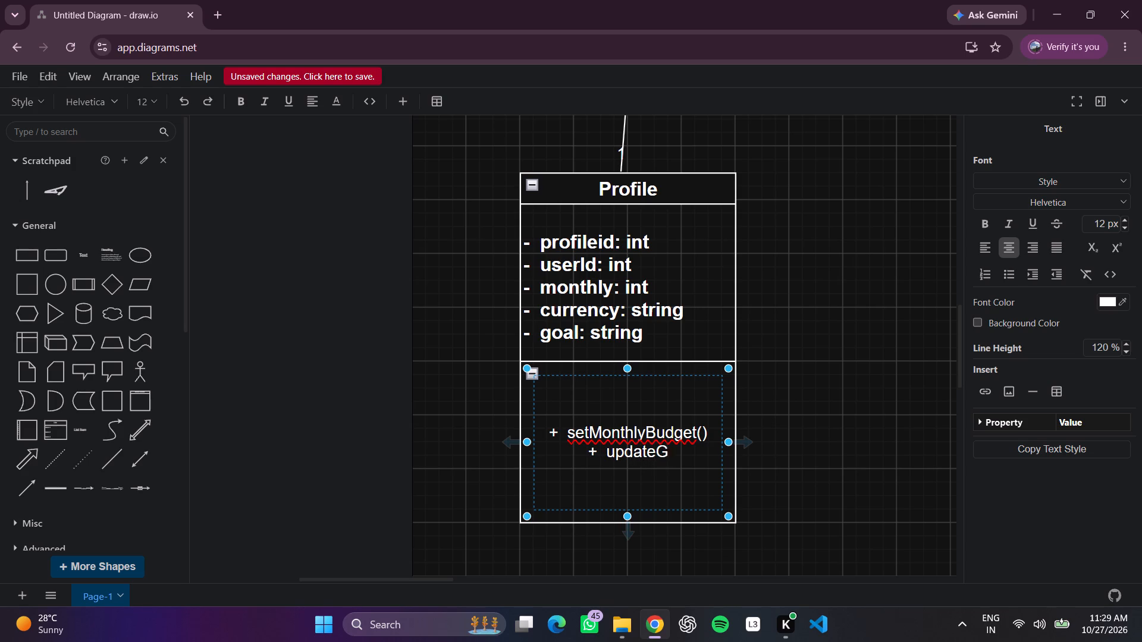
{"action": "type", "text": "oal"}
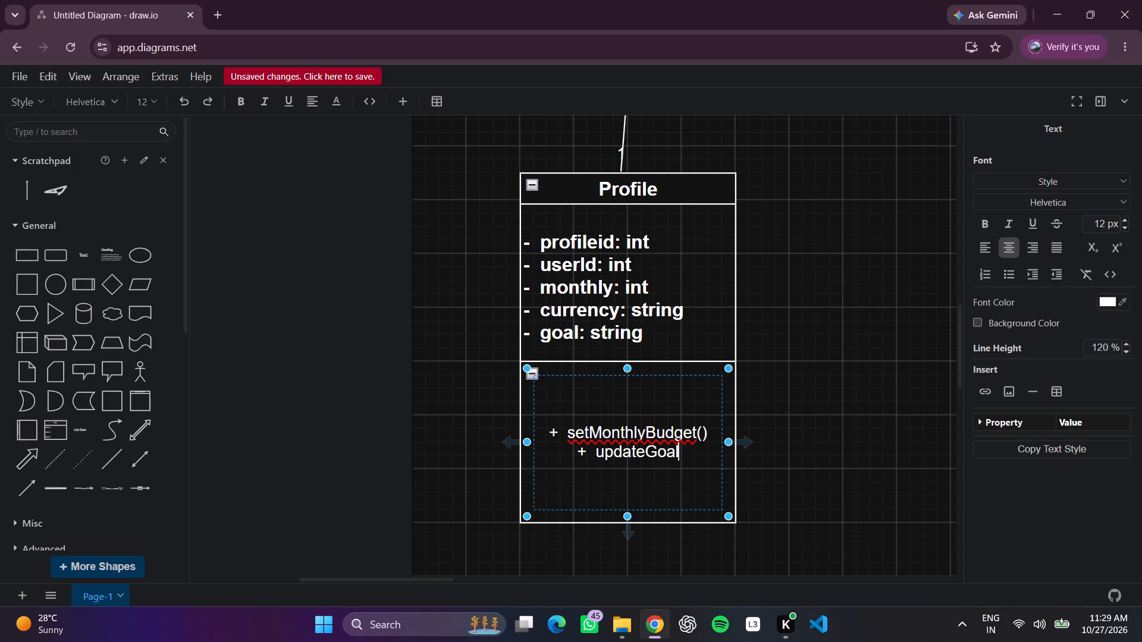
{"action": "type", "text": "()"}
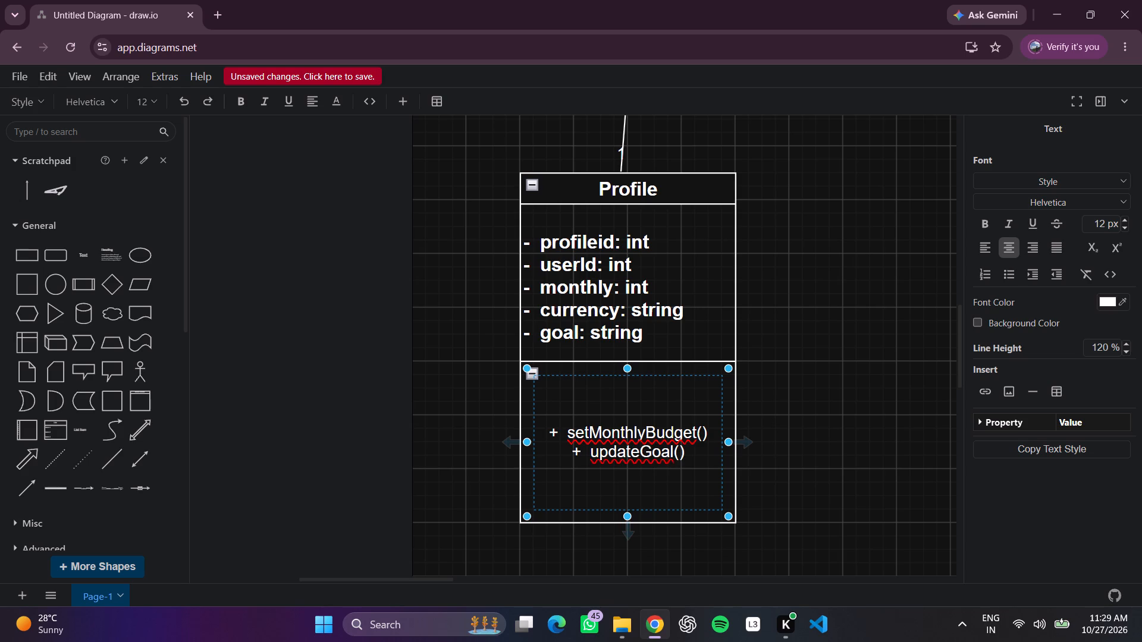
Add a third method line reading "+ getProfileDetails()" below updateGoal() and finish editing the text.
{"action": "key", "text": "Return"}
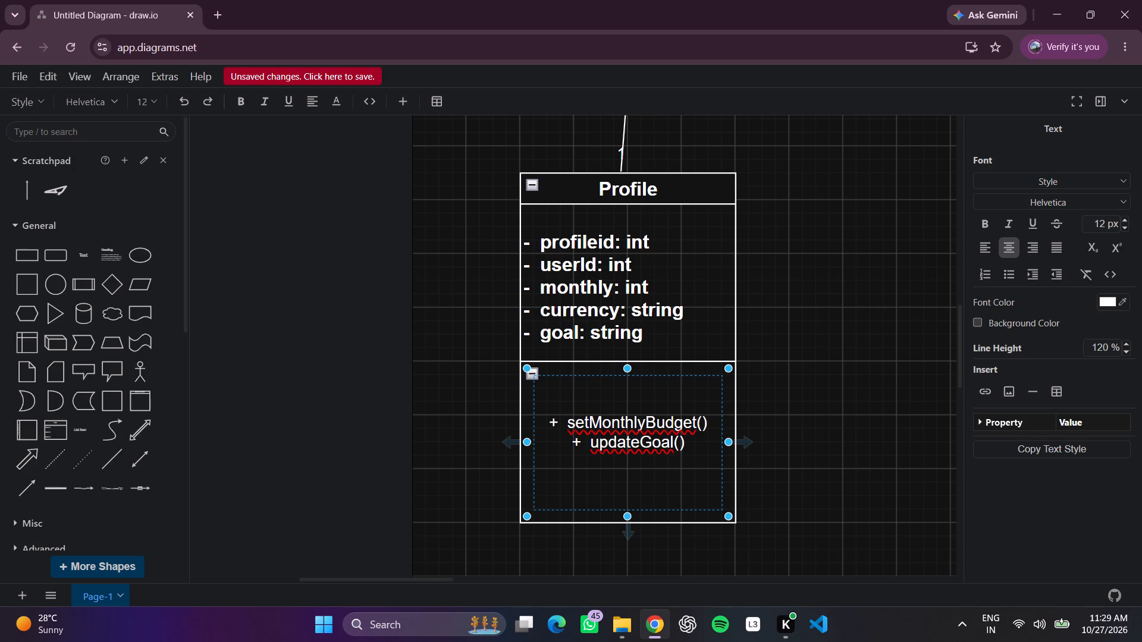
{"action": "type", "text": "get"}
{"action": "type", "text": "ro"}
{"action": "type", "text": "file"}
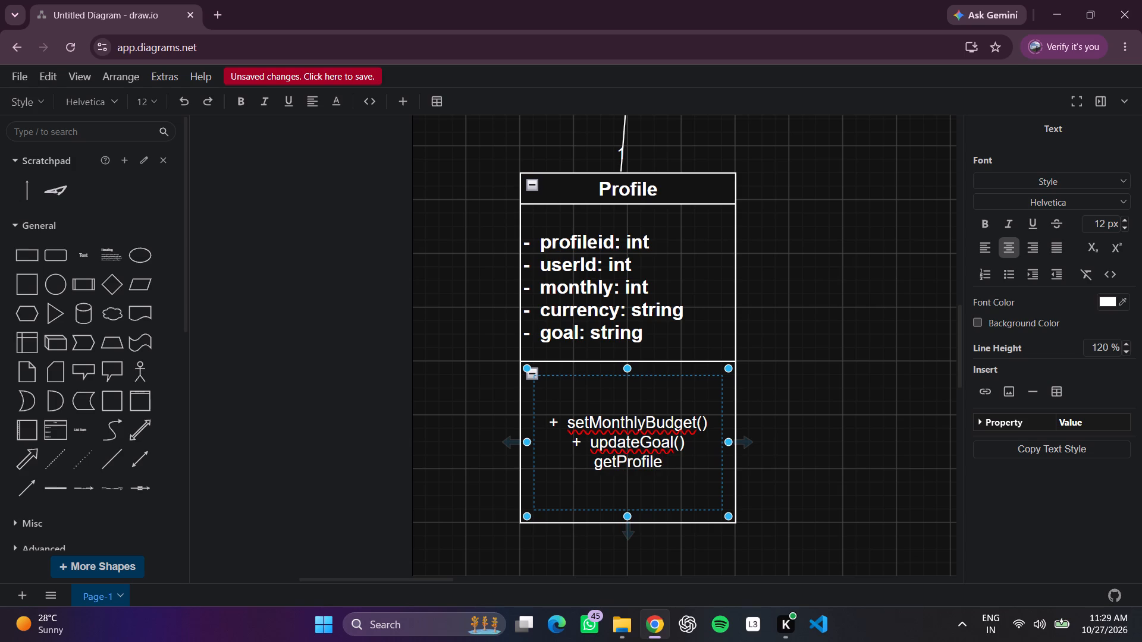
{"action": "type", "text": "ils"}
{"action": "type", "text": "()"}
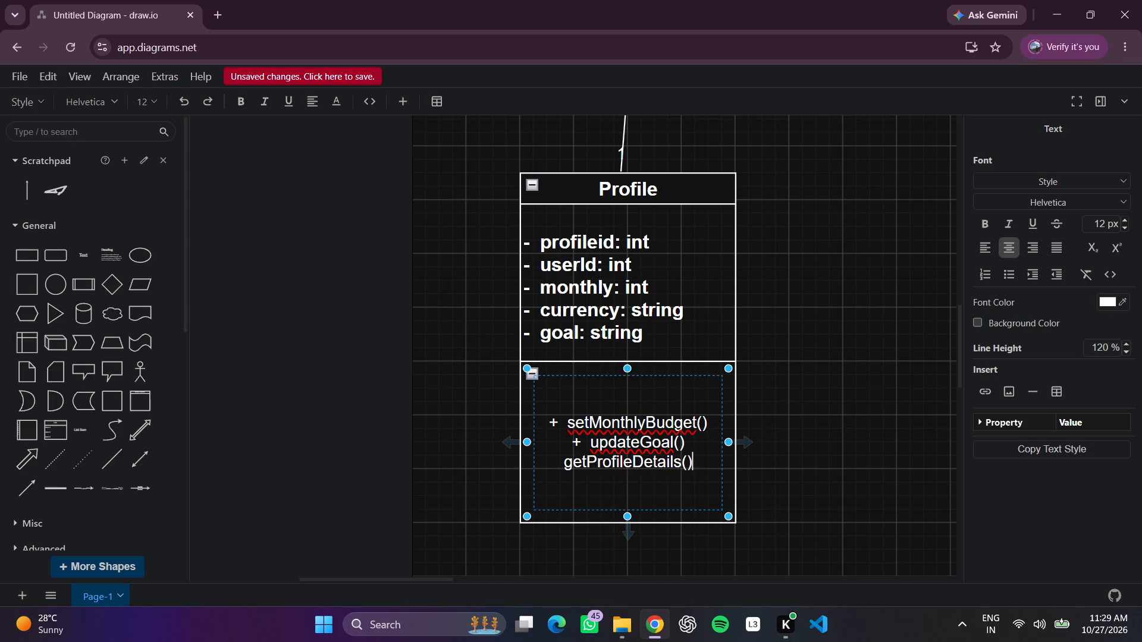
{"action": "left_click", "coordinate": [563, 486]}
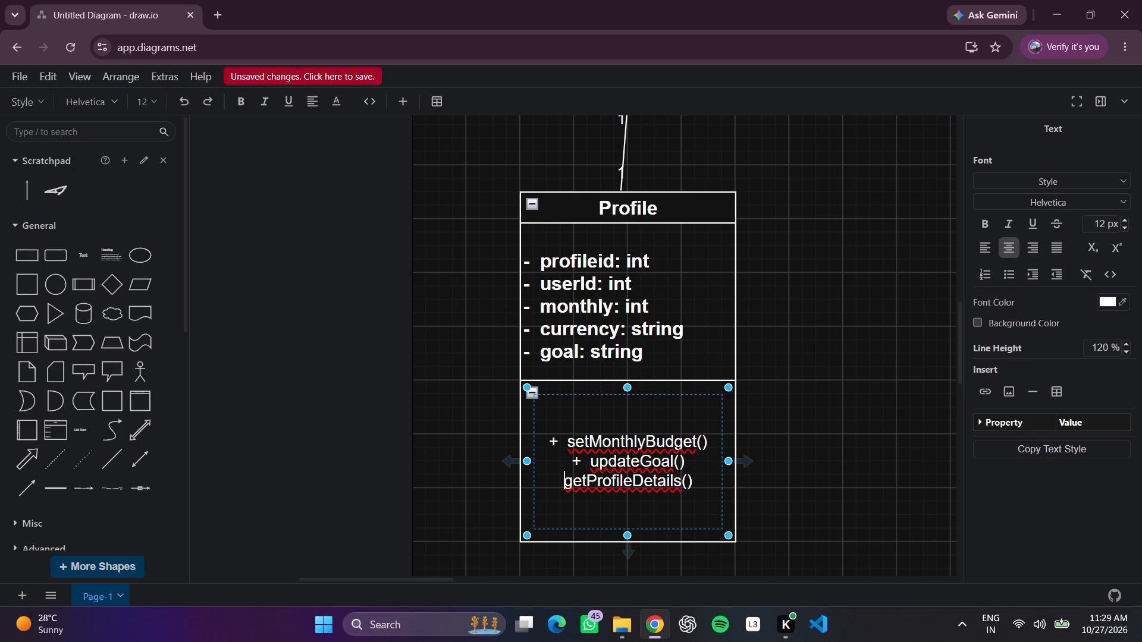
{"action": "key", "text": "equal"}
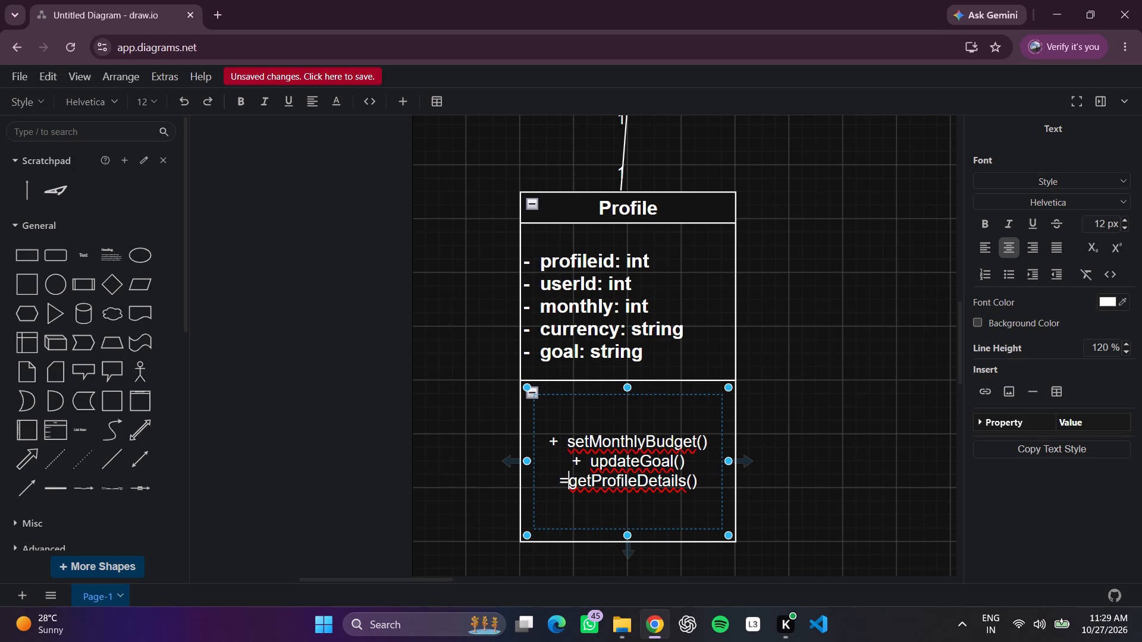
{"action": "key", "text": "BackSpace"}
{"action": "type", "text": "+"}
{"action": "key", "text": "space"}
{"action": "key", "text": "space"}
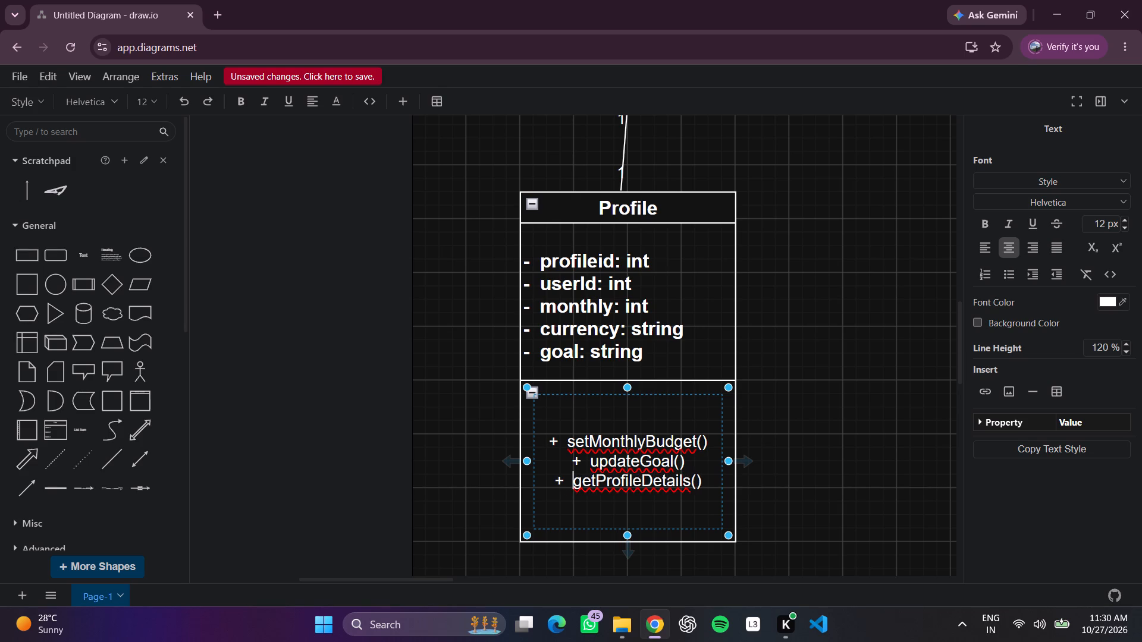
{"action": "left_click", "coordinate": [826, 437]}
Apply the bold 14.04 px heading style to the setMonthlyBudget() line in Profile's method text.
{"action": "double_click", "coordinate": [658, 446]}
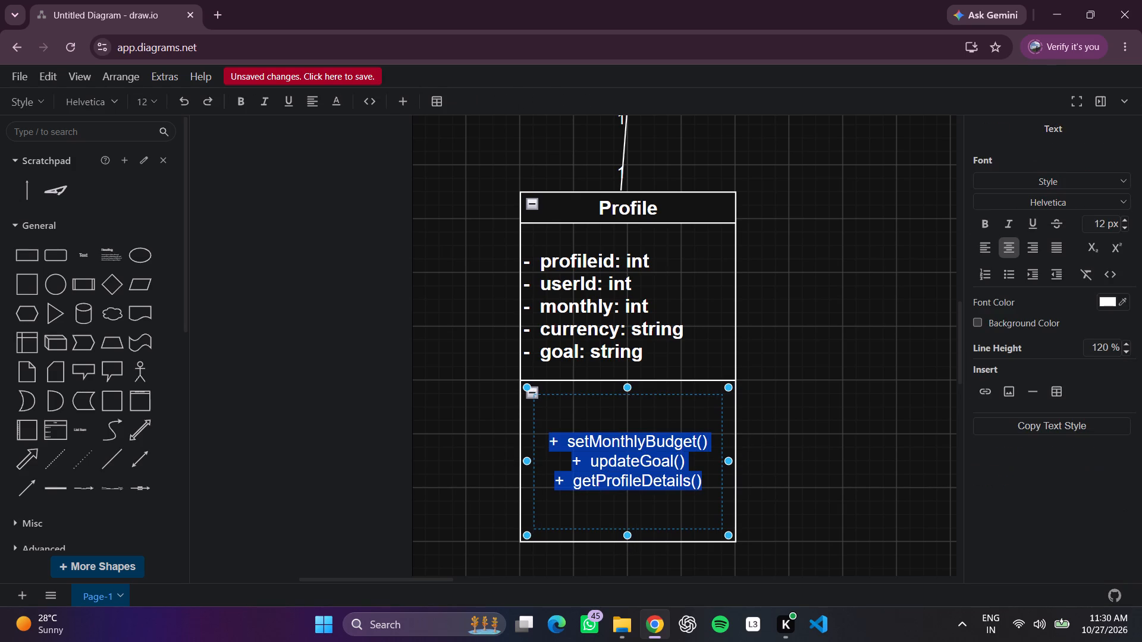
{"action": "left_click", "coordinate": [1014, 169]}
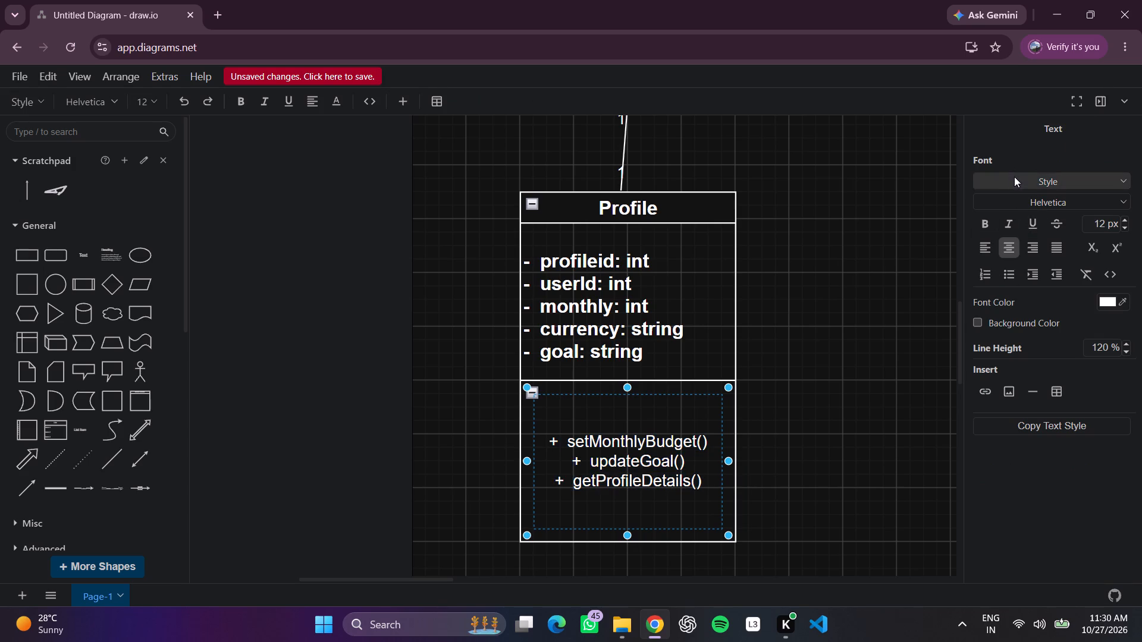
{"action": "left_click", "coordinate": [1015, 177]}
{"action": "left_click", "coordinate": [999, 273]}
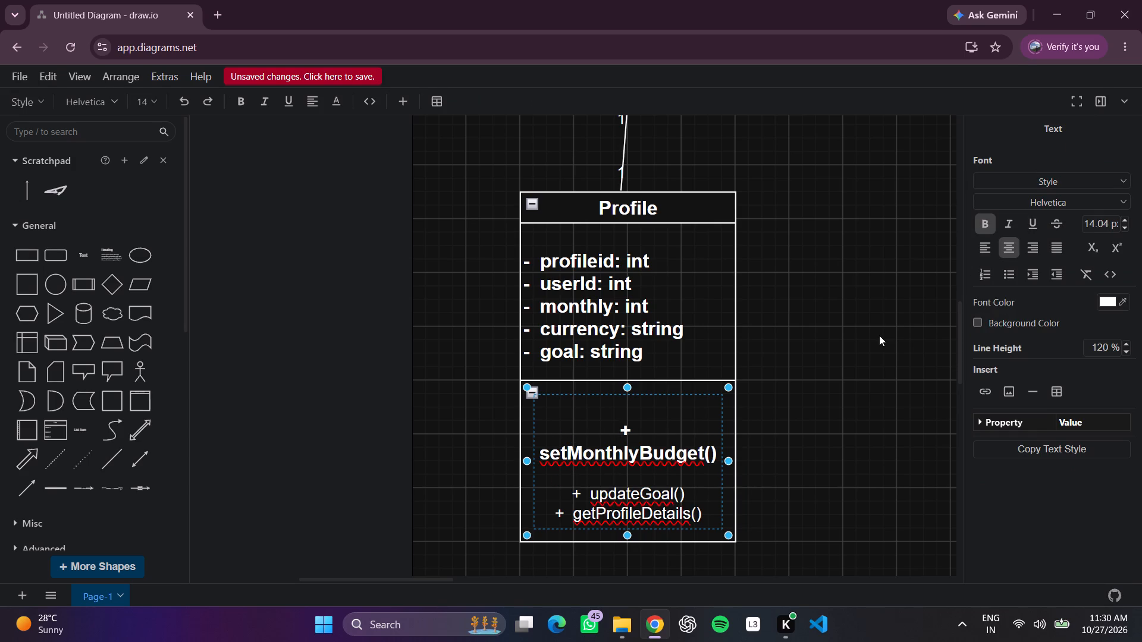
{"action": "left_click", "coordinate": [876, 398]}
{"action": "scroll", "coordinate": [807, 440], "scroll_direction": "down", "scroll_amount": 1}
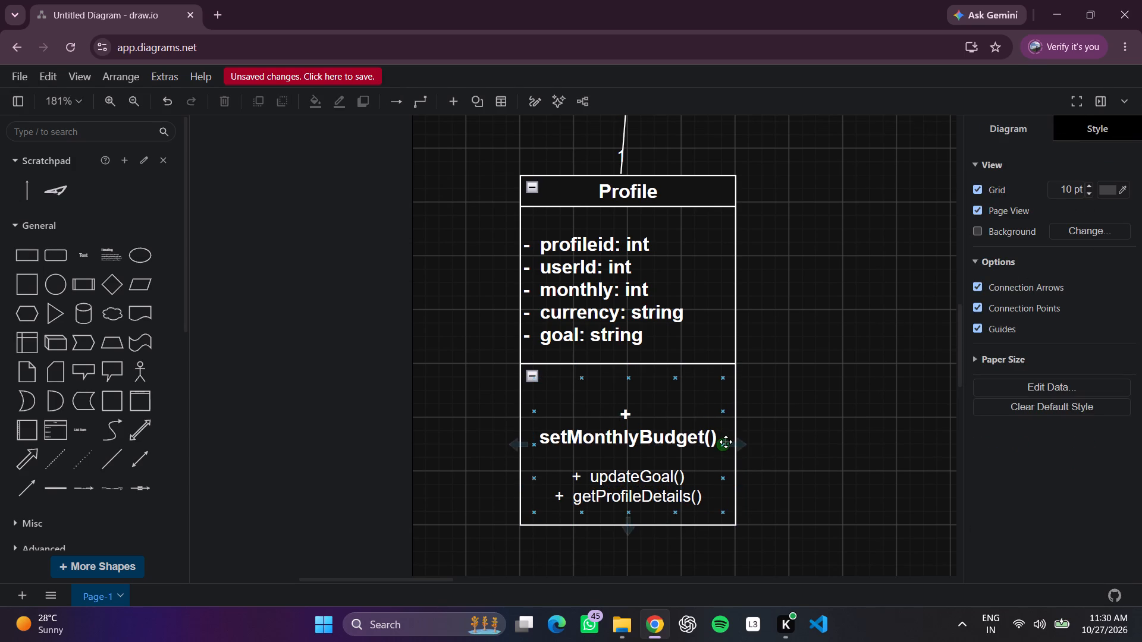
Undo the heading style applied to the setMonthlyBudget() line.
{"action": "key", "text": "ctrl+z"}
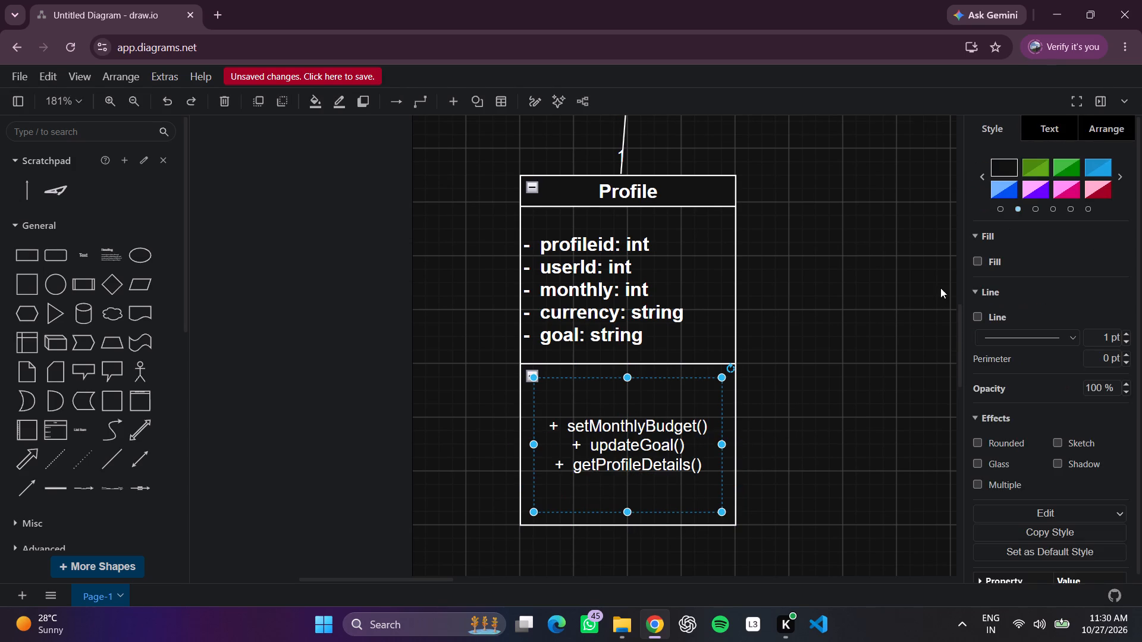
Apply the Heading 3 style to all three method lines in Profile's lower compartment.
{"action": "left_click", "coordinate": [940, 288]}
{"action": "double_click", "coordinate": [650, 457]}
{"action": "double_click", "coordinate": [650, 454]}
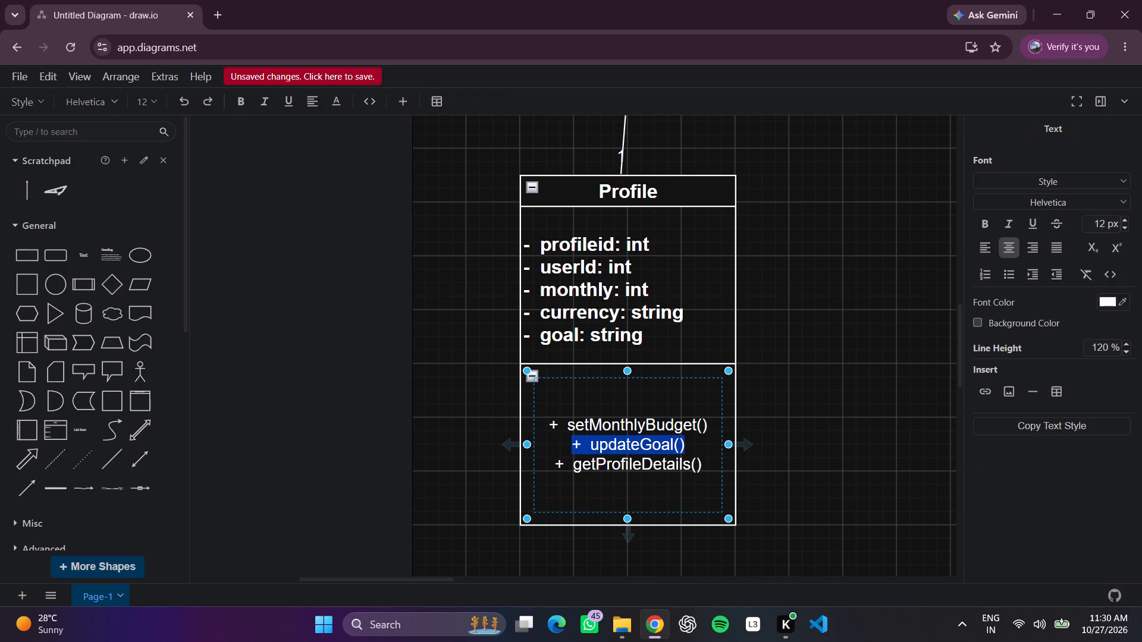
{"action": "left_click", "coordinate": [650, 453]}
{"action": "left_click", "coordinate": [905, 397]}
{"action": "double_click", "coordinate": [642, 447]}
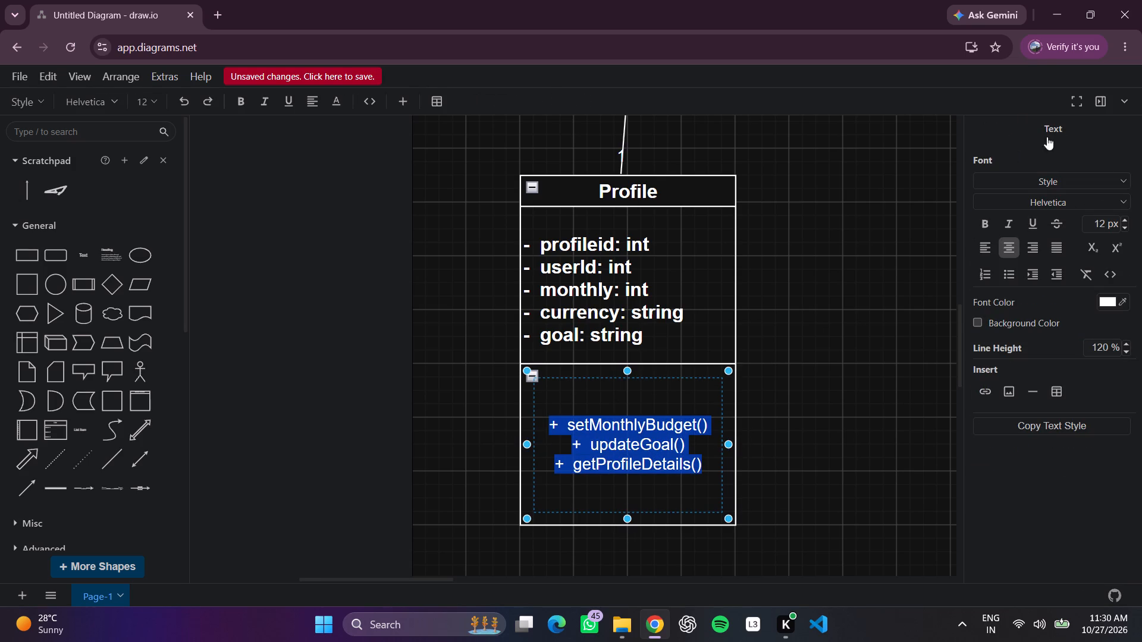
{"action": "left_click", "coordinate": [1034, 184]}
{"action": "left_click", "coordinate": [1022, 267]}
{"action": "left_click", "coordinate": [916, 323]}
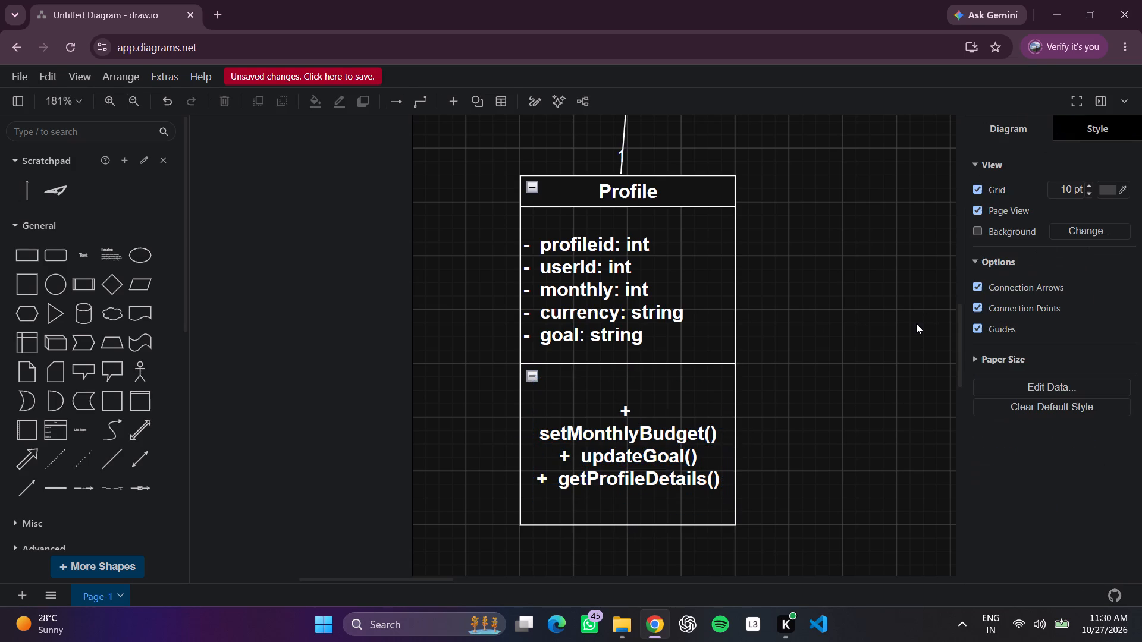
Widen Profile's method text box to the class's right border so "+ setMonthlyBudget()" fits on one line.
{"action": "scroll", "coordinate": [764, 483], "scroll_direction": "down", "scroll_amount": 1}
{"action": "left_click", "coordinate": [660, 421]}
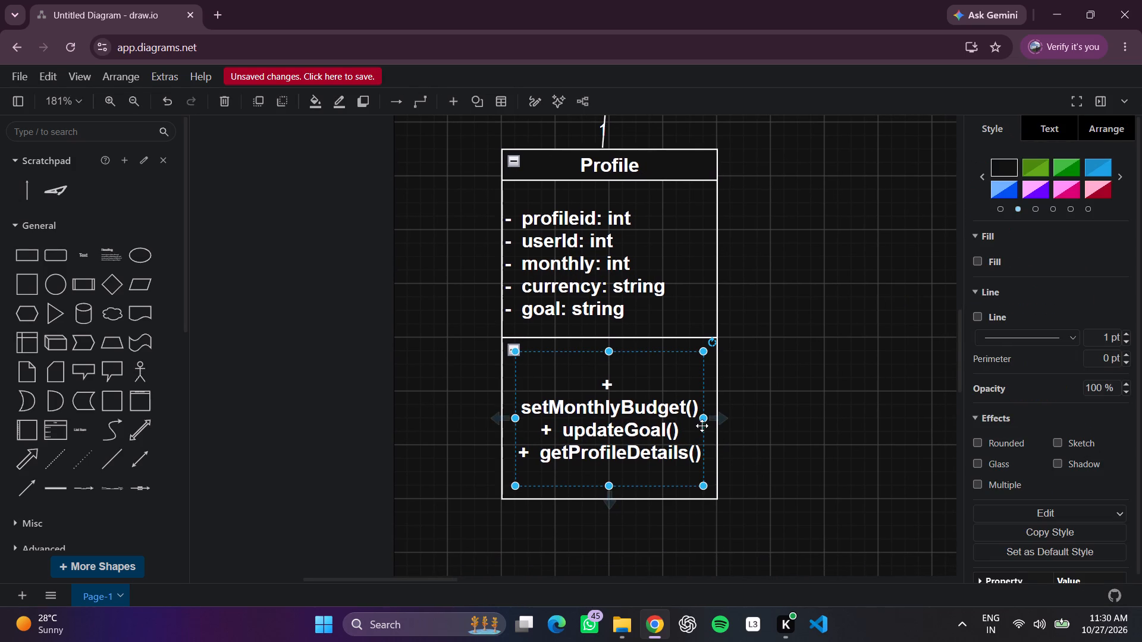
{"action": "left_click_drag", "start_coordinate": [702, 420], "coordinate": [710, 418]}
Left-align the three method lines in Profile's method text box.
{"action": "double_click", "coordinate": [655, 417]}
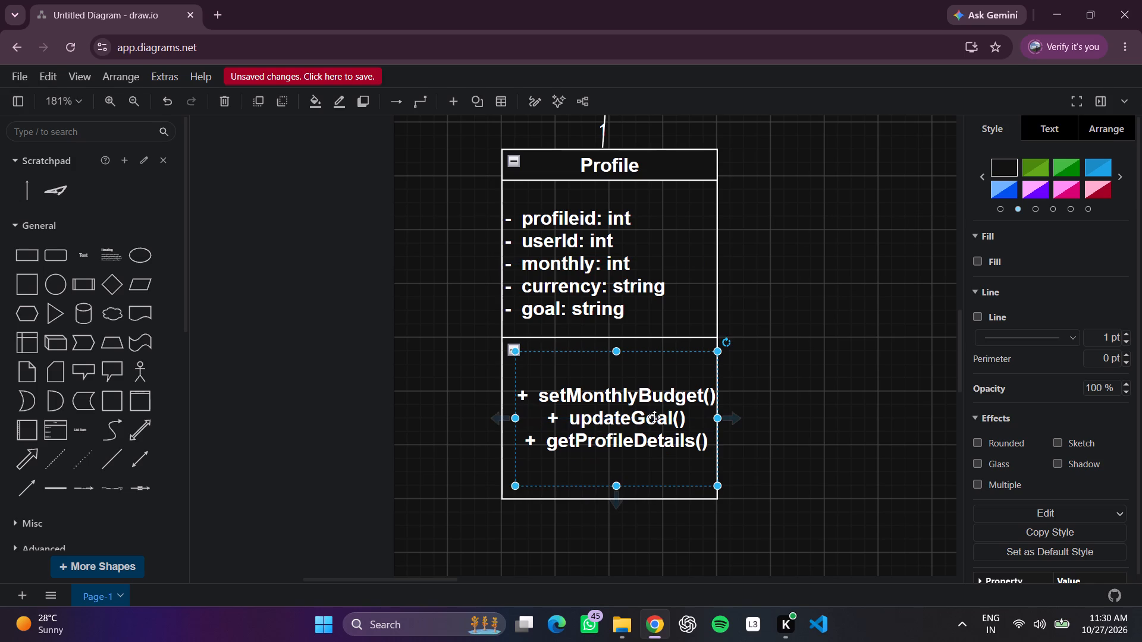
{"action": "double_click", "coordinate": [656, 416]}
{"action": "left_click", "coordinate": [986, 253]}
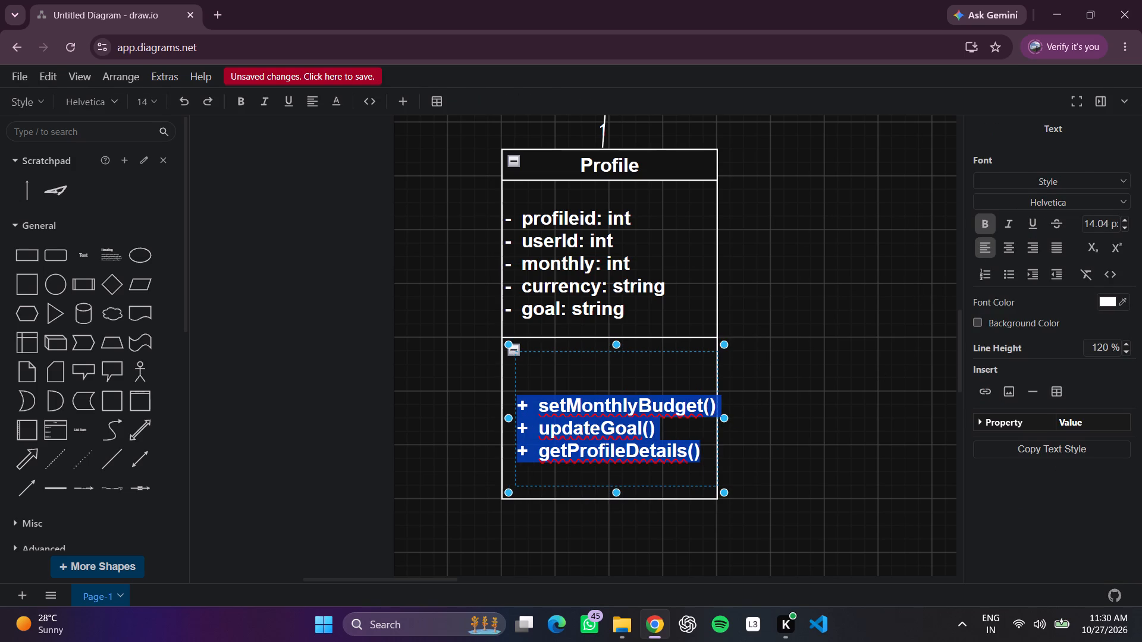
{"action": "left_click", "coordinate": [618, 408]}
Move the method text block to the upper left of Profile's lower compartment, against its left border.
{"action": "scroll", "coordinate": [864, 360], "scroll_direction": "down", "scroll_amount": 2}
{"action": "left_click_drag", "start_coordinate": [589, 320], "coordinate": [581, 309]}
{"action": "left_click", "coordinate": [784, 320]}
{"action": "left_click_drag", "start_coordinate": [556, 326], "coordinate": [534, 298]}
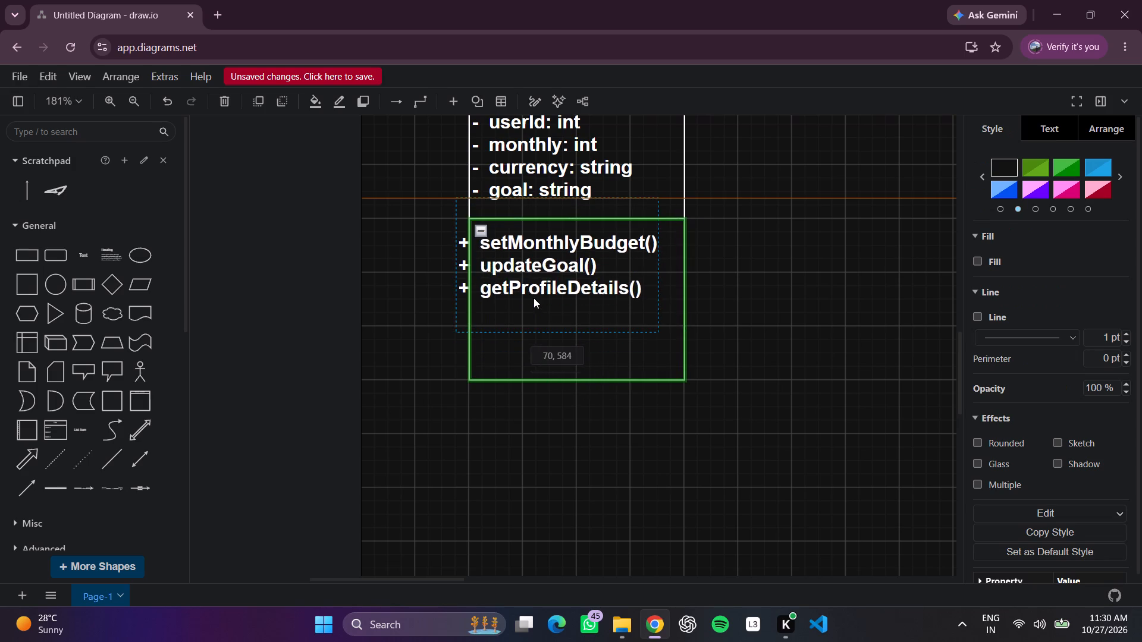
{"action": "left_click_drag", "start_coordinate": [534, 298], "coordinate": [540, 295]}
{"action": "left_click", "coordinate": [741, 309]}
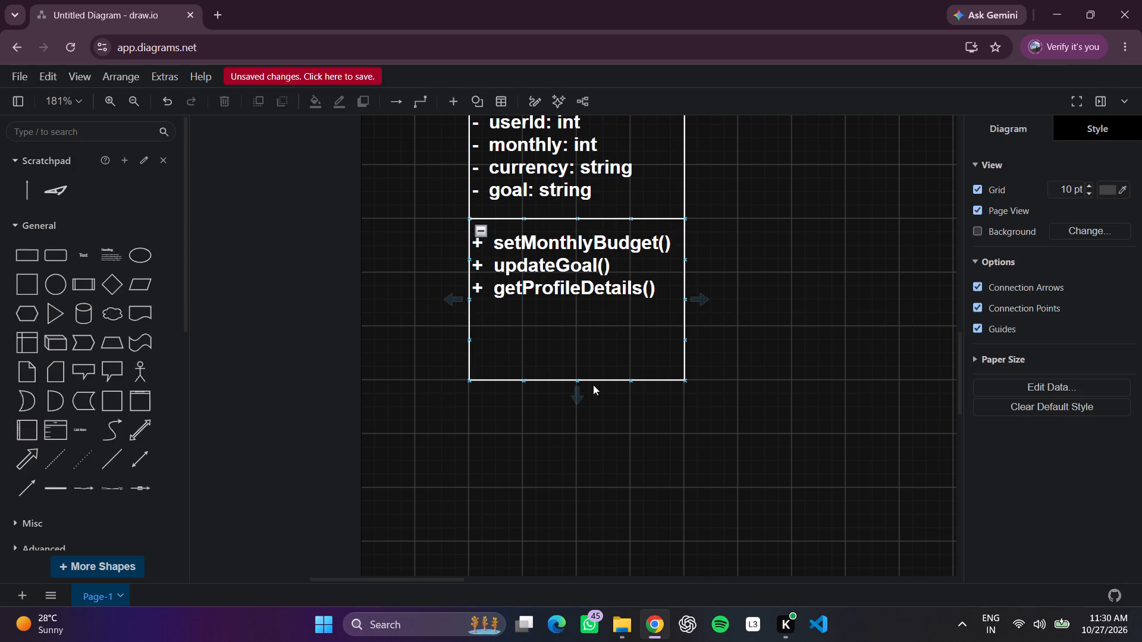
Shorten Profile's method compartment so its bottom edge sits just below getProfileDetails().
{"action": "left_click", "coordinate": [580, 382]}
{"action": "left_click", "coordinate": [574, 382]}
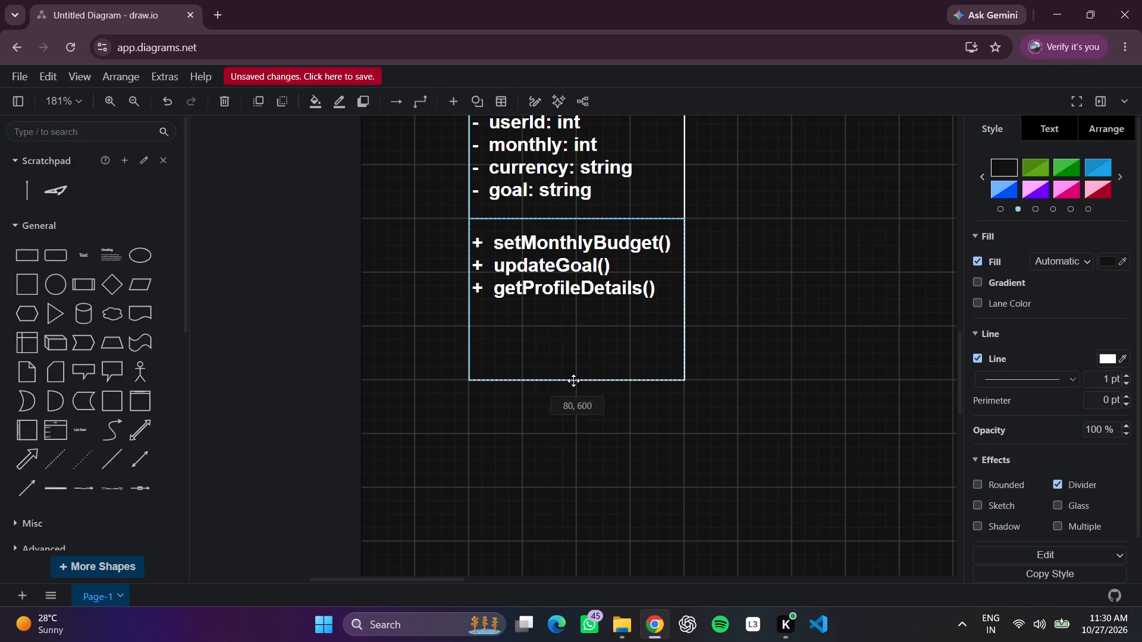
{"action": "left_click_drag", "start_coordinate": [575, 389], "coordinate": [576, 344]}
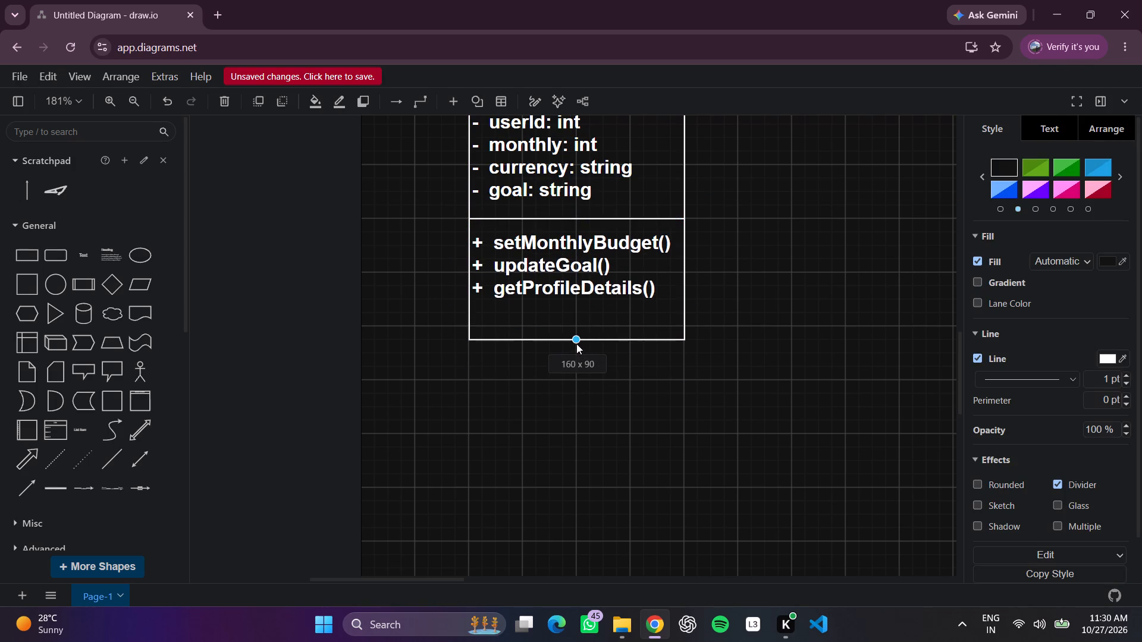
{"action": "left_click_drag", "start_coordinate": [576, 344], "coordinate": [576, 339]}
{"action": "left_click", "coordinate": [817, 357]}
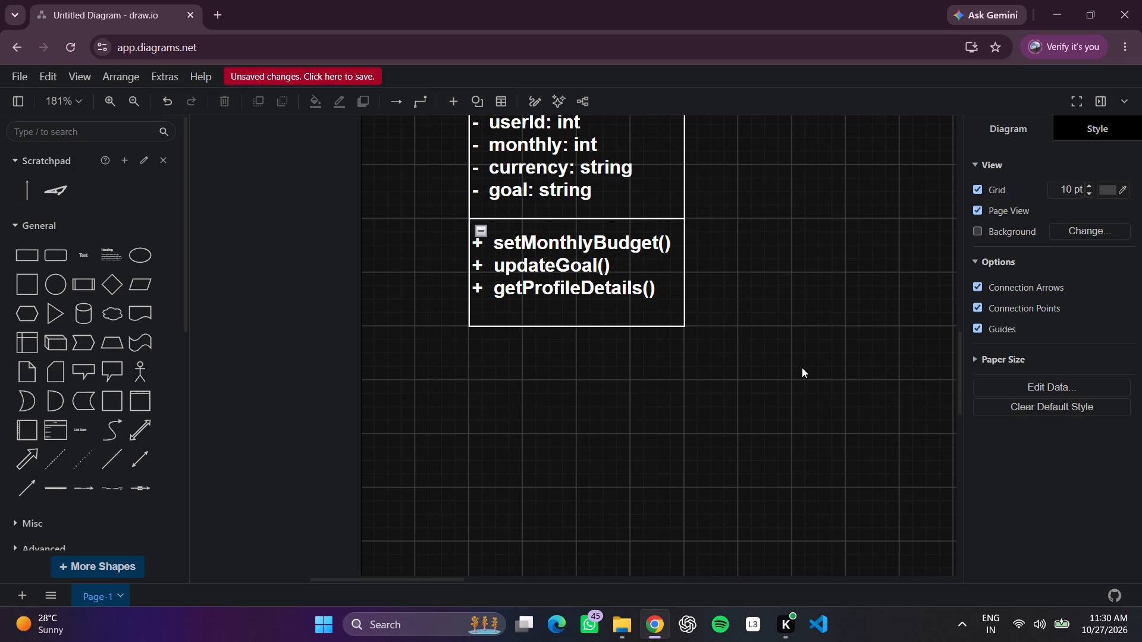
Move the "1" multiplicity label above Profile away to the left, clear of the User–Profile connector's lower end.
{"action": "scroll", "coordinate": [807, 373], "scroll_direction": "up", "scroll_amount": 4}
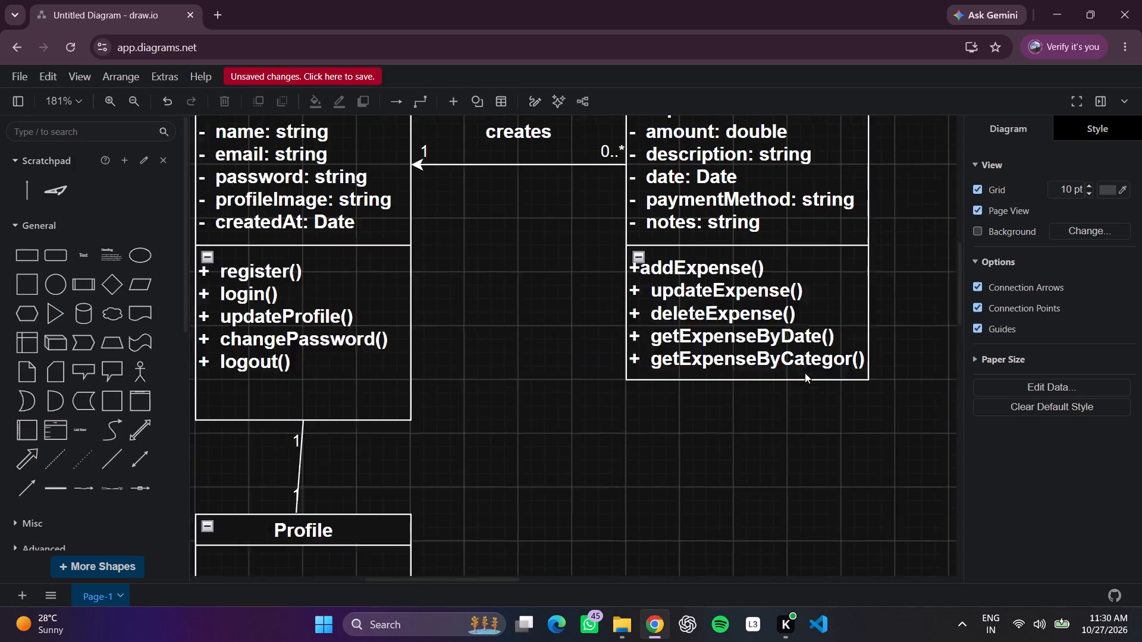
{"action": "scroll", "coordinate": [805, 373], "scroll_direction": "down", "scroll_amount": 3}
{"action": "scroll", "coordinate": [652, 470], "scroll_direction": "right", "scroll_amount": 1}
{"action": "scroll", "coordinate": [326, 454], "scroll_direction": "right", "scroll_amount": 1}
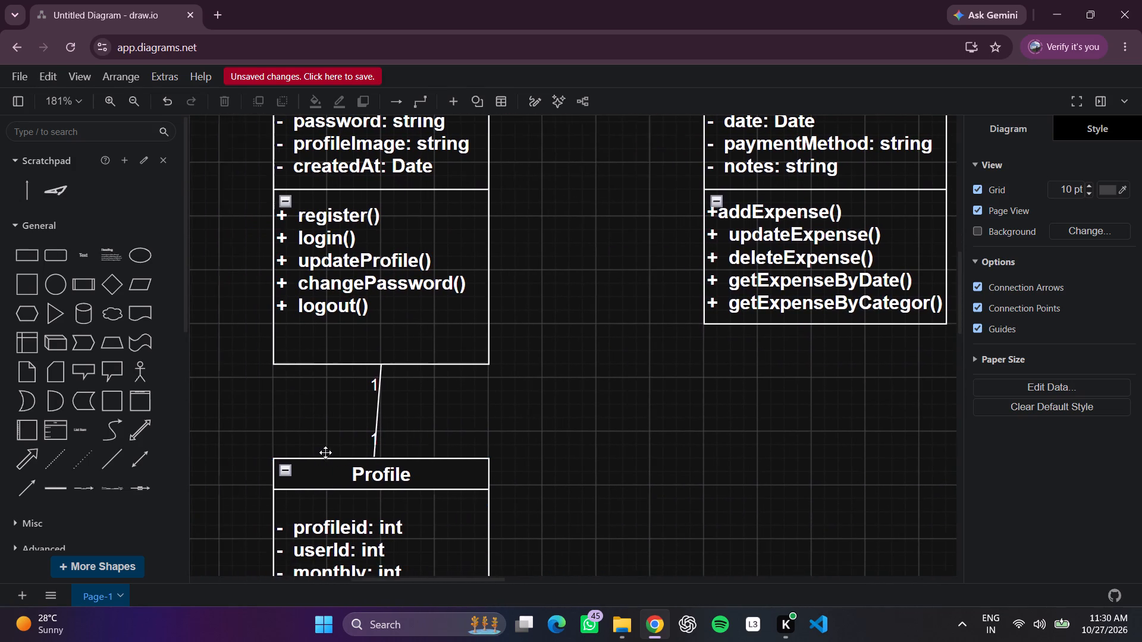
{"action": "scroll", "coordinate": [325, 452], "scroll_direction": "right", "scroll_amount": 1}
{"action": "left_click", "coordinate": [479, 444]}
{"action": "left_click", "coordinate": [368, 462]}
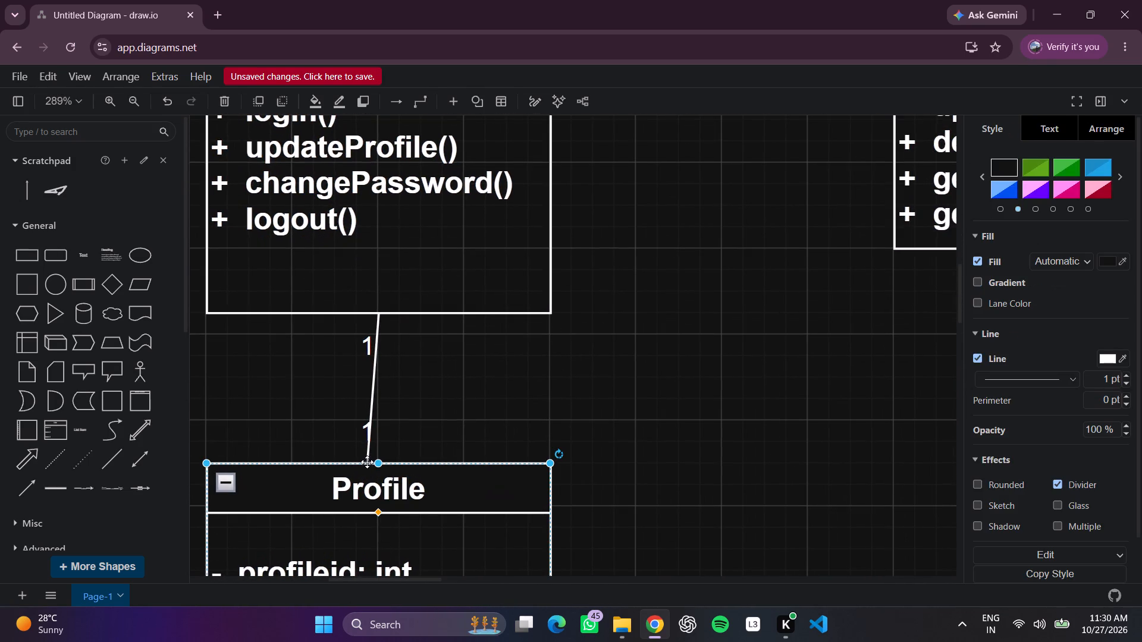
{"action": "left_click", "coordinate": [368, 450]}
{"action": "left_click_drag", "start_coordinate": [365, 451], "coordinate": [372, 451]}
{"action": "left_click_drag", "start_coordinate": [365, 430], "coordinate": [360, 428]}
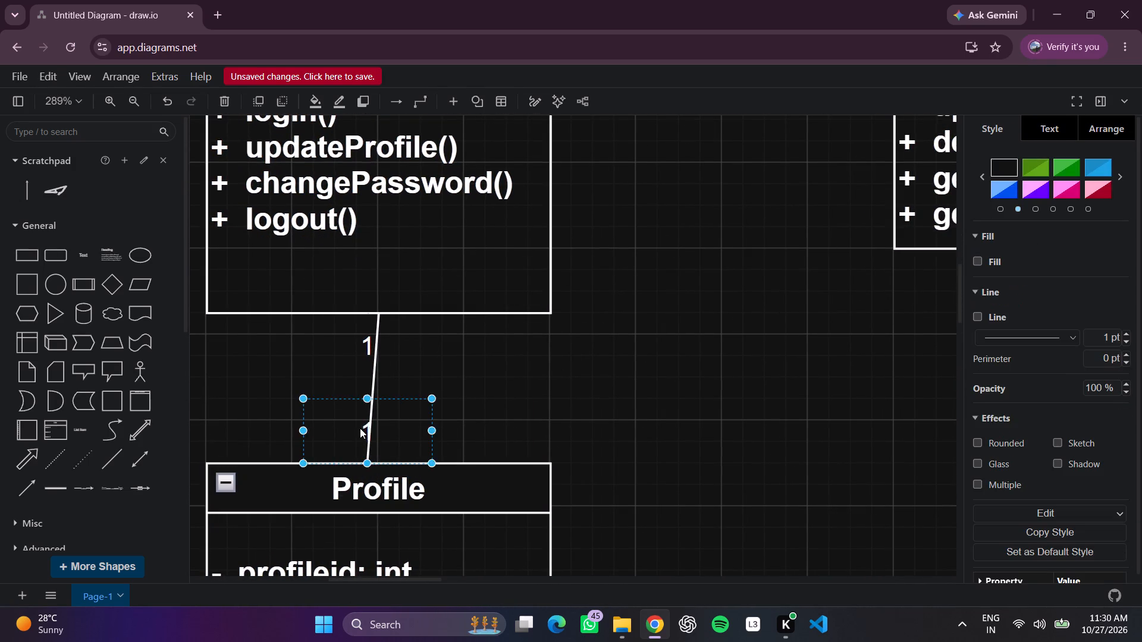
{"action": "left_click_drag", "start_coordinate": [360, 428], "coordinate": [290, 394]}
{"action": "left_click", "coordinate": [504, 413]}
Shift the User–Profile connector's middle and lower end rightwards to line up under its starting point on User.
{"action": "left_click", "coordinate": [366, 459]}
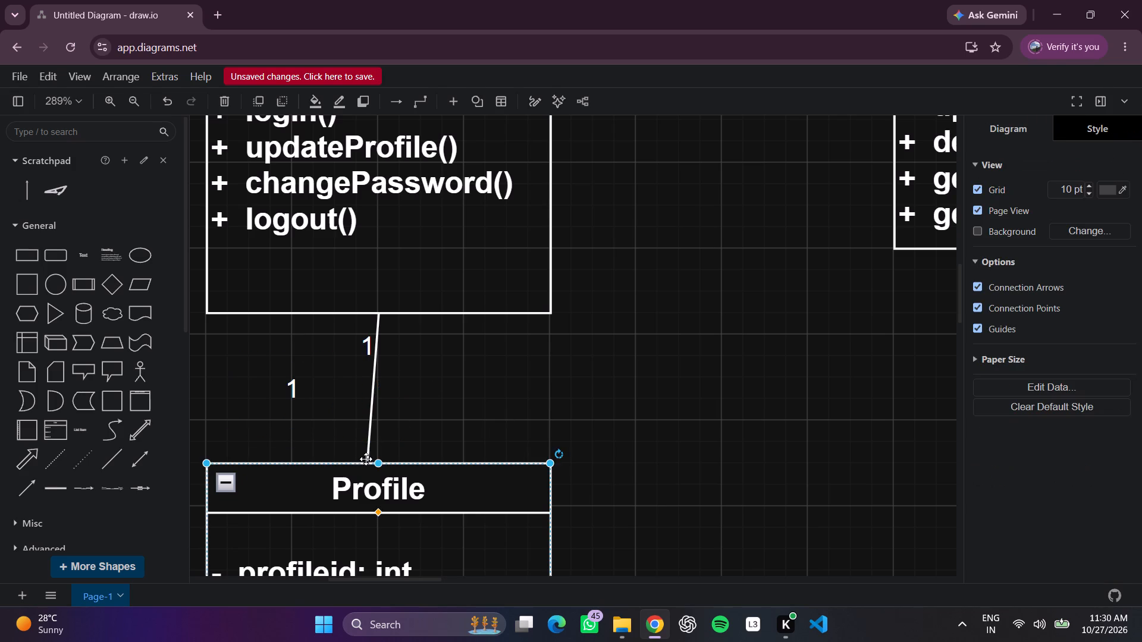
{"action": "left_click", "coordinate": [366, 457]}
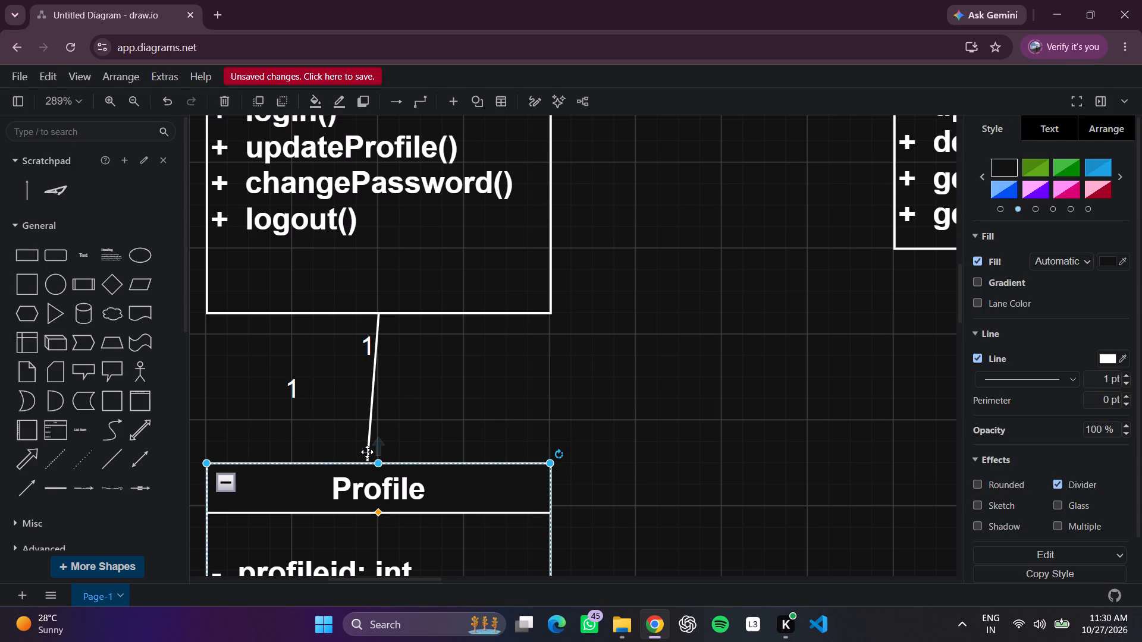
{"action": "left_click", "coordinate": [366, 382]}
{"action": "left_click_drag", "start_coordinate": [373, 391], "coordinate": [374, 396]}
{"action": "left_click_drag", "start_coordinate": [367, 460], "coordinate": [376, 460]}
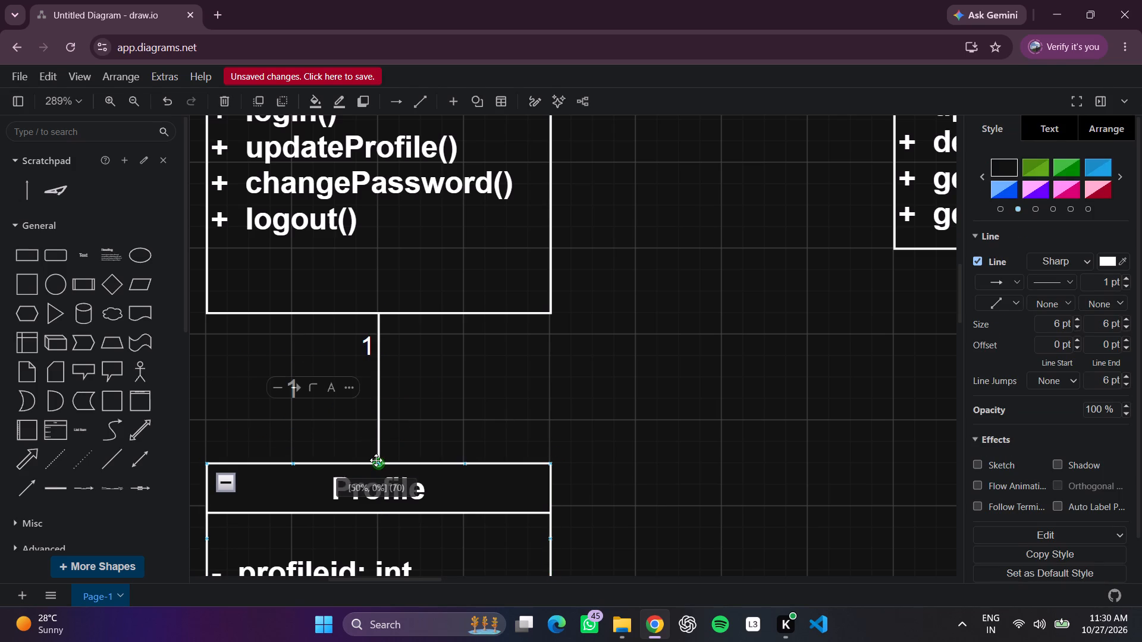
{"action": "left_click_drag", "start_coordinate": [376, 460], "coordinate": [376, 458]}
{"action": "left_click", "coordinate": [434, 413]}
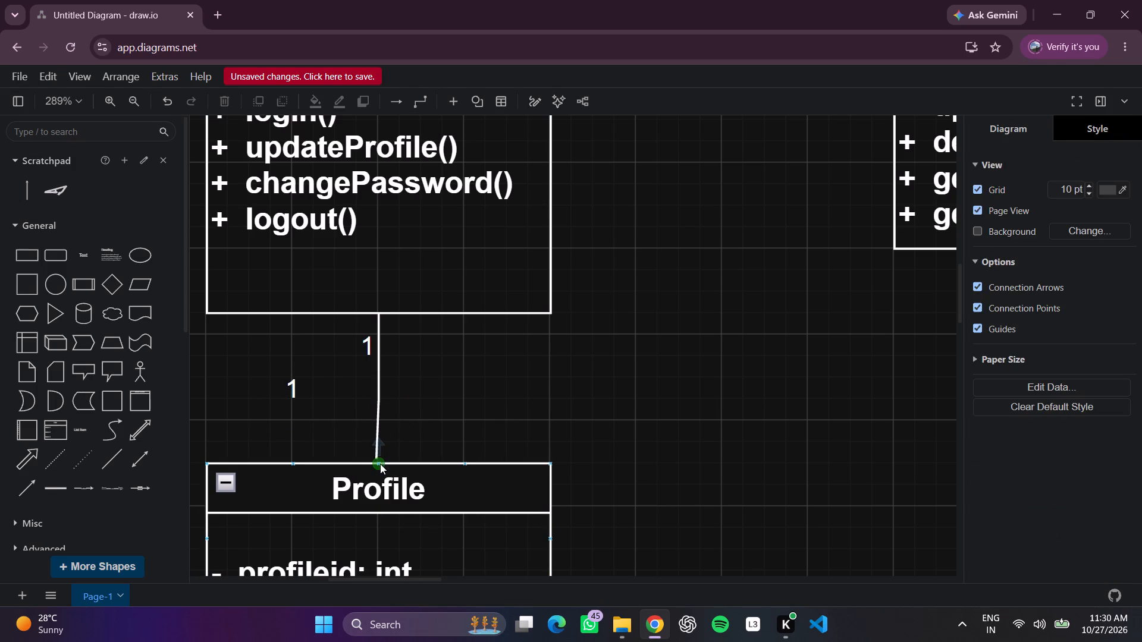
Attach the connector's lower end to the top-centre connection point of Profile so the line runs vertically.
{"action": "left_click", "coordinate": [421, 422]}
{"action": "left_click", "coordinate": [375, 457]}
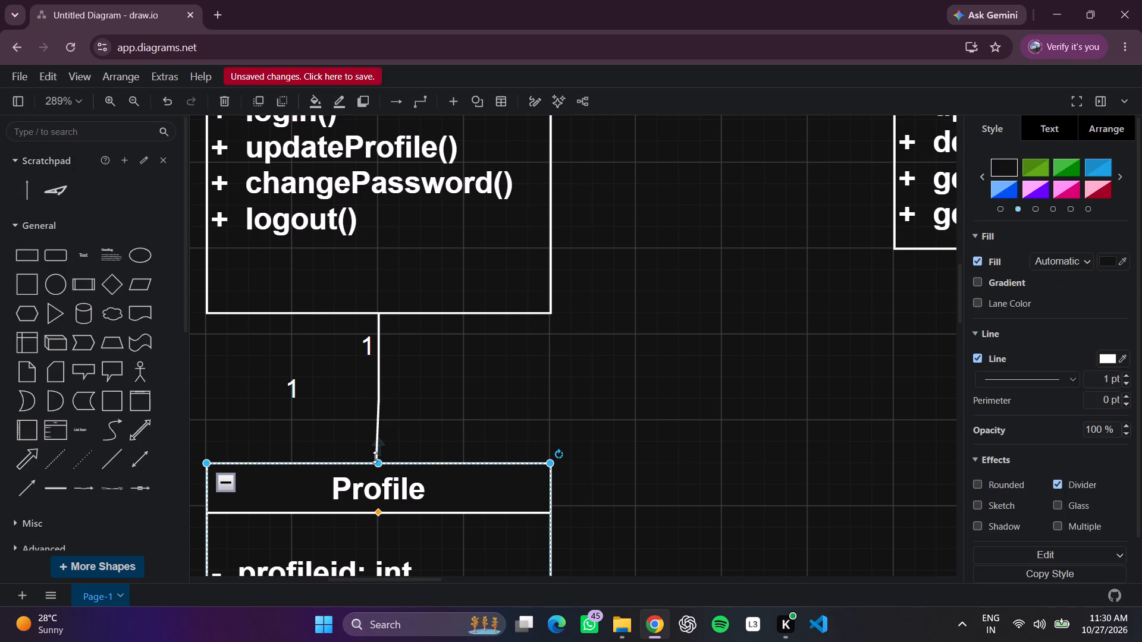
{"action": "left_click_drag", "start_coordinate": [375, 457], "coordinate": [381, 457]}
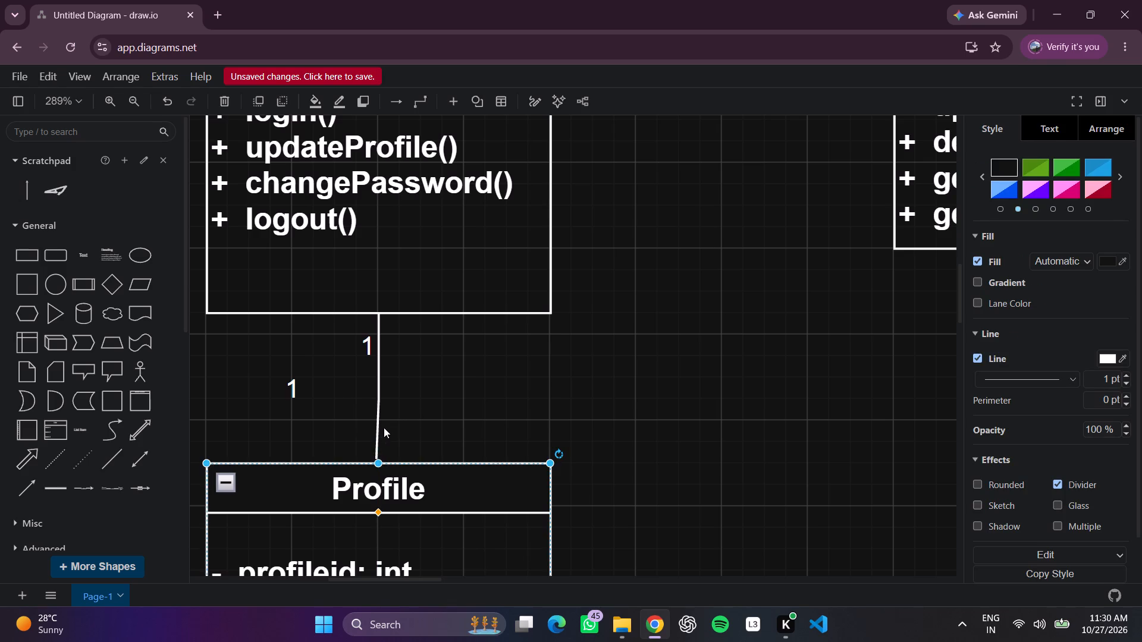
{"action": "left_click", "coordinate": [386, 426]}
{"action": "left_click", "coordinate": [372, 460]}
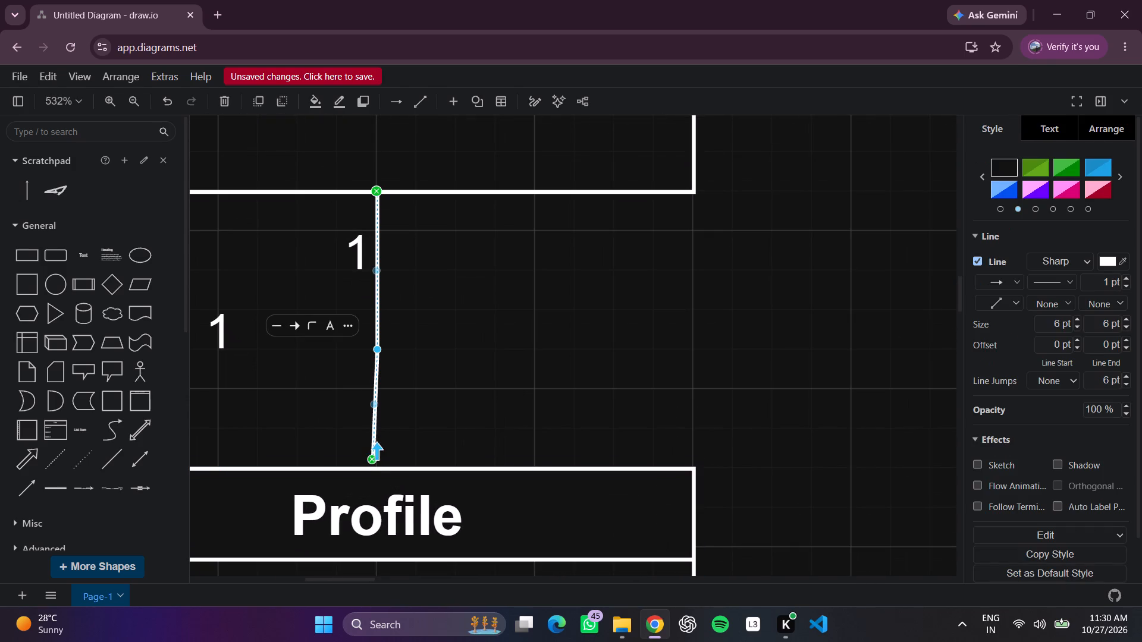
{"action": "left_click_drag", "start_coordinate": [369, 459], "coordinate": [374, 468]}
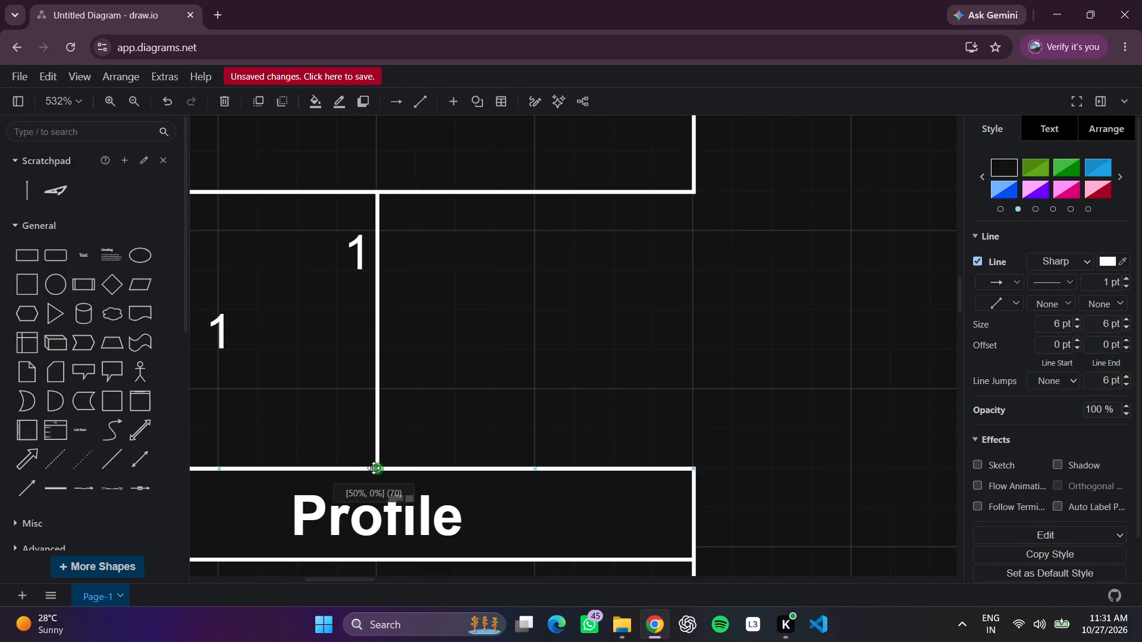
{"action": "left_click_drag", "start_coordinate": [374, 468], "coordinate": [374, 468]}
{"action": "left_click", "coordinate": [445, 380]}
Move the loose "1" label back beside the connector's lower end, just above Profile's top edge.
{"action": "left_click", "coordinate": [322, 360]}
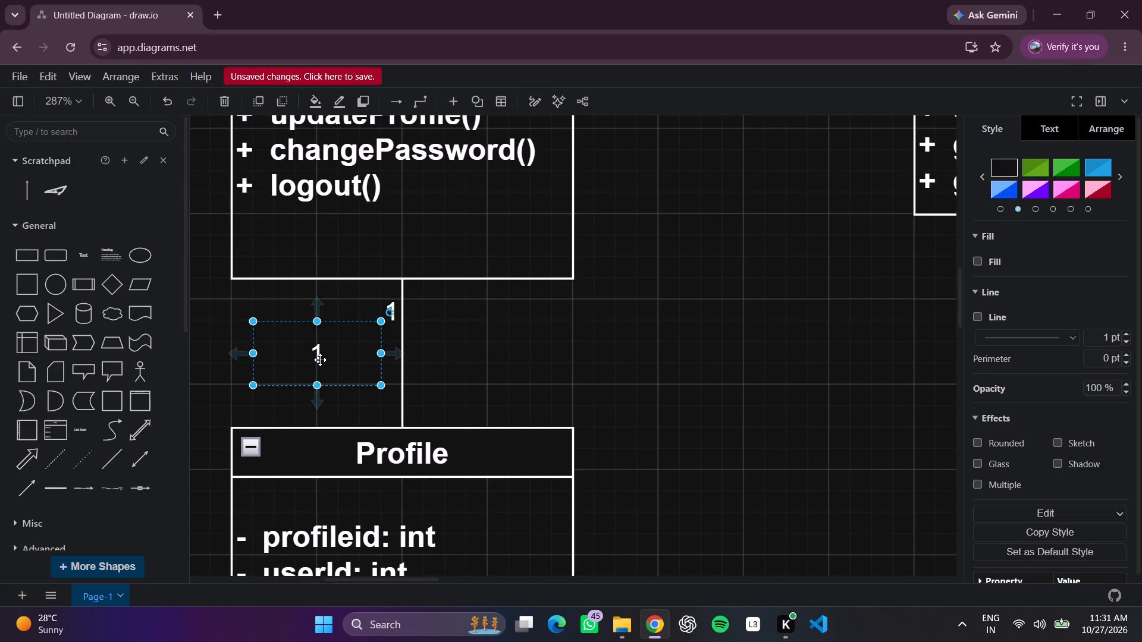
{"action": "left_click_drag", "start_coordinate": [320, 358], "coordinate": [395, 413]}
{"action": "left_click", "coordinate": [552, 389]}
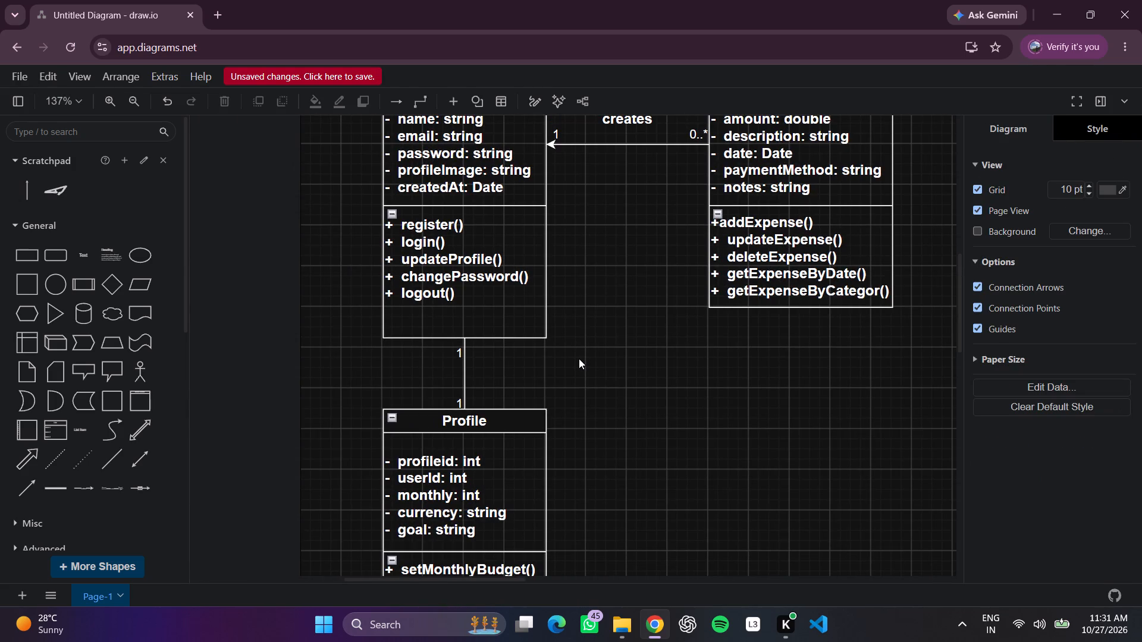
Add a text label reading "has" to the right of the User–Profile connector, between the two multiplicities.
{"action": "double_click", "coordinate": [490, 371]}
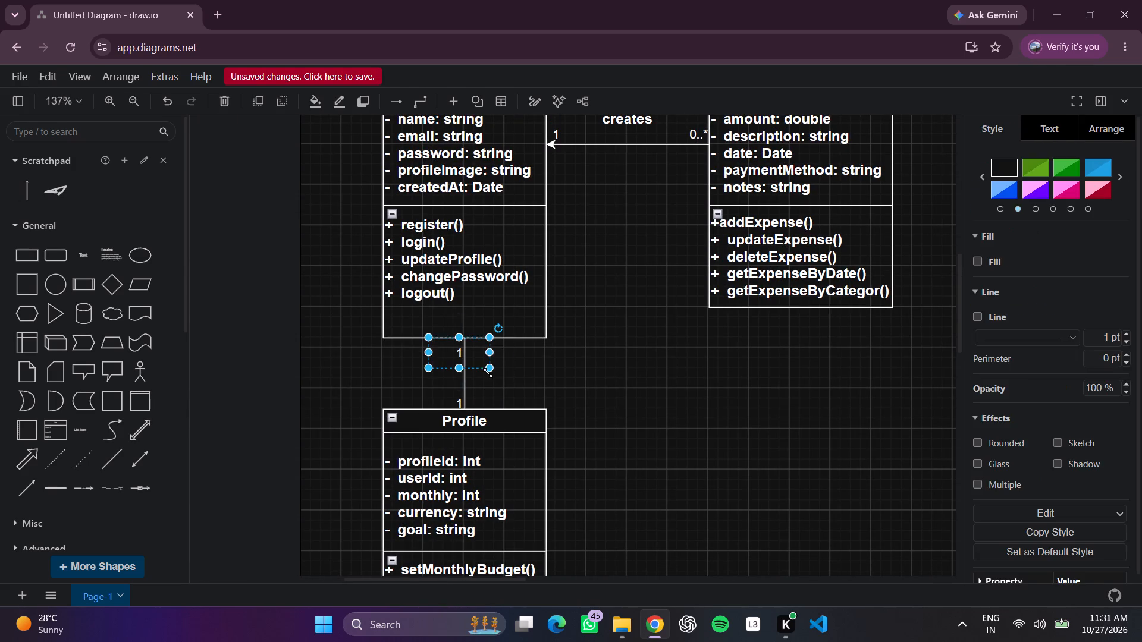
{"action": "left_click", "coordinate": [551, 373]}
{"action": "double_click", "coordinate": [489, 366]}
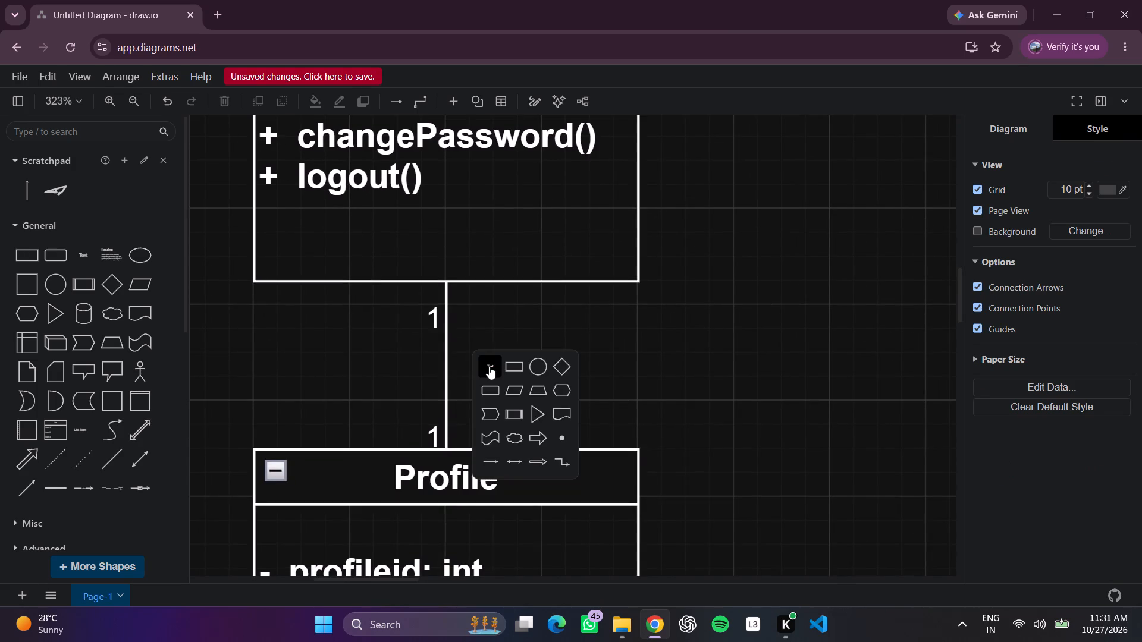
{"action": "left_click", "coordinate": [489, 367]}
{"action": "key", "text": "BackSpace"}
{"action": "type", "text": "has"}
{"action": "left_click", "coordinate": [982, 382]}
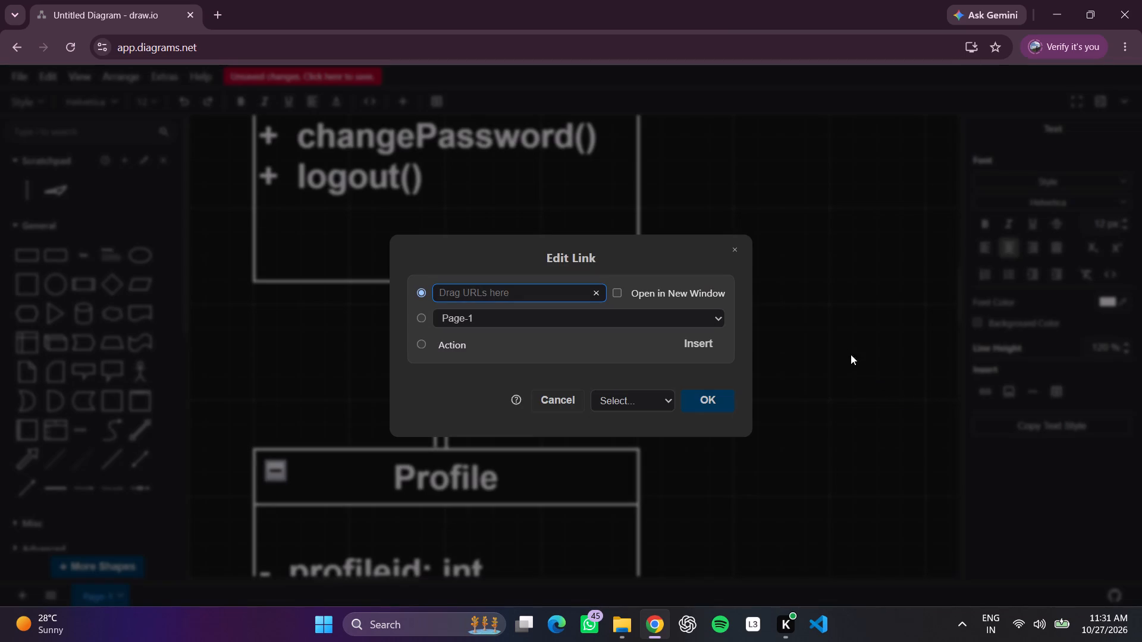
{"action": "left_click", "coordinate": [730, 246]}
{"action": "left_click", "coordinate": [770, 266]}
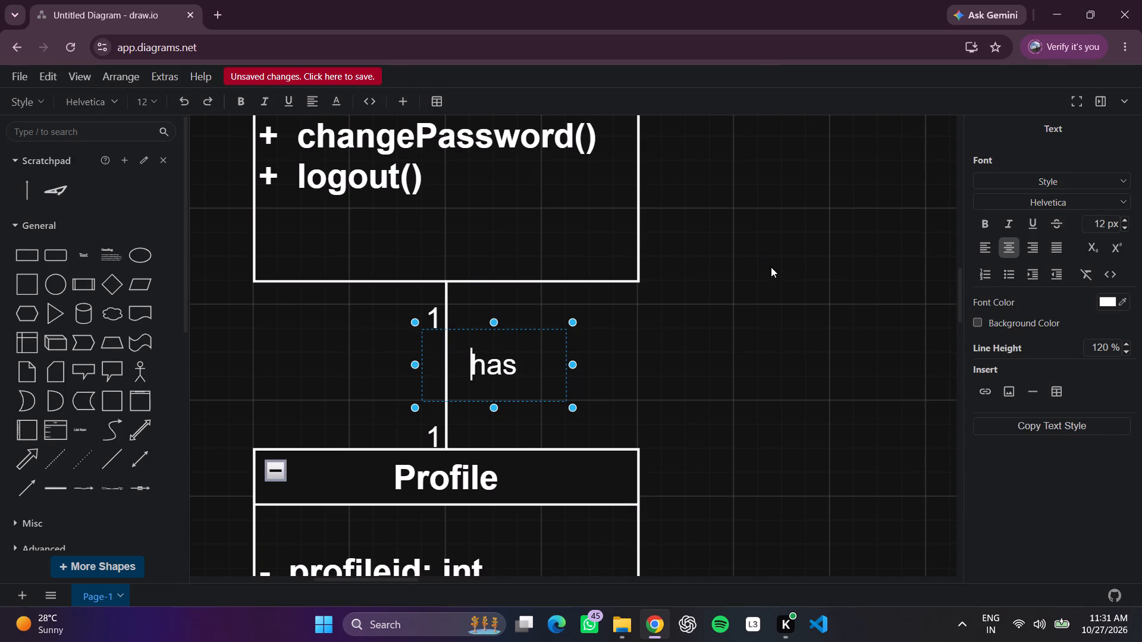
Apply the Heading 3 style to the "has" label.
{"action": "double_click", "coordinate": [506, 373]}
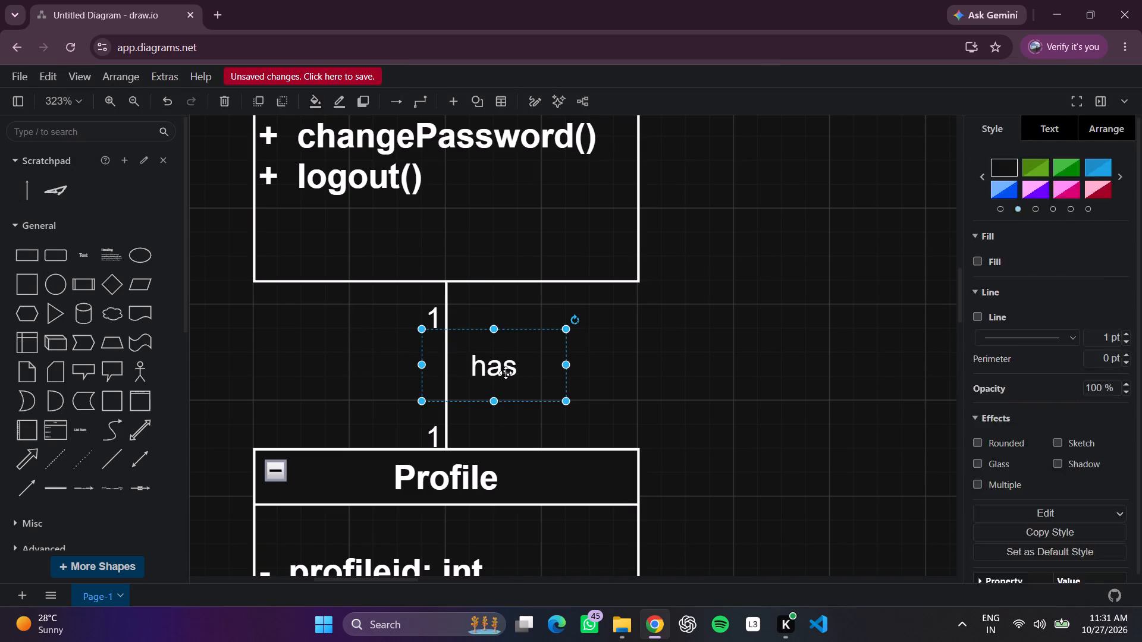
{"action": "left_click", "coordinate": [1016, 186]}
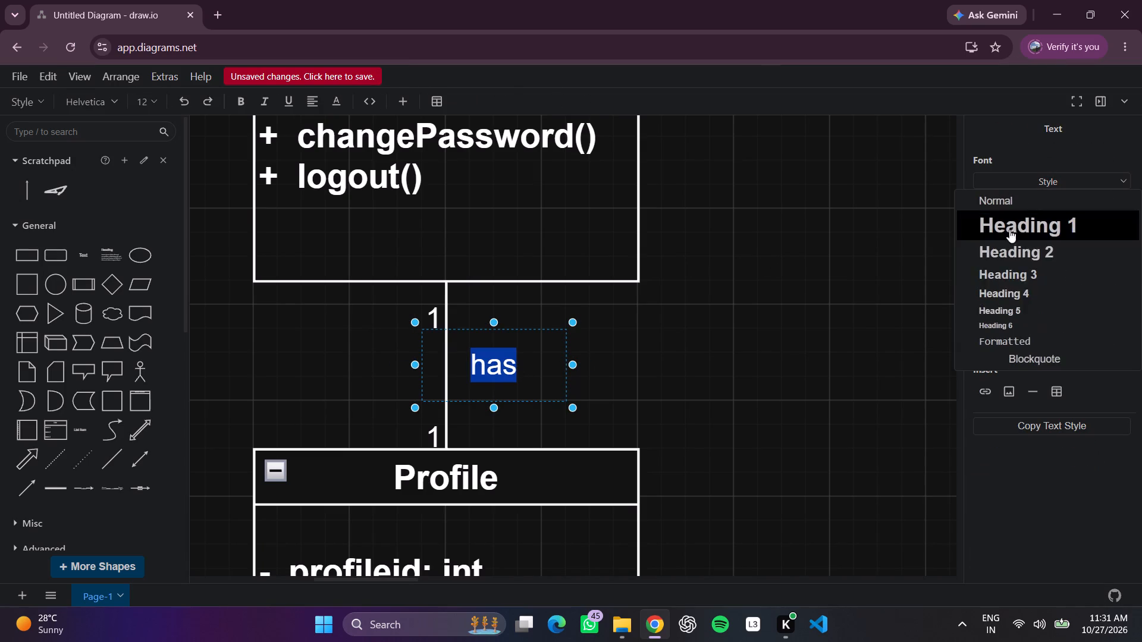
{"action": "left_click", "coordinate": [1015, 271]}
{"action": "left_click", "coordinate": [879, 383]}
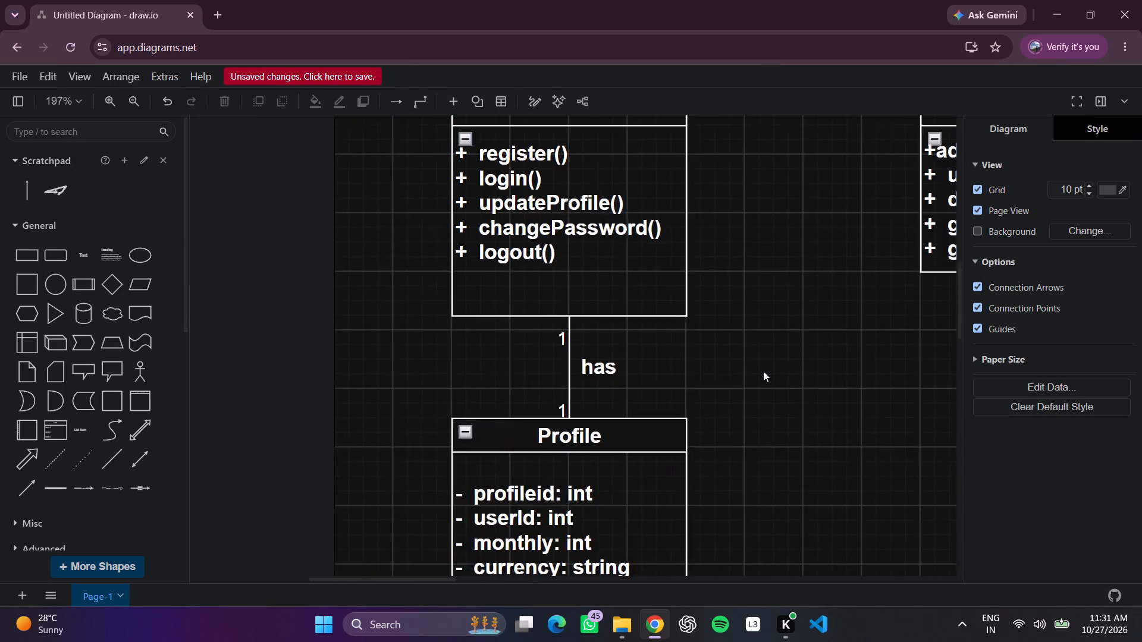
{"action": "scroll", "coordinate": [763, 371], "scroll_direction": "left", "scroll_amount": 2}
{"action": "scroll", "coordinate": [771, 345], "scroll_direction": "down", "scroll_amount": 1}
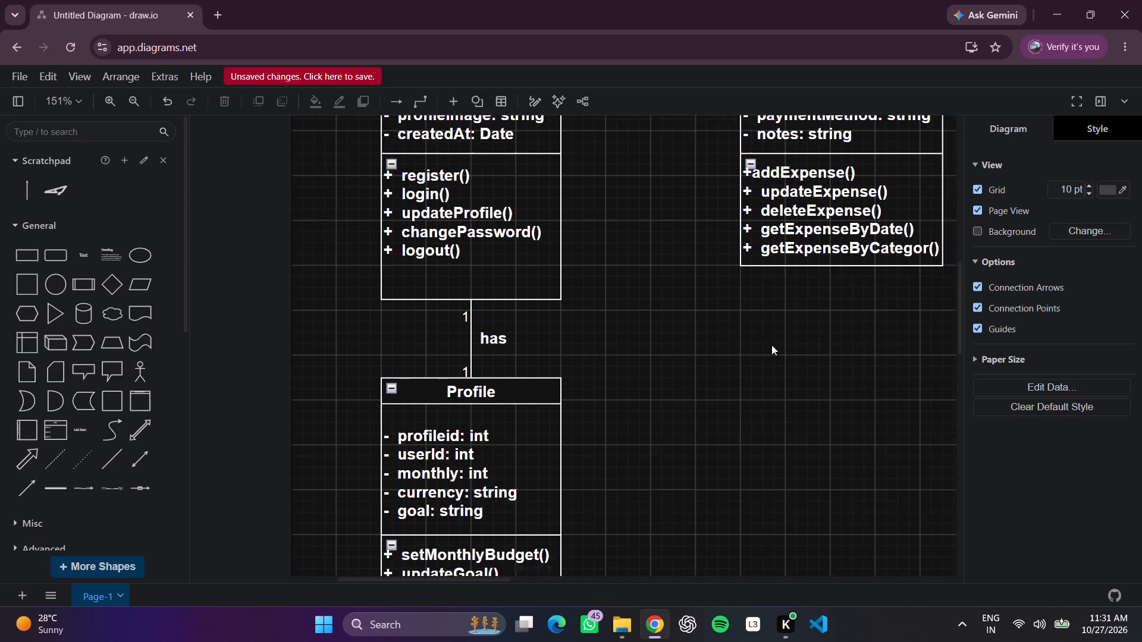
Add a plain line running horizontally from Profile's right edge at attribute level to below Expense's left edge.
{"action": "scroll", "coordinate": [771, 345], "scroll_direction": "down", "scroll_amount": 1}
{"action": "scroll", "coordinate": [765, 369], "scroll_direction": "left", "scroll_amount": 1}
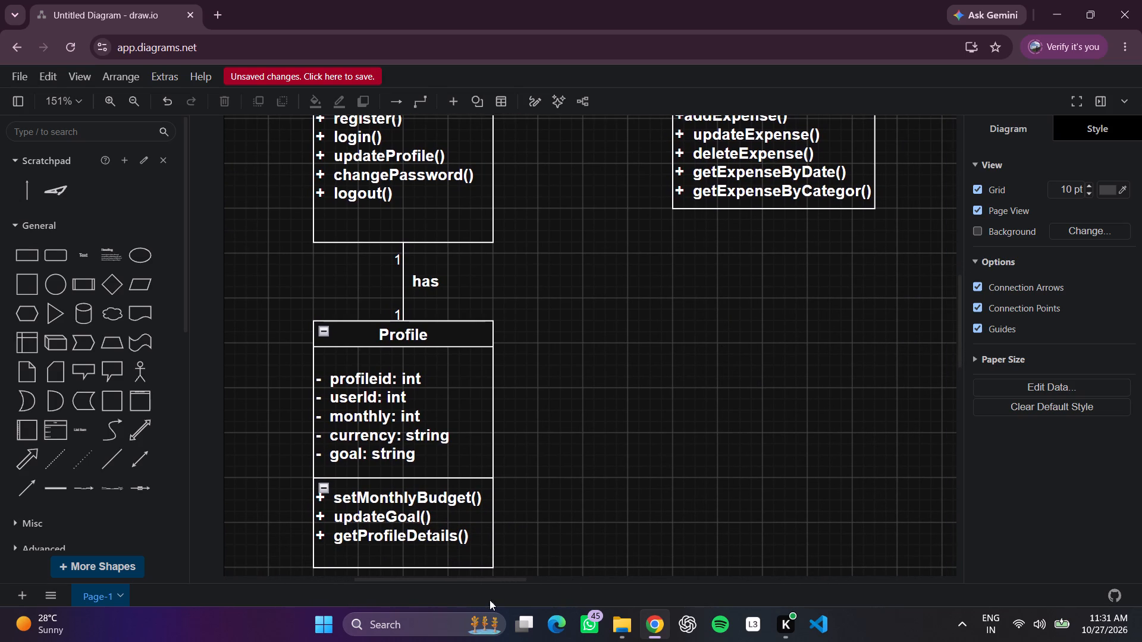
{"action": "left_click", "coordinate": [117, 468]}
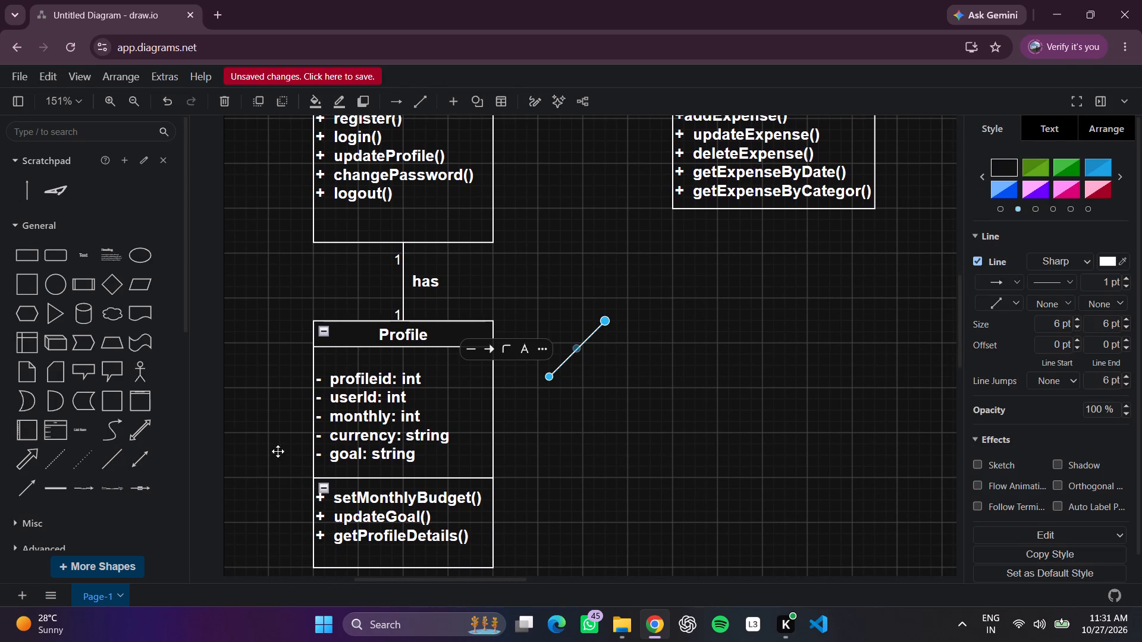
{"action": "left_click_drag", "start_coordinate": [548, 374], "coordinate": [496, 389]}
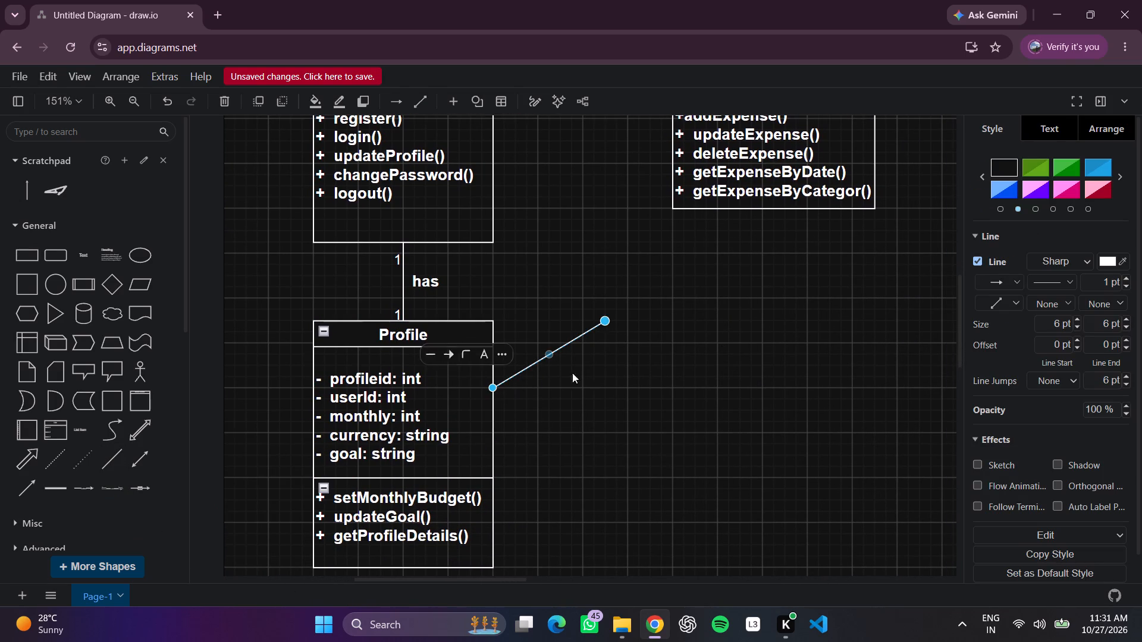
{"action": "left_click", "coordinate": [596, 372]}
{"action": "left_click", "coordinate": [604, 325]}
{"action": "left_click_drag", "start_coordinate": [605, 322], "coordinate": [629, 362]}
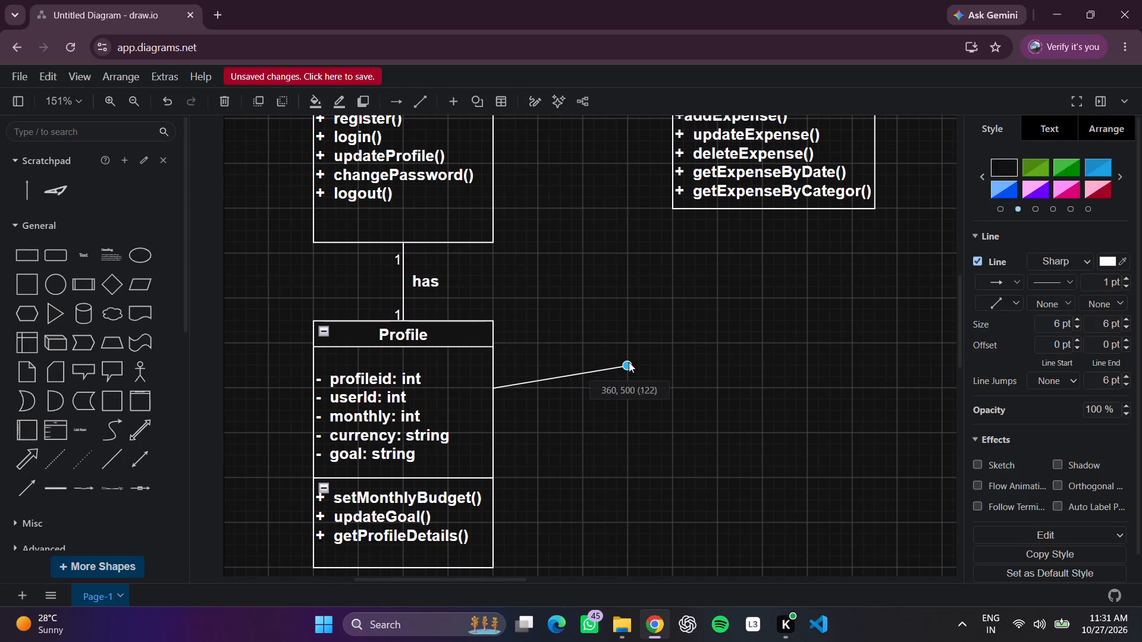
{"action": "left_click_drag", "start_coordinate": [629, 362], "coordinate": [626, 385]}
{"action": "scroll", "coordinate": [683, 404], "scroll_direction": "up", "scroll_amount": 1}
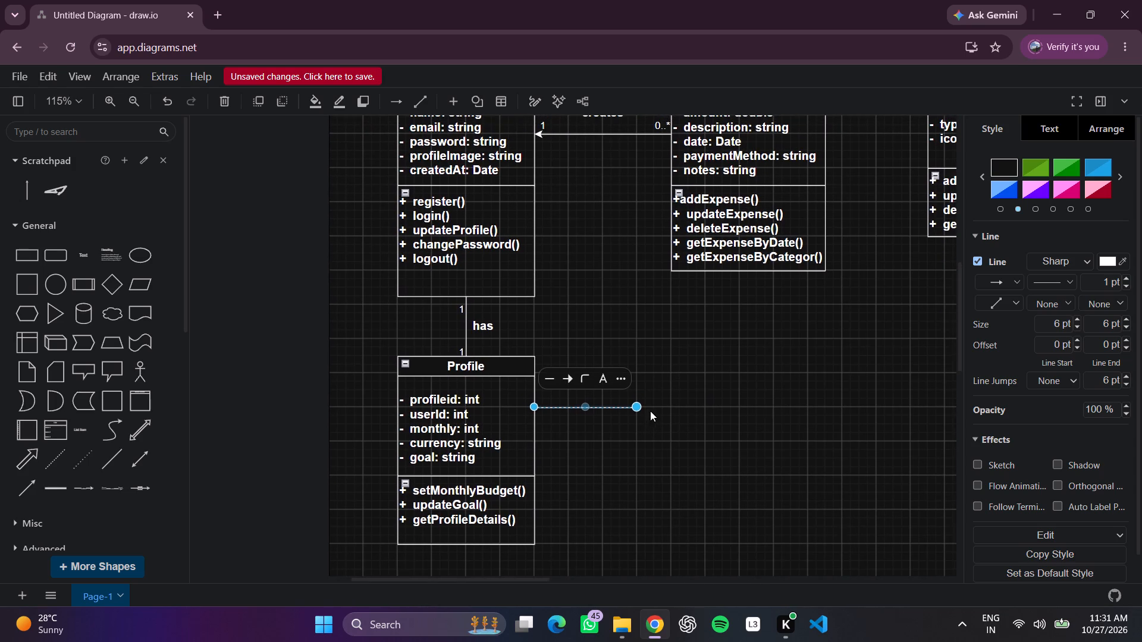
{"action": "left_click_drag", "start_coordinate": [635, 404], "coordinate": [674, 403]}
{"action": "left_click", "coordinate": [733, 389]}
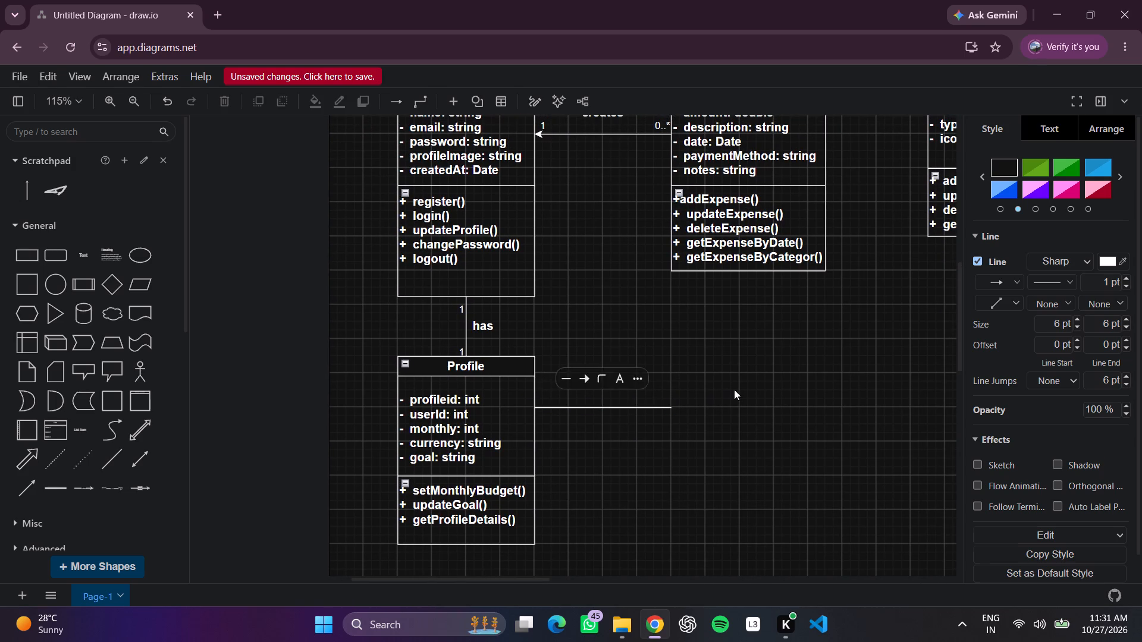
Insert a vertical container and size it into a class box below Expense, with its left edge meeting the end of Profile's horizontal line.
{"action": "left_click", "coordinate": [138, 398]}
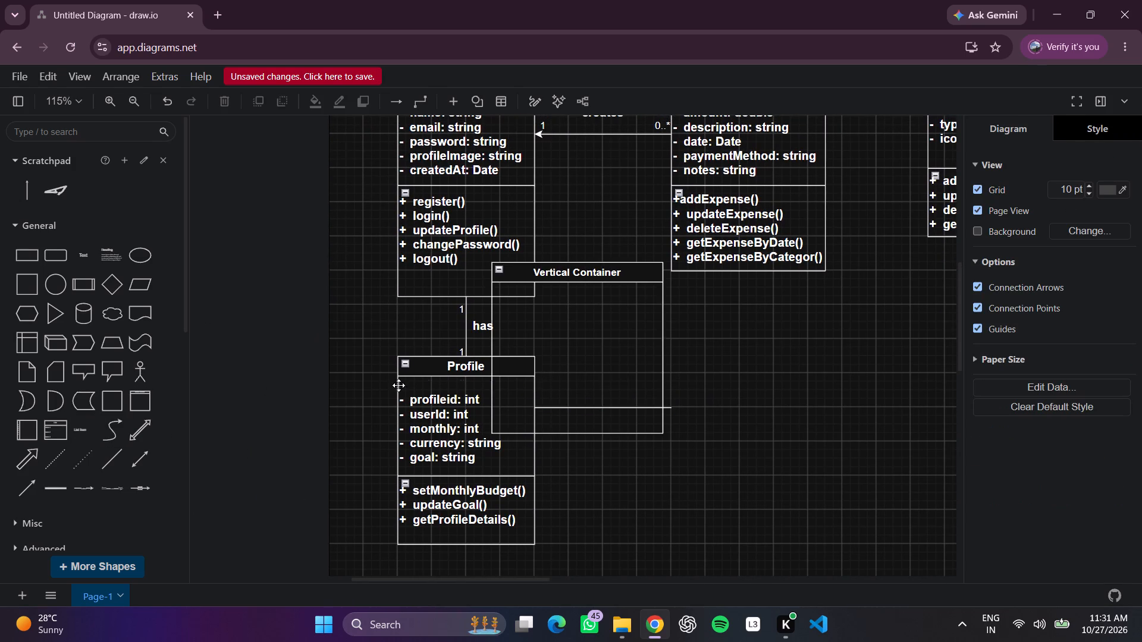
{"action": "left_click", "coordinate": [488, 246]}
{"action": "left_click", "coordinate": [603, 241]}
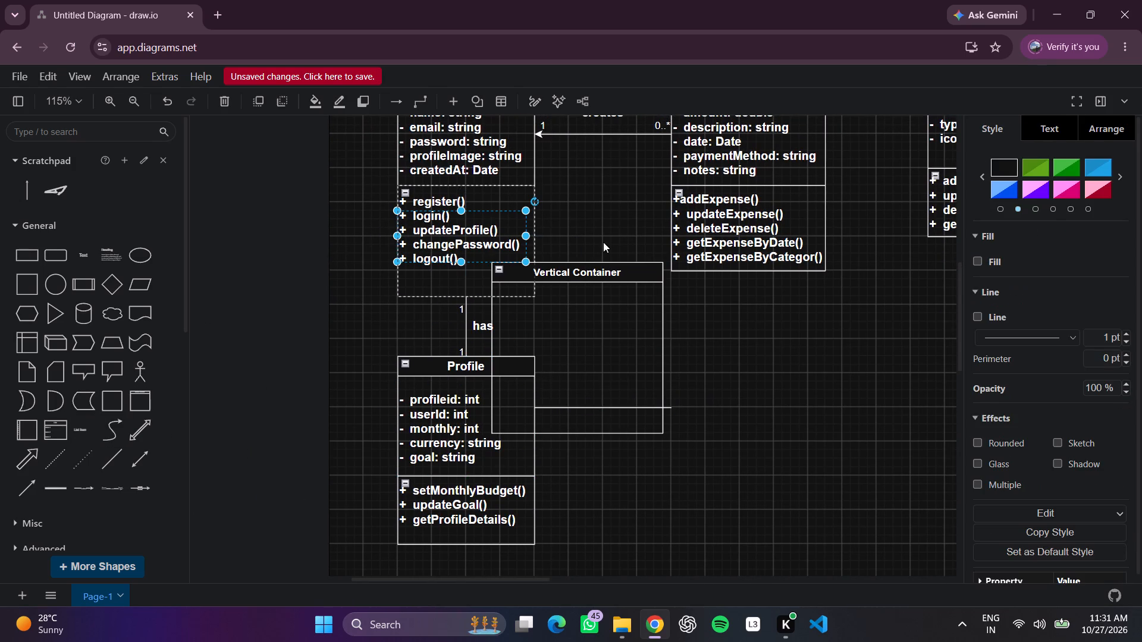
{"action": "left_click", "coordinate": [495, 265]}
{"action": "left_click_drag", "start_coordinate": [494, 265], "coordinate": [548, 309]}
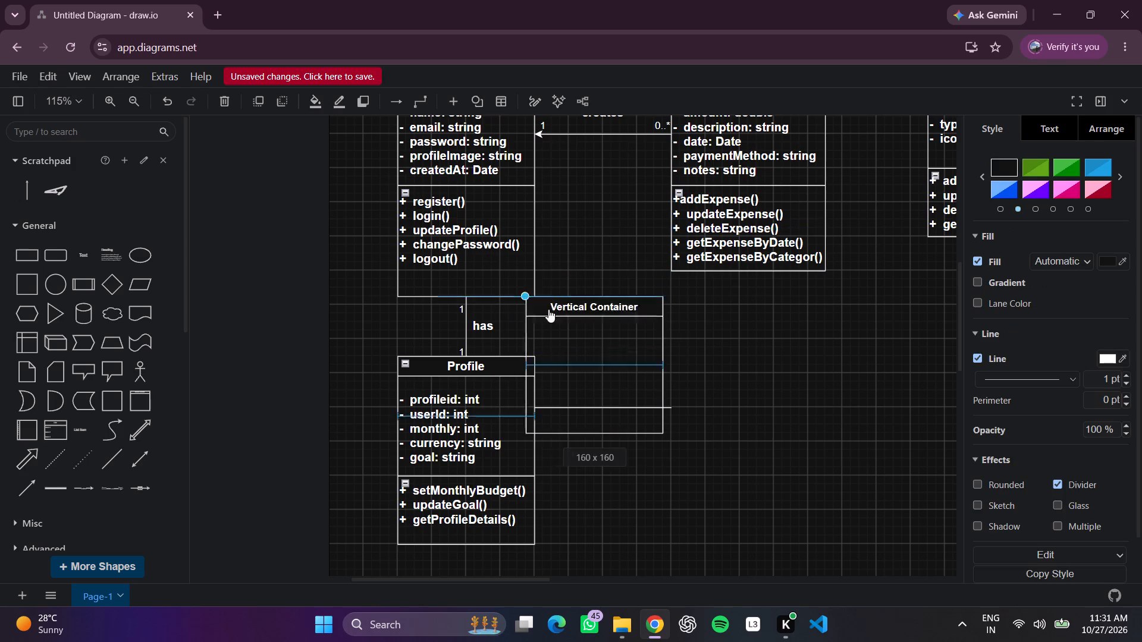
{"action": "left_click_drag", "start_coordinate": [548, 309], "coordinate": [812, 364]}
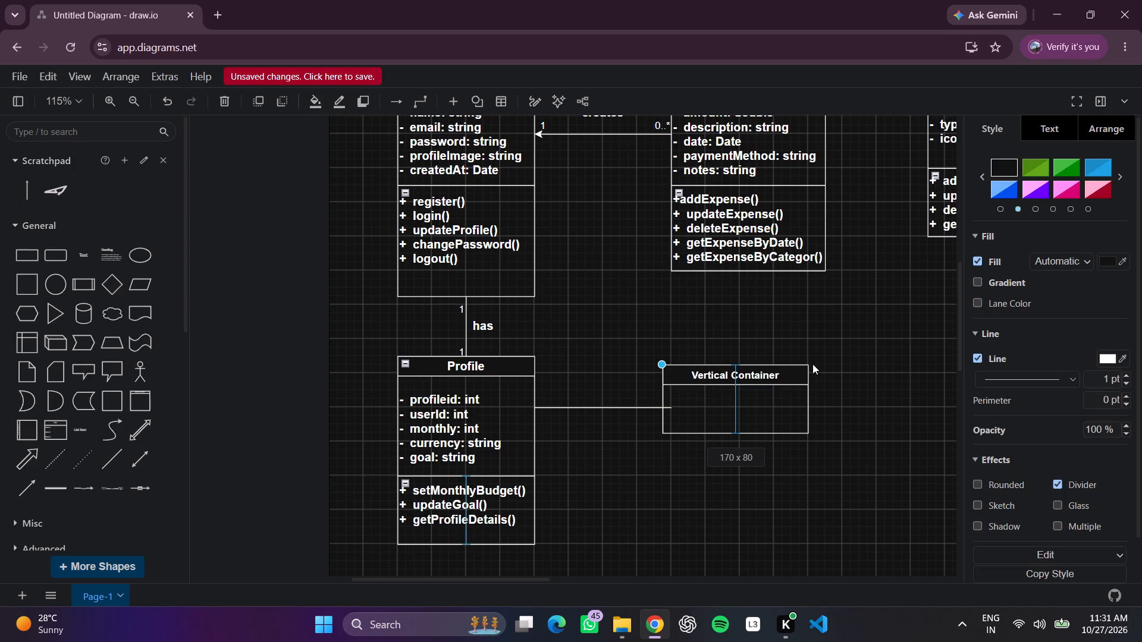
{"action": "left_click_drag", "start_coordinate": [812, 364], "coordinate": [812, 361]}
{"action": "left_click", "coordinate": [902, 408]}
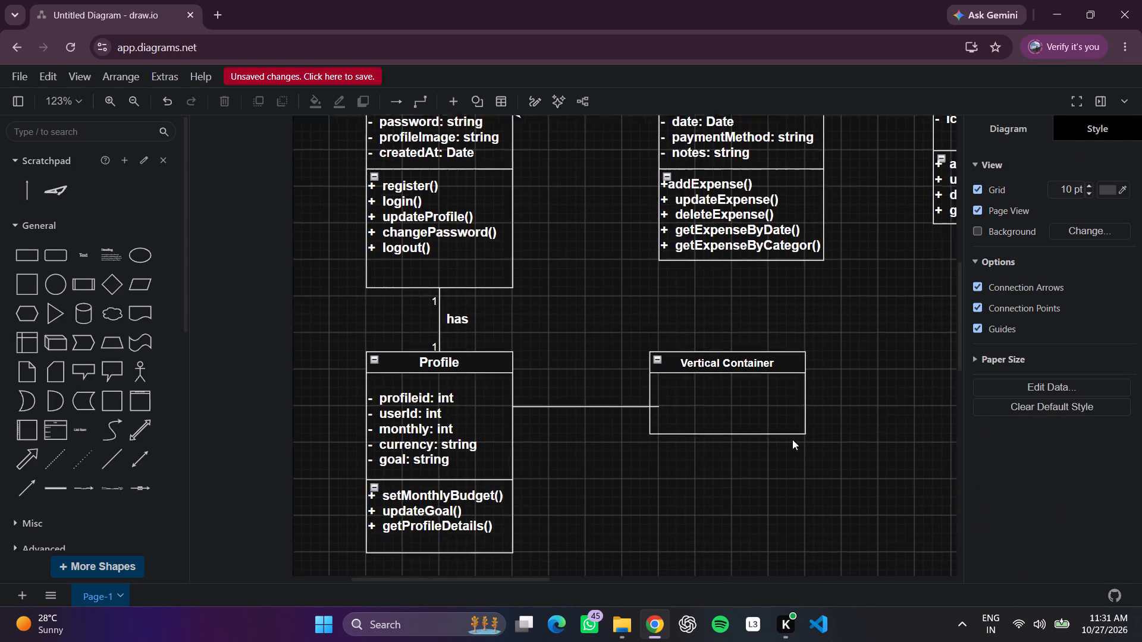
{"action": "left_click", "coordinate": [576, 366]}
{"action": "left_click_drag", "start_coordinate": [575, 364], "coordinate": [588, 363]}
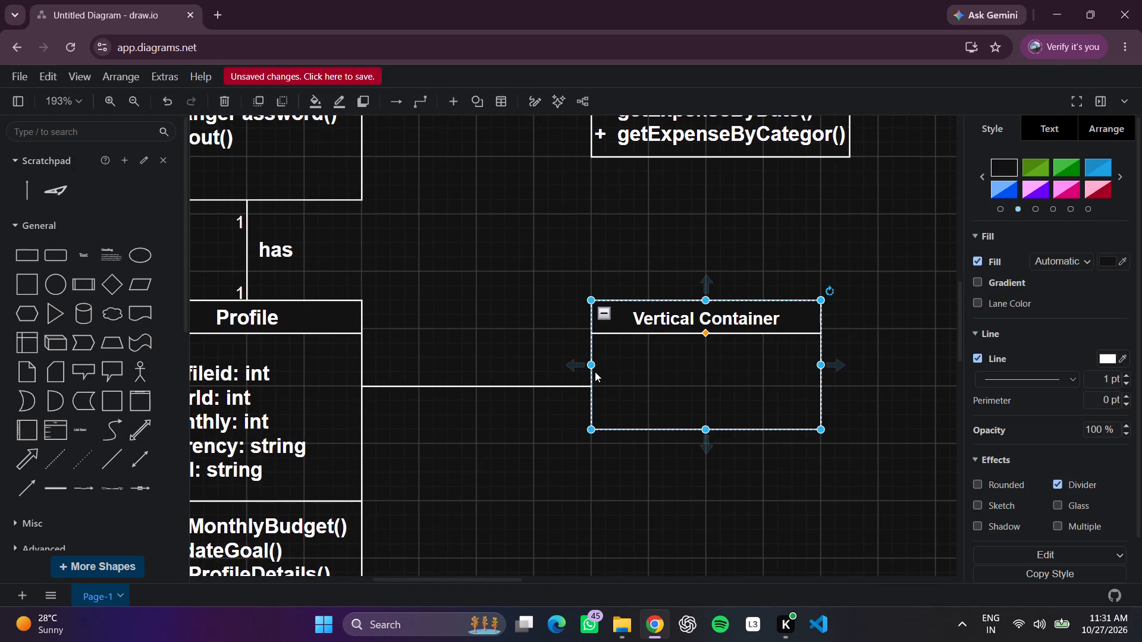
{"action": "left_click_drag", "start_coordinate": [703, 427], "coordinate": [710, 501]}
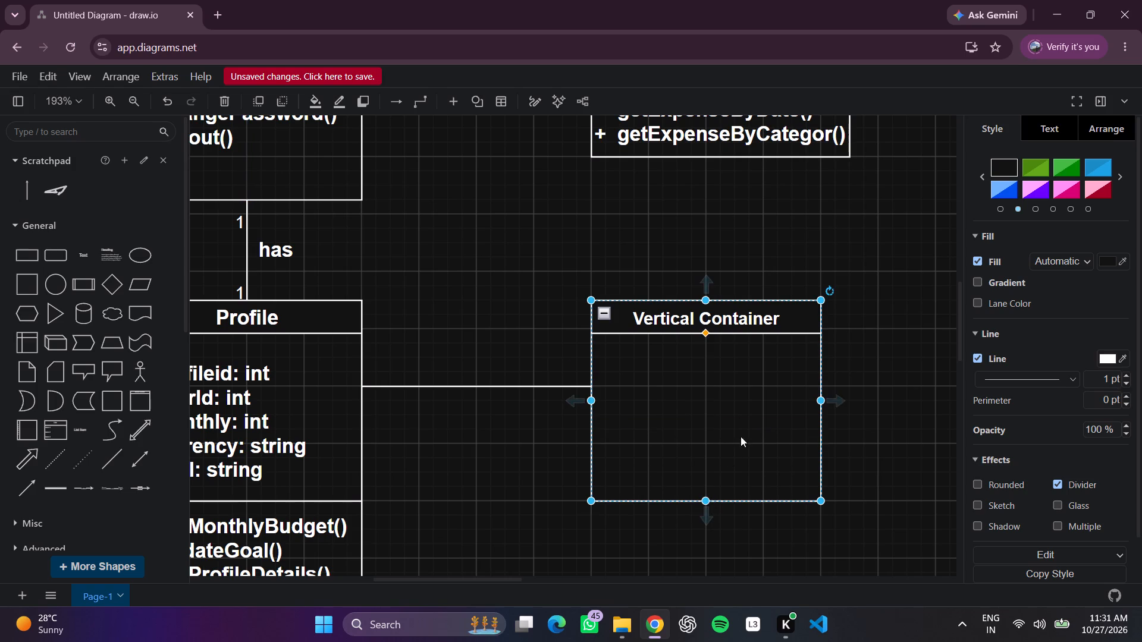
{"action": "left_click", "coordinate": [736, 416]}
Title the new container "Budget".
{"action": "double_click", "coordinate": [673, 323]}
{"action": "key", "text": "BackSpace"}
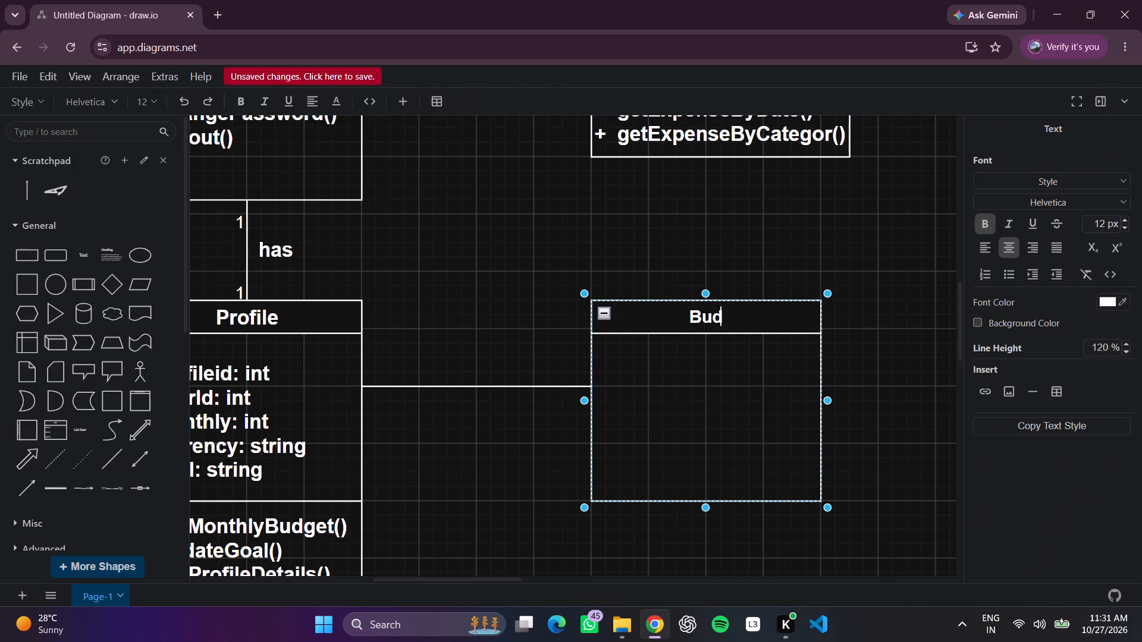
{"action": "left_click", "coordinate": [833, 255]}
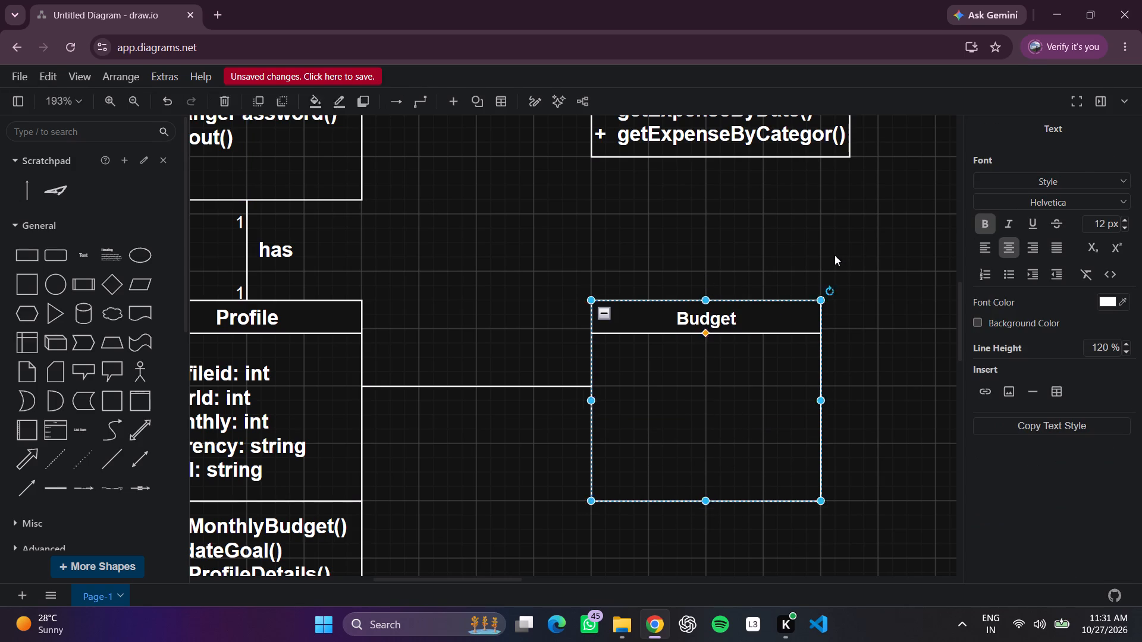
Apply the Heading 3 style to the "Budget" title.
{"action": "double_click", "coordinate": [764, 314]}
{"action": "left_click", "coordinate": [1037, 175]}
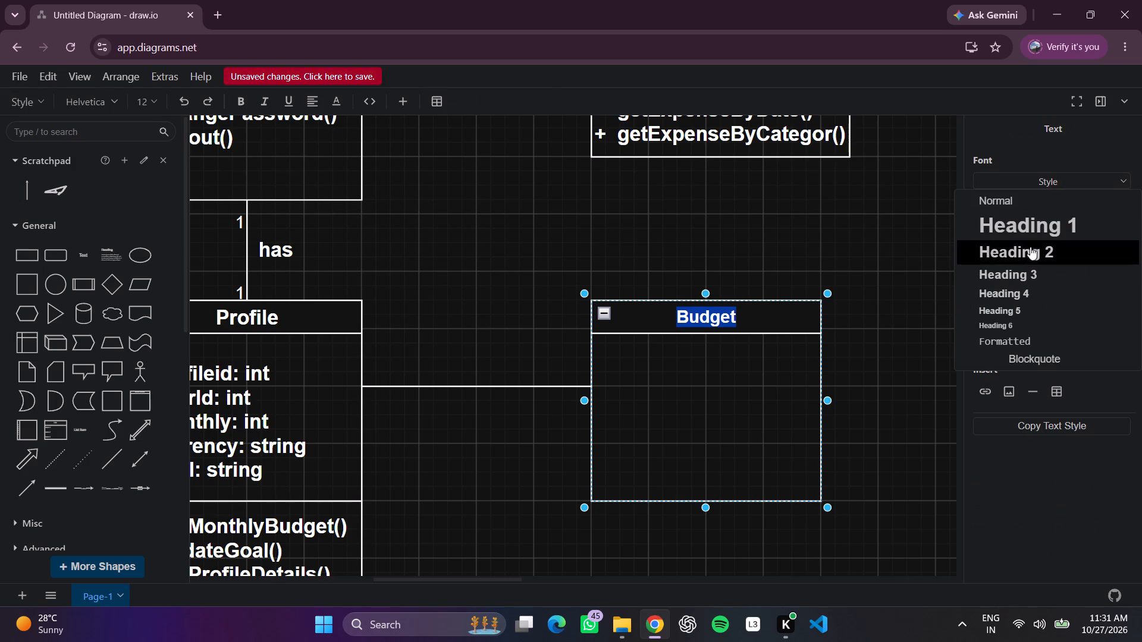
{"action": "left_click", "coordinate": [1031, 263]}
{"action": "left_click", "coordinate": [1031, 265]}
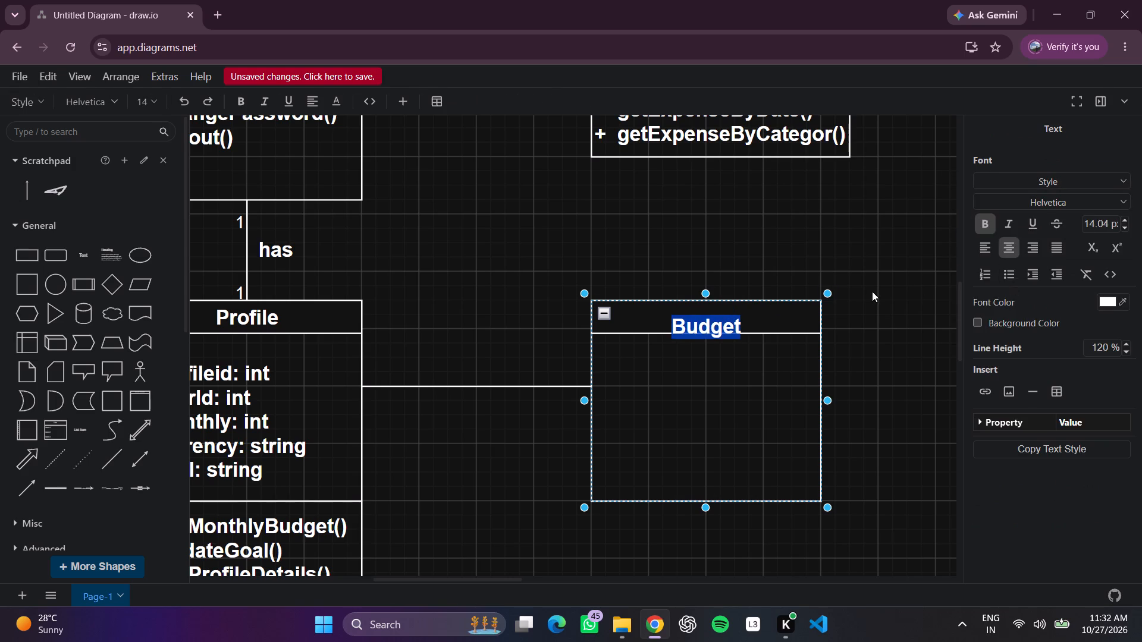
{"action": "left_click", "coordinate": [871, 292]}
Add a text box inside the Budget container and resize it to fill most of the body below the title.
{"action": "triple_click", "coordinate": [608, 359]}
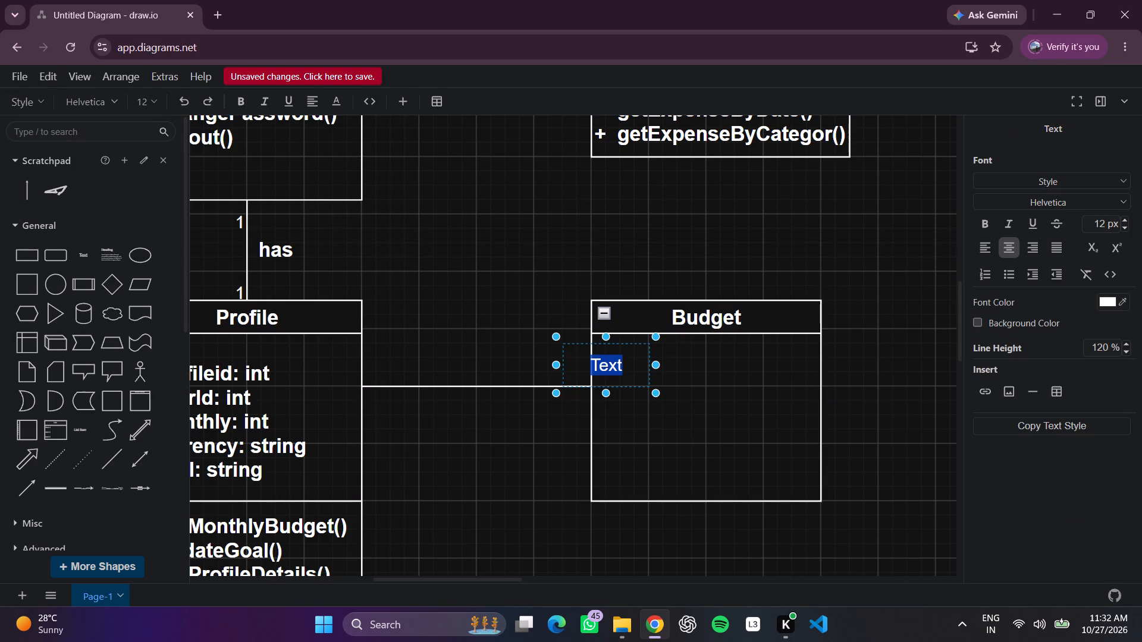
{"action": "left_click", "coordinate": [659, 394]}
{"action": "left_click", "coordinate": [628, 369]}
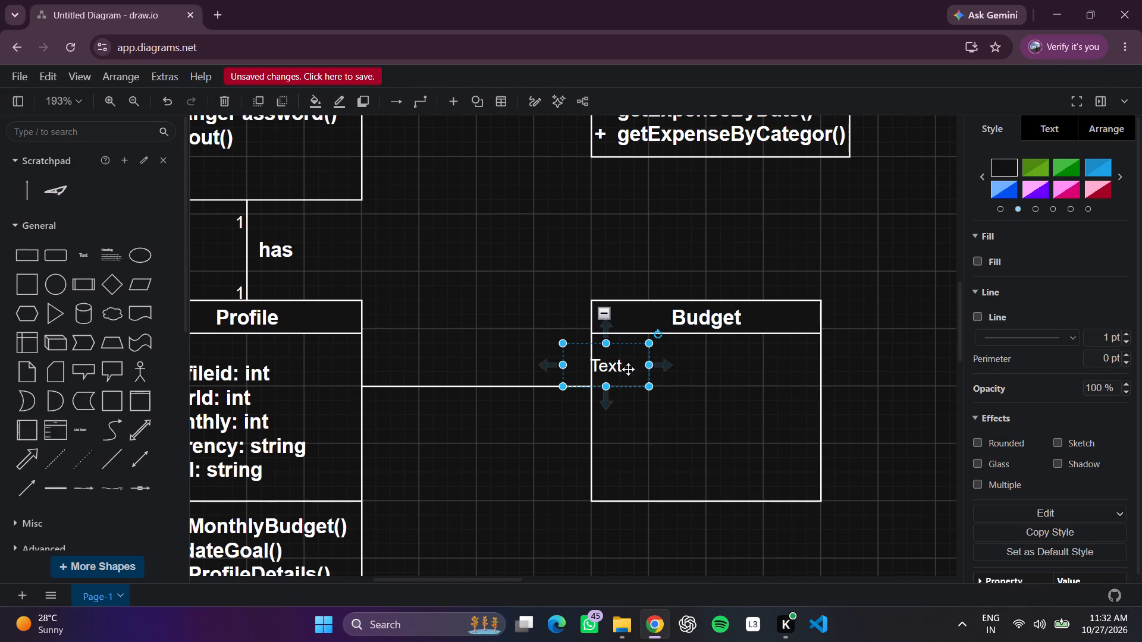
{"action": "left_click", "coordinate": [628, 369]}
{"action": "left_click", "coordinate": [653, 388]}
{"action": "left_click_drag", "start_coordinate": [651, 389], "coordinate": [773, 451]}
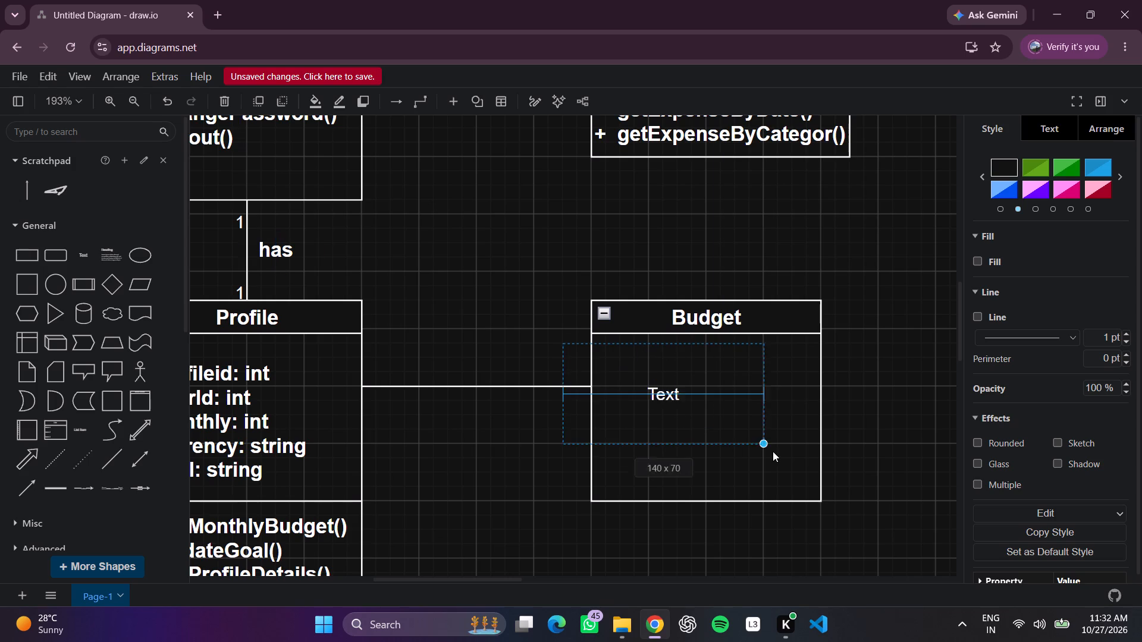
{"action": "left_click_drag", "start_coordinate": [773, 451], "coordinate": [779, 453]}
{"action": "left_click_drag", "start_coordinate": [559, 391], "coordinate": [630, 391]}
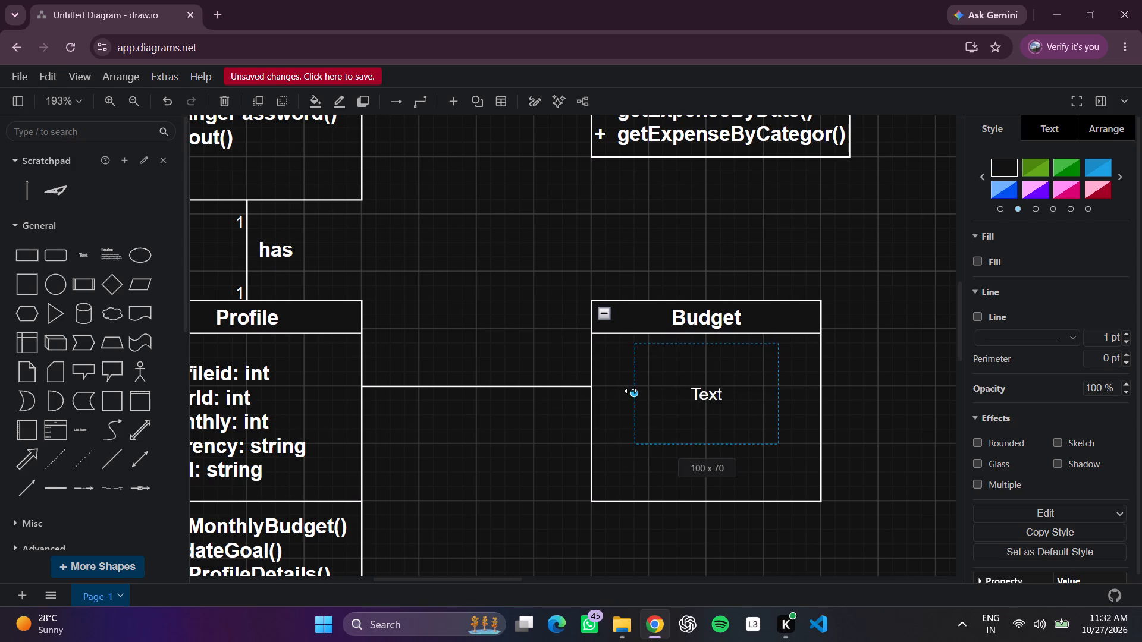
{"action": "left_click_drag", "start_coordinate": [630, 391], "coordinate": [604, 394]}
{"action": "left_click_drag", "start_coordinate": [692, 443], "coordinate": [698, 480]}
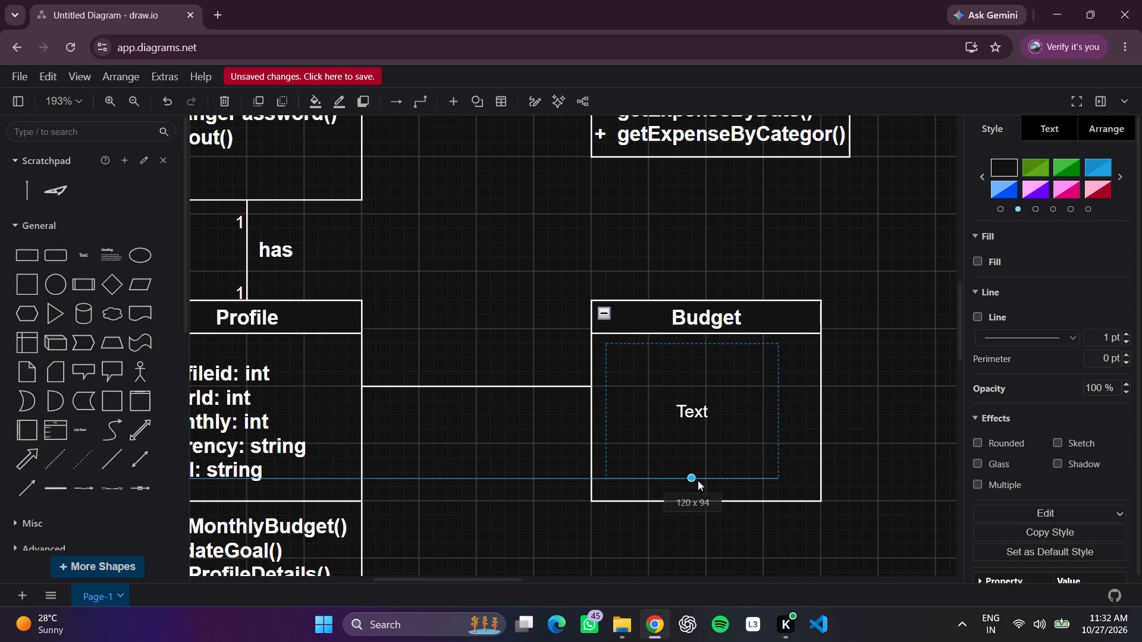
{"action": "left_click_drag", "start_coordinate": [698, 480], "coordinate": [699, 479]}
{"action": "left_click_drag", "start_coordinate": [777, 415], "coordinate": [798, 418]}
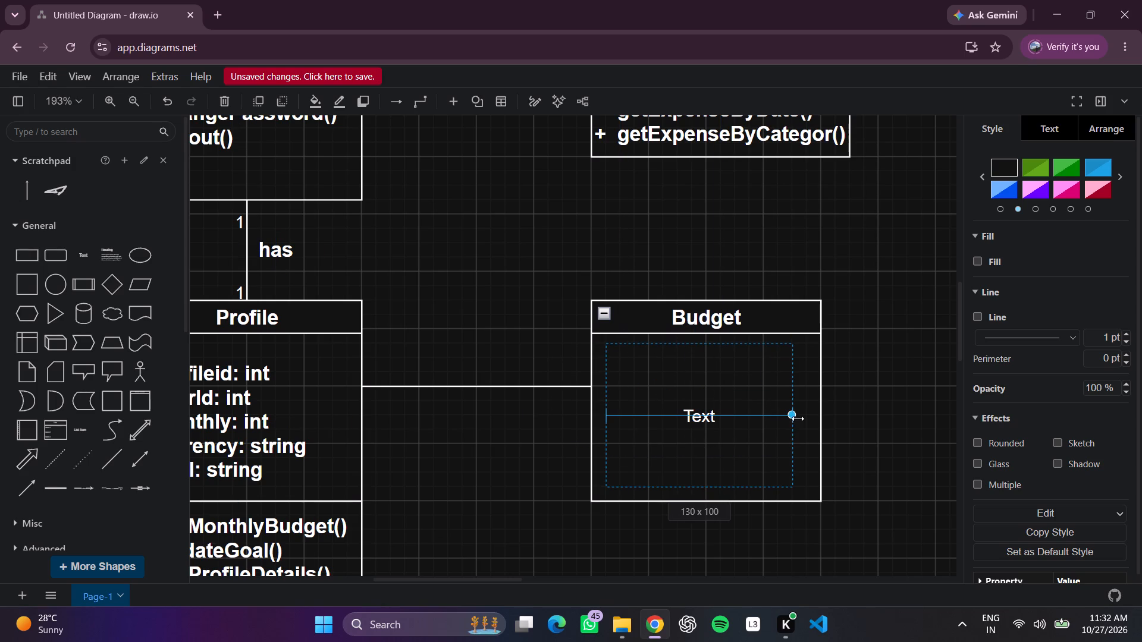
{"action": "left_click_drag", "start_coordinate": [798, 418], "coordinate": [799, 418]}
Replace the text box's placeholder with the first attribute line "- budgetId: int" and start a new line.
{"action": "double_click", "coordinate": [710, 421]}
{"action": "key", "text": "BackSpace"}
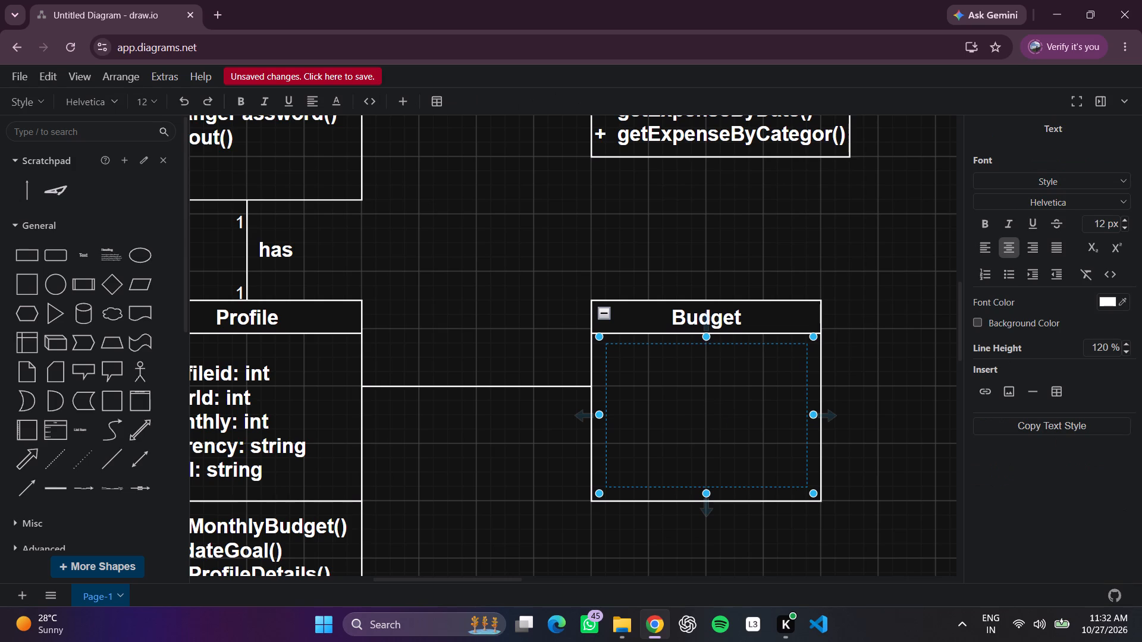
{"action": "key", "text": "shift+underscore"}
{"action": "key", "text": "BackSpace"}
{"action": "type", "text": "-0"}
{"action": "key", "text": "BackSpace"}
{"action": "key", "text": "space"}
{"action": "key", "text": "space"}
{"action": "type", "text": "bud"}
{"action": "type", "text": "get"}
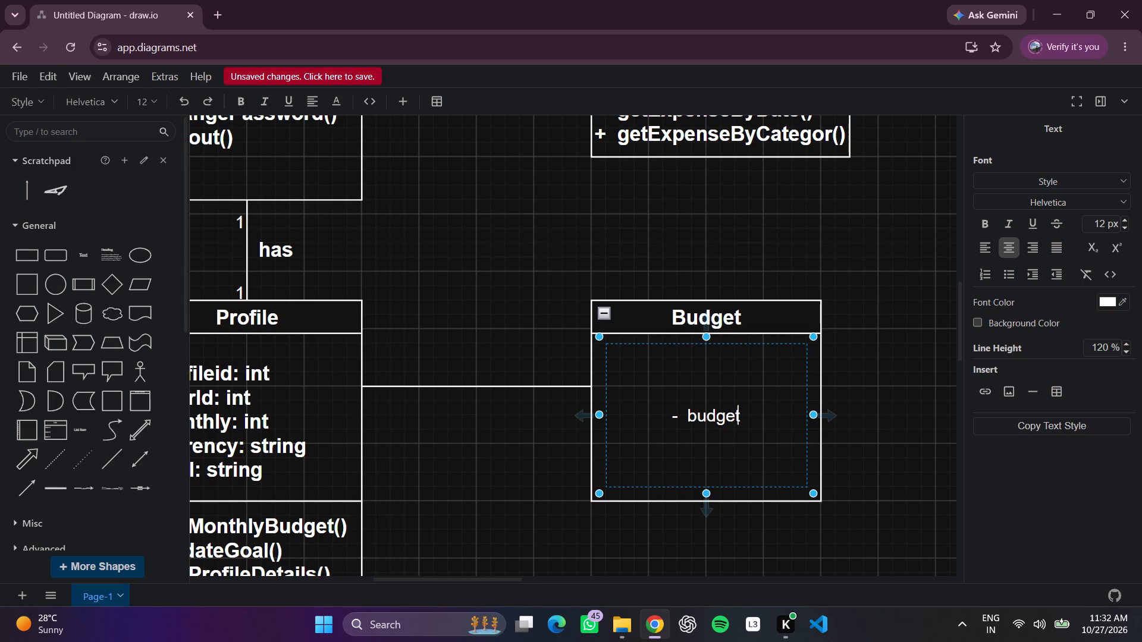
{"action": "type", "text": "ld"}
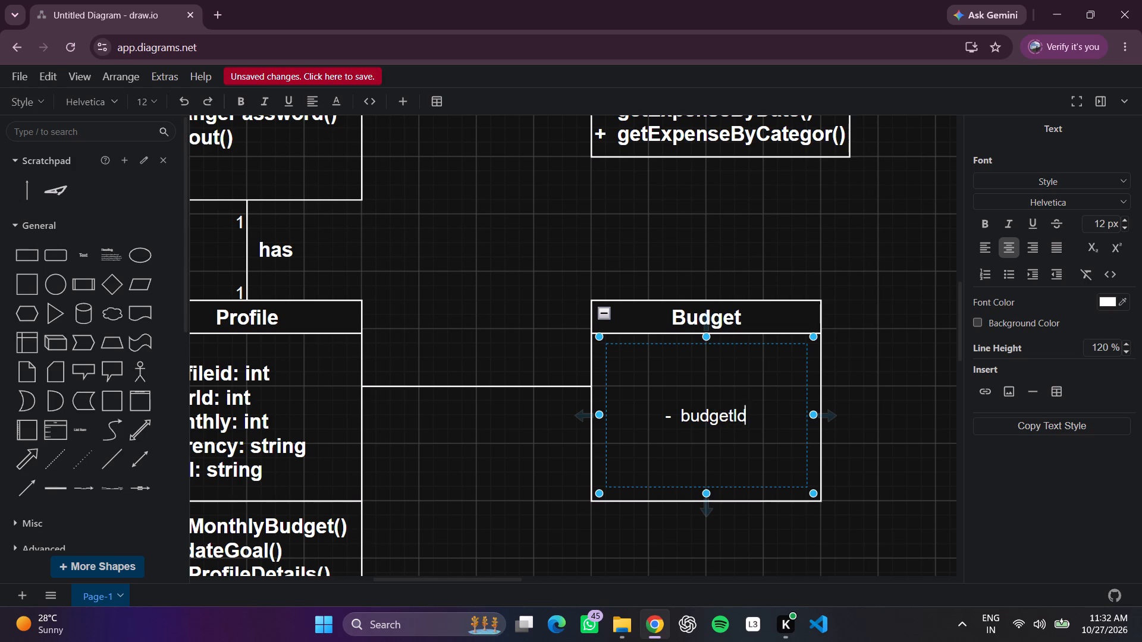
{"action": "key", "text": "semicolon"}
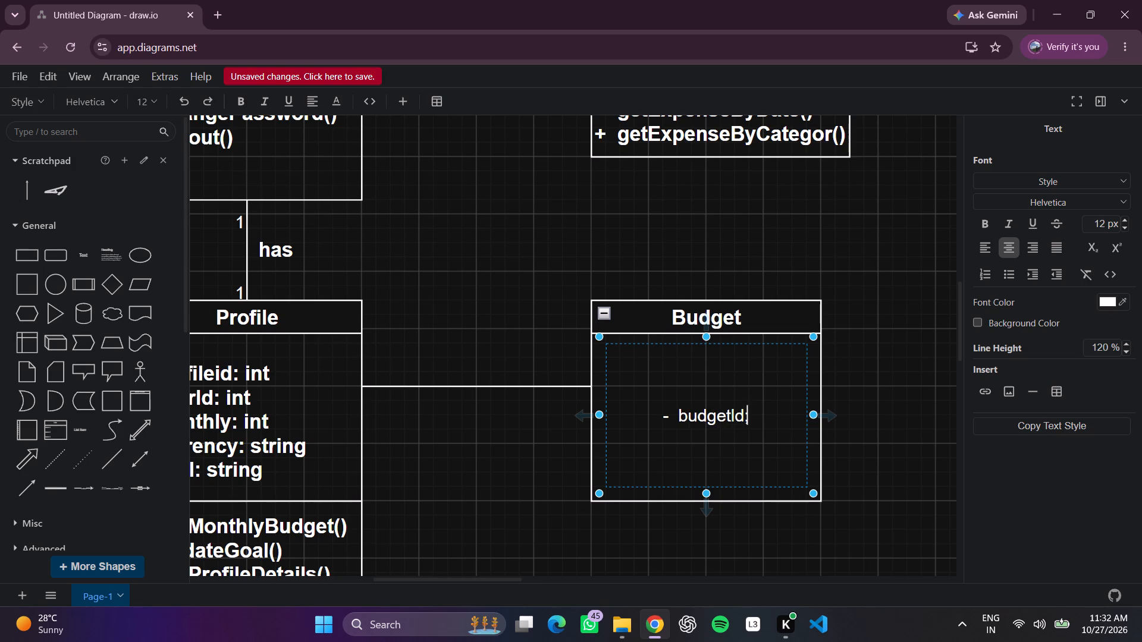
{"action": "key", "text": "BackSpace"}
{"action": "type", "text": ": int"}
{"action": "key", "text": "Return"}
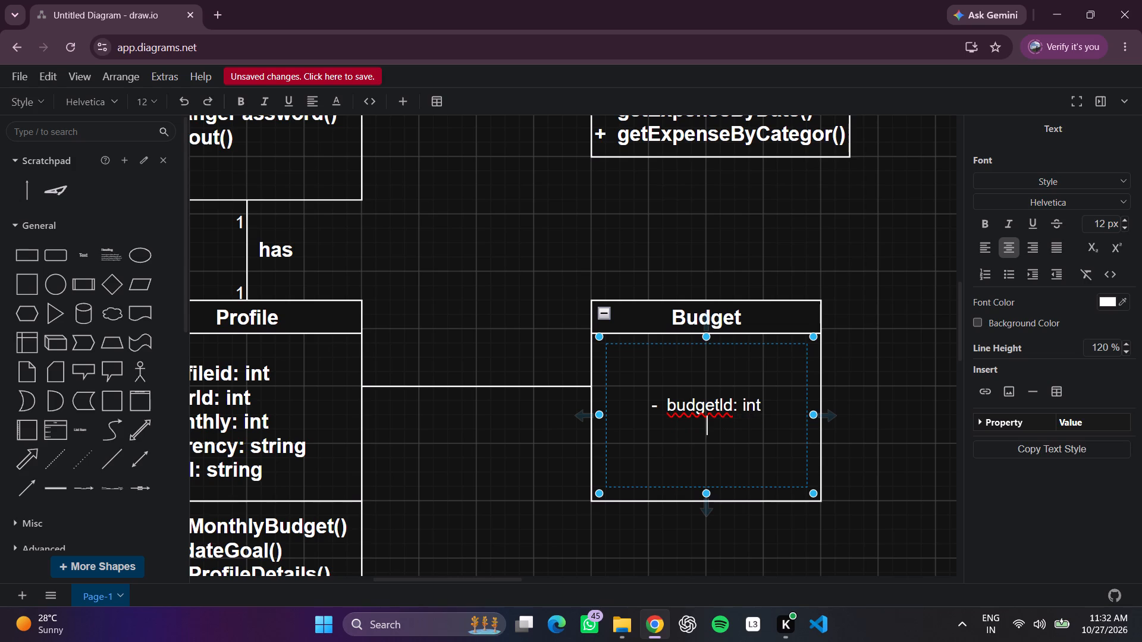
Add the second attribute line "- userId: int" to the Budget text box and start a new line.
{"action": "key", "text": "shift+underscore"}
{"action": "key", "text": "BackSpace"}
{"action": "type", "text": "-"}
{"action": "key", "text": "space"}
{"action": "key", "text": "space"}
{"action": "type", "text": "uere"}
{"action": "key", "text": "BackSpace"}
{"action": "key", "text": "BackSpace"}
{"action": "key", "text": "BackSpace"}
{"action": "type", "text": "ser"}
{"action": "type", "text": "id"}
{"action": "key", "text": "BackSpace"}
{"action": "key", "text": "BackSpace"}
{"action": "type", "text": "ld"}
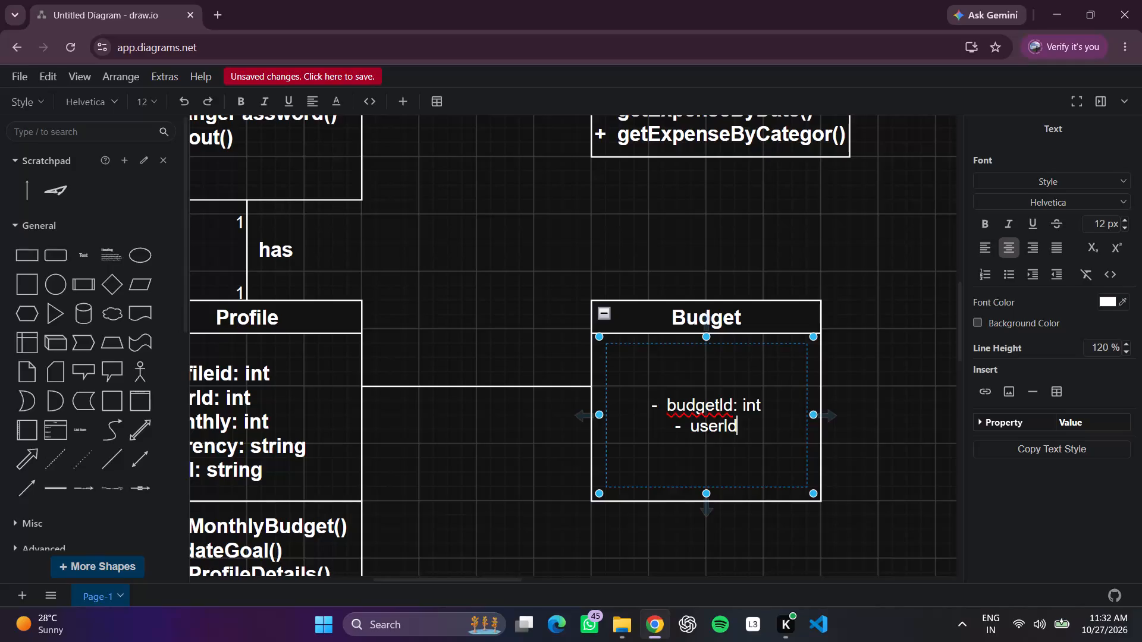
{"action": "type", "text": ": int"}
{"action": "key", "text": "Return"}
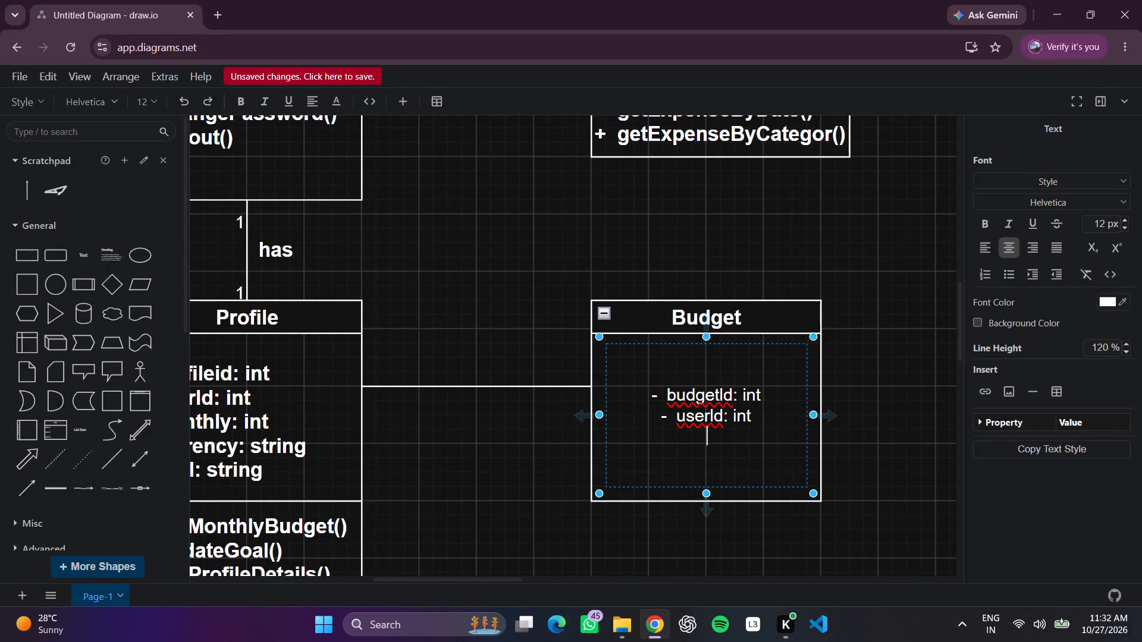
Enter the third attribute line "- categoryId: int" in the Budget text box.
{"action": "key", "text": "minus"}
{"action": "key", "text": "space"}
{"action": "key", "text": "space"}
{"action": "type", "text": "cate"}
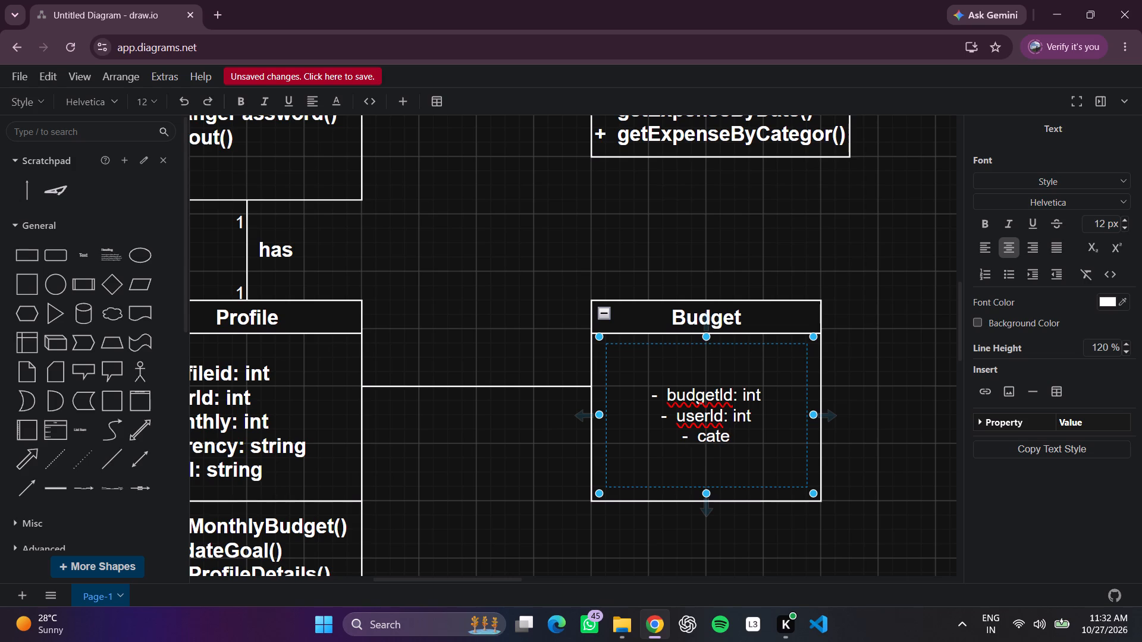
{"action": "key", "text": "g"}
{"action": "type", "text": "or"}
{"action": "key", "text": "y"}
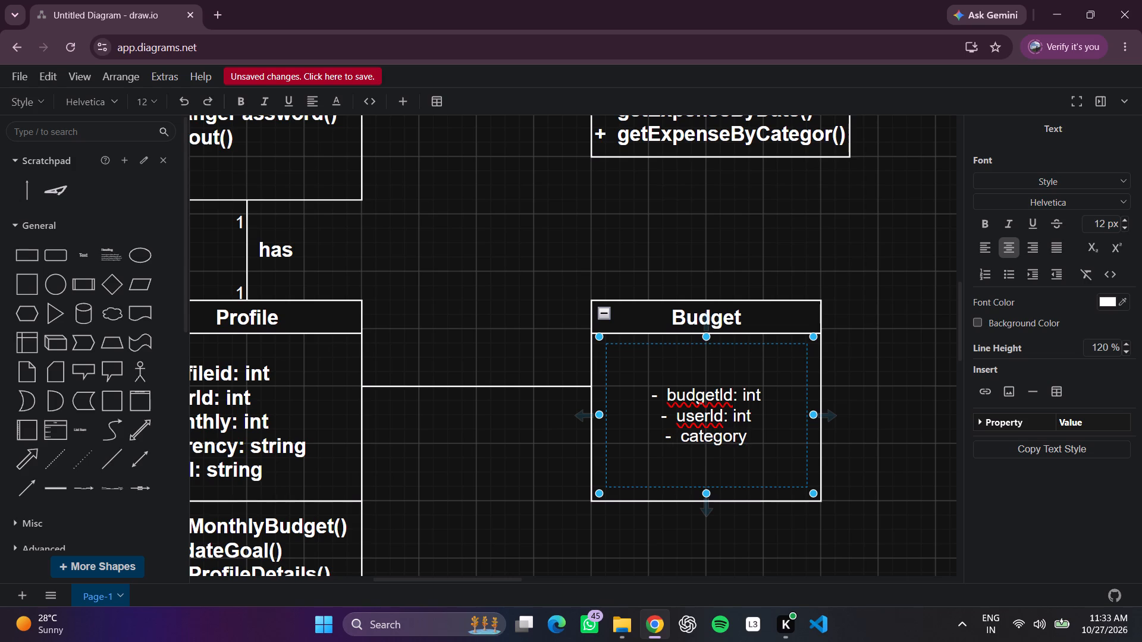
{"action": "type", "text": "ld"}
{"action": "key", "text": "semicolon"}
{"action": "key", "text": "BackSpace"}
{"action": "type", "text": ": int"}
Extend the Budget container downward until its bottom edge is level with the bottom of the Profile container.
{"action": "scroll", "coordinate": [710, 420], "scroll_direction": "down", "scroll_amount": 1}
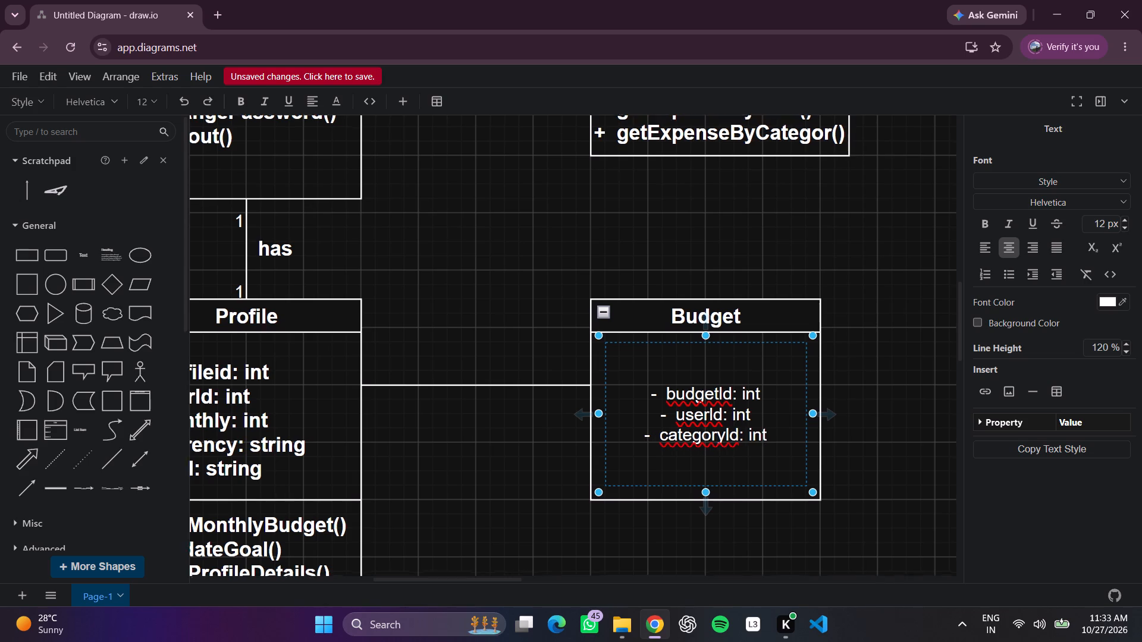
{"action": "scroll", "coordinate": [710, 420], "scroll_direction": "down", "scroll_amount": 1}
{"action": "left_click", "coordinate": [823, 342]}
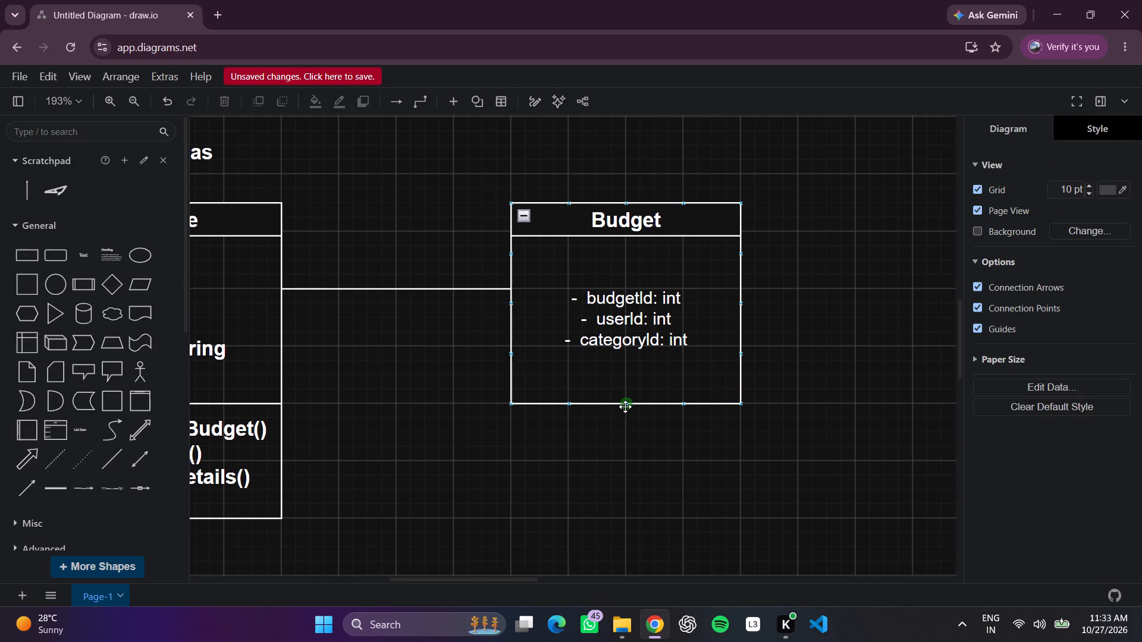
{"action": "left_click", "coordinate": [625, 404]}
{"action": "left_click_drag", "start_coordinate": [625, 404], "coordinate": [633, 480]}
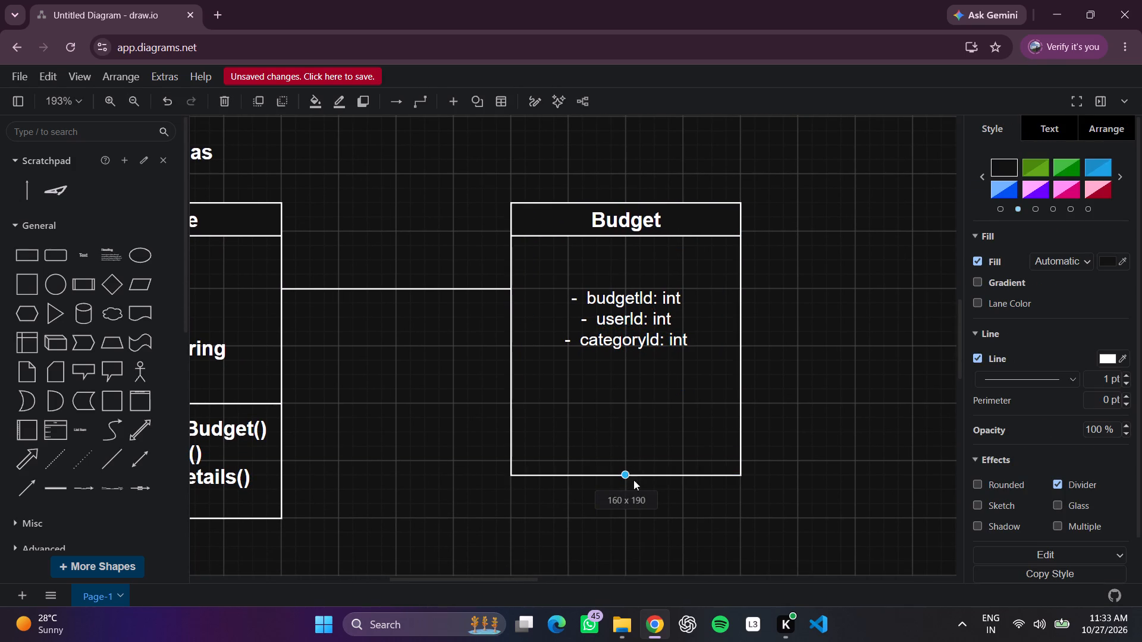
{"action": "left_click_drag", "start_coordinate": [633, 480], "coordinate": [643, 514]}
Stretch the attribute text box downward to fill most of the enlarged Budget container body.
{"action": "left_click", "coordinate": [641, 335]}
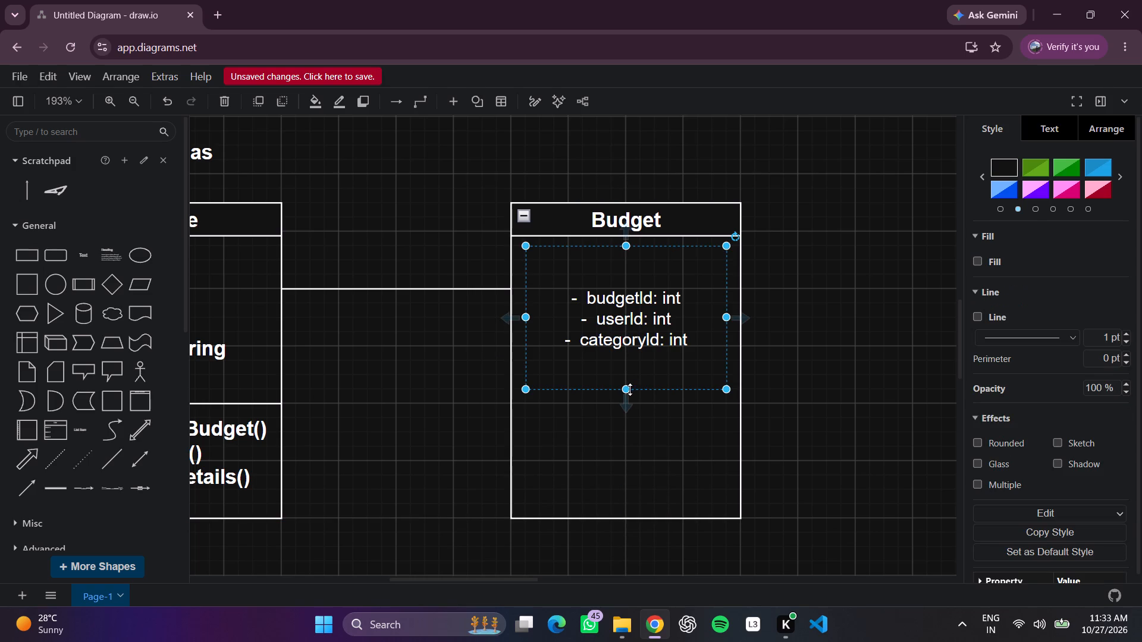
{"action": "left_click_drag", "start_coordinate": [630, 389], "coordinate": [644, 495]}
Add the attribute line "- amount: double" below the categoryId line in the Budget text box and start a new line.
{"action": "double_click", "coordinate": [629, 384]}
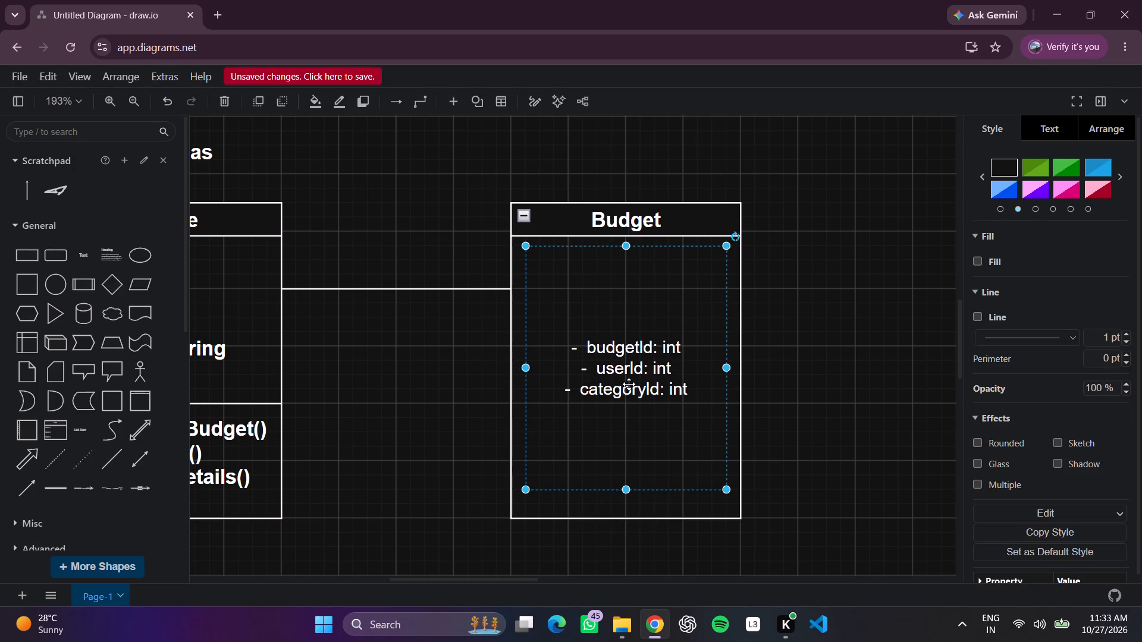
{"action": "left_click", "coordinate": [670, 387]}
{"action": "left_click", "coordinate": [681, 390]}
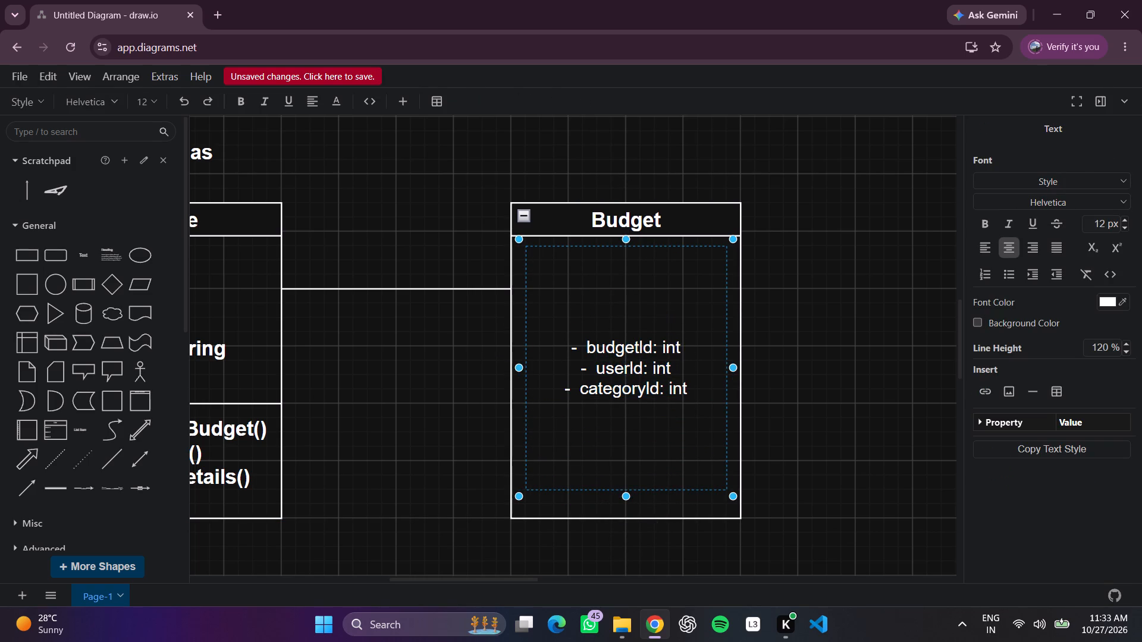
{"action": "key", "text": "Right"}
{"action": "key", "text": "Return"}
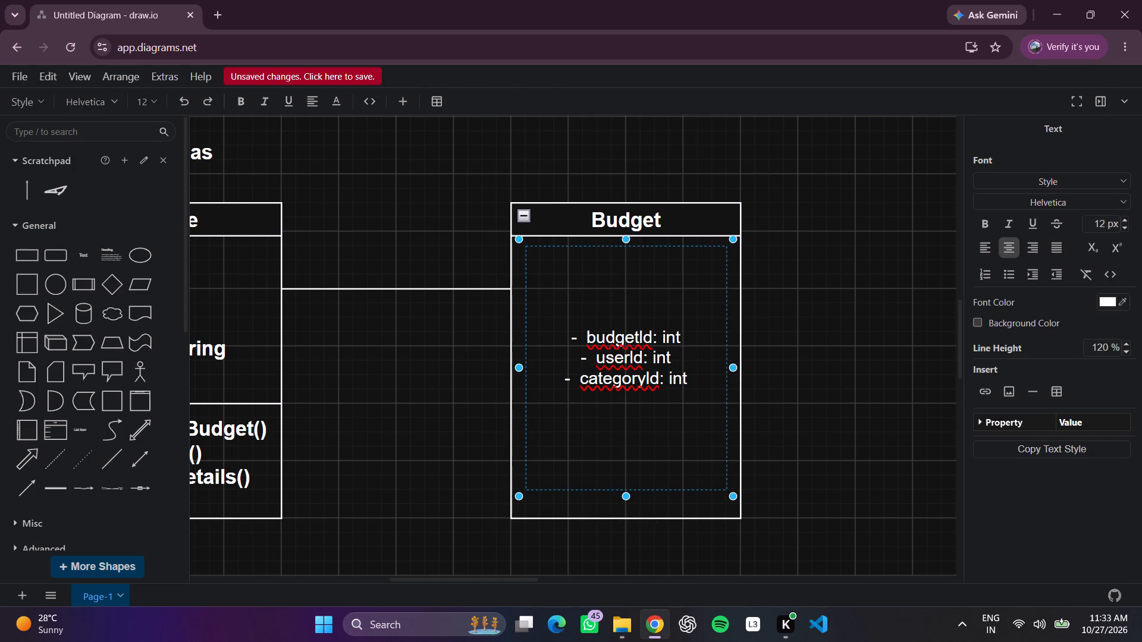
{"action": "key", "text": "shift+underscore"}
{"action": "key", "text": "BackSpace"}
{"action": "type", "text": "- amount"}
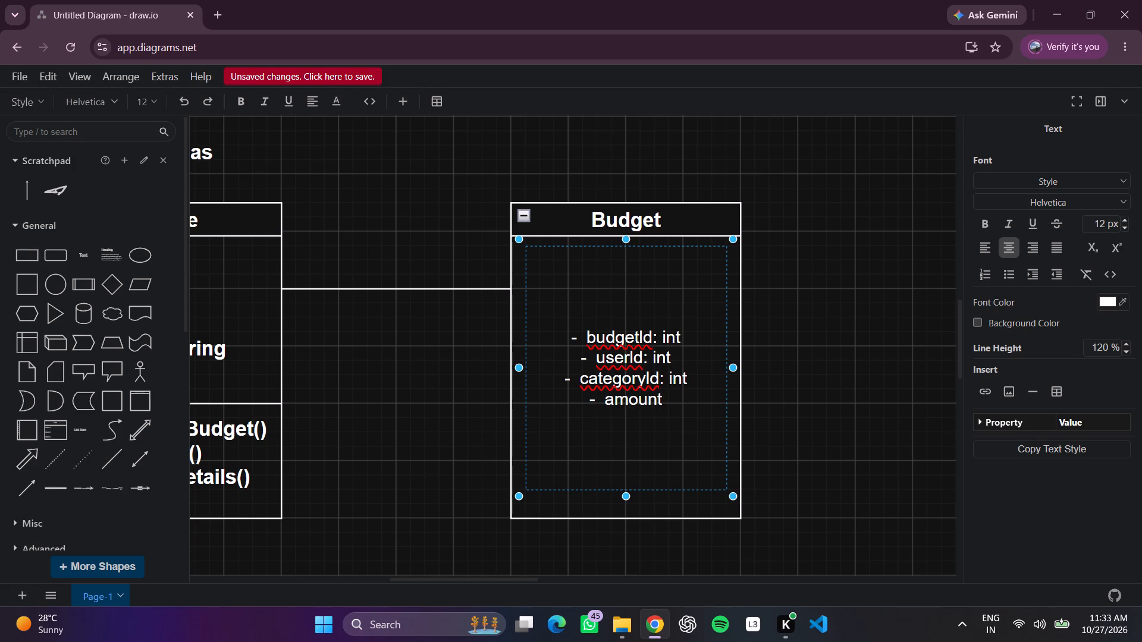
{"action": "type", "text": ":"}
{"action": "key", "text": "space"}
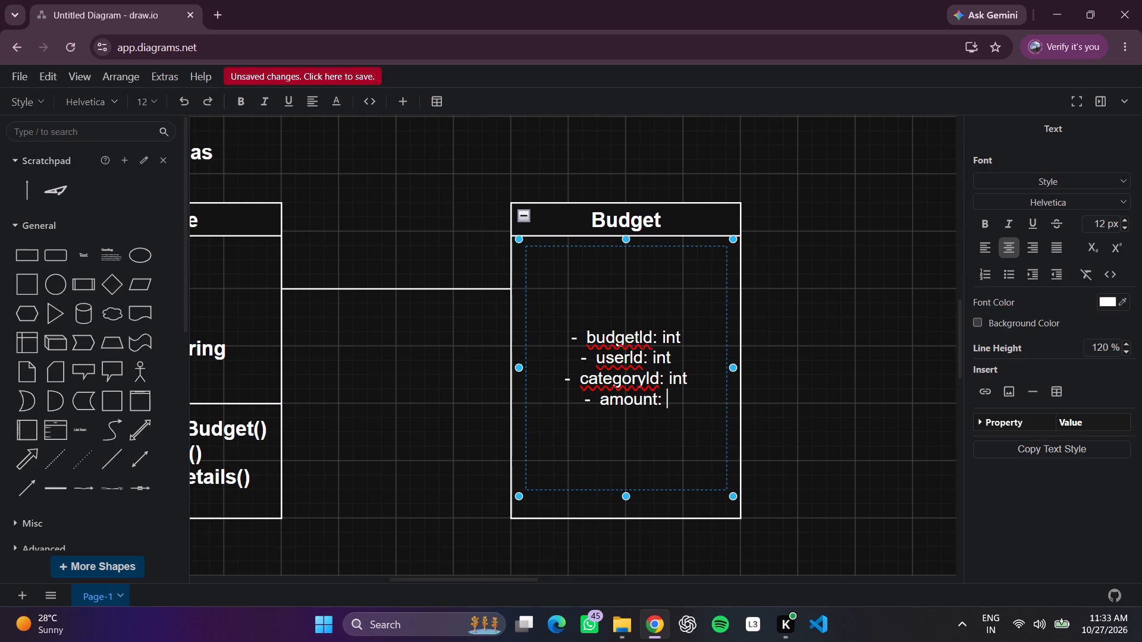
{"action": "type", "text": "do"}
{"action": "type", "text": "uble"}
{"action": "key", "text": "Return"}
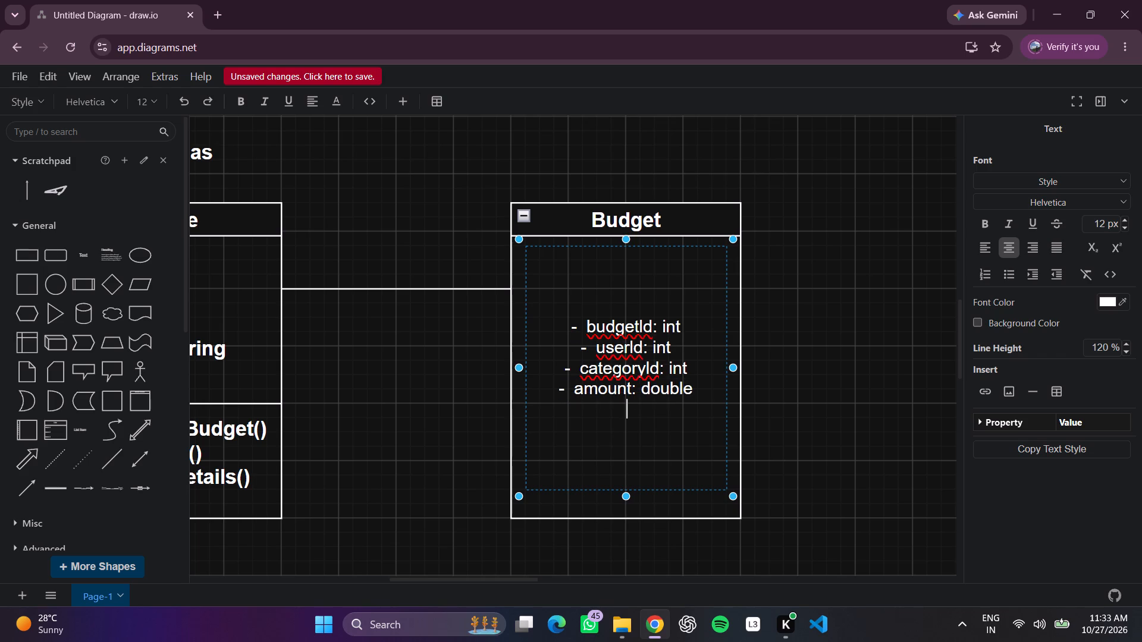
Add the attribute line "- period: string" to the Budget text box and start a new line.
{"action": "key", "text": "minus"}
{"action": "key", "text": "space"}
{"action": "key", "text": "space"}
{"action": "type", "text": "pero"}
{"action": "key", "text": "BackSpace"}
{"action": "type", "text": "iod"}
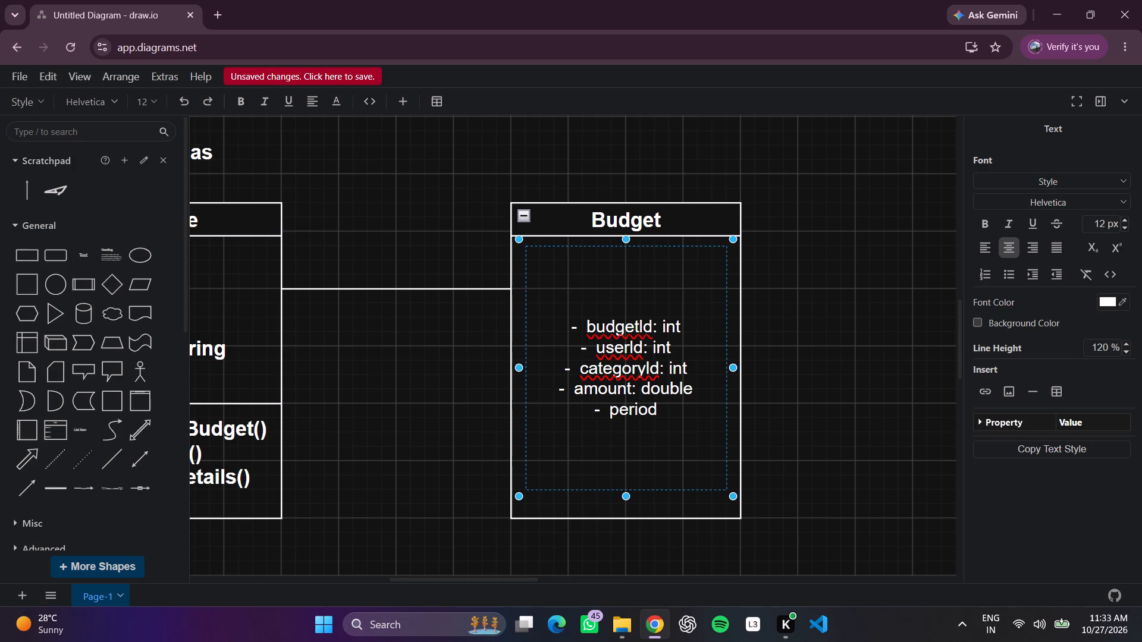
{"action": "type", "text": ";"}
{"action": "key", "text": "space"}
{"action": "key", "text": "BackSpace"}
{"action": "key", "text": "BackSpace"}
{"action": "type", "text": ":"}
{"action": "key", "text": "space"}
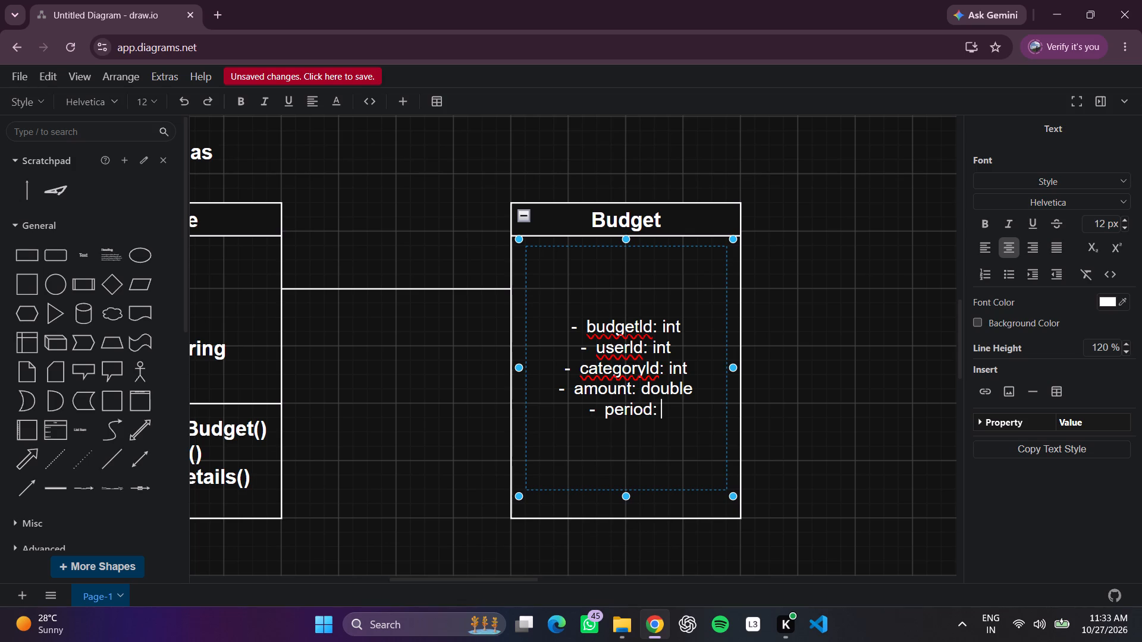
{"action": "type", "text": "string"}
{"action": "key", "text": "Return"}
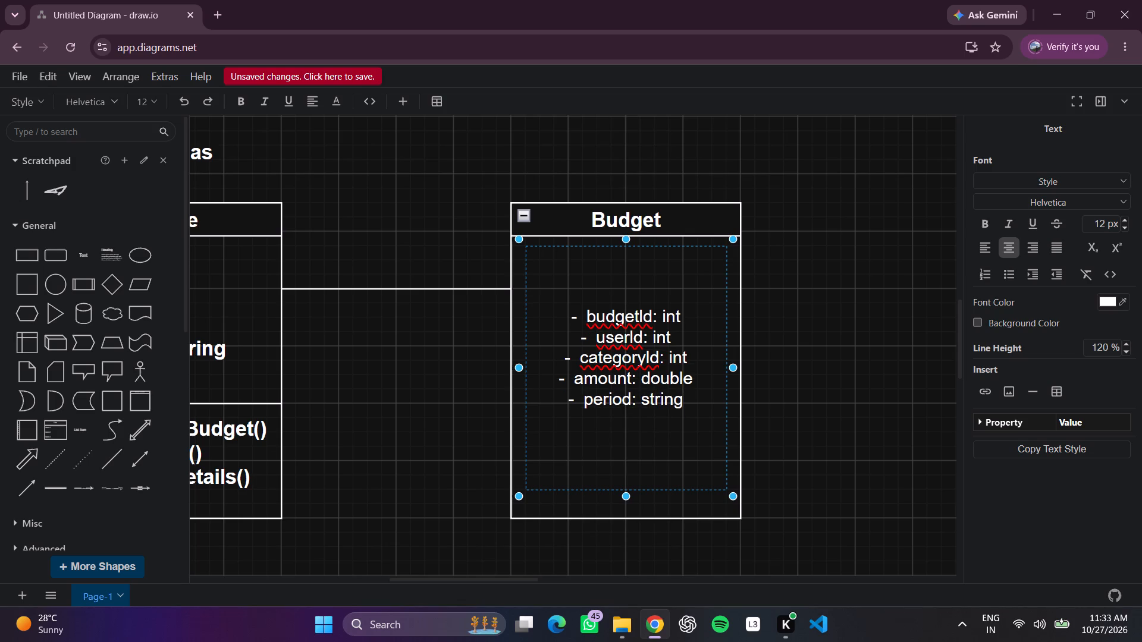
Add the attribute line "- startDate: Date" to the Budget text box and start a new line.
{"action": "key", "text": "minus"}
{"action": "key", "text": "space"}
{"action": "key", "text": "space"}
{"action": "type", "text": "start"}
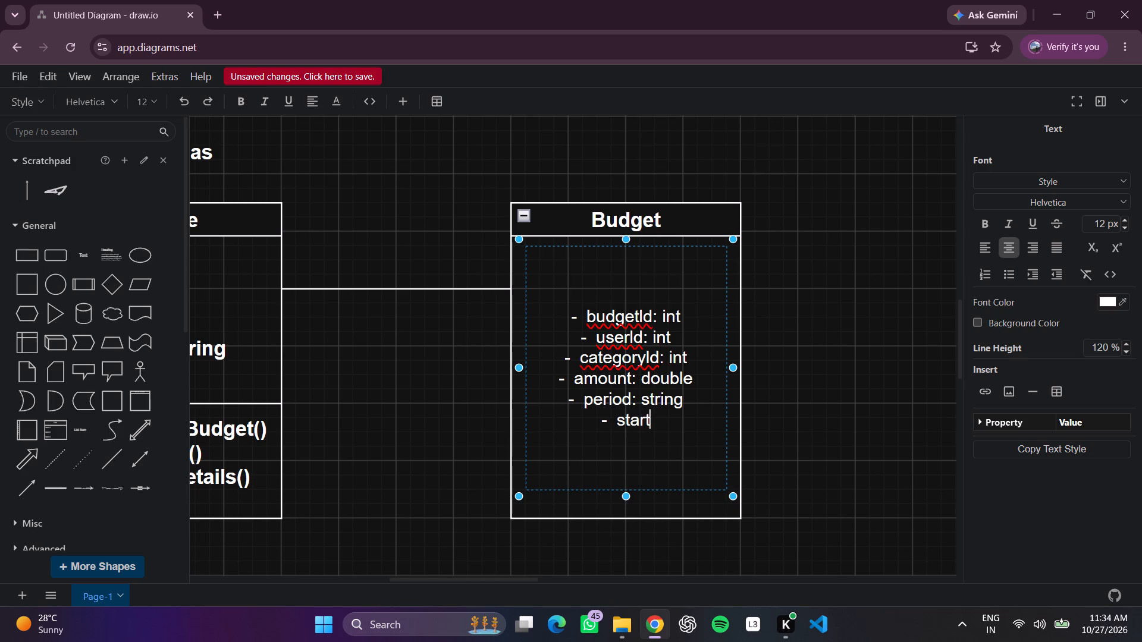
{"action": "type", "text": "tae"}
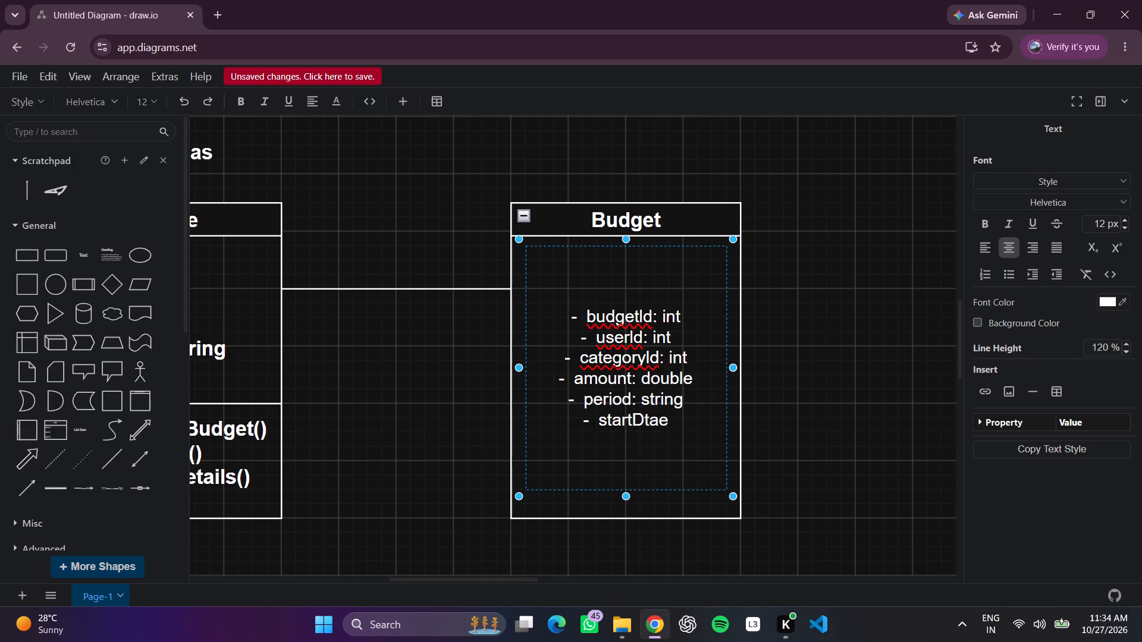
{"action": "key", "text": "BackSpace"}
{"action": "key", "text": "BackSpace"}
{"action": "key", "text": "BackSpace"}
{"action": "type", "text": "ate"}
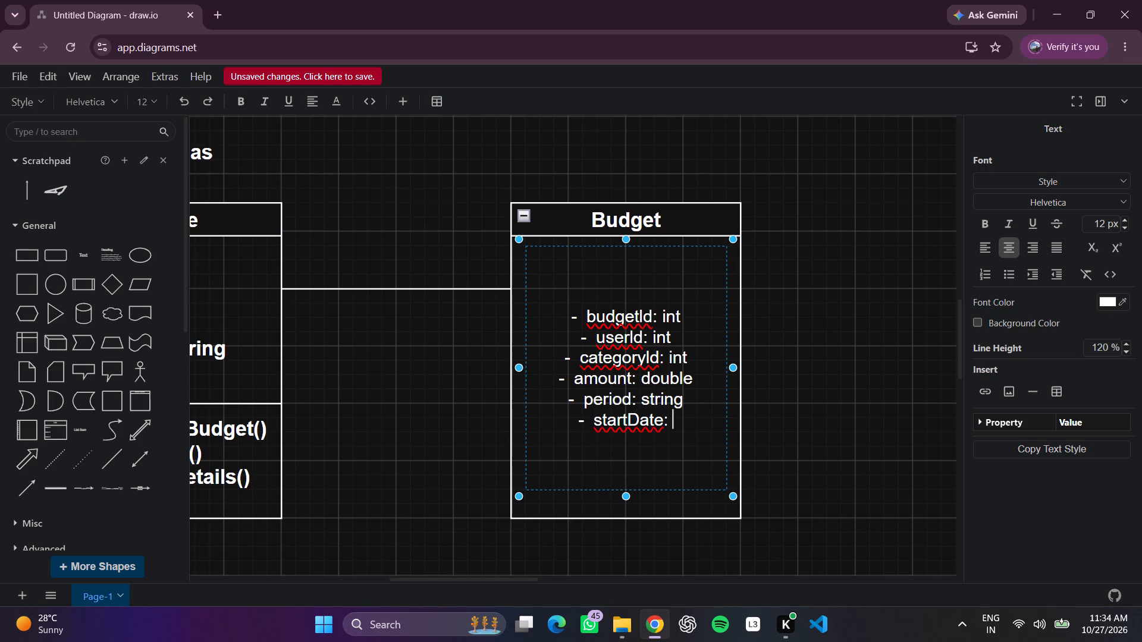
{"action": "type", "text": "ate"}
{"action": "key", "text": "Return"}
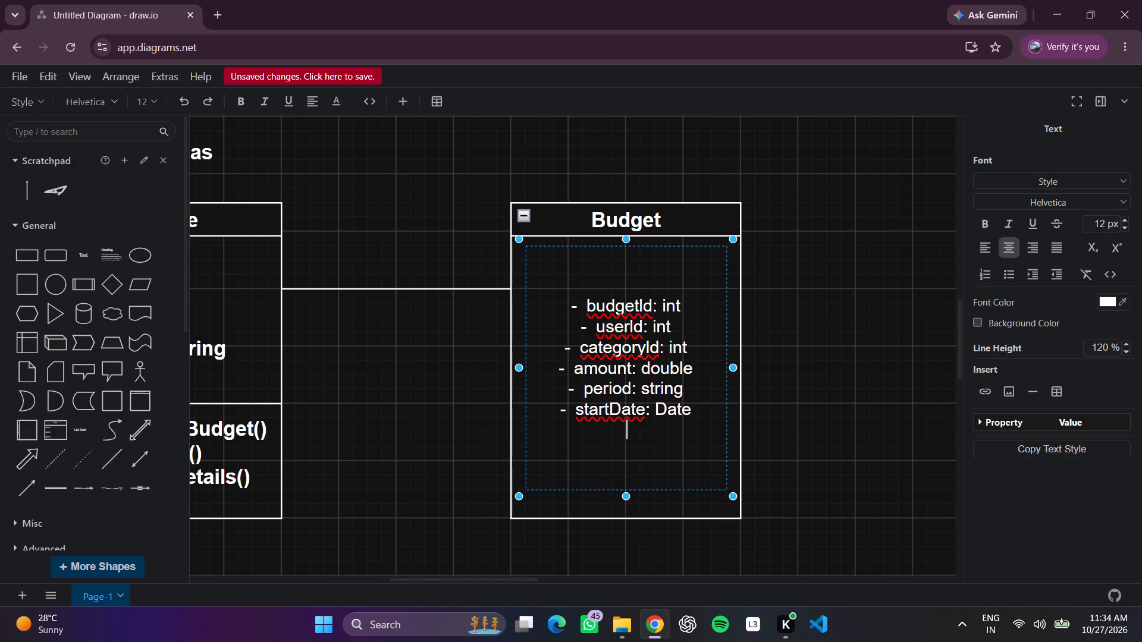
Add the attribute line "+ endDate: Date" below the startDate line in the Budget text box.
{"action": "type", "text": "+"}
{"action": "key", "text": "space"}
{"action": "key", "text": "space"}
{"action": "type", "text": "end"}
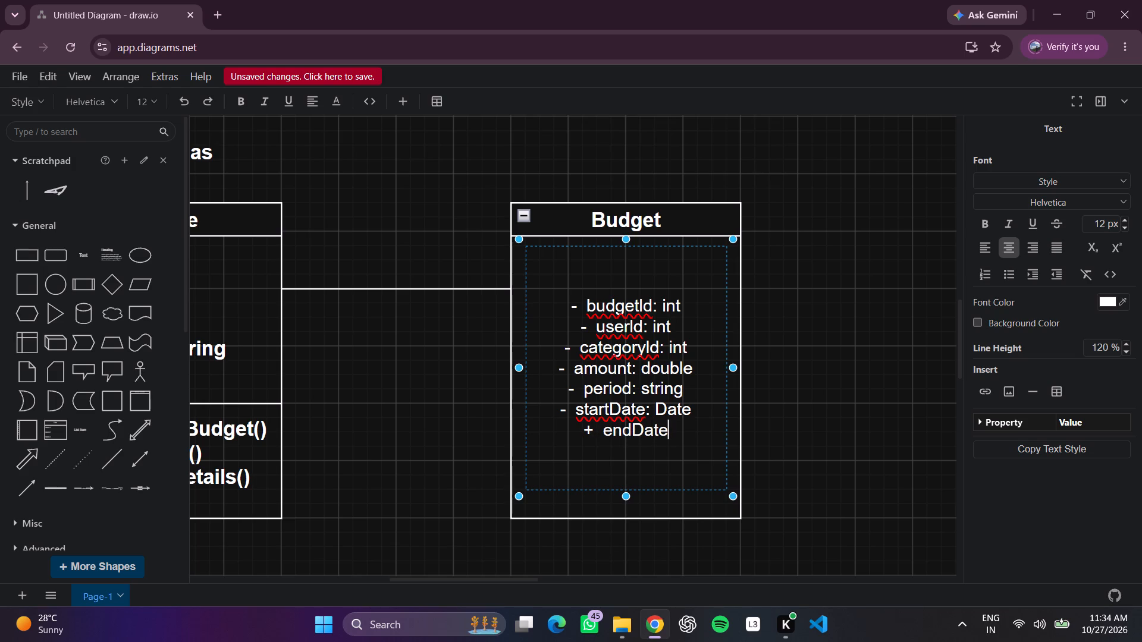
{"action": "key", "text": "shift+colon"}
{"action": "key", "text": "space"}
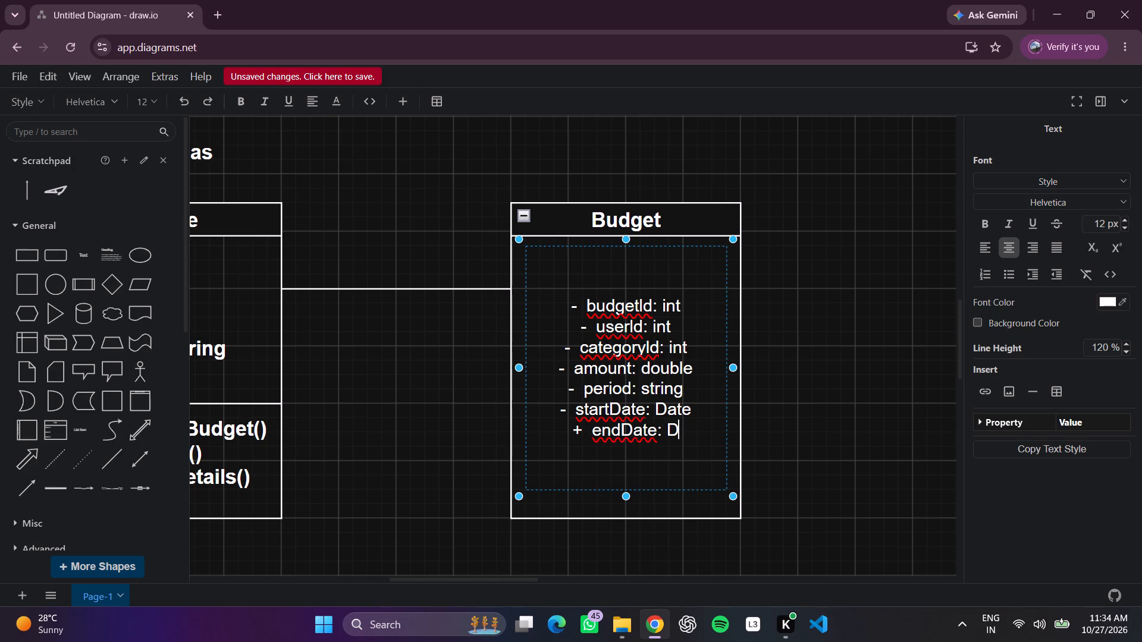
{"action": "type", "text": "ate"}
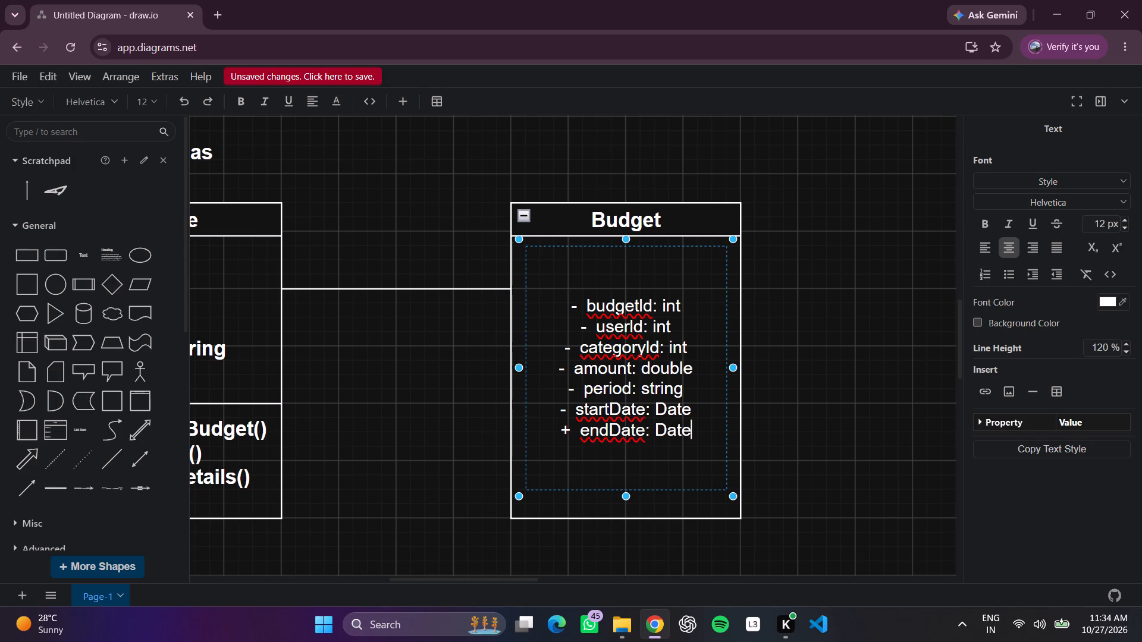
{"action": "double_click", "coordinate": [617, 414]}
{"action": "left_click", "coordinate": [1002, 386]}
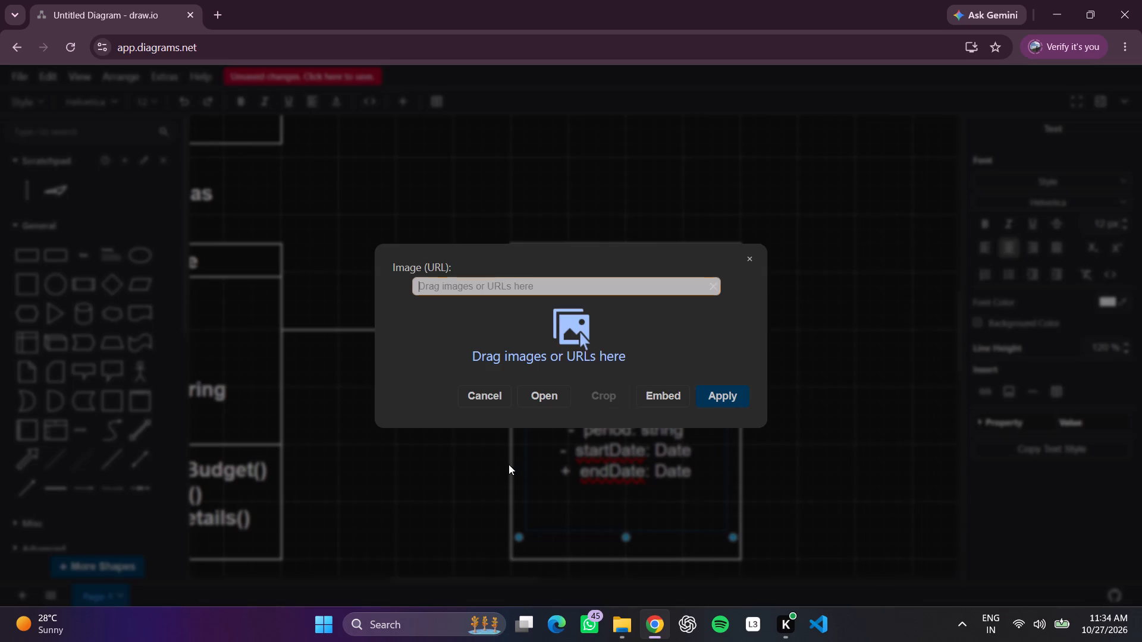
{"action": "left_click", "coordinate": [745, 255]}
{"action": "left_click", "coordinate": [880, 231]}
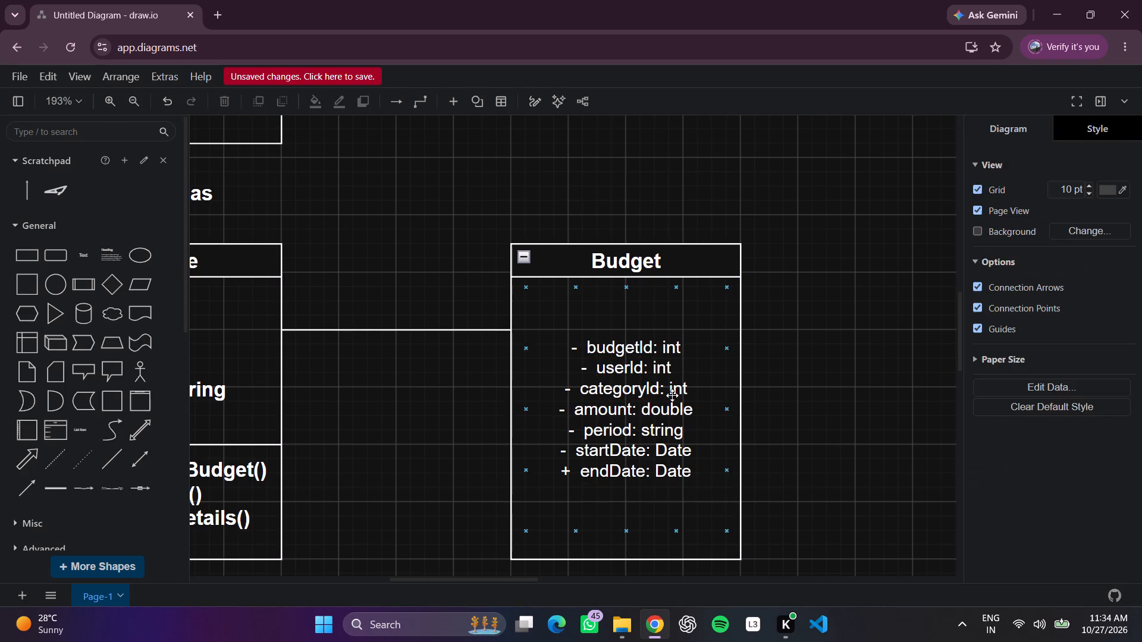
Format all the Budget attribute lines as Heading 3 and align them left.
{"action": "double_click", "coordinate": [619, 437]}
{"action": "left_click", "coordinate": [1034, 185]}
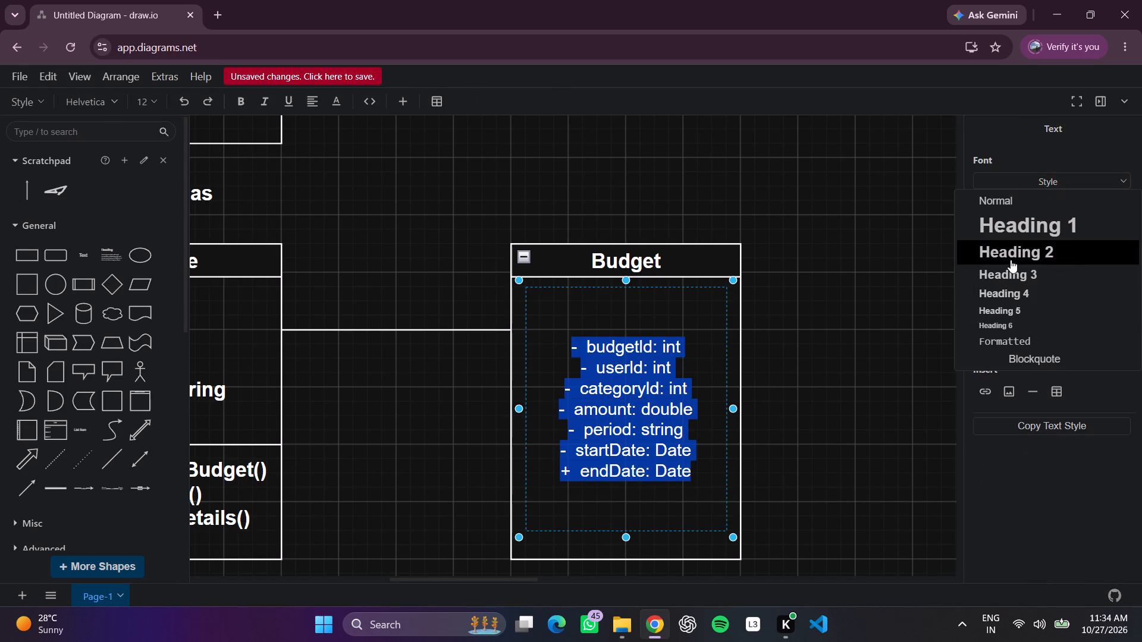
{"action": "left_click", "coordinate": [1010, 273]}
{"action": "left_click", "coordinate": [983, 251]}
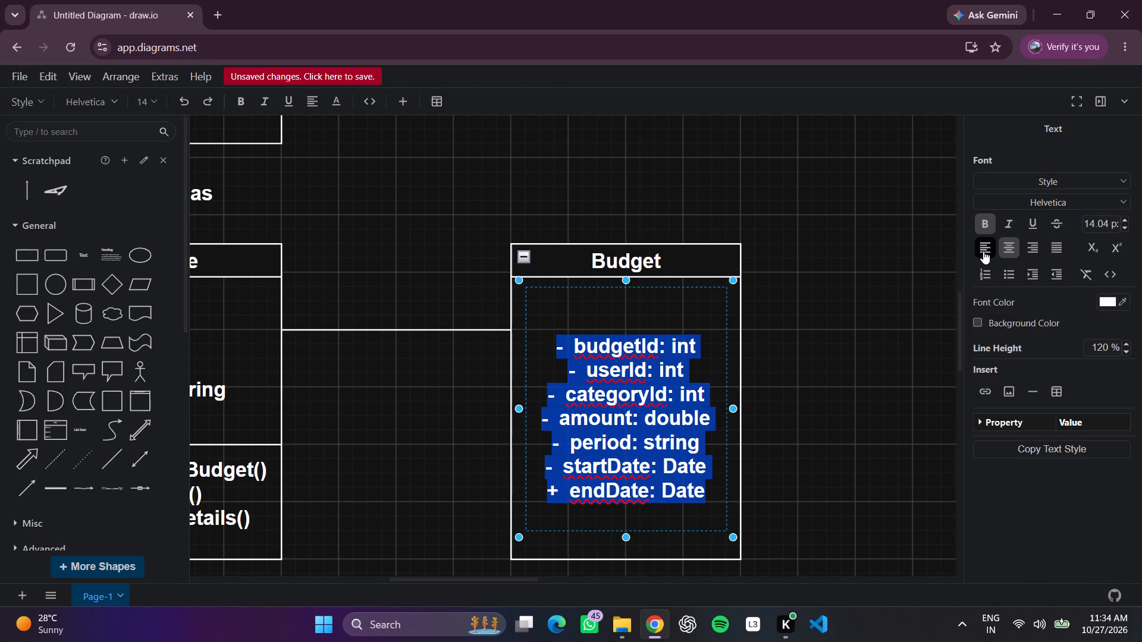
{"action": "left_click", "coordinate": [771, 398]}
Move the attribute text box flush with the Budget container's left edge and closer to its header.
{"action": "left_click_drag", "start_coordinate": [628, 424], "coordinate": [608, 386]}
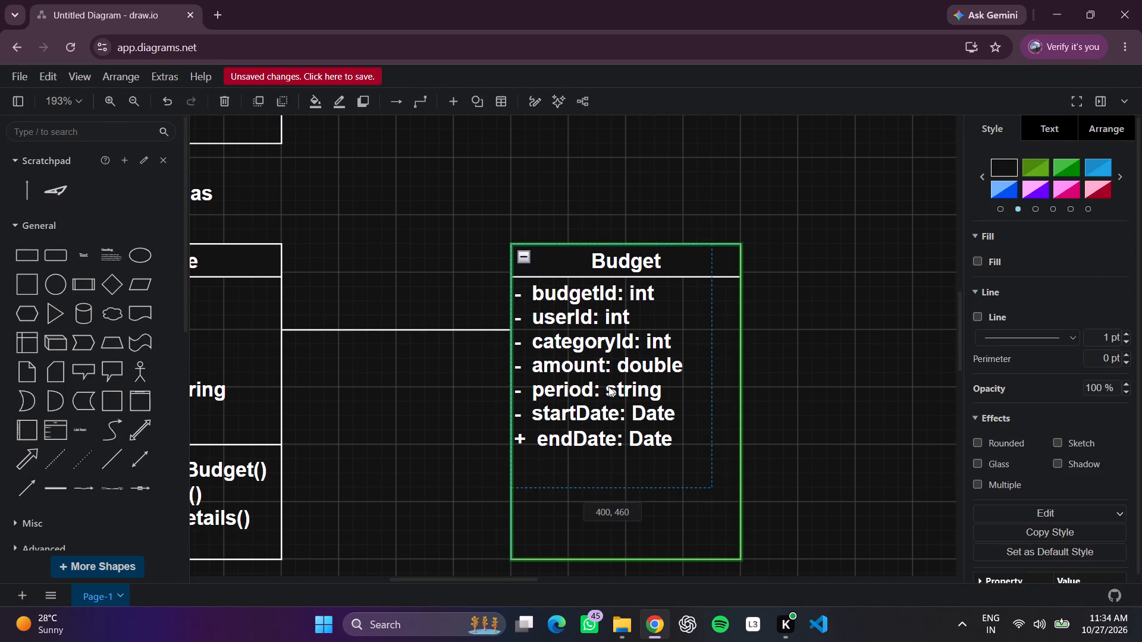
{"action": "left_click_drag", "start_coordinate": [608, 386], "coordinate": [607, 392]}
{"action": "left_click", "coordinate": [862, 370]}
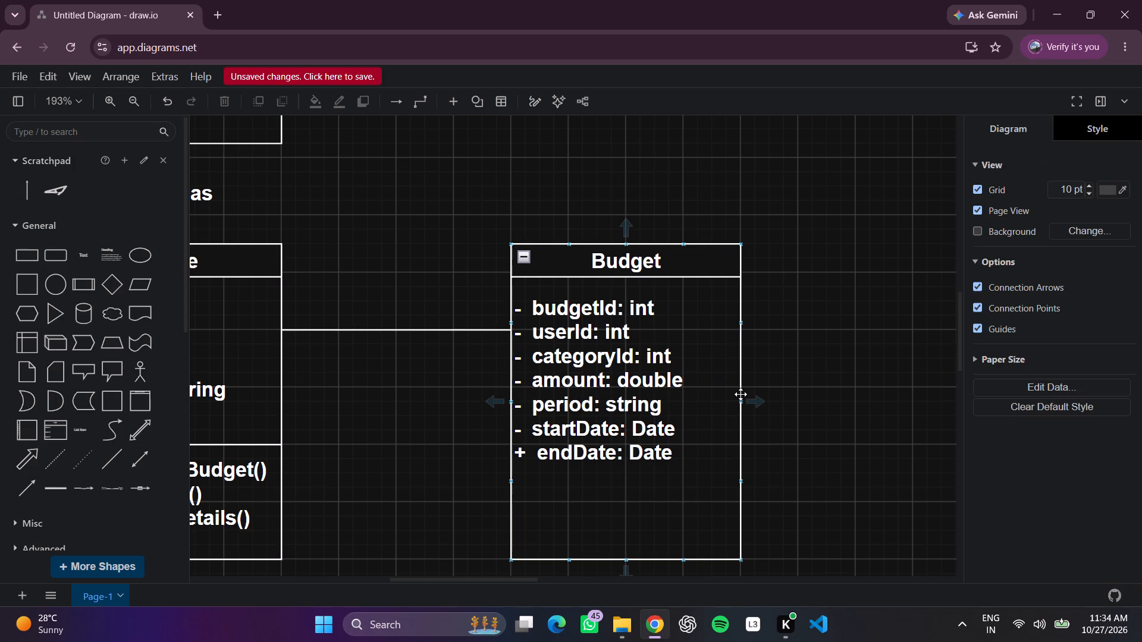
Narrow the Budget container to about 140 wide and shorten it and its text box to end just below the endDate line.
{"action": "left_click", "coordinate": [741, 394]}
{"action": "left_click_drag", "start_coordinate": [741, 401], "coordinate": [710, 409]}
{"action": "left_click", "coordinate": [789, 401]}
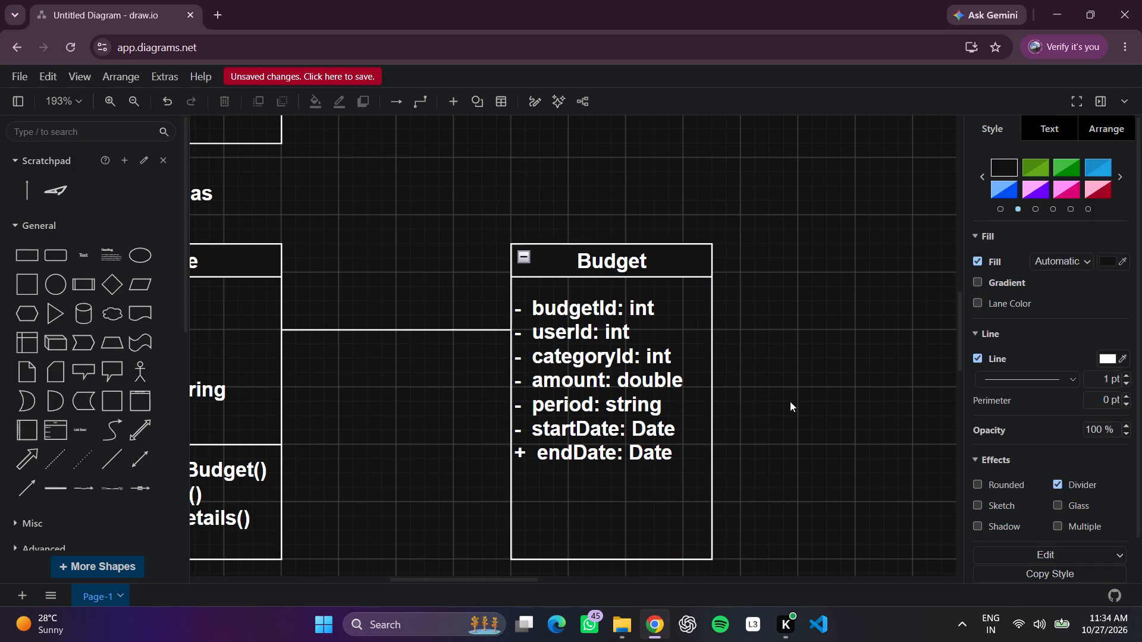
{"action": "scroll", "coordinate": [753, 417], "scroll_direction": "down", "scroll_amount": 1}
{"action": "left_click", "coordinate": [615, 370]}
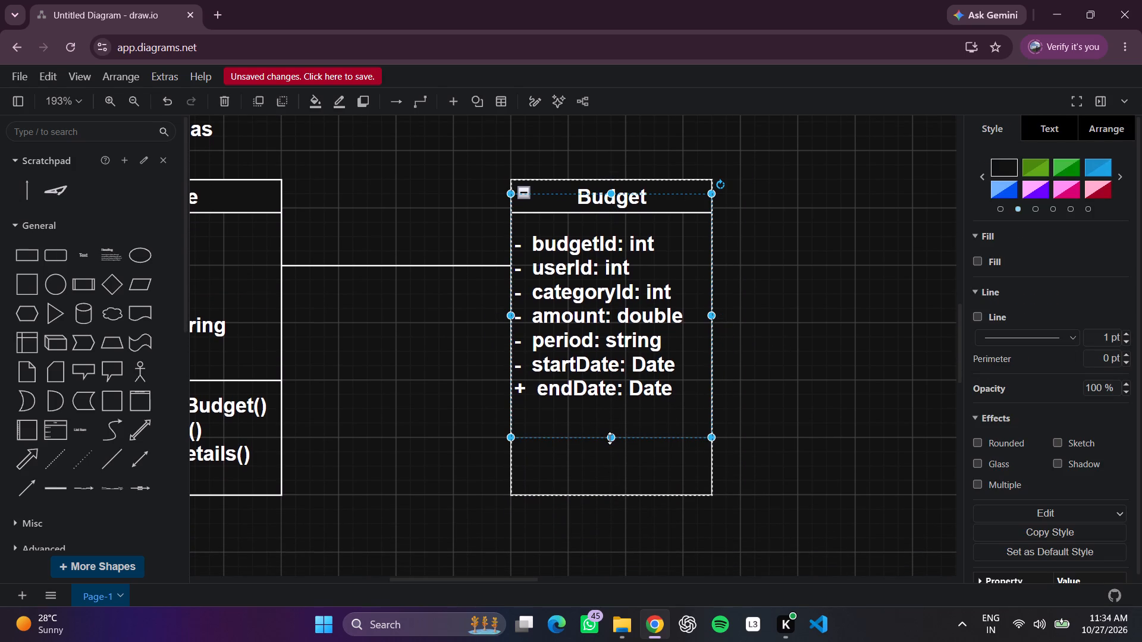
{"action": "left_click_drag", "start_coordinate": [610, 438], "coordinate": [607, 418]}
{"action": "left_click", "coordinate": [609, 487]}
{"action": "left_click_drag", "start_coordinate": [610, 493], "coordinate": [611, 477]}
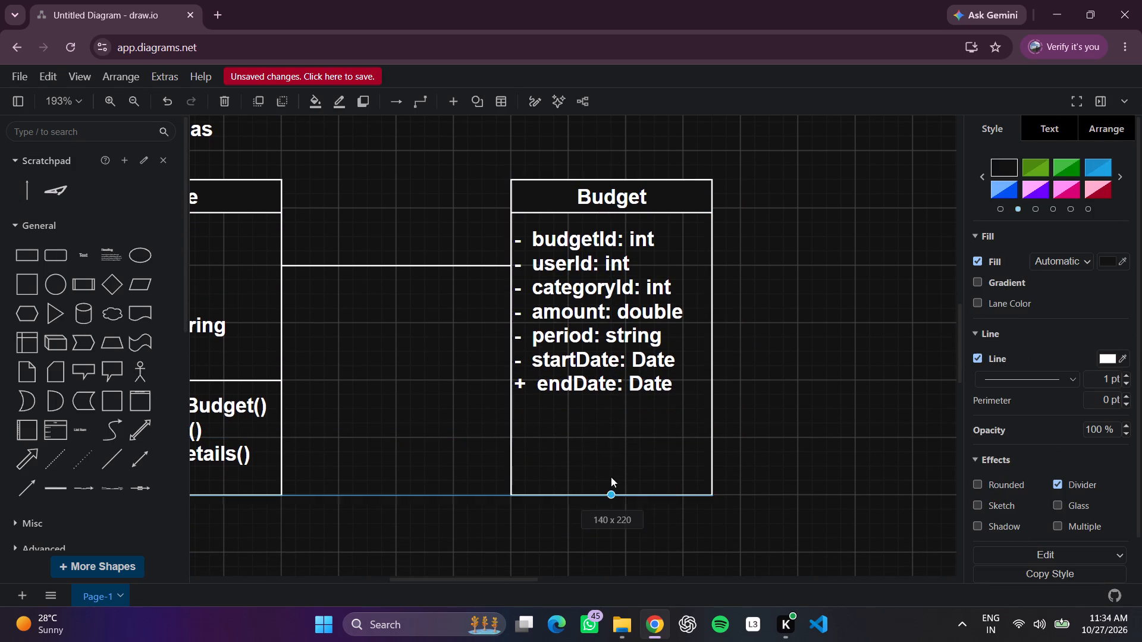
{"action": "left_click_drag", "start_coordinate": [611, 477], "coordinate": [608, 438]}
{"action": "left_click", "coordinate": [845, 449]}
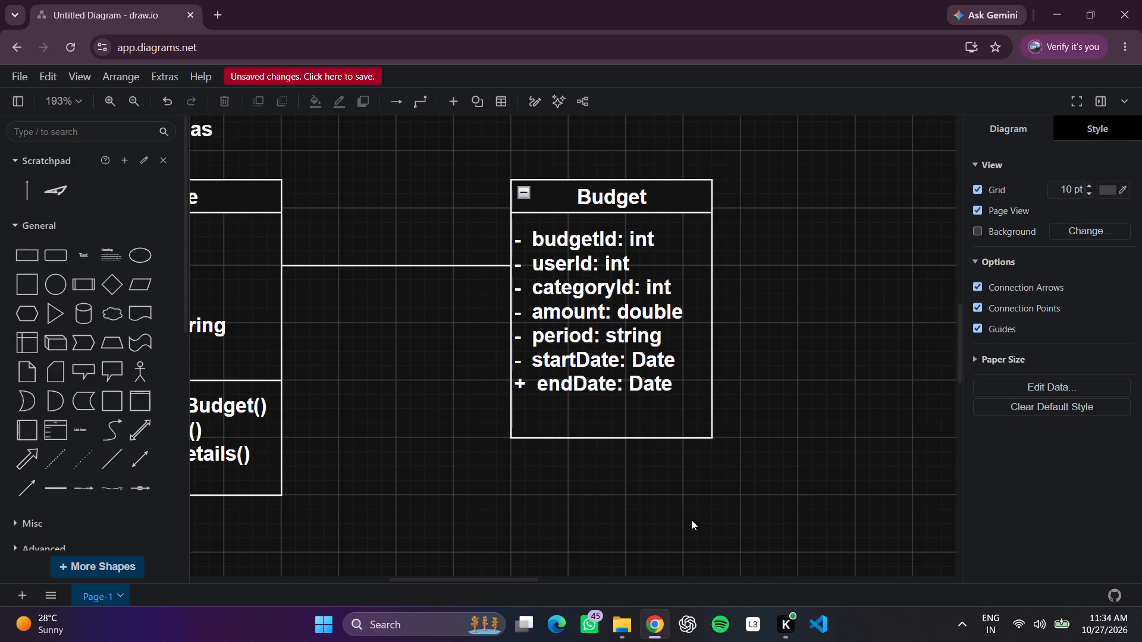
Insert an untitled container directly beneath the Budget attributes, matching their width and sized about 140 x 80.
{"action": "scroll", "coordinate": [691, 520], "scroll_direction": "down", "scroll_amount": 1}
{"action": "left_click", "coordinate": [119, 410]}
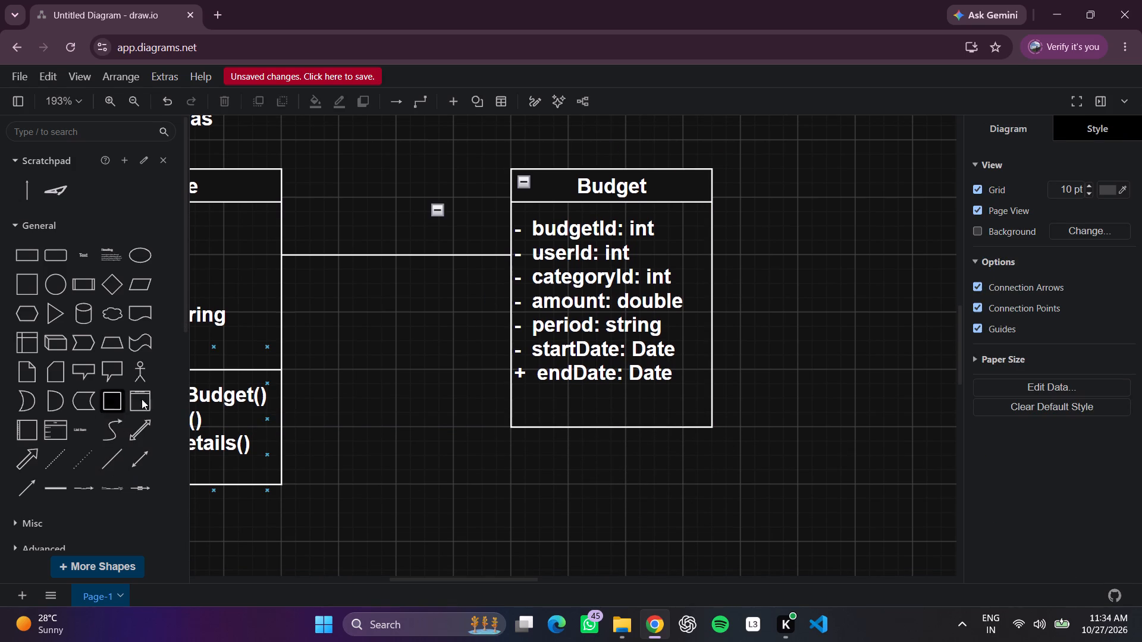
{"action": "left_click_drag", "start_coordinate": [418, 190], "coordinate": [486, 293]}
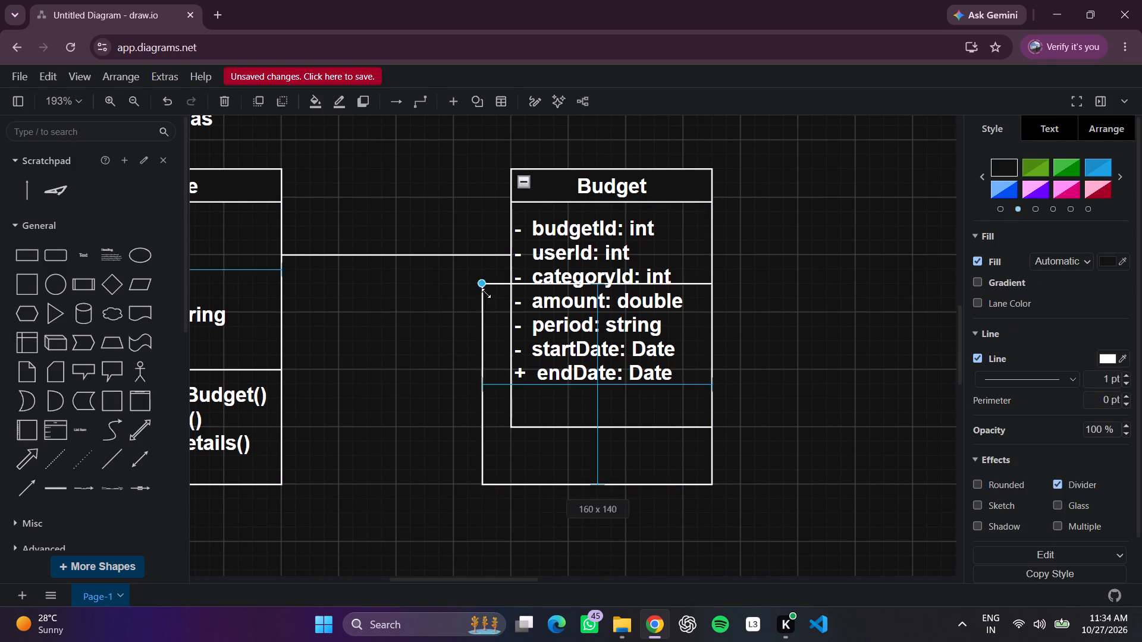
{"action": "left_click_drag", "start_coordinate": [486, 293], "coordinate": [509, 423]}
{"action": "left_click", "coordinate": [767, 400]}
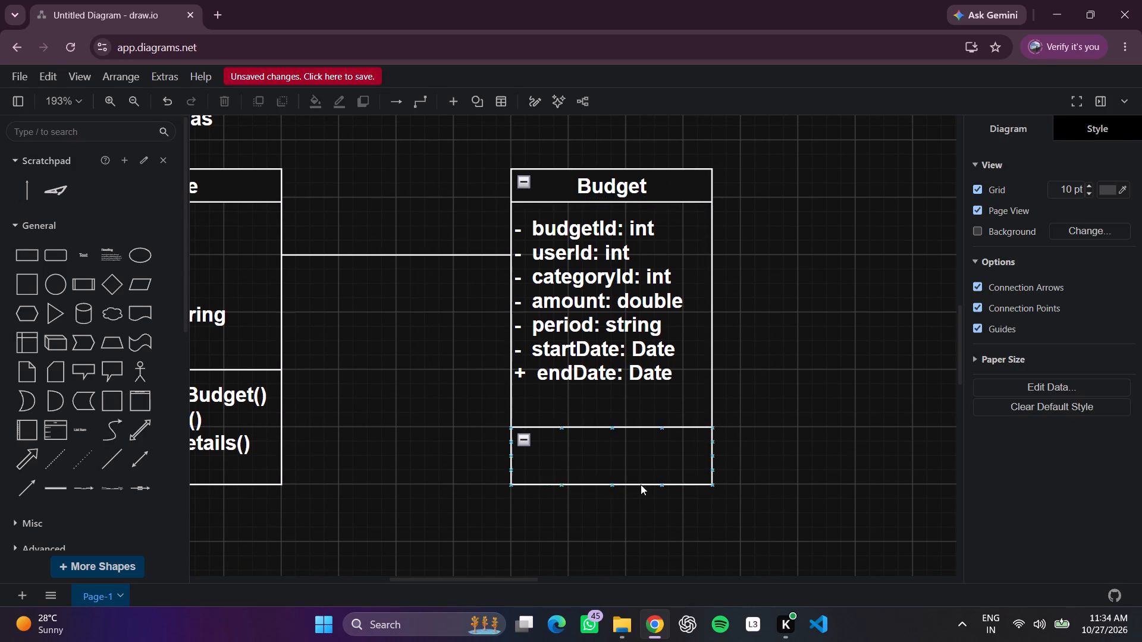
{"action": "left_click", "coordinate": [575, 418]}
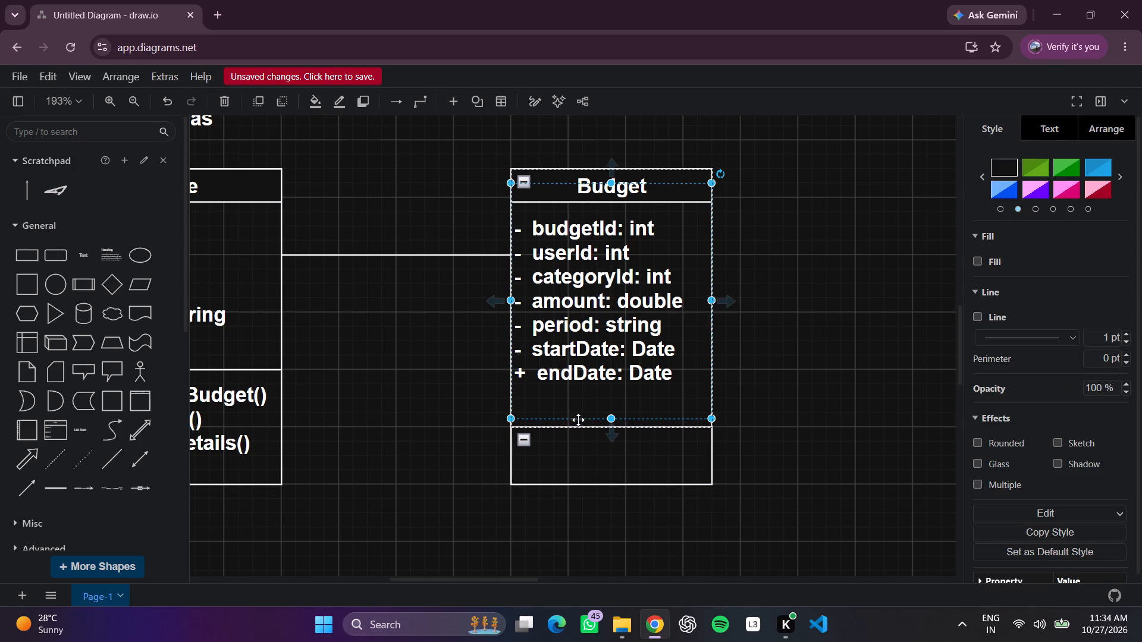
{"action": "left_click", "coordinate": [607, 471]}
{"action": "left_click_drag", "start_coordinate": [610, 488], "coordinate": [611, 528]}
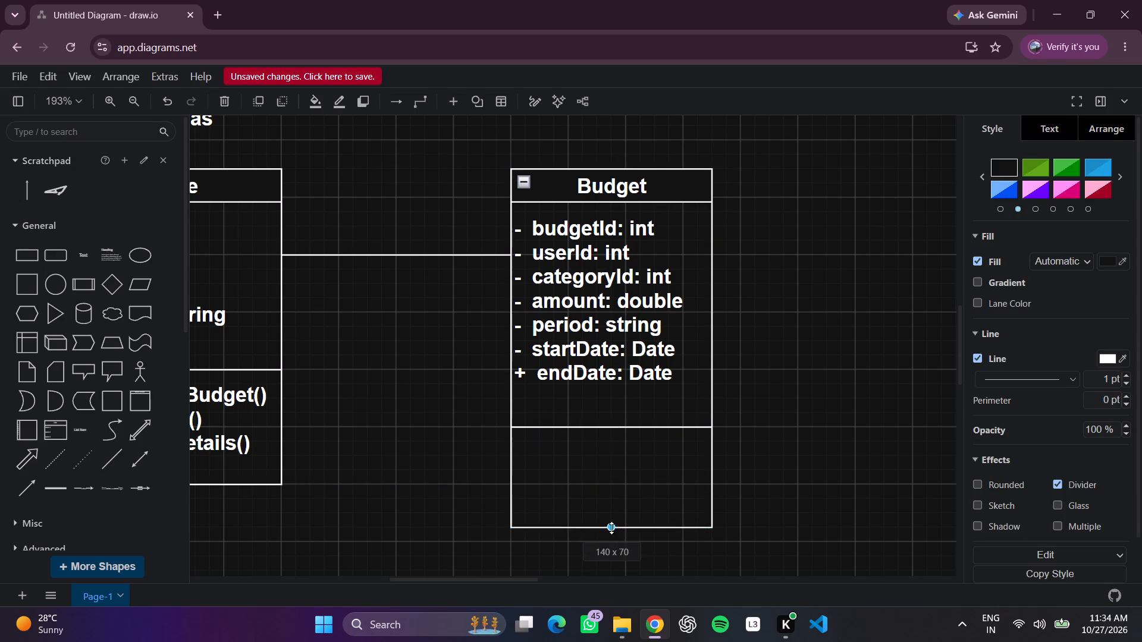
{"action": "left_click_drag", "start_coordinate": [611, 528], "coordinate": [613, 543]}
Add a text box inside the new lower Budget container and stretch it to nearly fill the container.
{"action": "triple_click", "coordinate": [553, 461]}
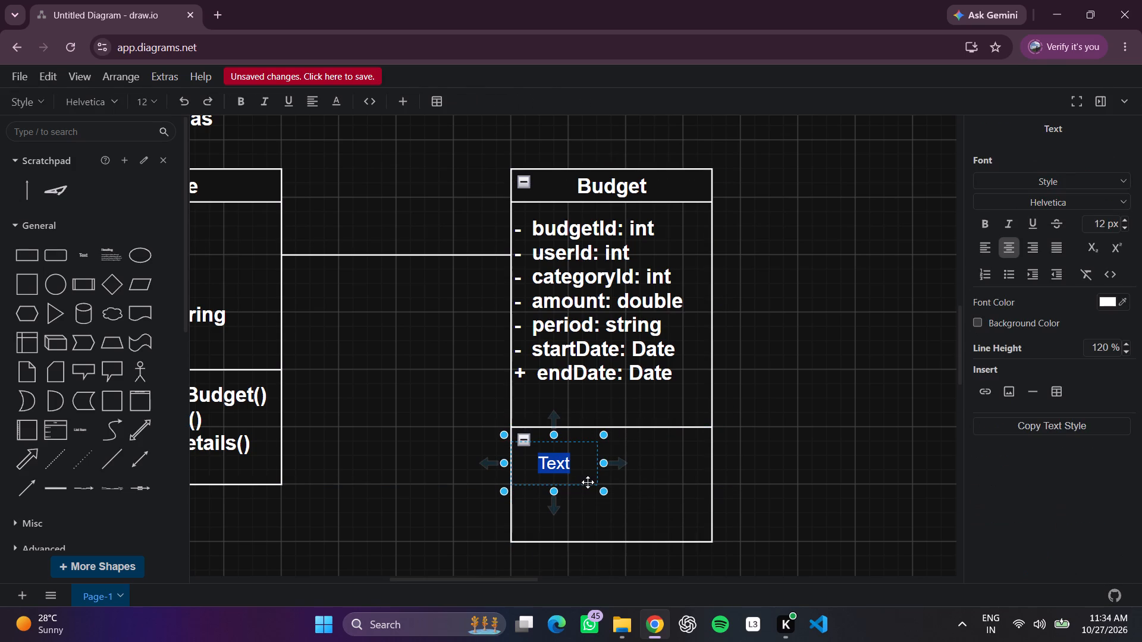
{"action": "left_click_drag", "start_coordinate": [604, 486], "coordinate": [708, 527]}
Replace the placeholder text with the method line "+ setBudget()" and start a new line.
{"action": "double_click", "coordinate": [611, 482]}
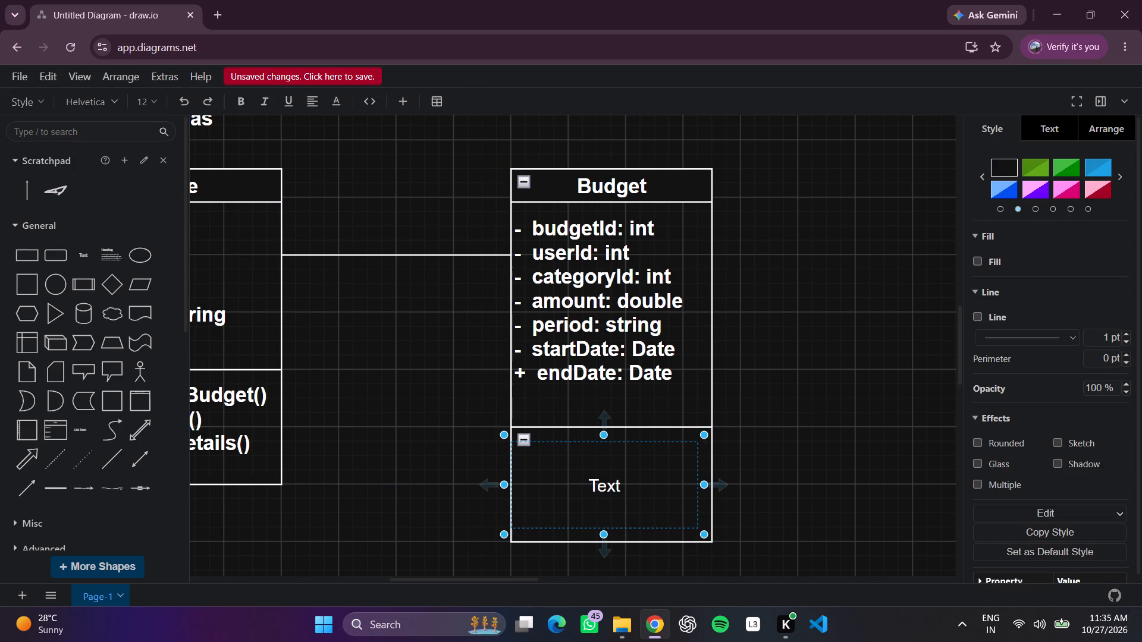
{"action": "key", "text": "BackSpace"}
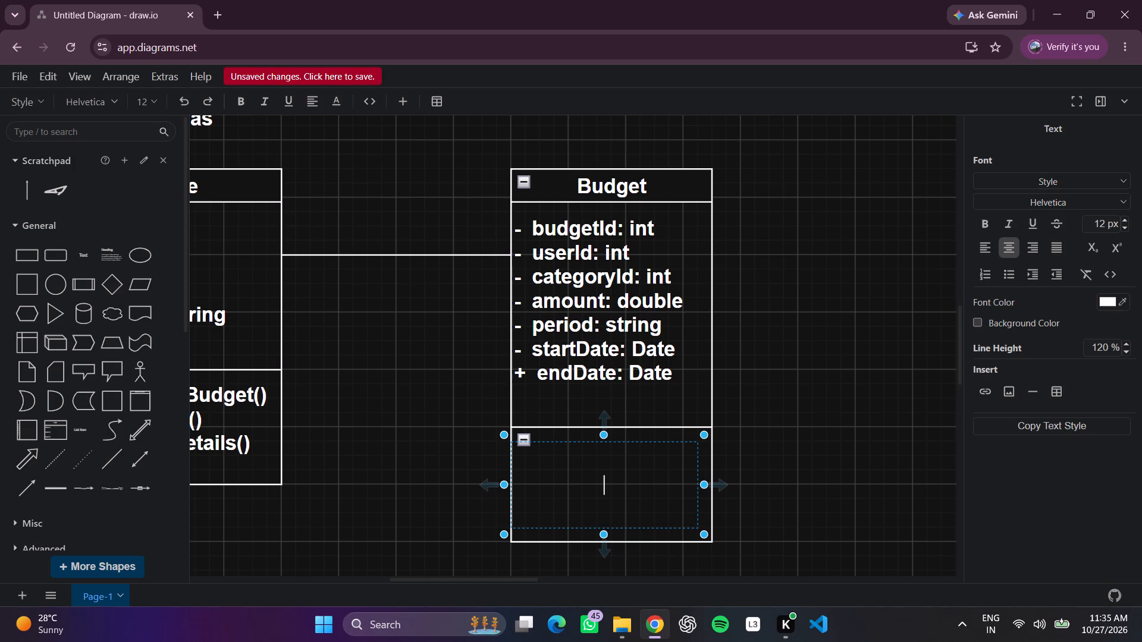
{"action": "type", "text": "+"}
{"action": "key", "text": "space"}
{"action": "key", "text": "space"}
{"action": "type", "text": "set"}
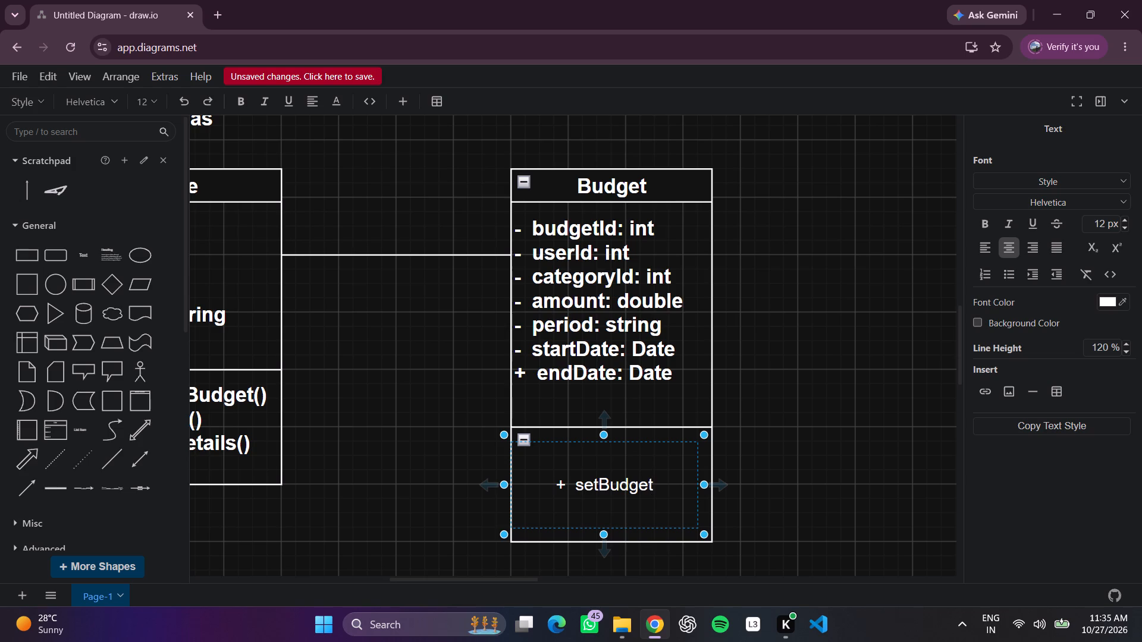
{"action": "type", "text": "()"}
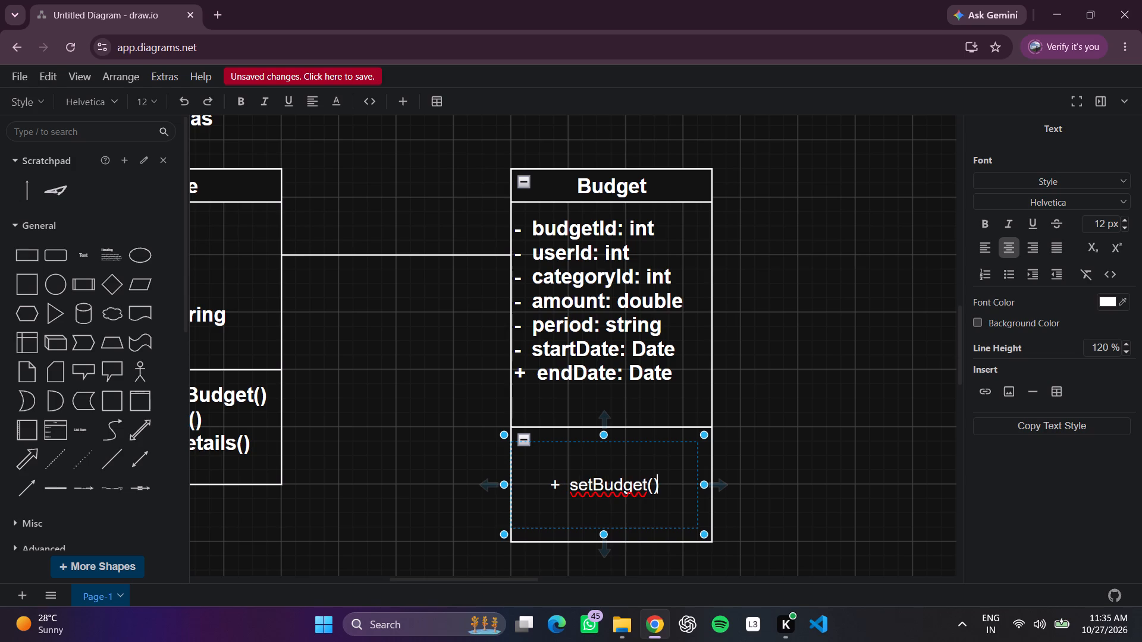
{"action": "key", "text": "Return"}
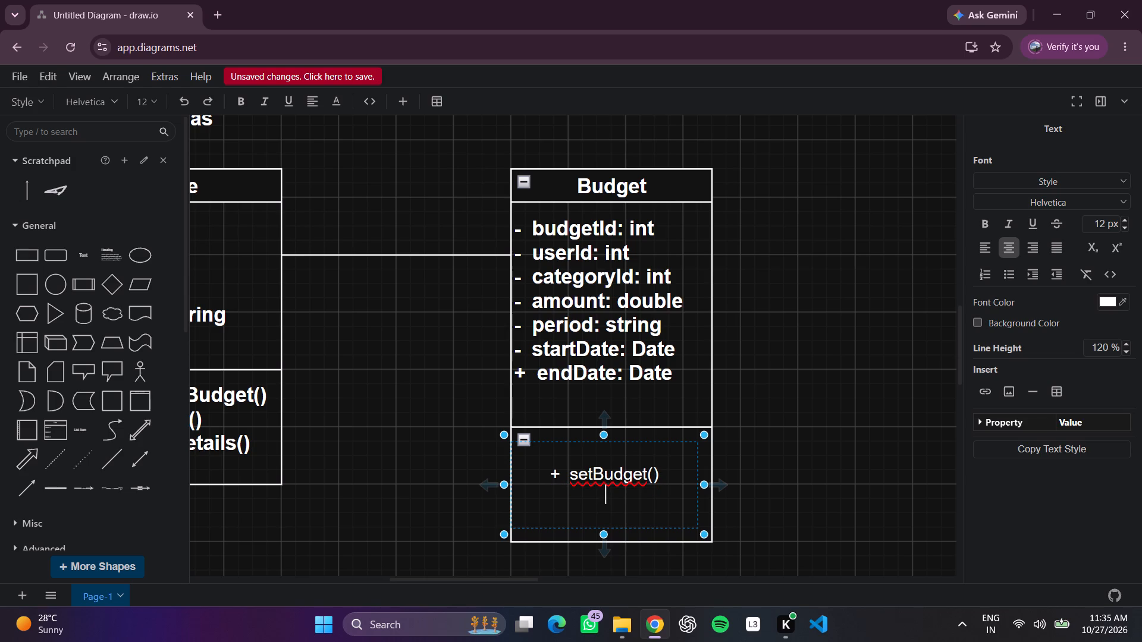
Add the method line "+ updateBudget()" below setBudget() in the lower Budget text box.
{"action": "type", "text": "+"}
{"action": "key", "text": "space"}
{"action": "key", "text": "space"}
{"action": "type", "text": "update"}
{"action": "type", "text": "ud"}
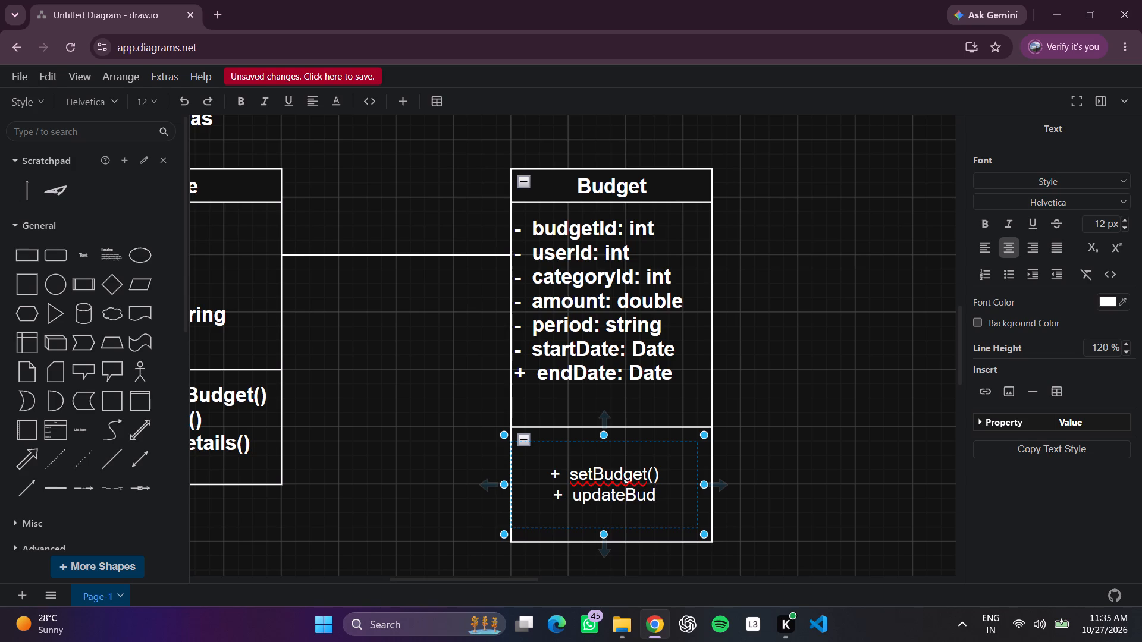
{"action": "type", "text": "get"}
{"action": "type", "text": "()"}
{"action": "scroll", "coordinate": [612, 483], "scroll_direction": "down", "scroll_amount": 1}
{"action": "left_click", "coordinate": [769, 451]}
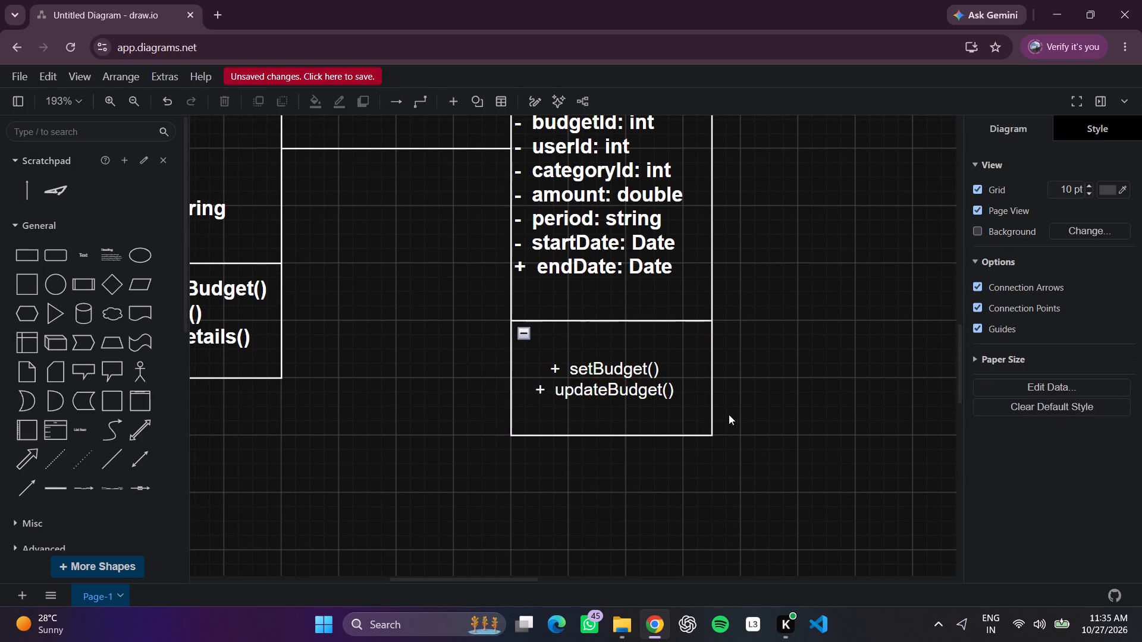
Extend the lower Budget container to about 140 x 120 and stretch its methods text box downward to about 130 x 90.
{"action": "left_click", "coordinate": [611, 437]}
{"action": "left_click_drag", "start_coordinate": [611, 442], "coordinate": [612, 464]}
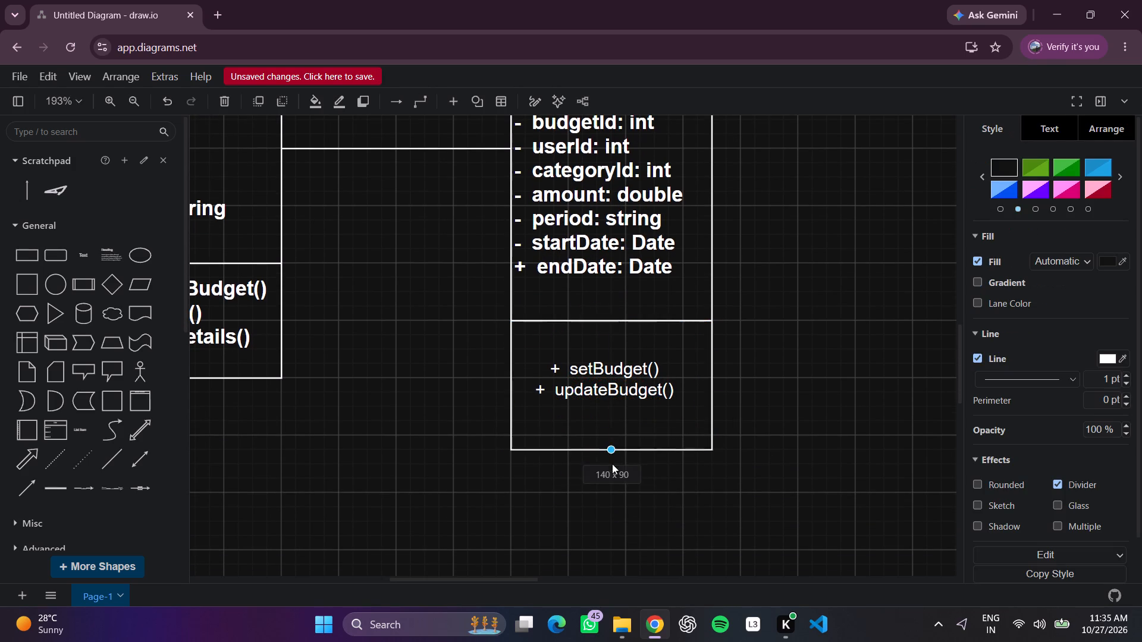
{"action": "left_click_drag", "start_coordinate": [612, 464], "coordinate": [614, 495]}
{"action": "left_click", "coordinate": [607, 372]}
{"action": "left_click_drag", "start_coordinate": [605, 421], "coordinate": [607, 433]}
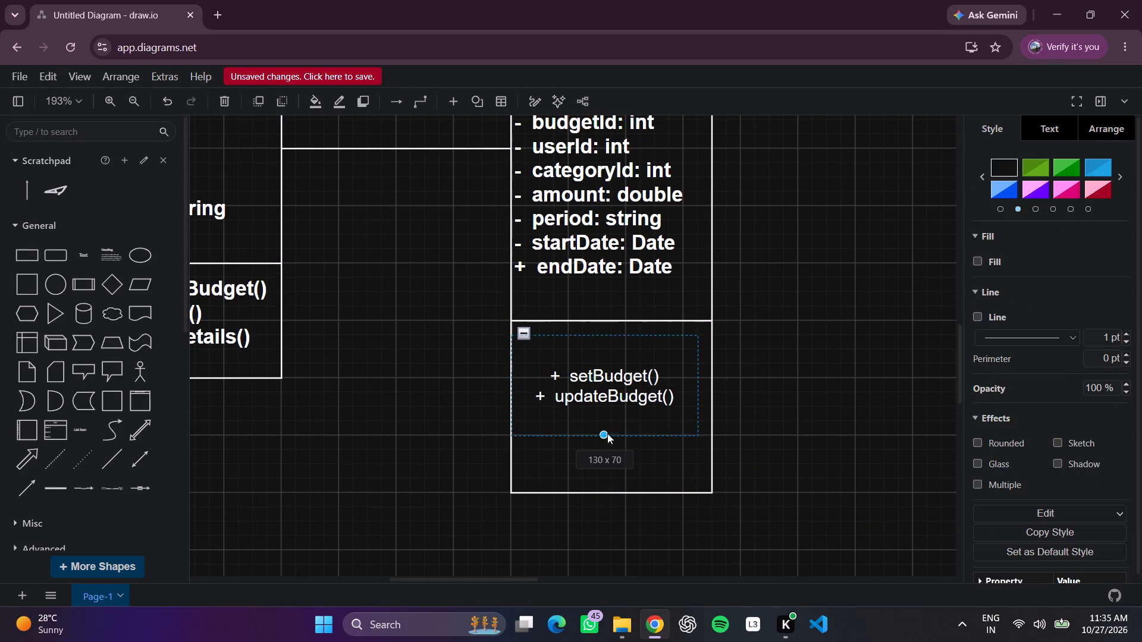
{"action": "left_click_drag", "start_coordinate": [607, 433], "coordinate": [613, 464]}
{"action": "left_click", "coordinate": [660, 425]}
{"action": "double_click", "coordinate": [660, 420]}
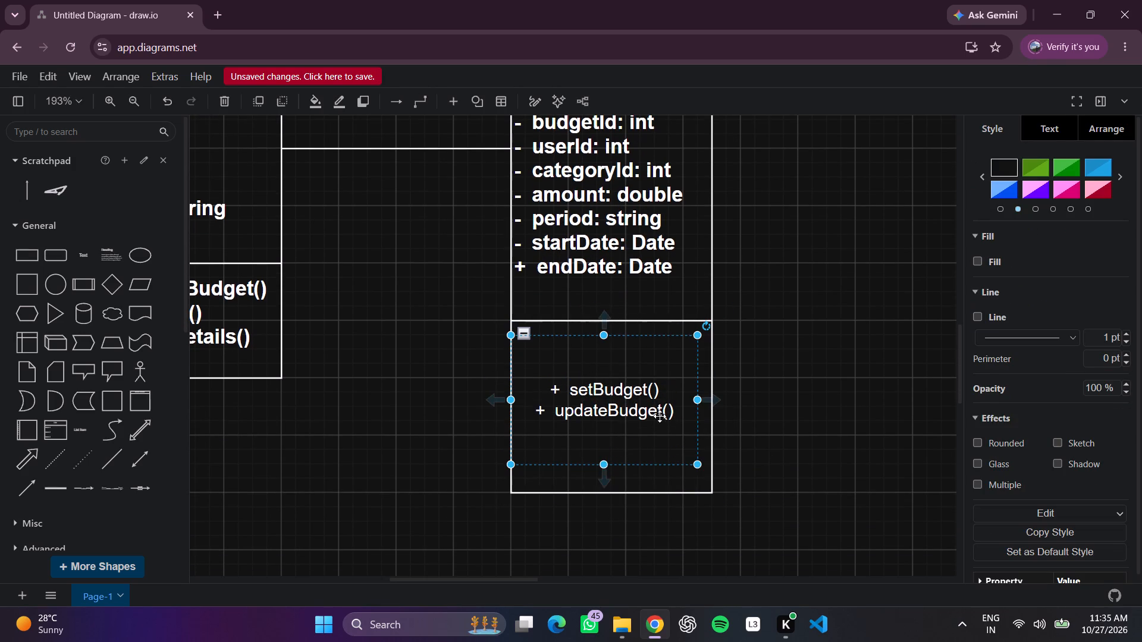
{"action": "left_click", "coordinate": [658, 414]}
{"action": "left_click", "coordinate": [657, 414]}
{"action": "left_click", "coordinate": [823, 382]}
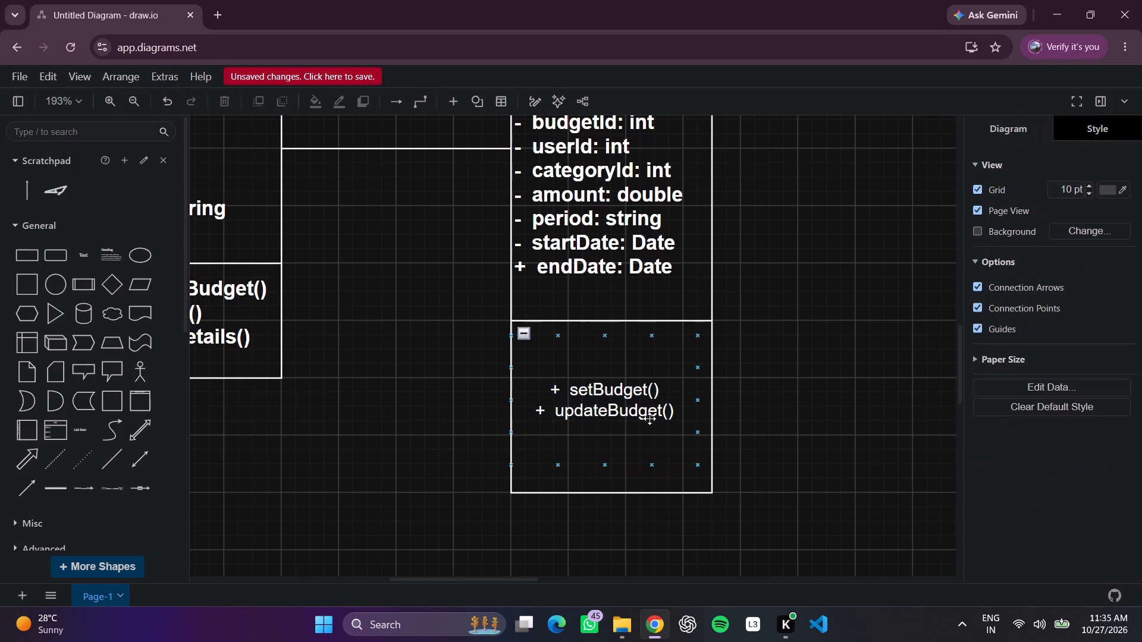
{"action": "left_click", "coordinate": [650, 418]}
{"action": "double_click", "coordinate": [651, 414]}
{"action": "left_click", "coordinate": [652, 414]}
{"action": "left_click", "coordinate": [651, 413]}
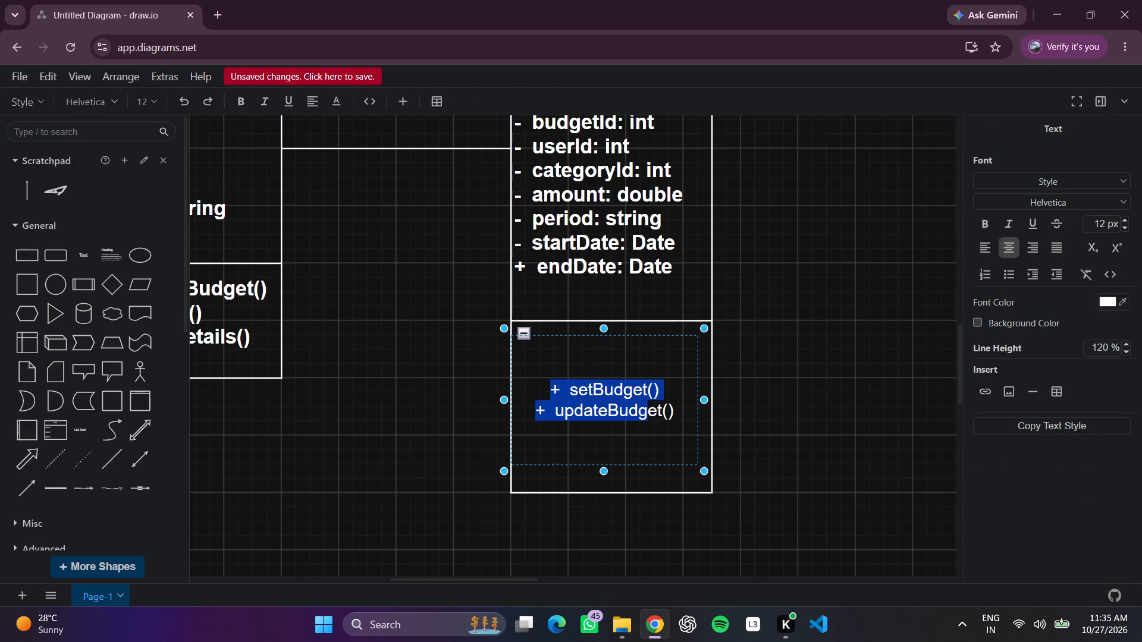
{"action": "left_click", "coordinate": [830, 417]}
Add the method line "+ deleteBudget()" below updateBudget() in the lower Budget text box and start a new line.
{"action": "left_click", "coordinate": [660, 421]}
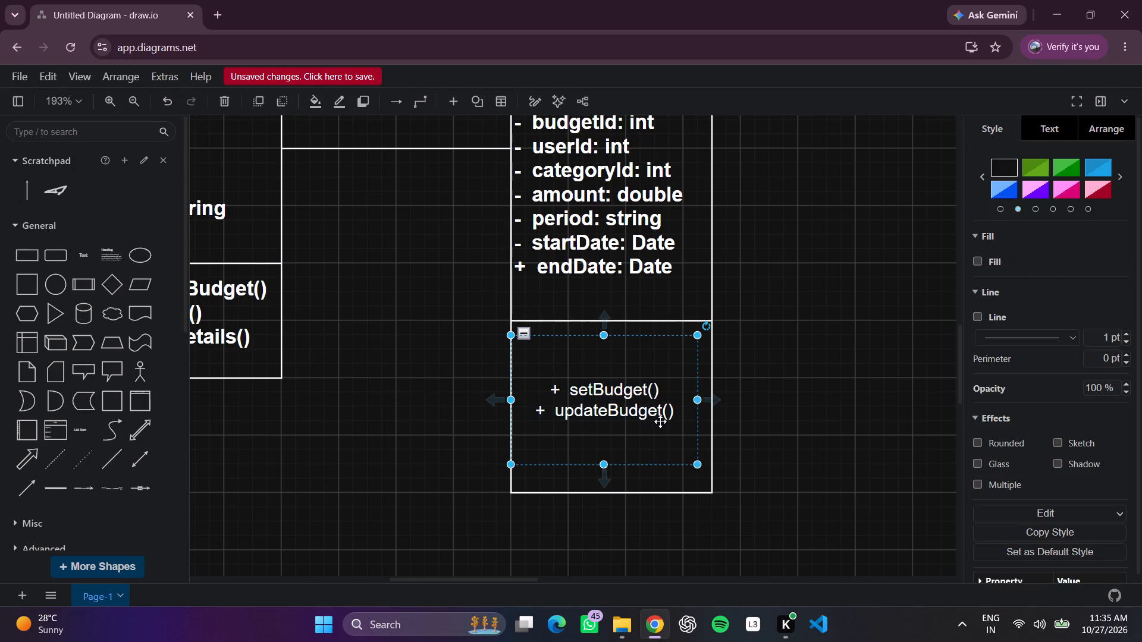
{"action": "triple_click", "coordinate": [594, 383]}
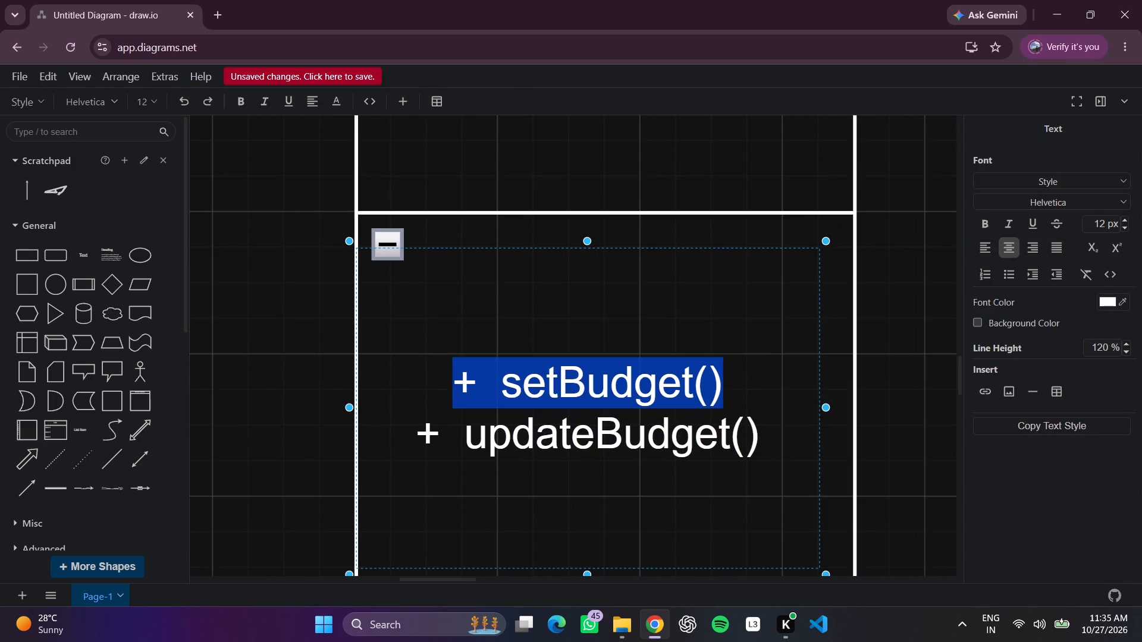
{"action": "left_click", "coordinate": [594, 384]}
{"action": "double_click", "coordinate": [594, 384]}
{"action": "left_click", "coordinate": [658, 449]}
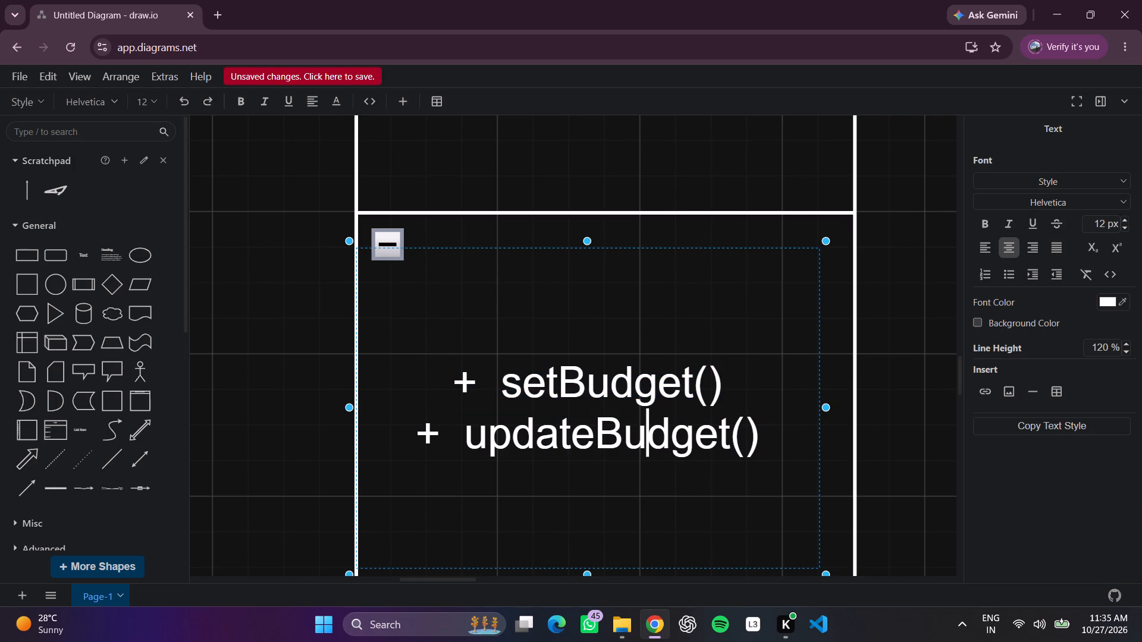
{"action": "key", "text": "Right"}
{"action": "key", "text": "Right"}
{"action": "key", "text": "Right"}
{"action": "key", "text": "Right"}
{"action": "key", "text": "Right"}
{"action": "key", "text": "Right"}
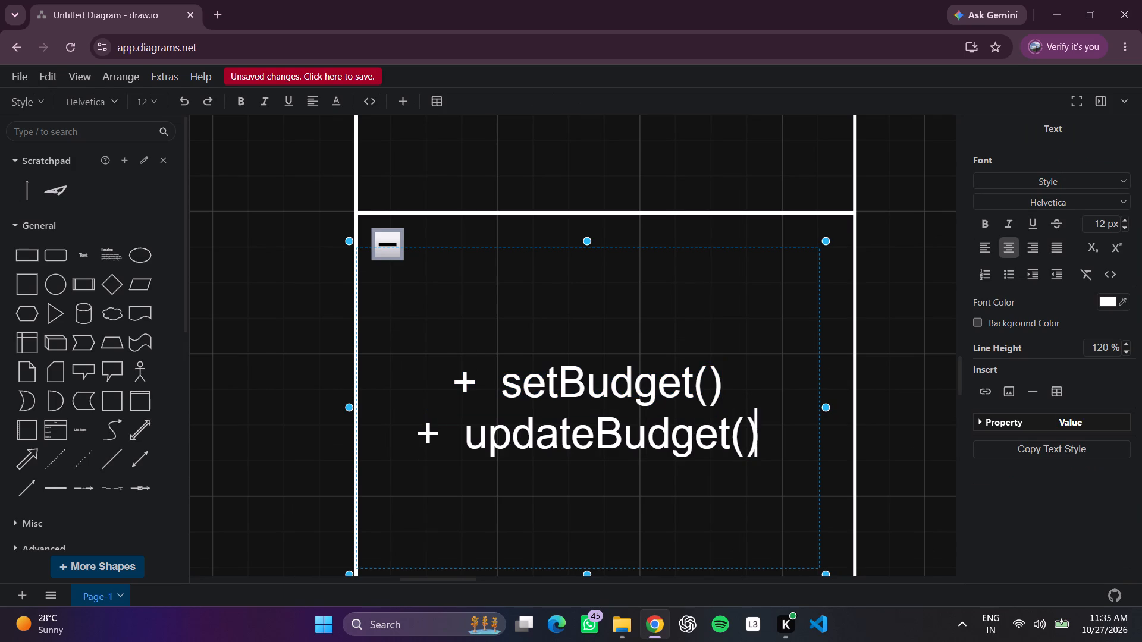
{"action": "key", "text": "Return"}
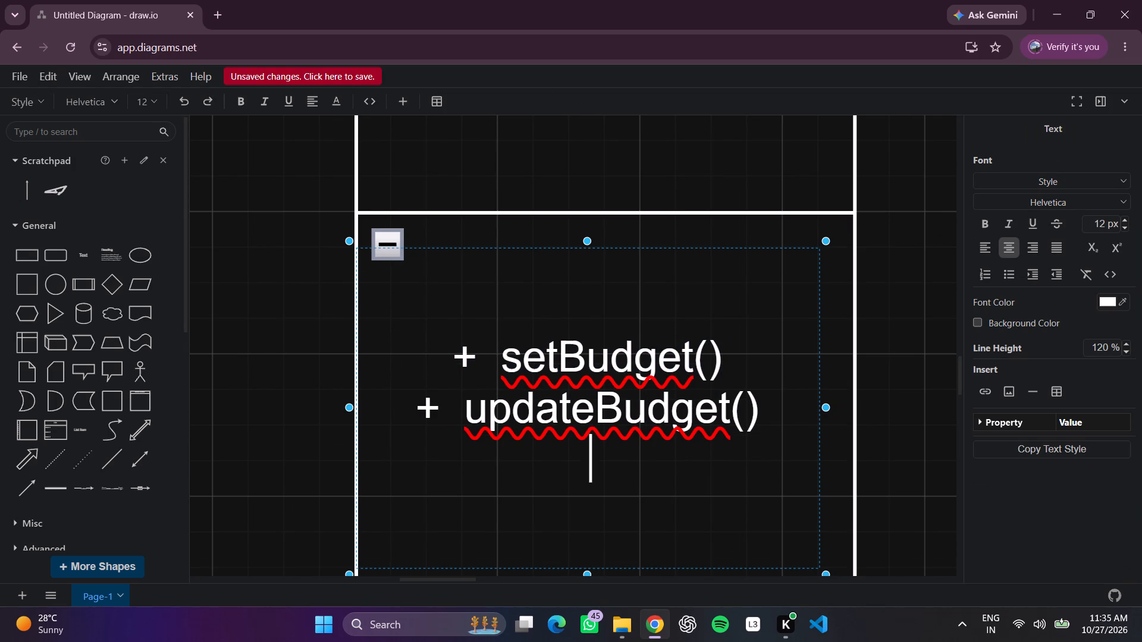
{"action": "key", "text": "shift+plus"}
{"action": "key", "text": "space"}
{"action": "key", "text": "space"}
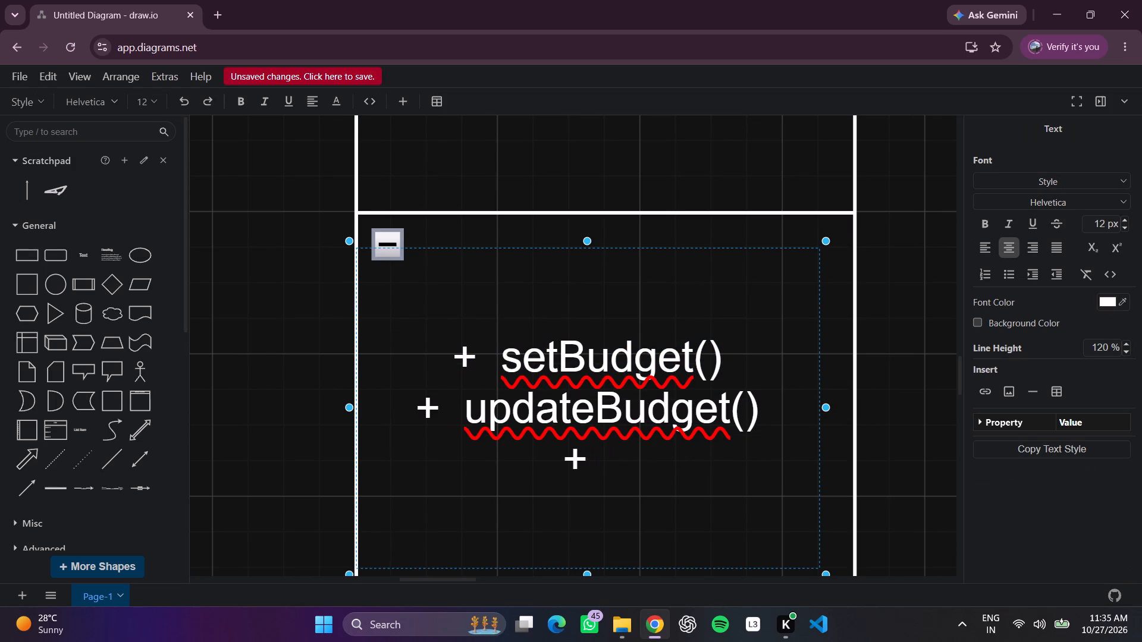
{"action": "type", "text": "delete"}
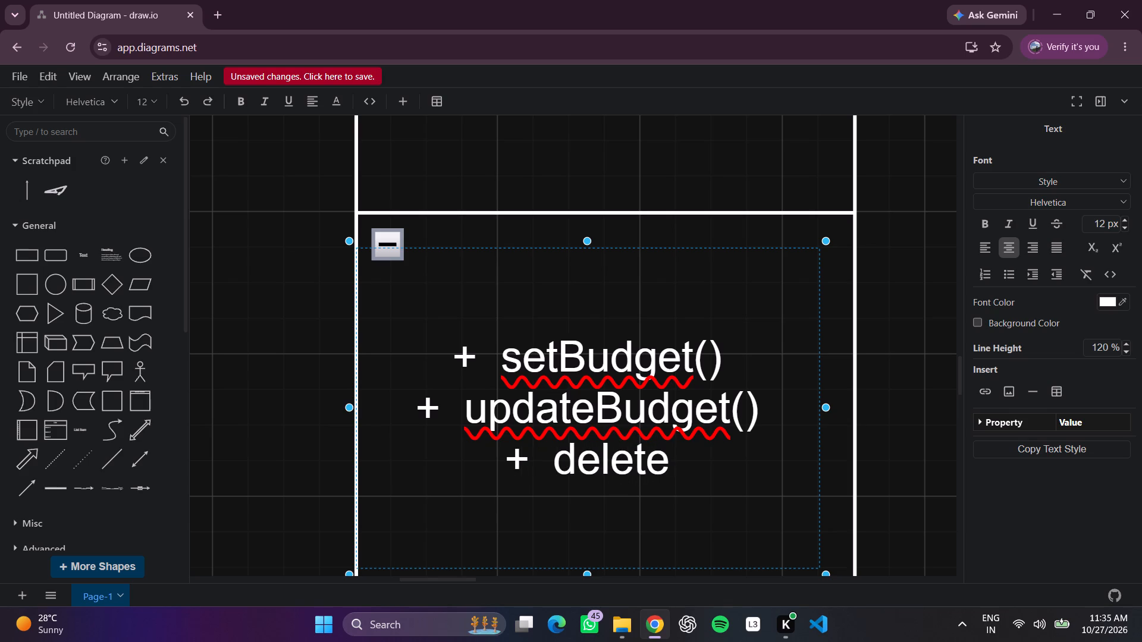
{"action": "key", "text": "u"}
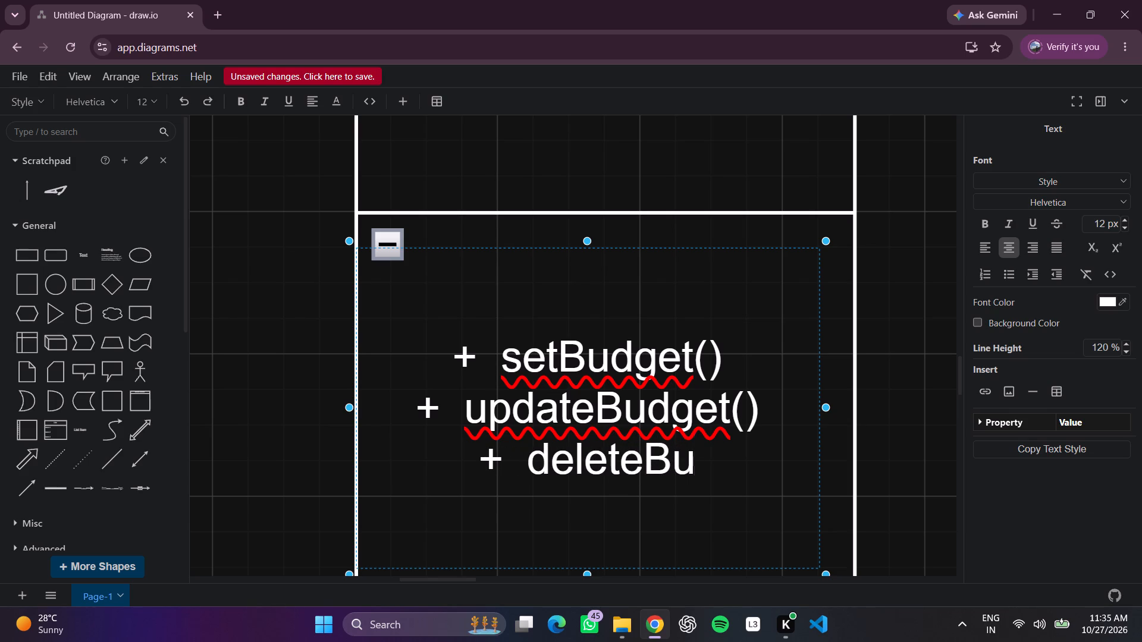
{"action": "key", "text": "d"}
{"action": "type", "text": "get"}
{"action": "type", "text": "()"}
{"action": "key", "text": "Return"}
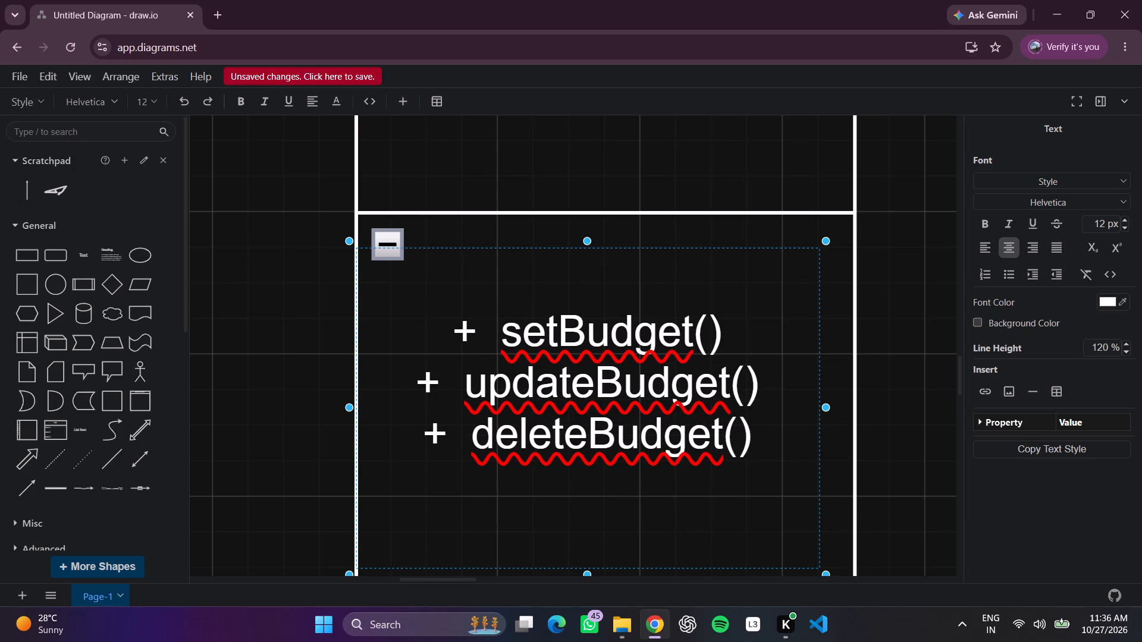
Add the method line "+ getBudgetSummary()" below deleteBudget() in the lower Budget text box.
{"action": "type", "text": "+"}
{"action": "key", "text": "space"}
{"action": "key", "text": "space"}
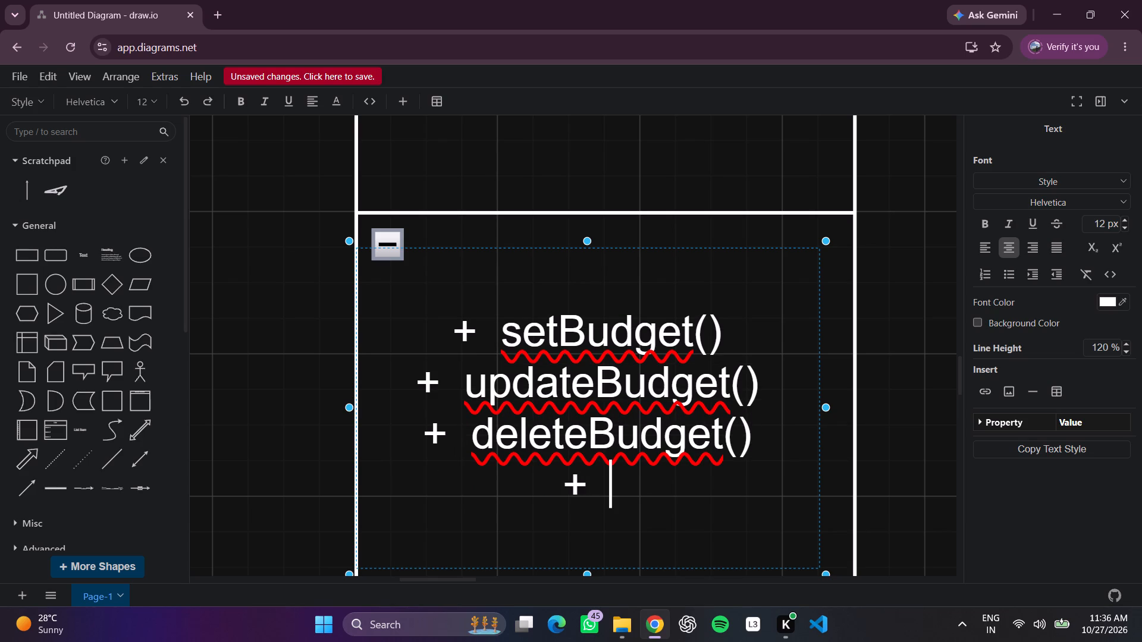
{"action": "type", "text": "get"}
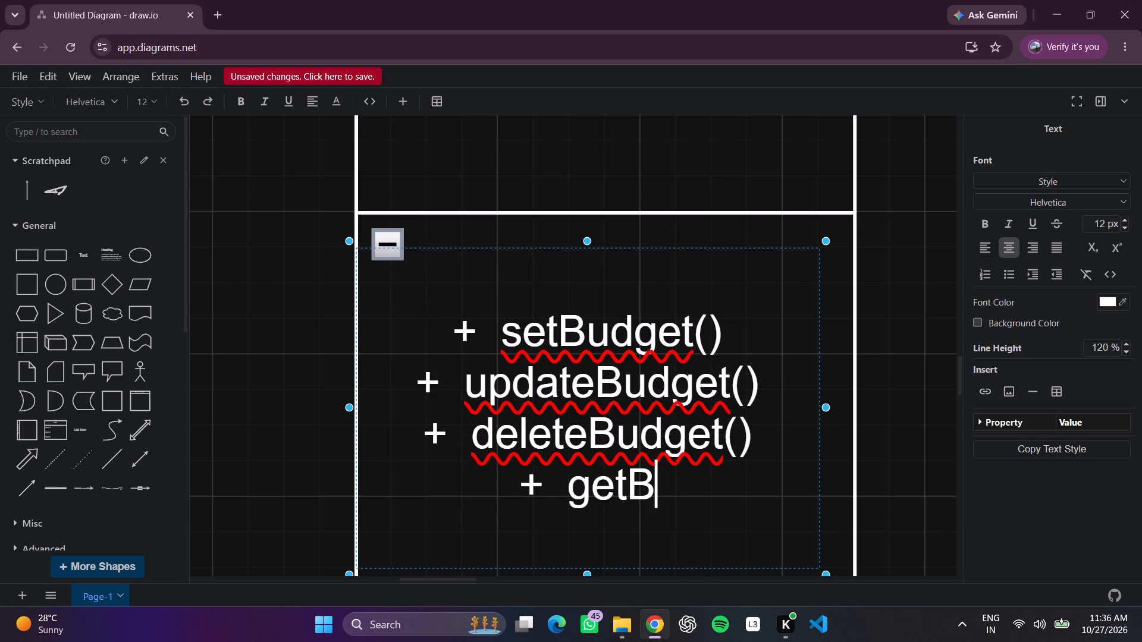
{"action": "key", "text": "u"}
{"action": "key", "text": "g"}
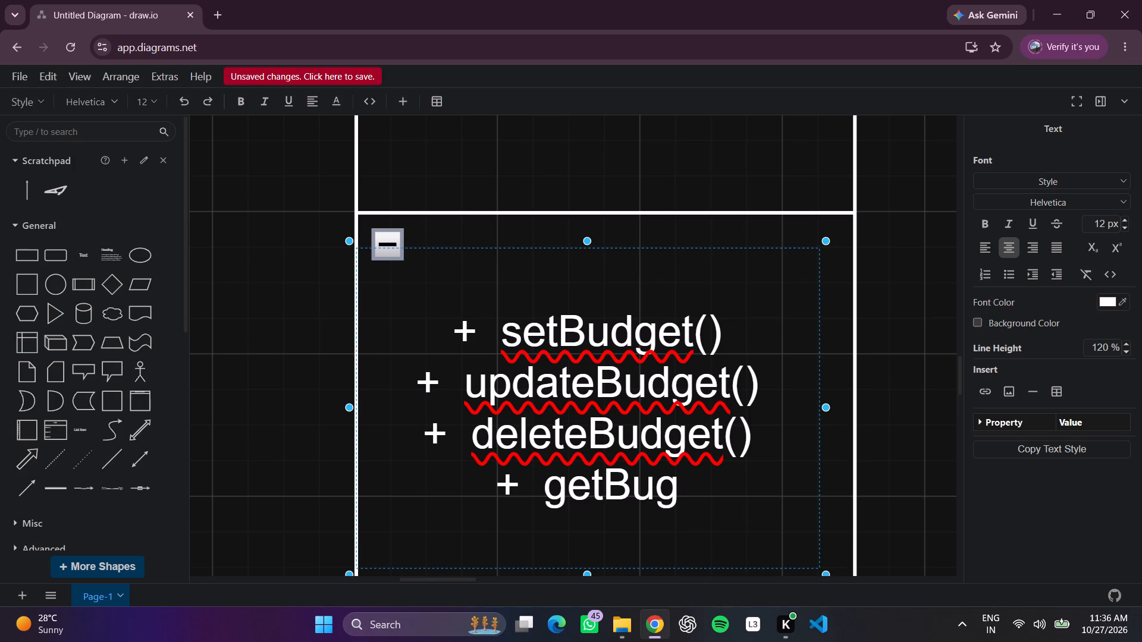
{"action": "key", "text": "BackSpace"}
{"action": "type", "text": "dget"}
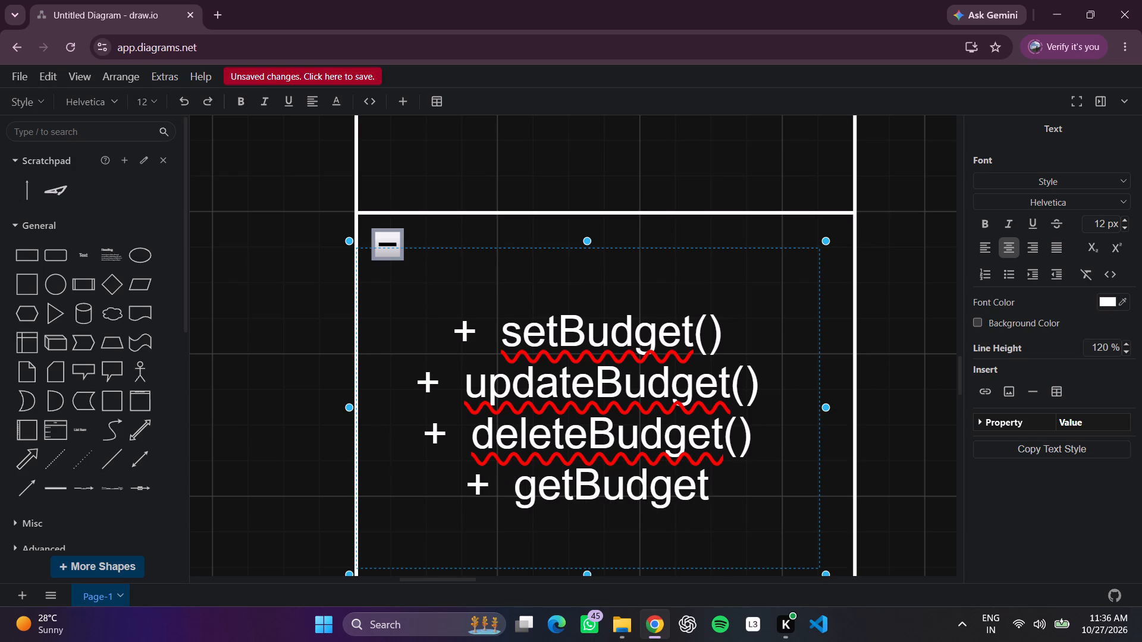
{"action": "key", "text": "s"}
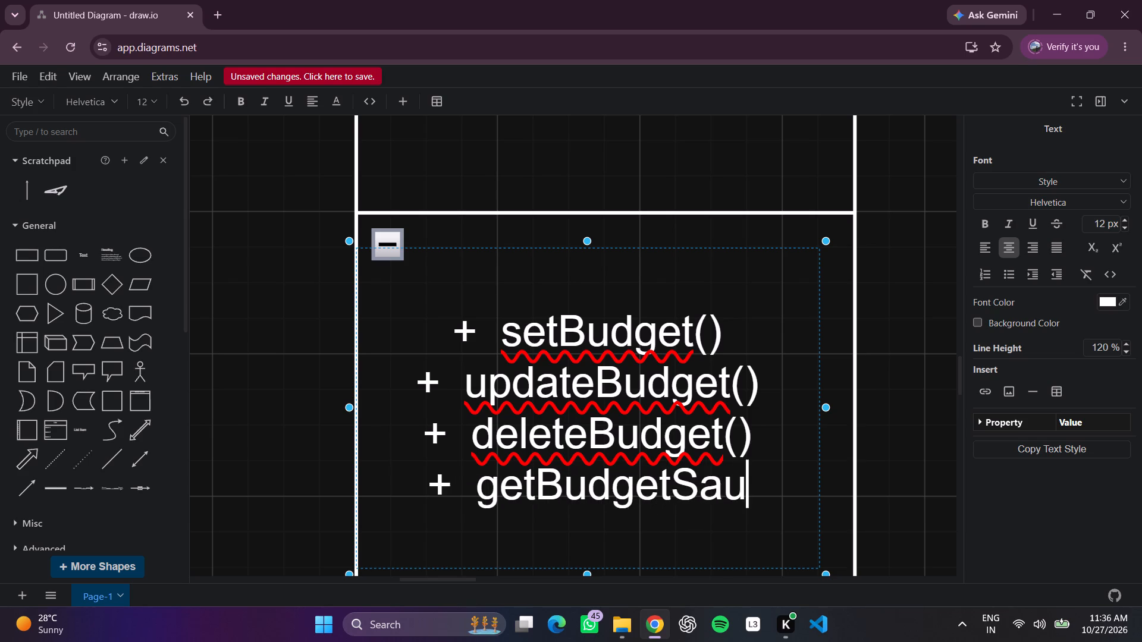
{"action": "key", "text": "BackSpace"}
{"action": "key", "text": "BackSpace"}
{"action": "key", "text": "BackSpace"}
{"action": "key", "text": "BackSpace"}
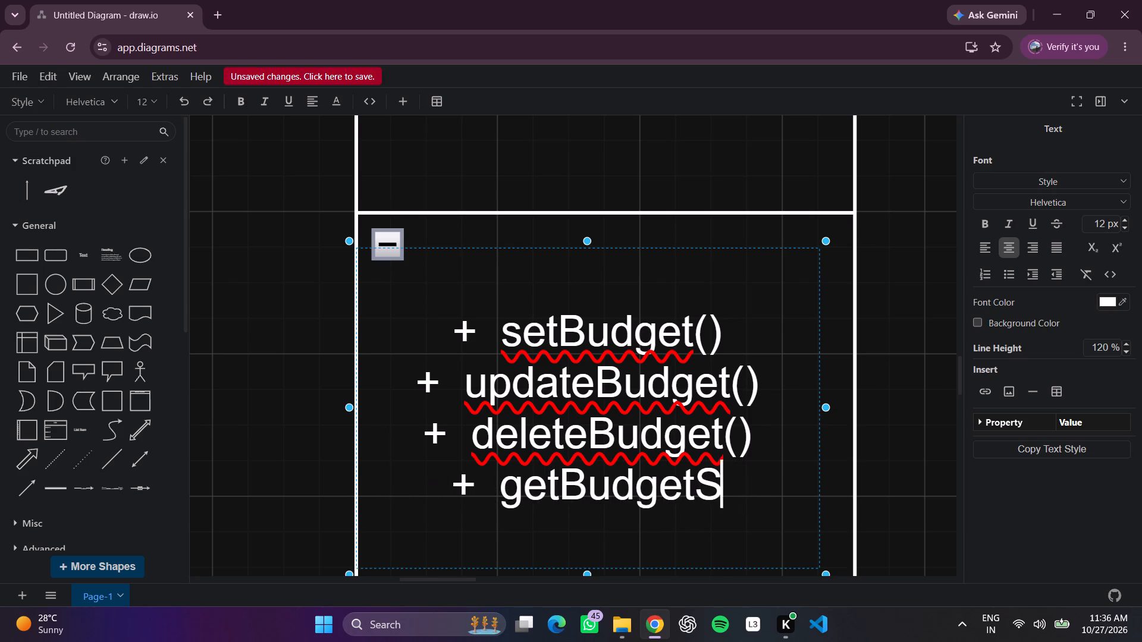
{"action": "key", "text": "u"}
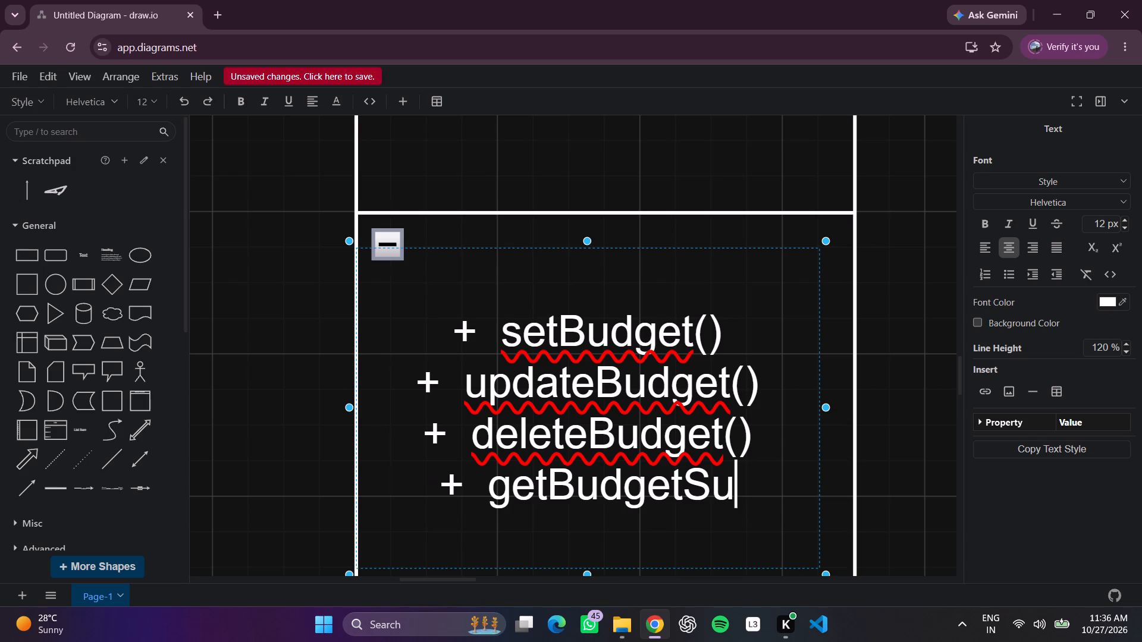
{"action": "type", "text": "mmary"}
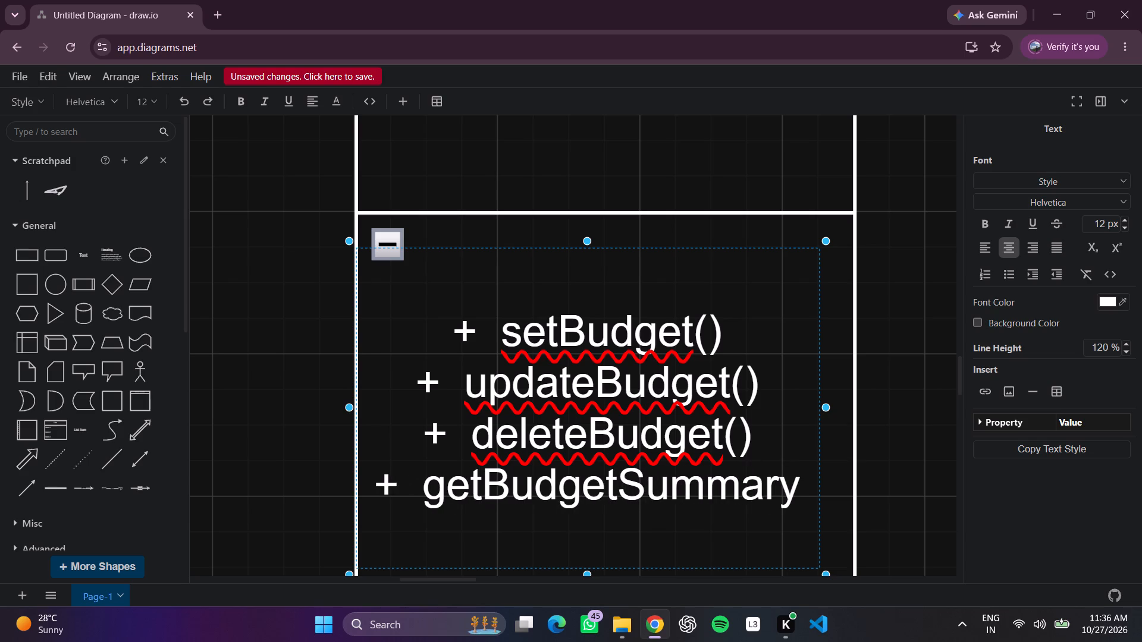
{"action": "key", "text": "BackSpace"}
{"action": "key", "text": "BackSpace"}
{"action": "type", "text": "()"}
Widen the Budget methods text box to match the full width of its container.
{"action": "scroll", "coordinate": [657, 448], "scroll_direction": "left", "scroll_amount": 1}
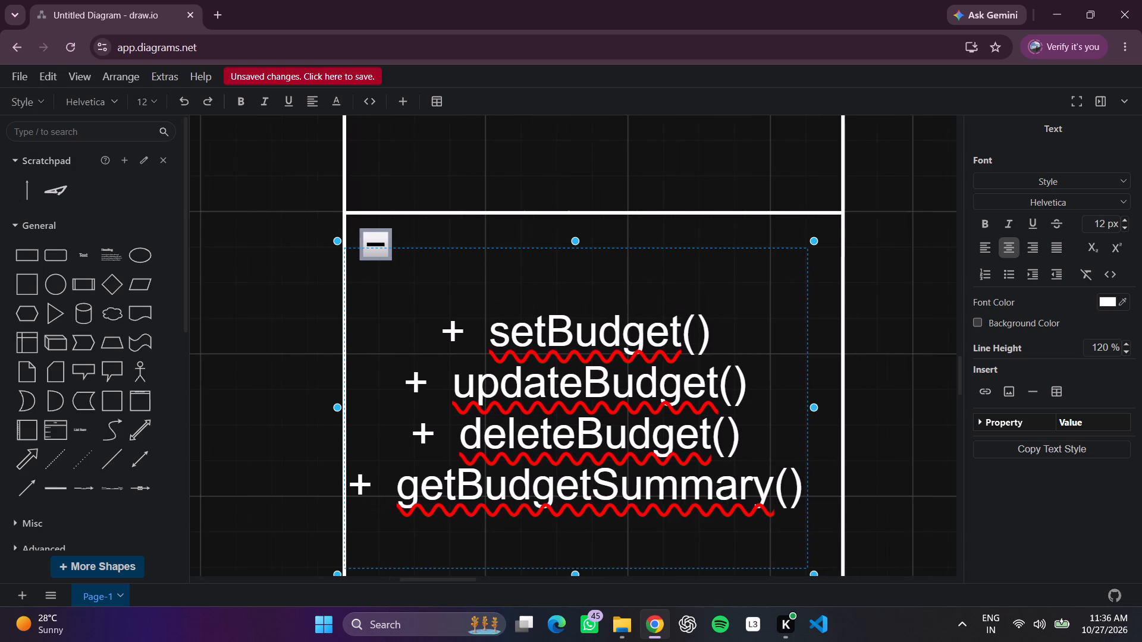
{"action": "scroll", "coordinate": [657, 448], "scroll_direction": "left", "scroll_amount": 1}
{"action": "left_click_drag", "start_coordinate": [779, 404], "coordinate": [807, 402]}
{"action": "left_click", "coordinate": [920, 379]}
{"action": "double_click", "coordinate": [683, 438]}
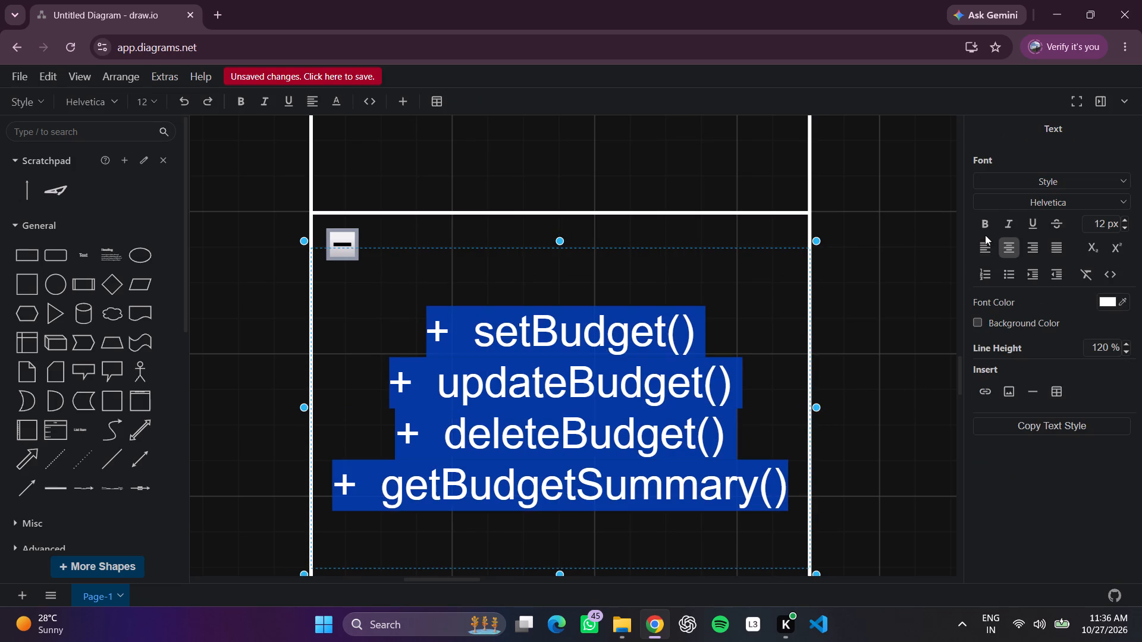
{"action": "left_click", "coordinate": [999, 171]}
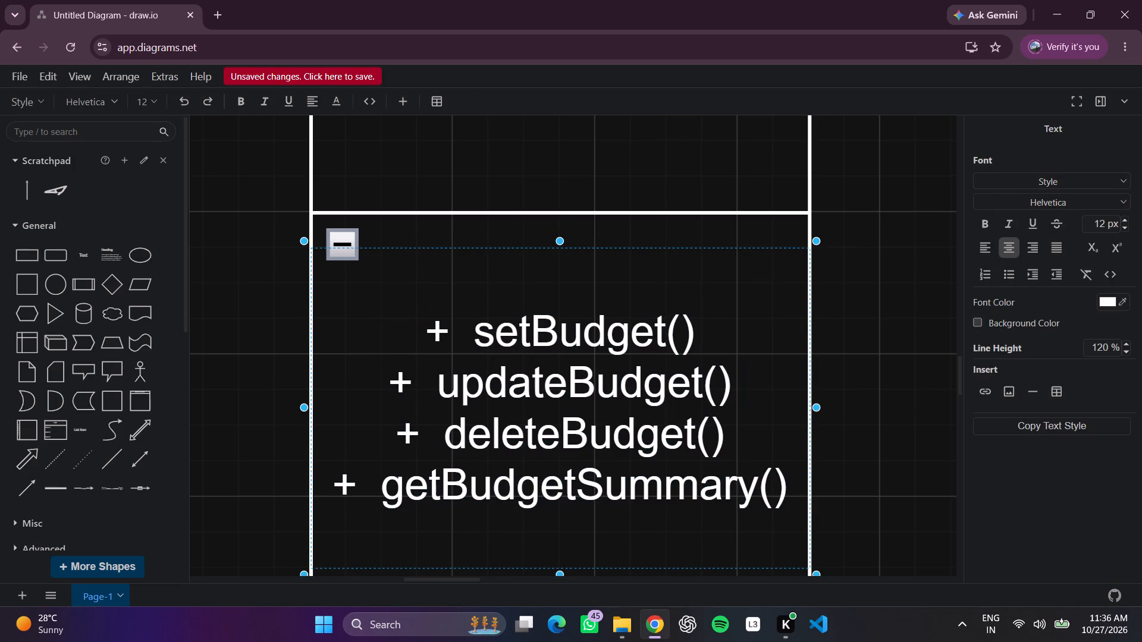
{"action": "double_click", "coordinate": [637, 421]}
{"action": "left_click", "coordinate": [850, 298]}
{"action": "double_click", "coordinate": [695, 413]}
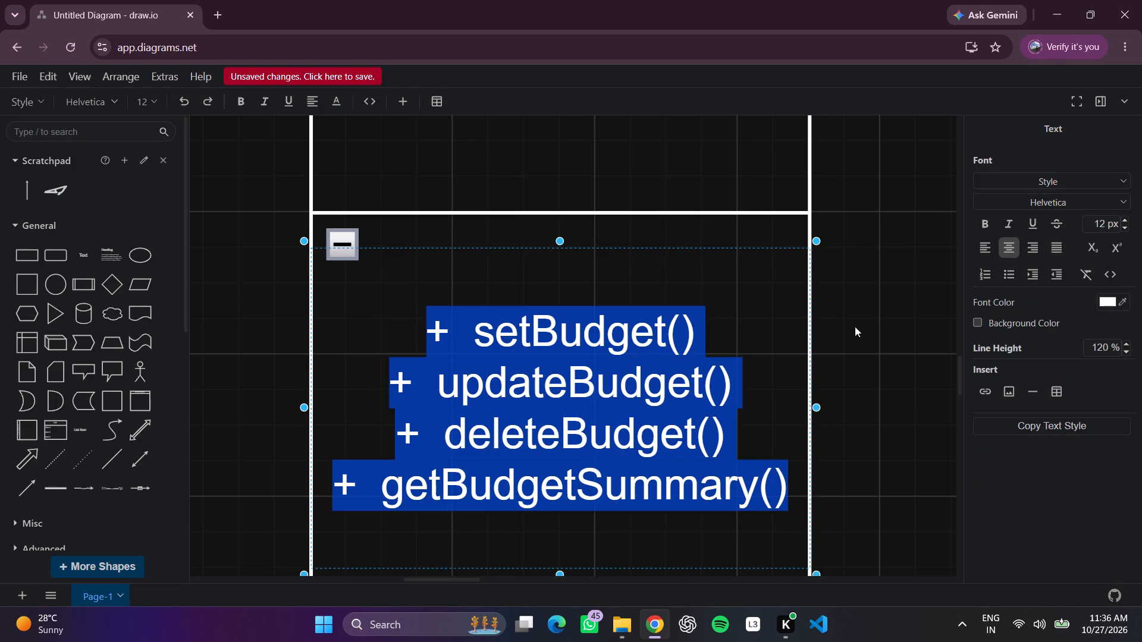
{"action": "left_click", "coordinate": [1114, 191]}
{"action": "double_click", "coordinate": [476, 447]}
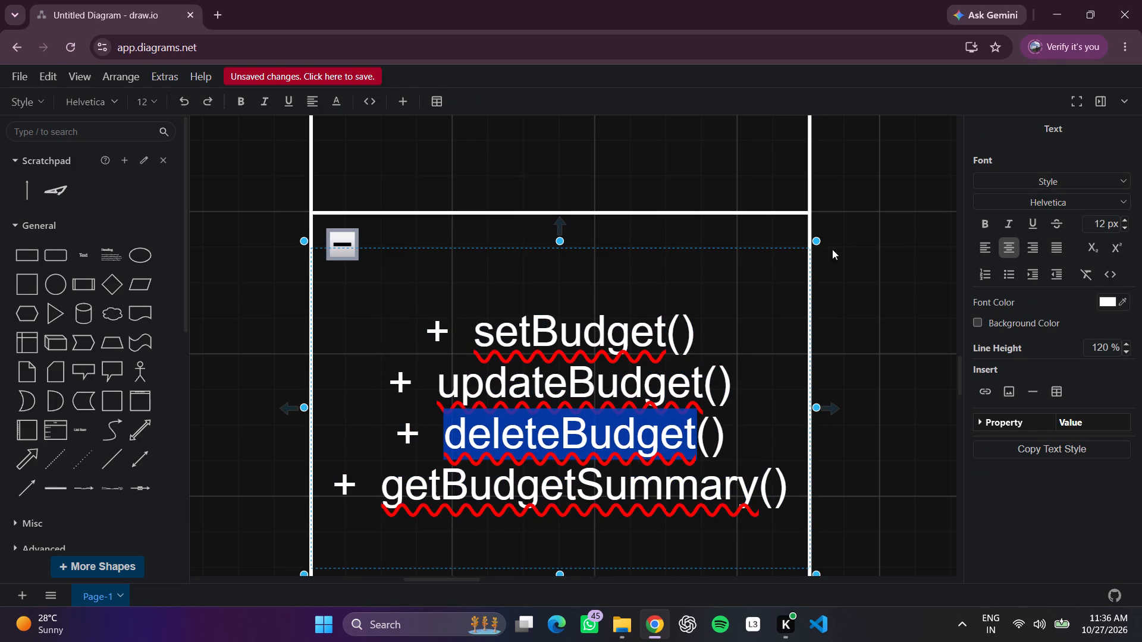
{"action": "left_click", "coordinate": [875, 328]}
Apply the bold 14.04 px heading style to all four Budget method lines.
{"action": "double_click", "coordinate": [603, 424]}
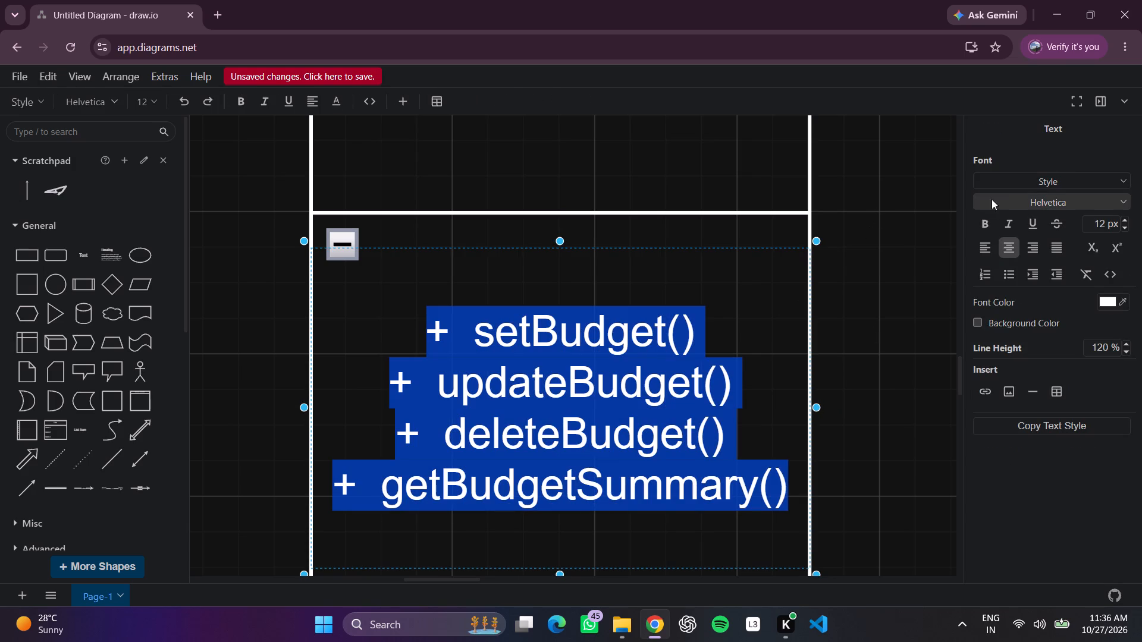
{"action": "left_click", "coordinate": [1004, 180]}
{"action": "left_click", "coordinate": [1010, 276]}
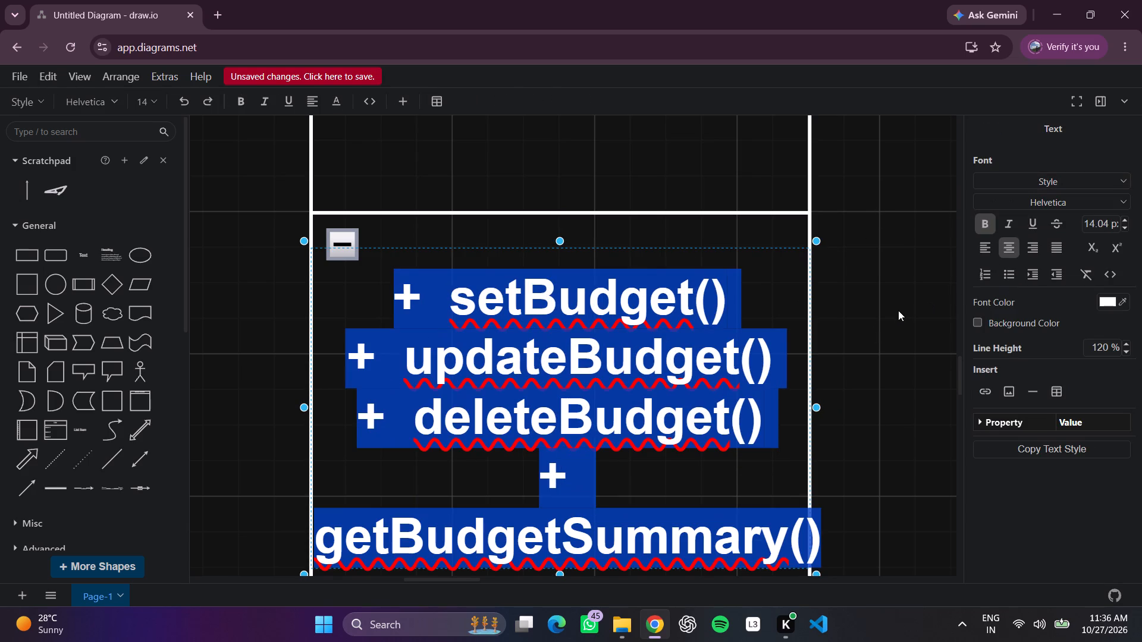
Widen the Budget methods text box past the container's right edge so "+ getBudgetSummary()" fits on one line.
{"action": "scroll", "coordinate": [880, 367], "scroll_direction": "left", "scroll_amount": 1}
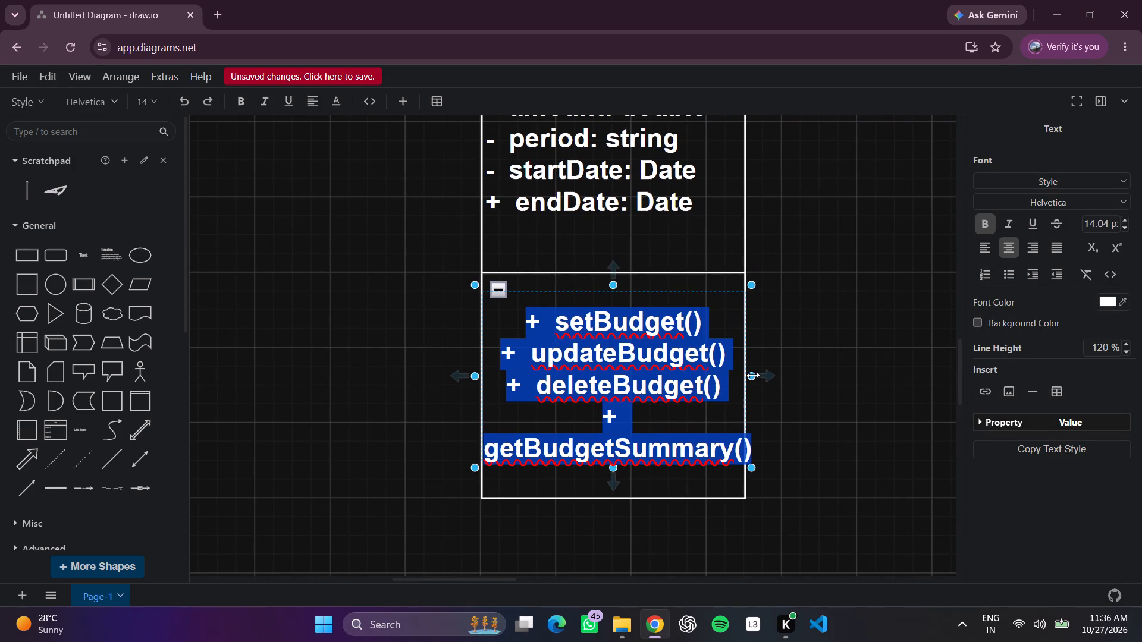
{"action": "left_click_drag", "start_coordinate": [754, 377], "coordinate": [827, 365]}
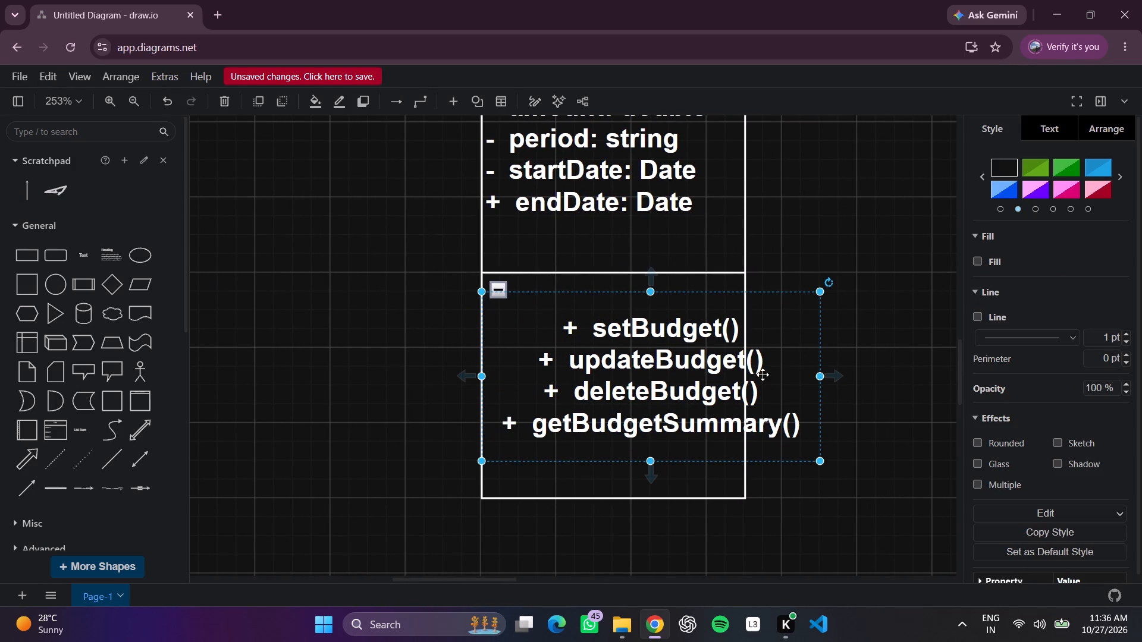
{"action": "left_click_drag", "start_coordinate": [818, 376], "coordinate": [807, 379]}
Left-align all four method lines in the Budget methods text box.
{"action": "double_click", "coordinate": [716, 386]}
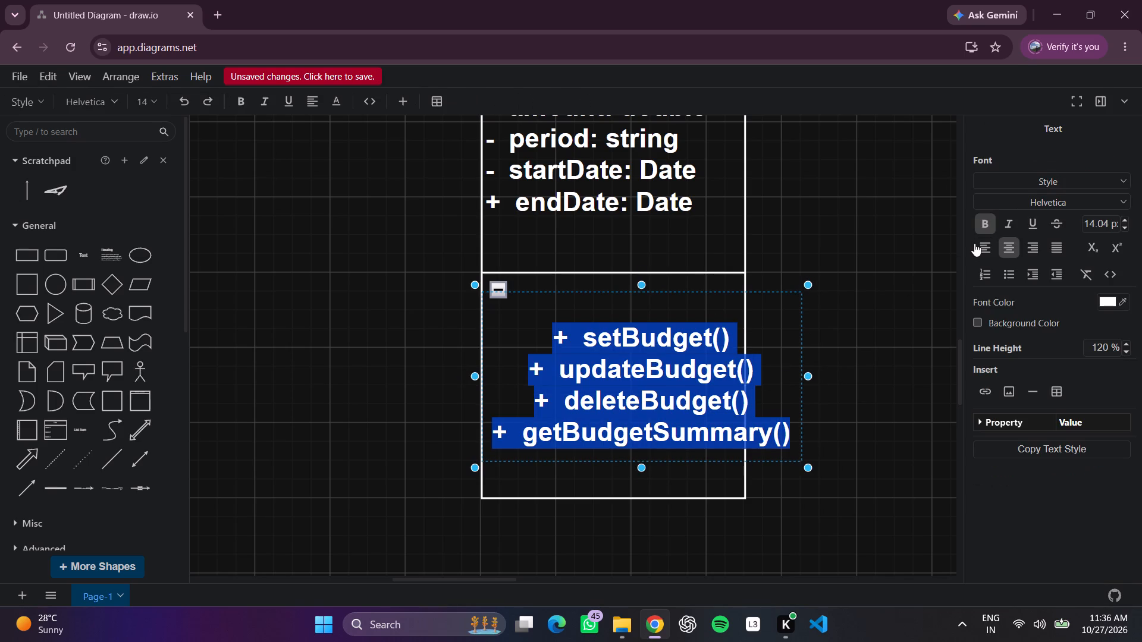
{"action": "left_click", "coordinate": [975, 243]}
{"action": "left_click", "coordinate": [829, 355]}
{"action": "left_click", "coordinate": [750, 374]}
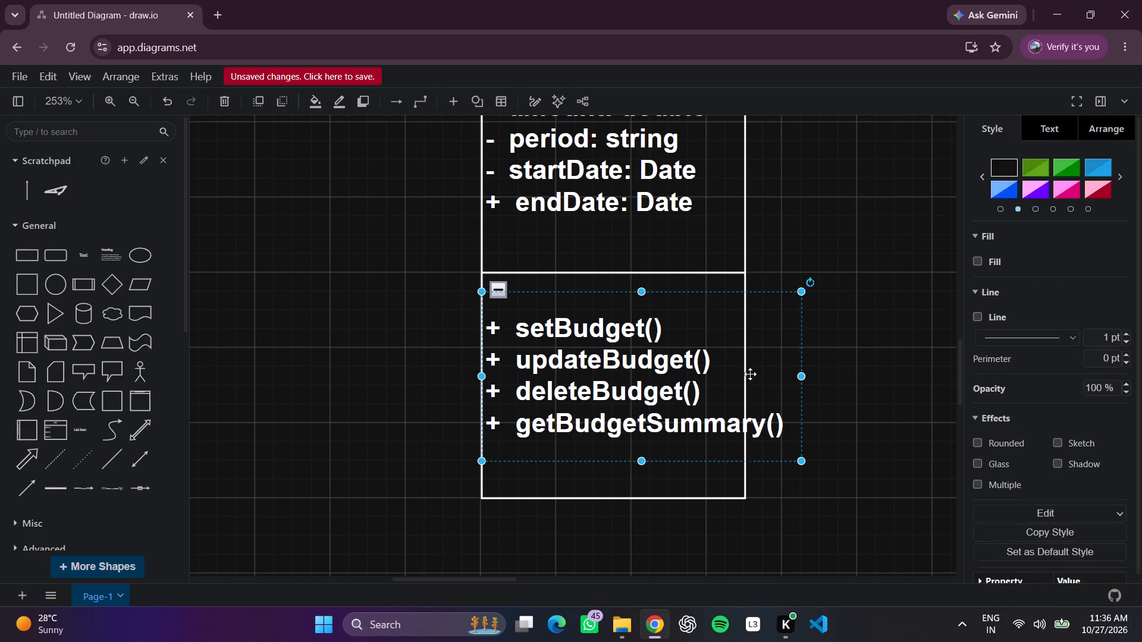
Try the Budget attributes text box at 160 x 164, then narrow it to just inside the container's right edge.
{"action": "scroll", "coordinate": [811, 335], "scroll_direction": "left", "scroll_amount": 1}
{"action": "scroll", "coordinate": [654, 229], "scroll_direction": "up", "scroll_amount": 1}
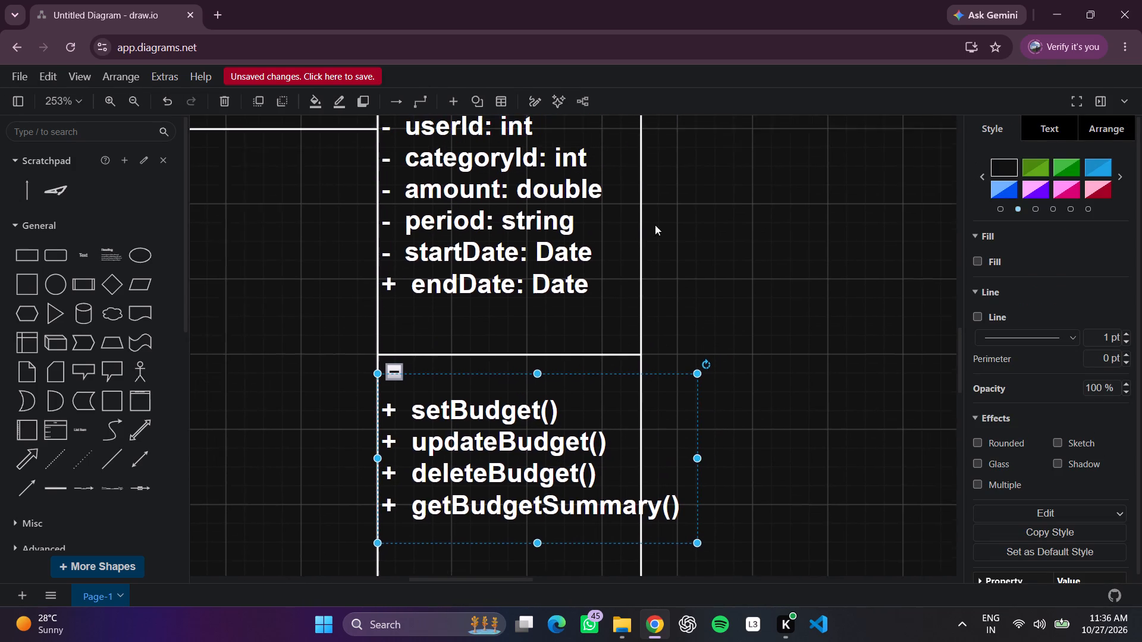
{"action": "scroll", "coordinate": [655, 225], "scroll_direction": "up", "scroll_amount": 1}
{"action": "left_click", "coordinate": [635, 236]}
{"action": "left_click_drag", "start_coordinate": [632, 203], "coordinate": [678, 205]}
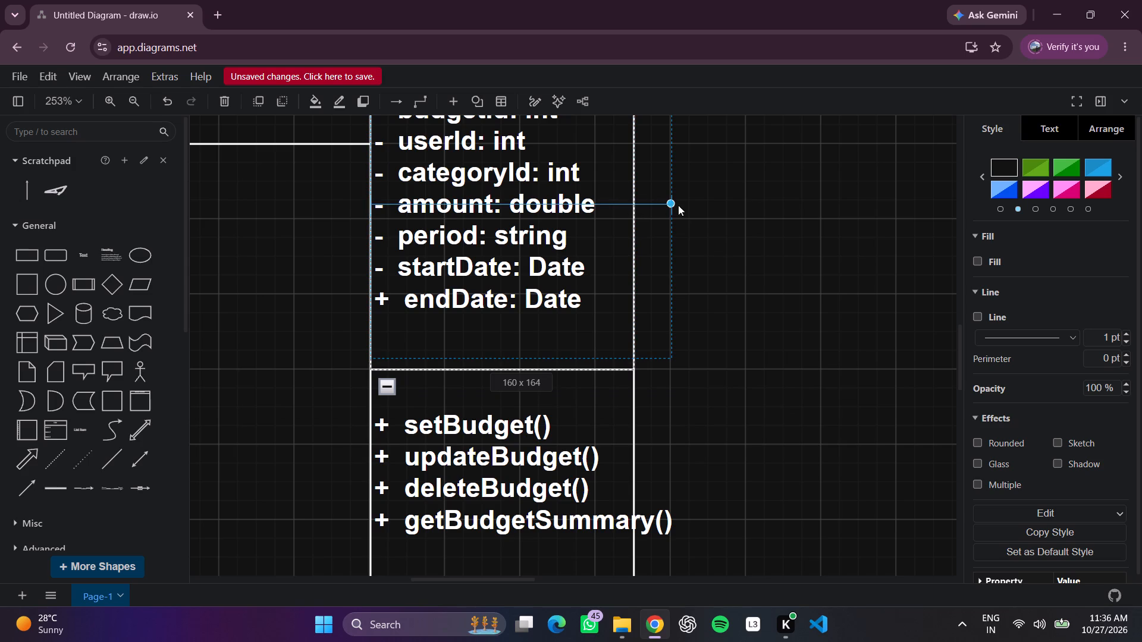
{"action": "left_click_drag", "start_coordinate": [678, 205], "coordinate": [620, 228]}
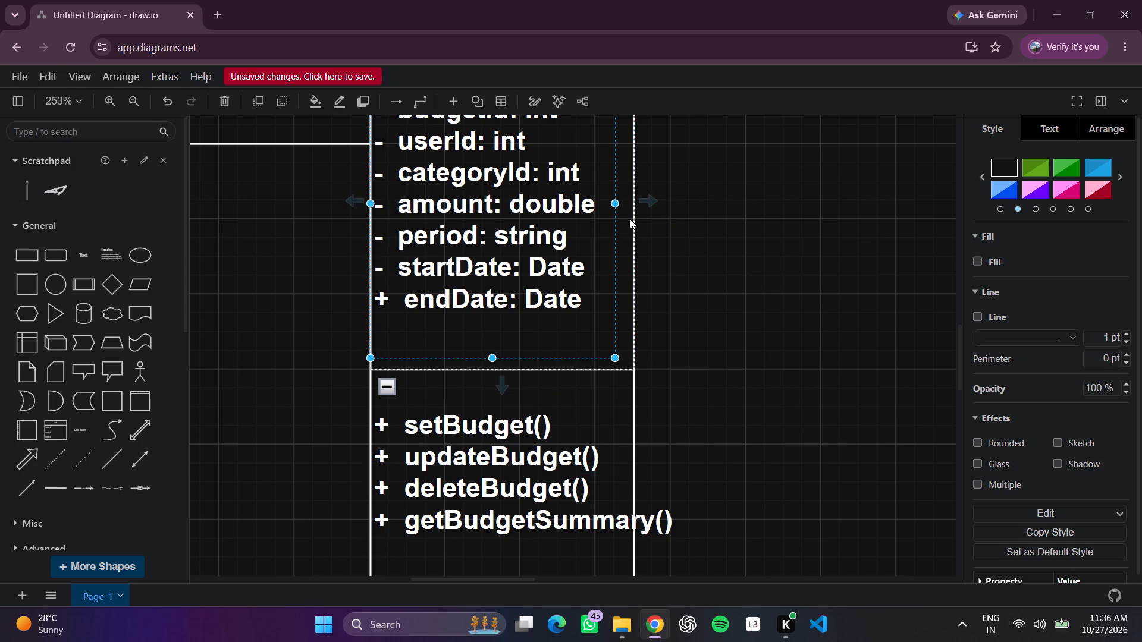
Widen the Budget attributes container to about 160 by extending its right edge.
{"action": "left_click", "coordinate": [631, 217]}
{"action": "left_click_drag", "start_coordinate": [633, 201], "coordinate": [663, 201]}
{"action": "scroll", "coordinate": [710, 278], "scroll_direction": "down", "scroll_amount": 2}
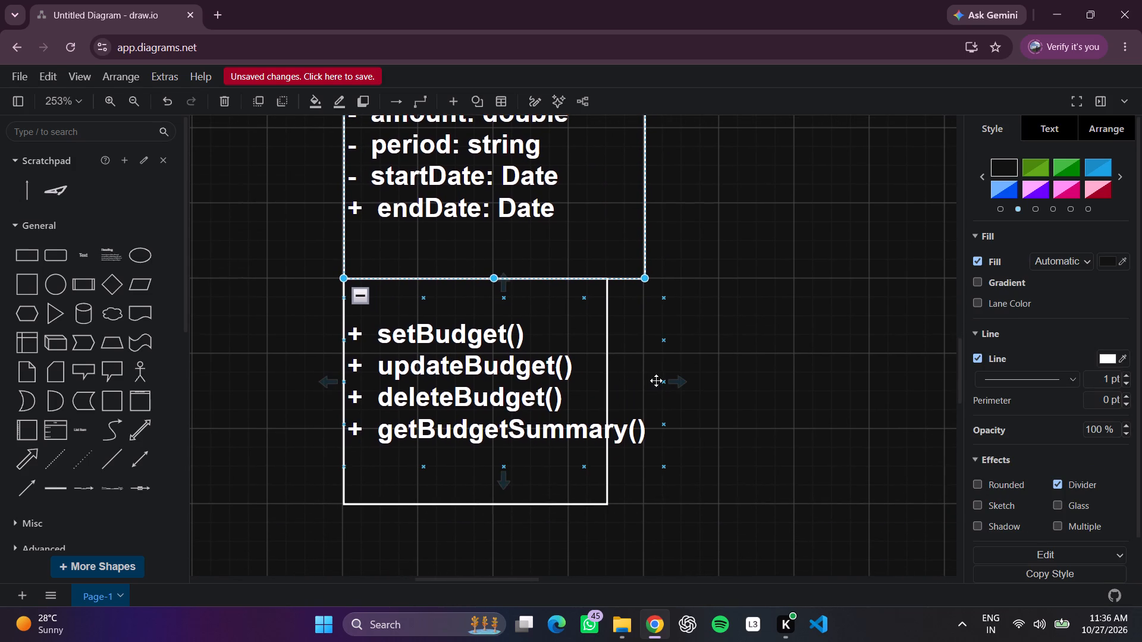
{"action": "left_click_drag", "start_coordinate": [665, 380], "coordinate": [720, 375]}
{"action": "left_click", "coordinate": [224, 109]}
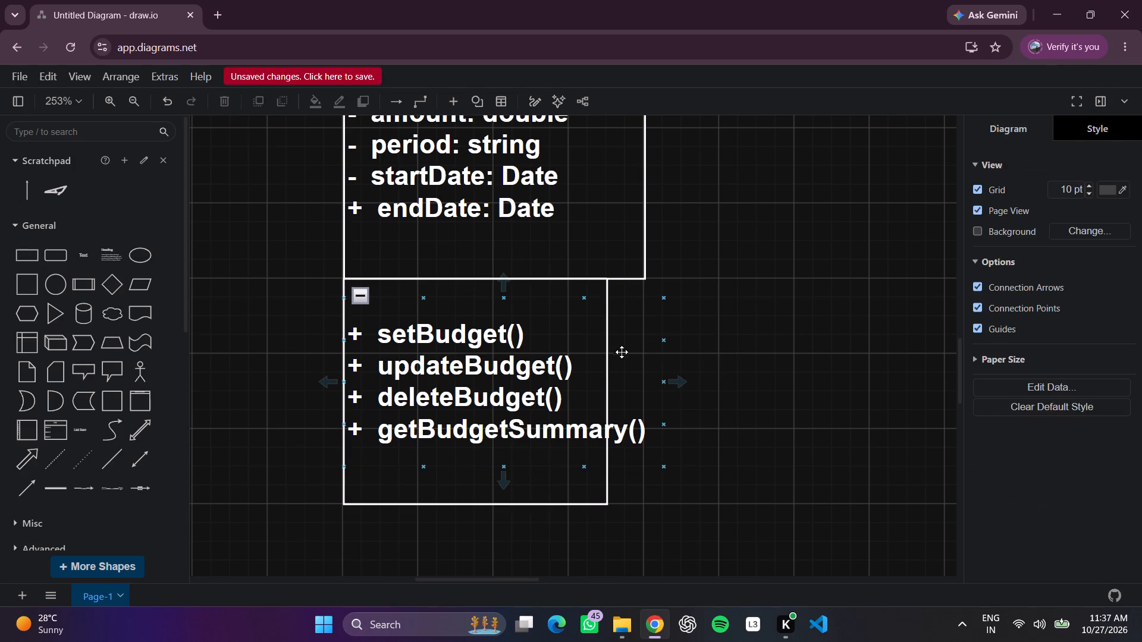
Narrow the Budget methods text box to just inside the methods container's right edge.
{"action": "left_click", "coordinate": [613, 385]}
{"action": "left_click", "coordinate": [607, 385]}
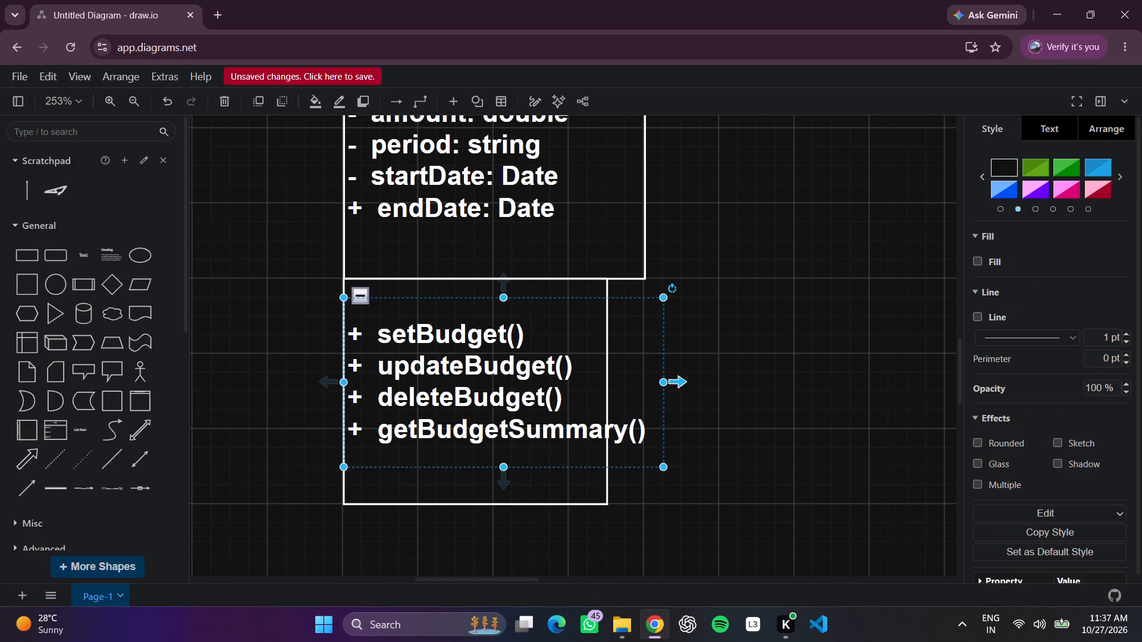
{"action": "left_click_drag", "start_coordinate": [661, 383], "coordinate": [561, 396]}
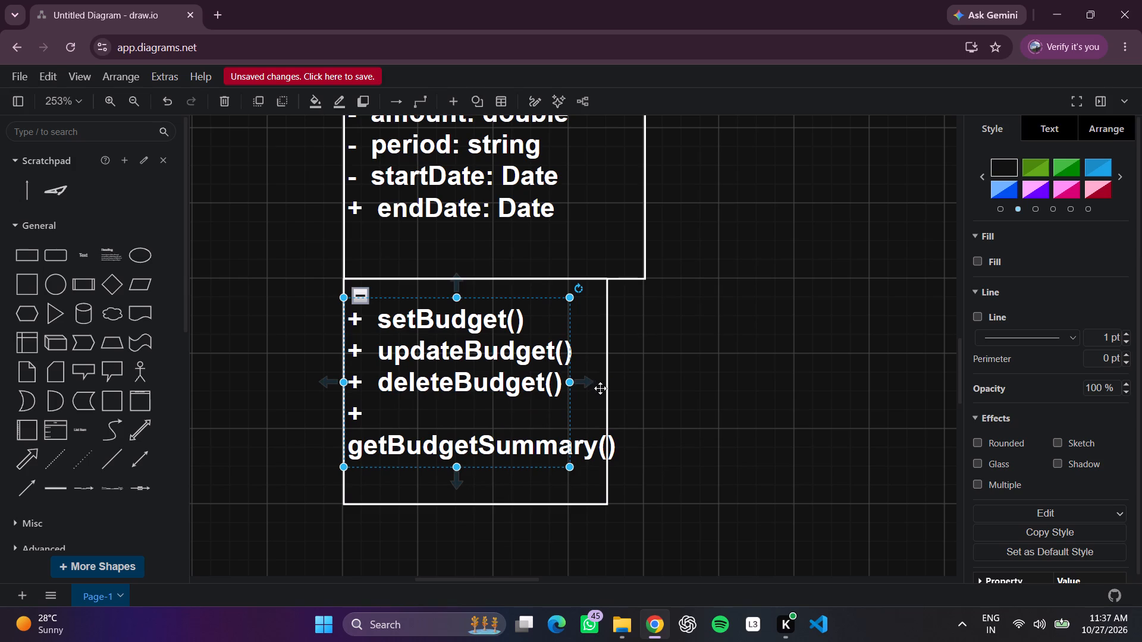
Widen the Budget methods container to 160 so its right edge lines up with the attributes container.
{"action": "left_click", "coordinate": [605, 386]}
{"action": "left_click", "coordinate": [599, 386]}
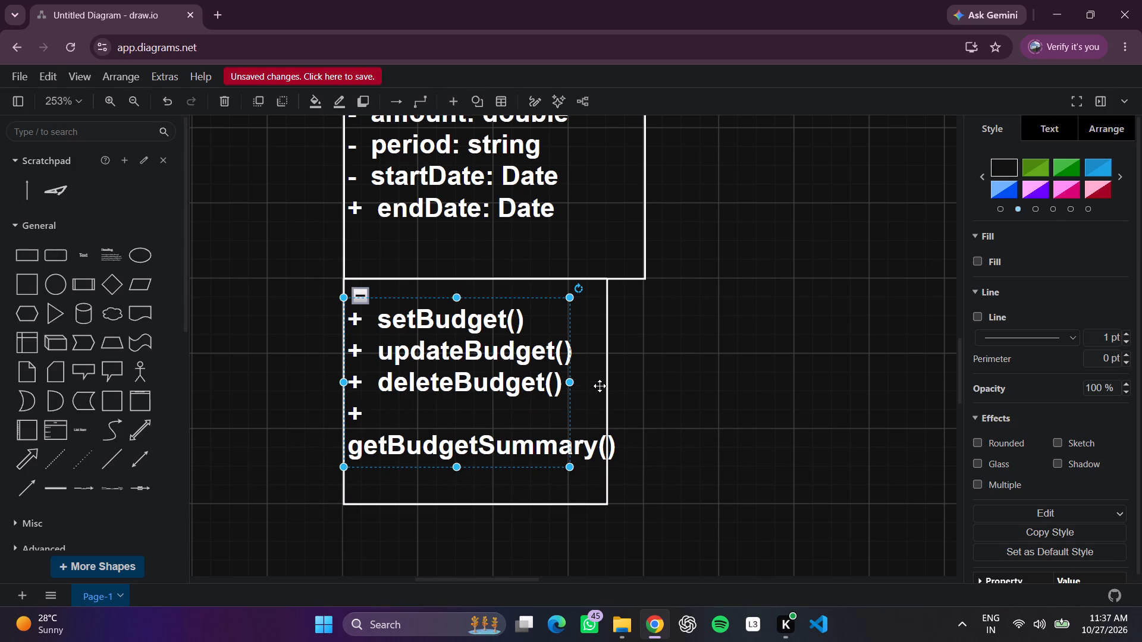
{"action": "triple_click", "coordinate": [609, 384]}
{"action": "left_click_drag", "start_coordinate": [611, 389], "coordinate": [613, 389]}
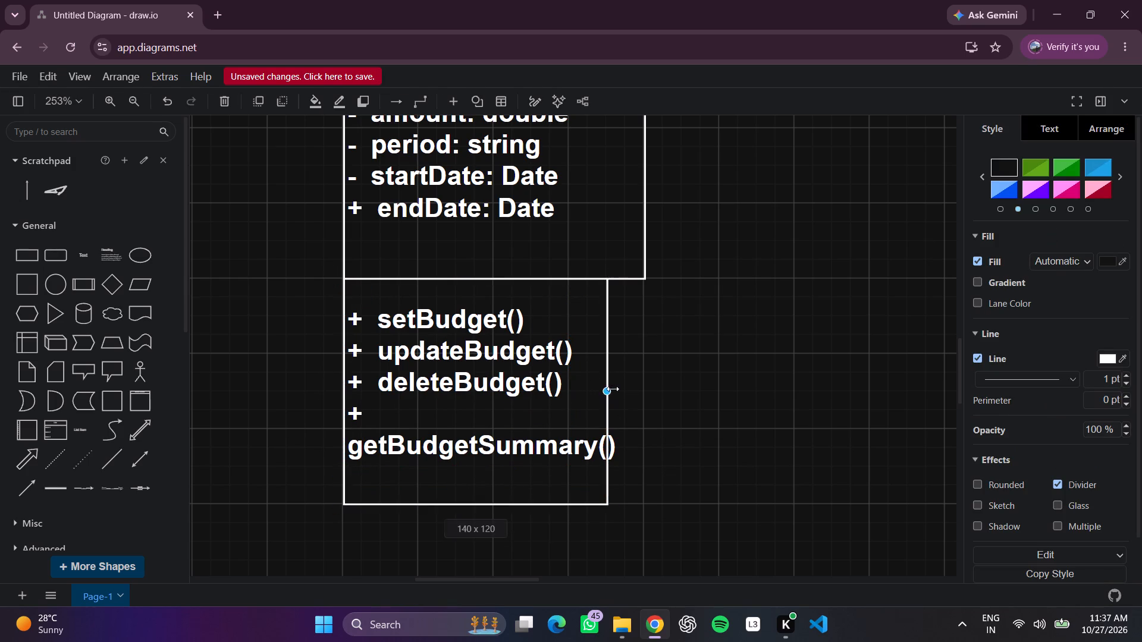
{"action": "left_click_drag", "start_coordinate": [613, 389], "coordinate": [644, 388]}
Widen the Budget methods text box slightly past the container's right edge so "+ getBudgetSummary()" fits on one line.
{"action": "left_click", "coordinate": [571, 385]}
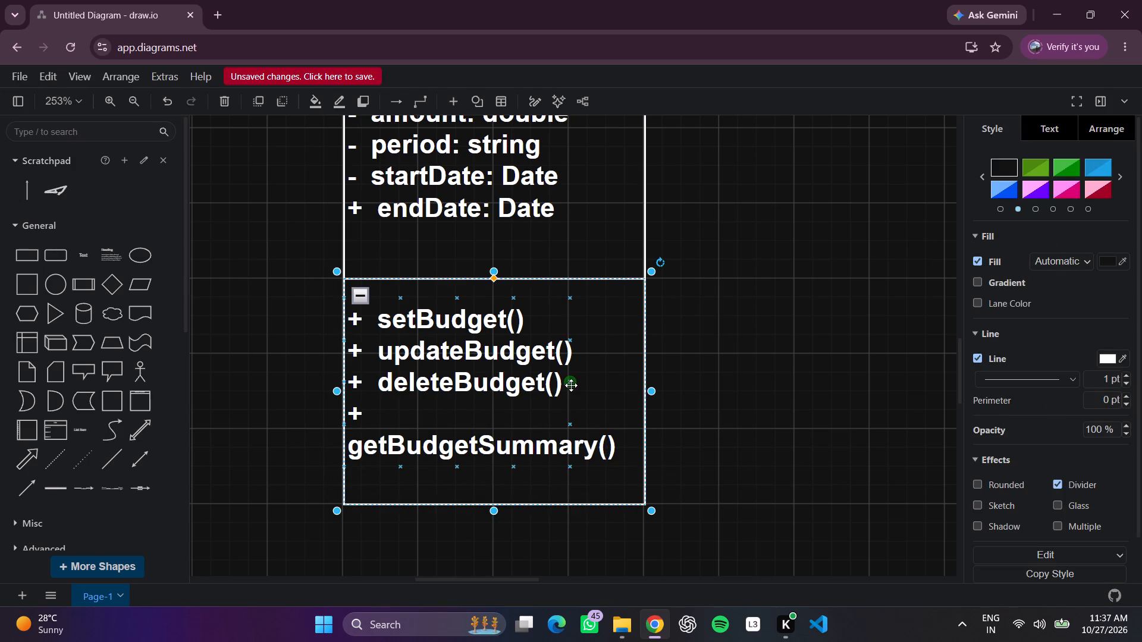
{"action": "left_click", "coordinate": [610, 373]}
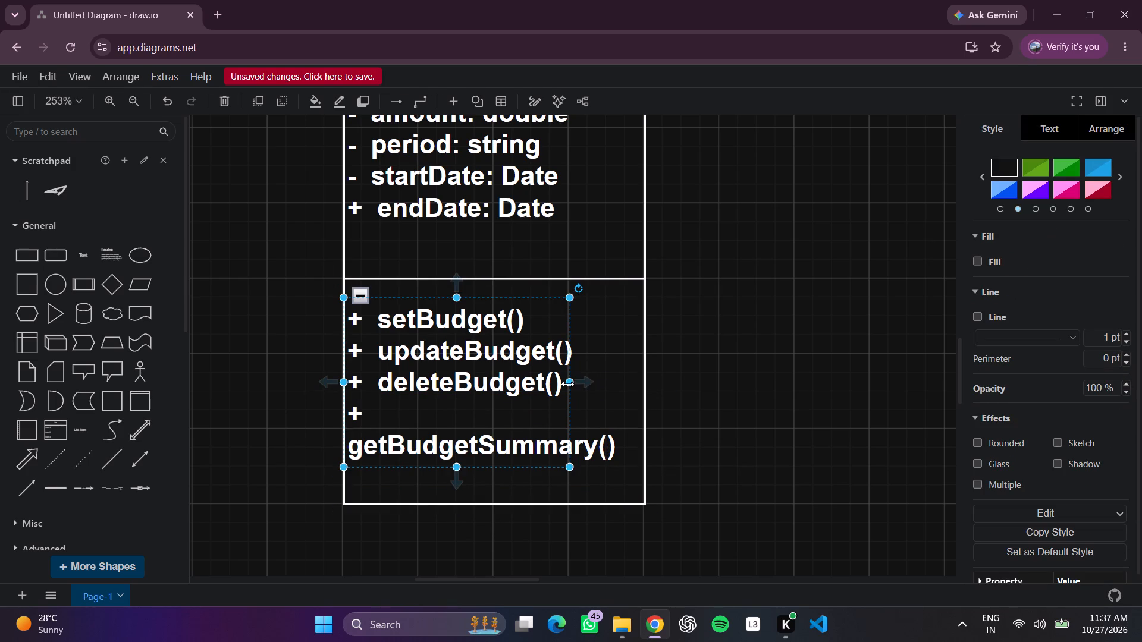
{"action": "left_click_drag", "start_coordinate": [567, 383], "coordinate": [638, 382]}
{"action": "left_click_drag", "start_coordinate": [647, 382], "coordinate": [658, 383]}
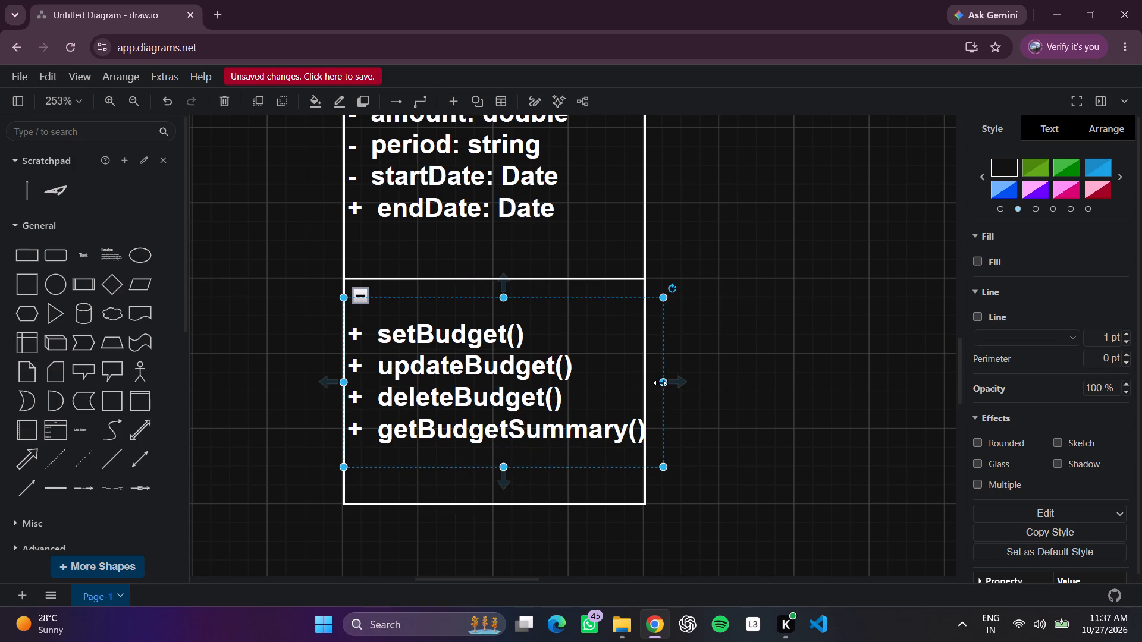
{"action": "left_click", "coordinate": [719, 369]}
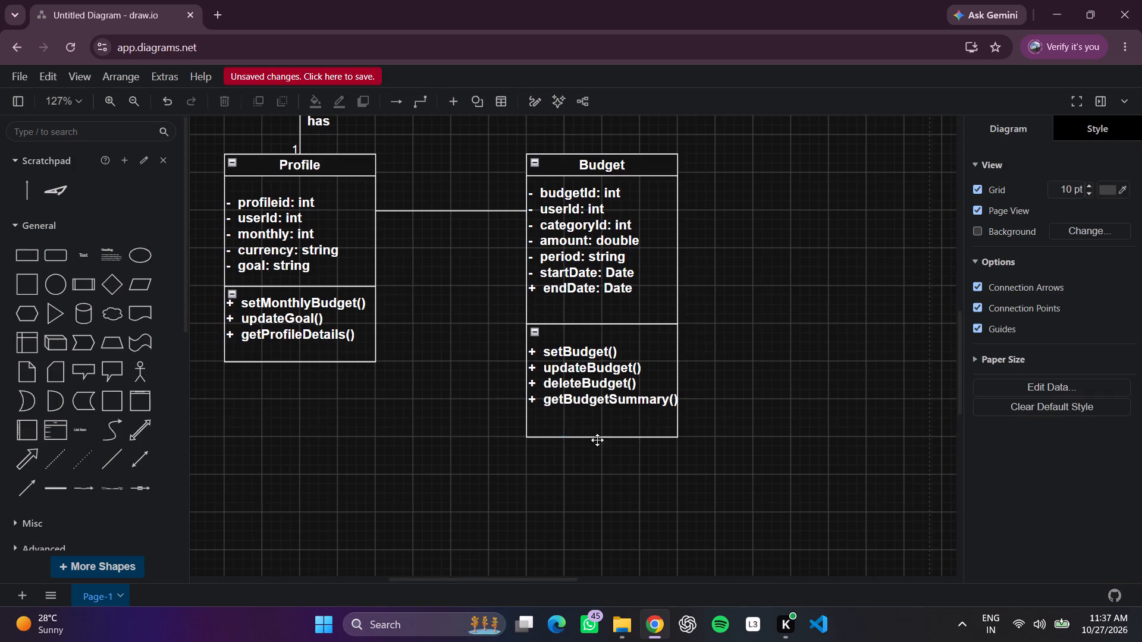
Shorten the Budget methods container by raising its bottom edge closer to the last method line.
{"action": "left_click", "coordinate": [603, 415]}
{"action": "left_click", "coordinate": [624, 434]}
{"action": "left_click_drag", "start_coordinate": [602, 440], "coordinate": [602, 438]}
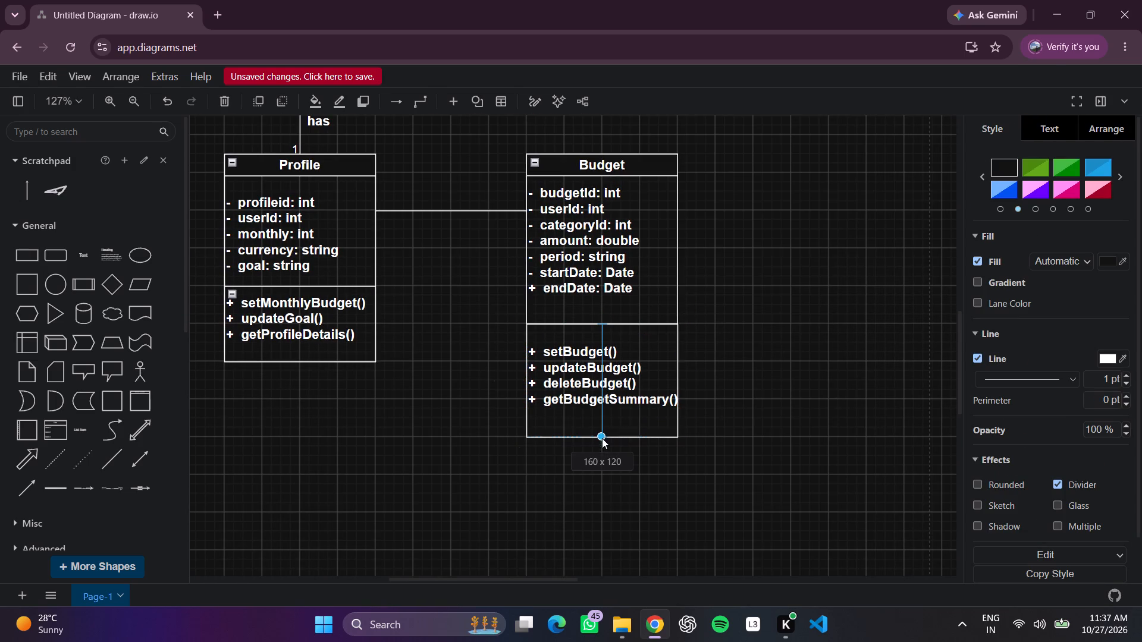
{"action": "left_click_drag", "start_coordinate": [602, 438], "coordinate": [603, 424]}
{"action": "left_click", "coordinate": [755, 420]}
Move the Budget methods text box up within its container, just below the attributes section's dividing line.
{"action": "left_click_drag", "start_coordinate": [609, 374], "coordinate": [608, 367]}
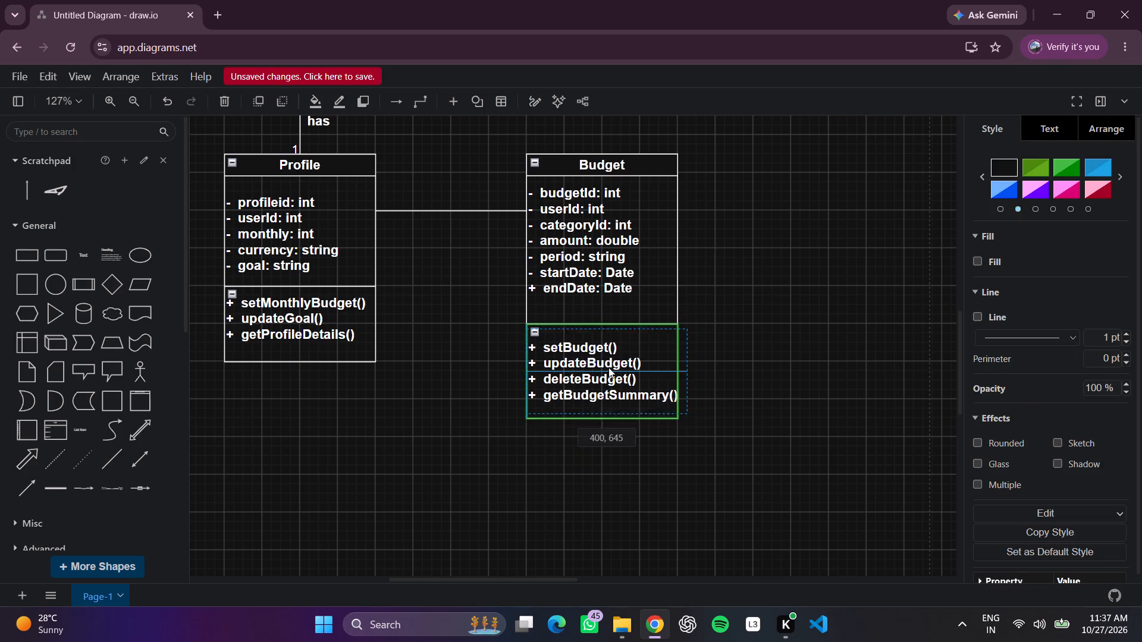
{"action": "left_click_drag", "start_coordinate": [608, 367], "coordinate": [610, 369]}
{"action": "left_click_drag", "start_coordinate": [610, 369], "coordinate": [611, 366]}
{"action": "left_click", "coordinate": [746, 379]}
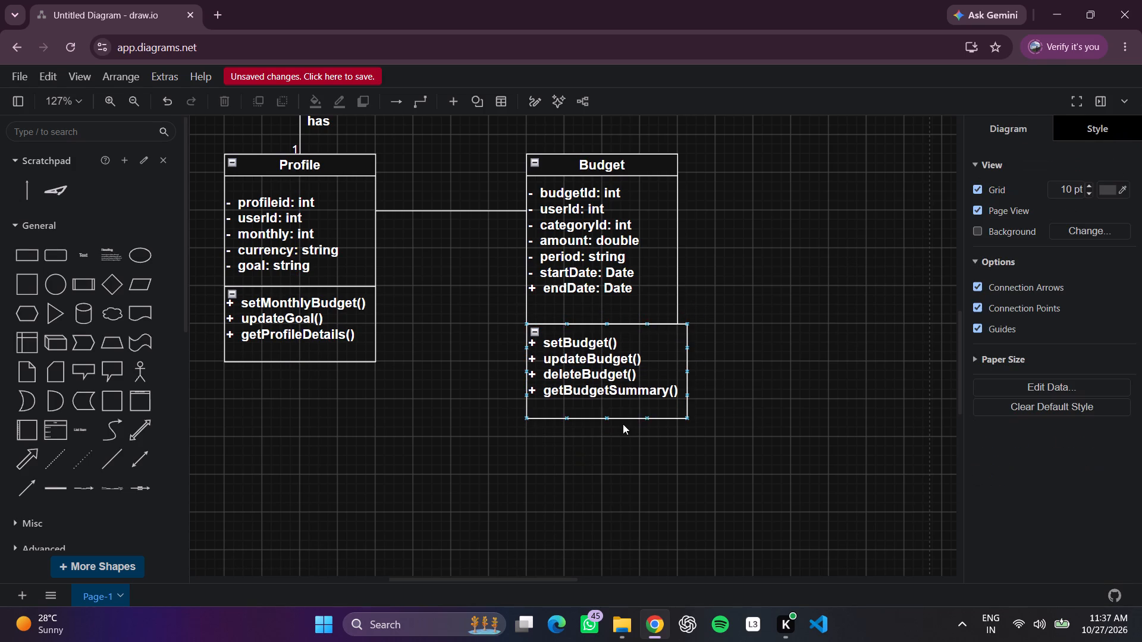
Shift the Budget methods container up slightly so it overlaps the bottom edge of the attributes container.
{"action": "left_click", "coordinate": [600, 416]}
{"action": "left_click_drag", "start_coordinate": [603, 415], "coordinate": [603, 414]}
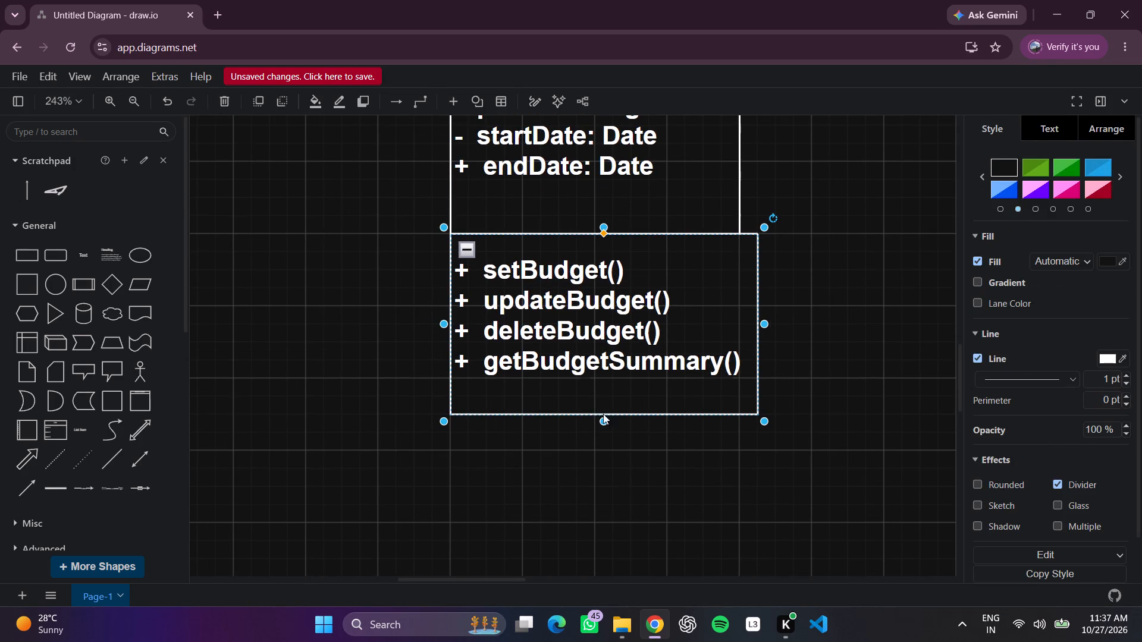
{"action": "left_click_drag", "start_coordinate": [603, 414], "coordinate": [603, 401]}
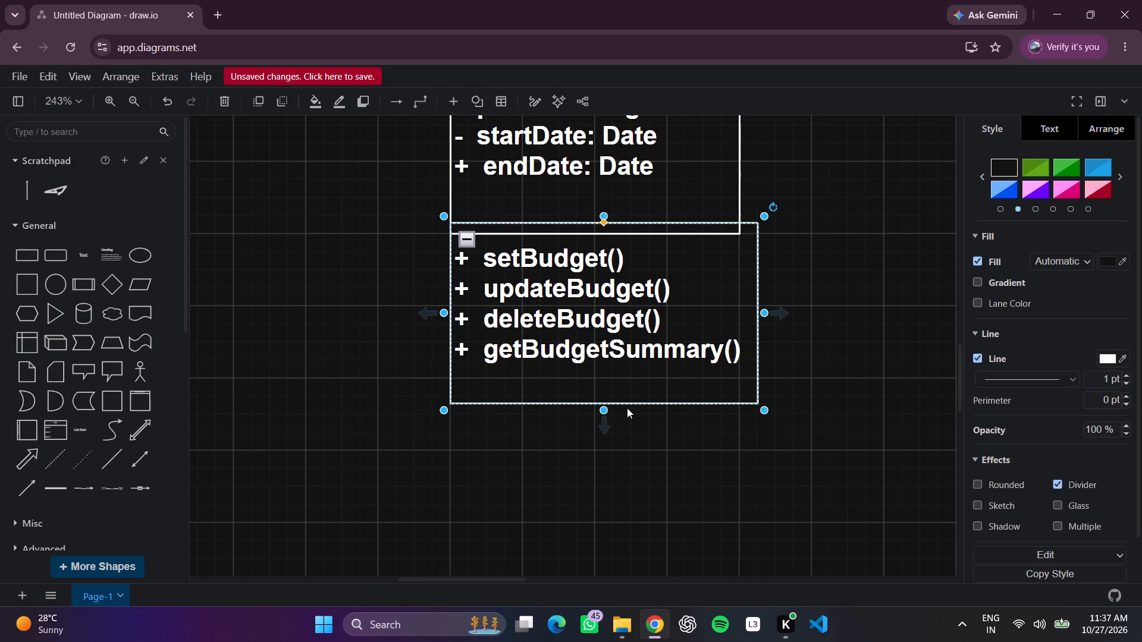
{"action": "left_click", "coordinate": [821, 430]}
Lower the top edge of the Budget methods text box until it clears the attributes container's bottom edge.
{"action": "scroll", "coordinate": [764, 320], "scroll_direction": "up", "scroll_amount": 1}
{"action": "left_click", "coordinate": [604, 246]}
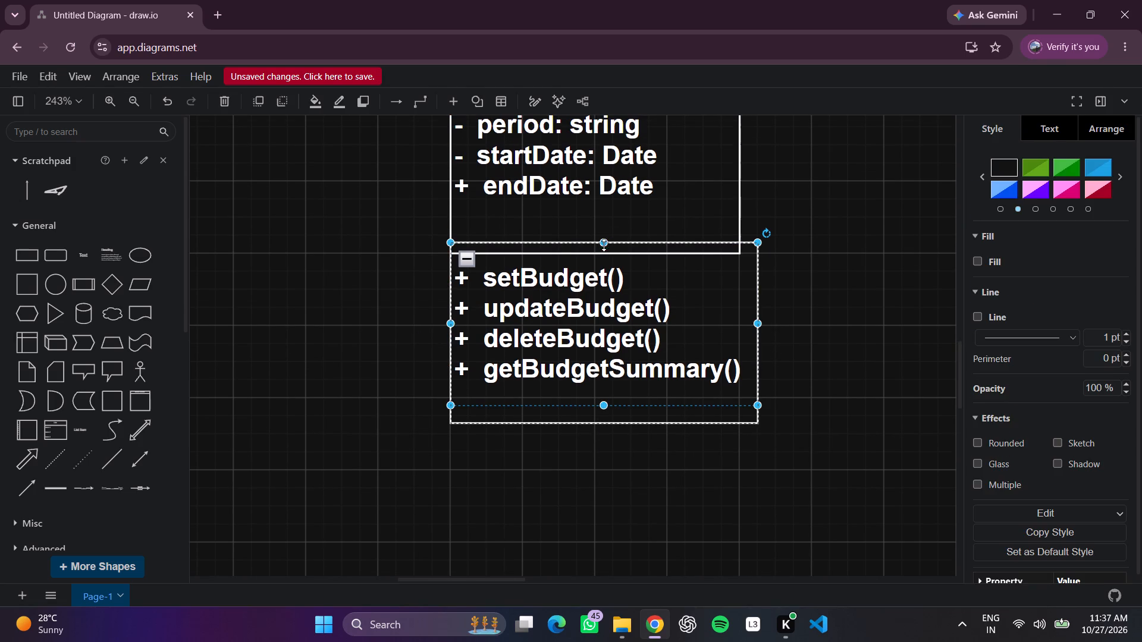
{"action": "left_click_drag", "start_coordinate": [603, 243], "coordinate": [600, 255]}
{"action": "left_click", "coordinate": [603, 243]}
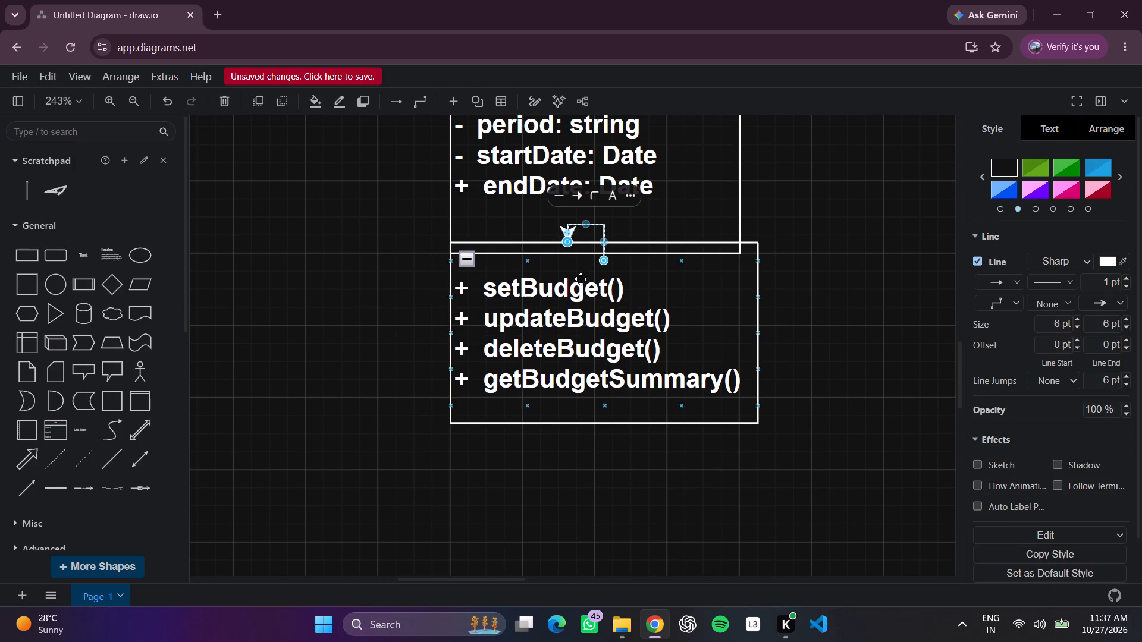
{"action": "left_click", "coordinate": [226, 108]}
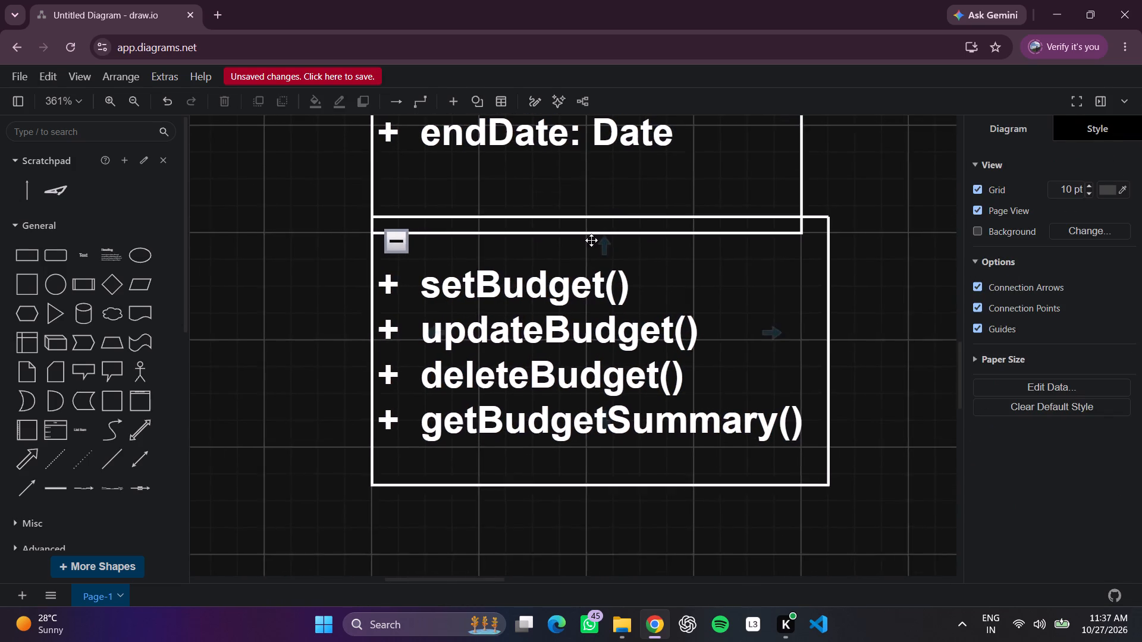
{"action": "left_click", "coordinate": [614, 215]}
{"action": "left_click", "coordinate": [544, 216]}
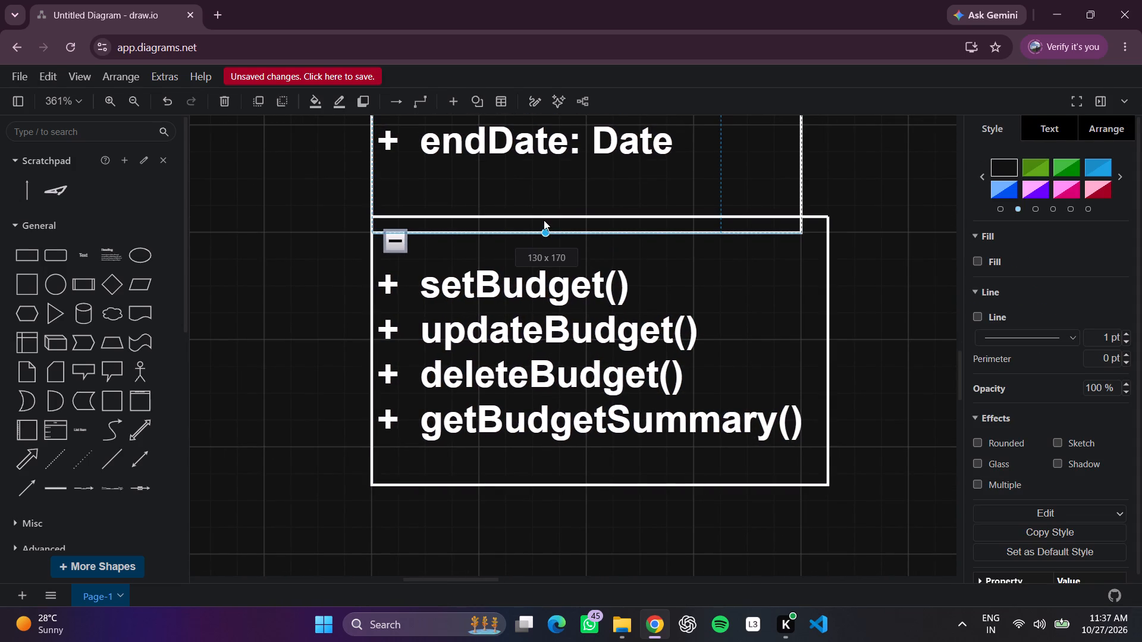
{"action": "left_click", "coordinate": [578, 232]}
{"action": "left_click_drag", "start_coordinate": [601, 243], "coordinate": [602, 247]}
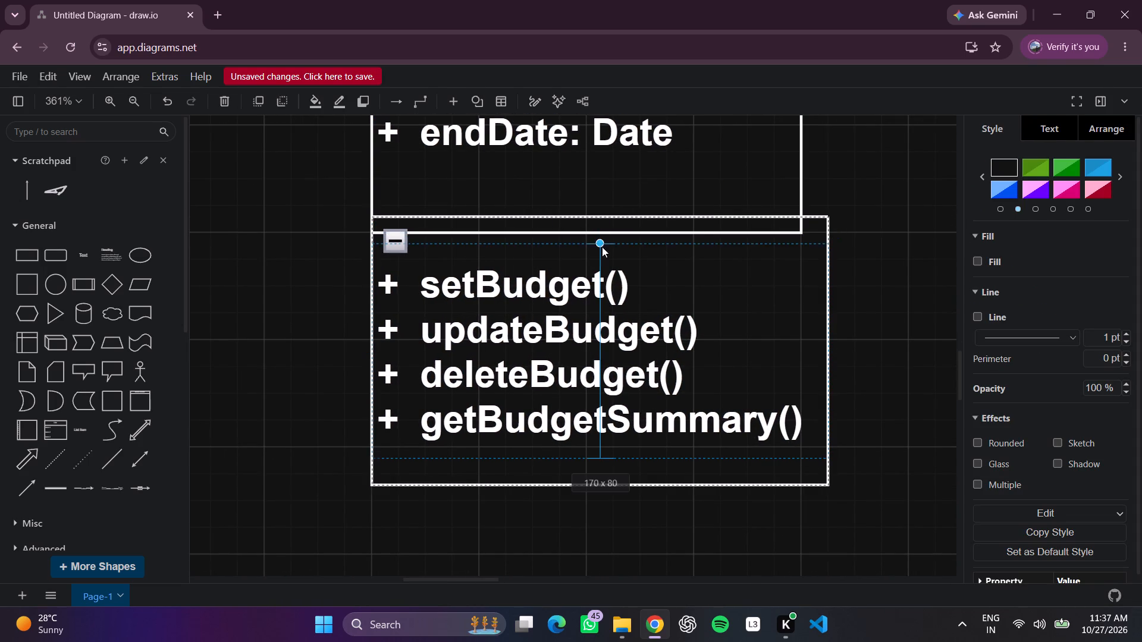
{"action": "left_click_drag", "start_coordinate": [602, 247], "coordinate": [606, 265]}
Resize the Budget attributes container so its bottom edge meets the methods container's top edge and its right edge matches the methods container.
{"action": "left_click", "coordinate": [593, 231]}
{"action": "left_click_drag", "start_coordinate": [585, 232], "coordinate": [585, 215]}
{"action": "left_click", "coordinate": [967, 212]}
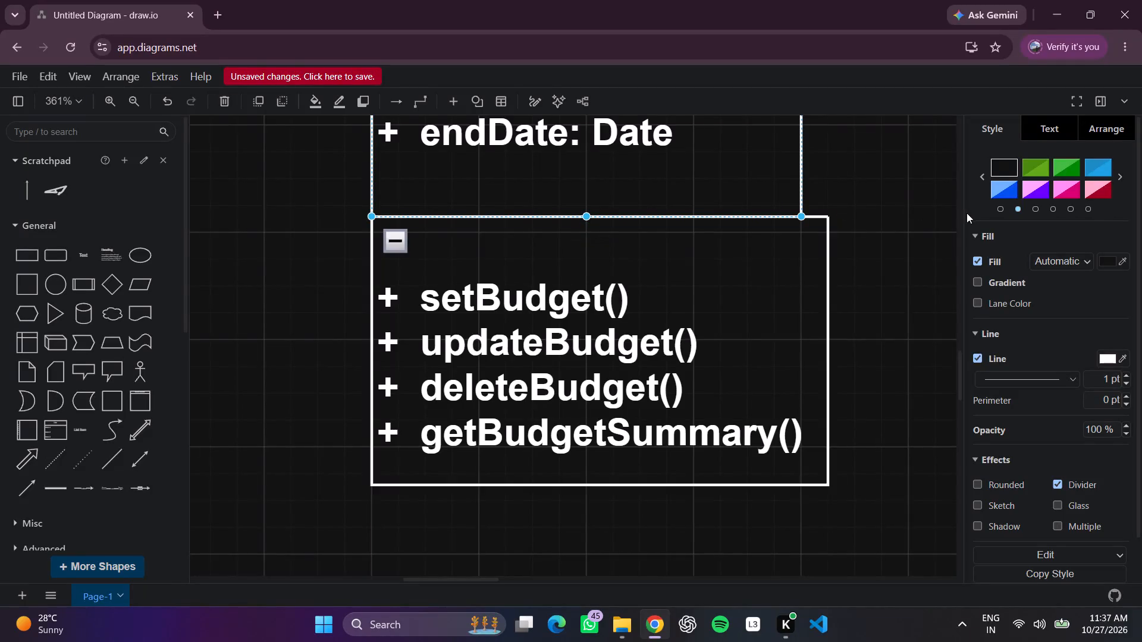
{"action": "scroll", "coordinate": [818, 287], "scroll_direction": "up", "scroll_amount": 2}
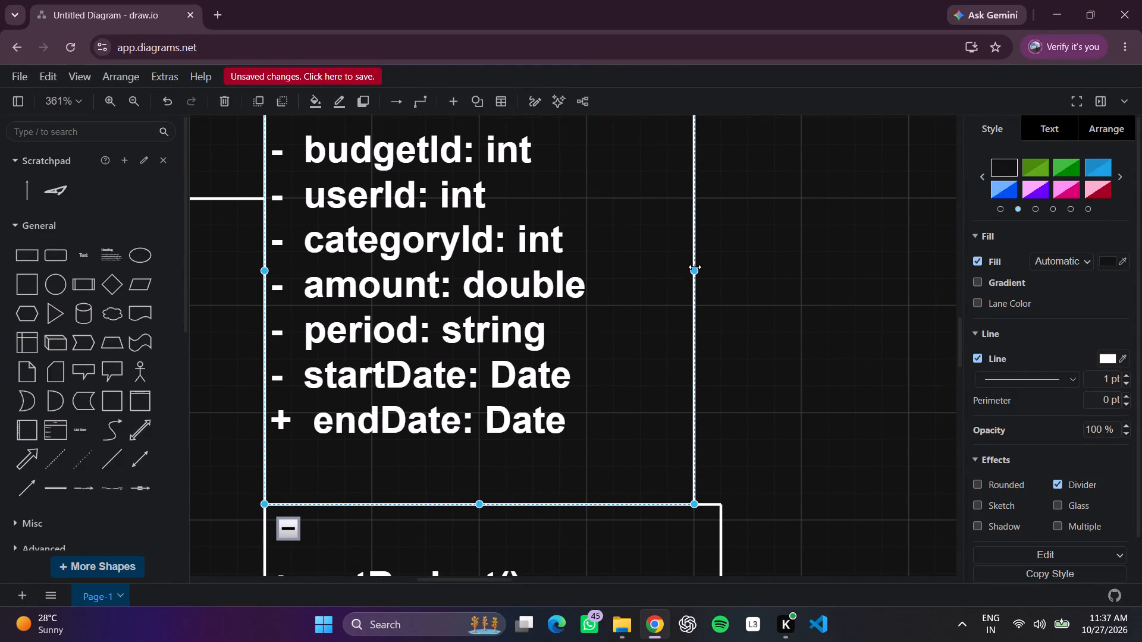
{"action": "left_click_drag", "start_coordinate": [695, 267], "coordinate": [721, 266]}
{"action": "left_click", "coordinate": [821, 270]}
Move the Budget methods text box up to position 400, 640 within the methods container.
{"action": "scroll", "coordinate": [820, 276], "scroll_direction": "down", "scroll_amount": 2}
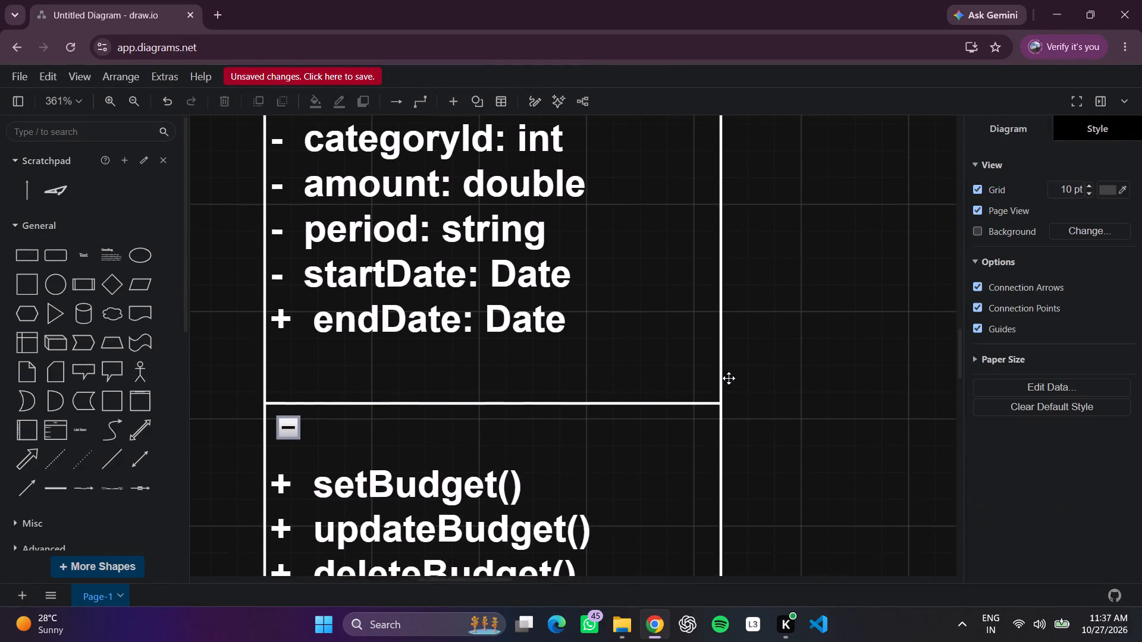
{"action": "scroll", "coordinate": [729, 378], "scroll_direction": "down", "scroll_amount": 2}
{"action": "left_click_drag", "start_coordinate": [551, 483], "coordinate": [554, 450]}
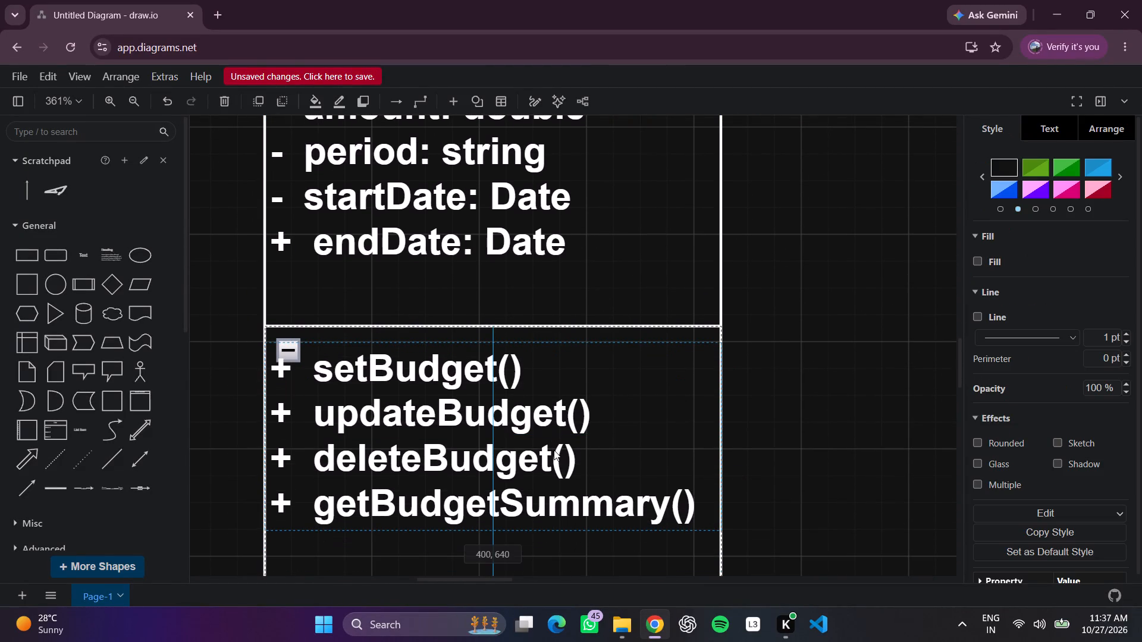
{"action": "left_click_drag", "start_coordinate": [554, 450], "coordinate": [555, 455]}
{"action": "left_click", "coordinate": [810, 453]}
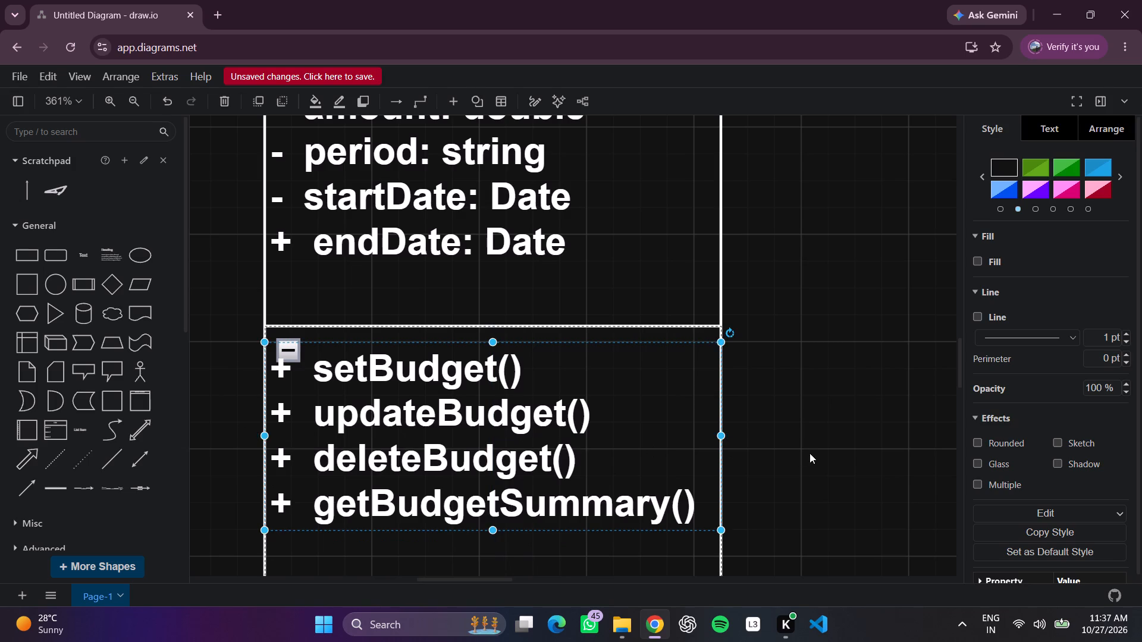
Shorten the Budget methods container so its bottom edge sits just below the getBudgetSummary() line.
{"action": "scroll", "coordinate": [807, 454], "scroll_direction": "down", "scroll_amount": 2}
{"action": "left_click", "coordinate": [500, 457]}
{"action": "left_click", "coordinate": [500, 452]}
{"action": "left_click_drag", "start_coordinate": [492, 454], "coordinate": [492, 446]}
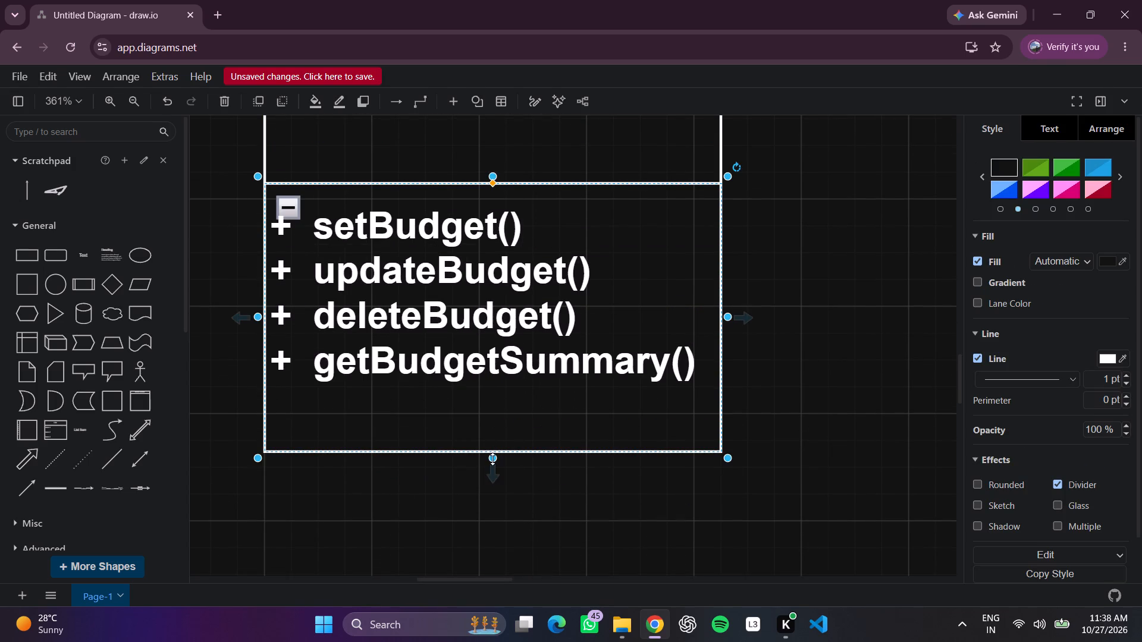
{"action": "left_click_drag", "start_coordinate": [492, 459], "coordinate": [495, 432]}
{"action": "left_click", "coordinate": [785, 470]}
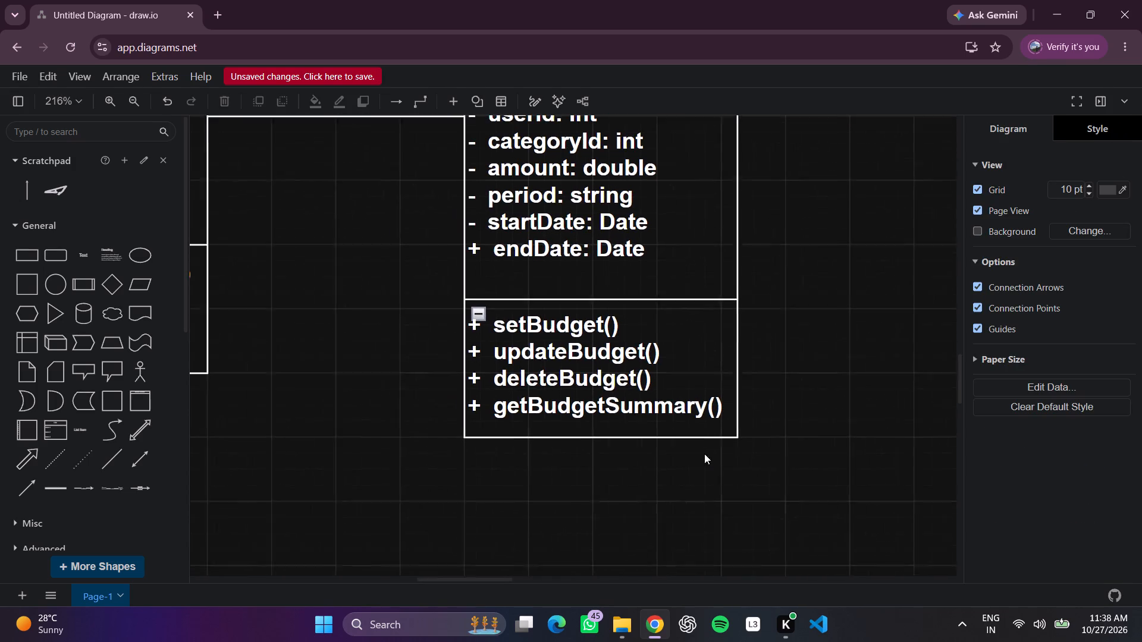
Insert a Vertical Container in the empty space beside the Budget class and resize it to 160 x 200.
{"action": "scroll", "coordinate": [861, 478], "scroll_direction": "up", "scroll_amount": 1}
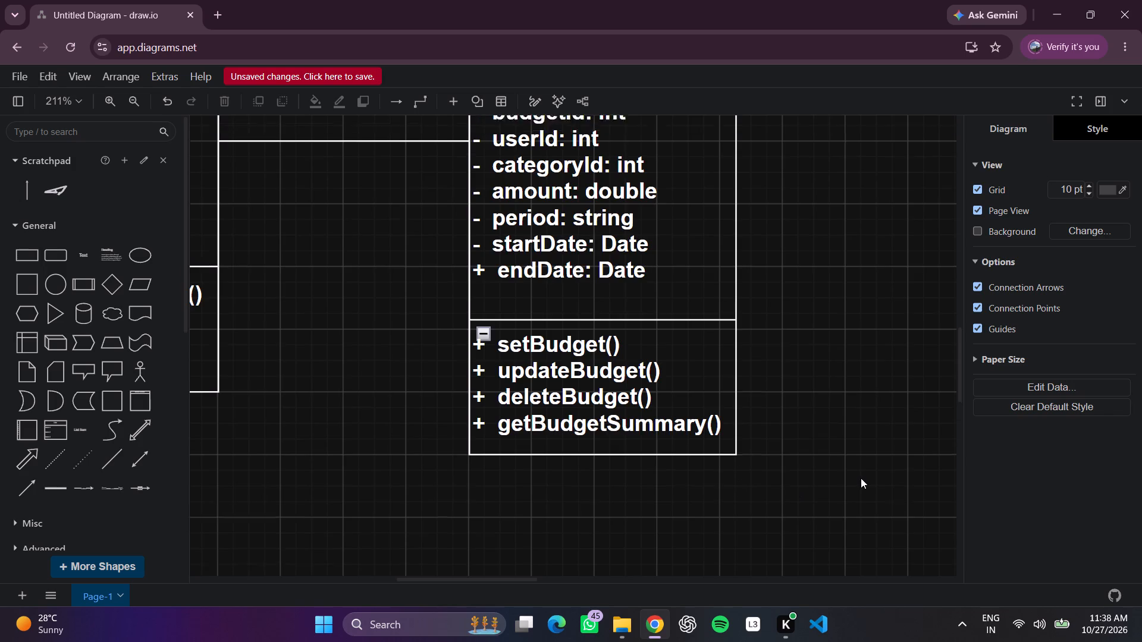
{"action": "scroll", "coordinate": [861, 478], "scroll_direction": "up", "scroll_amount": 1}
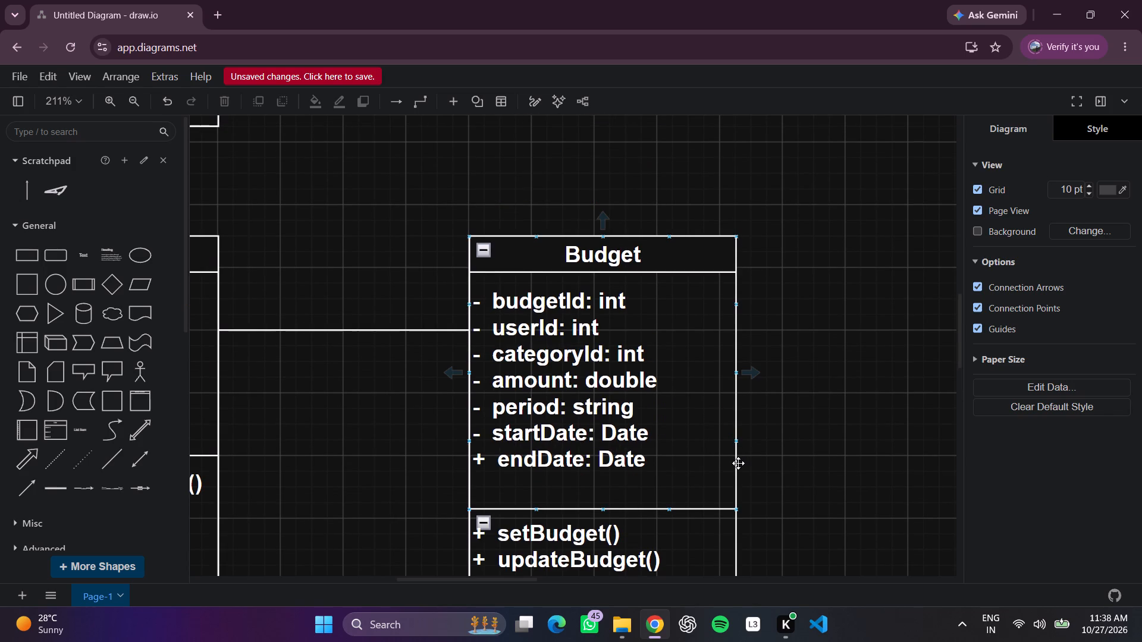
{"action": "scroll", "coordinate": [886, 391], "scroll_direction": "left", "scroll_amount": 5}
{"action": "scroll", "coordinate": [832, 418], "scroll_direction": "left", "scroll_amount": 1}
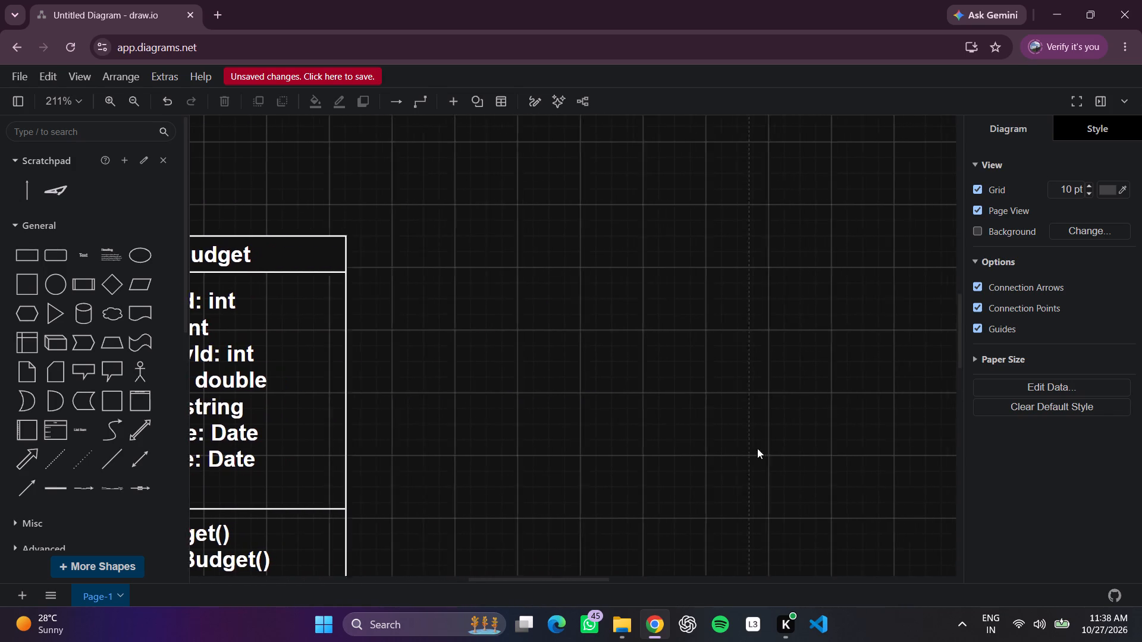
{"action": "scroll", "coordinate": [757, 448], "scroll_direction": "left", "scroll_amount": 1}
{"action": "left_click", "coordinate": [60, 431]}
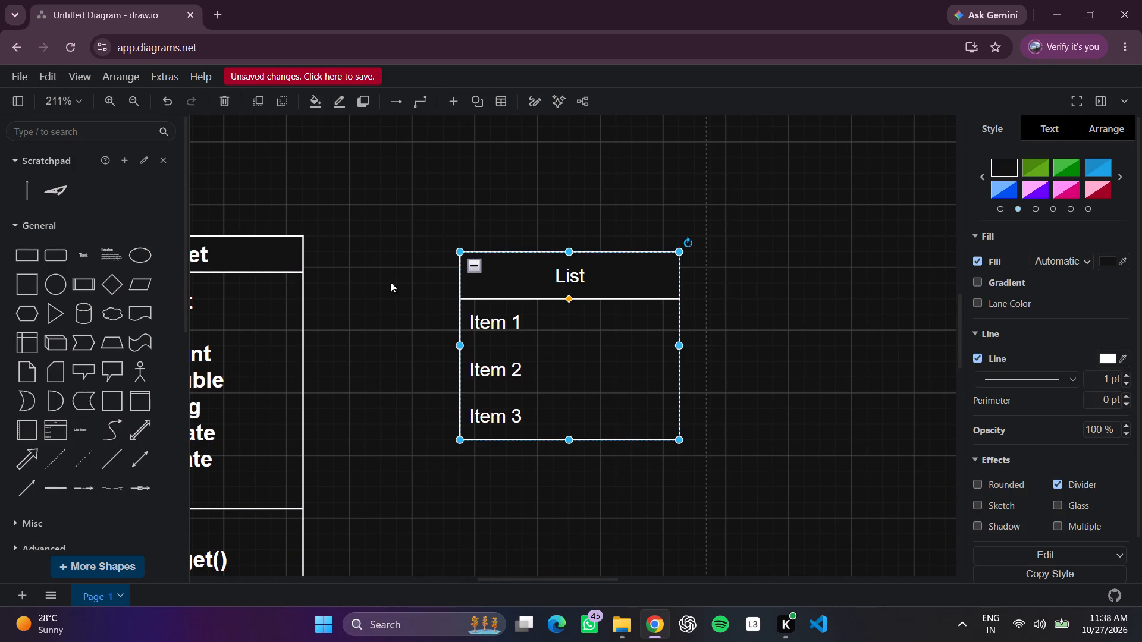
{"action": "left_click", "coordinate": [227, 97]}
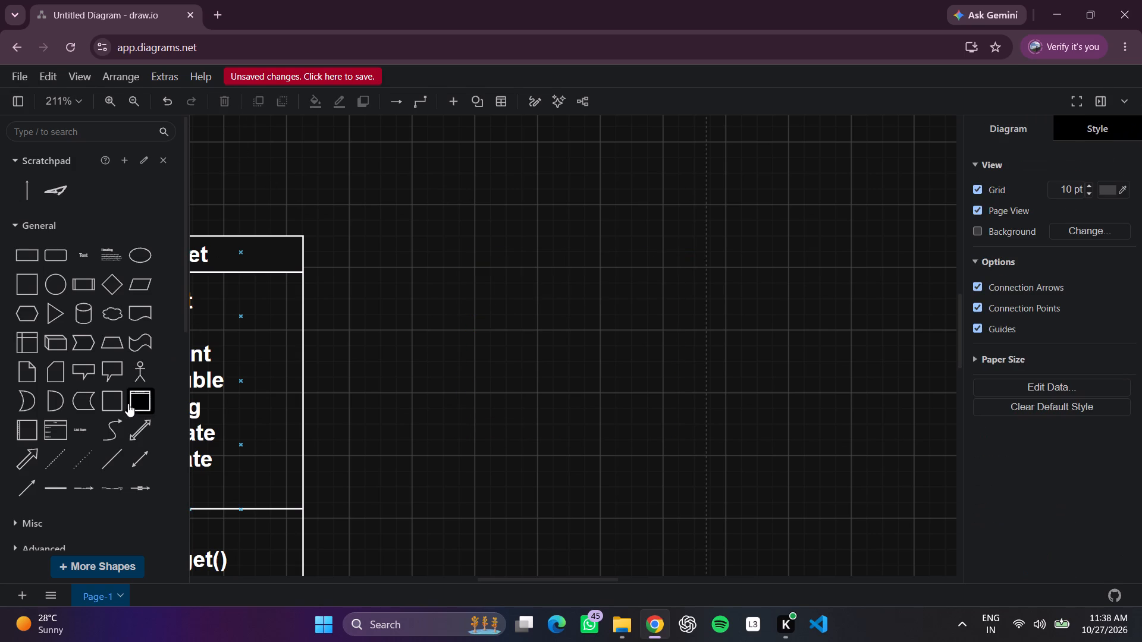
{"action": "left_click", "coordinate": [139, 396]}
{"action": "left_click_drag", "start_coordinate": [414, 347], "coordinate": [479, 352]}
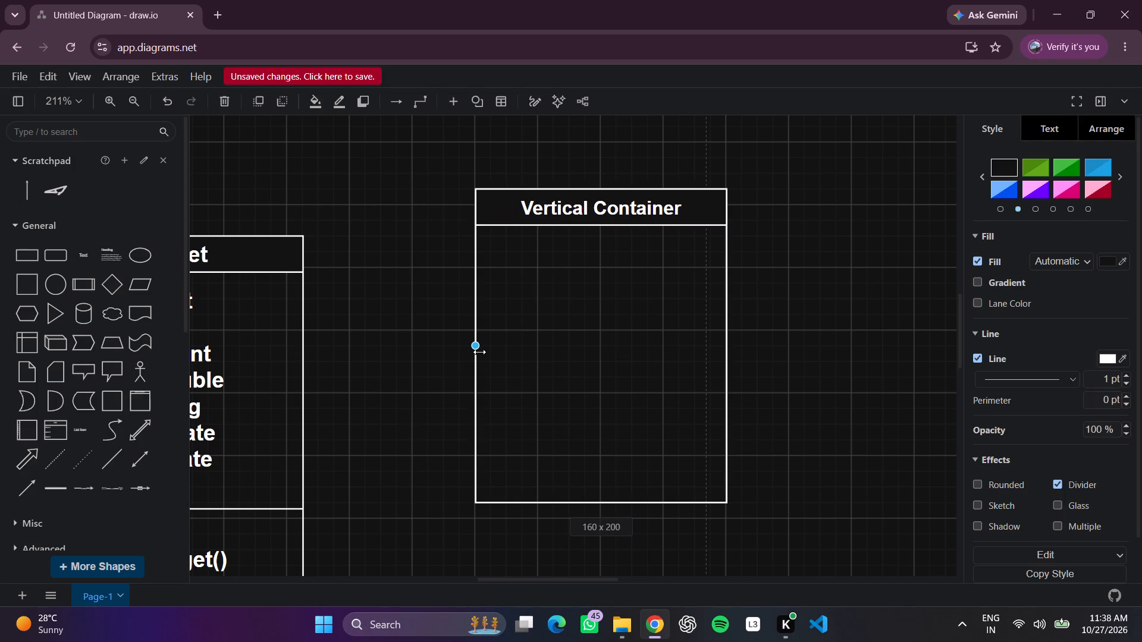
{"action": "left_click_drag", "start_coordinate": [479, 352], "coordinate": [480, 353]}
{"action": "left_click_drag", "start_coordinate": [475, 179], "coordinate": [477, 191]}
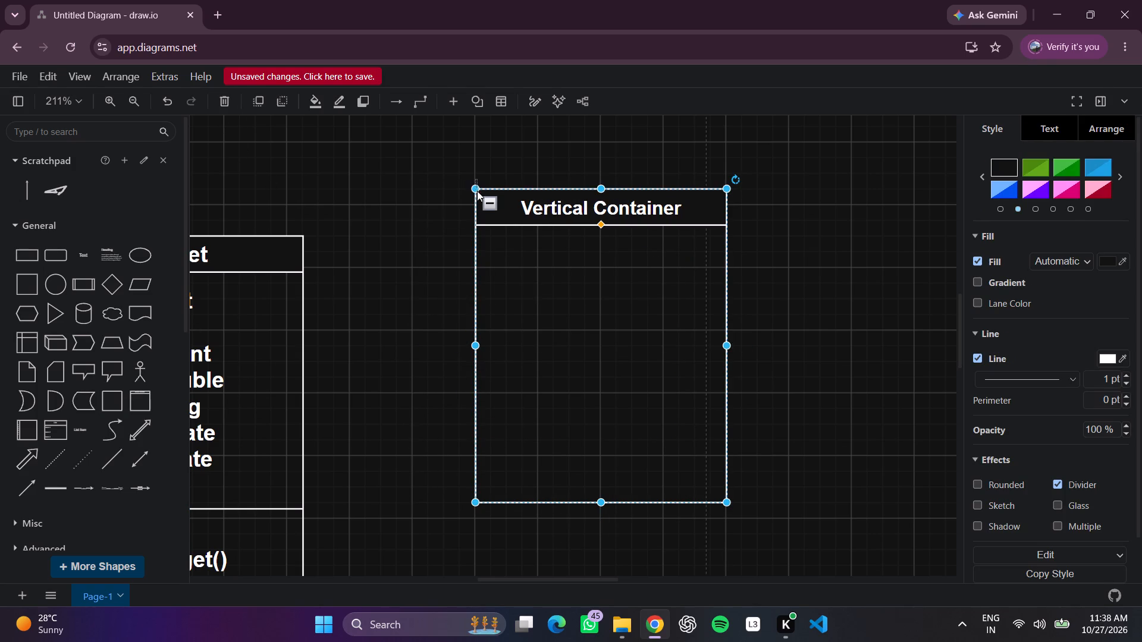
Shorten the new Vertical Container beside the Budget class to 160 x 174 by lowering its top edge.
{"action": "left_click_drag", "start_coordinate": [477, 191], "coordinate": [479, 206]}
{"action": "left_click", "coordinate": [478, 192]}
{"action": "left_click_drag", "start_coordinate": [476, 189], "coordinate": [476, 215]}
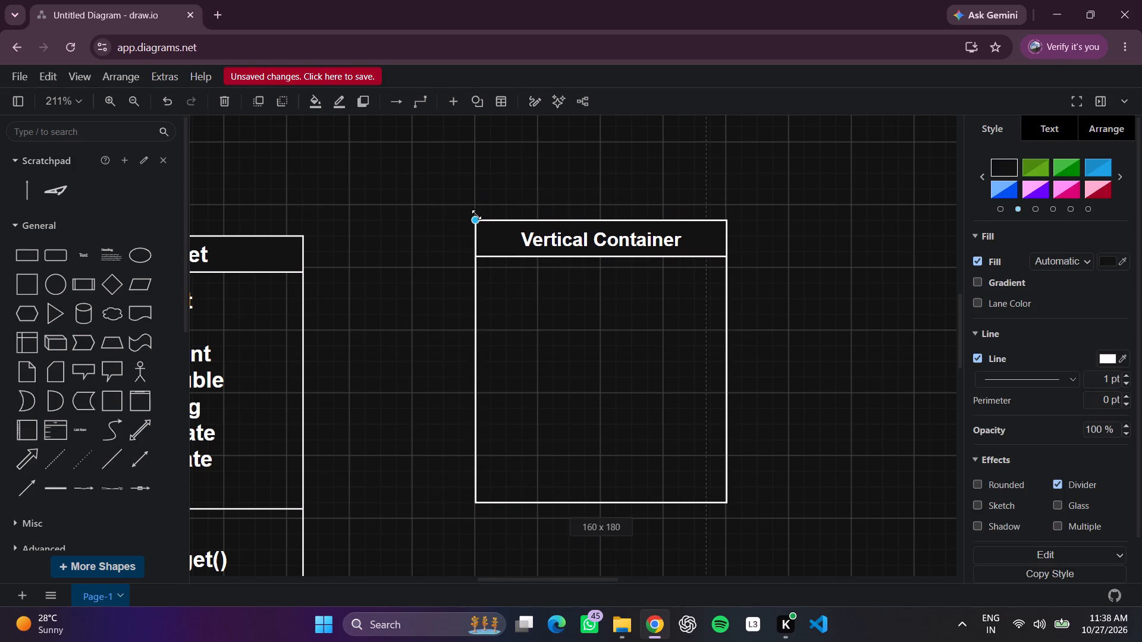
{"action": "left_click_drag", "start_coordinate": [476, 215], "coordinate": [480, 245]}
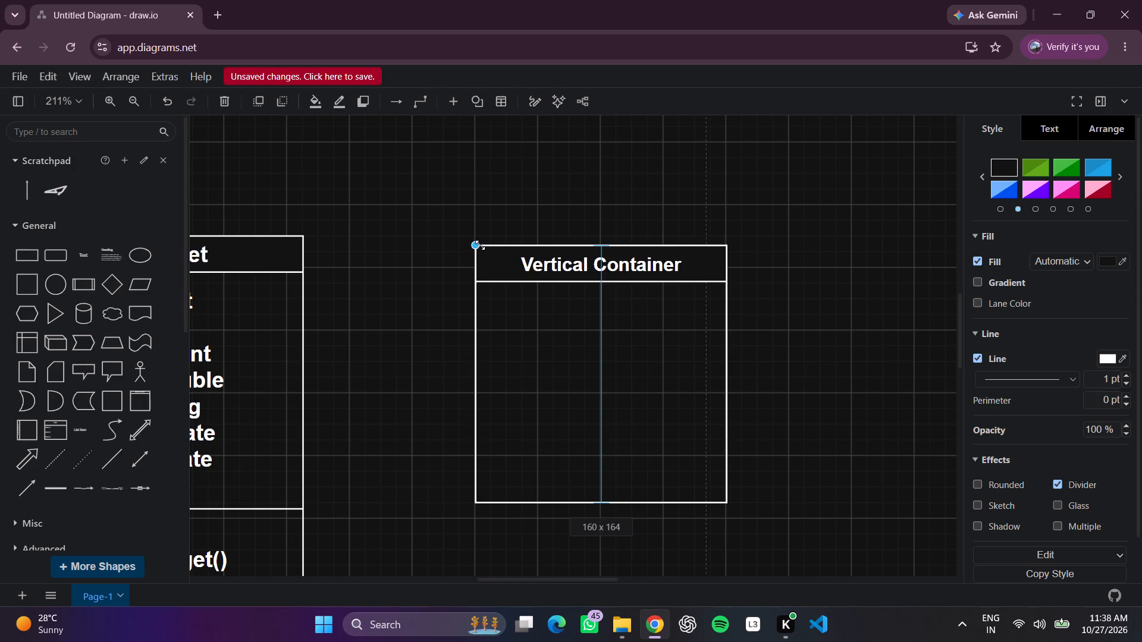
{"action": "left_click_drag", "start_coordinate": [480, 245], "coordinate": [480, 244]}
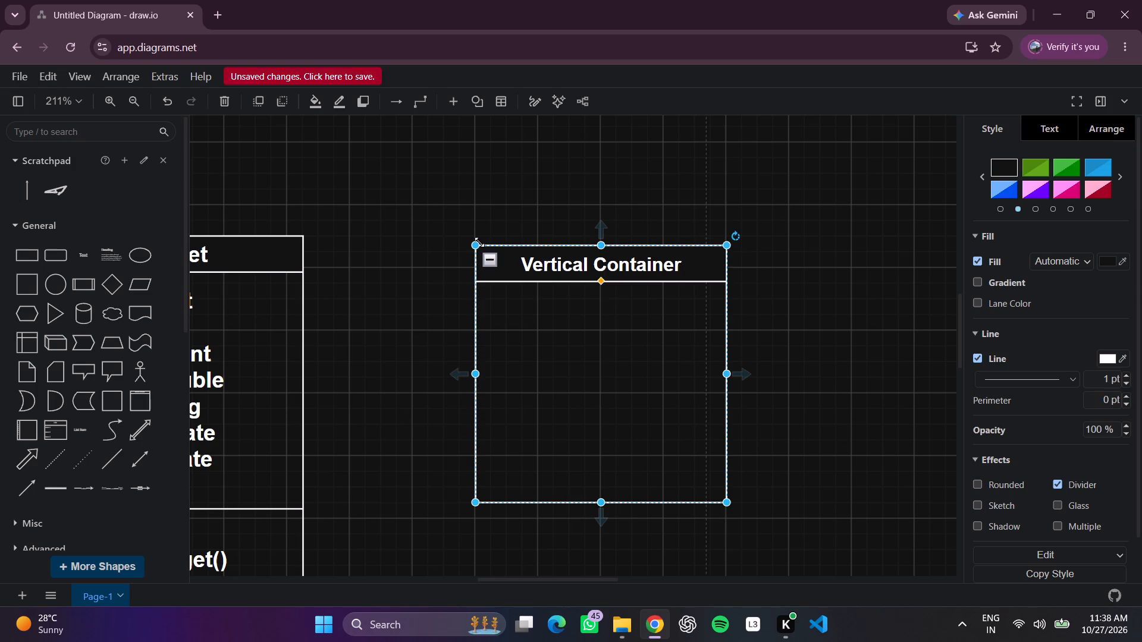
{"action": "left_click", "coordinate": [476, 240]}
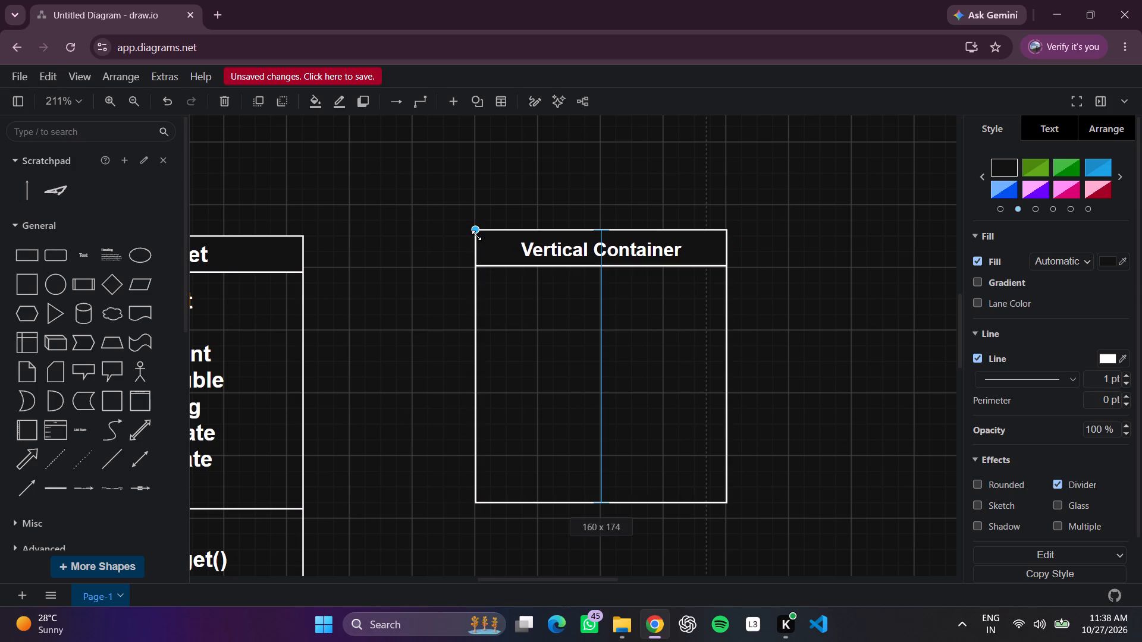
{"action": "left_click", "coordinate": [986, 227]}
{"action": "left_click", "coordinate": [817, 342]}
Rename the Vertical Container title as Analysis.
{"action": "left_click", "coordinate": [729, 371]}
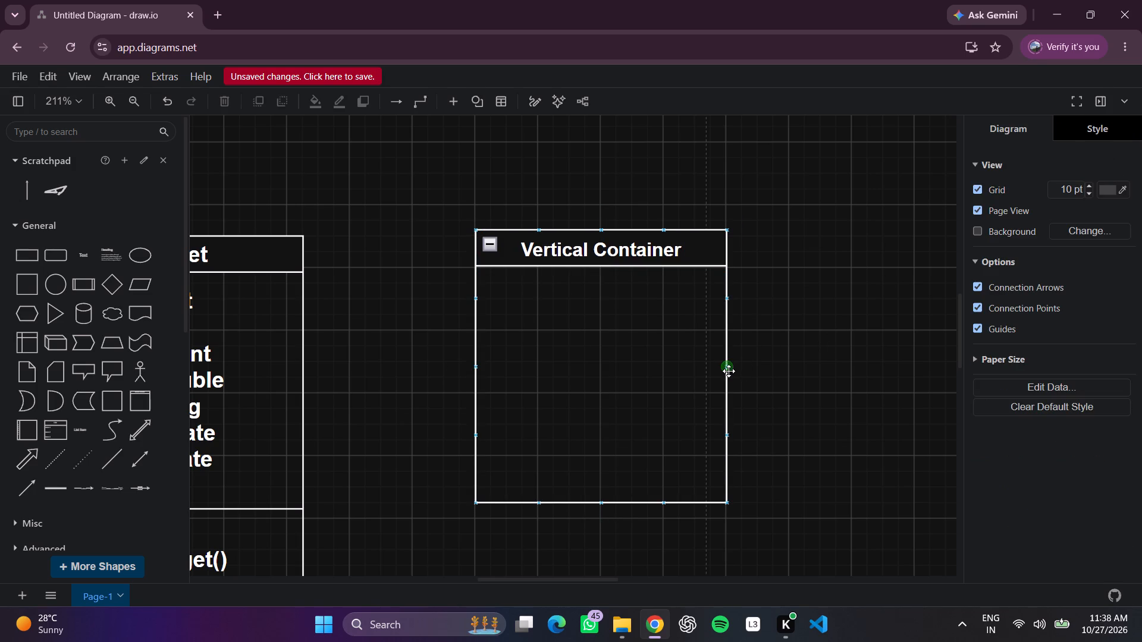
{"action": "left_click", "coordinate": [725, 366]}
{"action": "double_click", "coordinate": [629, 242]}
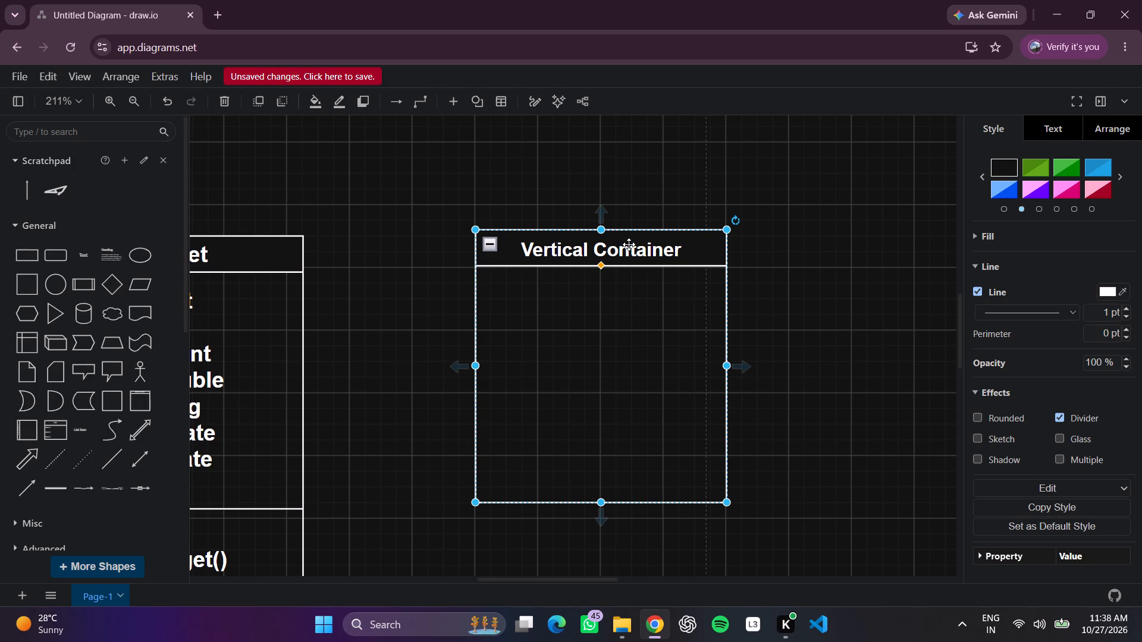
{"action": "left_click", "coordinate": [629, 246]}
{"action": "left_click", "coordinate": [910, 291]}
{"action": "double_click", "coordinate": [648, 241]}
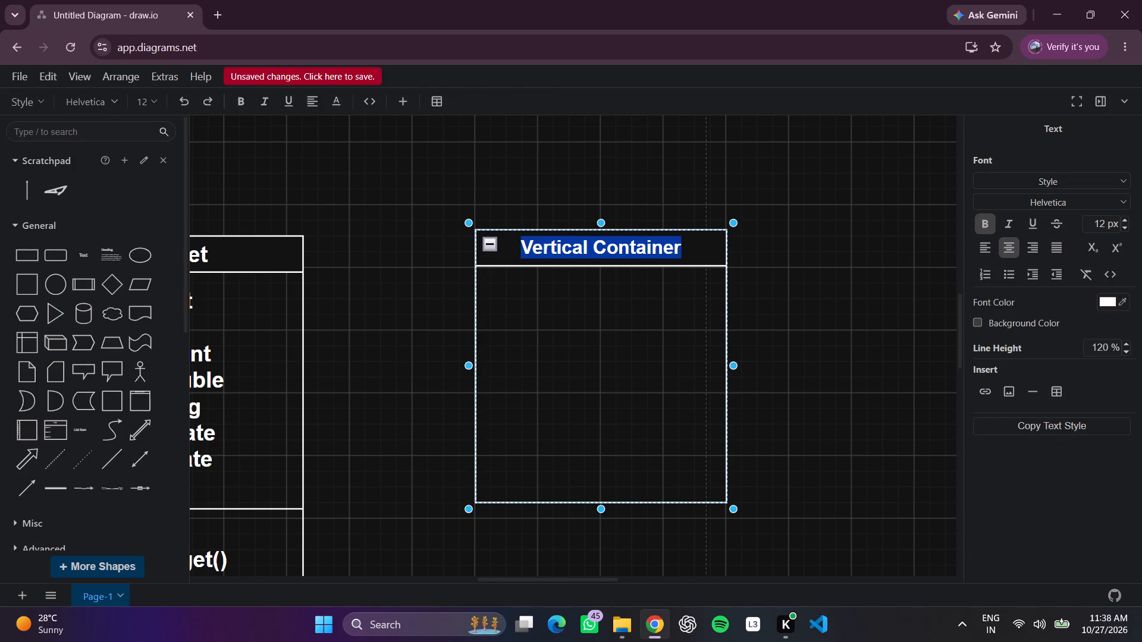
{"action": "key", "text": "BackSpace"}
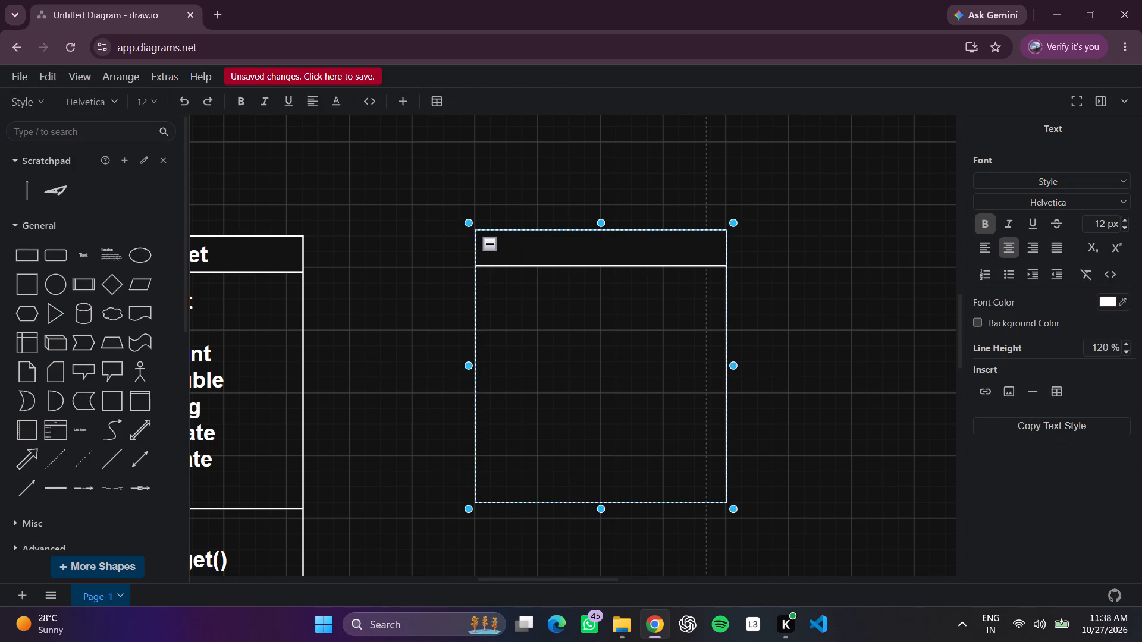
{"action": "key", "text": "a"}
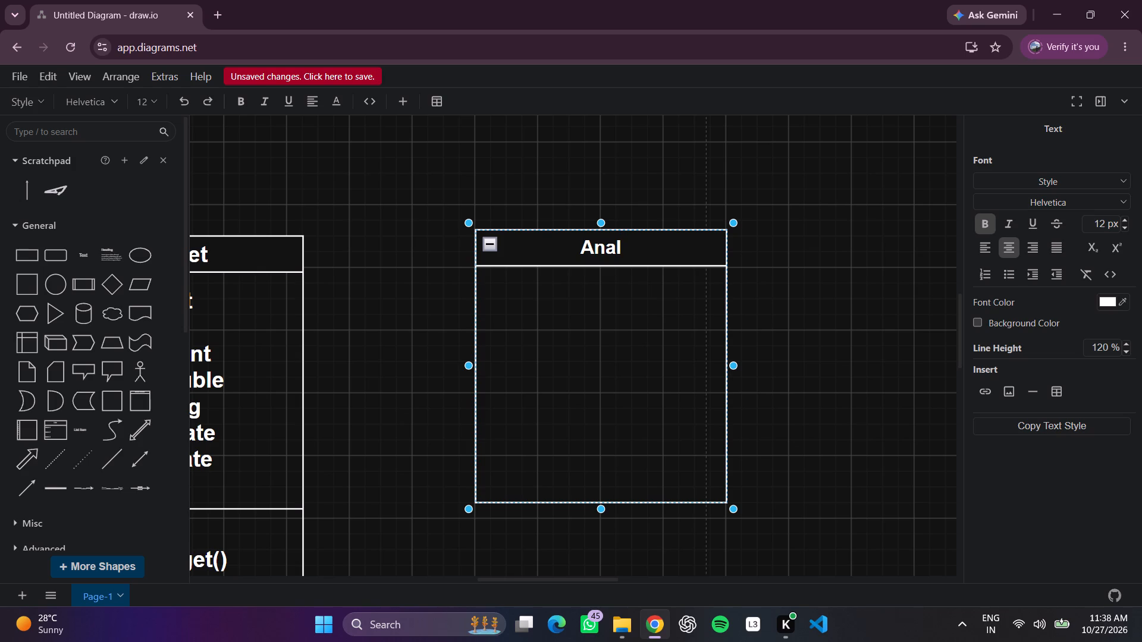
{"action": "type", "text": "ysis"}
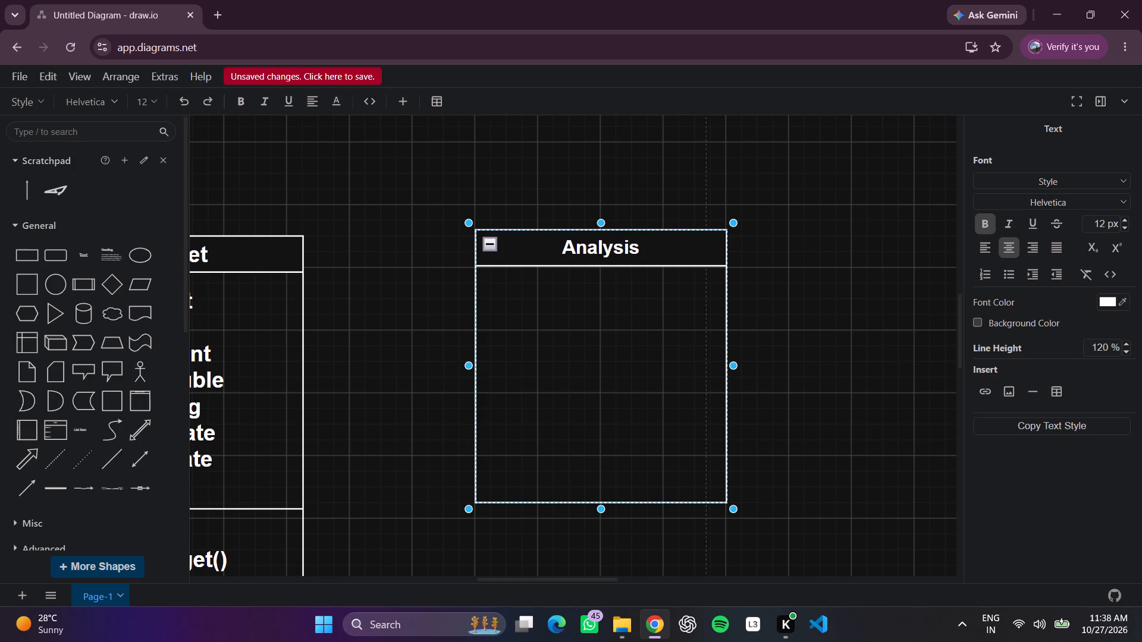
Apply the Heading 3 style to the Analysis title.
{"action": "double_click", "coordinate": [691, 262]}
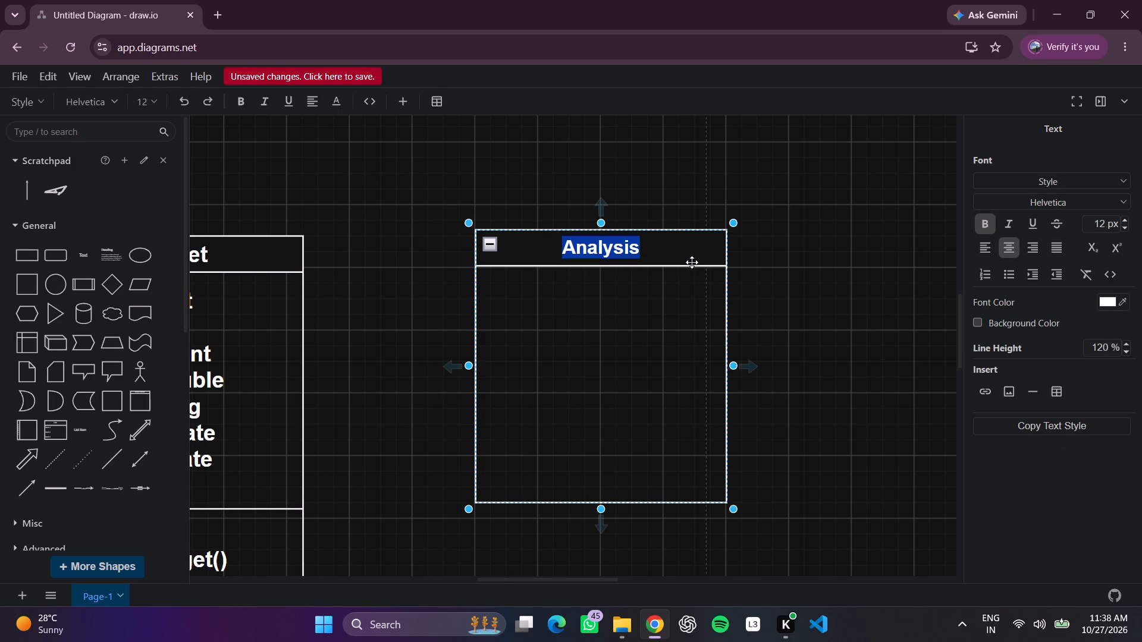
{"action": "left_click", "coordinate": [1031, 172]}
{"action": "left_click", "coordinate": [1021, 187]}
{"action": "left_click", "coordinate": [1013, 278]}
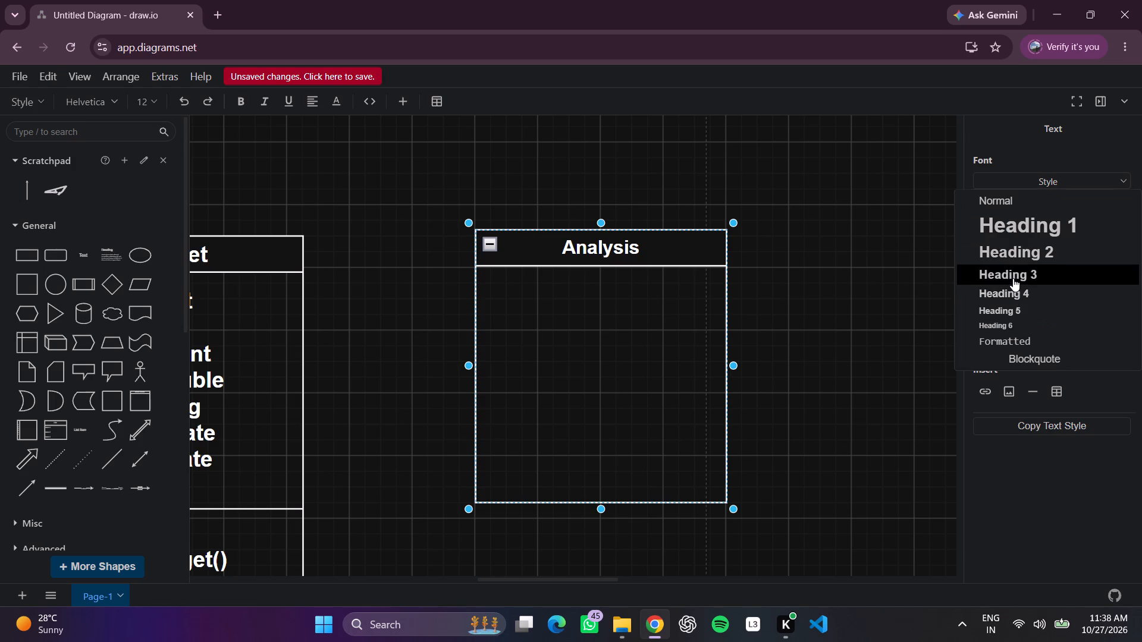
{"action": "left_click", "coordinate": [907, 310]}
Add a text box under the Analysis title and enlarge it to the container's right edge, ending just above its bottom edge.
{"action": "scroll", "coordinate": [840, 330], "scroll_direction": "left", "scroll_amount": 1}
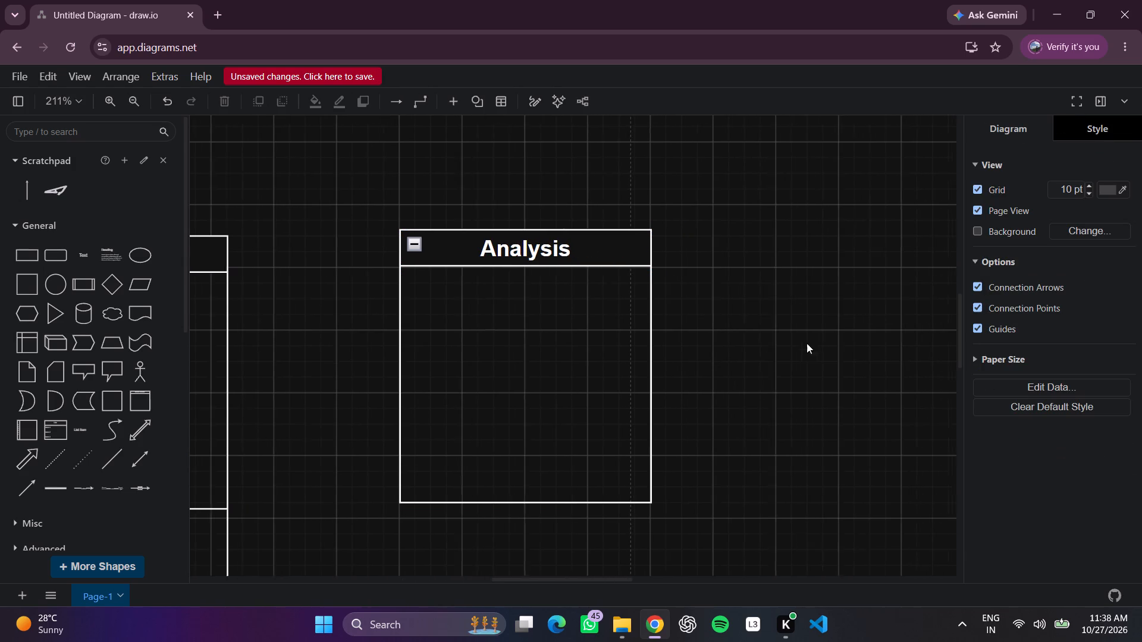
{"action": "scroll", "coordinate": [807, 343], "scroll_direction": "left", "scroll_amount": 1}
{"action": "left_click_drag", "start_coordinate": [425, 320], "coordinate": [397, 312]}
{"action": "left_click", "coordinate": [385, 307]}
{"action": "double_click", "coordinate": [401, 291]}
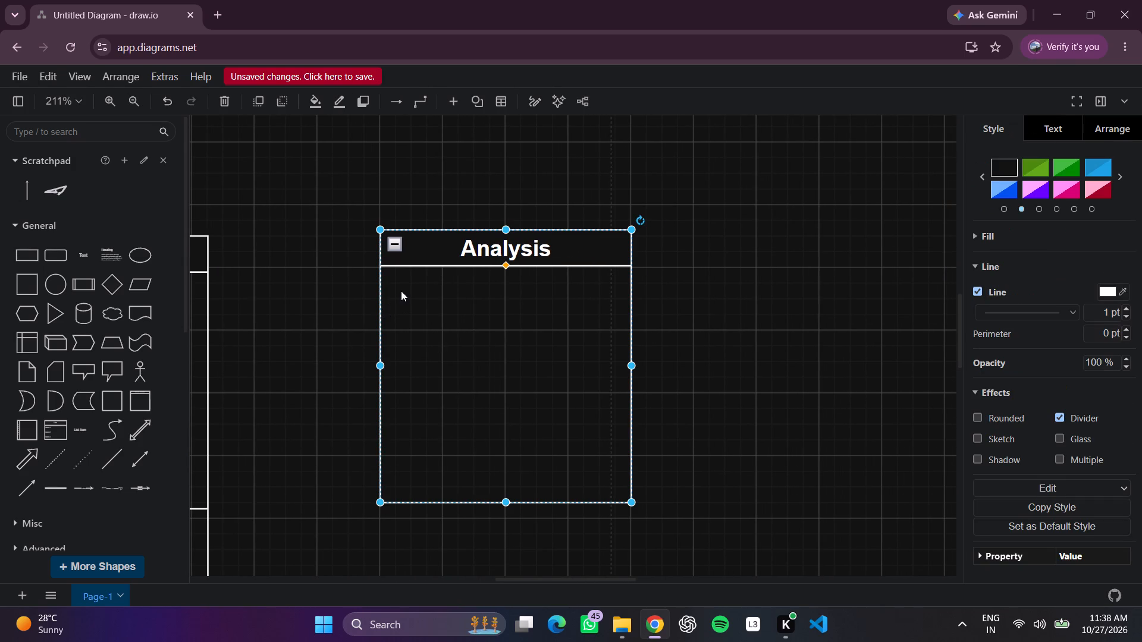
{"action": "left_click", "coordinate": [405, 292]}
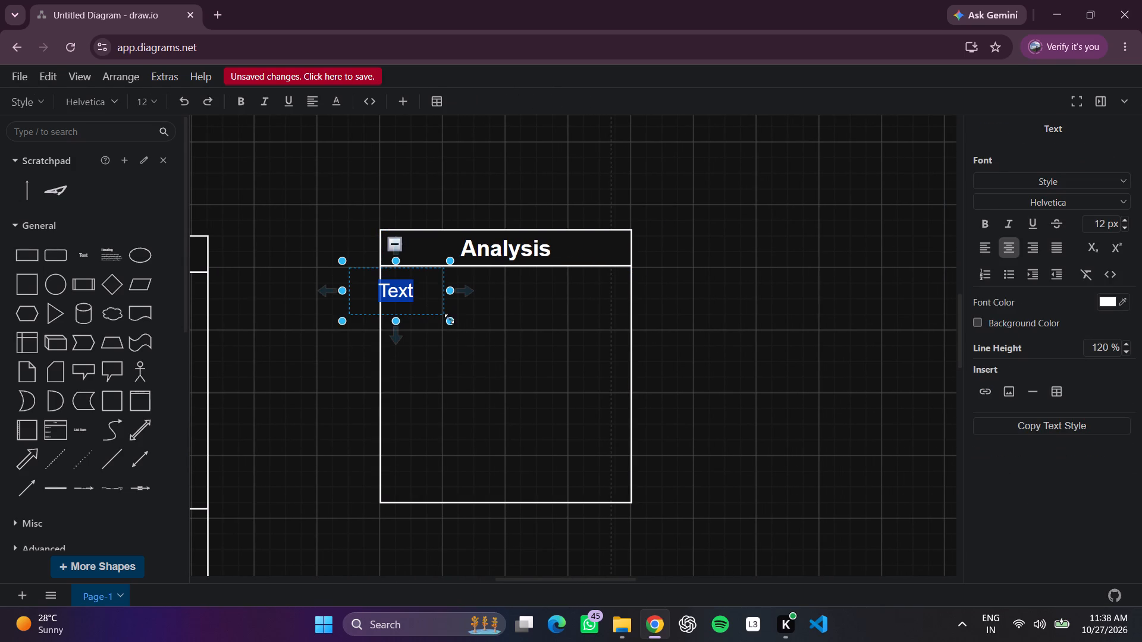
{"action": "left_click_drag", "start_coordinate": [448, 318], "coordinate": [643, 467]}
Replace the placeholder in the Analysis text box with the attribute line "- analysisid: int".
{"action": "double_click", "coordinate": [508, 363]}
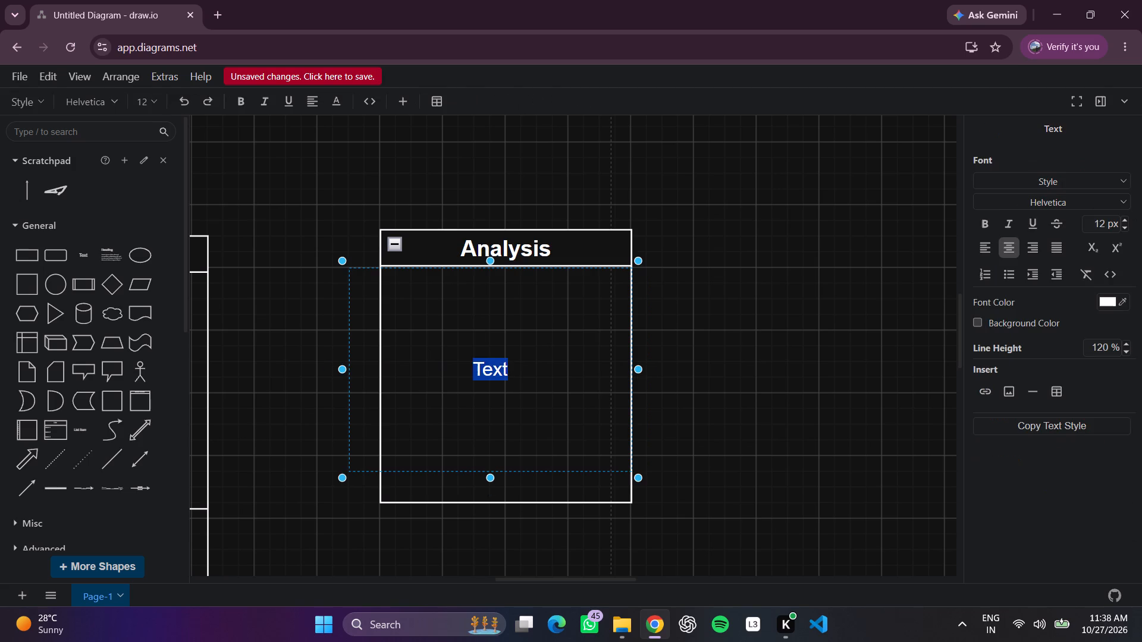
{"action": "key", "text": "BackSpace"}
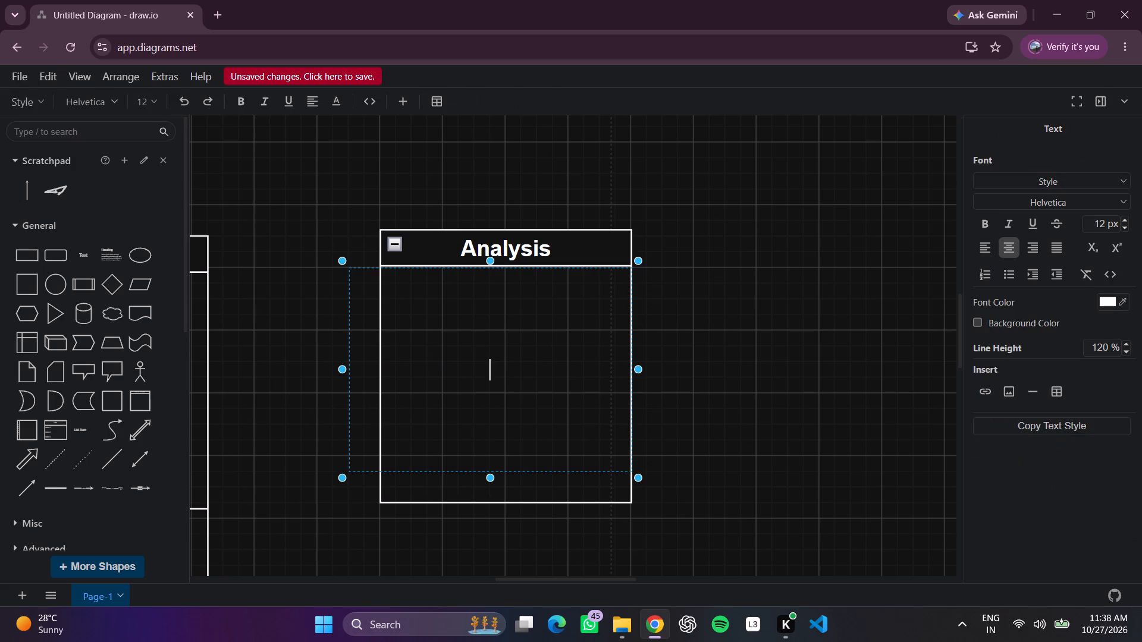
{"action": "key", "text": "shift+underscore"}
{"action": "key", "text": "BackSpace"}
{"action": "type", "text": "- ana"}
{"action": "key", "text": "l"}
{"action": "type", "text": "ysis"}
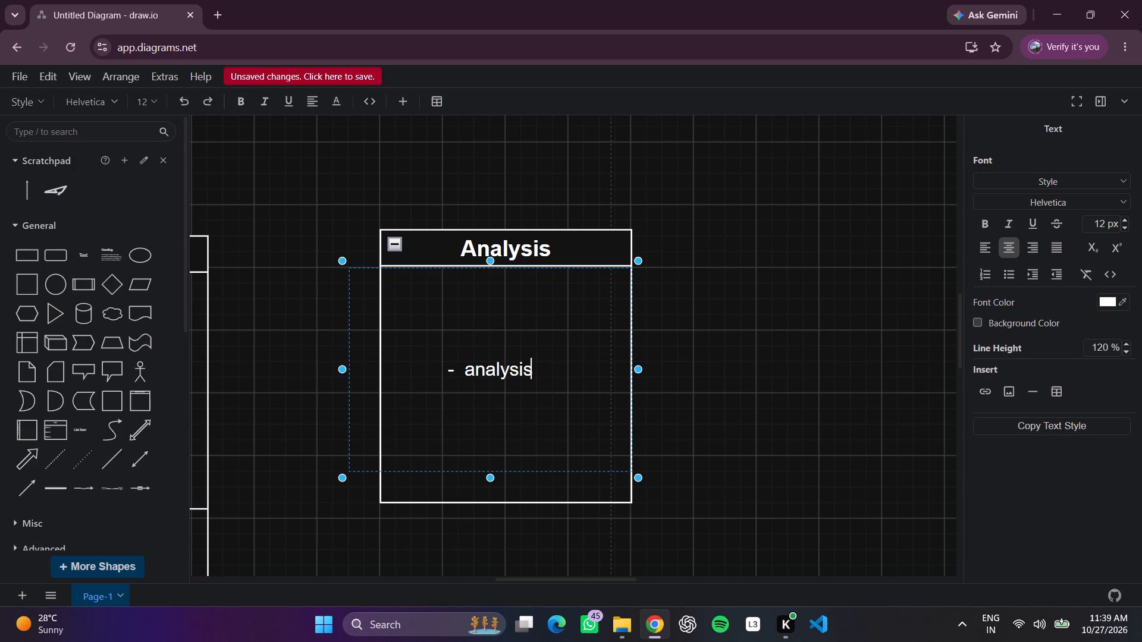
{"action": "type", "text": "id"}
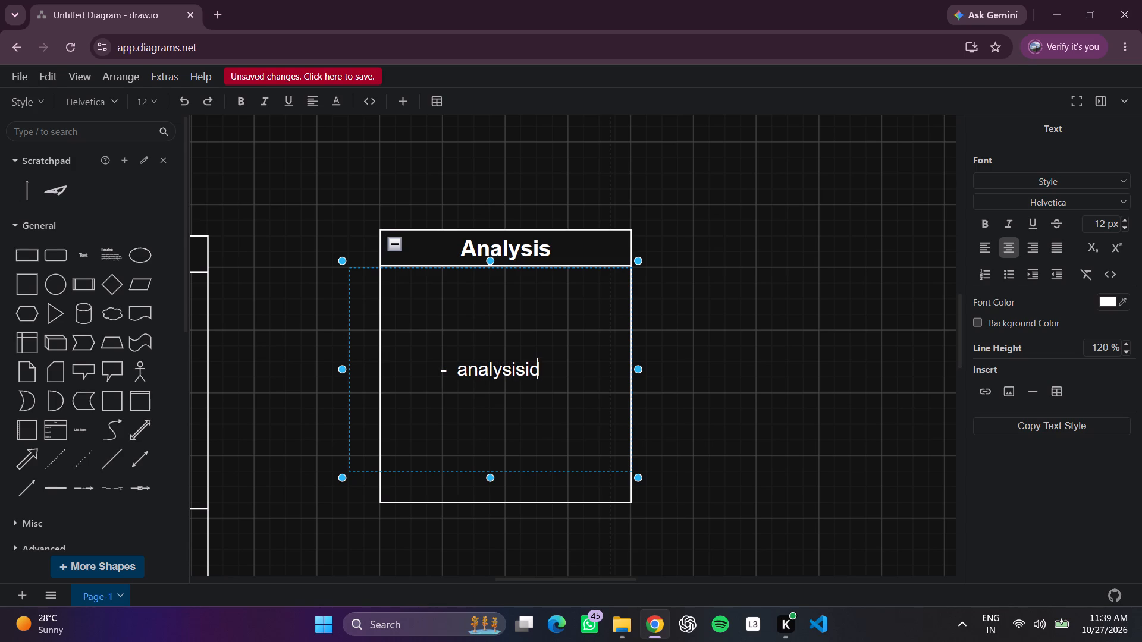
{"action": "key", "text": "semicolon"}
{"action": "key", "text": "BackSpace"}
{"action": "key", "text": "shift+l"}
{"action": "key", "text": "BackSpace"}
{"action": "key", "text": "shift+colon"}
{"action": "key", "text": "space"}
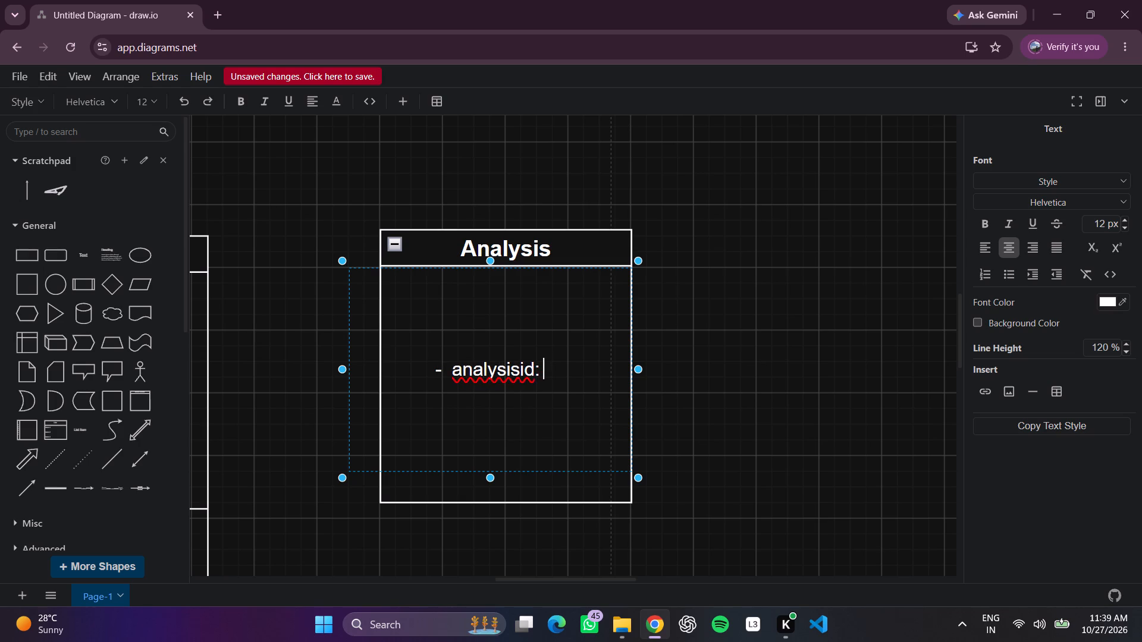
{"action": "type", "text": "int"}
{"action": "key", "text": "Return"}
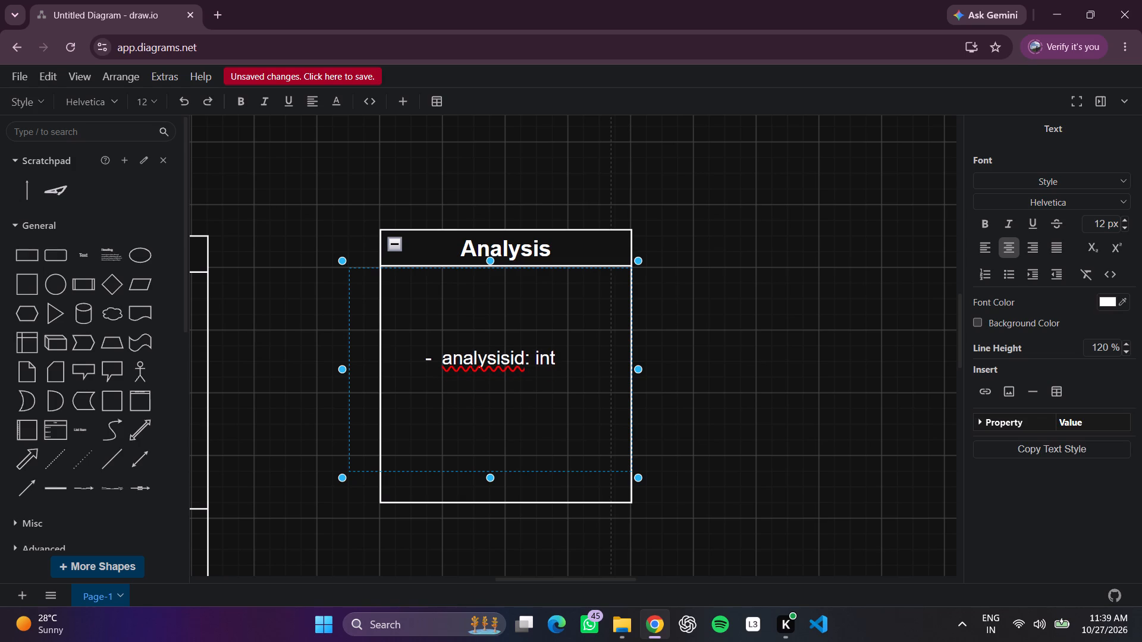
Add the attribute line "- userid: int" below analysisid in the Analysis text box.
{"action": "key", "text": "shift+underscore"}
{"action": "key", "text": "BackSpace"}
{"action": "type", "text": "-0"}
{"action": "key", "text": "BackSpace"}
{"action": "key", "text": "space"}
{"action": "key", "text": "space"}
{"action": "type", "text": "user"}
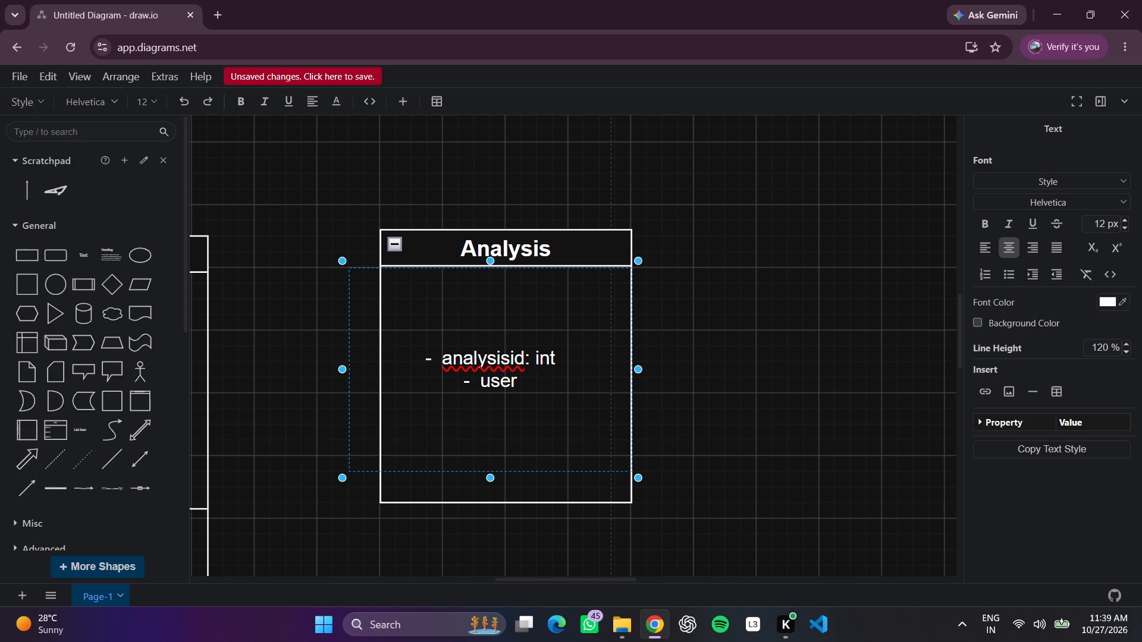
{"action": "type", "text": "id"}
{"action": "type", "text": ": int"}
{"action": "key", "text": "Return"}
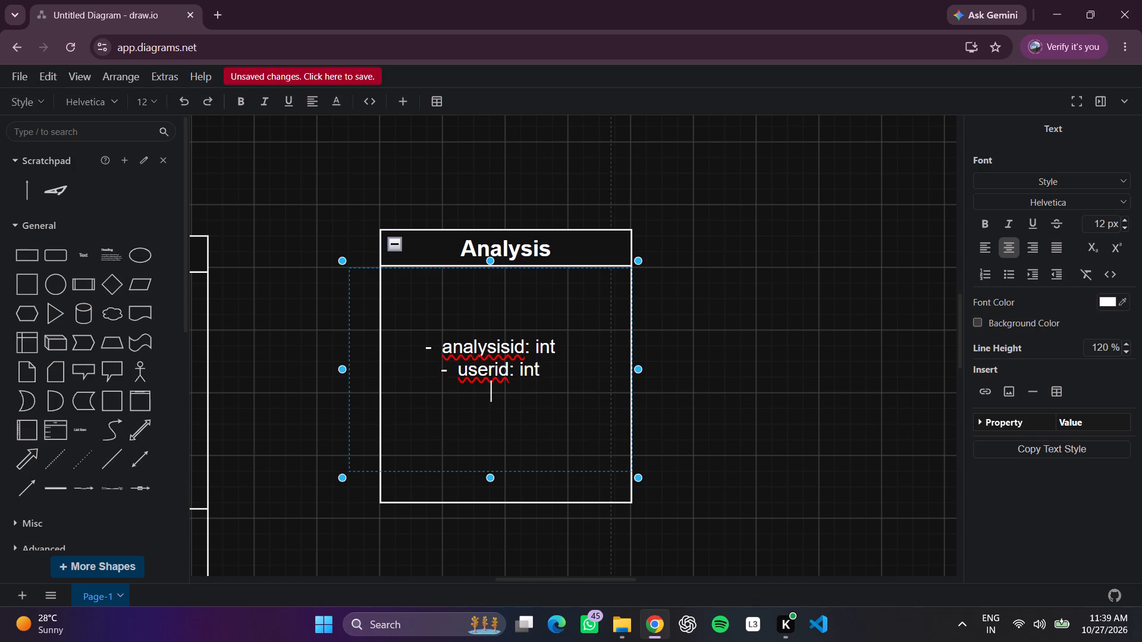
Add the attribute line "- period: int" below userid in the Analysis text box.
{"action": "type", "text": "- pero"}
{"action": "type", "text": "]iod"}
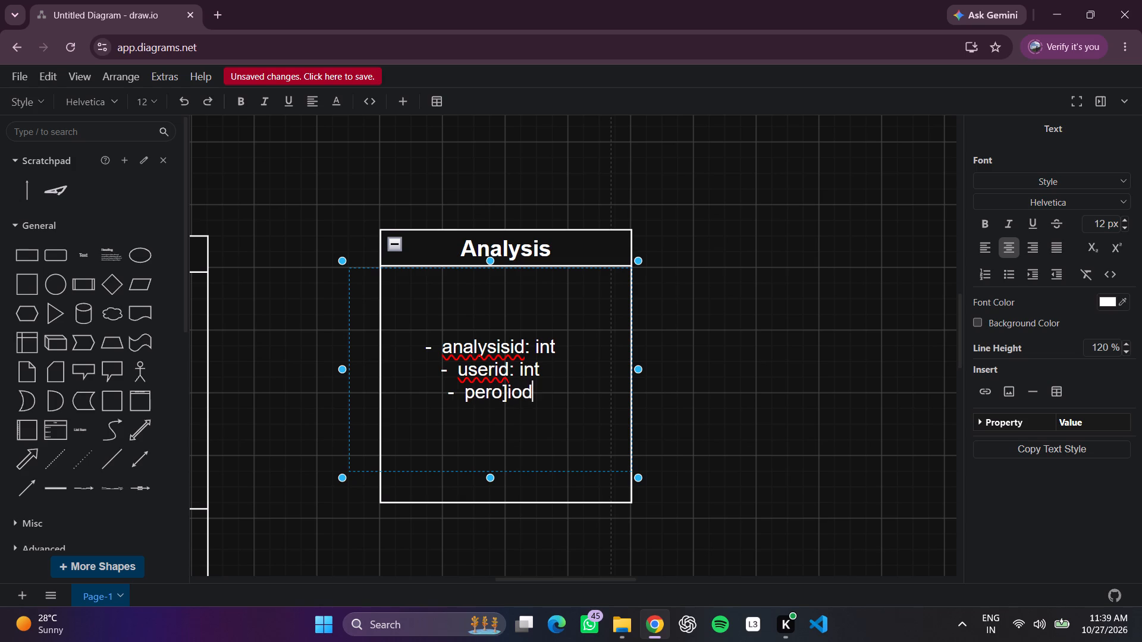
{"action": "key", "text": "BackSpace"}
{"action": "key", "text": "BackSpace"}
{"action": "key", "text": "BackSpace"}
{"action": "key", "text": "BackSpace"}
{"action": "type", "text": "io"}
{"action": "key", "text": "BackSpace"}
{"action": "key", "text": "BackSpace"}
{"action": "key", "text": "BackSpace"}
{"action": "type", "text": "iod"}
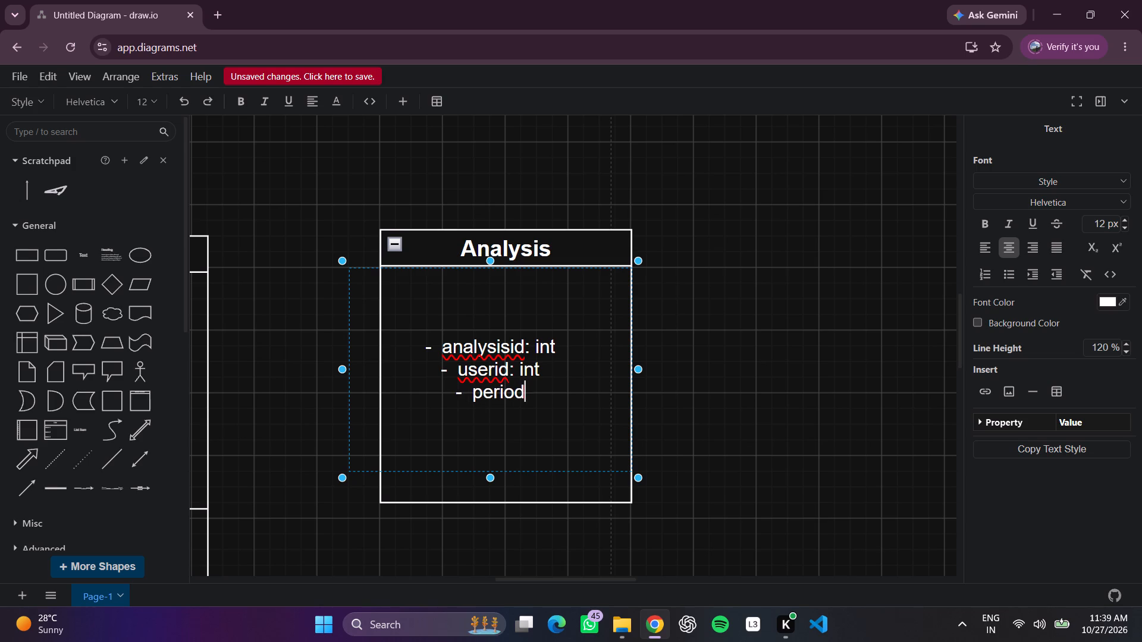
{"action": "type", "text": ": int"}
{"action": "key", "text": "Return"}
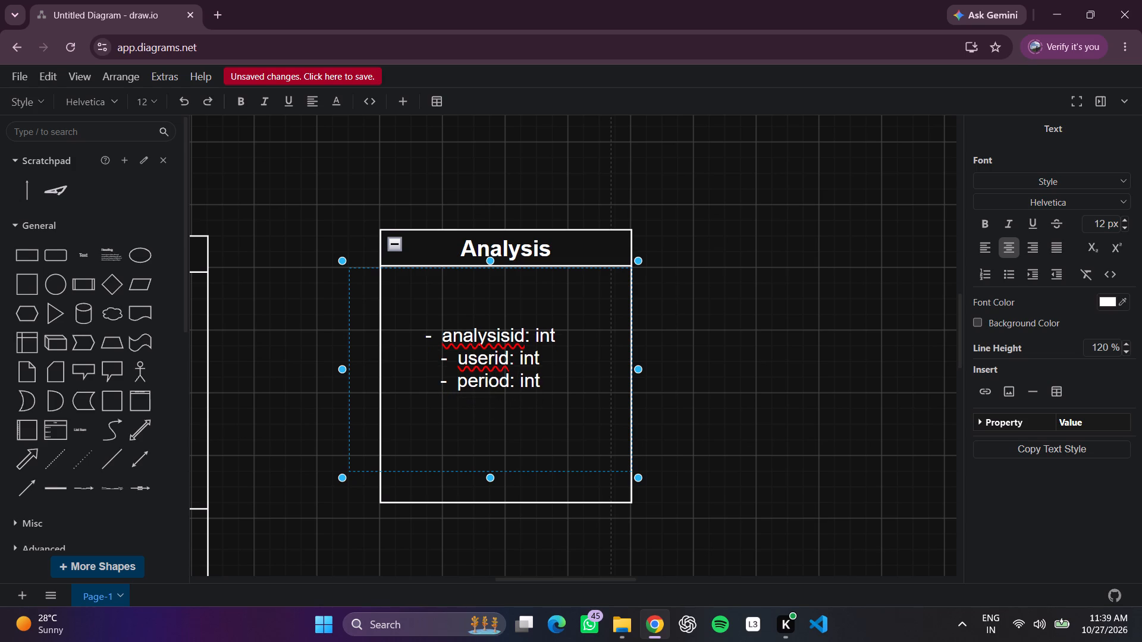
Add the attribute line "- totalExpense: double" below period in the Analysis text box.
{"action": "type", "text": "- tot"}
{"action": "type", "text": "al"}
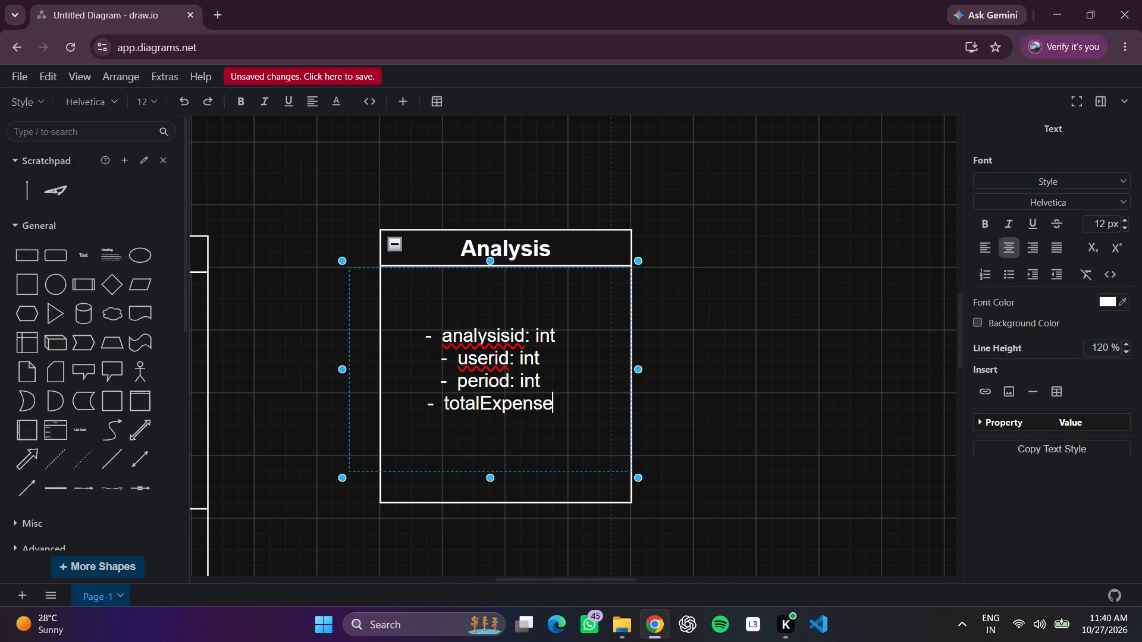
{"action": "key", "text": "shift+colon"}
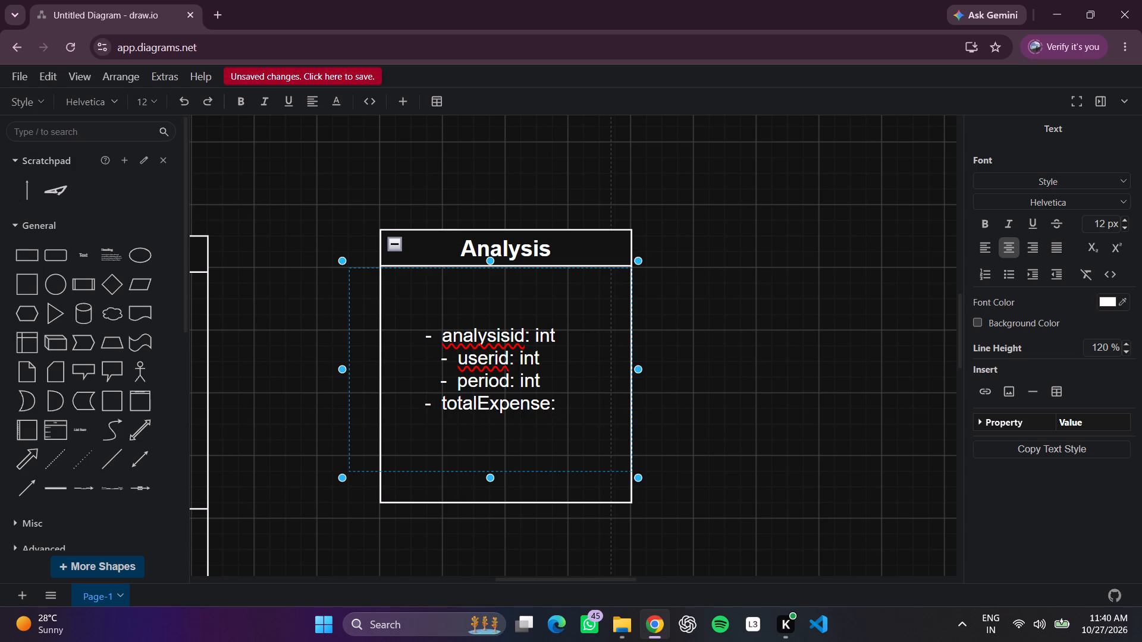
{"action": "key", "text": "space"}
{"action": "type", "text": "double"}
{"action": "key", "text": "Return"}
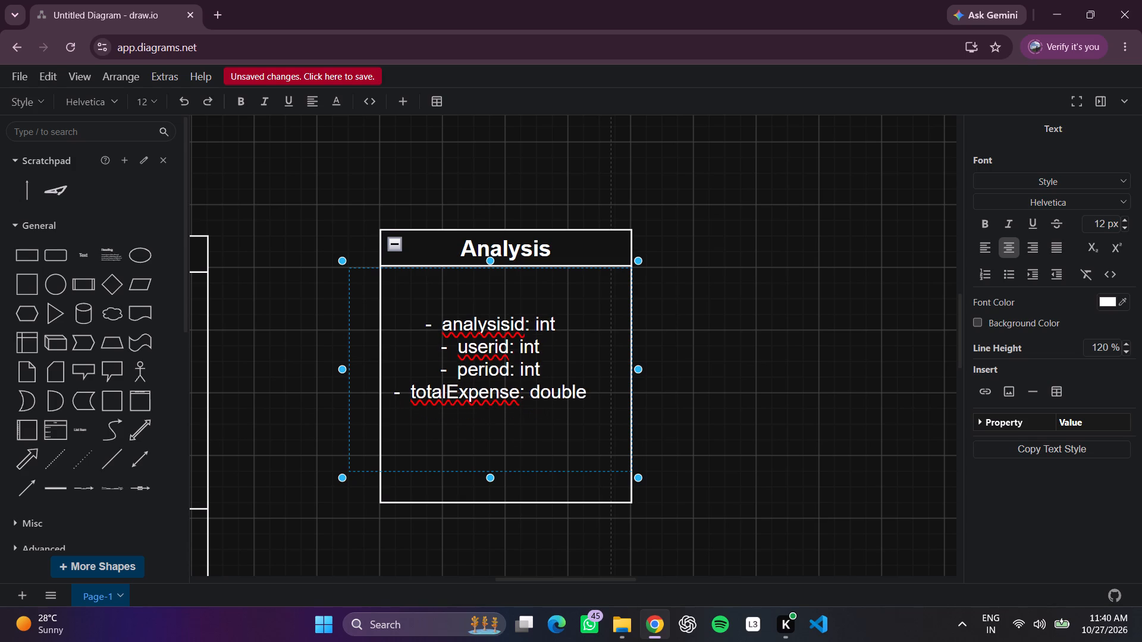
Add the attribute line "- totalIncome: double" below totalExpense in the Analysis text box.
{"action": "type", "text": "-"}
{"action": "key", "text": "space"}
{"action": "key", "text": "space"}
{"action": "type", "text": "total"}
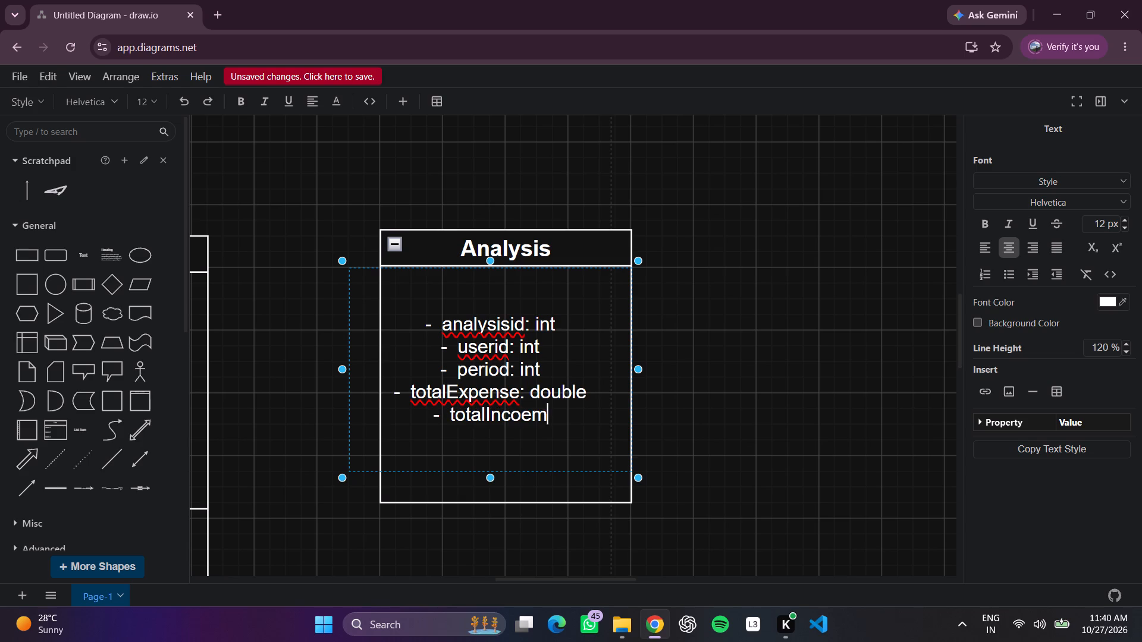
{"action": "key", "text": "BackSpace"}
{"action": "key", "text": "BackSpace"}
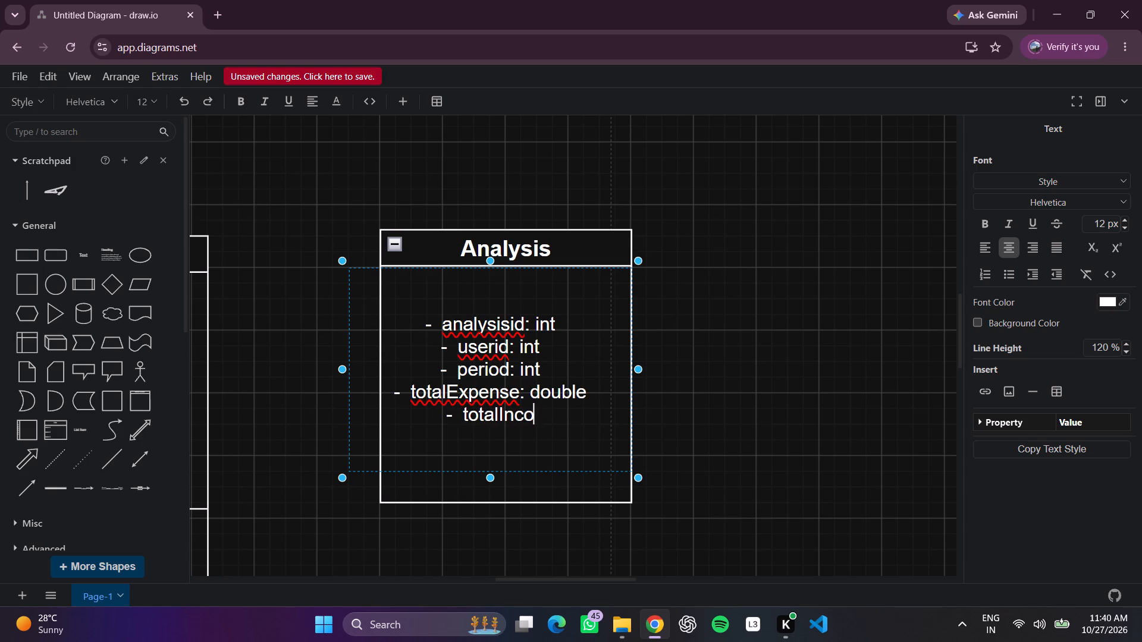
{"action": "type", "text": "me"}
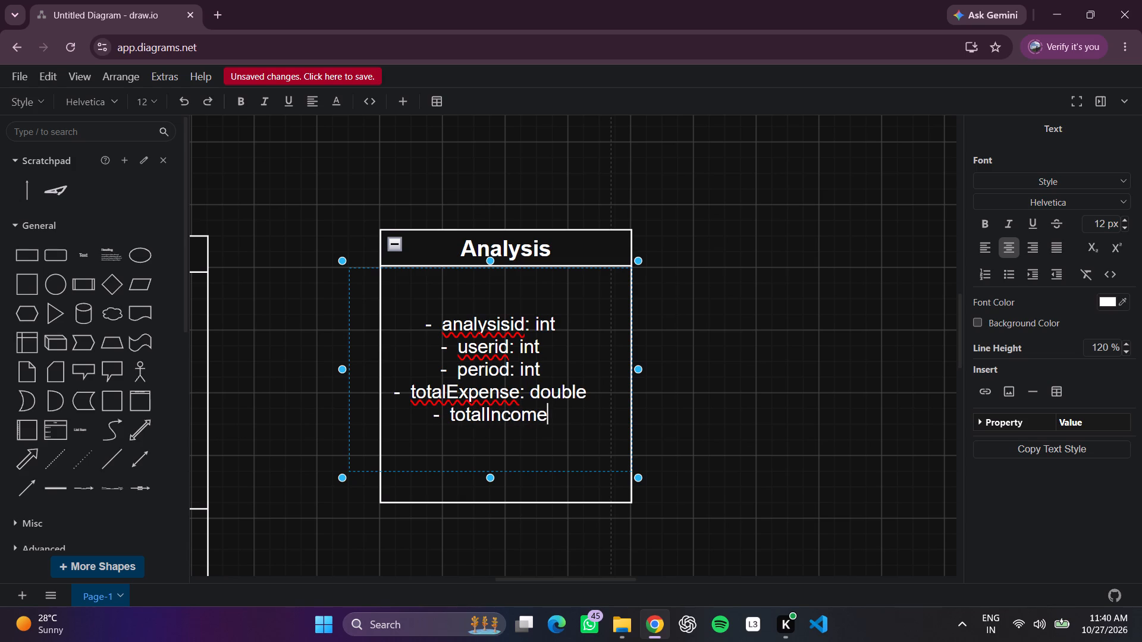
{"action": "type", "text": ":"}
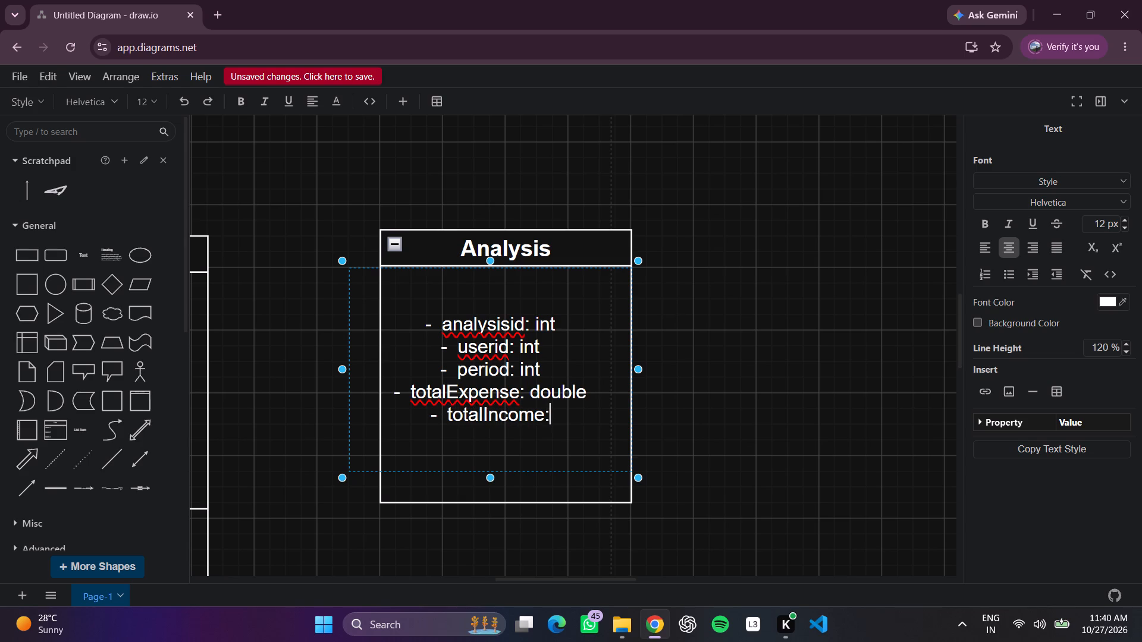
{"action": "key", "text": "space"}
{"action": "type", "text": "double"}
{"action": "key", "text": "Return"}
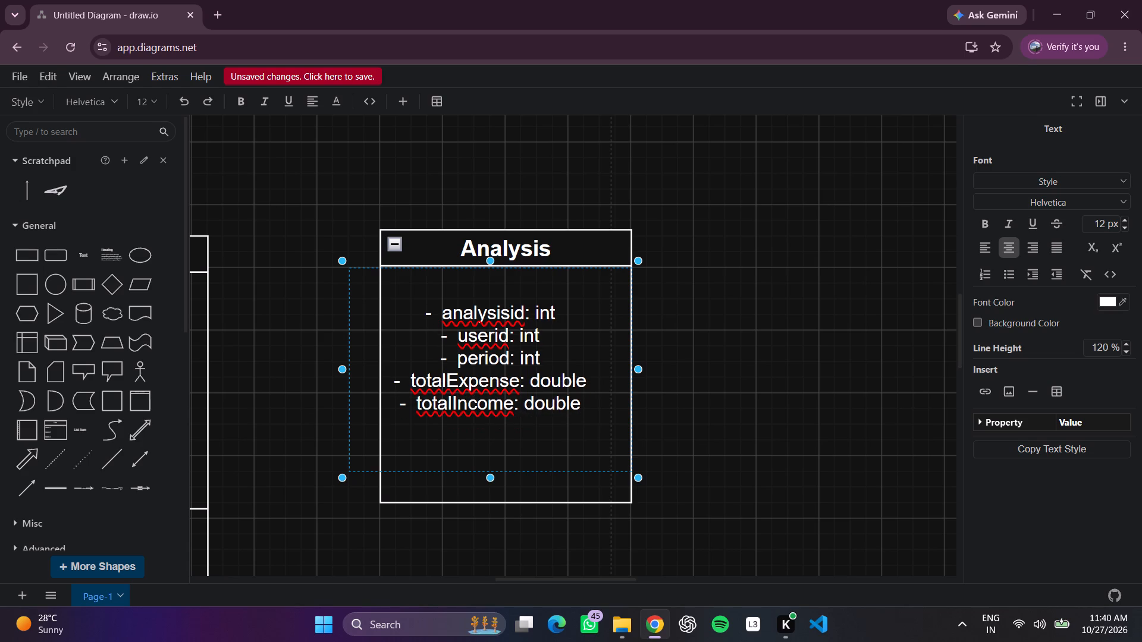
Add the attribute line "- topCategory: string" below totalIncome in the Analysis text box, followed by a new empty line.
{"action": "type", "text": "- top"}
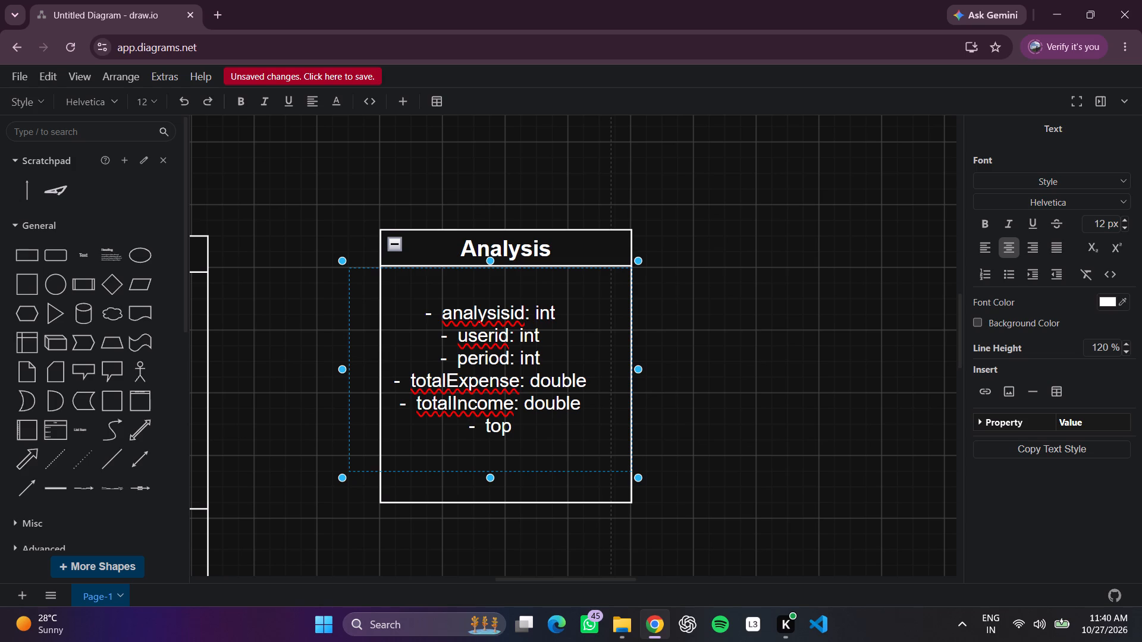
{"action": "type", "text": "ateg"}
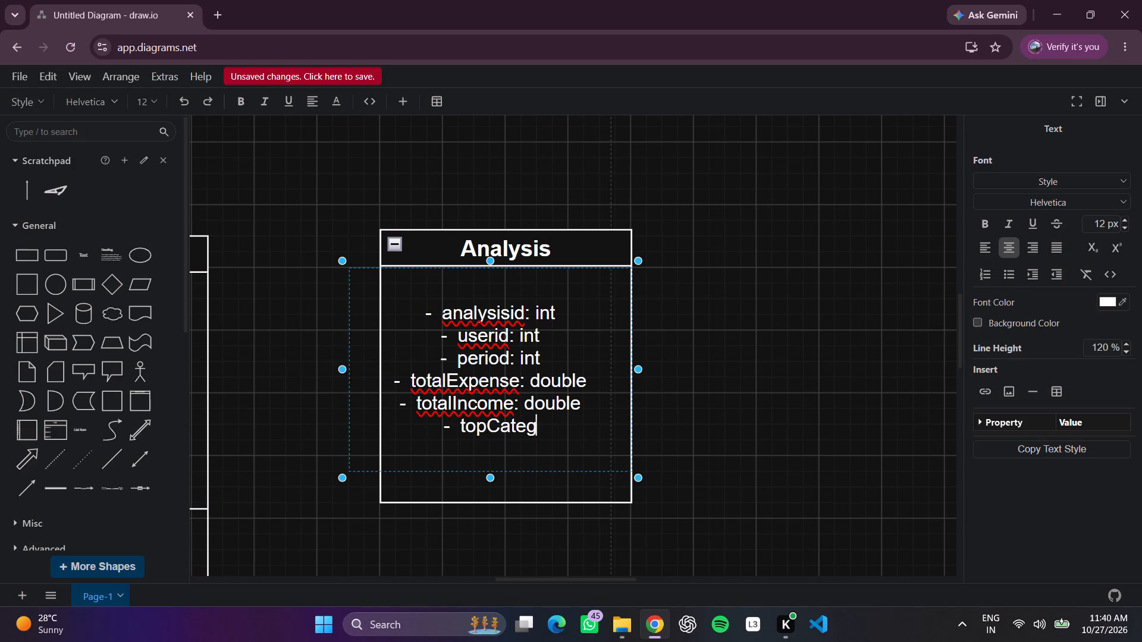
{"action": "type", "text": "ory"}
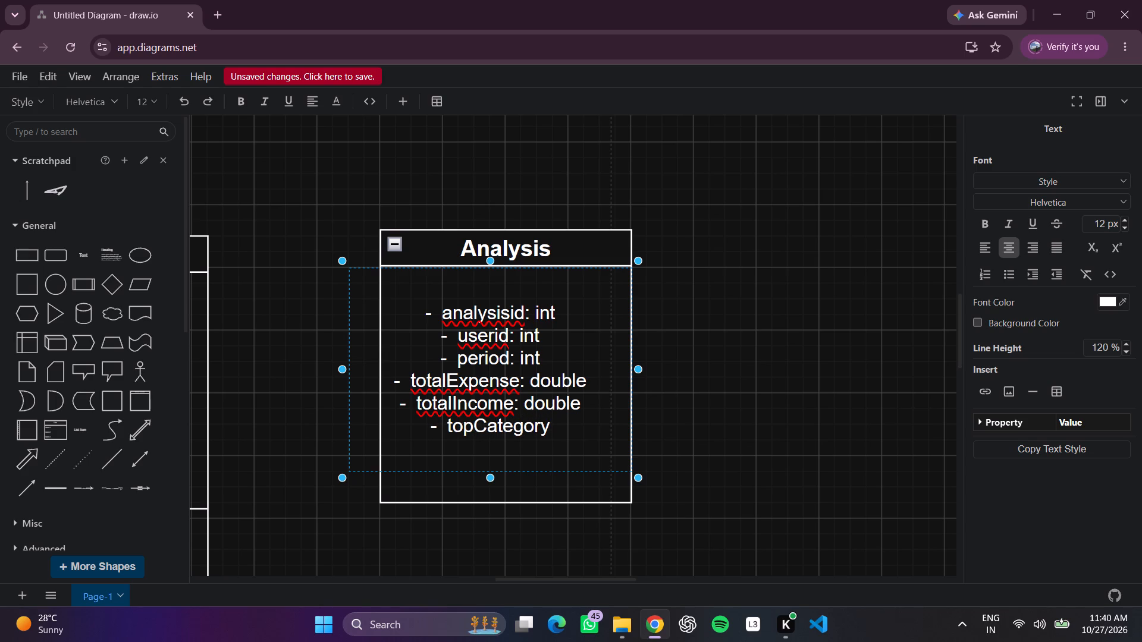
{"action": "type", "text": ":"}
{"action": "key", "text": "space"}
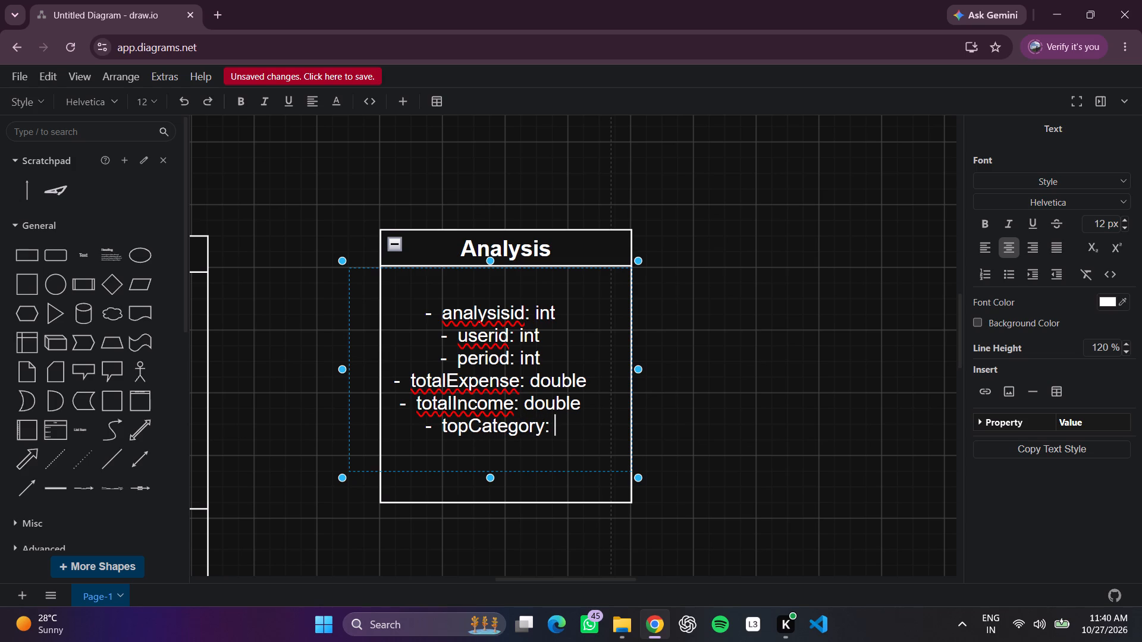
{"action": "type", "text": "strin"}
{"action": "key", "text": "g"}
{"action": "key", "text": "Return"}
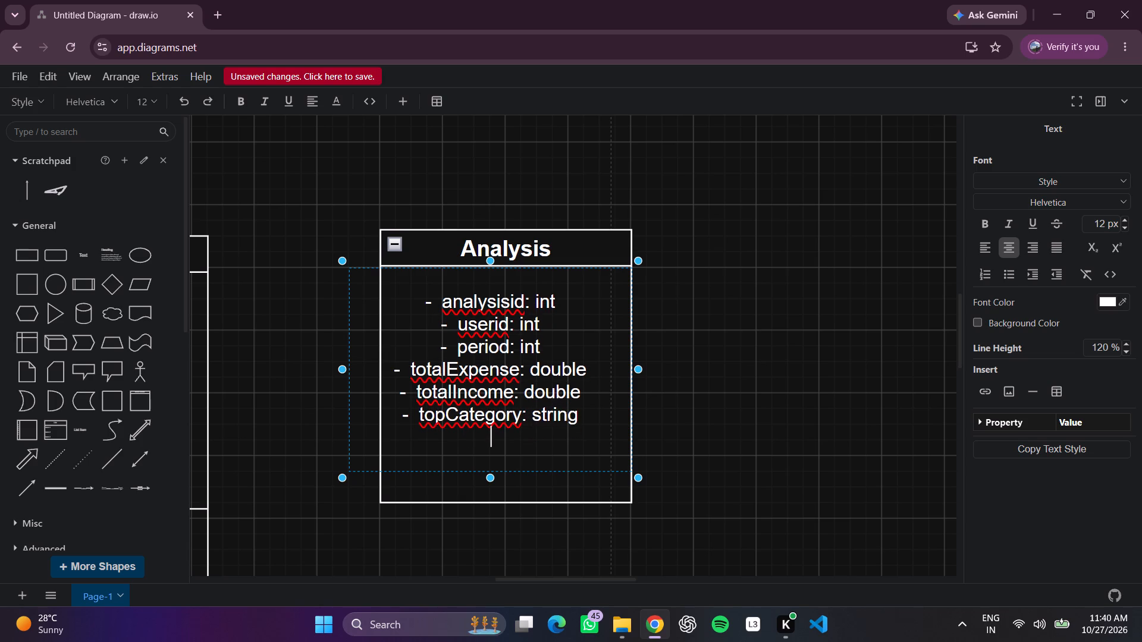
Extend the Analysis text box slightly downward, keeping its lower edge just above the container's bottom edge.
{"action": "scroll", "coordinate": [507, 364], "scroll_direction": "down", "scroll_amount": 1}
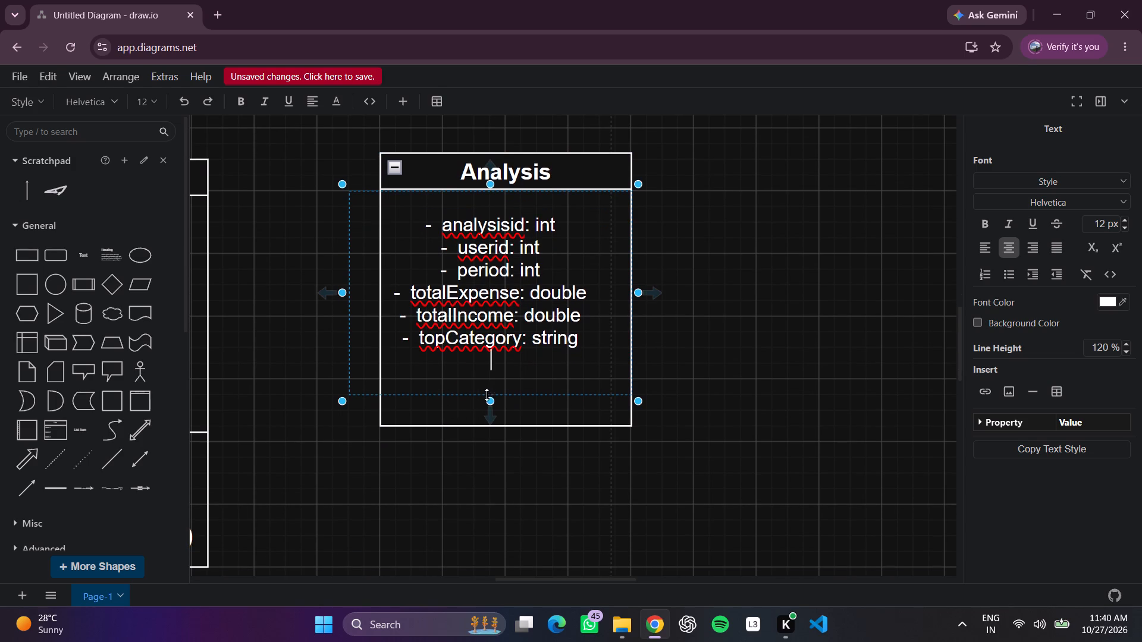
{"action": "left_click_drag", "start_coordinate": [493, 402], "coordinate": [495, 426]}
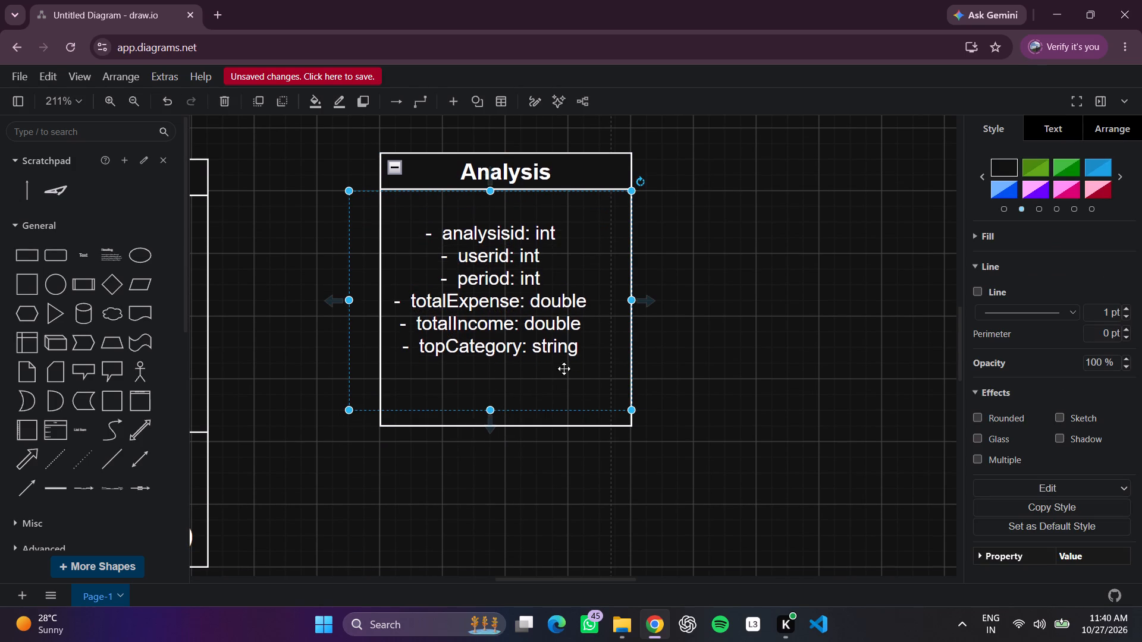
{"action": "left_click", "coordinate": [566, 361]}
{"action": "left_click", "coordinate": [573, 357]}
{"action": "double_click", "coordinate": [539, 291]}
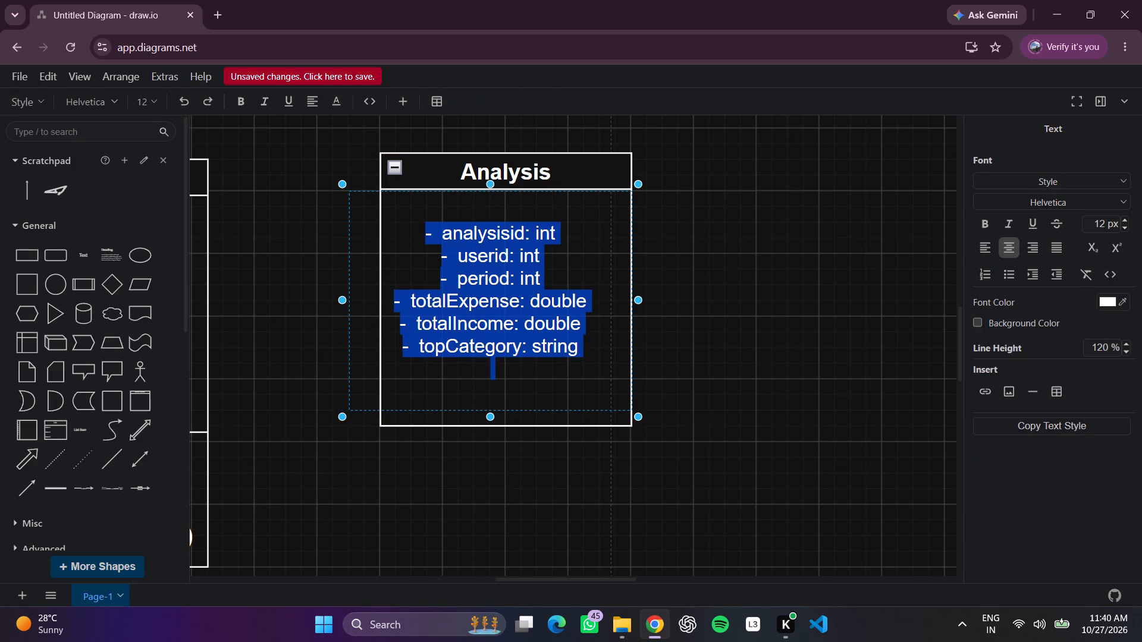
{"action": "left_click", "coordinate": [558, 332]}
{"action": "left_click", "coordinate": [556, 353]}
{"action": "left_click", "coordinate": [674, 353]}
Narrow the Analysis class's attribute text block slightly by moving its left edge inward.
{"action": "left_click", "coordinate": [561, 354]}
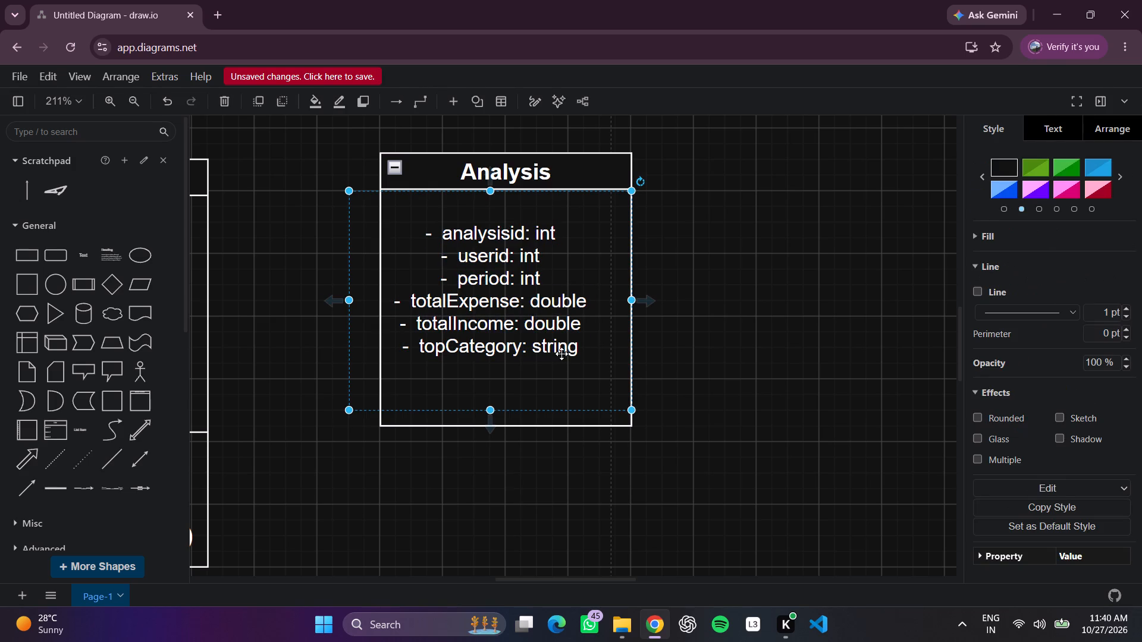
{"action": "left_click_drag", "start_coordinate": [349, 301], "coordinate": [362, 302]}
{"action": "left_click", "coordinate": [461, 289]}
{"action": "left_click", "coordinate": [1021, 355]}
{"action": "left_click", "coordinate": [859, 364]}
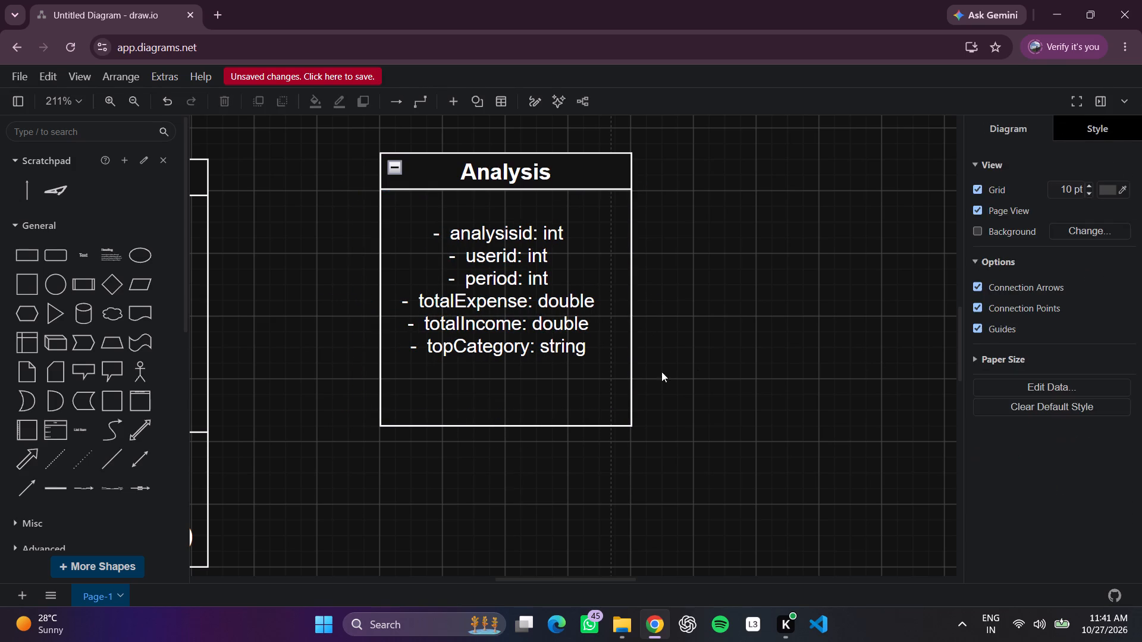
Add the attribute line "- insights: string" below topCategory in the Analysis class.
{"action": "triple_click", "coordinate": [545, 347]}
{"action": "left_click", "coordinate": [545, 347]}
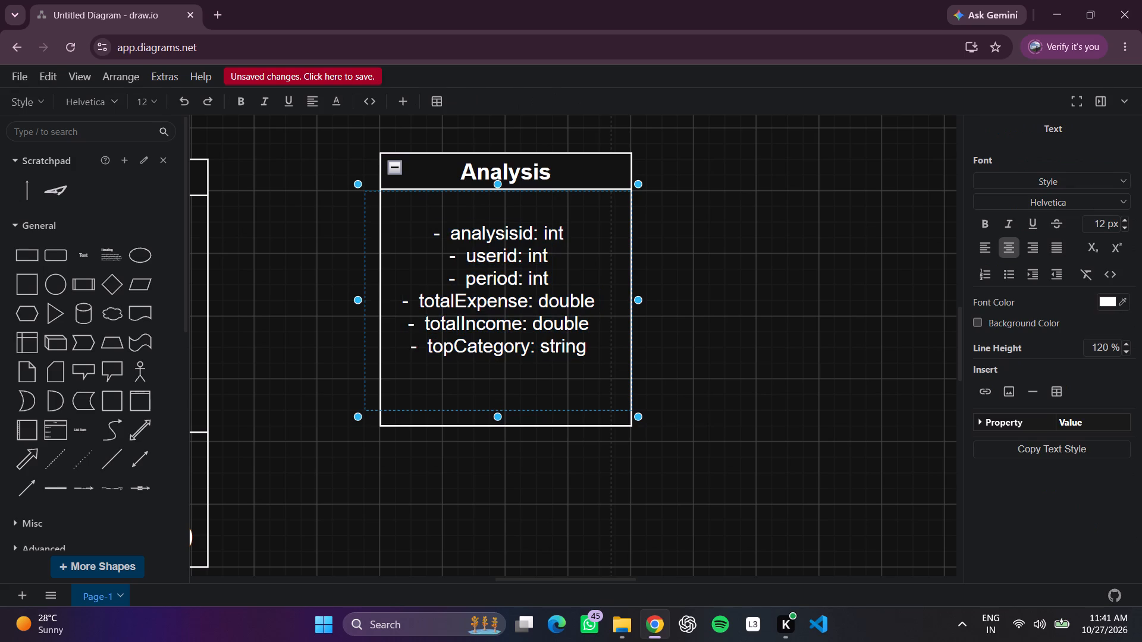
{"action": "key", "text": "Right"}
{"action": "key", "text": "Right"}
{"action": "key", "text": "Right"}
{"action": "key", "text": "Right"}
{"action": "key", "text": "Right"}
{"action": "key", "text": "Right"}
{"action": "key", "text": "Return"}
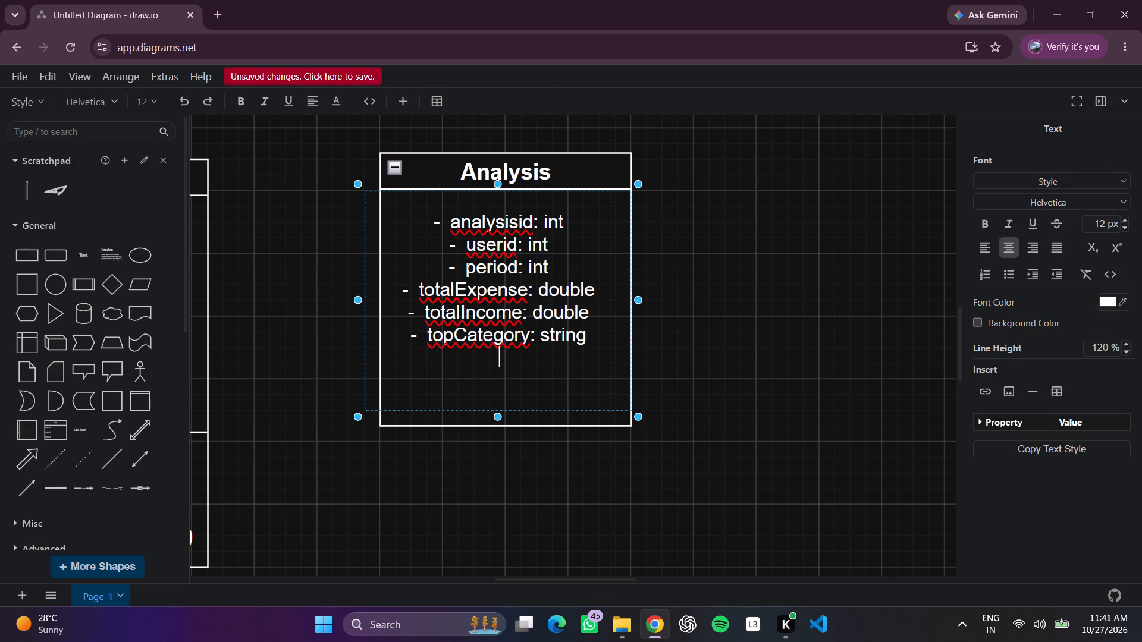
{"action": "key", "text": "shift+underscore"}
{"action": "key", "text": "BackSpace"}
{"action": "key", "text": "minus"}
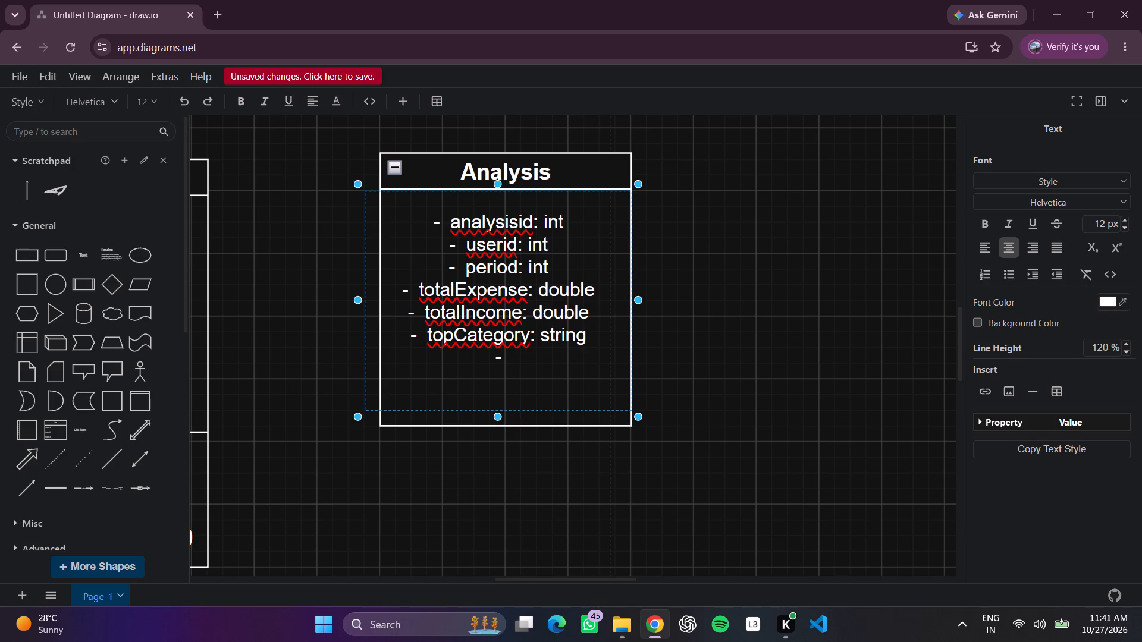
{"action": "type", "text": "i="}
{"action": "key", "text": "BackSpace"}
{"action": "key", "text": "BackSpace"}
{"action": "key", "text": "space"}
{"action": "key", "text": "space"}
{"action": "type", "text": "insight"}
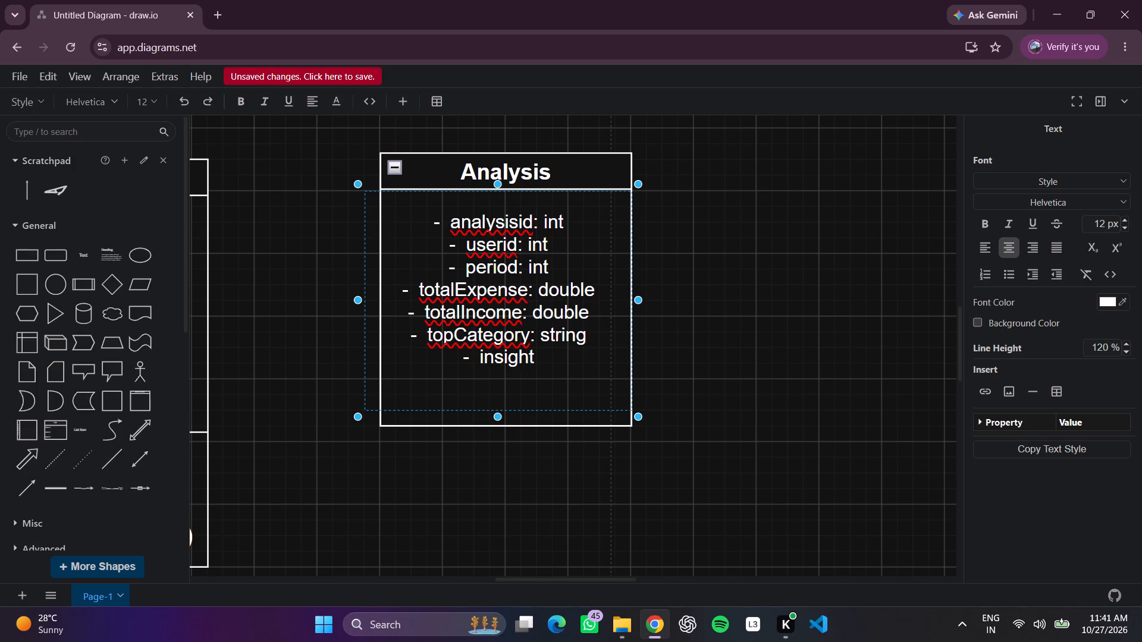
{"action": "key", "text": "s"}
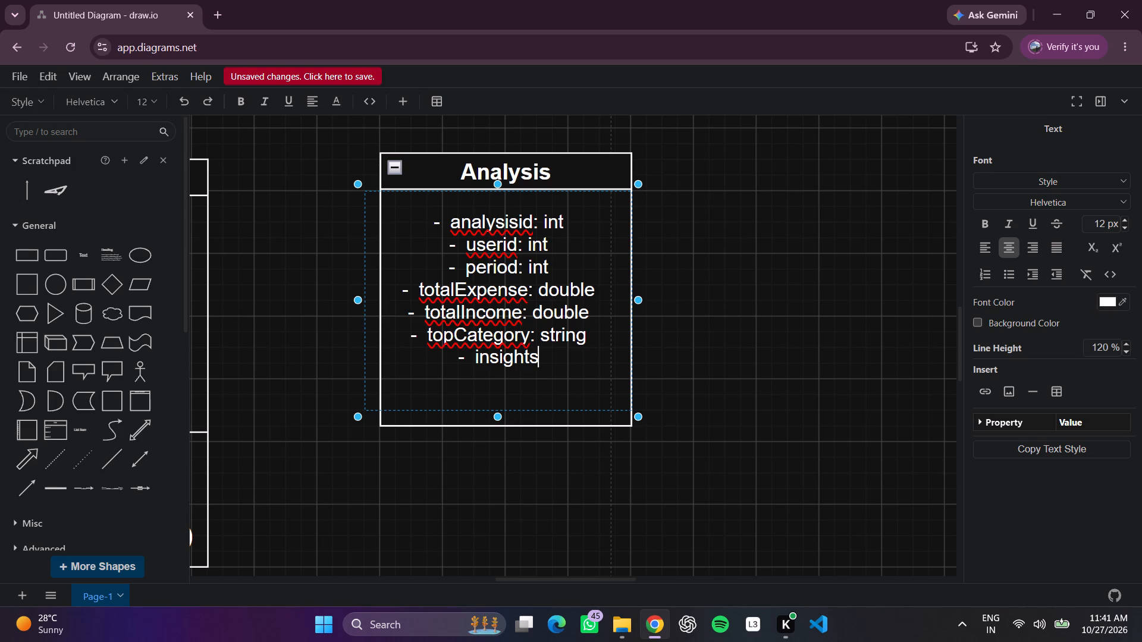
{"action": "type", "text": ": str"}
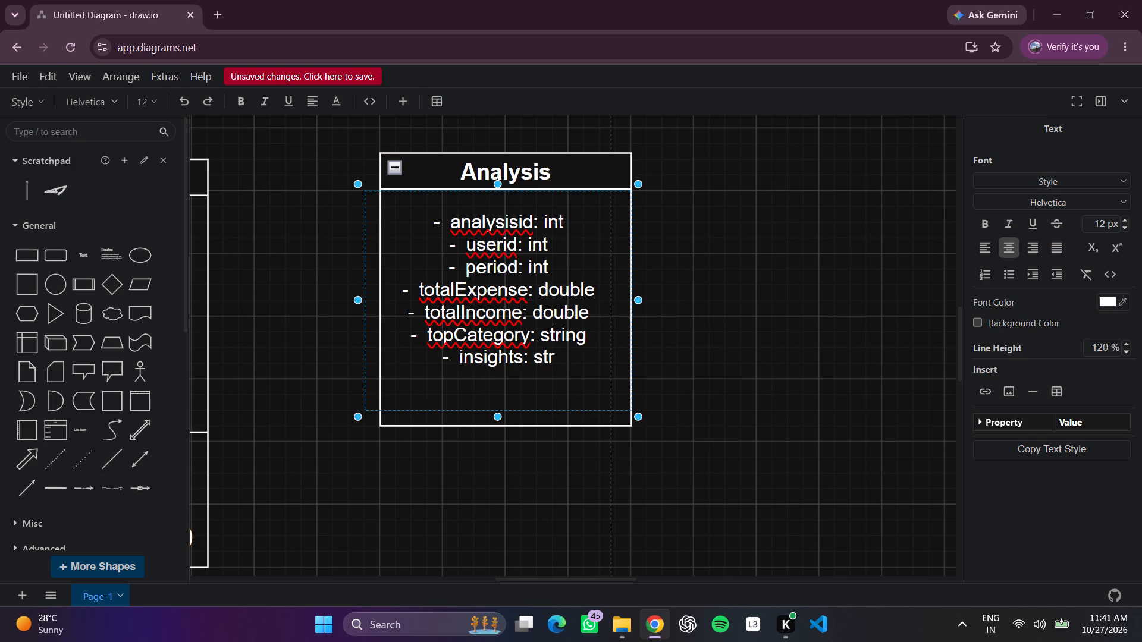
{"action": "type", "text": "inf"}
{"action": "key", "text": "BackSpace"}
{"action": "key", "text": "d"}
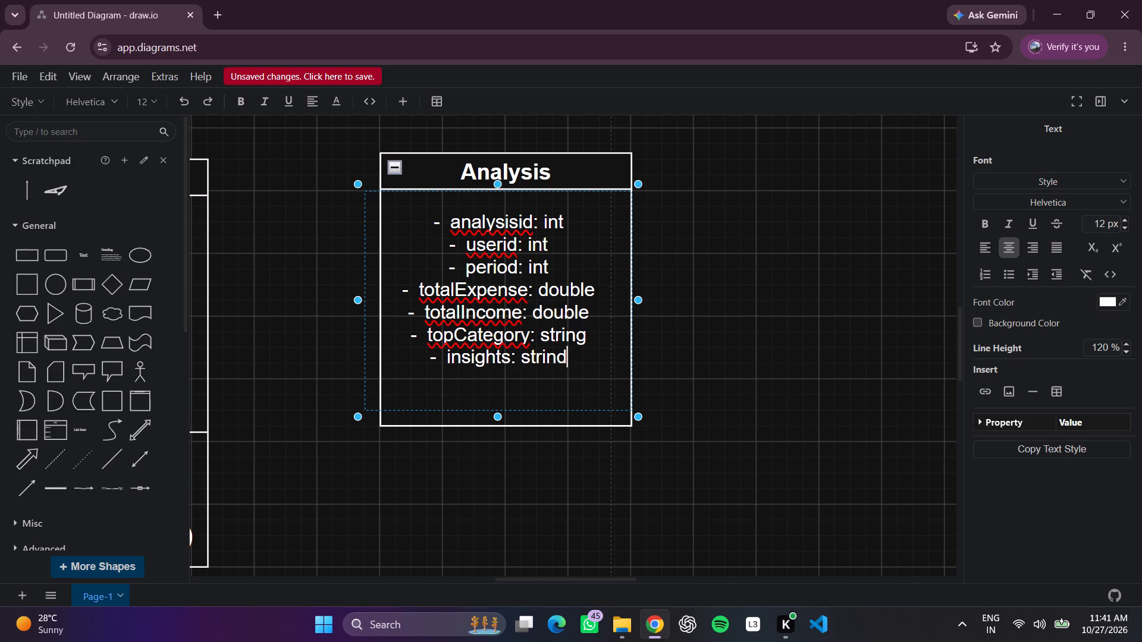
{"action": "key", "text": "BackSpace"}
{"action": "key", "text": "g"}
{"action": "scroll", "coordinate": [545, 347], "scroll_direction": "up", "scroll_amount": 2}
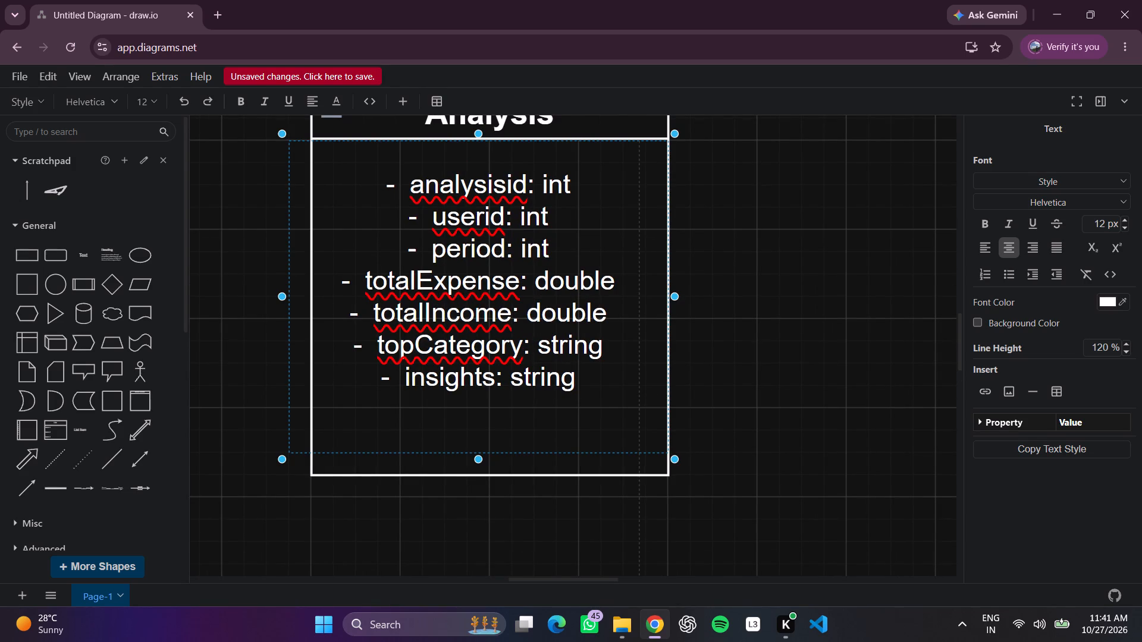
{"action": "left_click", "coordinate": [720, 387]}
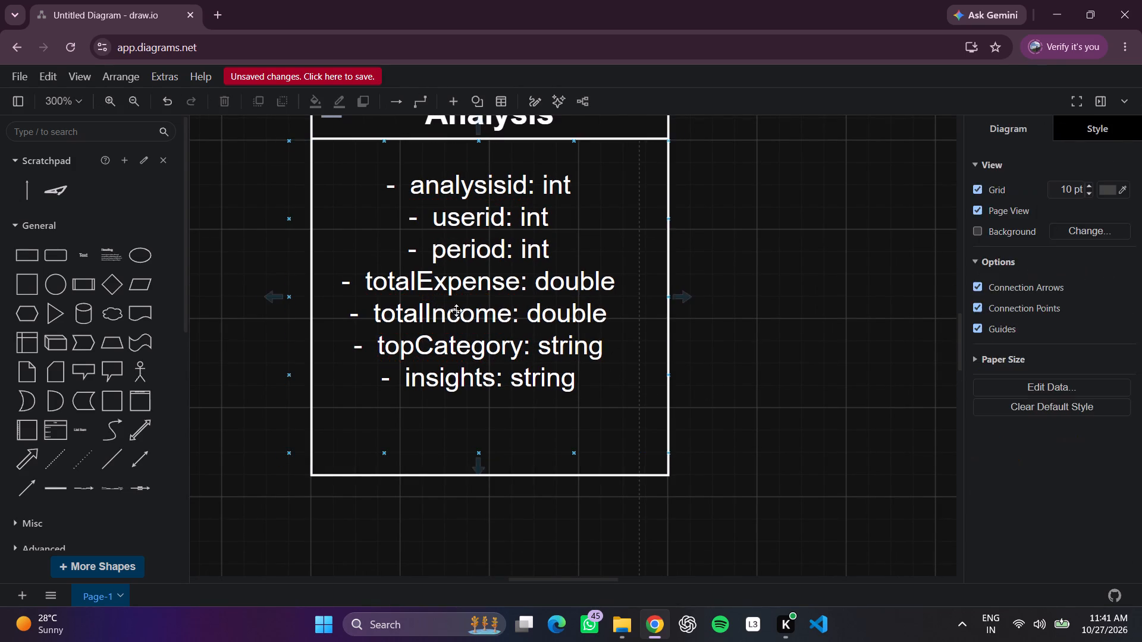
Apply the Heading 3 style to all of the Analysis class's attribute text.
{"action": "double_click", "coordinate": [445, 311]}
{"action": "left_click", "coordinate": [1046, 180]}
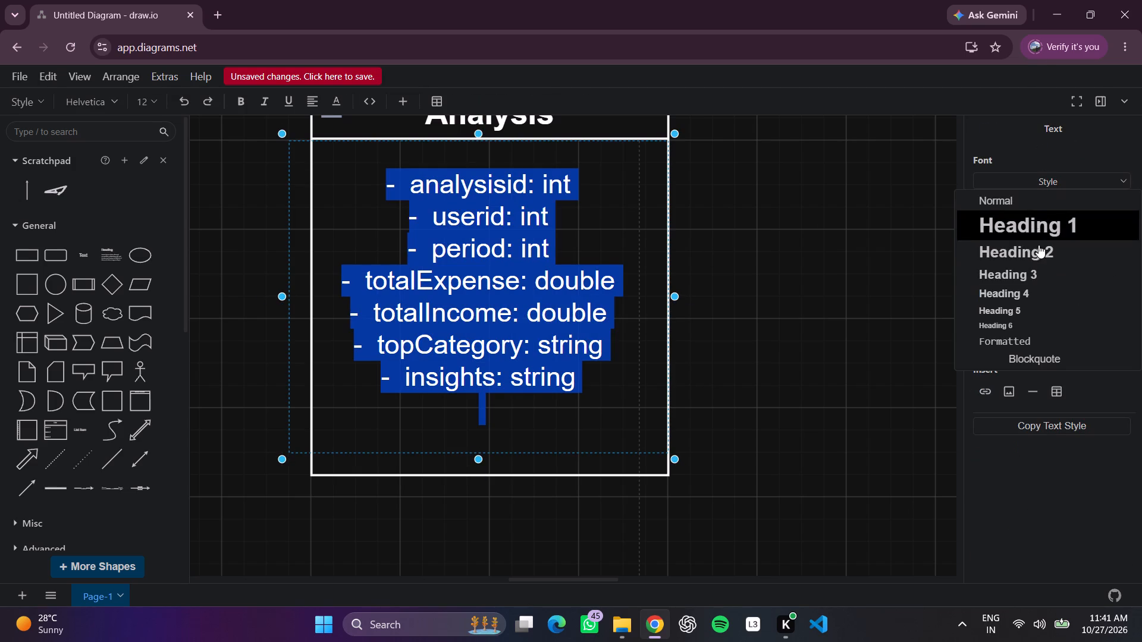
{"action": "left_click", "coordinate": [1044, 274]}
{"action": "left_click", "coordinate": [915, 309]}
{"action": "left_click", "coordinate": [876, 270]}
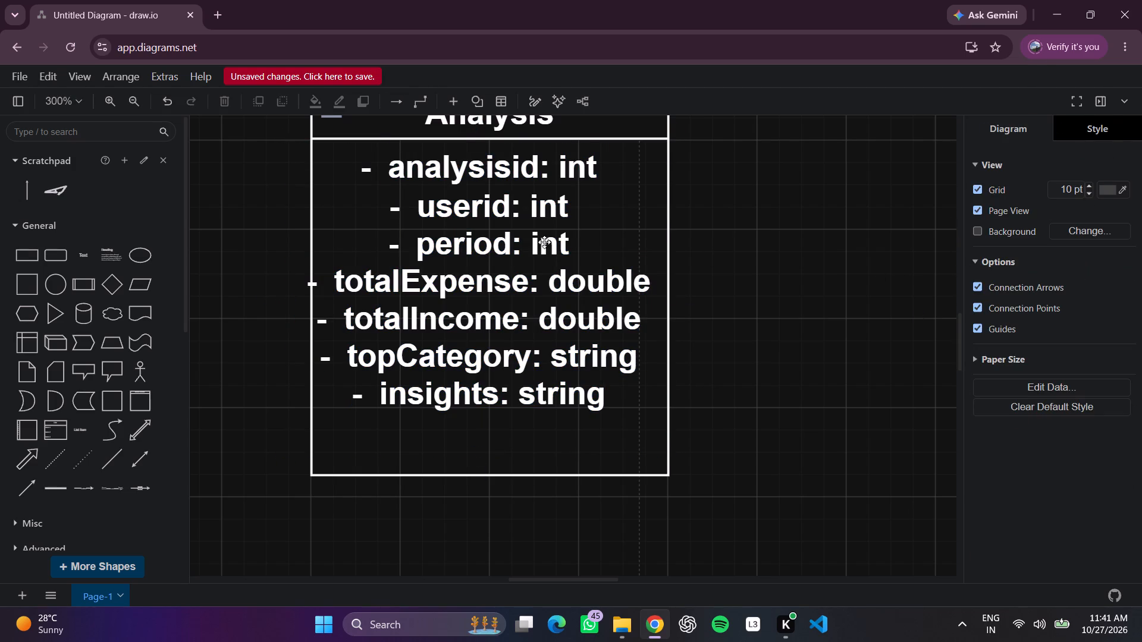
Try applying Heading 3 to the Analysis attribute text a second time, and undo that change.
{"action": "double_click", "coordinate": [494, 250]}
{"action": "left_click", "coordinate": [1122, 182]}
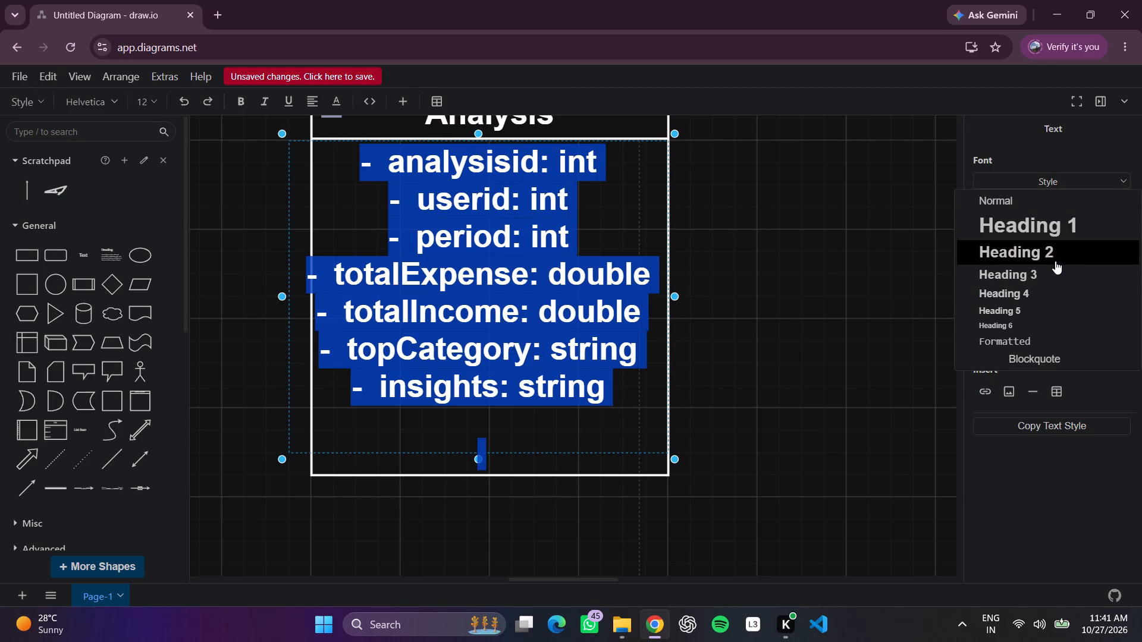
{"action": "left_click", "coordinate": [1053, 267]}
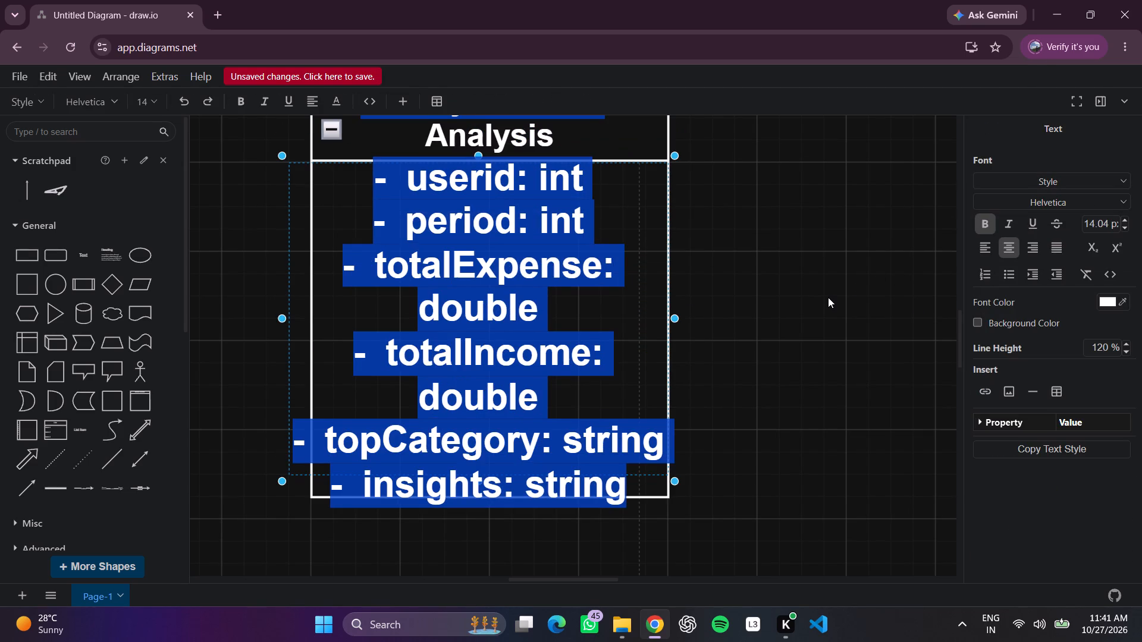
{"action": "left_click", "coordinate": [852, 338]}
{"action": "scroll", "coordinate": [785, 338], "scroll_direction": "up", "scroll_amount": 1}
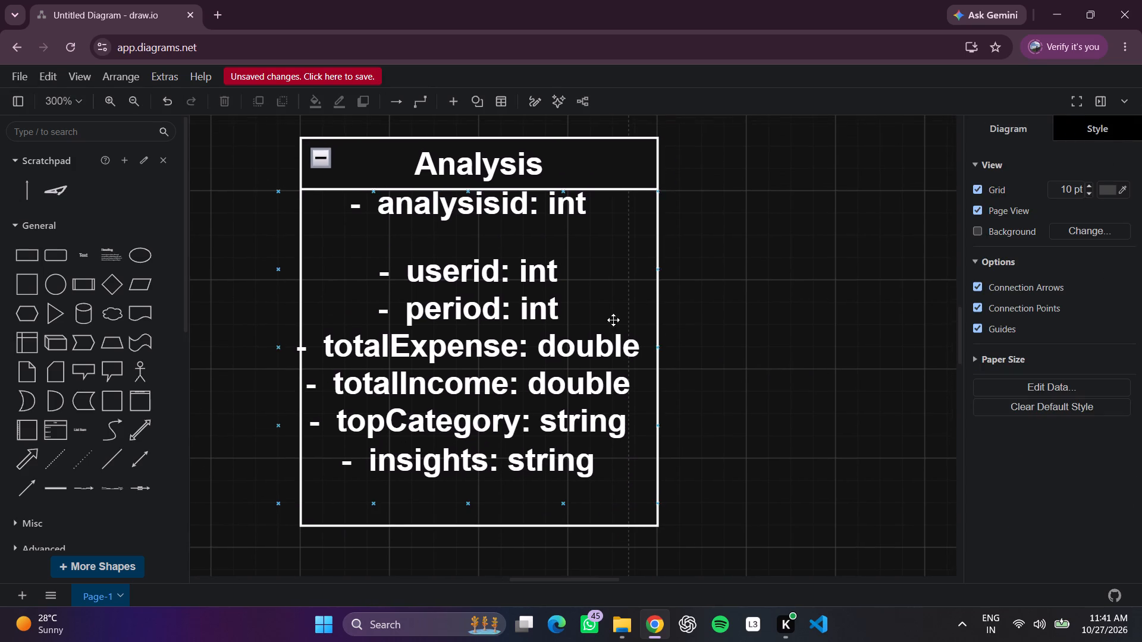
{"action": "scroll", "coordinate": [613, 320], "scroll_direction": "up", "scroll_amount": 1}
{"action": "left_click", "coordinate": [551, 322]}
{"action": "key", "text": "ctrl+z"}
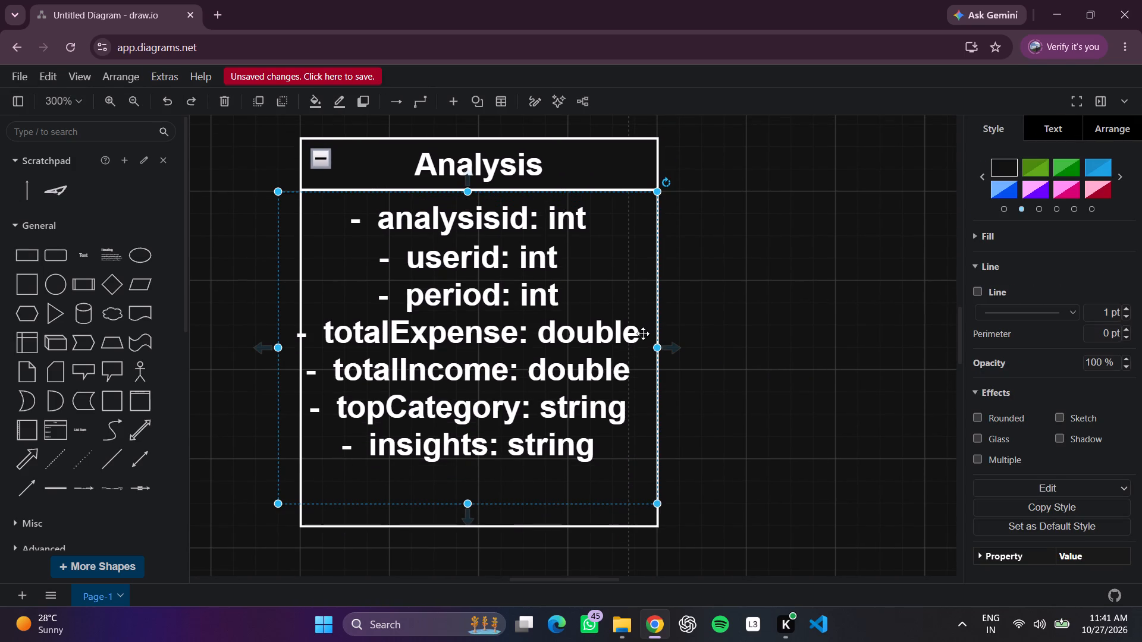
Left-align all attribute lines in the Analysis class.
{"action": "double_click", "coordinate": [554, 354]}
{"action": "double_click", "coordinate": [533, 360]}
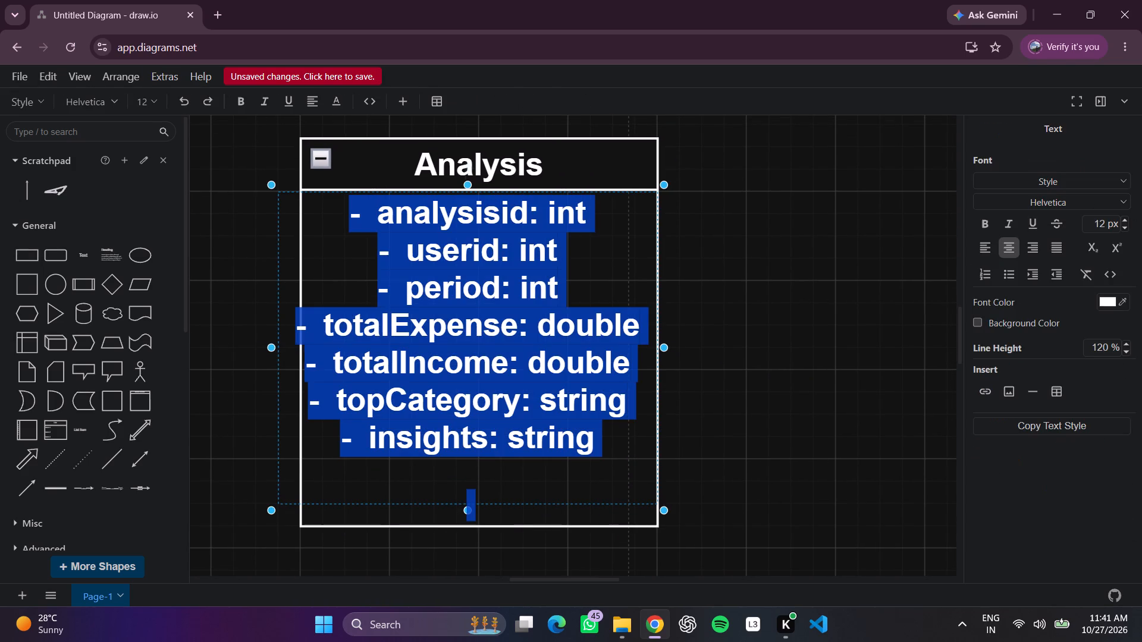
{"action": "left_click", "coordinate": [987, 245]}
{"action": "left_click", "coordinate": [810, 313]}
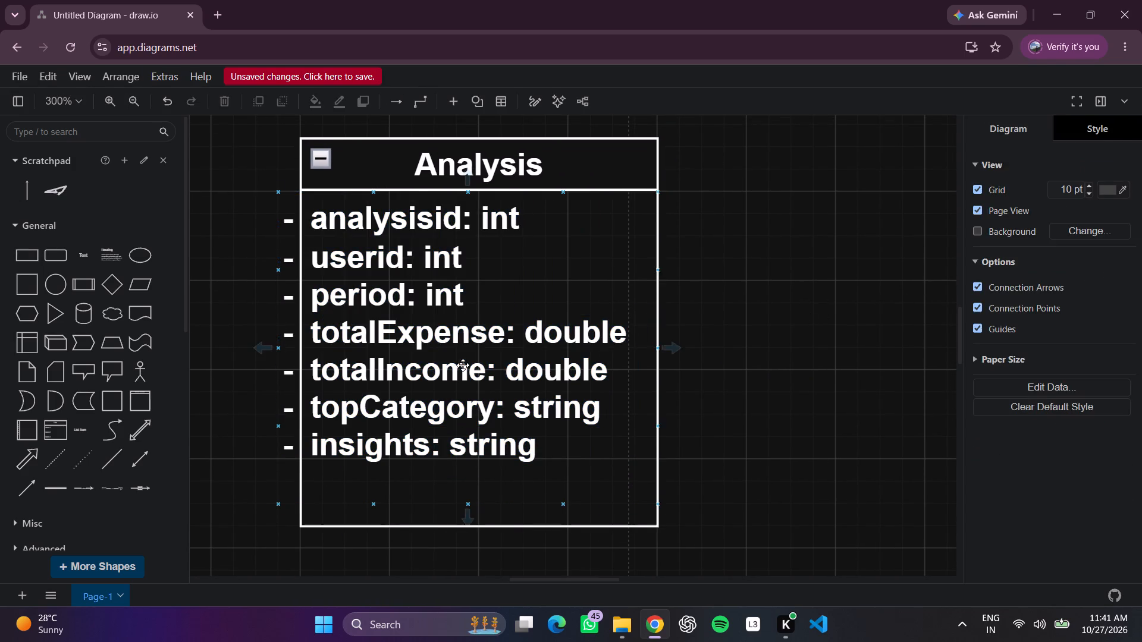
Shift the attribute text block rightward so its leading dashes sit inside the Analysis box.
{"action": "left_click_drag", "start_coordinate": [446, 362], "coordinate": [479, 367]}
{"action": "left_click", "coordinate": [760, 369]}
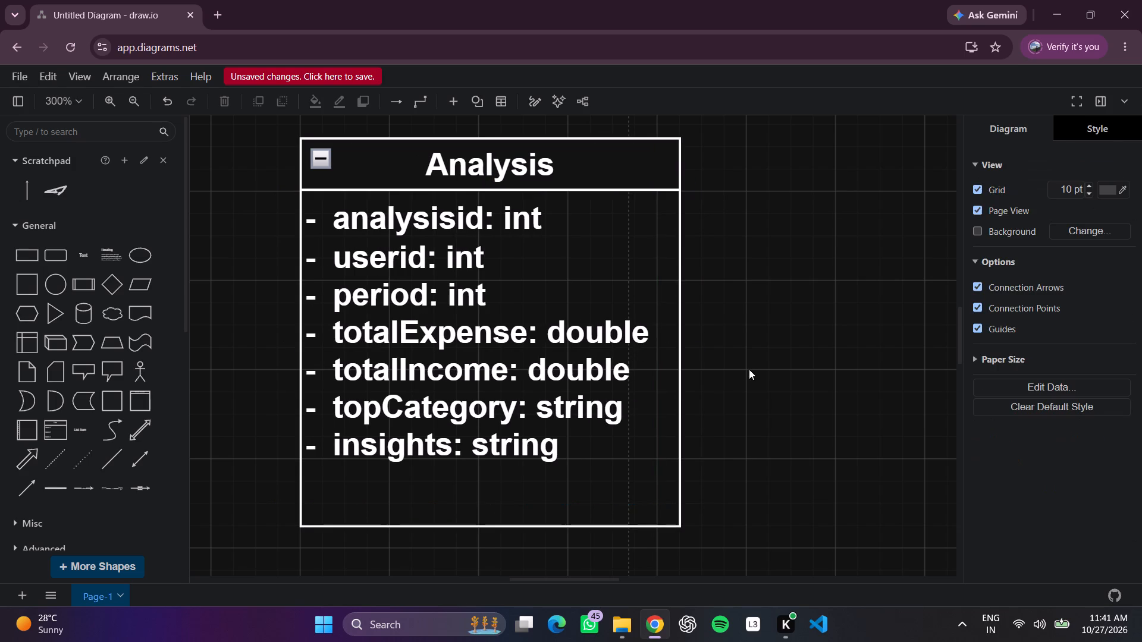
Shorten the Analysis box by raising its bottom edge to just below the insights line.
{"action": "scroll", "coordinate": [767, 362], "scroll_direction": "up", "scroll_amount": 1}
{"action": "scroll", "coordinate": [751, 366], "scroll_direction": "down", "scroll_amount": 1}
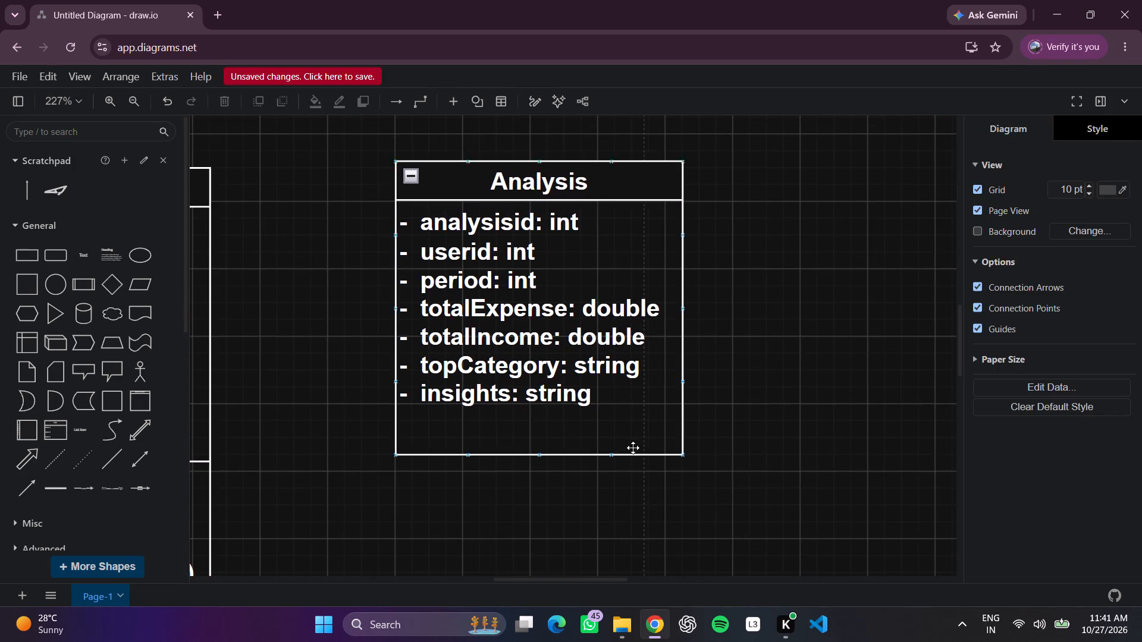
{"action": "left_click", "coordinate": [666, 455]}
{"action": "left_click_drag", "start_coordinate": [543, 456], "coordinate": [542, 452]}
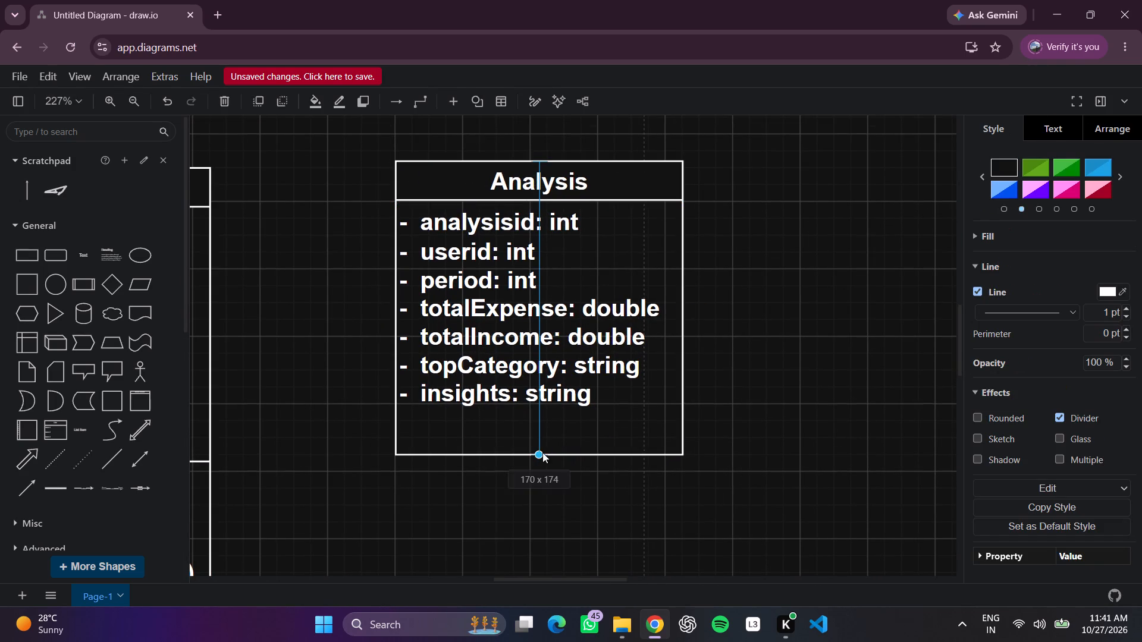
{"action": "left_click_drag", "start_coordinate": [542, 452], "coordinate": [545, 429]}
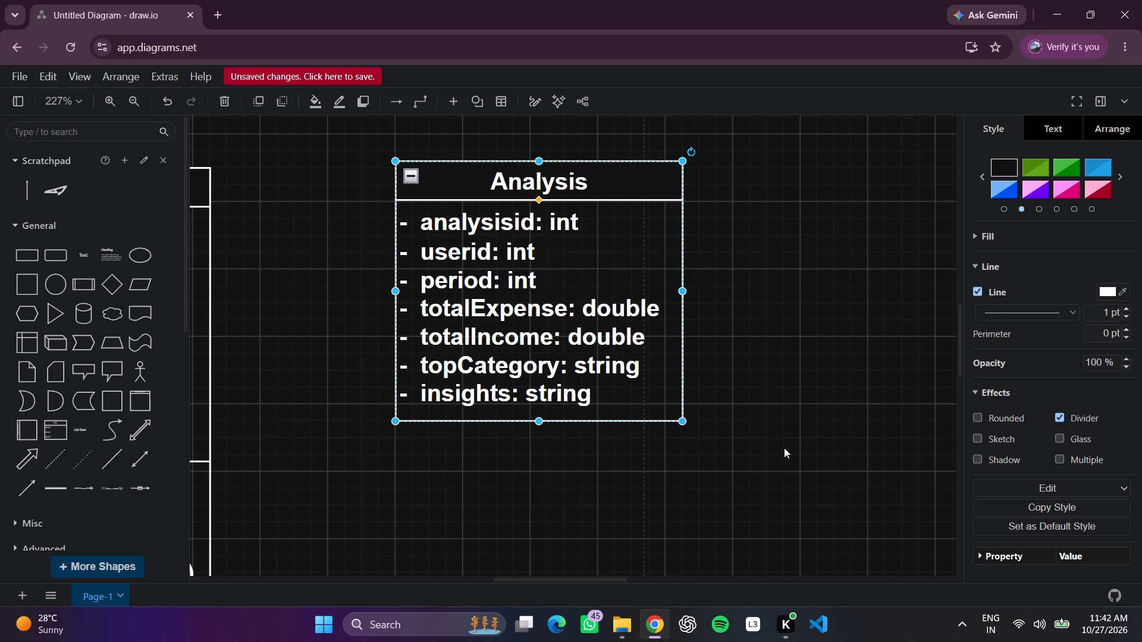
{"action": "left_click", "coordinate": [811, 449]}
Add an untitled container, shrink it and place it directly beneath the Analysis box with their right edges aligned.
{"action": "scroll", "coordinate": [807, 447], "scroll_direction": "down", "scroll_amount": 2}
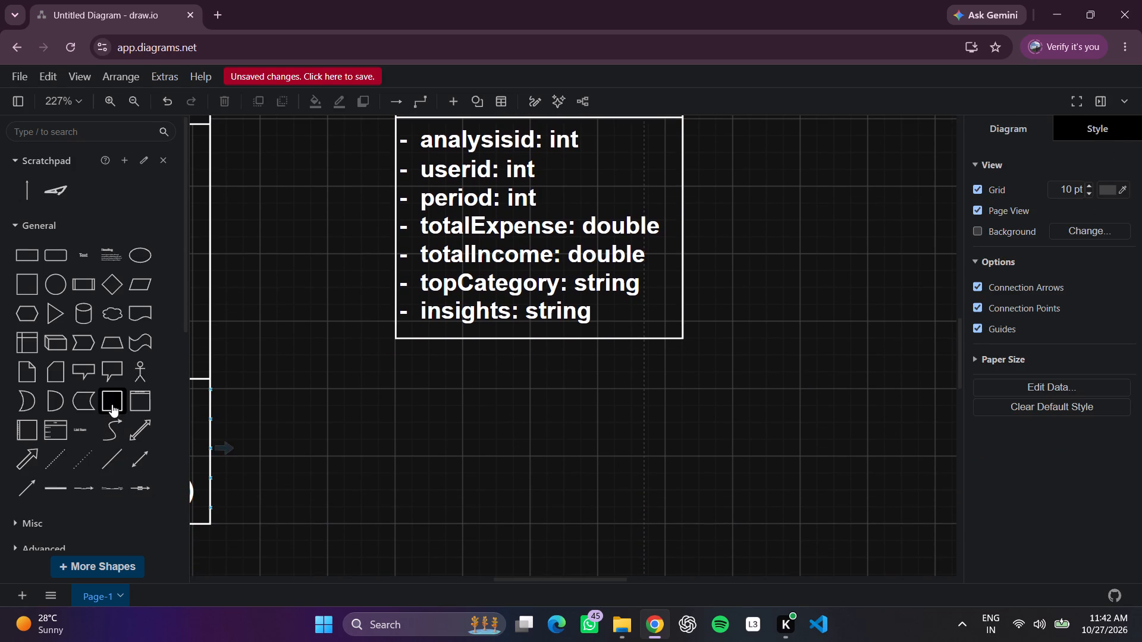
{"action": "left_click", "coordinate": [111, 404]}
{"action": "left_click_drag", "start_coordinate": [410, 165], "coordinate": [429, 257]}
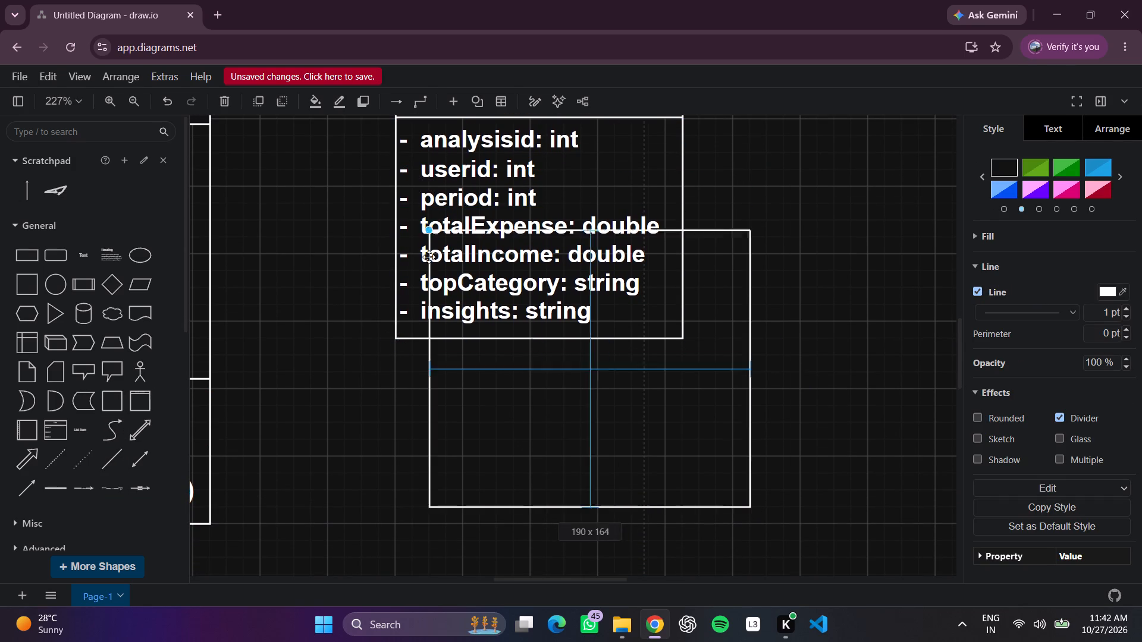
{"action": "left_click_drag", "start_coordinate": [429, 257], "coordinate": [451, 339]}
{"action": "left_click_drag", "start_coordinate": [440, 420], "coordinate": [437, 421]}
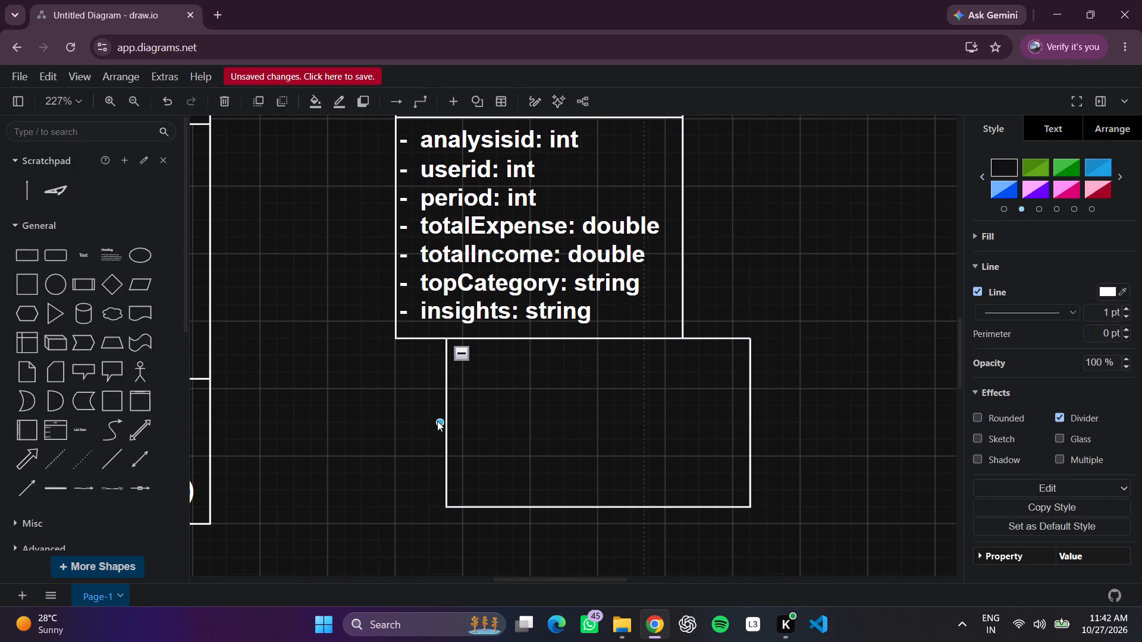
{"action": "left_click_drag", "start_coordinate": [437, 421], "coordinate": [393, 424]}
{"action": "left_click_drag", "start_coordinate": [754, 424], "coordinate": [748, 424]}
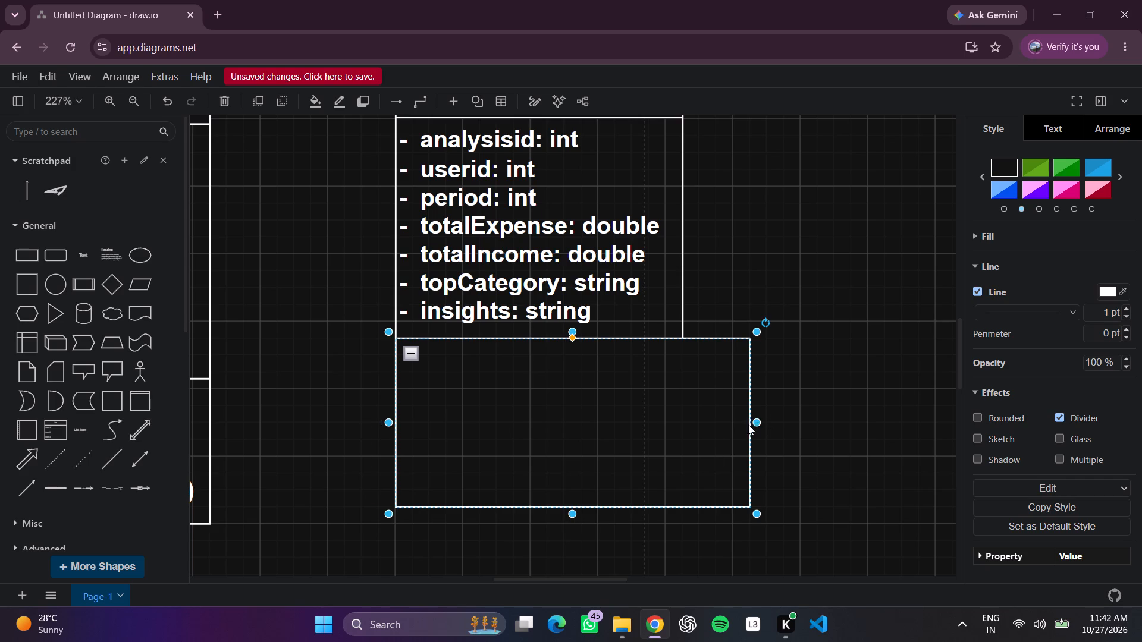
{"action": "left_click_drag", "start_coordinate": [748, 424], "coordinate": [682, 426]}
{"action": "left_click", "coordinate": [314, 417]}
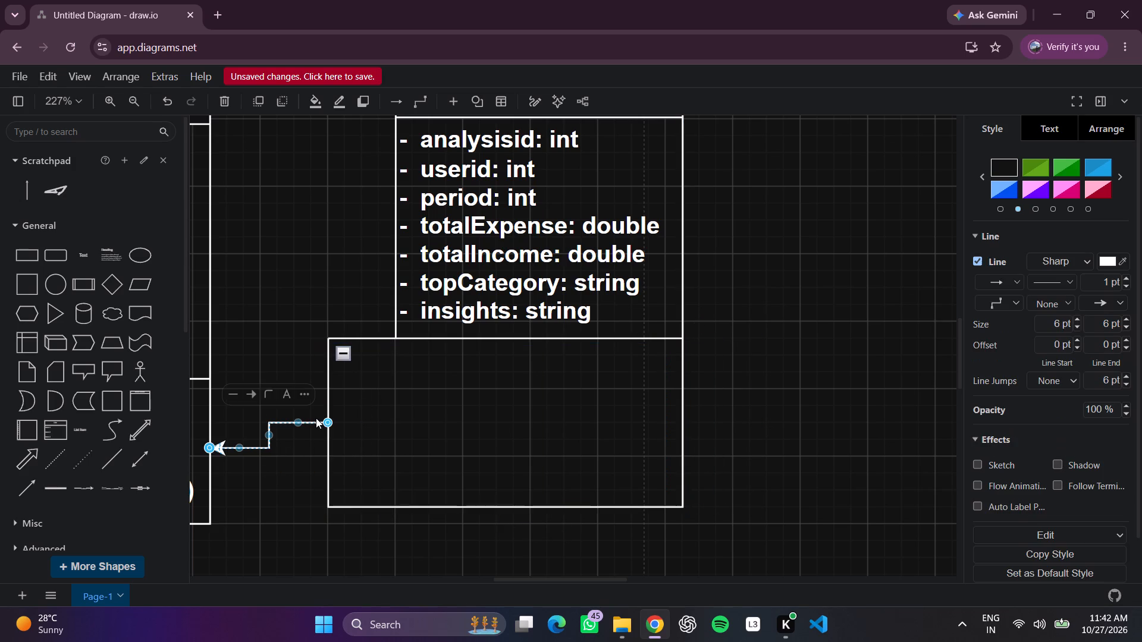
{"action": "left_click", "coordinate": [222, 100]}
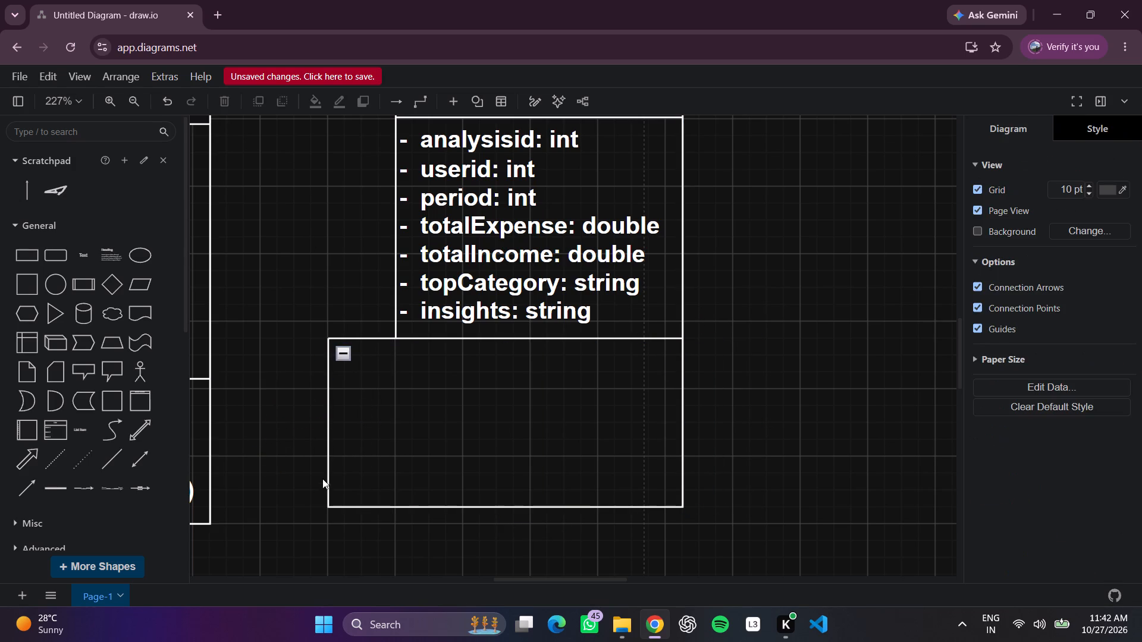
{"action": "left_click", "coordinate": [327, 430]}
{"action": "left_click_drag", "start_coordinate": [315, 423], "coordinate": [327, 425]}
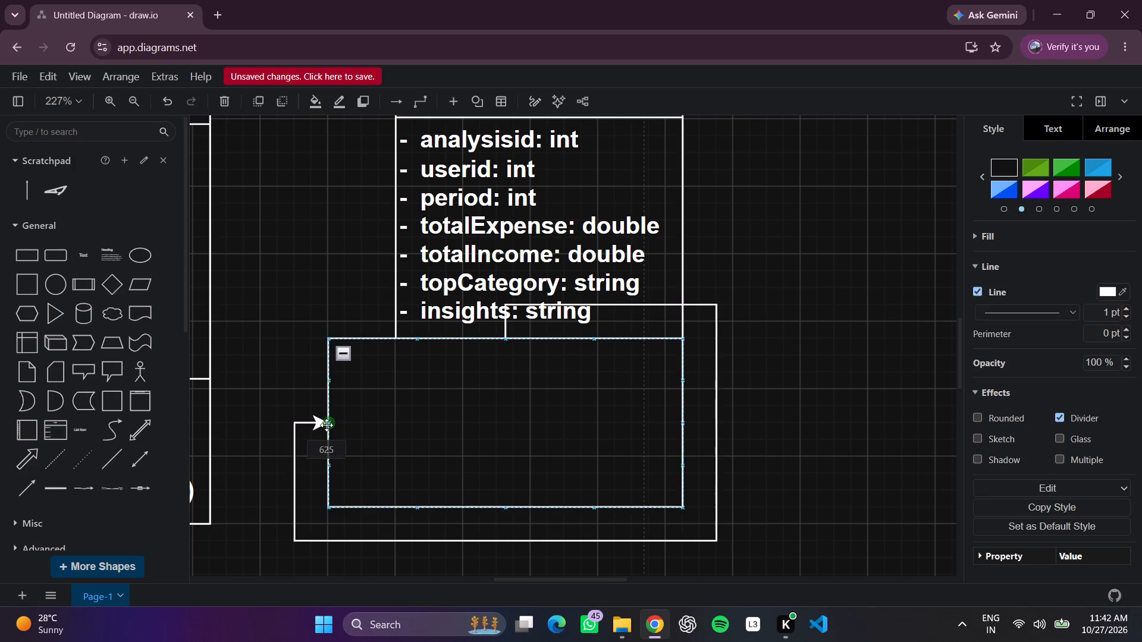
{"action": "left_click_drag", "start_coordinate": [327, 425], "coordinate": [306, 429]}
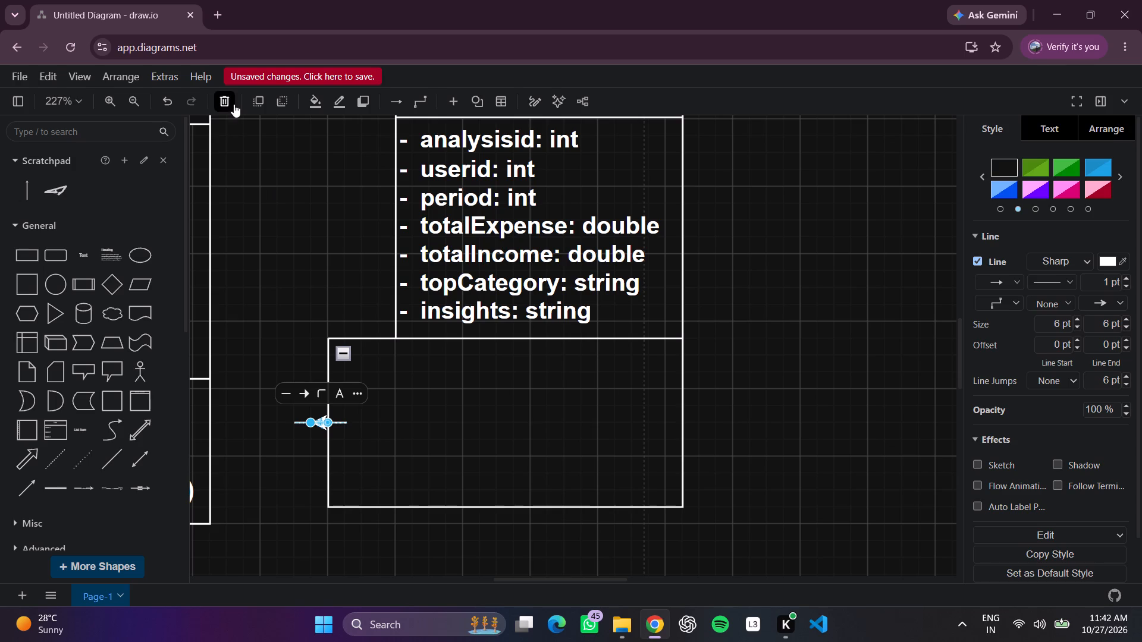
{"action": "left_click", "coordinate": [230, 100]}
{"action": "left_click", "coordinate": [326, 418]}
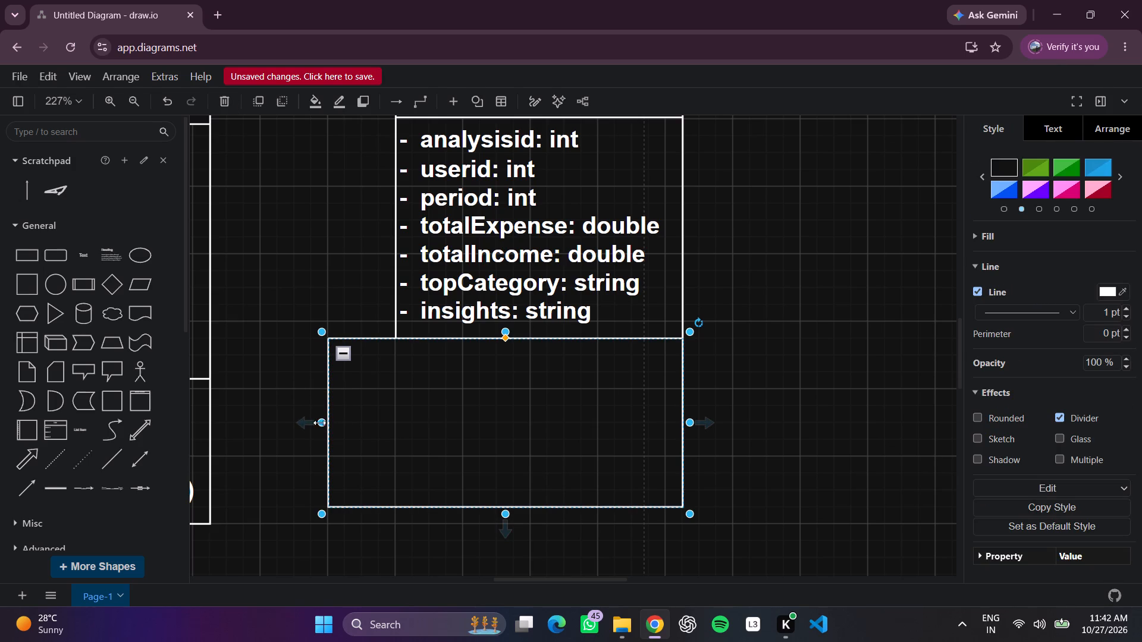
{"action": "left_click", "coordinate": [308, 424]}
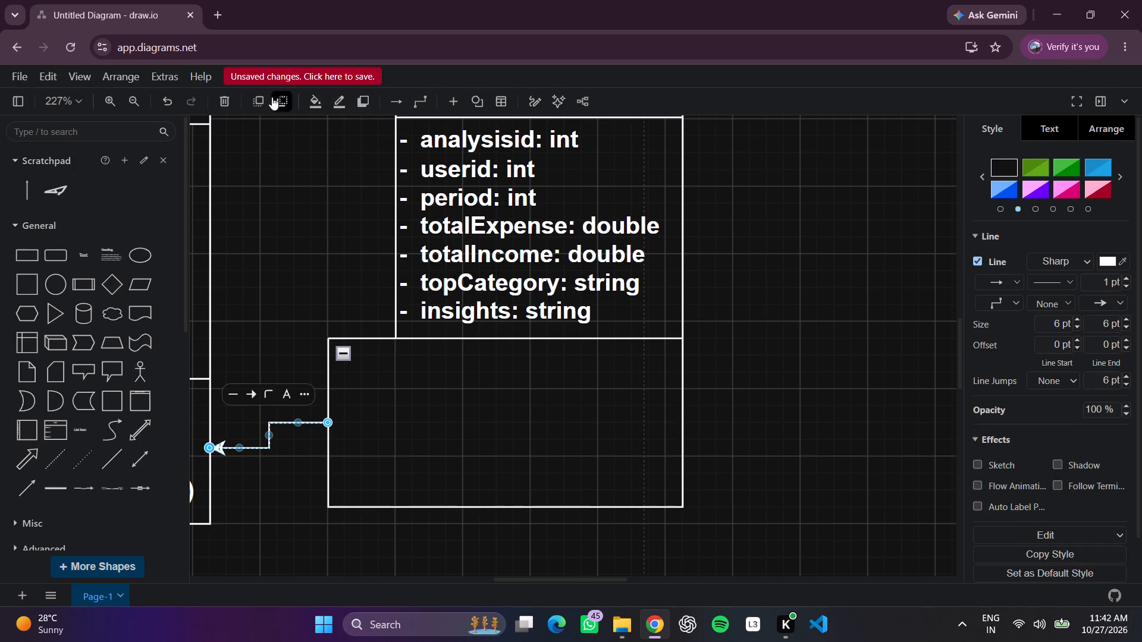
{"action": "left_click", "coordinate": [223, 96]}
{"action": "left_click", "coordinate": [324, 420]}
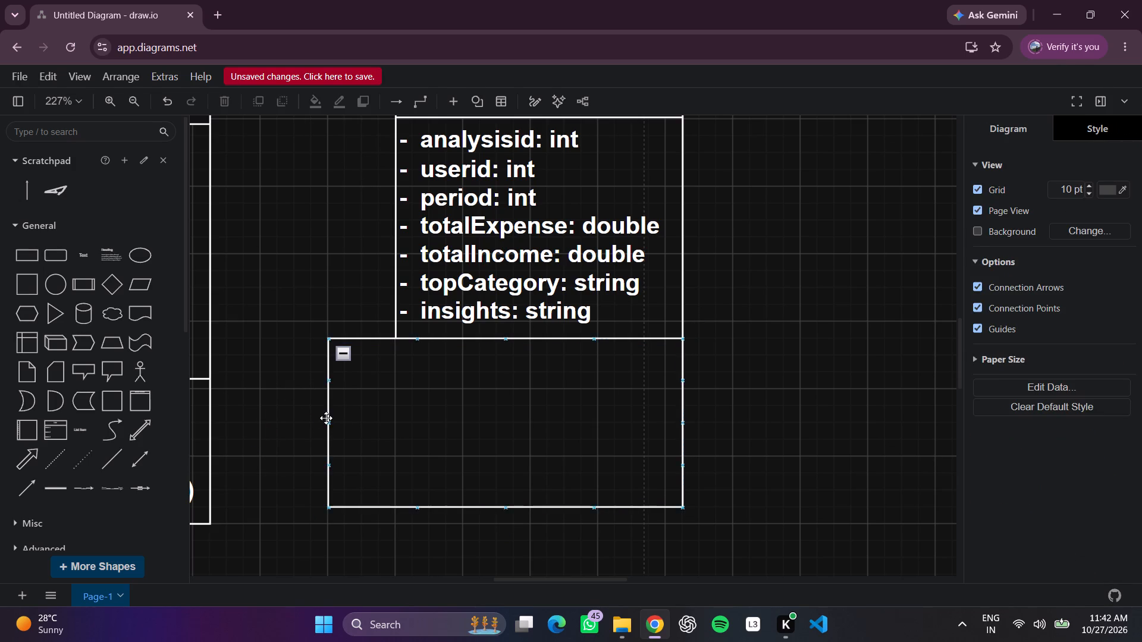
Narrow the empty container beneath the Analysis box from its left side so its left edge aligns with the box.
{"action": "left_click", "coordinate": [327, 418]}
{"action": "left_click_drag", "start_coordinate": [324, 423], "coordinate": [385, 435]}
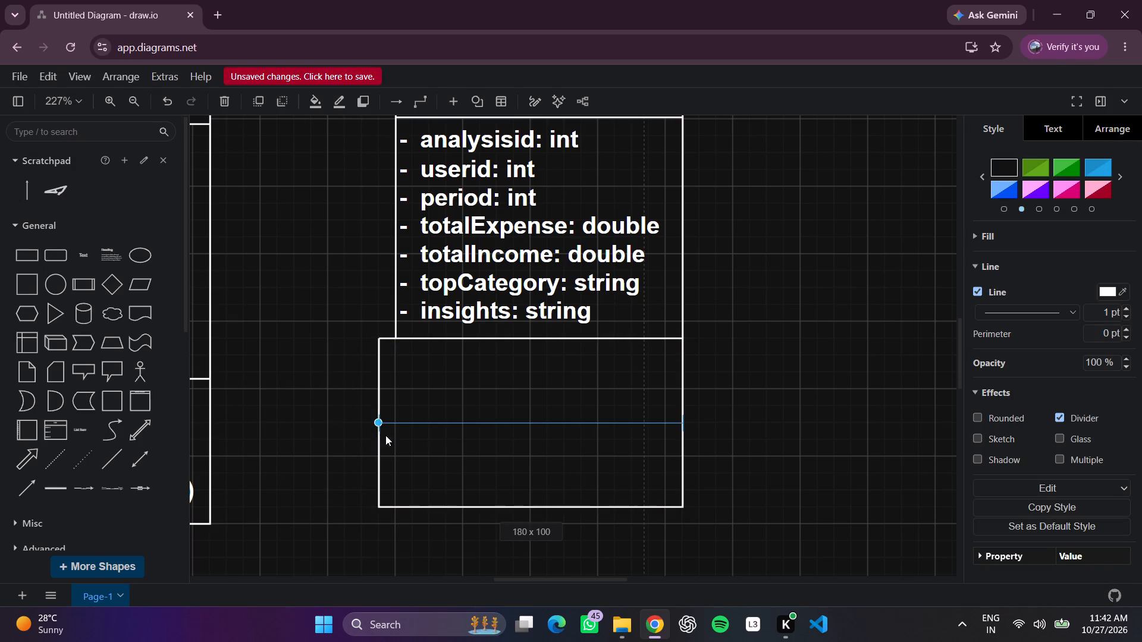
{"action": "left_click_drag", "start_coordinate": [385, 435], "coordinate": [392, 436]}
Add a text element inside the lower compartment of the Analysis class and resize it to fill most of the compartment.
{"action": "left_click", "coordinate": [421, 358]}
{"action": "triple_click", "coordinate": [426, 376]}
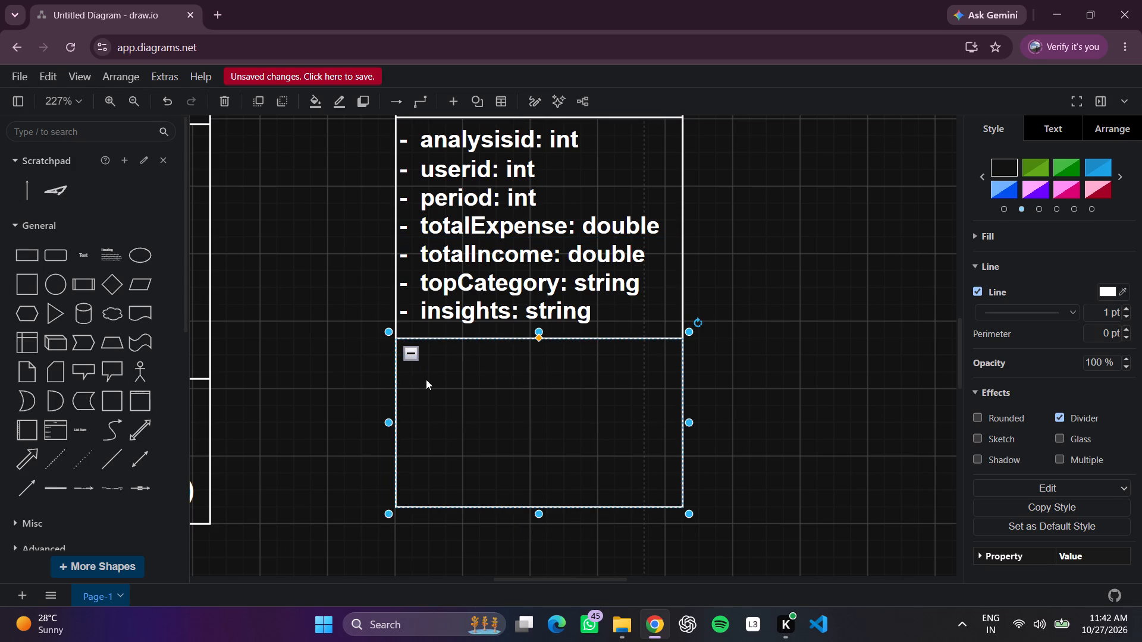
{"action": "left_click", "coordinate": [426, 379]}
{"action": "left_click_drag", "start_coordinate": [483, 414], "coordinate": [635, 479]}
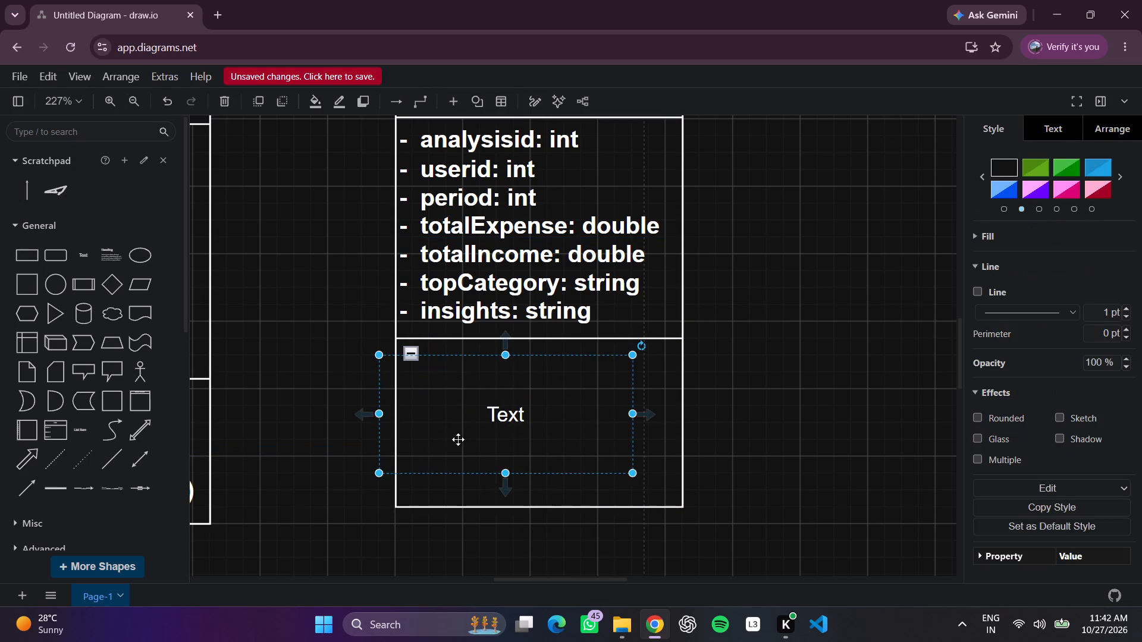
{"action": "left_click_drag", "start_coordinate": [381, 414], "coordinate": [419, 421]}
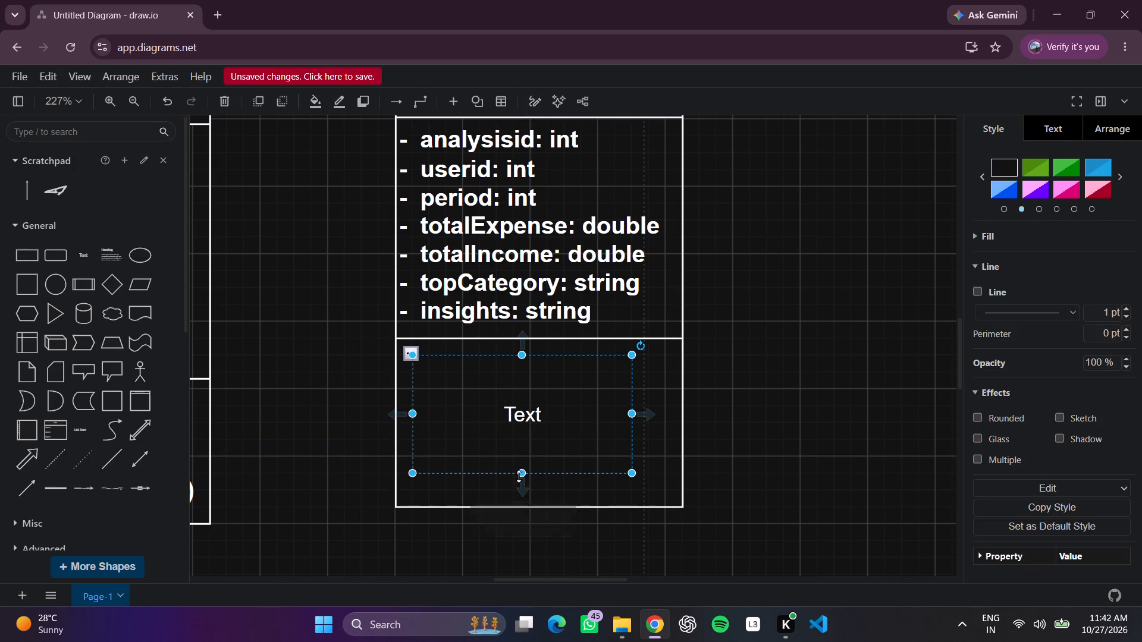
{"action": "left_click_drag", "start_coordinate": [523, 474], "coordinate": [525, 488]}
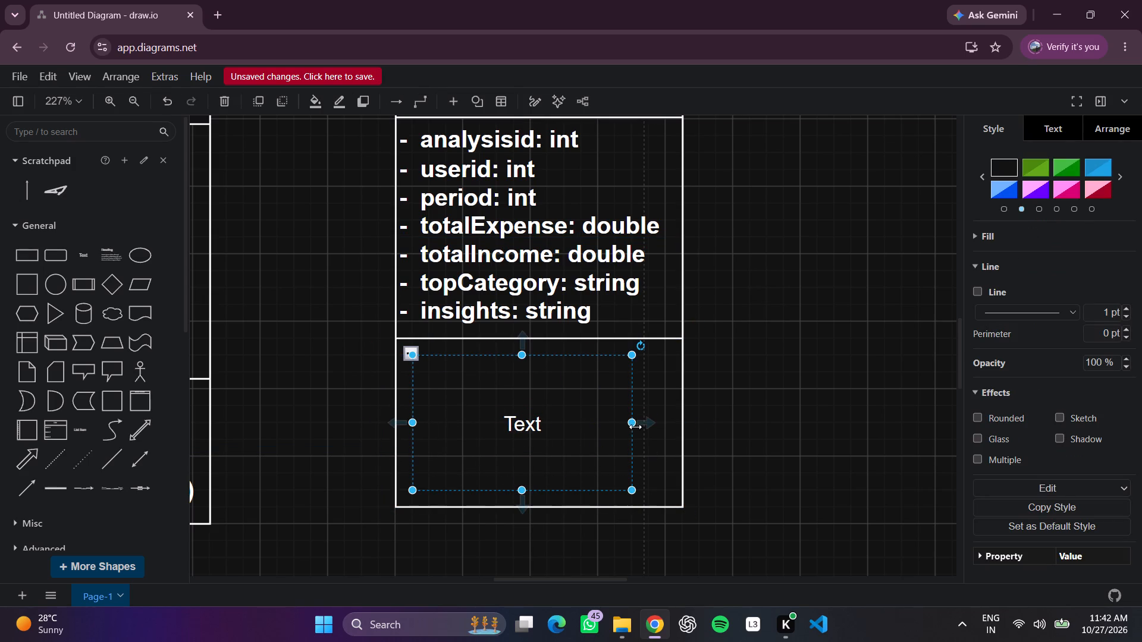
{"action": "left_click_drag", "start_coordinate": [633, 424], "coordinate": [647, 426]}
Replace the placeholder text with the first method line, "+ generateAnalysis()", and start a new line.
{"action": "double_click", "coordinate": [553, 419]}
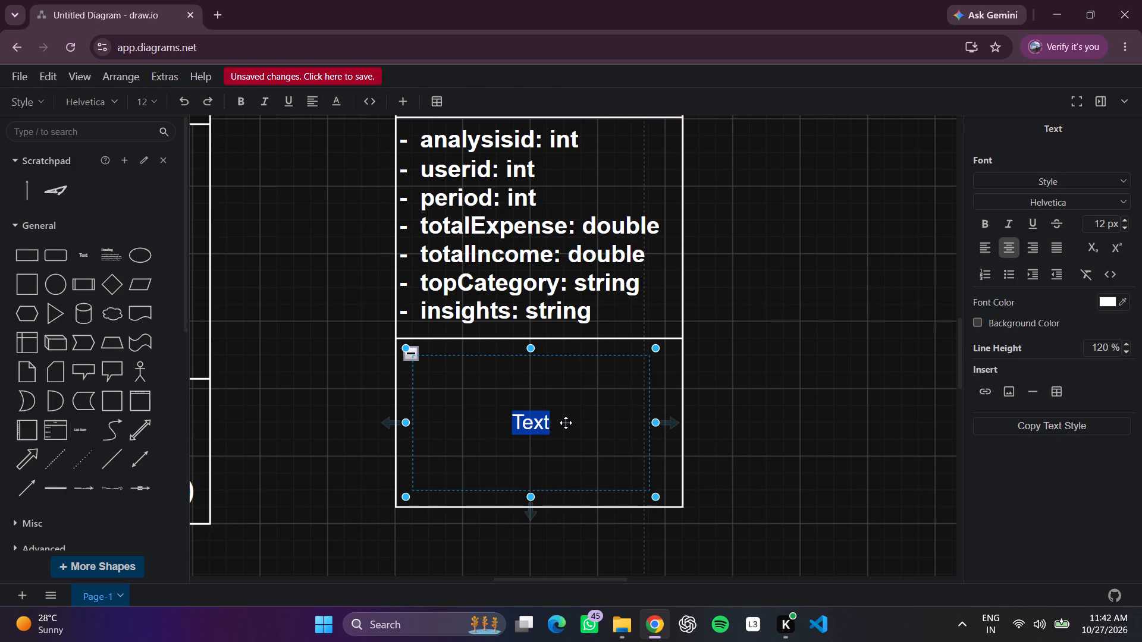
{"action": "key", "text": "BackSpace"}
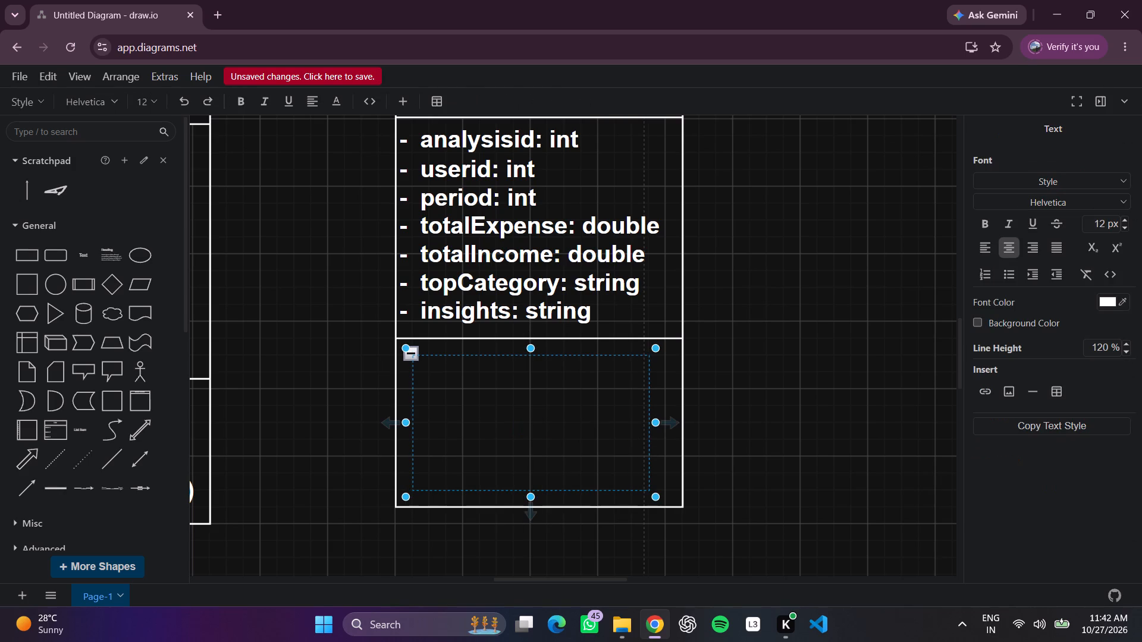
{"action": "scroll", "coordinate": [566, 423], "scroll_direction": "up", "scroll_amount": 1}
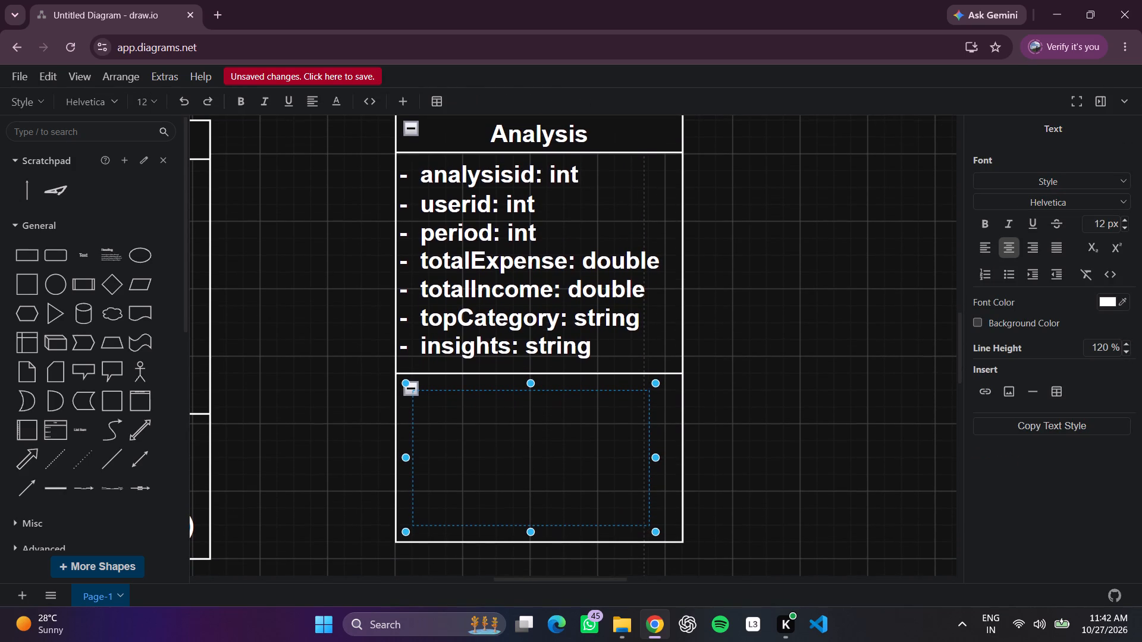
{"action": "type", "text": "+"}
{"action": "key", "text": "space"}
{"action": "key", "text": "space"}
{"action": "type", "text": "gen"}
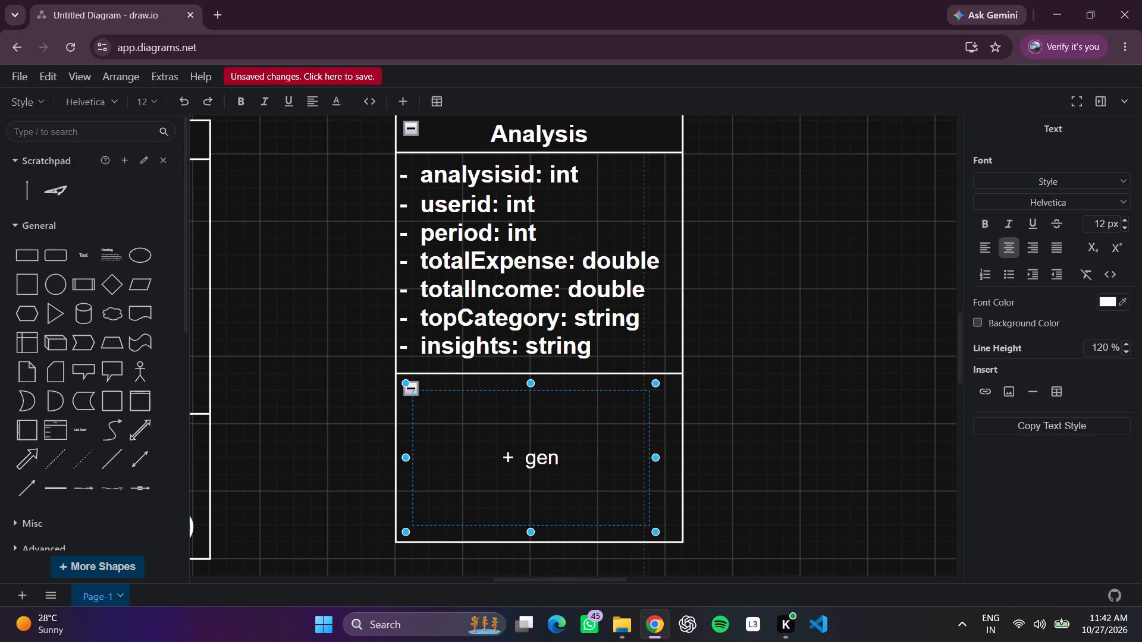
{"action": "type", "text": "erate"}
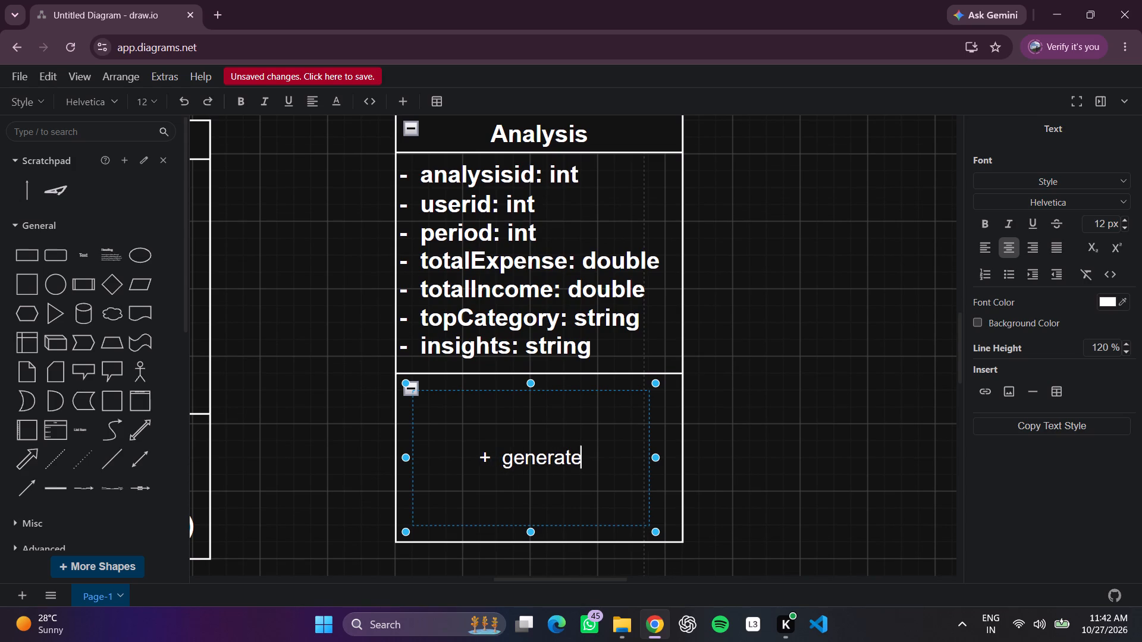
{"action": "key", "text": "a"}
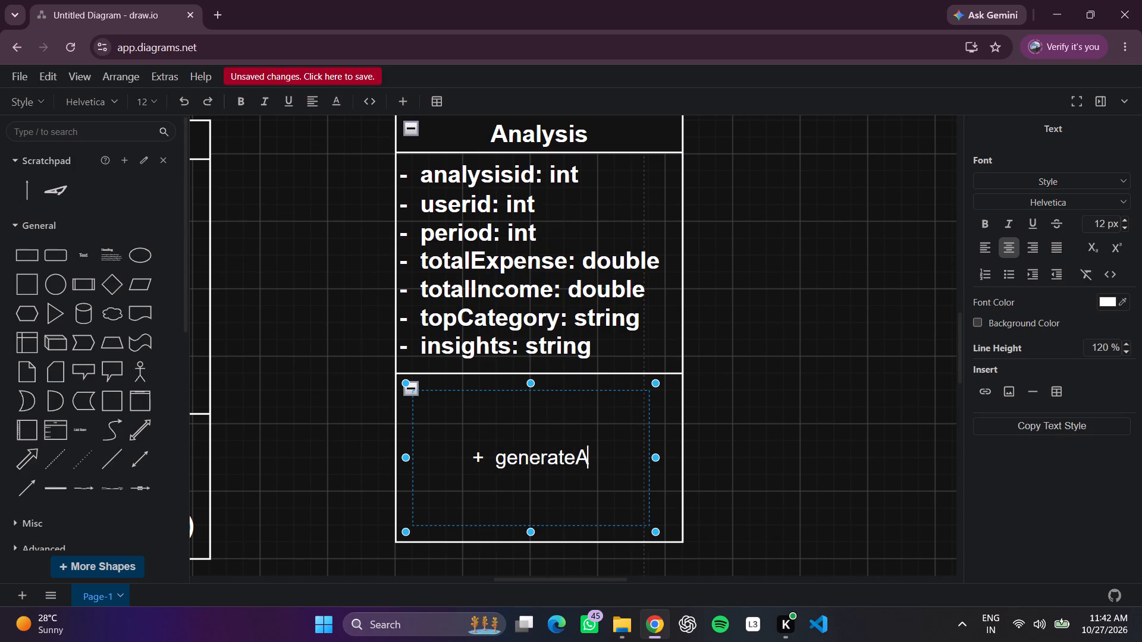
{"action": "type", "text": "ly"}
{"action": "type", "text": "sis"}
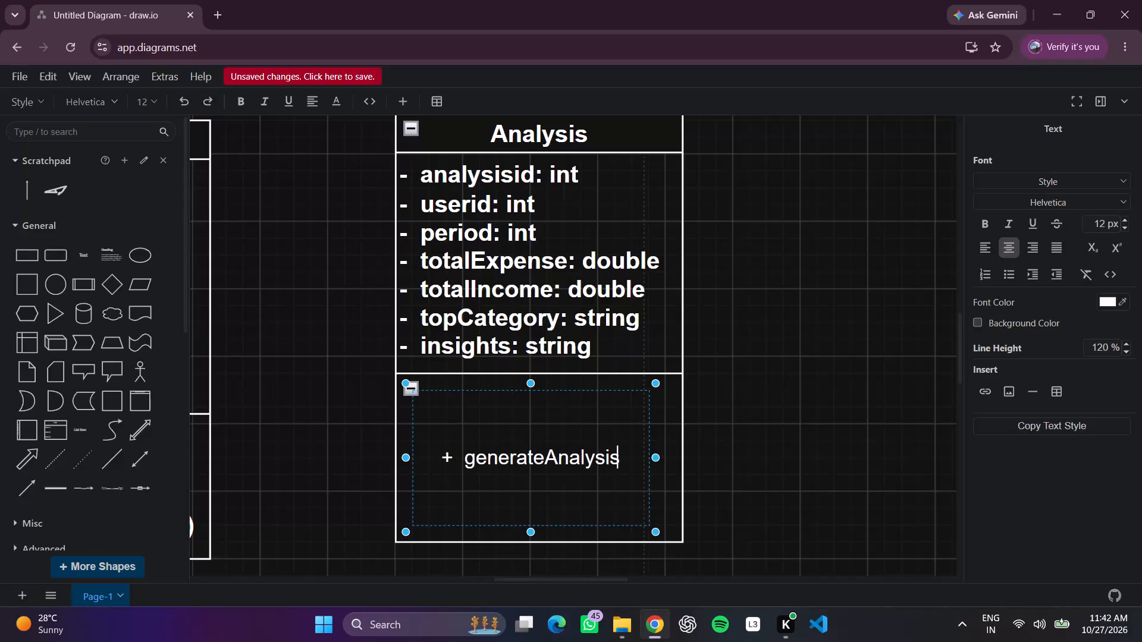
{"action": "type", "text": "()"}
{"action": "key", "text": "Return"}
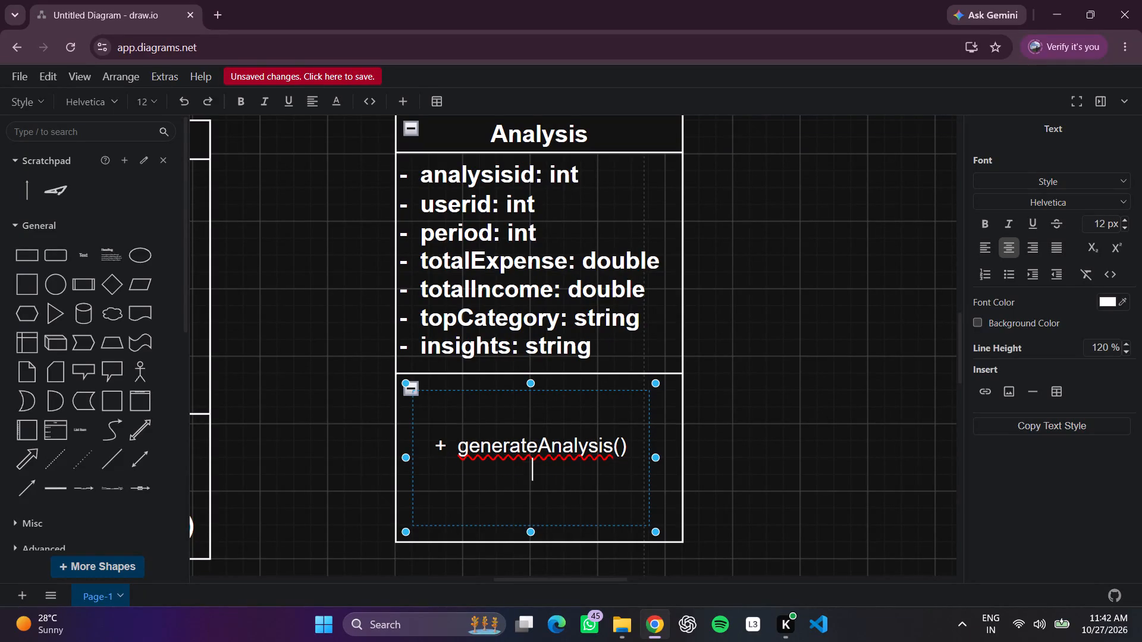
Enter the second method line, "+ getSpendingByCategory()", below generateAnalysis().
{"action": "type", "text": "+"}
{"action": "key", "text": "space"}
{"action": "key", "text": "space"}
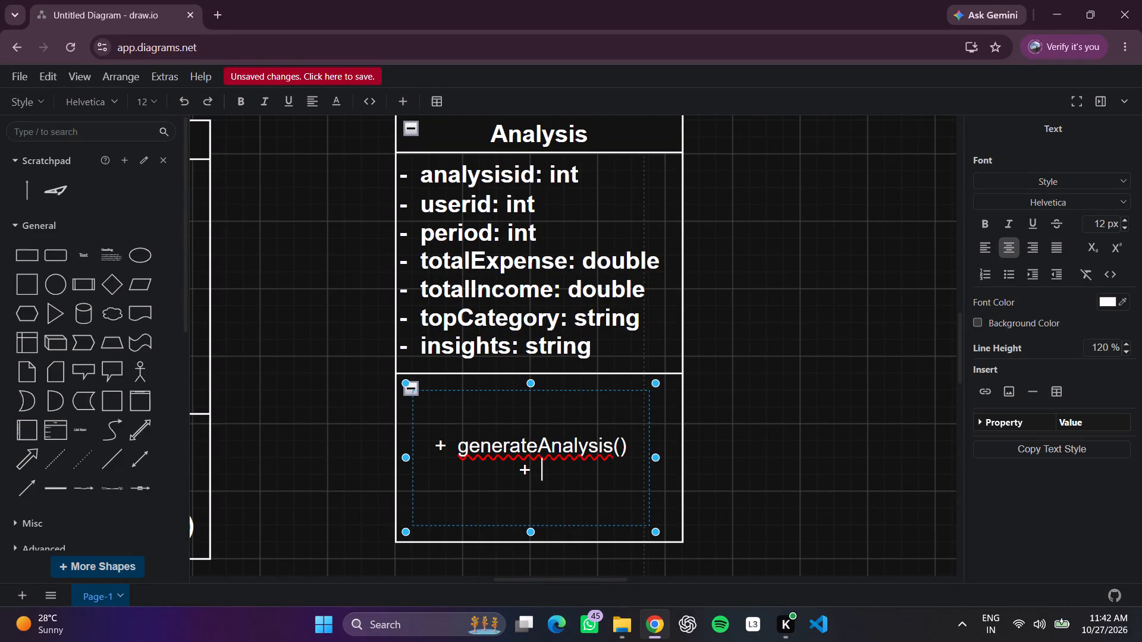
{"action": "type", "text": "get"}
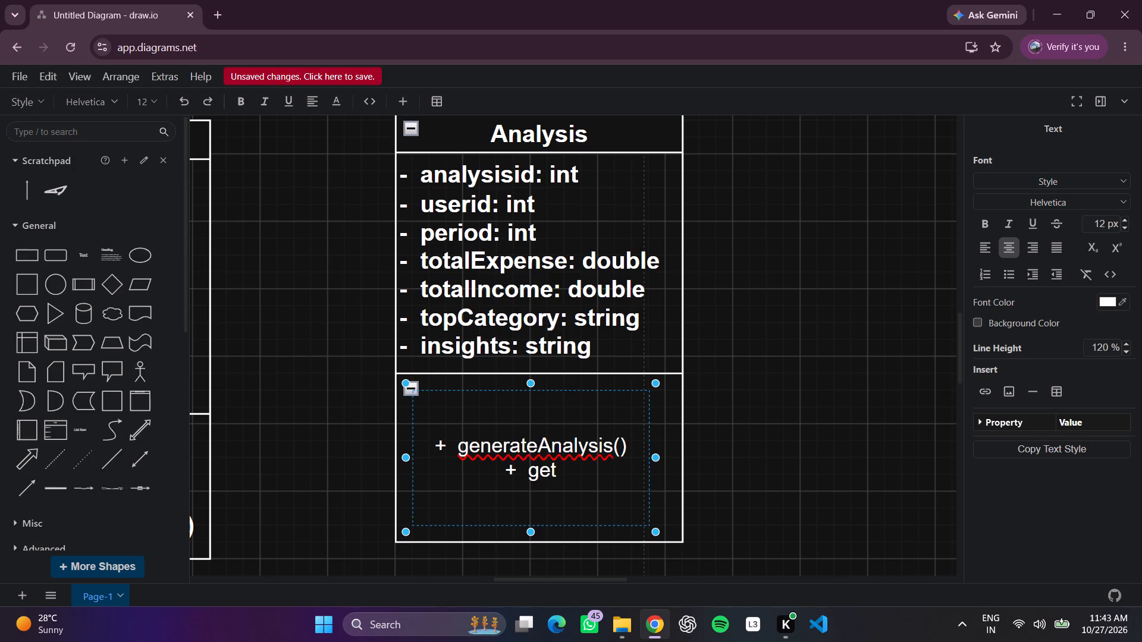
{"action": "type", "text": "pend"}
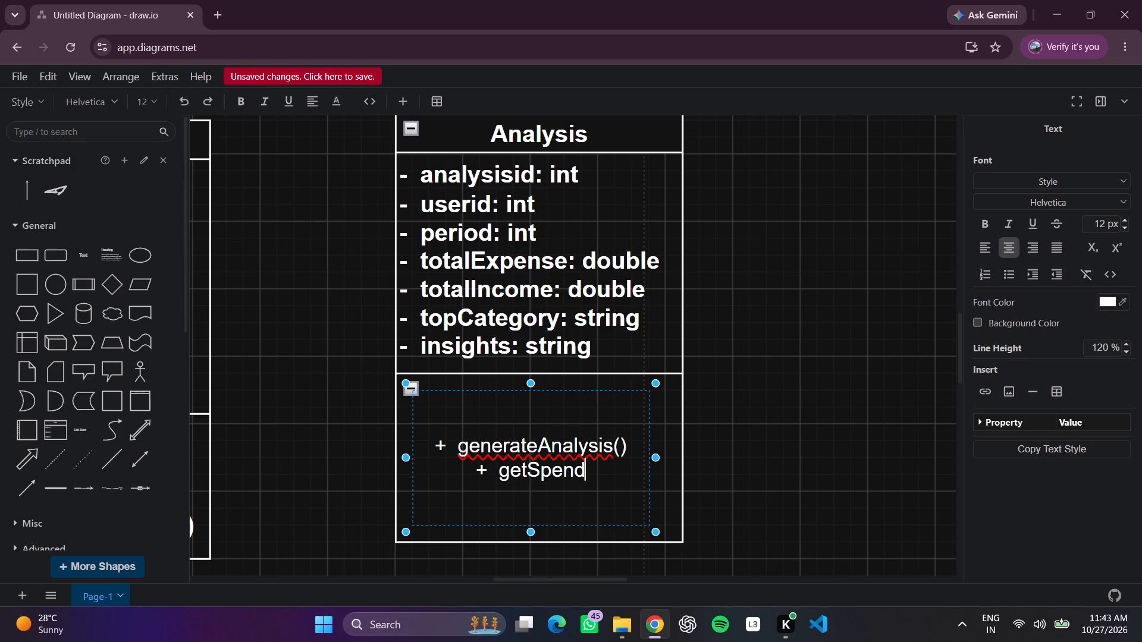
{"action": "type", "text": "ing"}
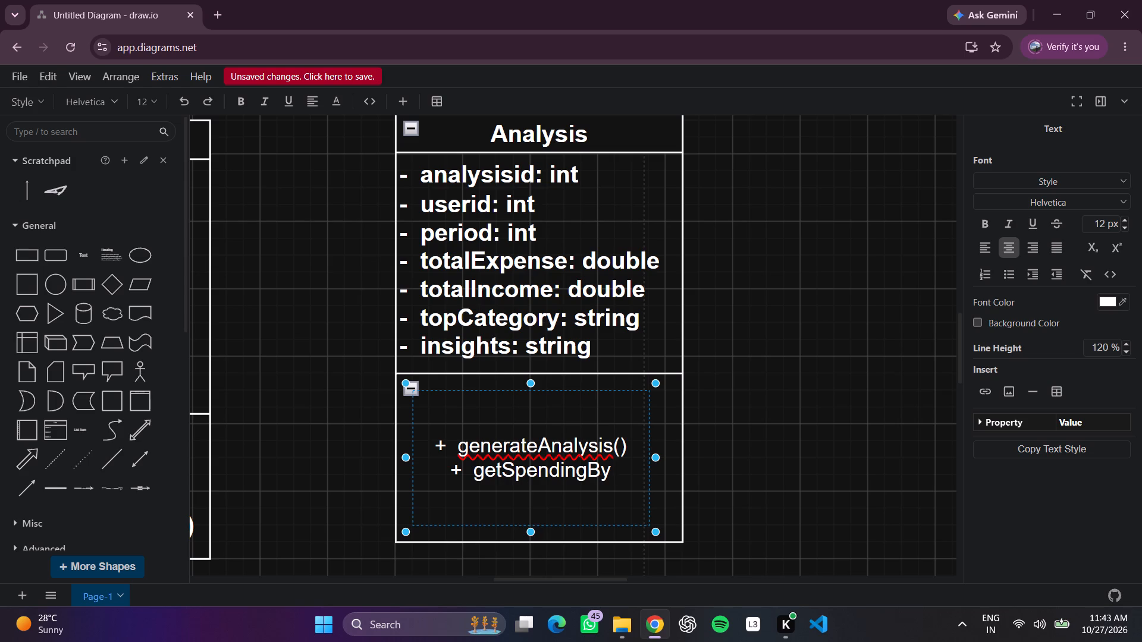
{"action": "type", "text": "CA"}
{"action": "key", "text": "a"}
{"action": "key", "text": "BackSpace"}
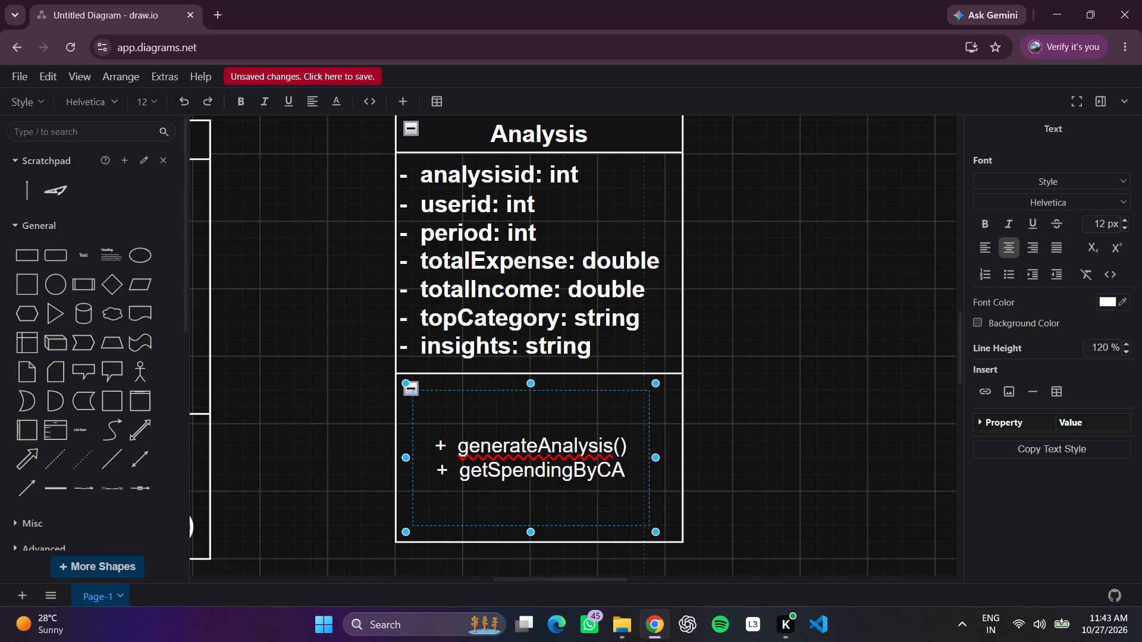
{"action": "key", "text": "BackSpace"}
{"action": "type", "text": "ate"}
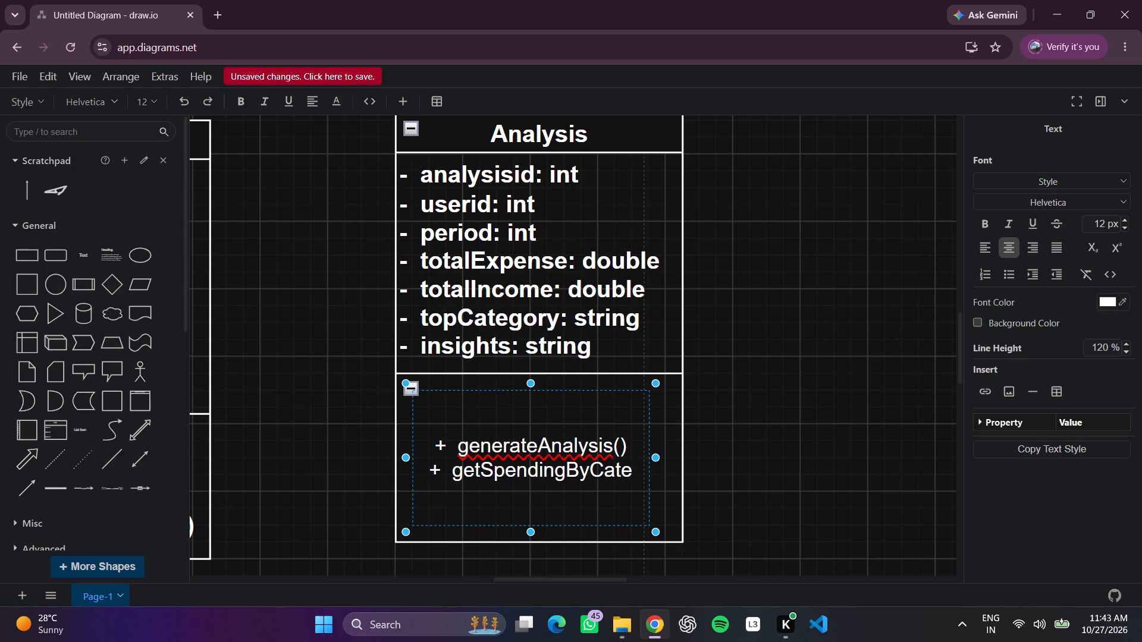
{"action": "type", "text": "dor"}
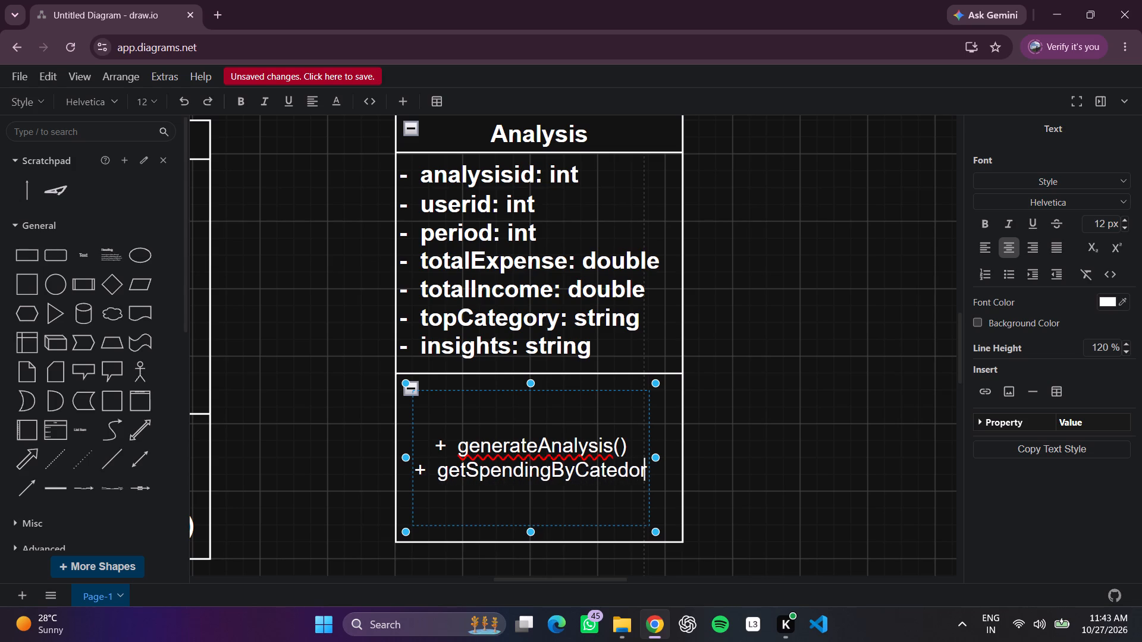
{"action": "key", "text": "y"}
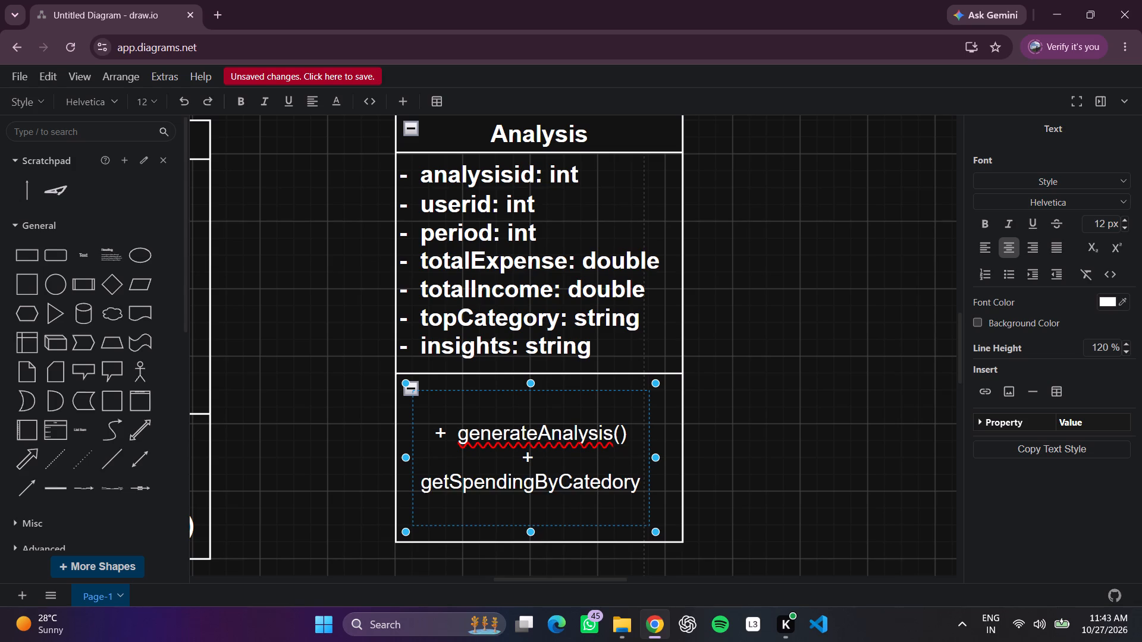
{"action": "key", "text": "BackSpace"}
{"action": "key", "text": "BackSpace"}
{"action": "key", "text": "BackSpace"}
{"action": "key", "text": "BackSpace"}
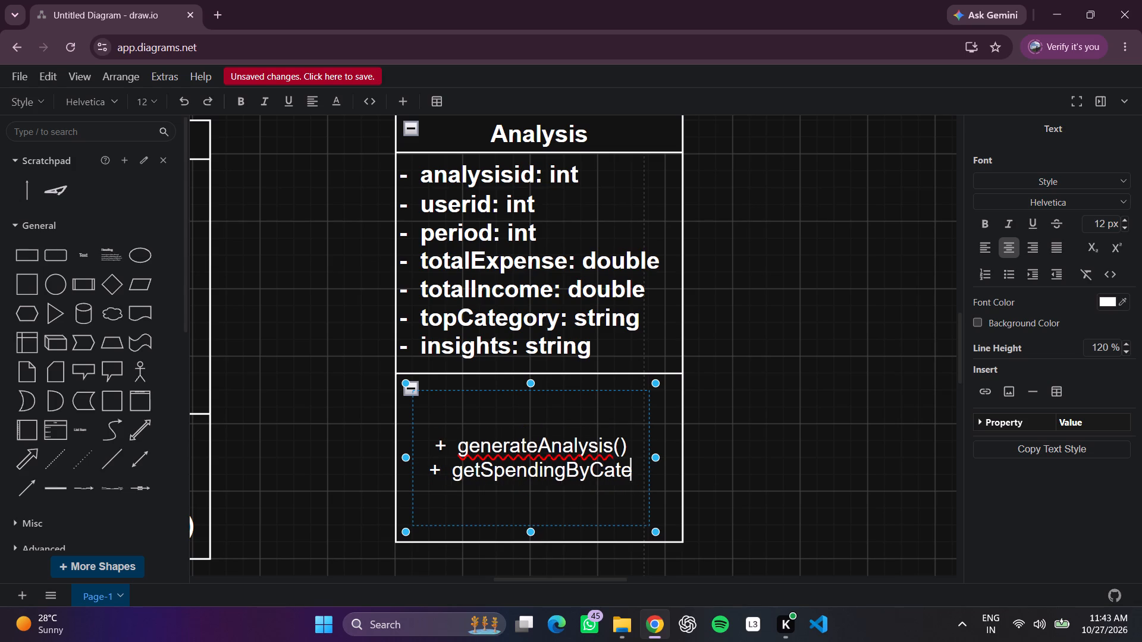
{"action": "type", "text": "gory"}
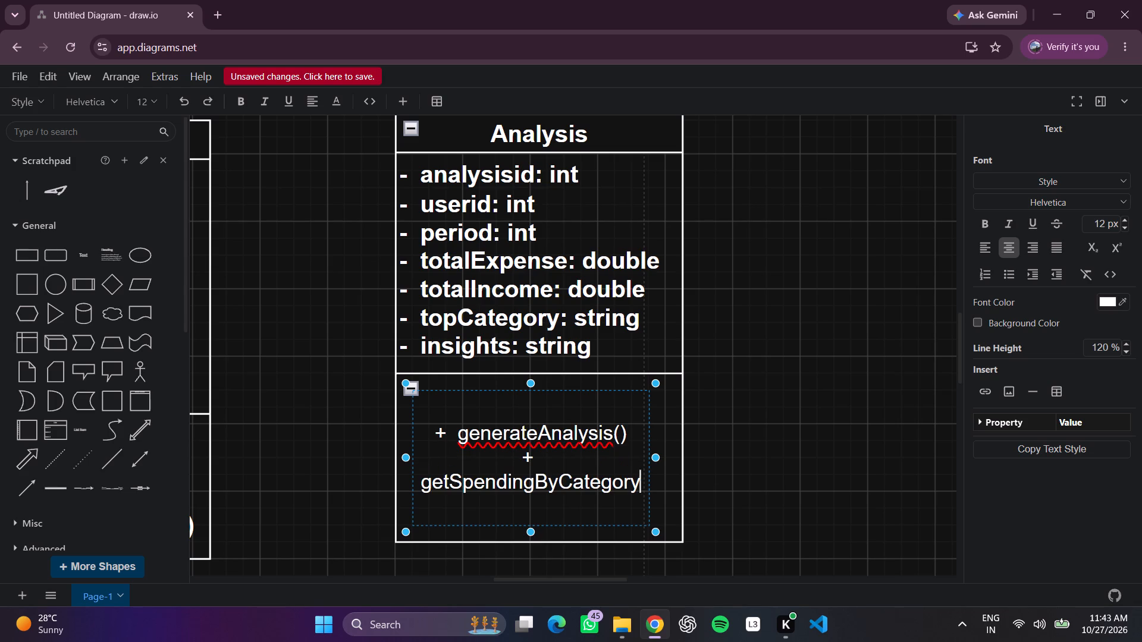
{"action": "type", "text": "()"}
Widen the methods text block to the compartment's right edge so getSpendingByCategory() fits on one line with its plus sign.
{"action": "scroll", "coordinate": [566, 423], "scroll_direction": "left", "scroll_amount": 1}
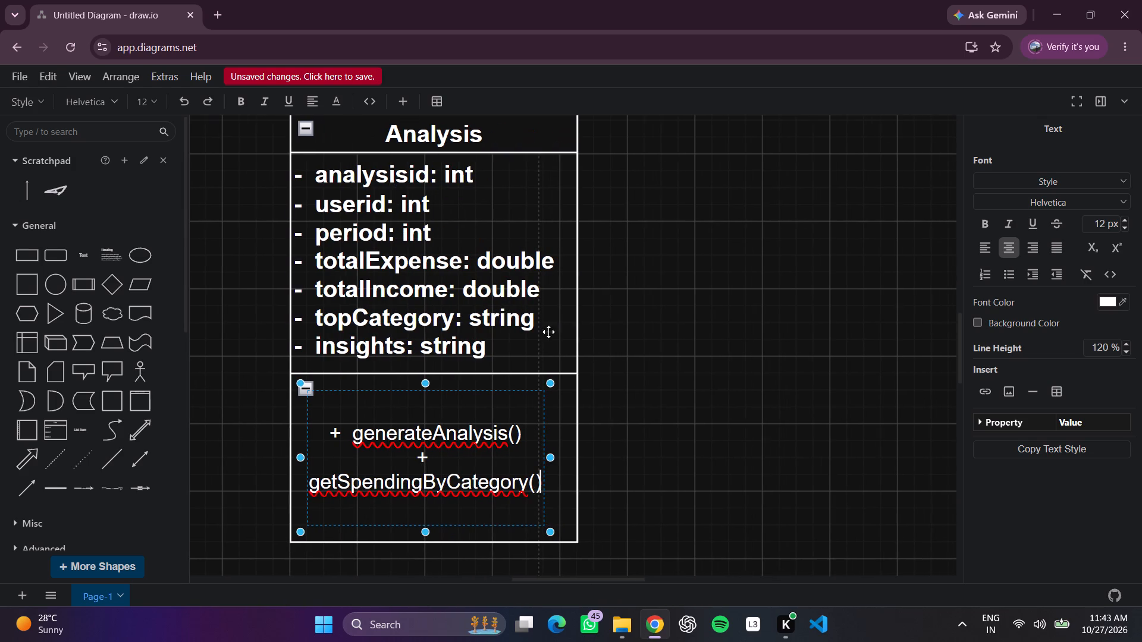
{"action": "scroll", "coordinate": [548, 332], "scroll_direction": "left", "scroll_amount": 1}
{"action": "left_click", "coordinate": [548, 458]}
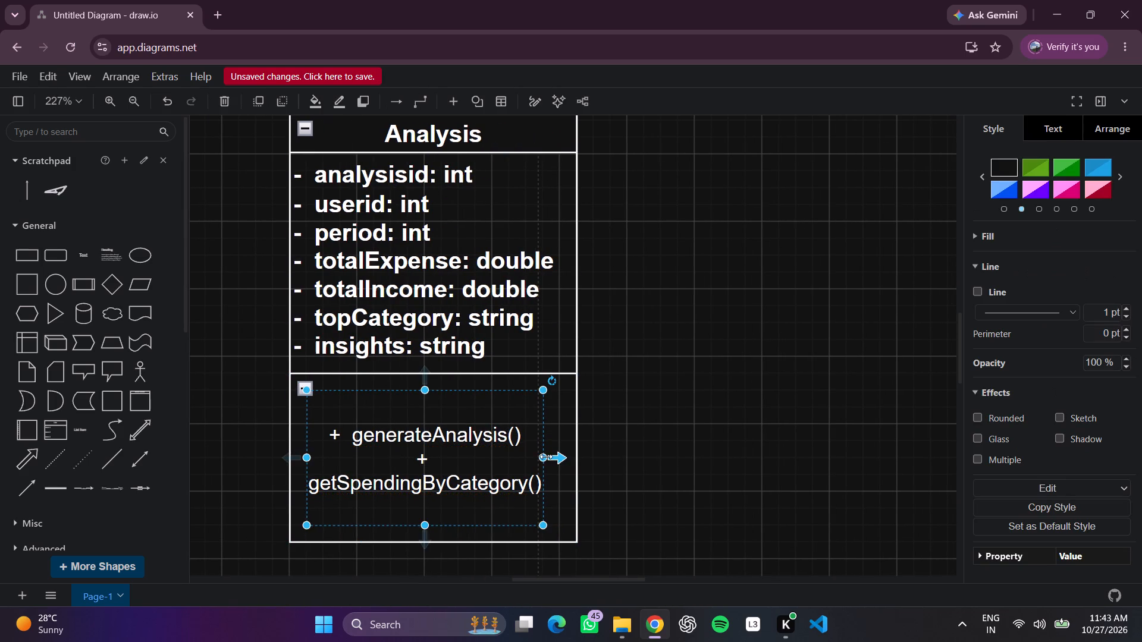
{"action": "left_click_drag", "start_coordinate": [546, 457], "coordinate": [576, 455]}
{"action": "left_click", "coordinate": [667, 446]}
Add the third method line, "+ getTrends()", below getSpendingByCategory() in the Analysis class, and start a new line.
{"action": "scroll", "coordinate": [544, 475], "scroll_direction": "down", "scroll_amount": 1}
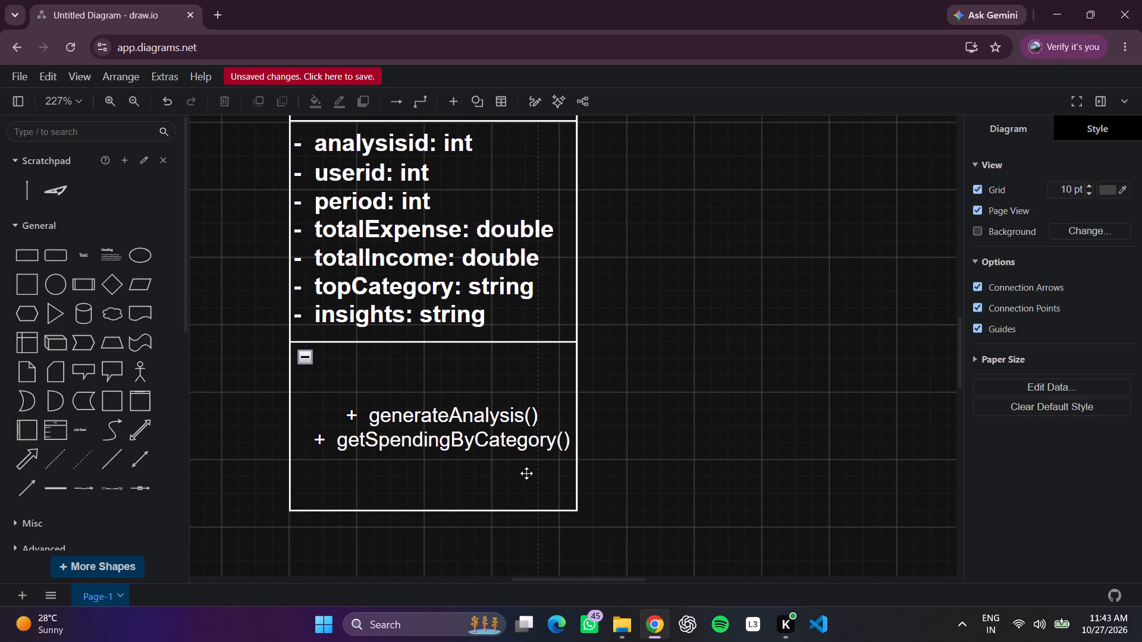
{"action": "scroll", "coordinate": [526, 473], "scroll_direction": "down", "scroll_amount": 1}
{"action": "left_click", "coordinate": [533, 455]}
{"action": "double_click", "coordinate": [533, 446]}
{"action": "left_click", "coordinate": [533, 446]}
{"action": "left_click", "coordinate": [537, 446]}
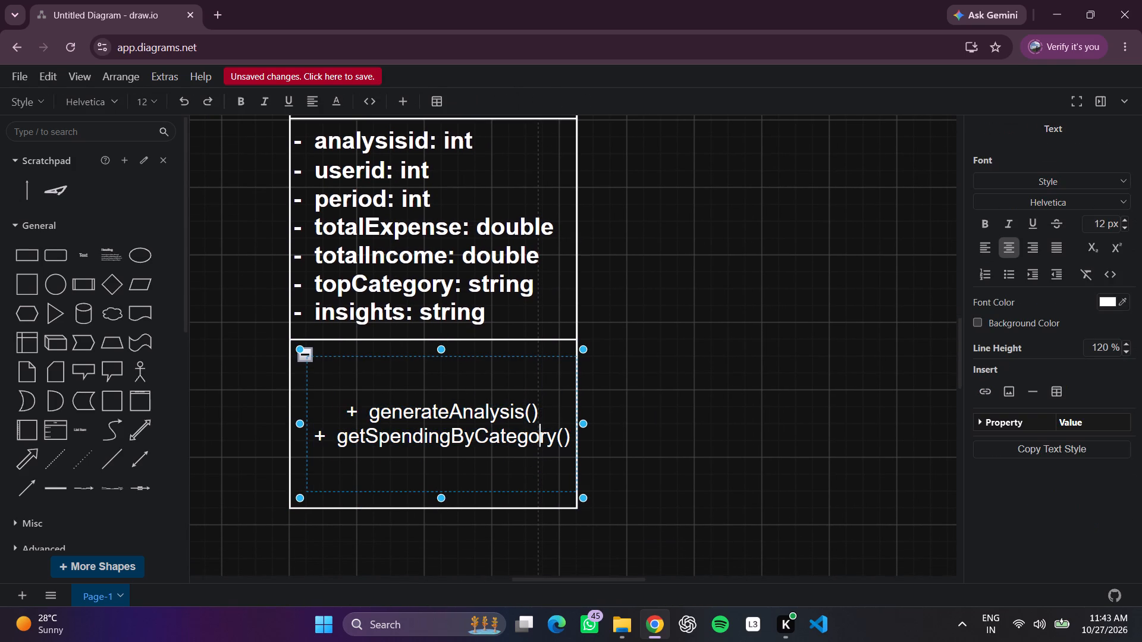
{"action": "key", "text": "Right"}
{"action": "key", "text": "Right"}
{"action": "key", "text": "Right"}
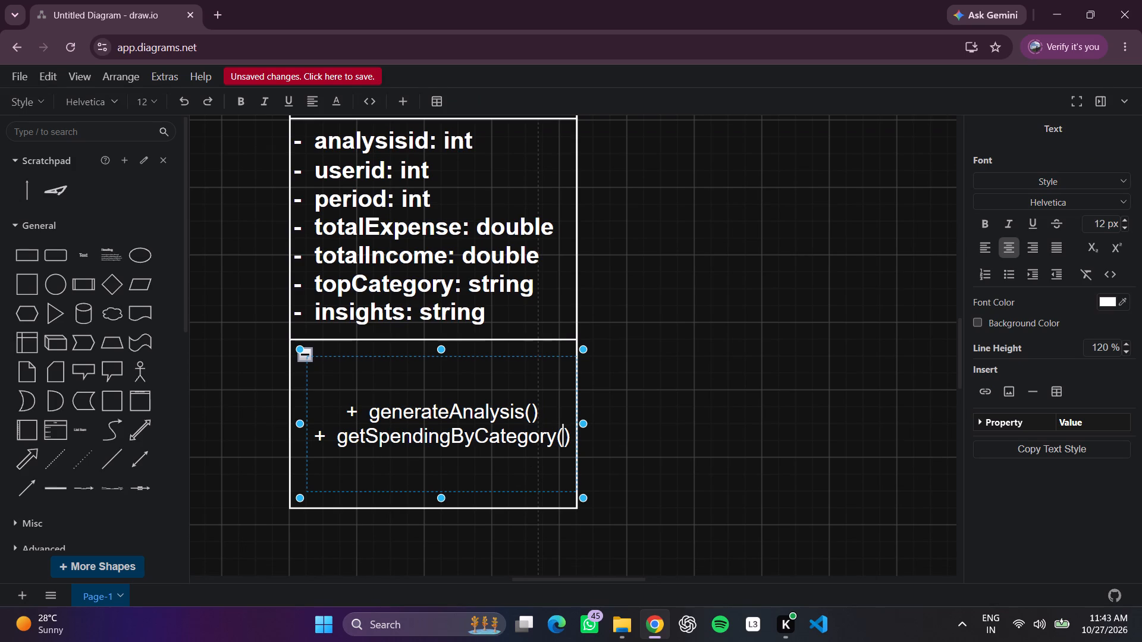
{"action": "key", "text": "Right"}
{"action": "key", "text": "Return"}
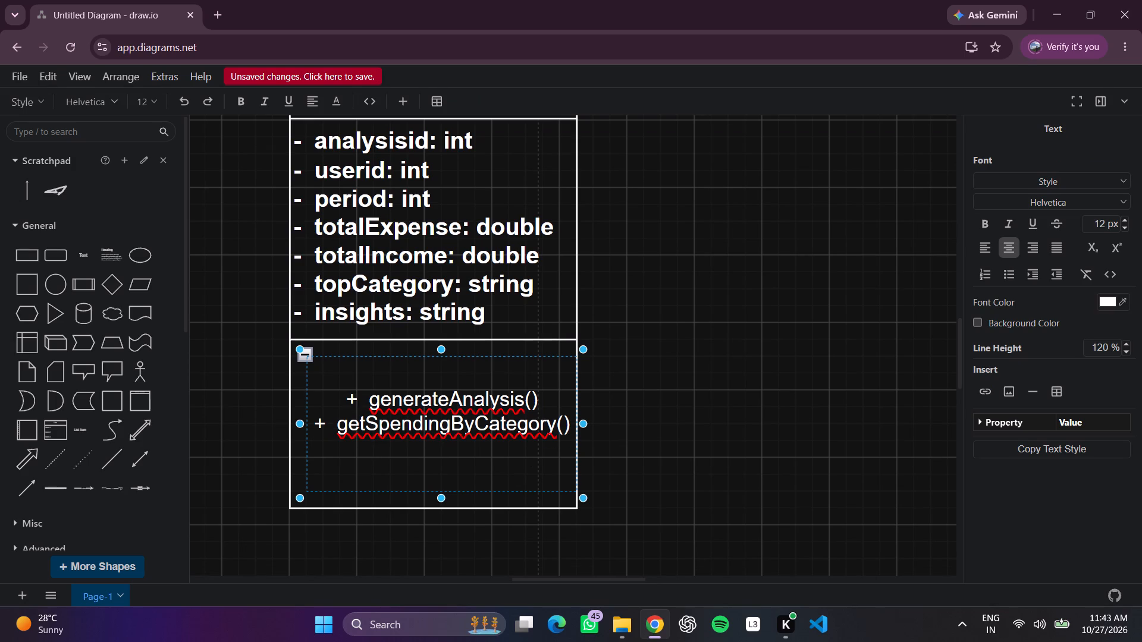
{"action": "key", "text": "equal"}
{"action": "key", "text": "BackSpace"}
{"action": "type", "text": "+"}
{"action": "key", "text": "space"}
{"action": "key", "text": "space"}
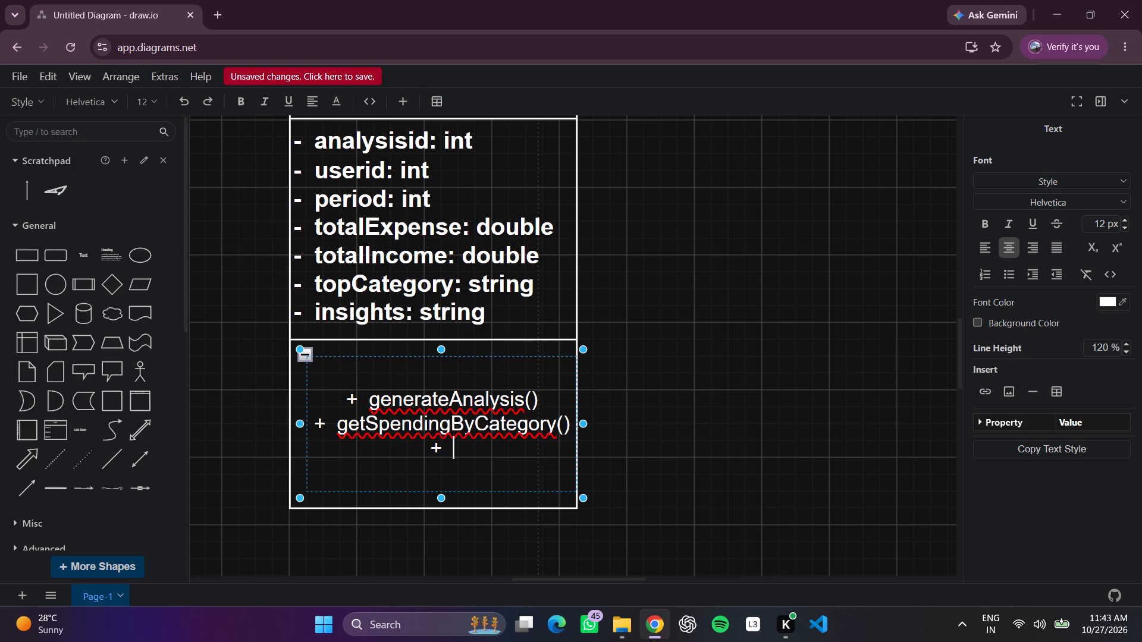
{"action": "type", "text": "get"}
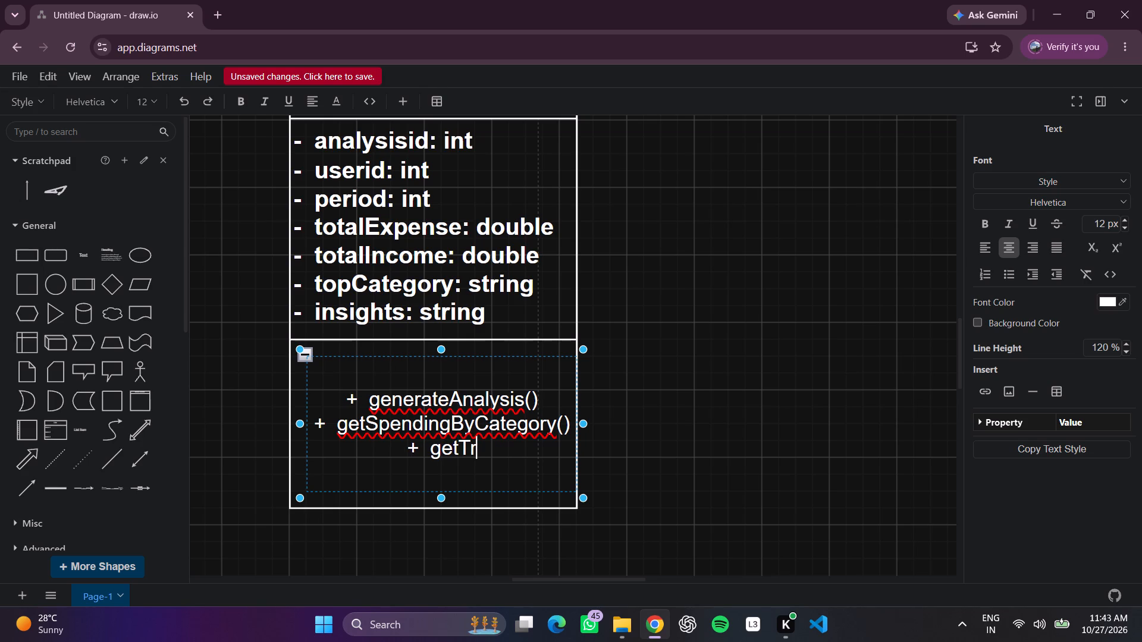
{"action": "type", "text": "ends"}
{"action": "type", "text": "()"}
{"action": "key", "text": "Return"}
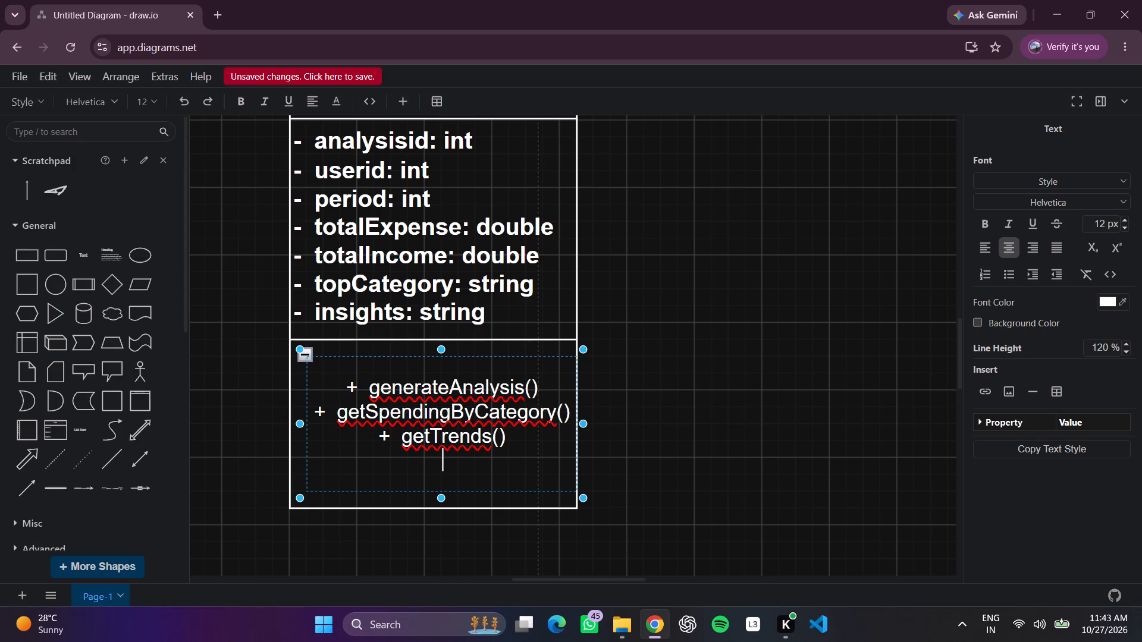
Enter the fourth method line, "+ getSummary()", below getTrends().
{"action": "type", "text": "+"}
{"action": "key", "text": "space"}
{"action": "key", "text": "space"}
{"action": "type", "text": "get"}
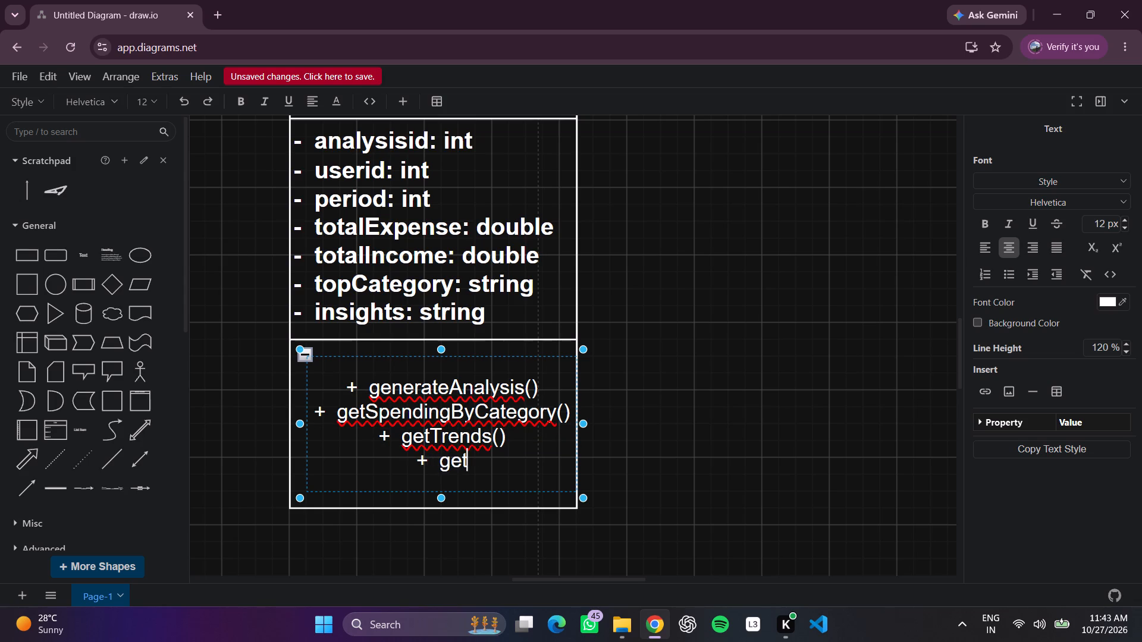
{"action": "type", "text": "ummary"}
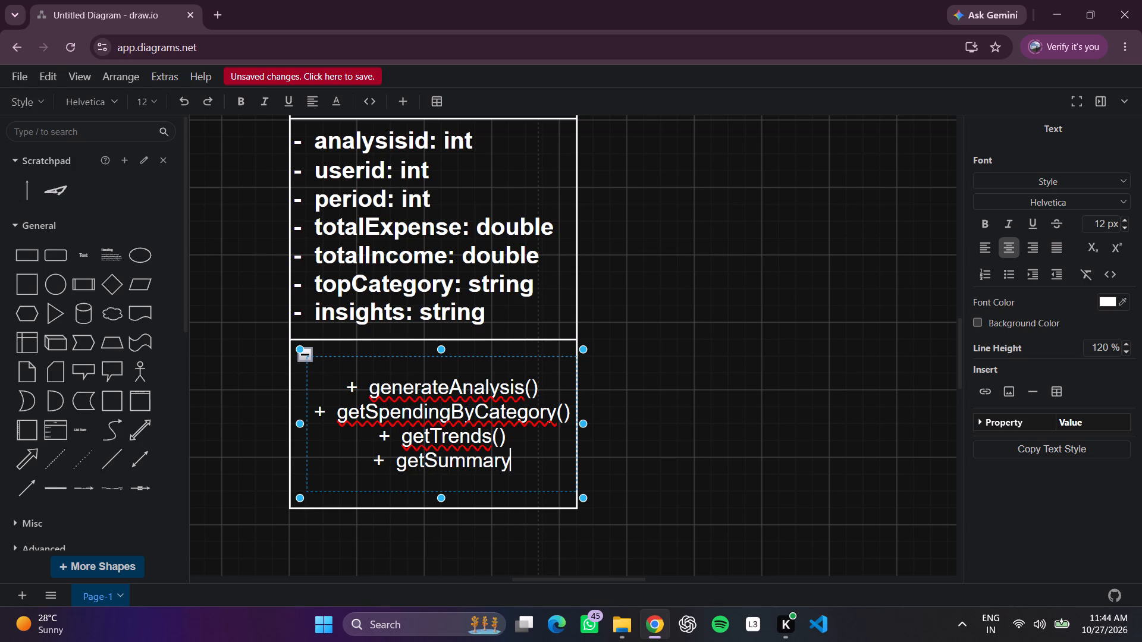
{"action": "type", "text": "()"}
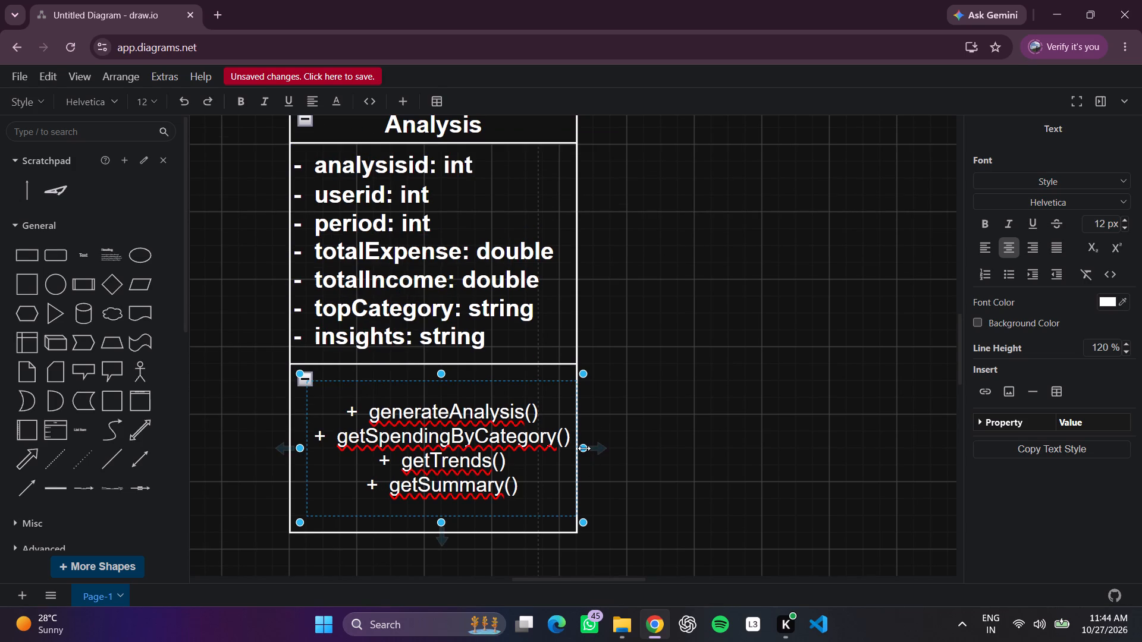
Narrow the methods text block and the attributes text block slightly so both sit inside the class's right edge.
{"action": "left_click_drag", "start_coordinate": [584, 448], "coordinate": [567, 449]}
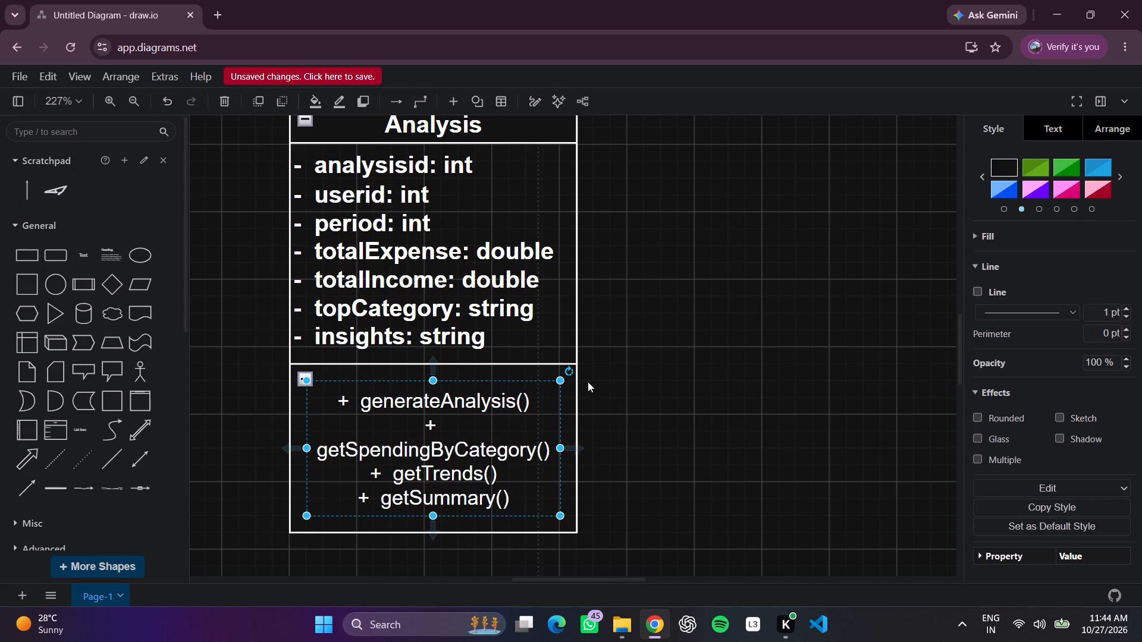
{"action": "left_click", "coordinate": [578, 226]}
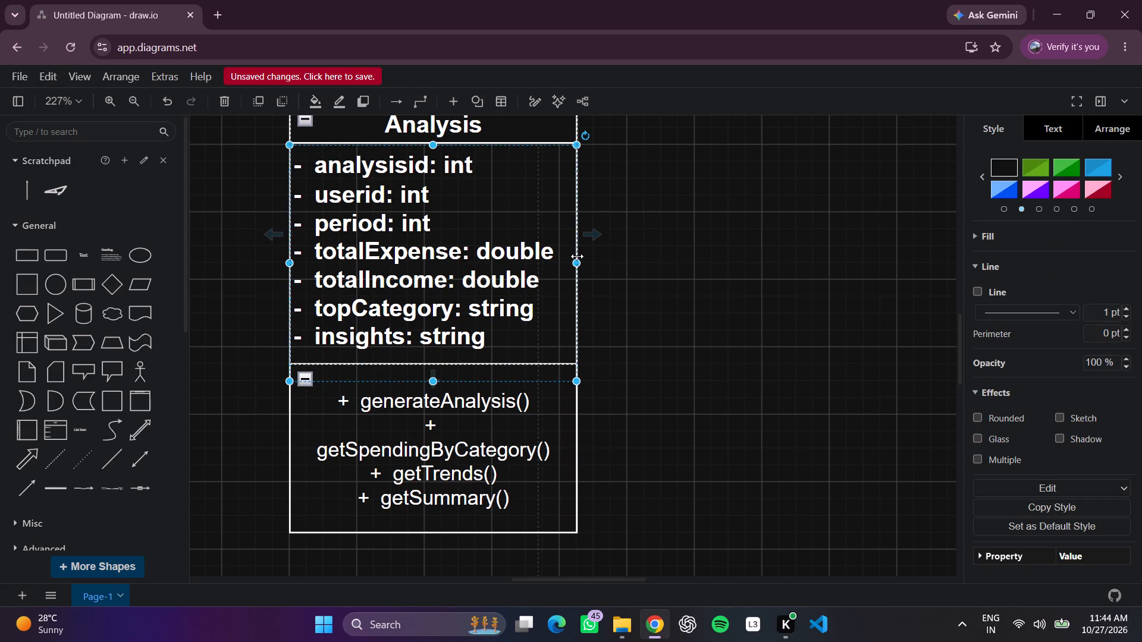
{"action": "left_click_drag", "start_coordinate": [576, 258], "coordinate": [567, 257]}
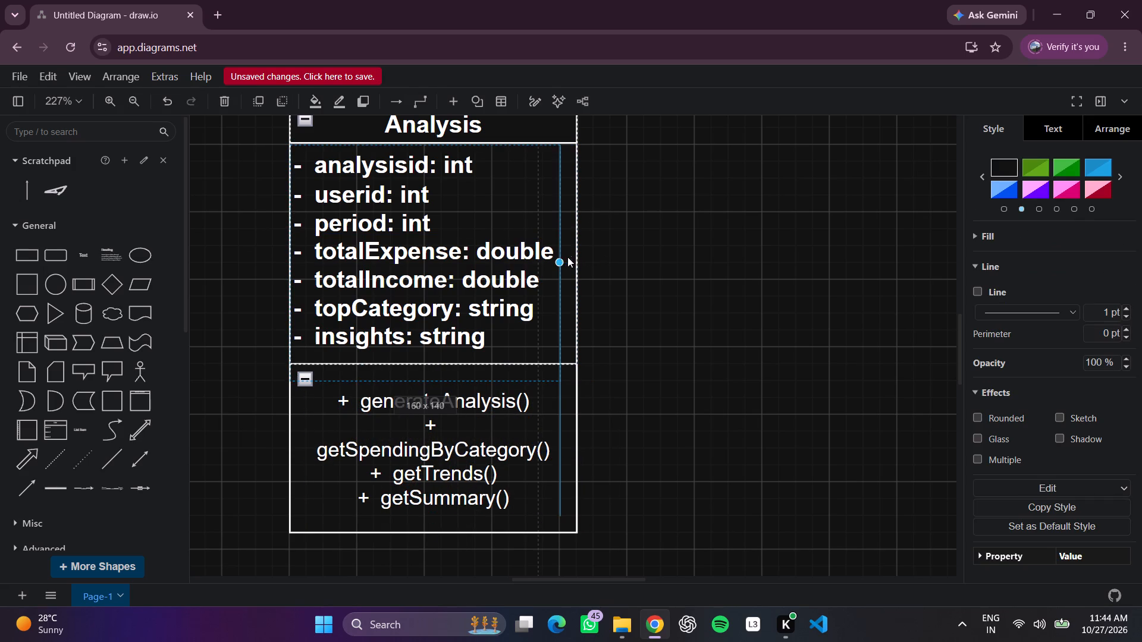
{"action": "left_click_drag", "start_coordinate": [567, 257], "coordinate": [563, 257]}
Widen the Analysis class box by extending its right edge a little beyond the methods compartment.
{"action": "left_click", "coordinate": [579, 265]}
{"action": "left_click_drag", "start_coordinate": [578, 244], "coordinate": [585, 243]}
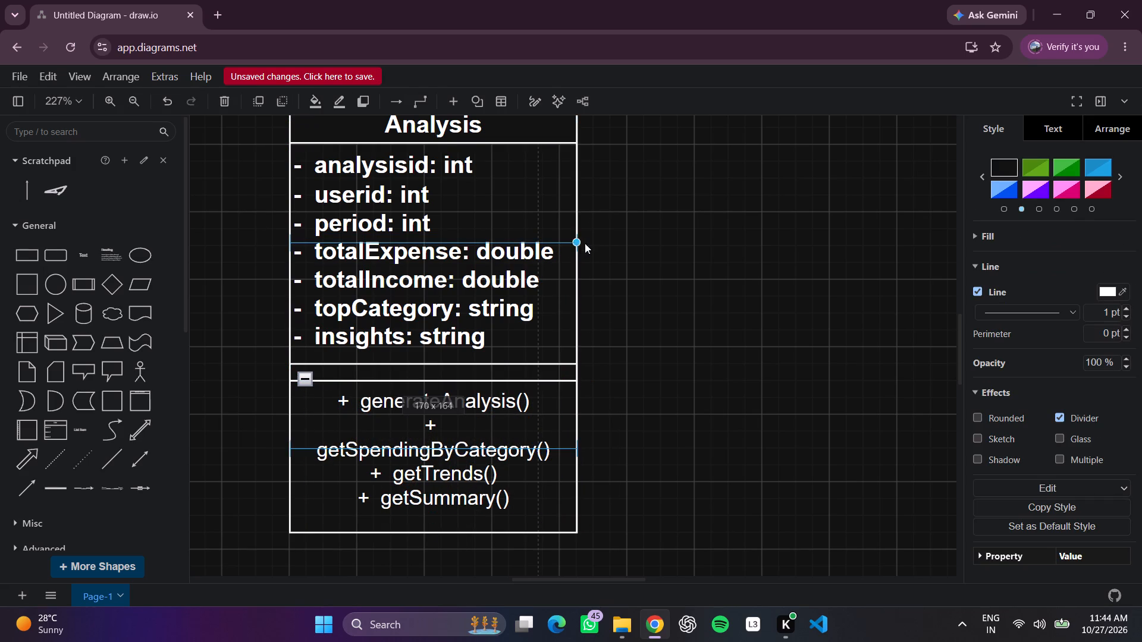
{"action": "left_click_drag", "start_coordinate": [585, 243], "coordinate": [610, 243]}
{"action": "left_click", "coordinate": [717, 344]}
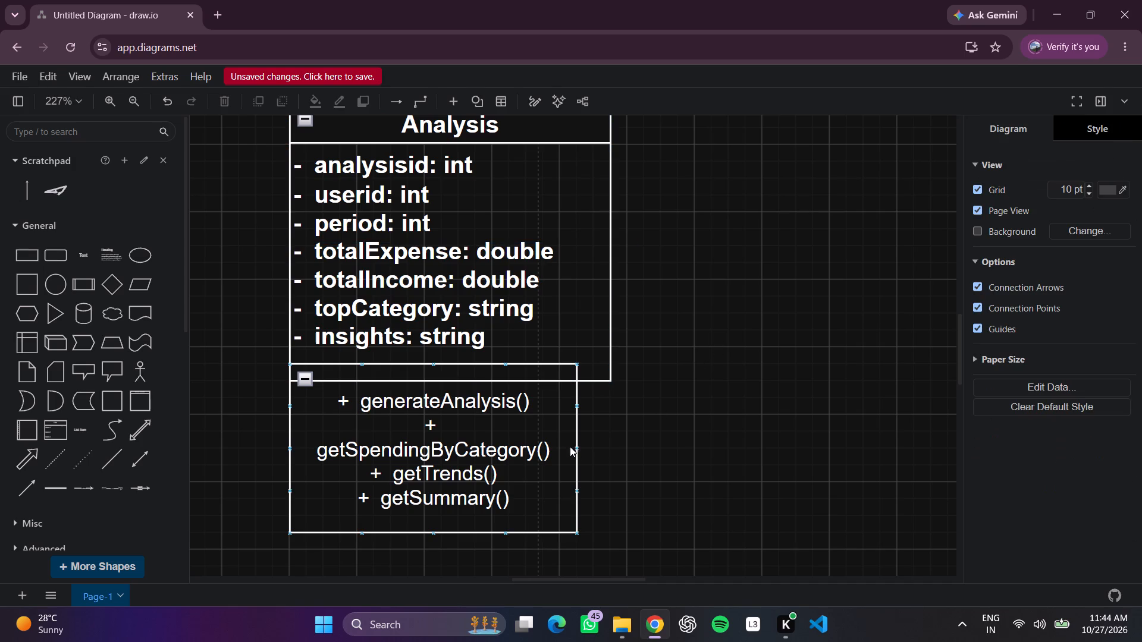
Resize and reposition the methods compartment just below the attributes section, matching the width of the Analysis class box.
{"action": "left_click", "coordinate": [578, 449]}
{"action": "left_click_drag", "start_coordinate": [578, 446], "coordinate": [607, 447]}
{"action": "left_click", "coordinate": [472, 357]}
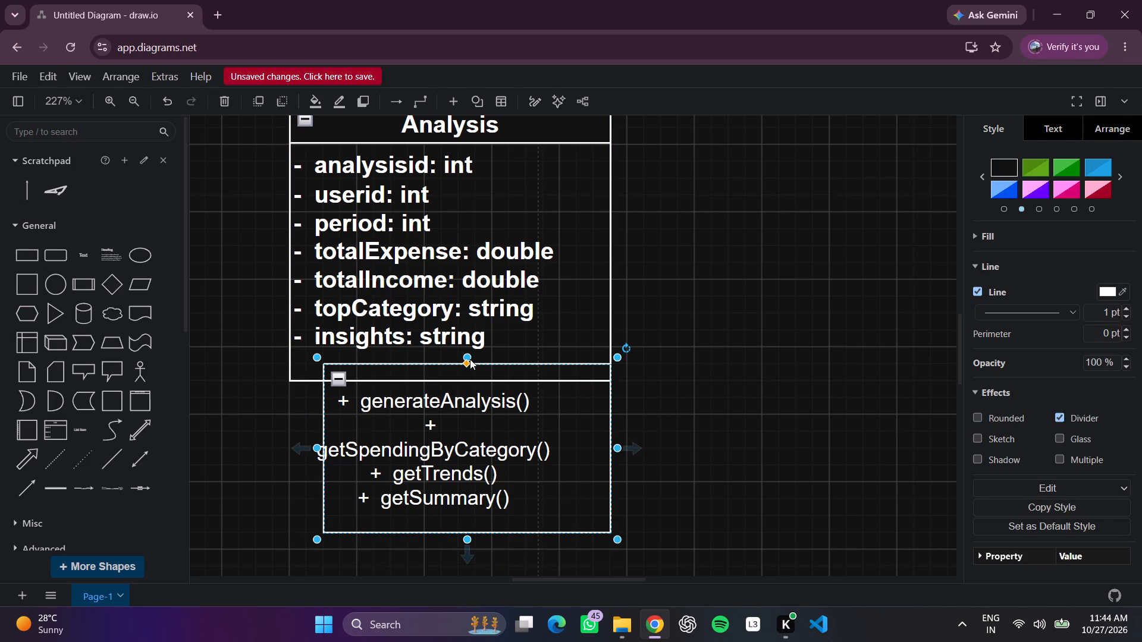
{"action": "scroll", "coordinate": [482, 531], "scroll_direction": "down", "scroll_amount": 1}
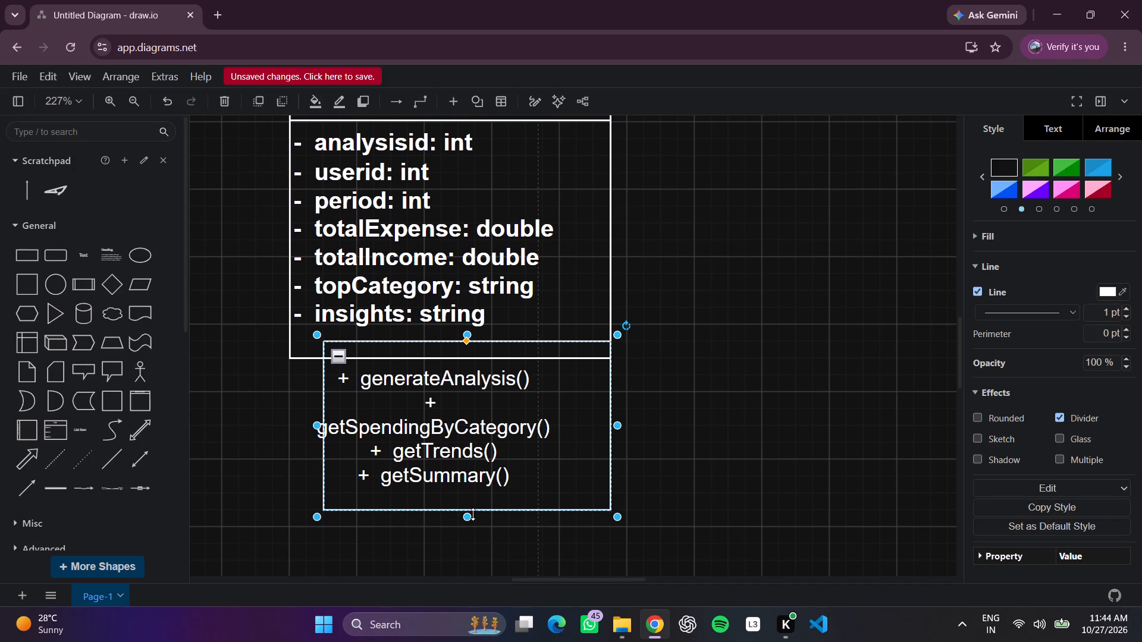
{"action": "left_click_drag", "start_coordinate": [469, 515], "coordinate": [469, 534]}
{"action": "left_click", "coordinate": [471, 335]}
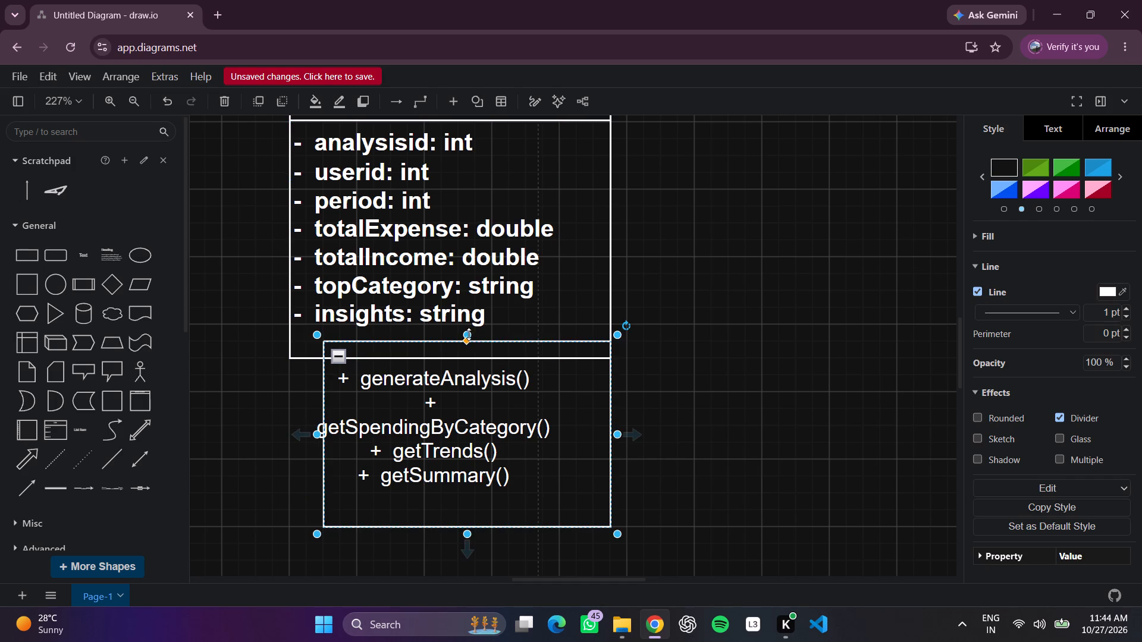
{"action": "left_click_drag", "start_coordinate": [468, 331], "coordinate": [466, 347]}
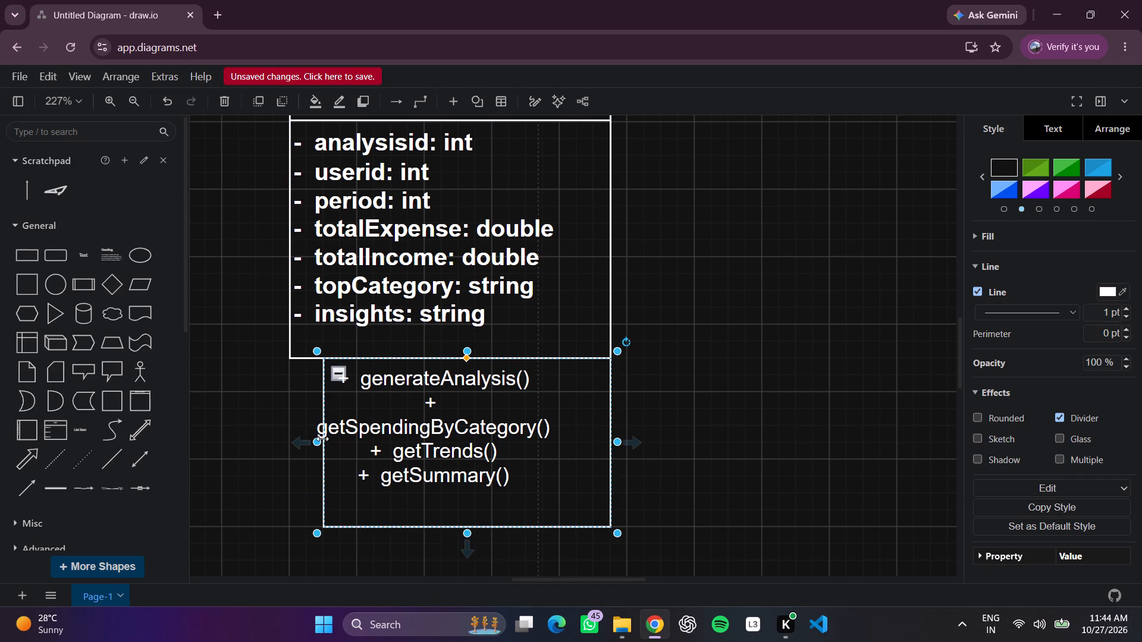
{"action": "left_click_drag", "start_coordinate": [322, 440], "coordinate": [295, 446]}
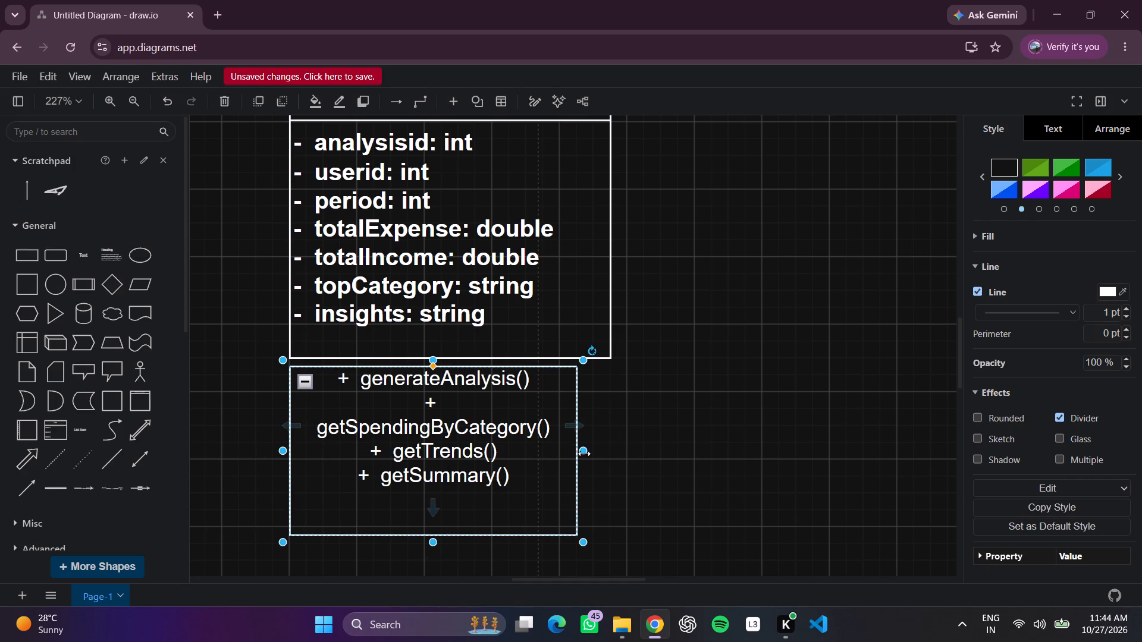
{"action": "left_click_drag", "start_coordinate": [584, 454], "coordinate": [613, 446]}
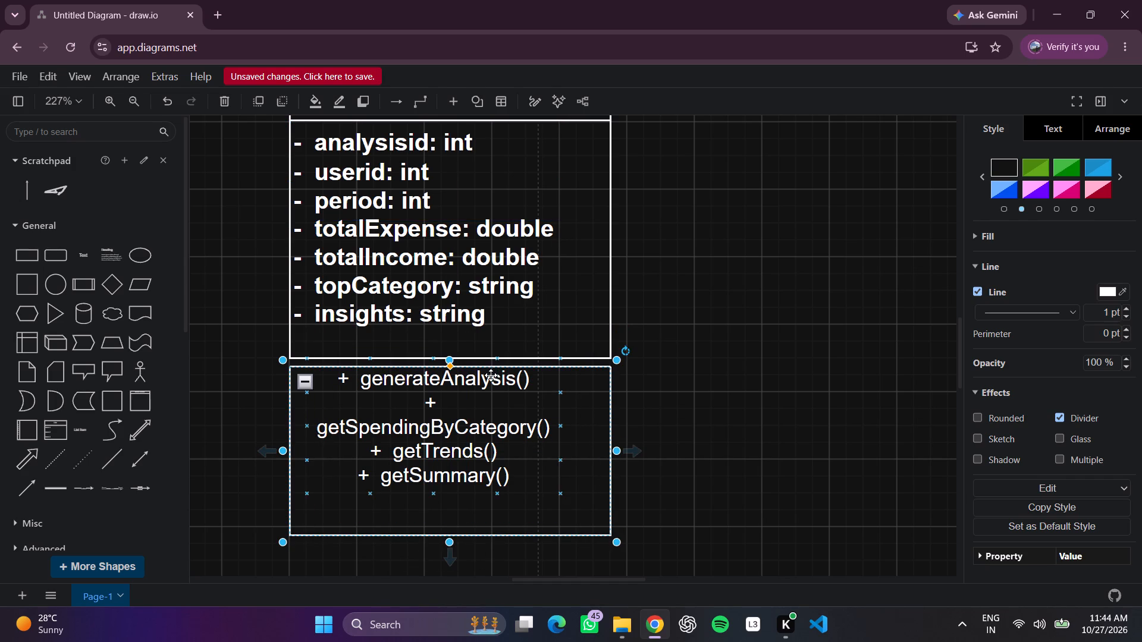
Drop the methods text block into the Analysis class box, keeping it over the methods compartment.
{"action": "left_click", "coordinate": [364, 354]}
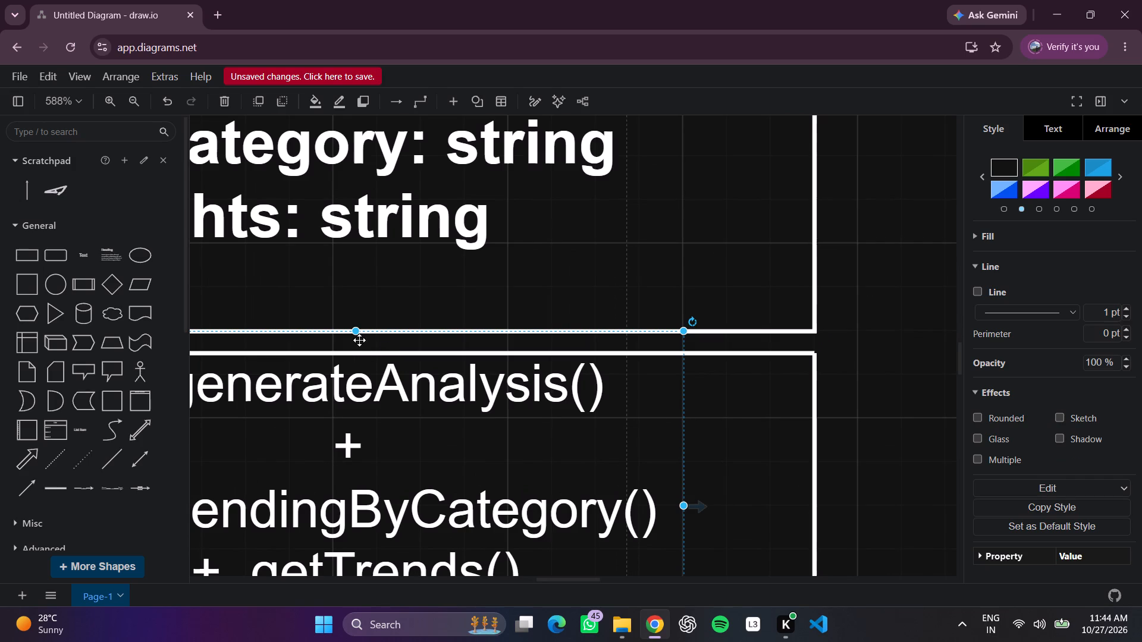
{"action": "left_click_drag", "start_coordinate": [354, 354], "coordinate": [359, 362]}
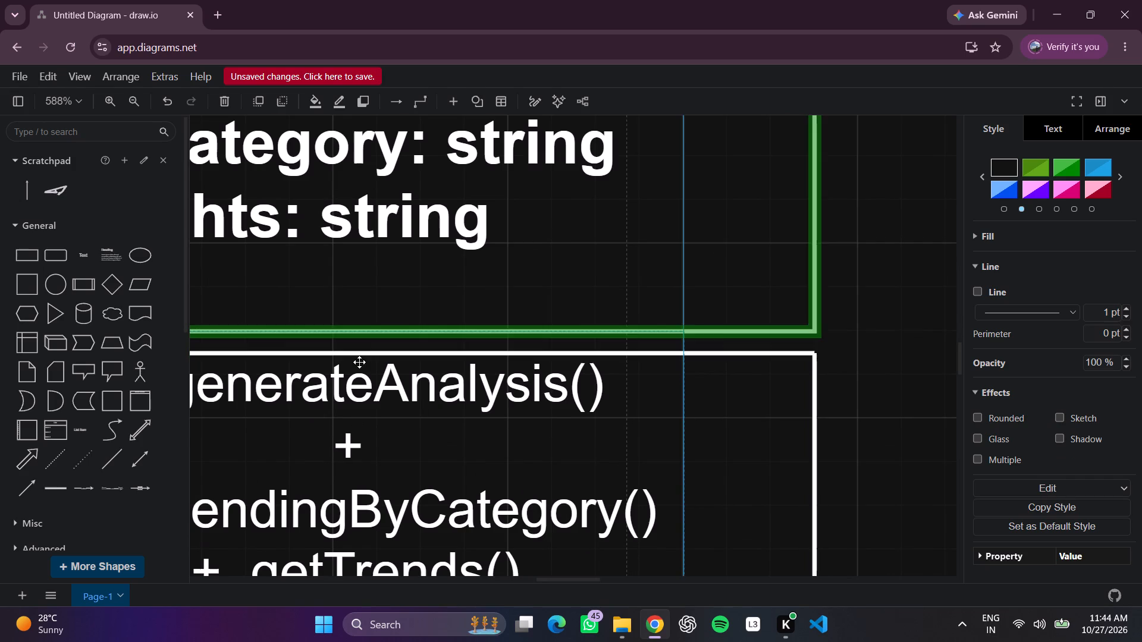
{"action": "left_click_drag", "start_coordinate": [359, 362], "coordinate": [362, 340]}
{"action": "scroll", "coordinate": [746, 394], "scroll_direction": "down", "scroll_amount": 1}
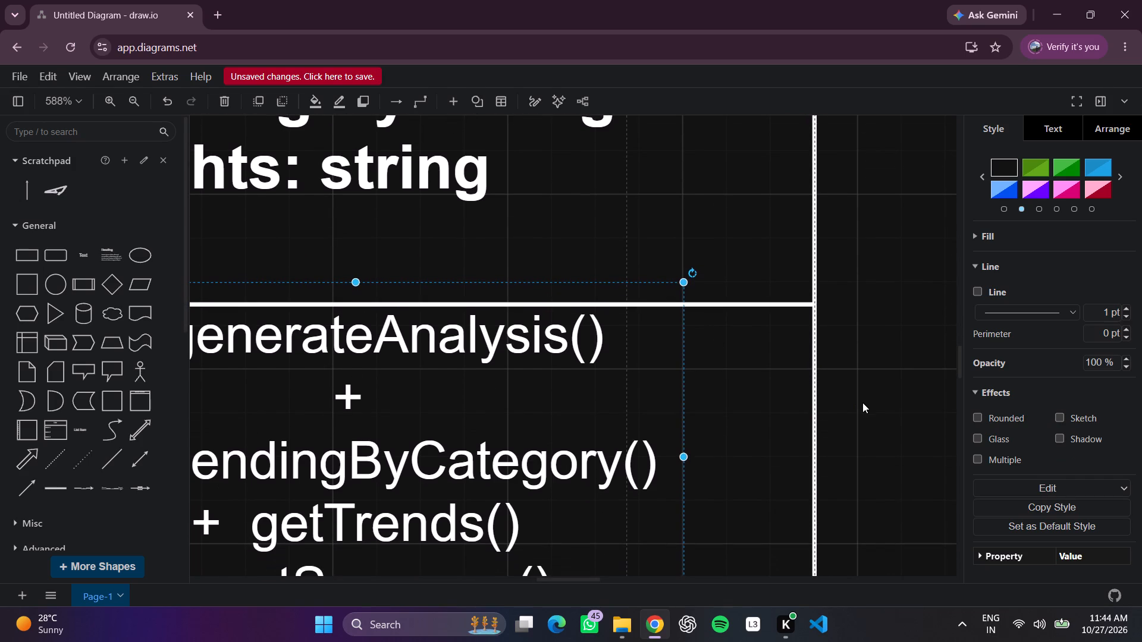
{"action": "left_click", "coordinate": [863, 402]}
{"action": "right_click", "coordinate": [863, 402]}
Extend the bottom edge of the Analysis class box down to just above the bottom of the methods compartment.
{"action": "scroll", "coordinate": [748, 425], "scroll_direction": "down", "scroll_amount": 2}
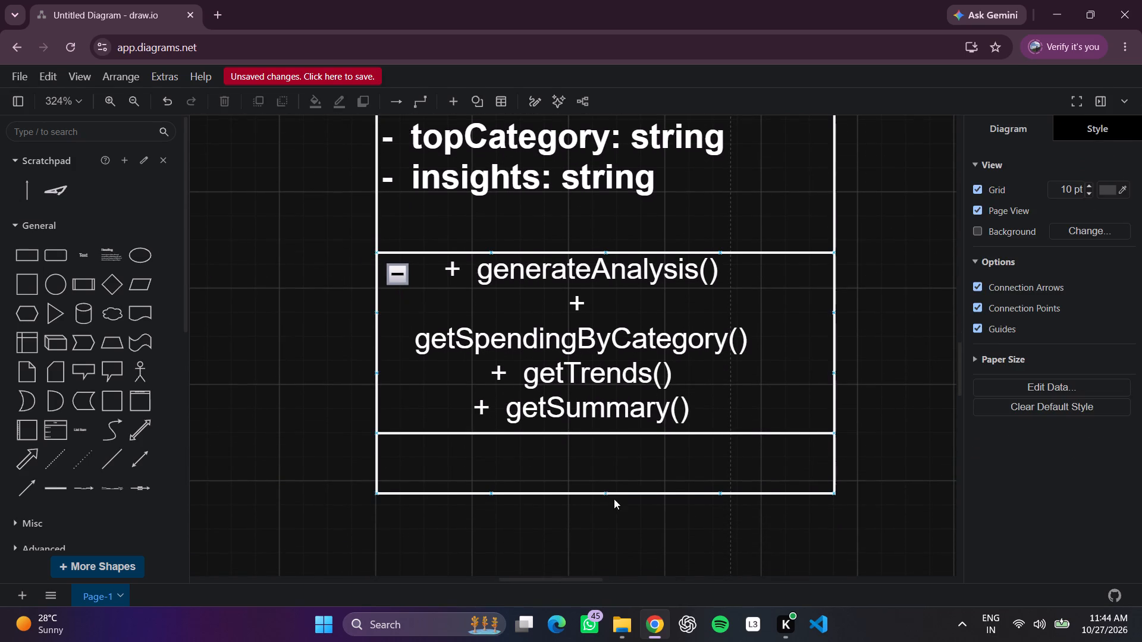
{"action": "left_click", "coordinate": [607, 496]}
{"action": "left_click", "coordinate": [607, 510]}
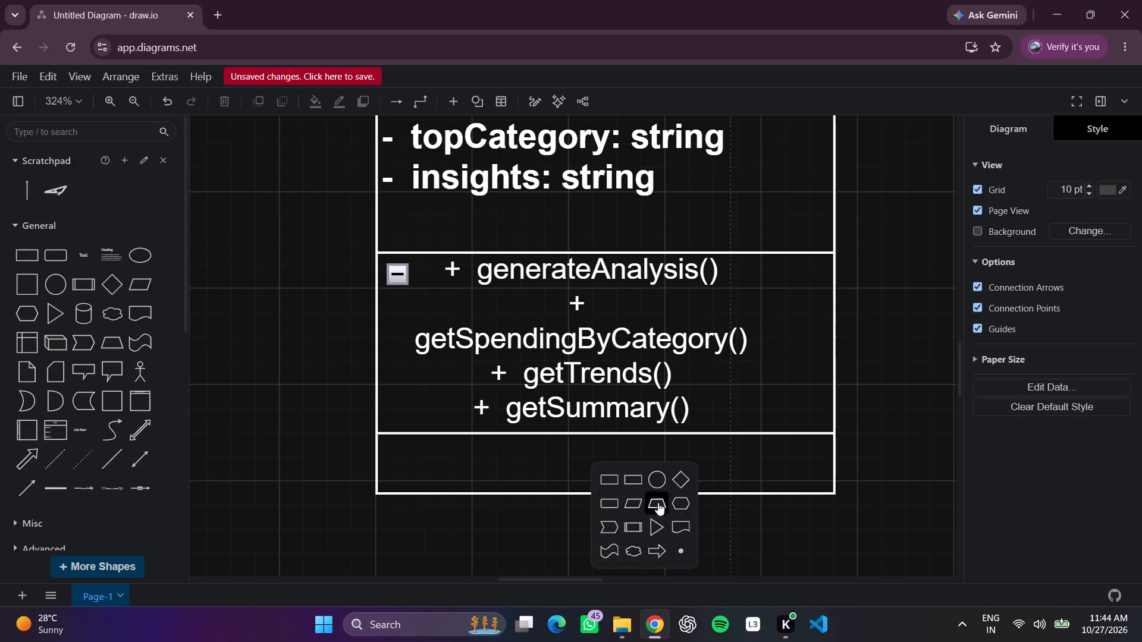
{"action": "left_click", "coordinate": [780, 421]}
{"action": "left_click_drag", "start_coordinate": [605, 435], "coordinate": [605, 435]}
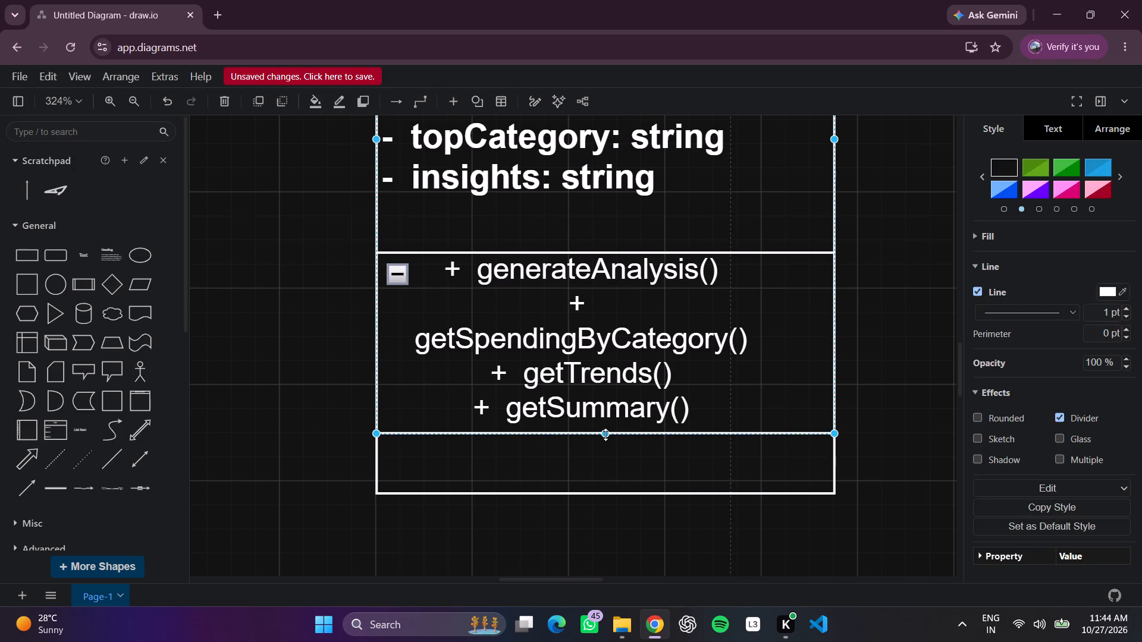
{"action": "left_click_drag", "start_coordinate": [605, 435], "coordinate": [606, 495]}
Apply the bold 14.04 px text style to all four method lines.
{"action": "double_click", "coordinate": [616, 375]}
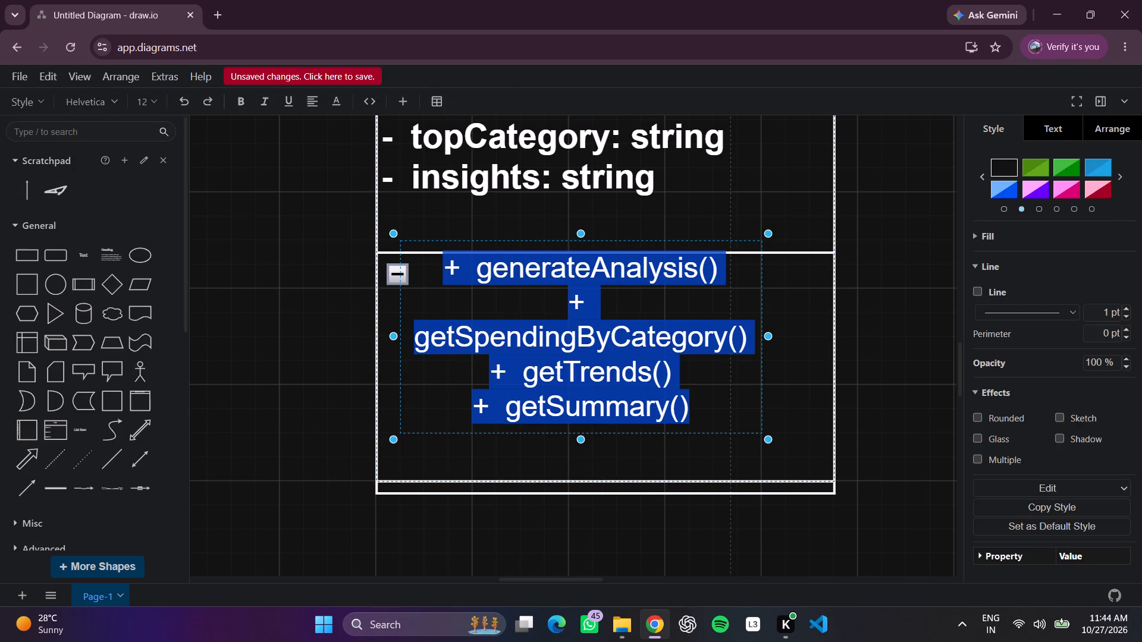
{"action": "left_click", "coordinate": [992, 173]}
{"action": "left_click", "coordinate": [1002, 272]}
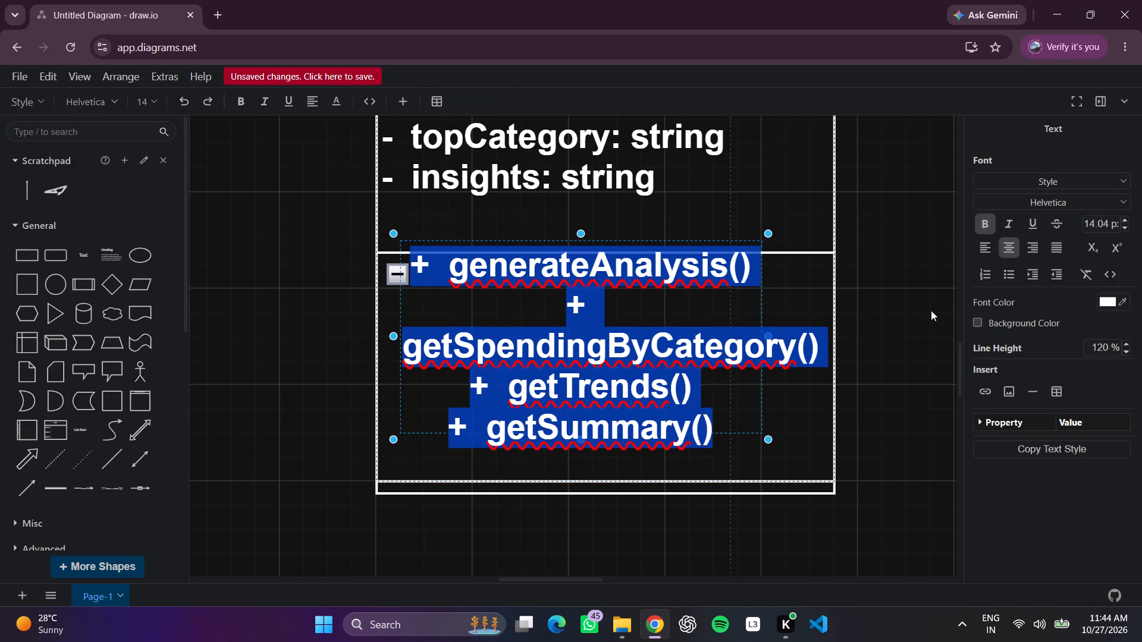
{"action": "left_click", "coordinate": [891, 348]}
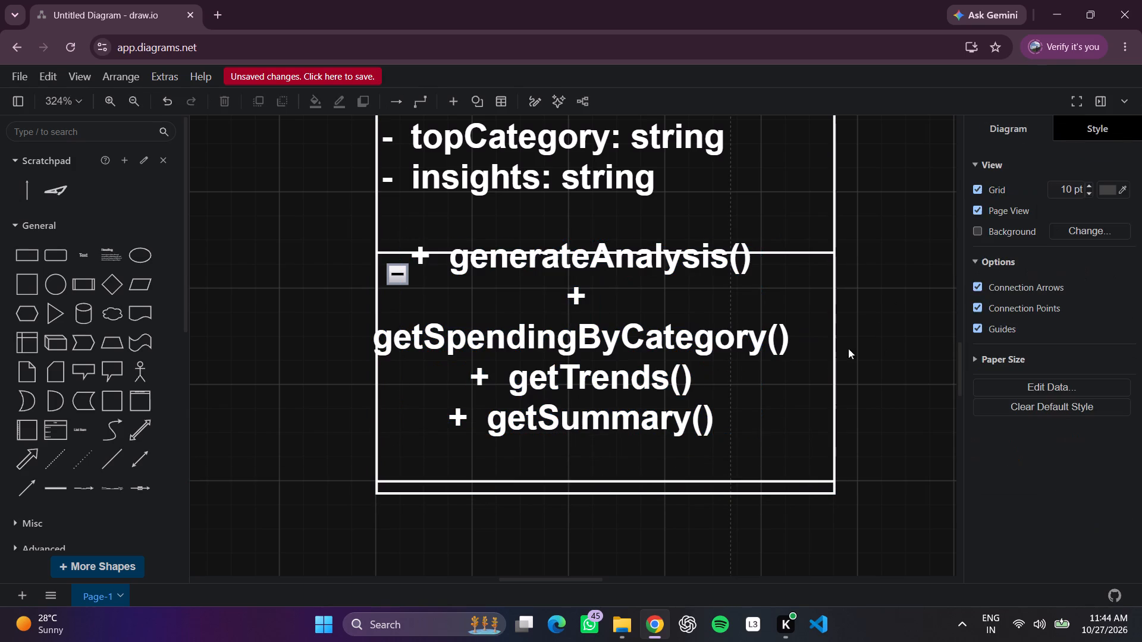
Widen the methods text block to the right so the bold getSpendingByCategory() fits on one line with its plus sign.
{"action": "left_click", "coordinate": [762, 345]}
{"action": "left_click_drag", "start_coordinate": [763, 339], "coordinate": [804, 338]}
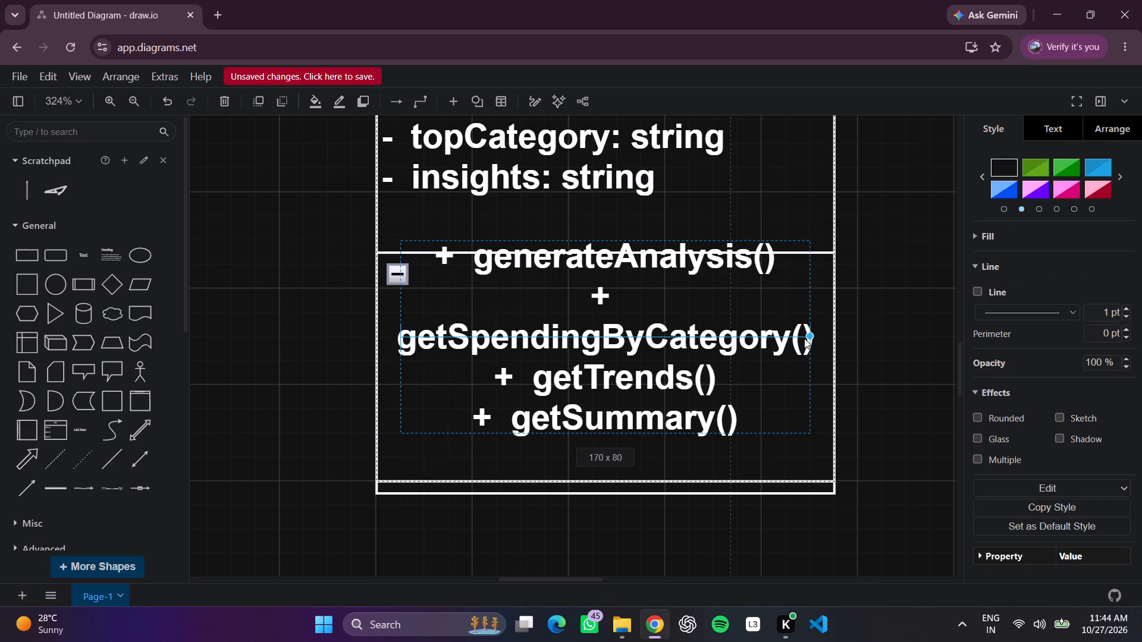
{"action": "left_click_drag", "start_coordinate": [804, 338], "coordinate": [893, 333]}
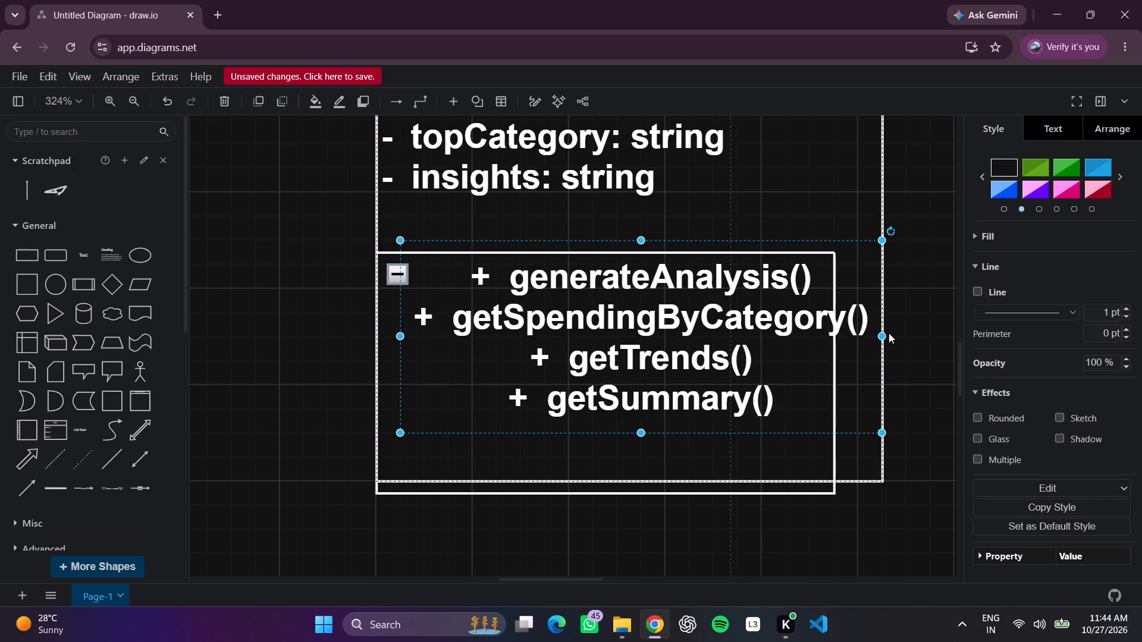
{"action": "scroll", "coordinate": [889, 333], "scroll_direction": "left", "scroll_amount": 1}
{"action": "scroll", "coordinate": [824, 338], "scroll_direction": "left", "scroll_amount": 1}
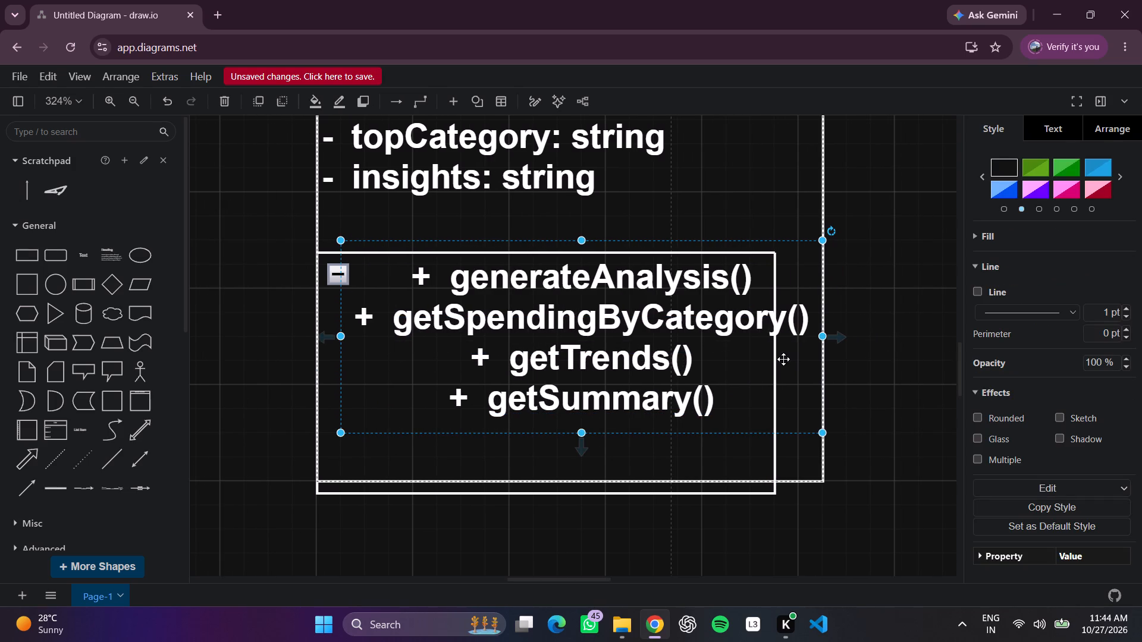
Move the methods compartment onto the Analysis box's right and bottom edges, and extend its left edge to span the full box width.
{"action": "left_click", "coordinate": [776, 363]}
{"action": "left_click_drag", "start_coordinate": [777, 370], "coordinate": [814, 365]}
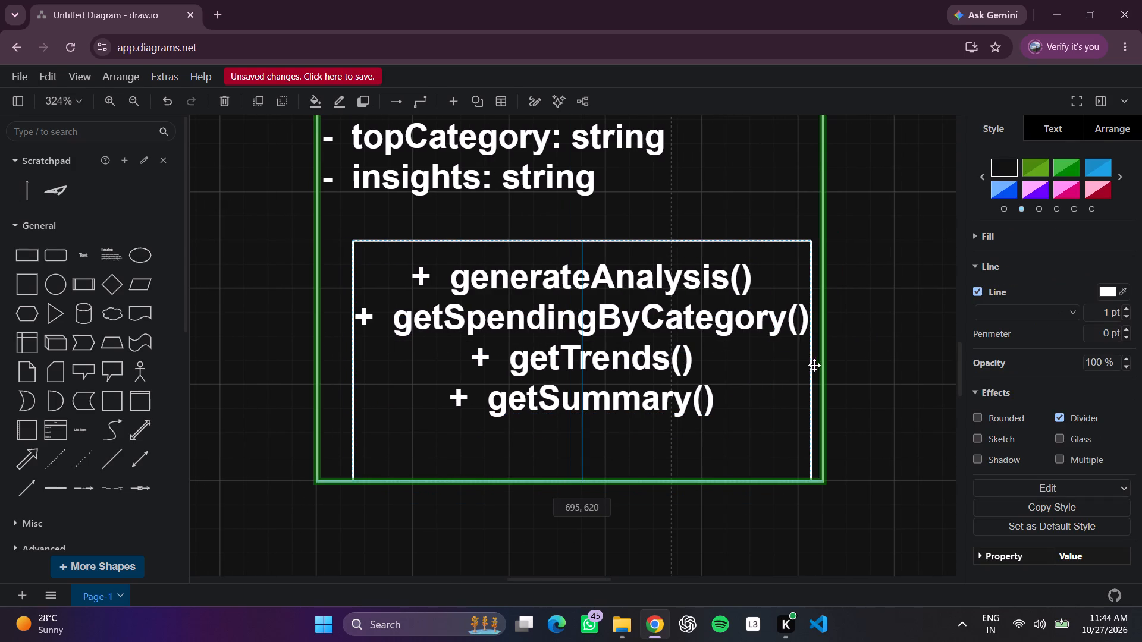
{"action": "left_click_drag", "start_coordinate": [814, 365], "coordinate": [827, 361]}
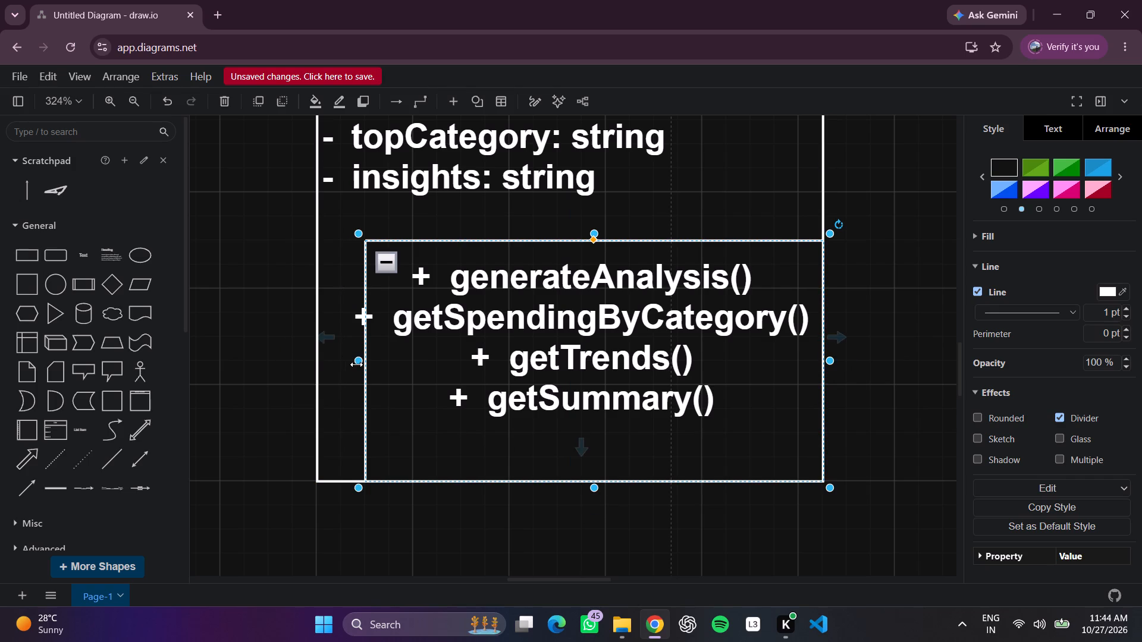
{"action": "left_click_drag", "start_coordinate": [357, 364], "coordinate": [321, 361]}
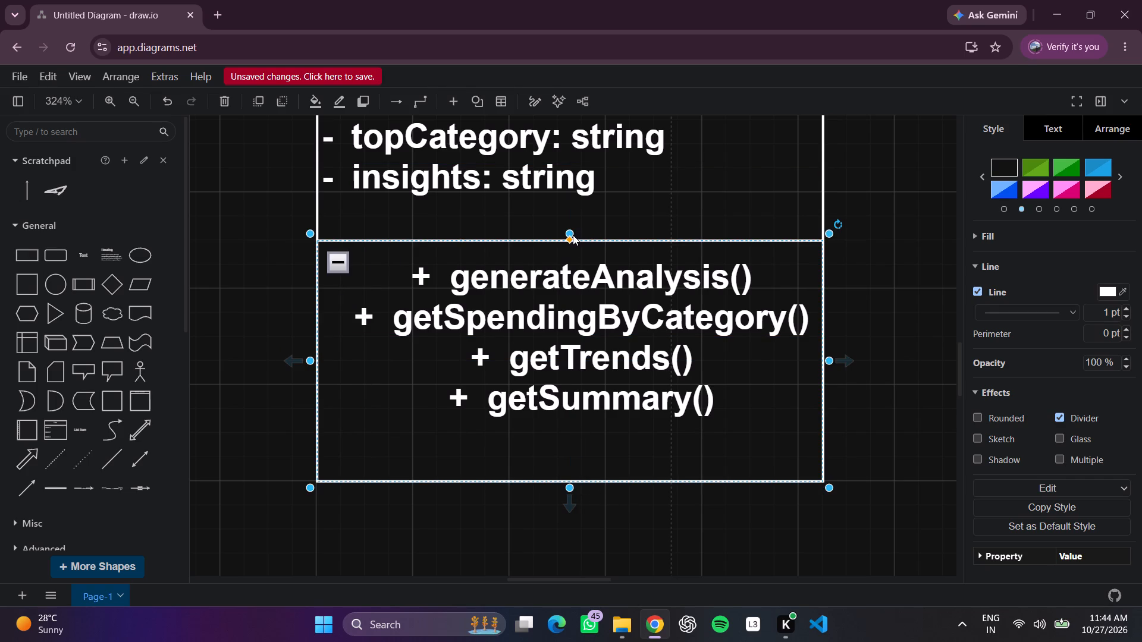
{"action": "left_click", "coordinate": [573, 235]}
Left-align the four method lines in the Analysis class.
{"action": "double_click", "coordinate": [645, 329]}
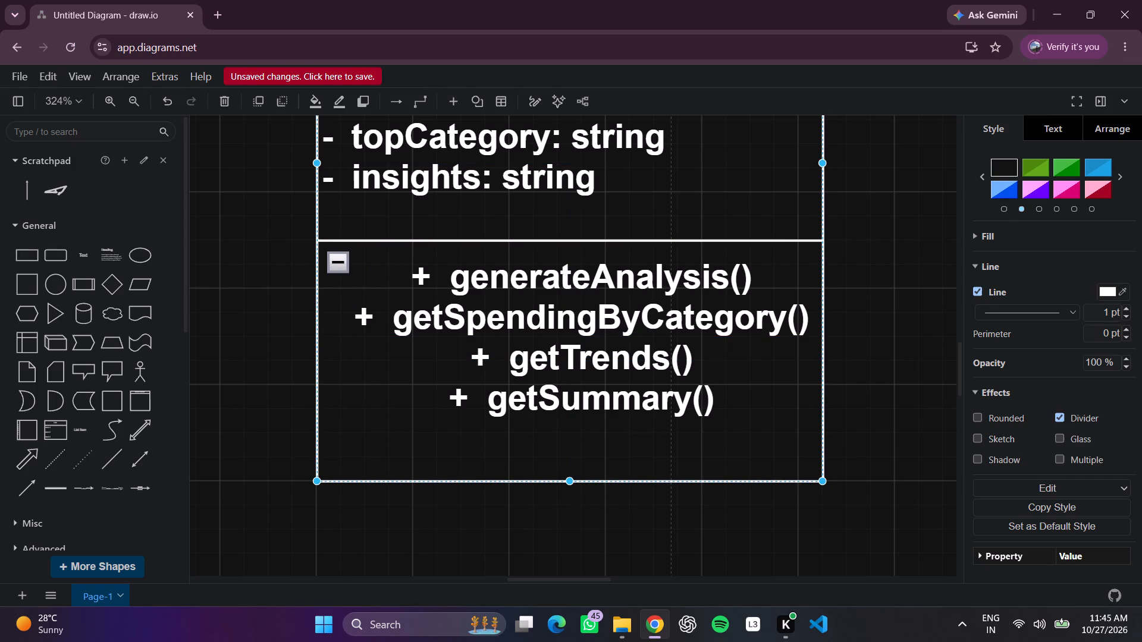
{"action": "left_click", "coordinate": [911, 298]}
{"action": "double_click", "coordinate": [728, 319]}
{"action": "left_click", "coordinate": [683, 323]}
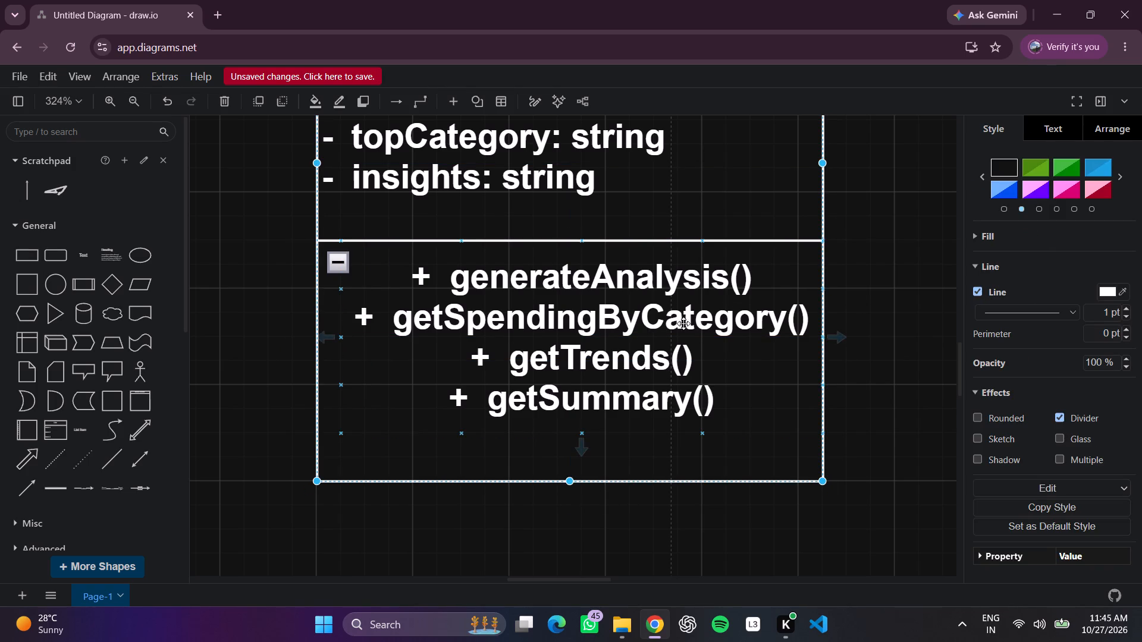
{"action": "left_click", "coordinate": [686, 324]}
{"action": "left_click", "coordinate": [953, 317]}
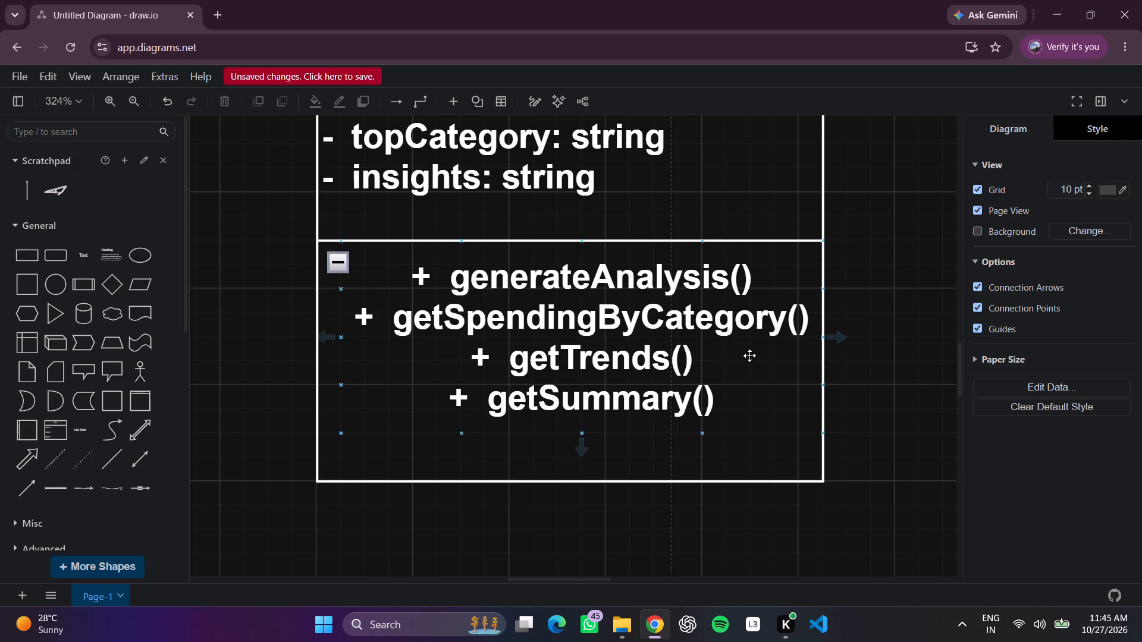
{"action": "triple_click", "coordinate": [742, 361]}
{"action": "left_click", "coordinate": [862, 357]}
{"action": "double_click", "coordinate": [716, 371]}
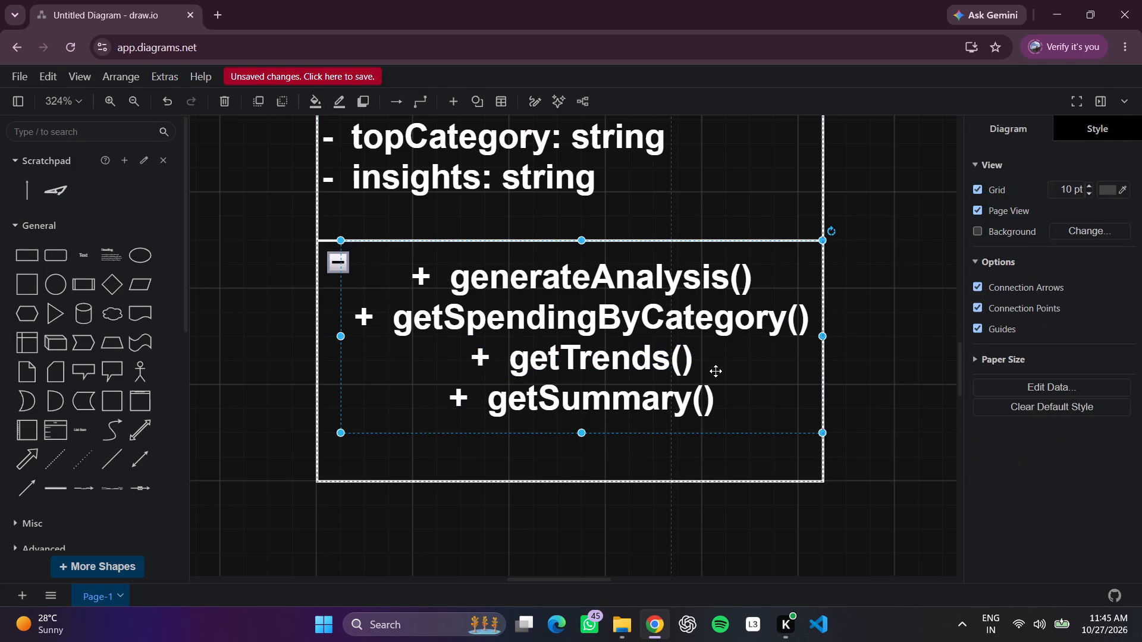
{"action": "left_click", "coordinate": [992, 251]}
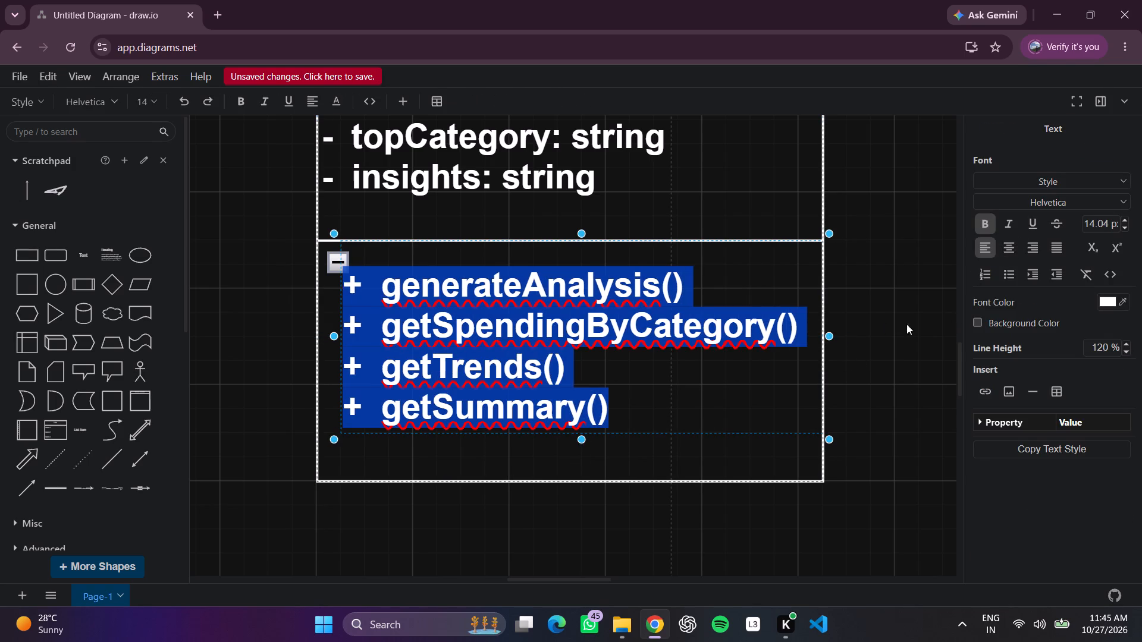
{"action": "left_click", "coordinate": [899, 333]}
Shift the methods text block left so it sits against the left edge of the Analysis methods compartment.
{"action": "scroll", "coordinate": [682, 367], "scroll_direction": "up", "scroll_amount": 1}
{"action": "left_click_drag", "start_coordinate": [554, 360], "coordinate": [518, 370]}
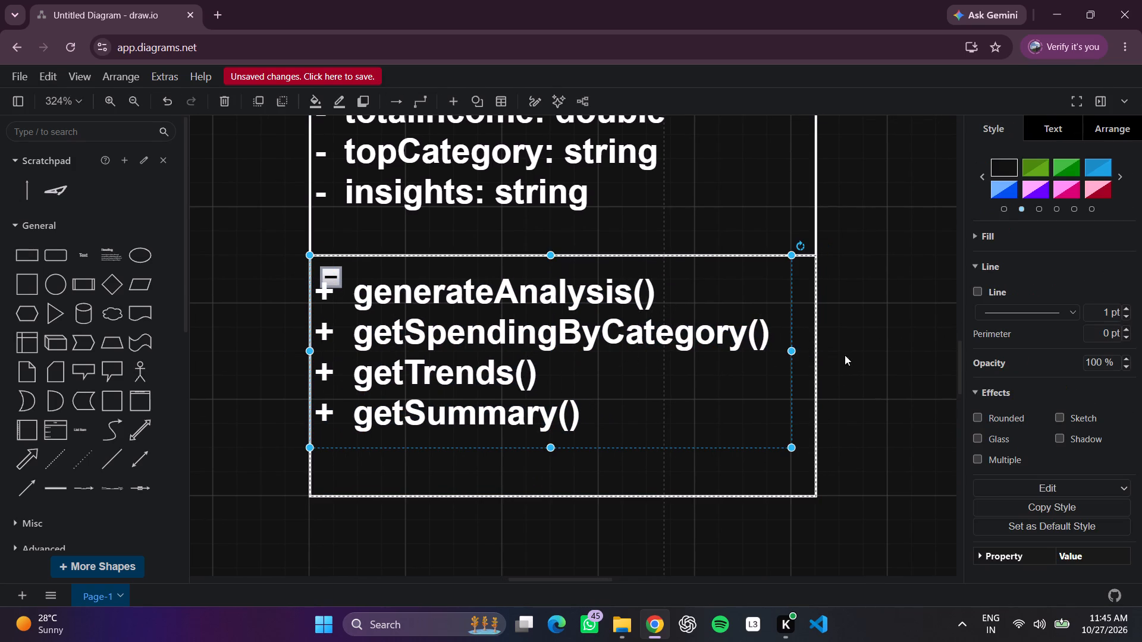
{"action": "left_click", "coordinate": [894, 364]}
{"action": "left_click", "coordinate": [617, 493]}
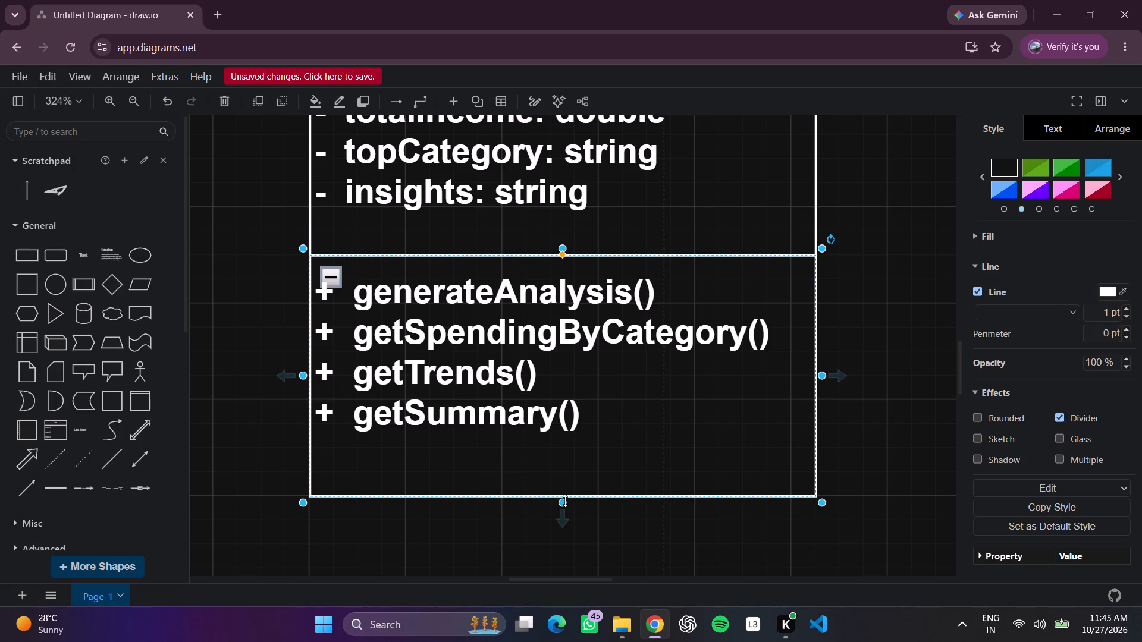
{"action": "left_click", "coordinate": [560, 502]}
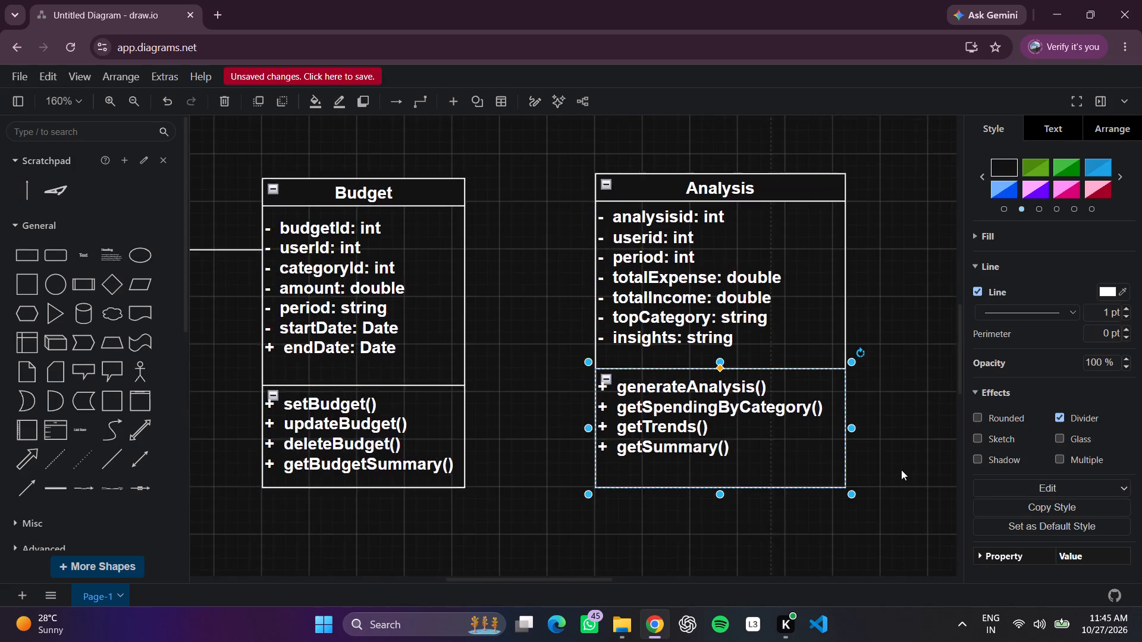
Add a vertical container in the empty space right of the Analysis class and resize it to about 210 wide.
{"action": "scroll", "coordinate": [923, 451], "scroll_direction": "left", "scroll_amount": 3}
{"action": "left_click", "coordinate": [784, 407]}
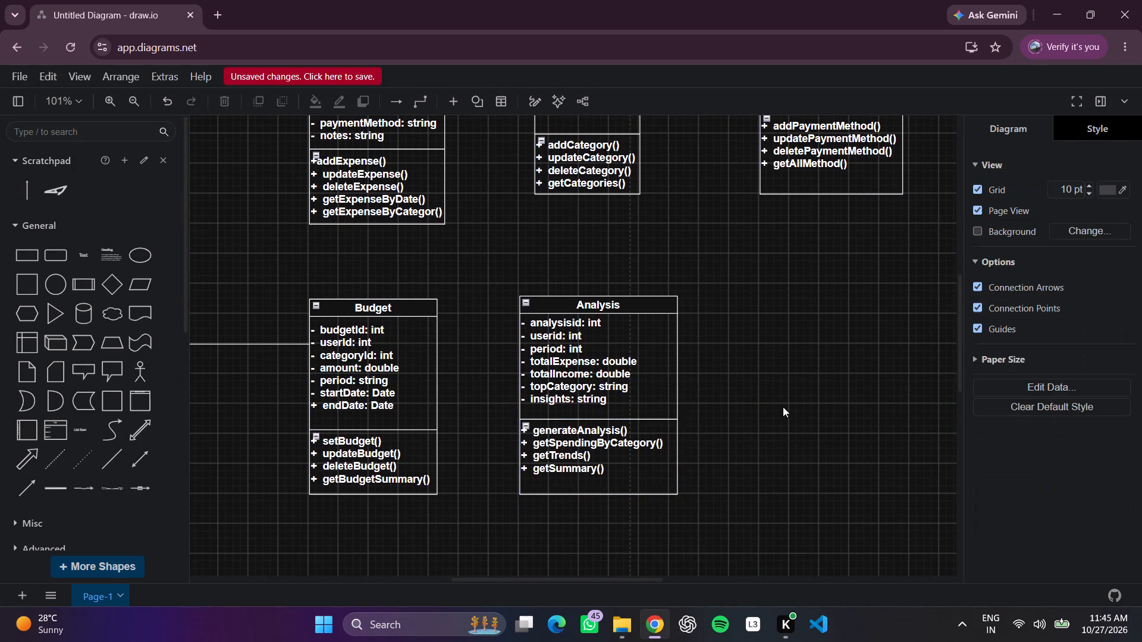
{"action": "scroll", "coordinate": [783, 406], "scroll_direction": "right", "scroll_amount": 1}
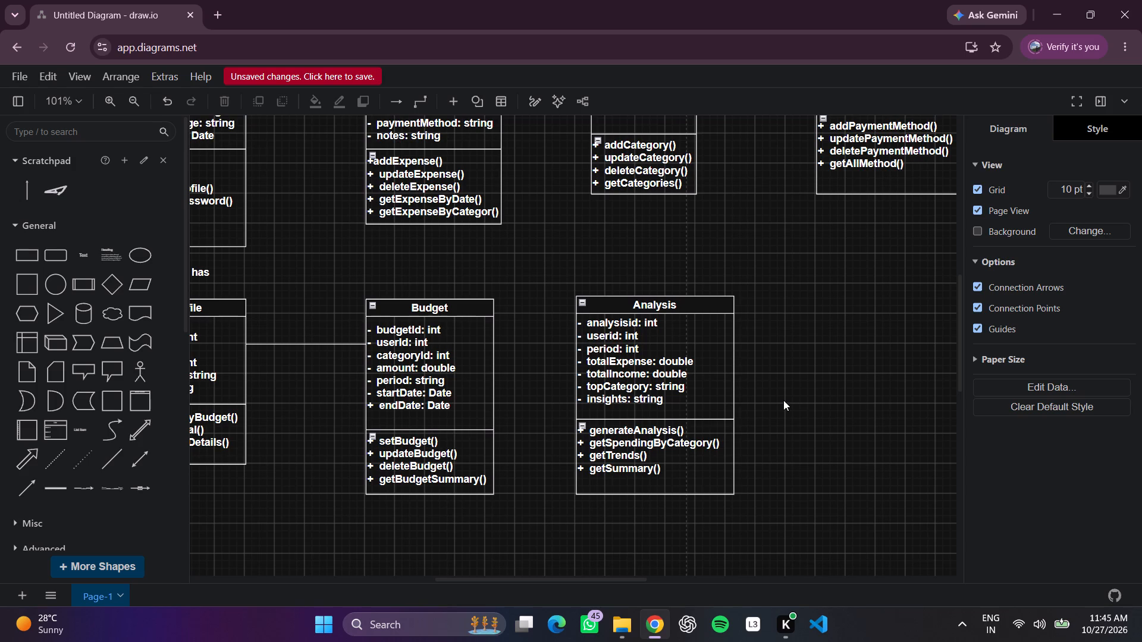
{"action": "scroll", "coordinate": [783, 400], "scroll_direction": "left", "scroll_amount": 3}
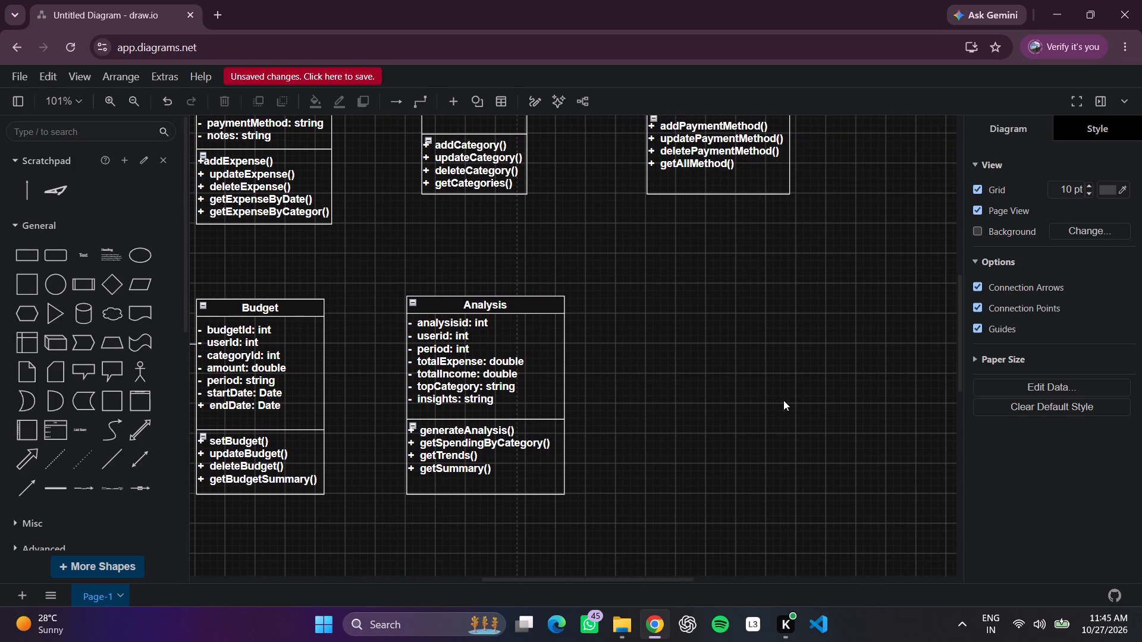
{"action": "scroll", "coordinate": [751, 137], "scroll_direction": "left", "scroll_amount": 1}
{"action": "left_click", "coordinate": [151, 389]}
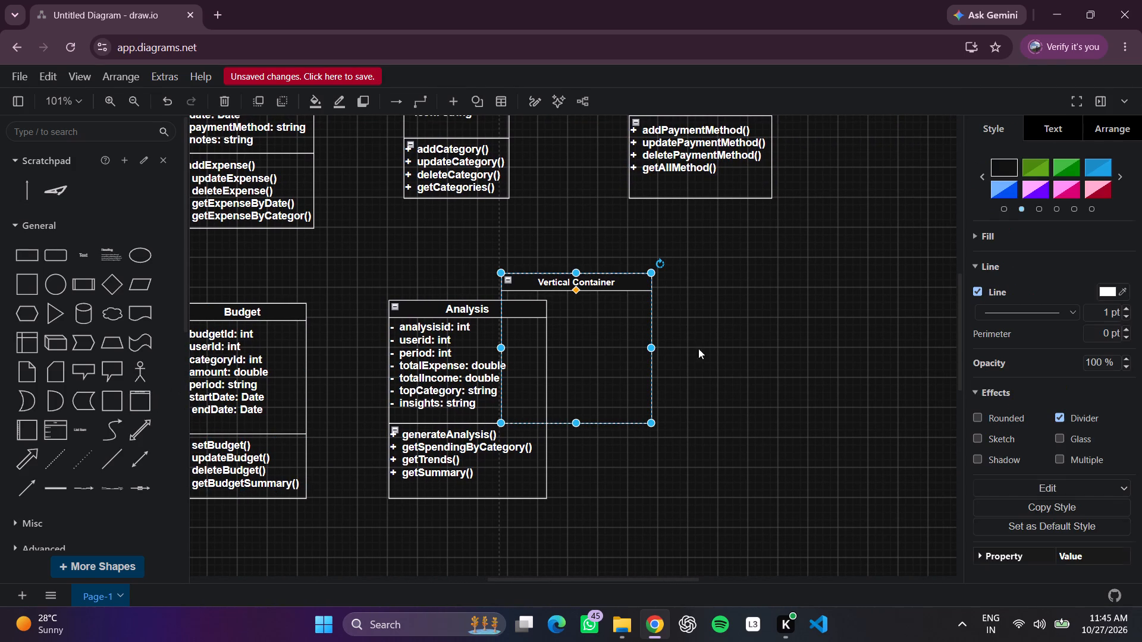
{"action": "left_click_drag", "start_coordinate": [500, 349], "coordinate": [519, 348]}
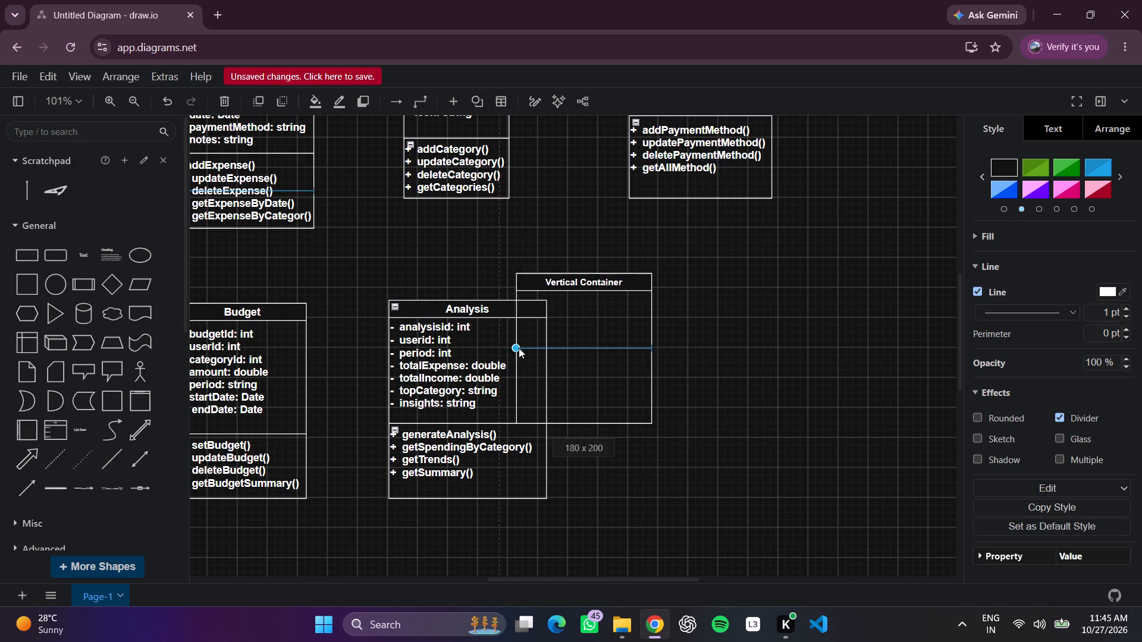
{"action": "left_click_drag", "start_coordinate": [519, 348], "coordinate": [736, 373]}
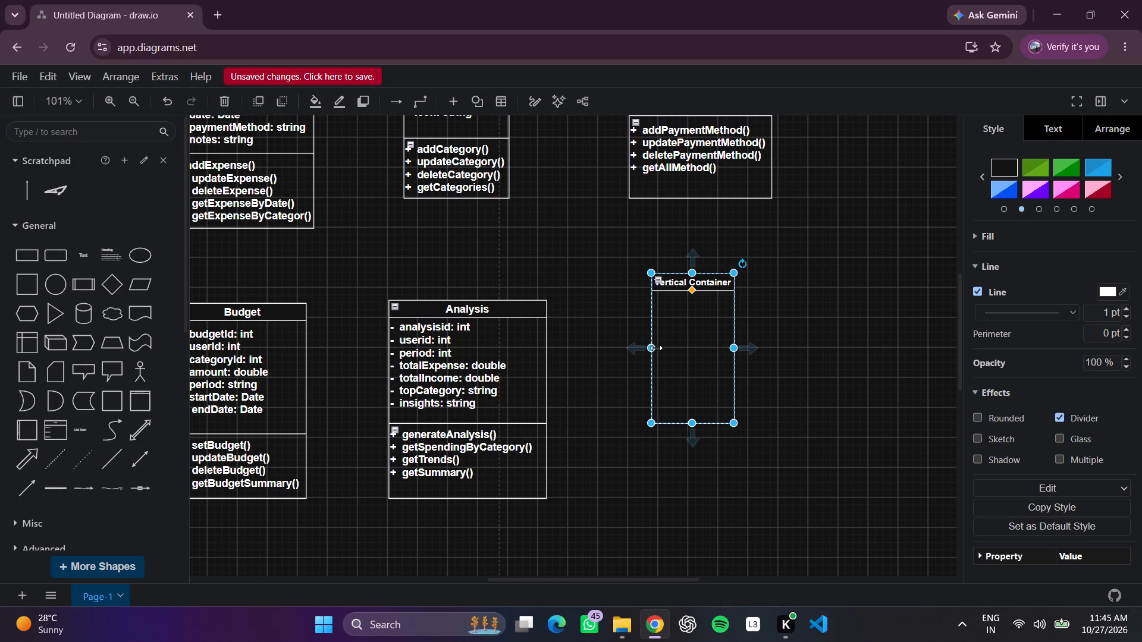
{"action": "left_click_drag", "start_coordinate": [652, 344], "coordinate": [626, 351]}
{"action": "left_click_drag", "start_coordinate": [735, 350], "coordinate": [769, 351]}
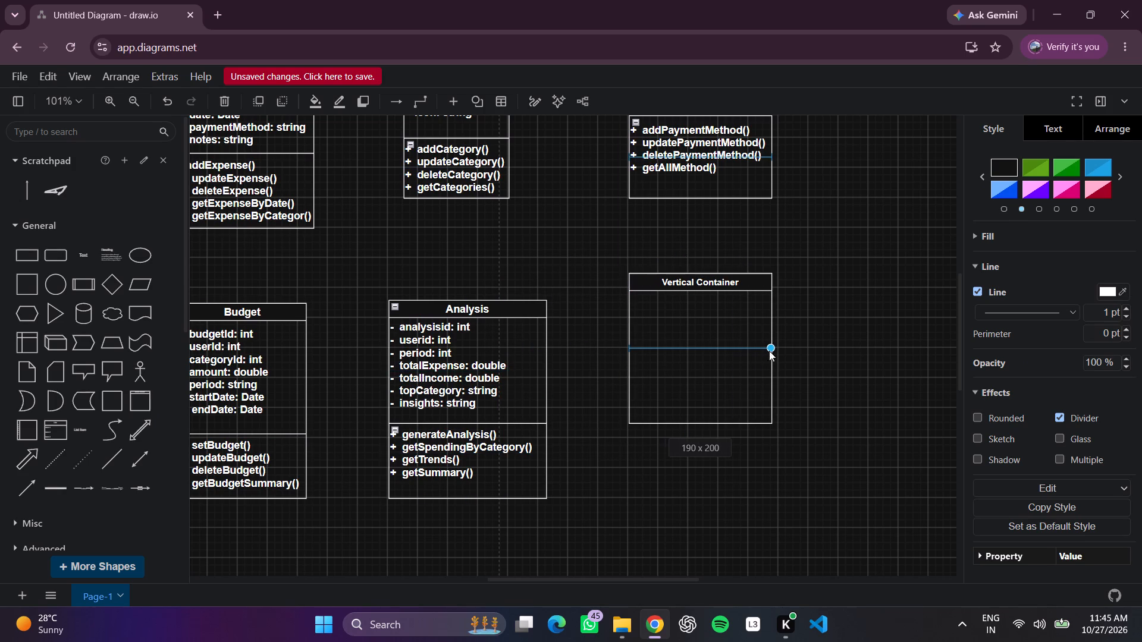
{"action": "left_click_drag", "start_coordinate": [769, 351], "coordinate": [784, 351]}
Lower the new container's top edge level with the Analysis box's top and extend its bottom edge to about 184 tall overall.
{"action": "left_click_drag", "start_coordinate": [707, 275], "coordinate": [702, 306]}
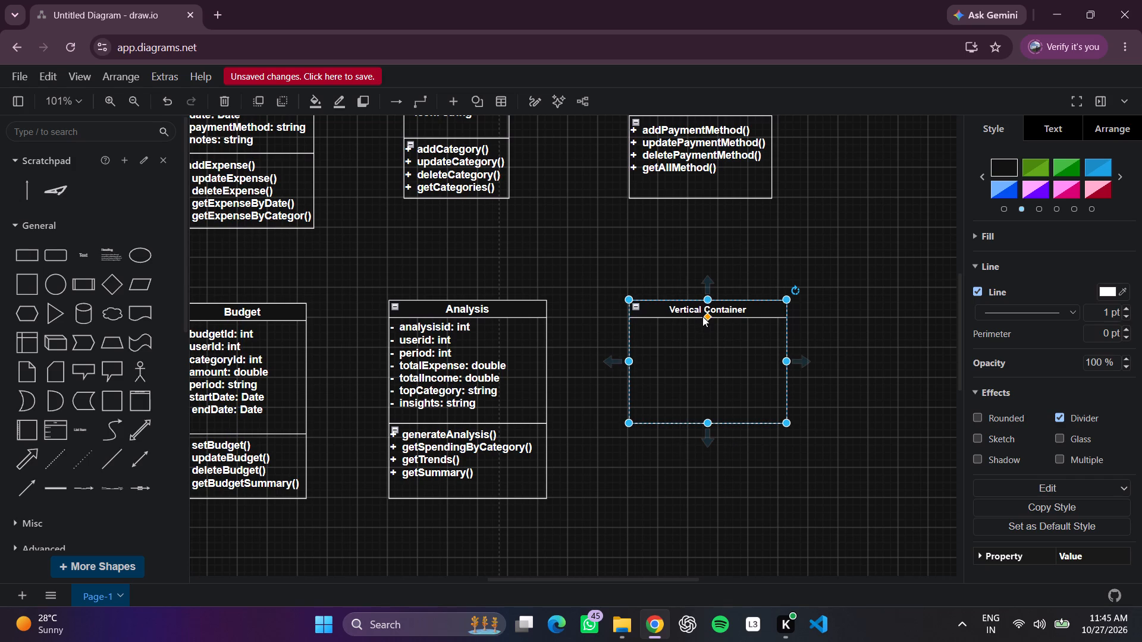
{"action": "scroll", "coordinate": [699, 317], "scroll_direction": "down", "scroll_amount": 1}
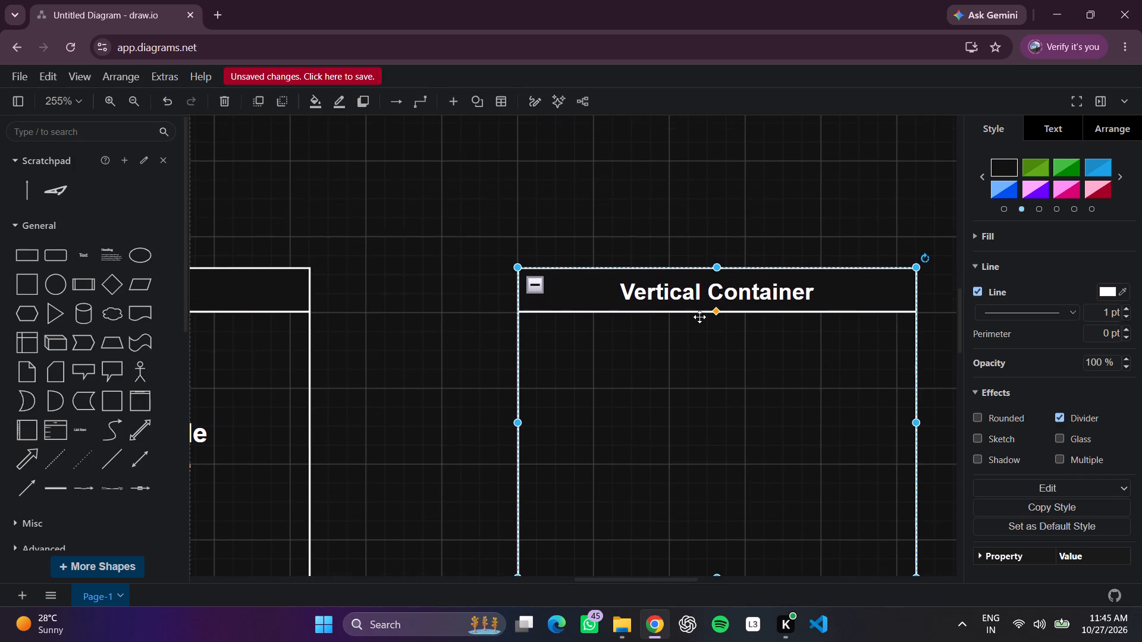
{"action": "scroll", "coordinate": [699, 317], "scroll_direction": "down", "scroll_amount": 2}
{"action": "left_click_drag", "start_coordinate": [714, 470], "coordinate": [716, 508]}
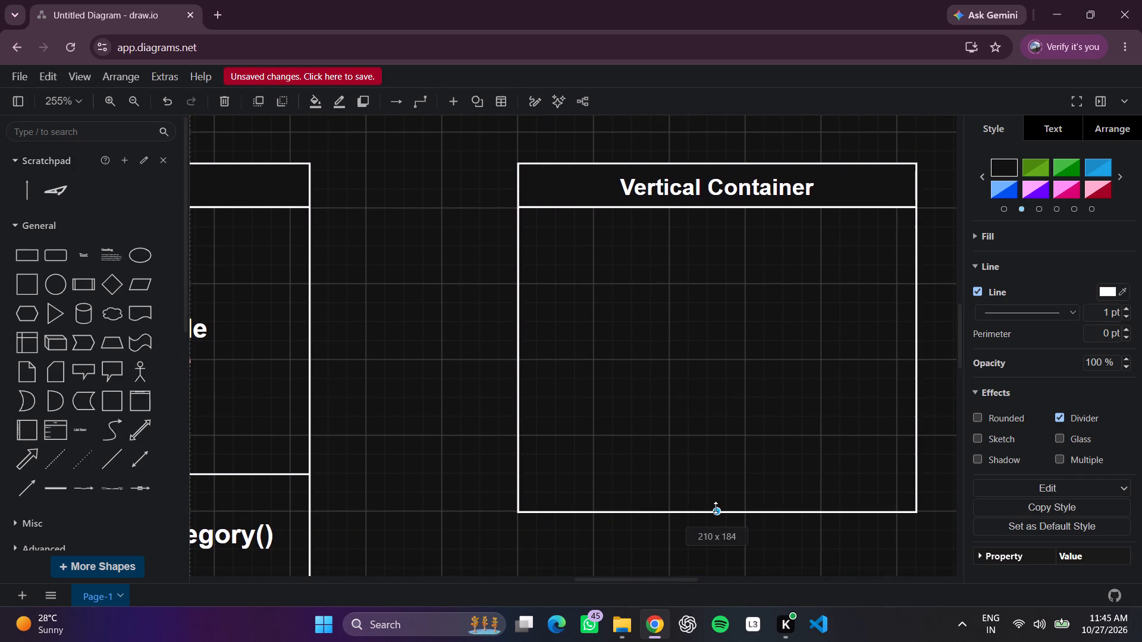
{"action": "left_click_drag", "start_coordinate": [716, 508], "coordinate": [716, 503]}
Rename the new container as Report.
{"action": "double_click", "coordinate": [671, 233]}
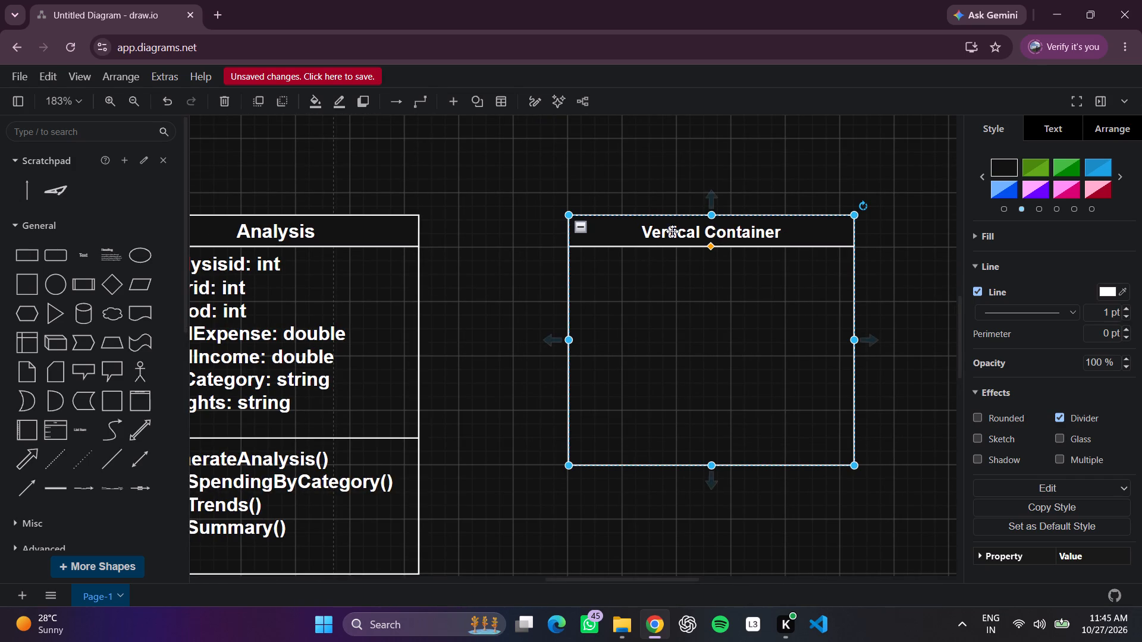
{"action": "double_click", "coordinate": [672, 231]}
{"action": "key", "text": "BackSpace"}
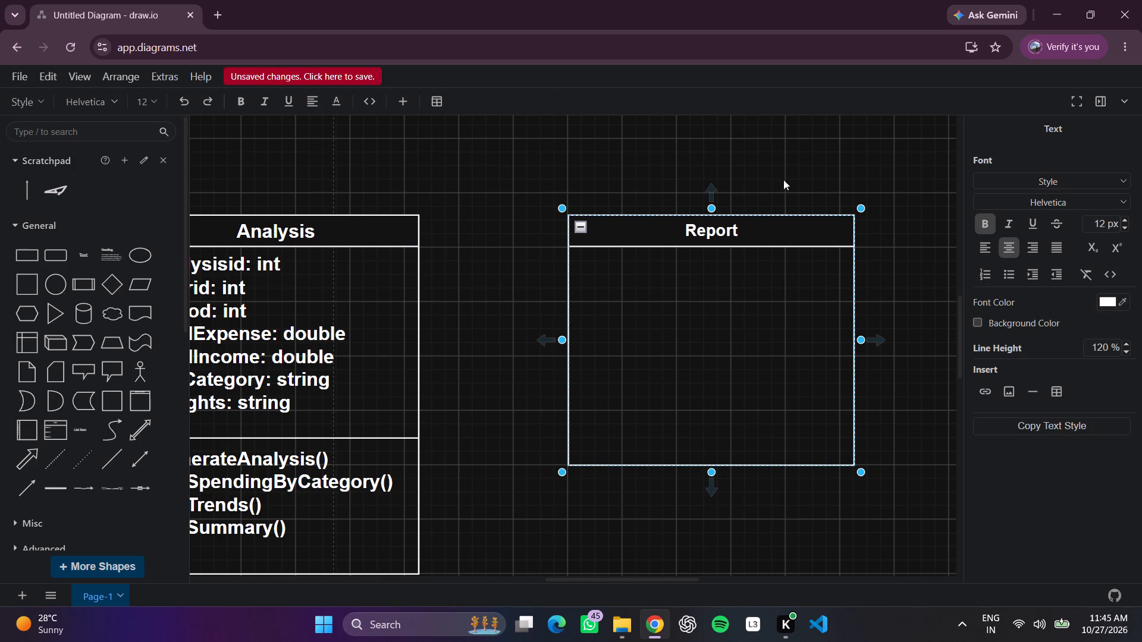
{"action": "left_click", "coordinate": [866, 153]}
Apply the Heading 3 style to the Report title.
{"action": "double_click", "coordinate": [749, 238]}
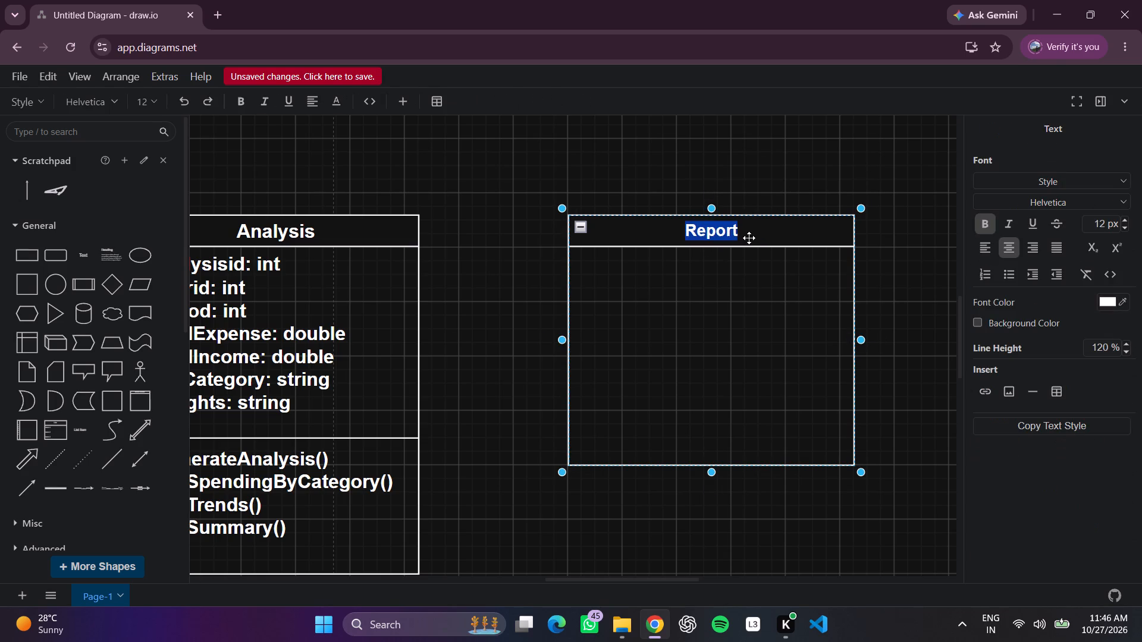
{"action": "left_click", "coordinate": [1045, 184]}
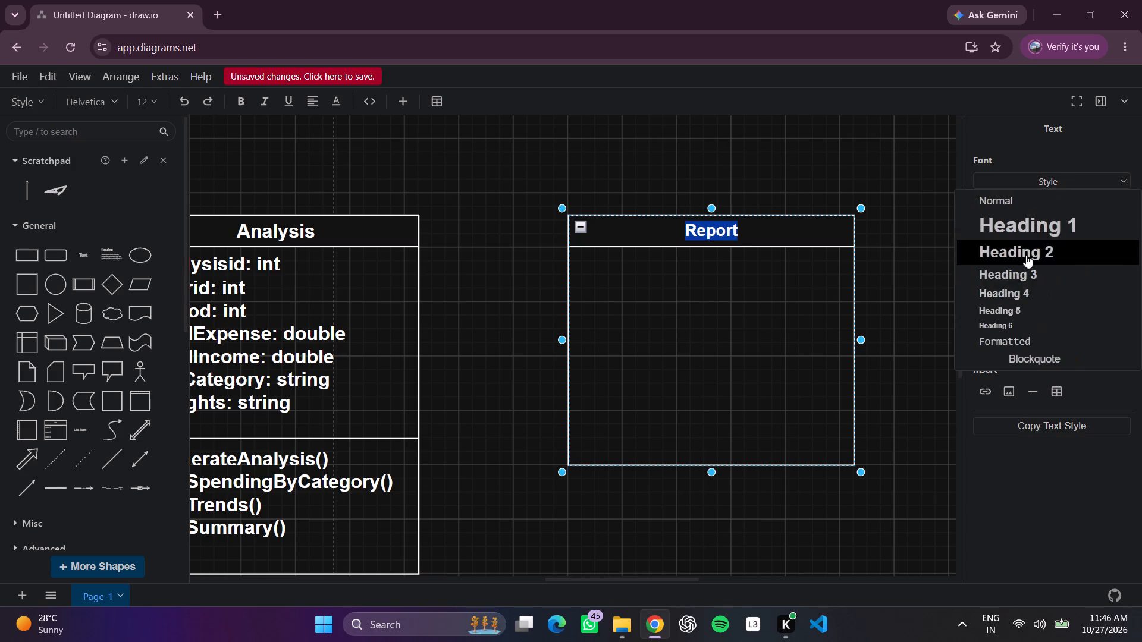
{"action": "left_click", "coordinate": [1022, 273]}
{"action": "left_click", "coordinate": [893, 180]}
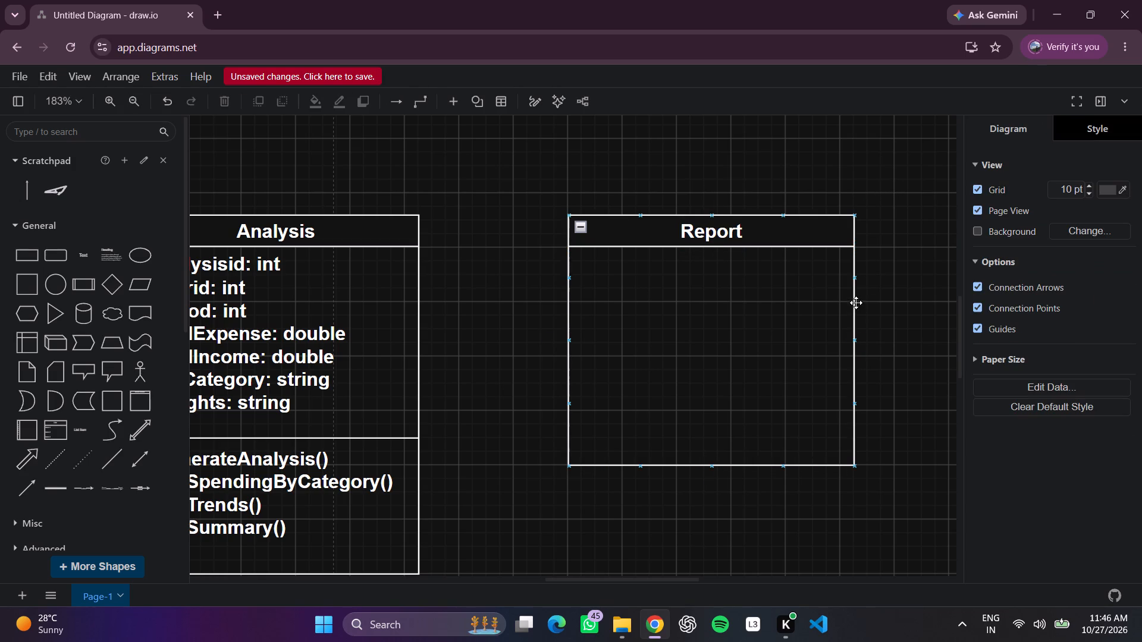
Add a text block inside the Report container and enlarge it to nearly fill the area below the title.
{"action": "double_click", "coordinate": [595, 272]}
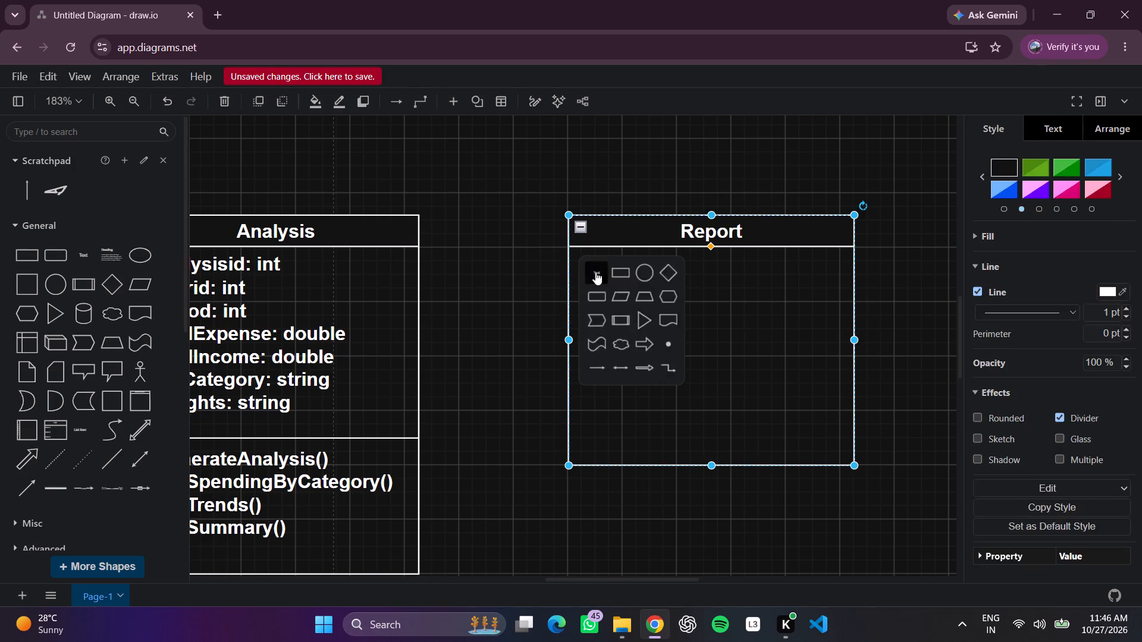
{"action": "left_click", "coordinate": [595, 272]}
{"action": "left_click_drag", "start_coordinate": [638, 291], "coordinate": [706, 332]}
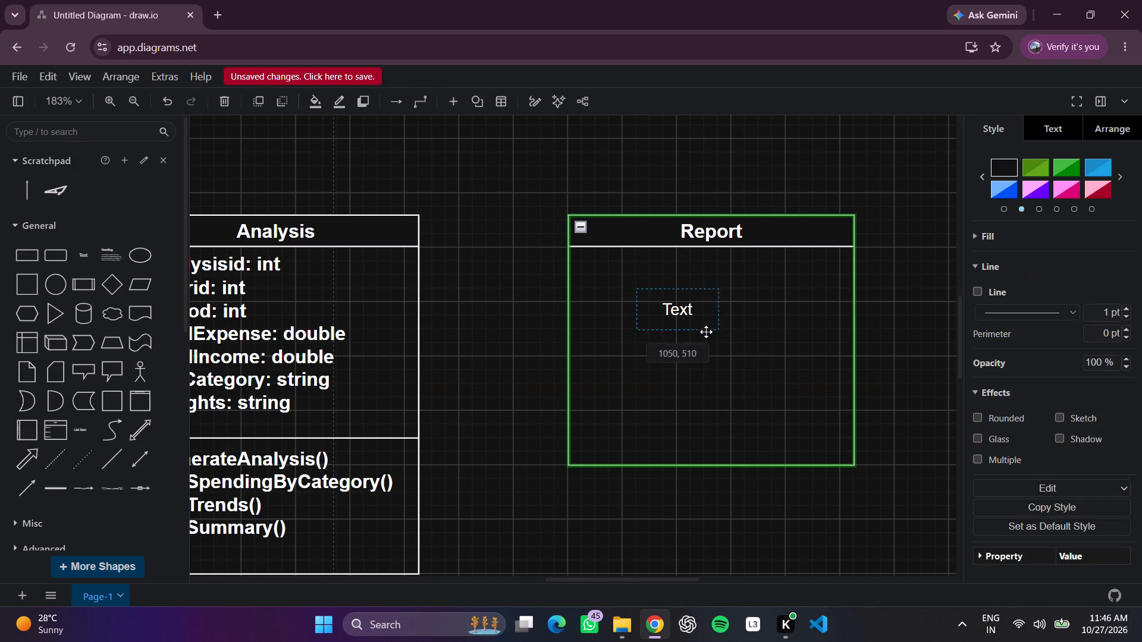
{"action": "left_click_drag", "start_coordinate": [706, 332], "coordinate": [669, 308]}
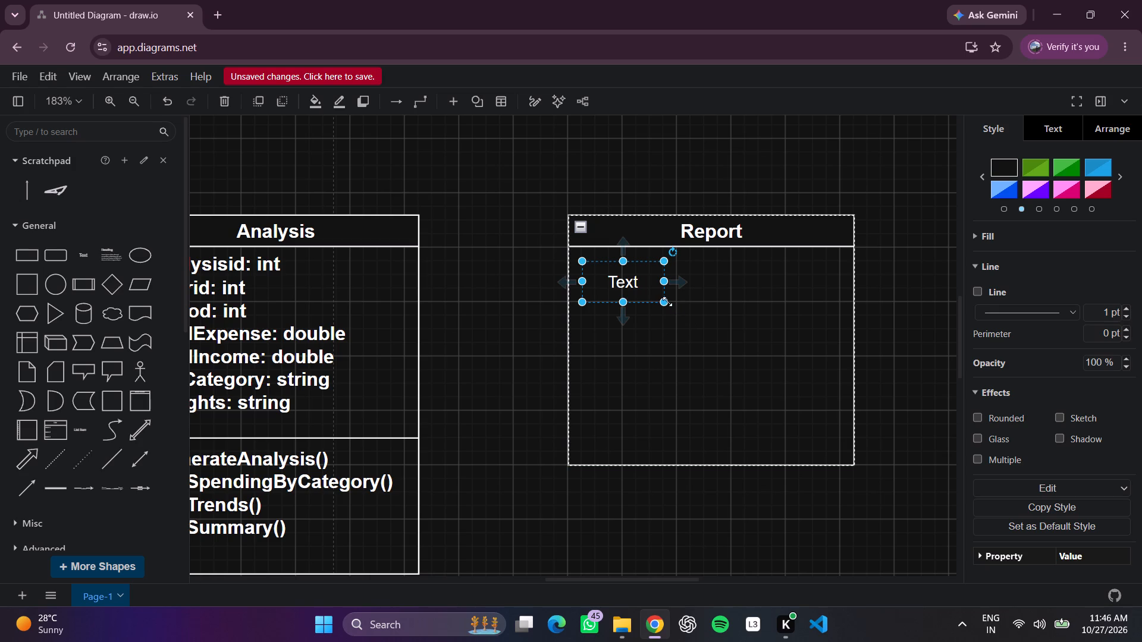
{"action": "left_click_drag", "start_coordinate": [667, 301], "coordinate": [837, 448]}
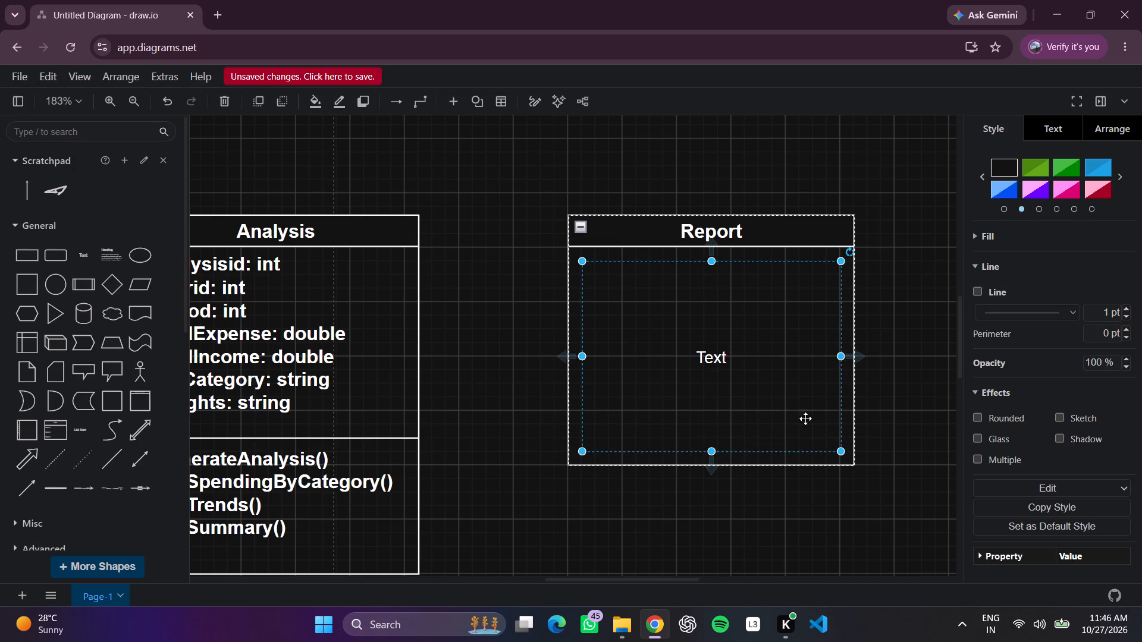
Replace the placeholder in the Report text block with the first attribute line, "- reportId: int".
{"action": "double_click", "coordinate": [739, 380]}
{"action": "key", "text": "BackSpace"}
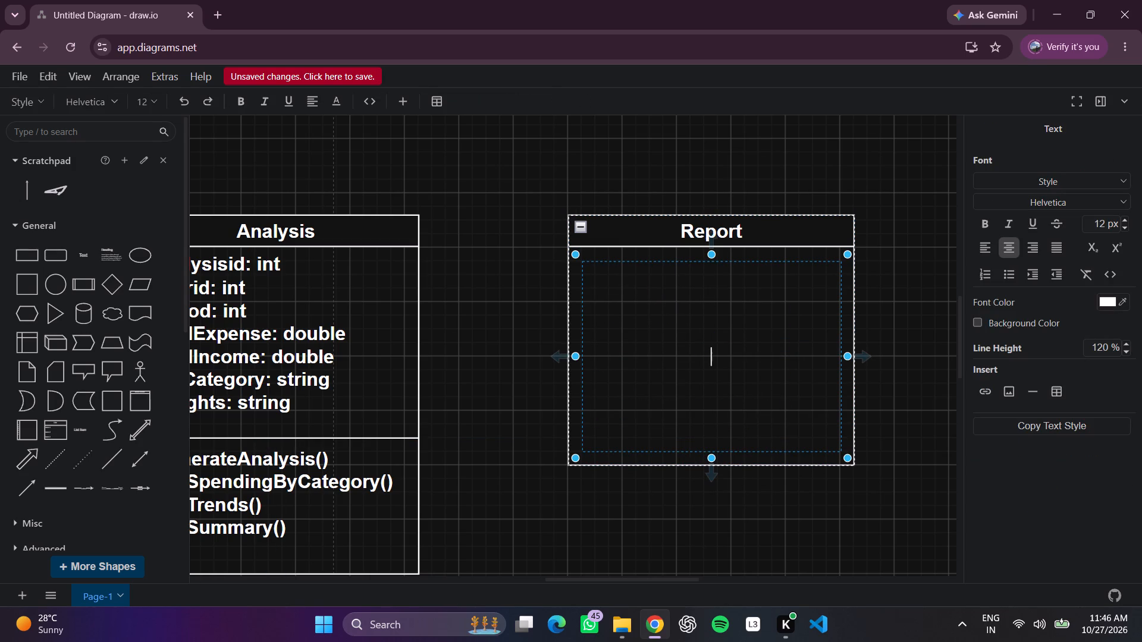
{"action": "key", "text": "shift+underscore"}
{"action": "key", "text": "BackSpace"}
{"action": "type", "text": "-"}
{"action": "key", "text": "space"}
{"action": "key", "text": "space"}
{"action": "type", "text": "report"}
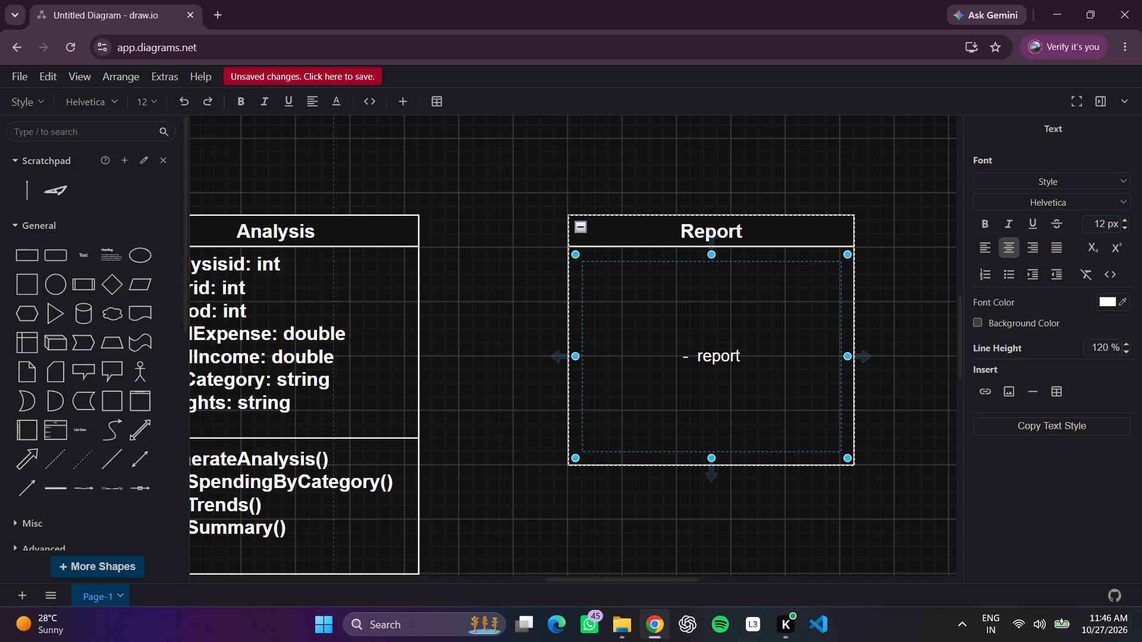
{"action": "type", "text": "id"}
{"action": "key", "text": "BackSpace"}
{"action": "key", "text": "BackSpace"}
{"action": "type", "text": "ld"}
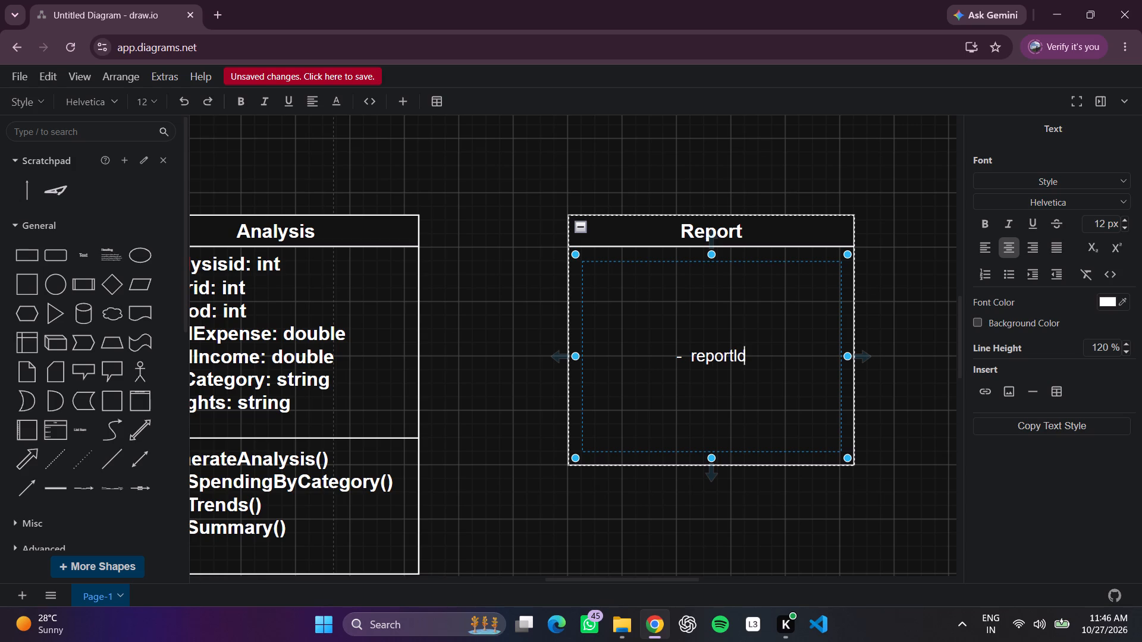
{"action": "key", "text": "semicolon"}
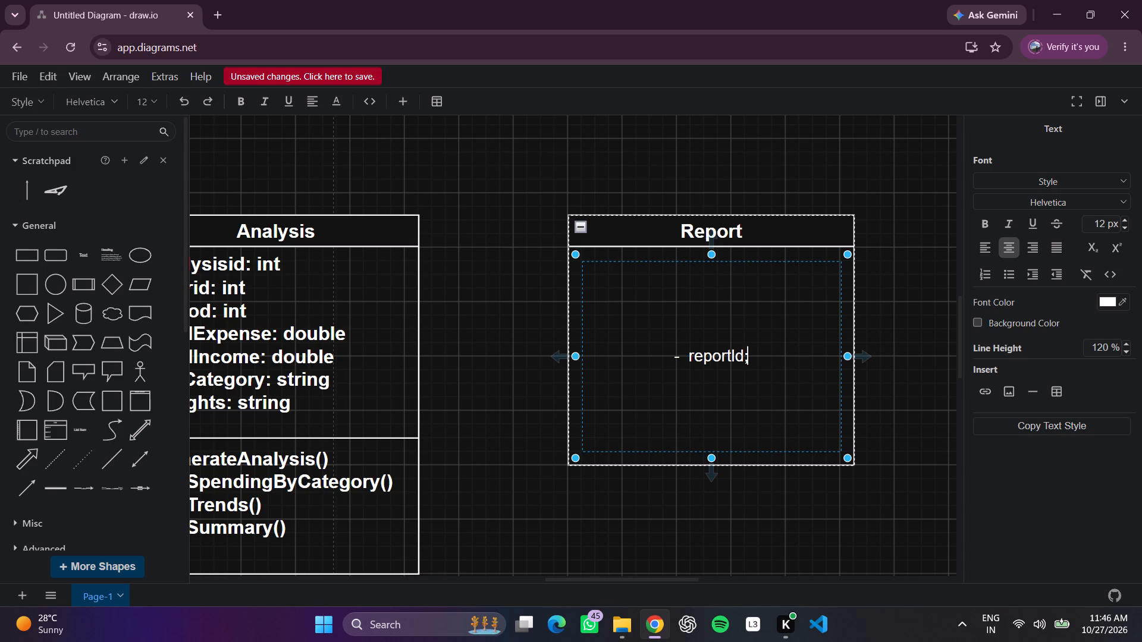
{"action": "key", "text": "BackSpace"}
{"action": "key", "text": "shift+colon"}
{"action": "key", "text": "space"}
{"action": "type", "text": "int"}
{"action": "key", "text": "Return"}
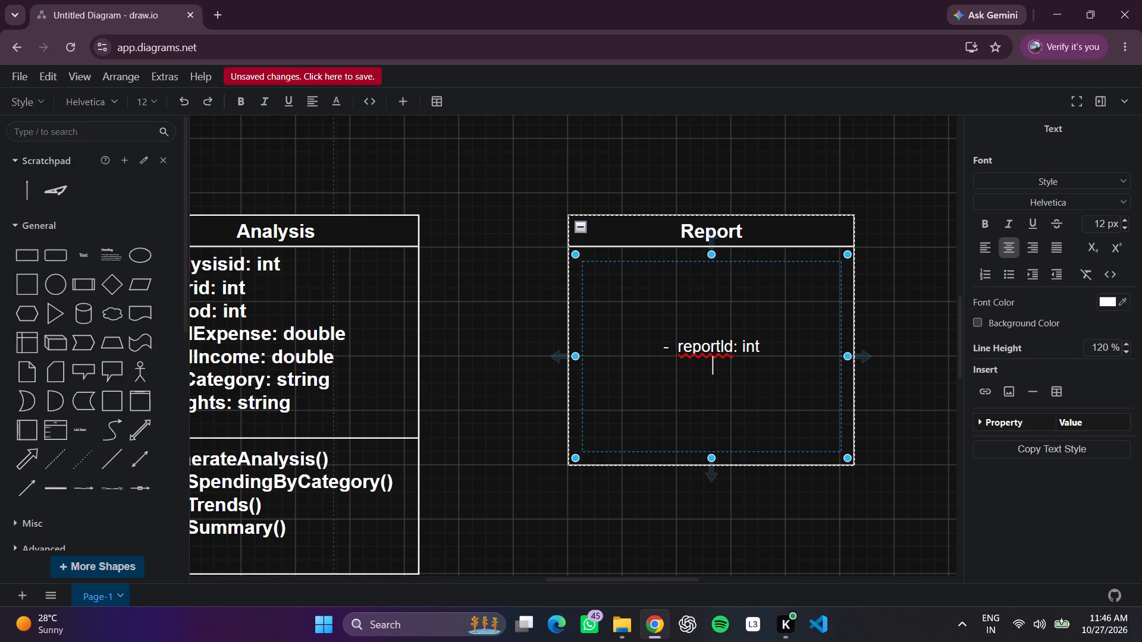
Add the attribute line "- userId: int" below reportId in the Report block.
{"action": "type", "text": "- n"}
{"action": "key", "text": "BackSpace"}
{"action": "key", "text": "space"}
{"action": "key", "text": "u"}
{"action": "type", "text": "sr"}
{"action": "key", "text": "BackSpace"}
{"action": "type", "text": "er"}
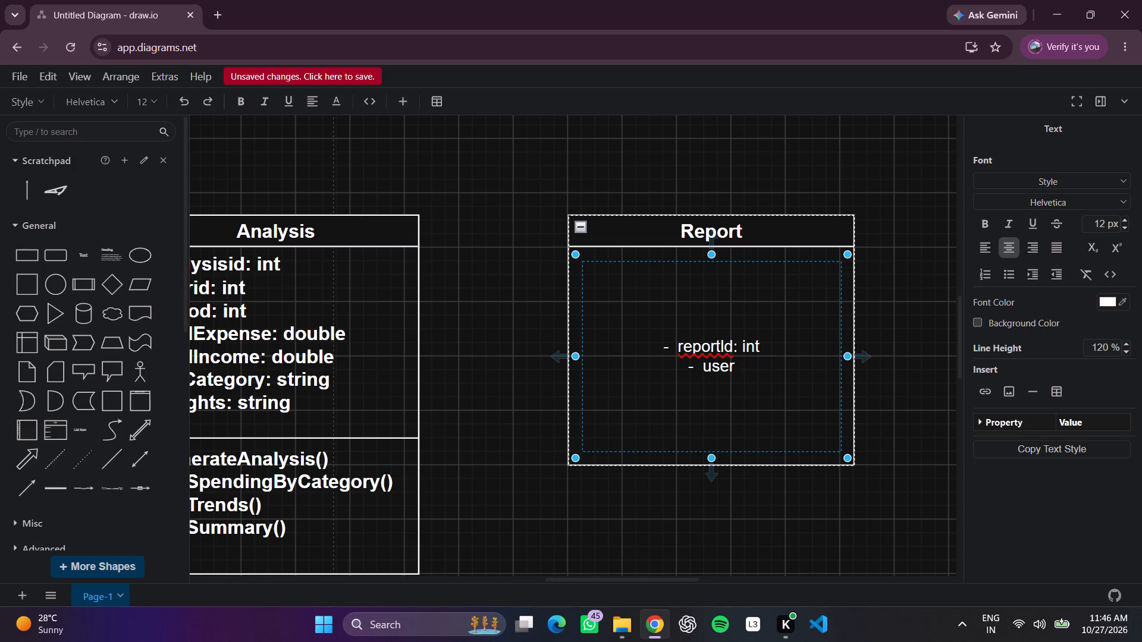
{"action": "type", "text": "ld"}
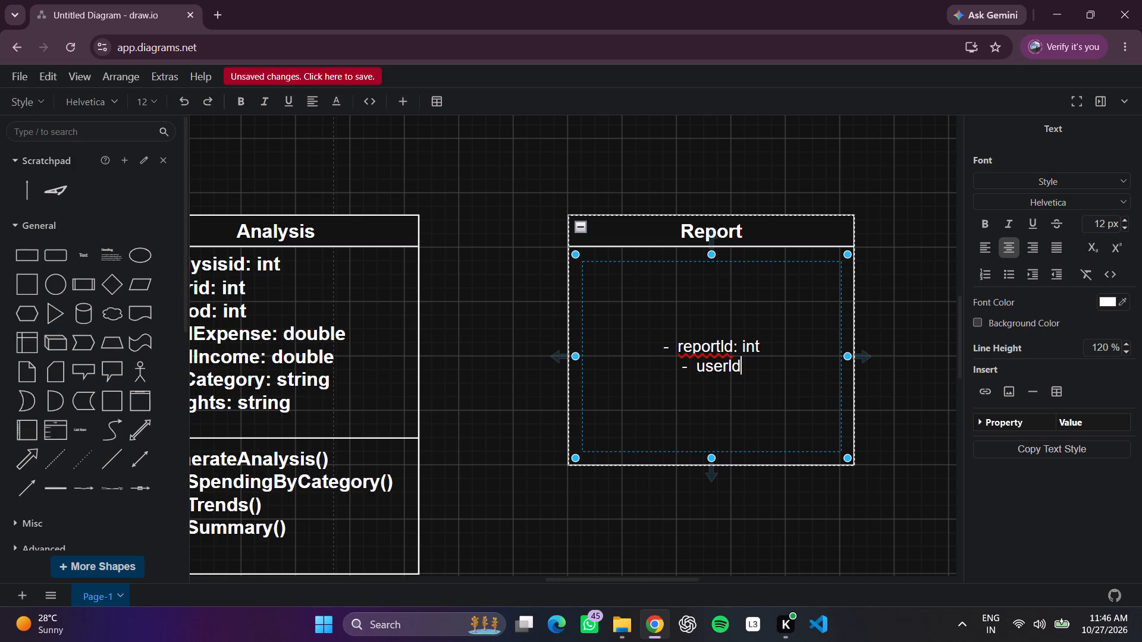
{"action": "type", "text": ":"}
{"action": "key", "text": "space"}
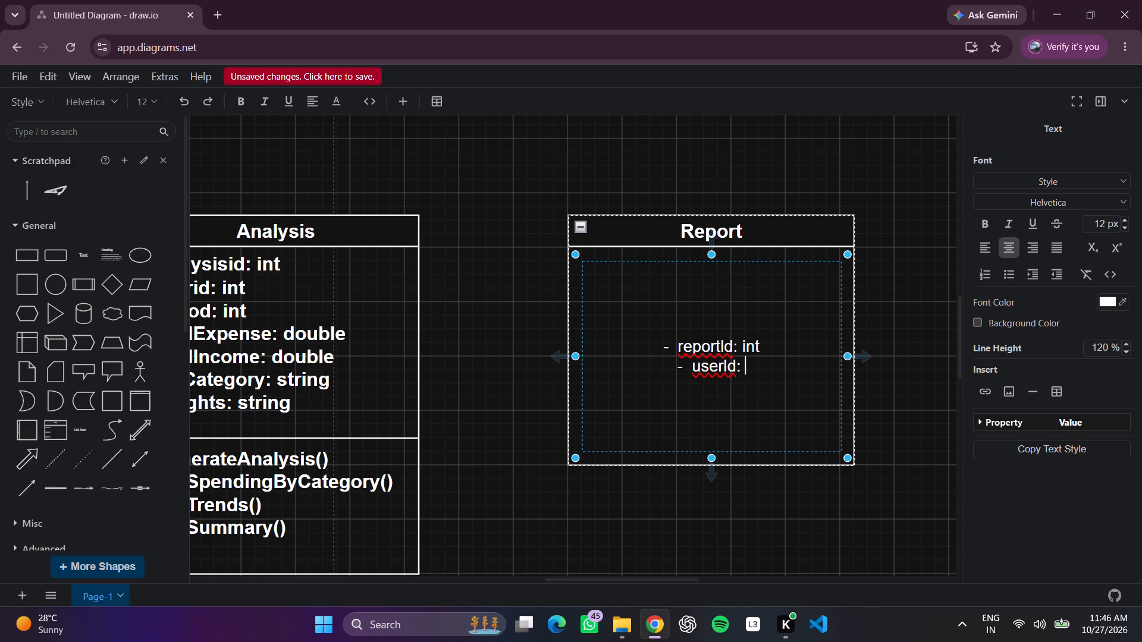
{"action": "type", "text": "int"}
{"action": "key", "text": "Return"}
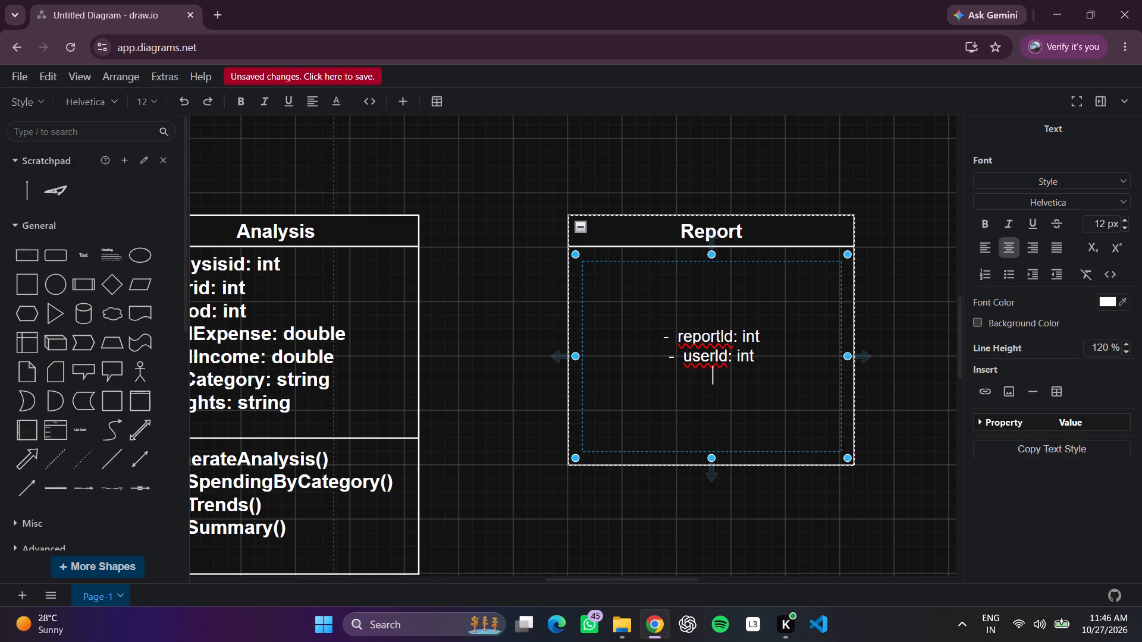
Add the attribute line "-type: string" below userId in the Report block.
{"action": "key", "text": "minus"}
{"action": "type", "text": "tyo"}
{"action": "key", "text": "BackSpace"}
{"action": "type", "text": "pe"}
{"action": "key", "text": "semicolon"}
{"action": "key", "text": "BackSpace"}
{"action": "type", "text": ": string"}
{"action": "key", "text": "Return"}
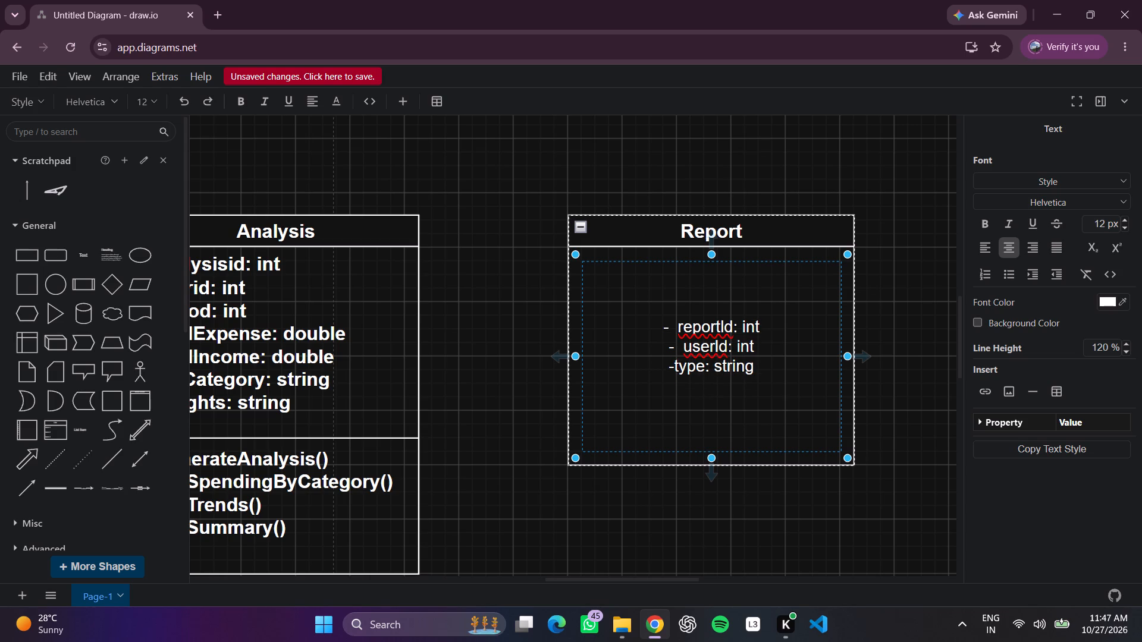
Add the attribute line "- createdAt: Date" below type in the Report block.
{"action": "type", "text": "- ctrea"}
{"action": "key", "text": "BackSpace"}
{"action": "key", "text": "BackSpace"}
{"action": "key", "text": "BackSpace"}
{"action": "key", "text": "BackSpace"}
{"action": "type", "text": "rea"}
{"action": "type", "text": "ted"}
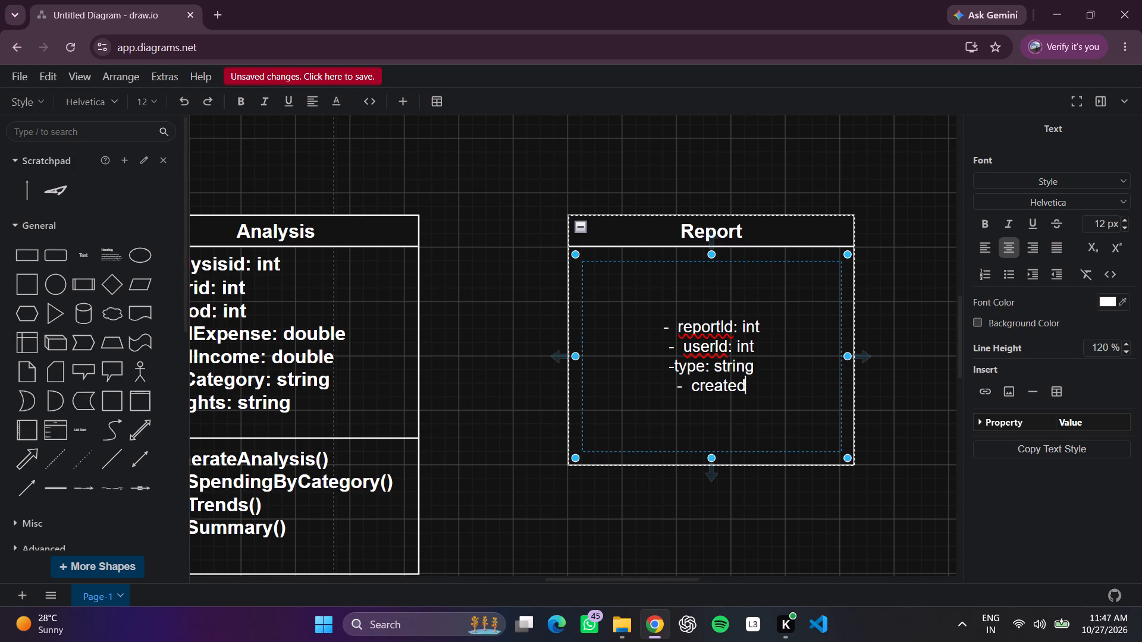
{"action": "key", "text": "a"}
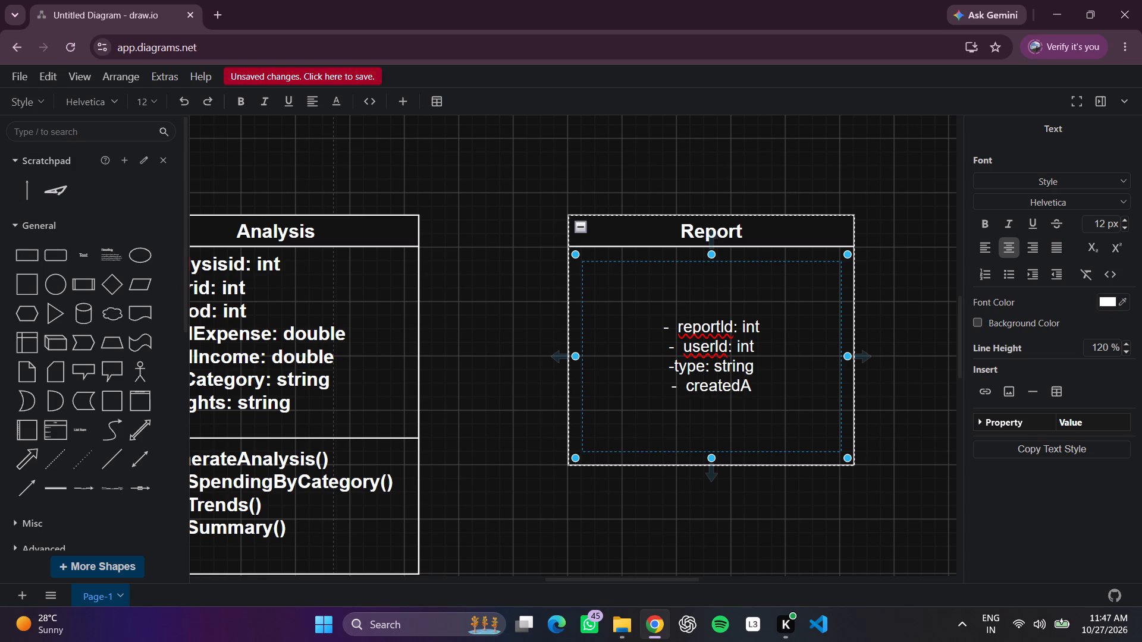
{"action": "key", "text": "t"}
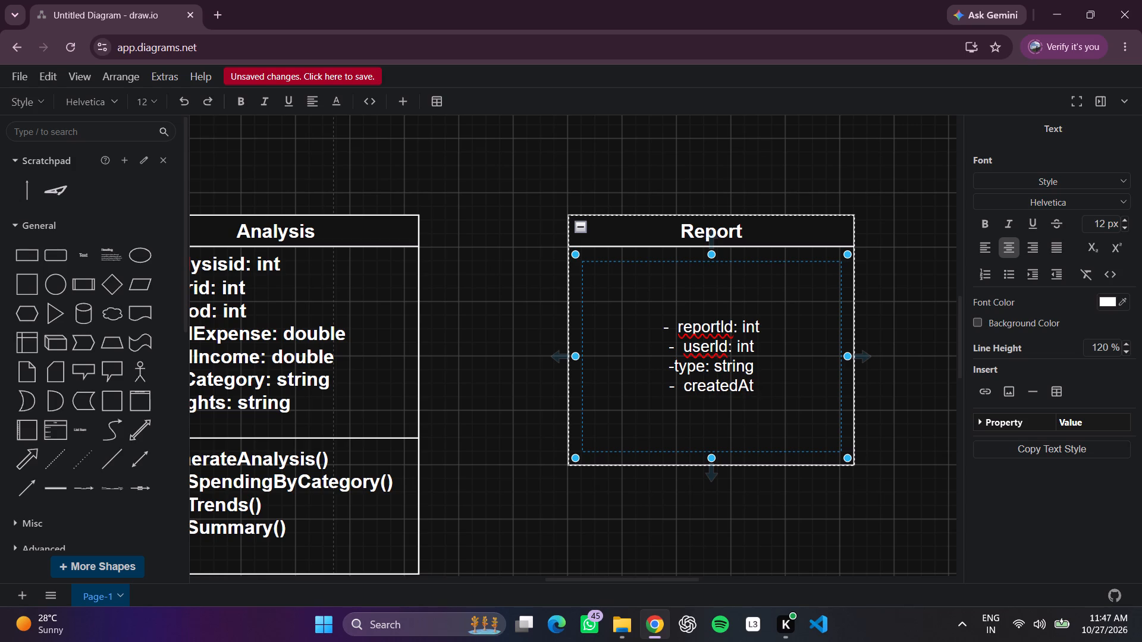
{"action": "key", "text": "shift+colon"}
{"action": "key", "text": "space"}
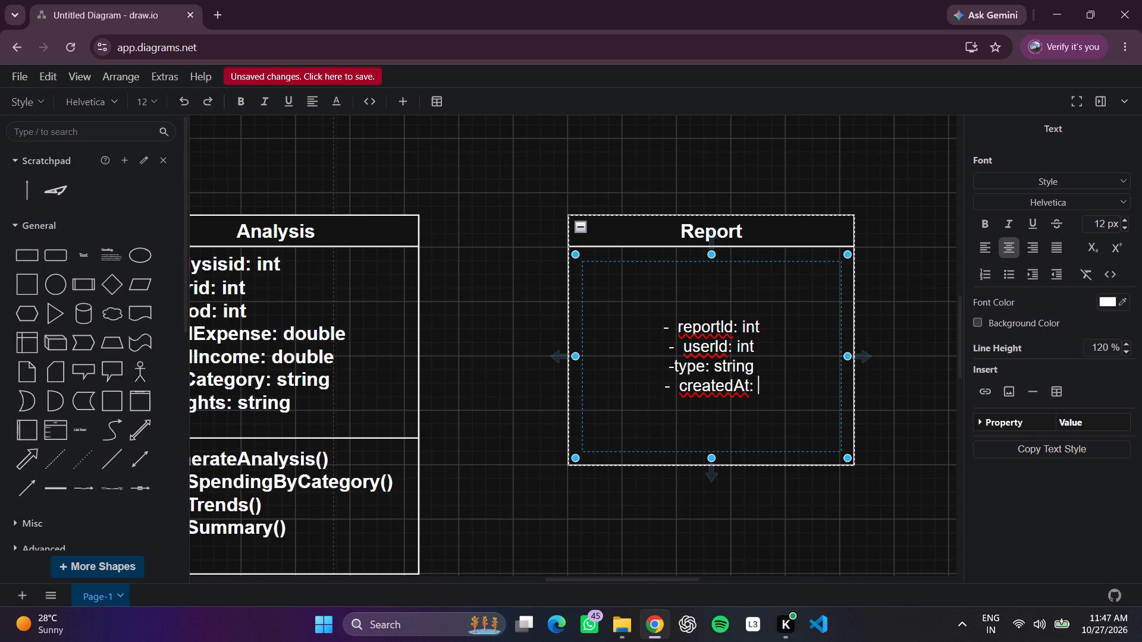
{"action": "key", "text": "Return"}
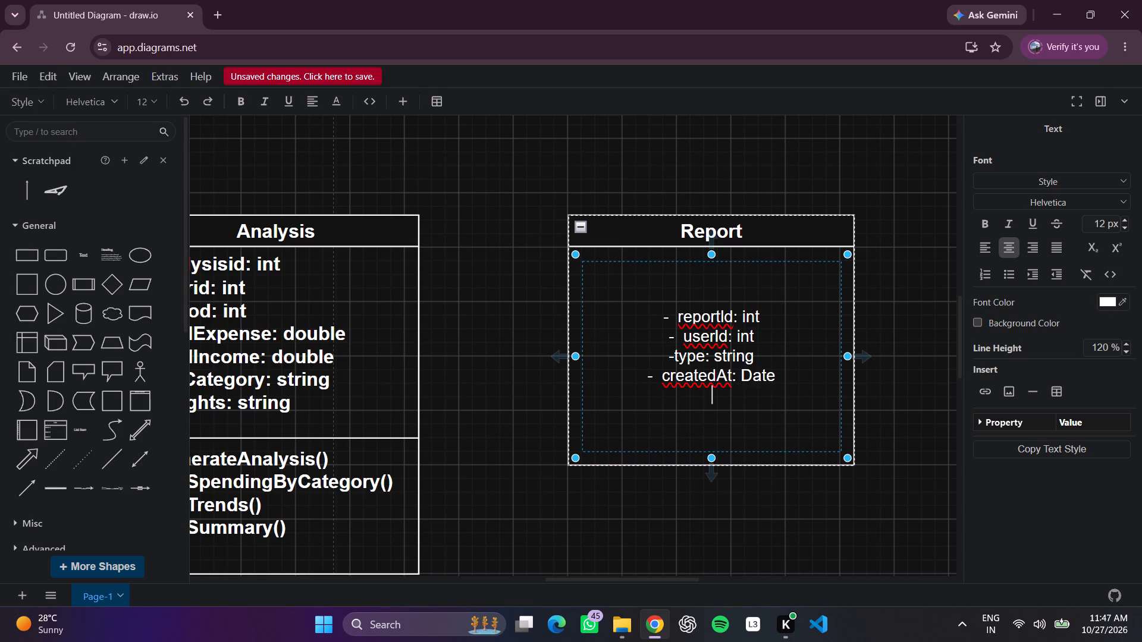
Add the line "filePath: string" as the last attribute in the Report block.
{"action": "type", "text": "file"}
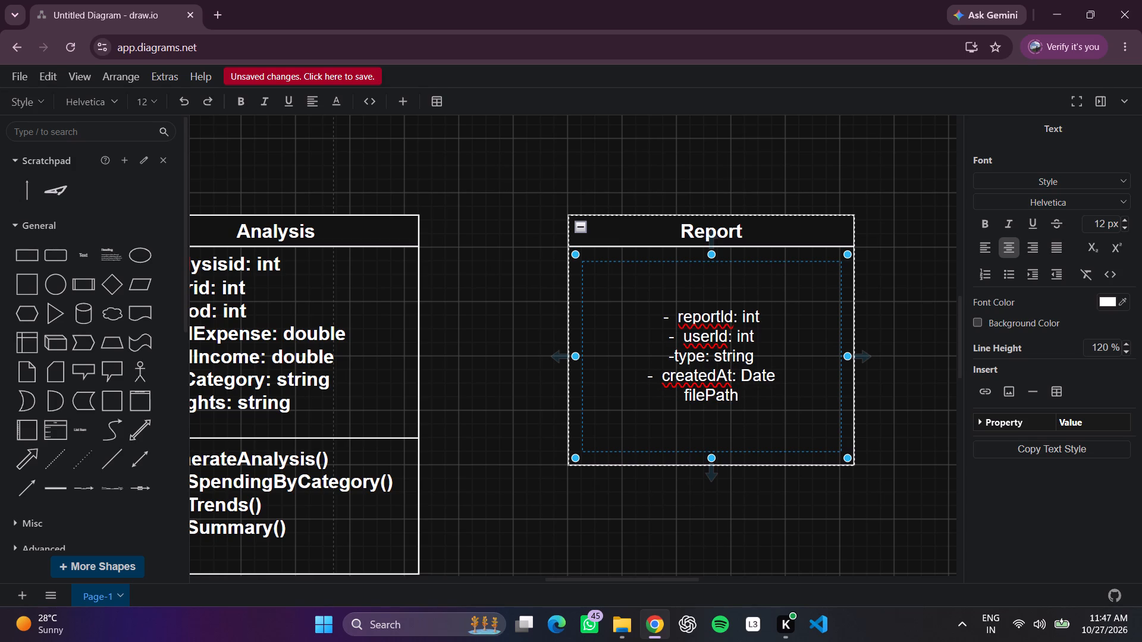
{"action": "type", "text": ":"}
{"action": "key", "text": "space"}
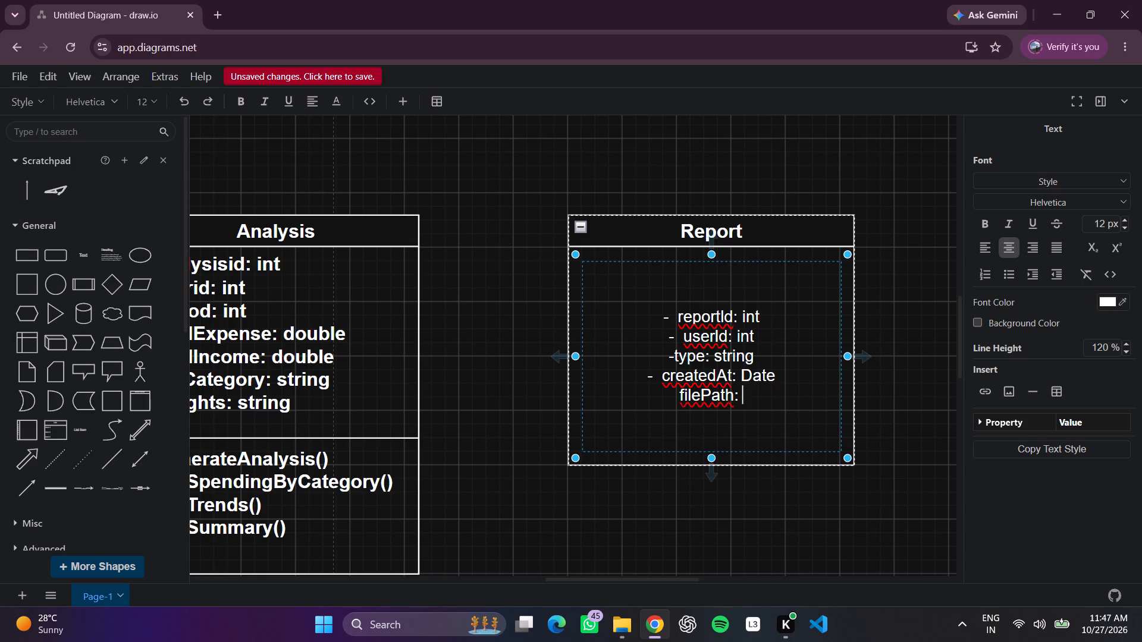
{"action": "type", "text": "string"}
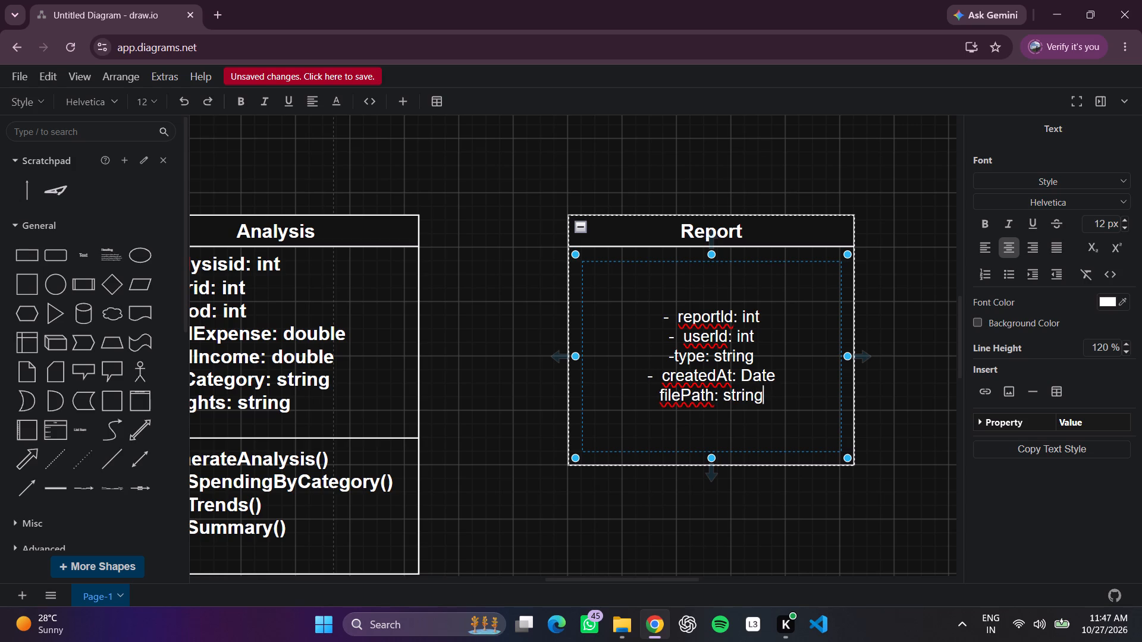
{"action": "scroll", "coordinate": [843, 348], "scroll_direction": "left", "scroll_amount": 2}
{"action": "left_click", "coordinate": [852, 336]}
Prefix the filePath attribute line with a dash and spaces to match the other Report attributes.
{"action": "double_click", "coordinate": [569, 351]}
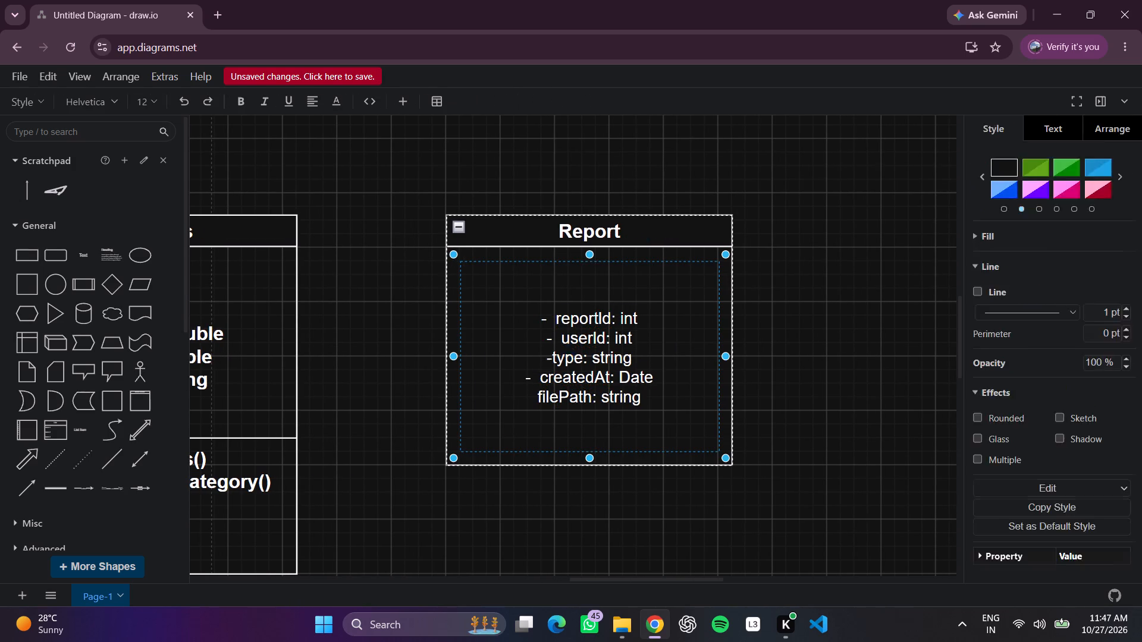
{"action": "left_click", "coordinate": [597, 394]}
{"action": "left_click", "coordinate": [538, 394]}
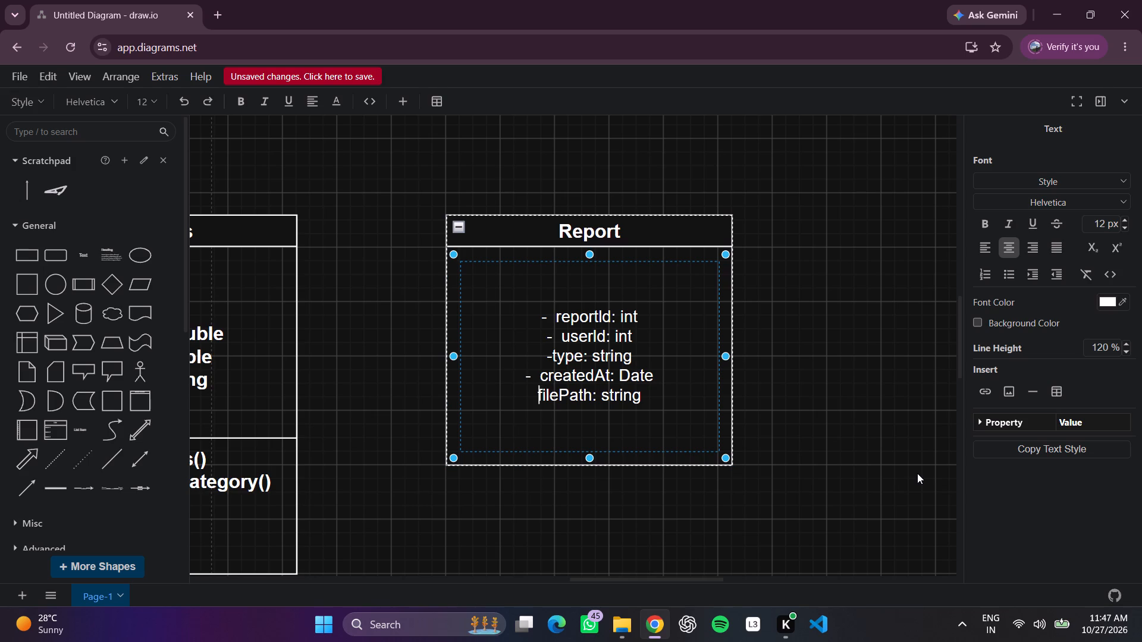
{"action": "type", "text": "-"}
{"action": "key", "text": "space"}
{"action": "key", "text": "space"}
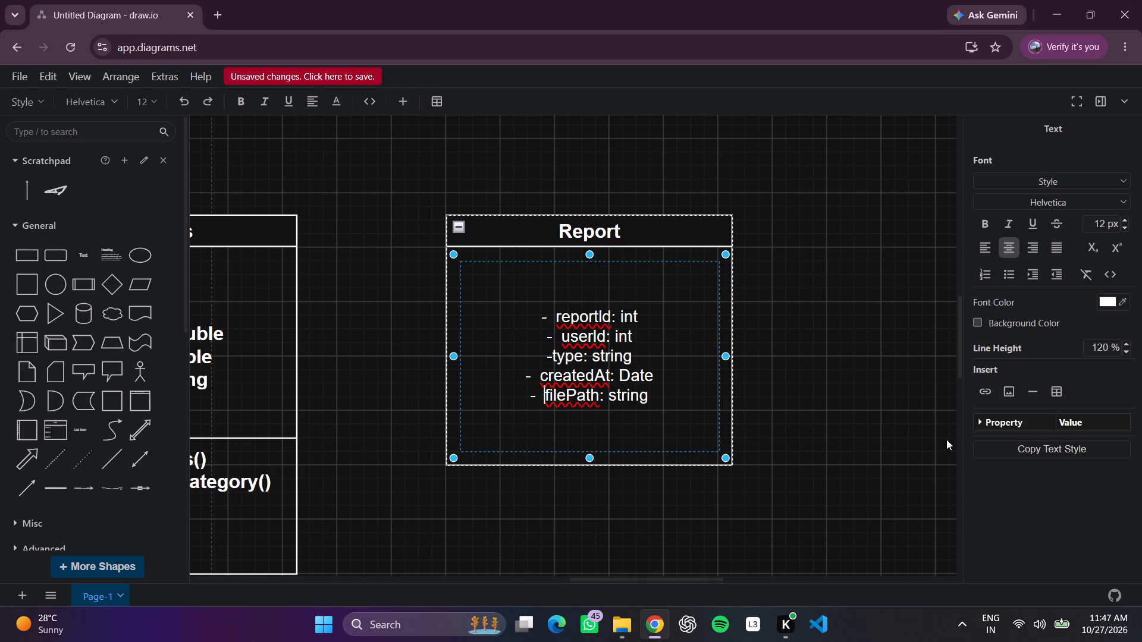
{"action": "left_click", "coordinate": [946, 439]}
Apply the Heading 3 style to all of the Report attribute lines.
{"action": "double_click", "coordinate": [622, 381]}
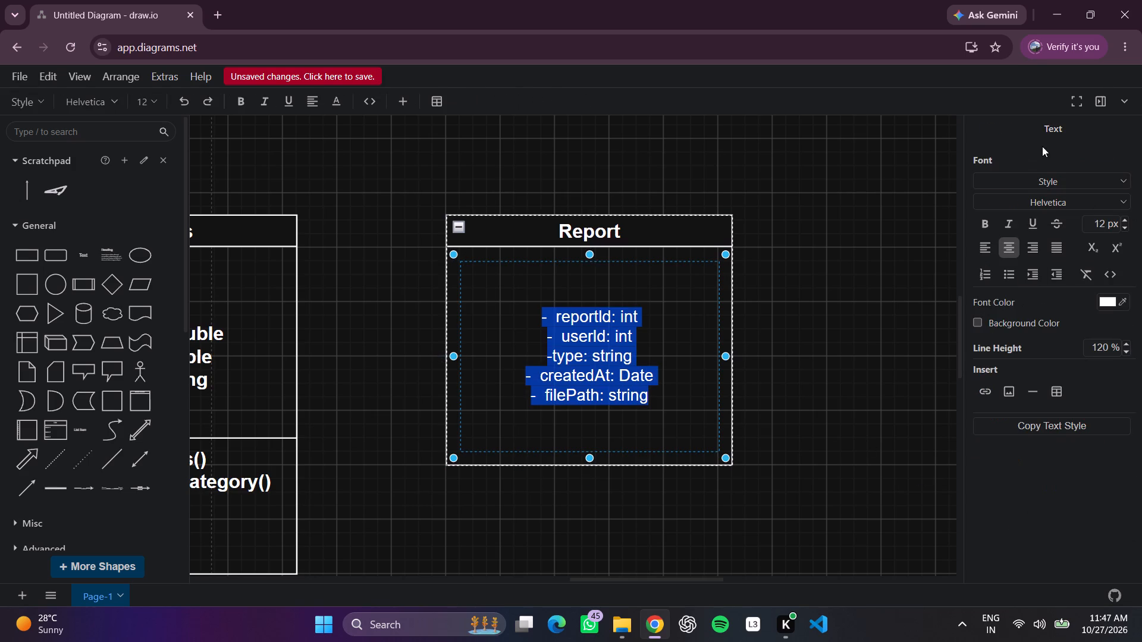
{"action": "left_click", "coordinate": [1039, 176]}
{"action": "left_click", "coordinate": [1046, 270]}
{"action": "left_click", "coordinate": [864, 335]}
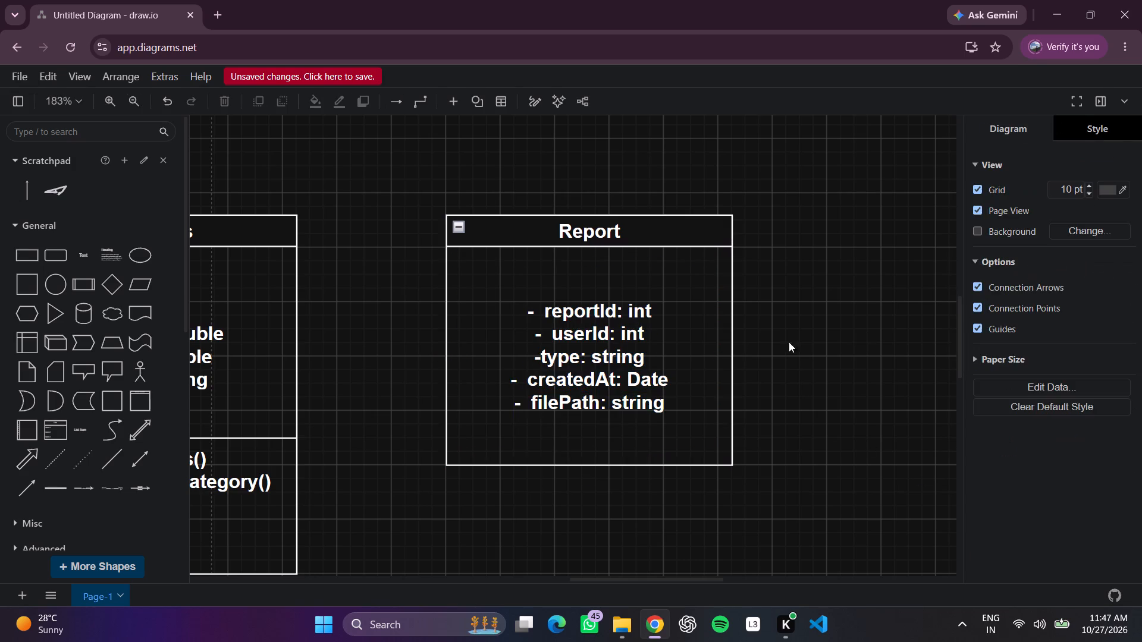
Left-align all the attribute lines in the Report block.
{"action": "double_click", "coordinate": [616, 348]}
{"action": "left_click", "coordinate": [983, 250]}
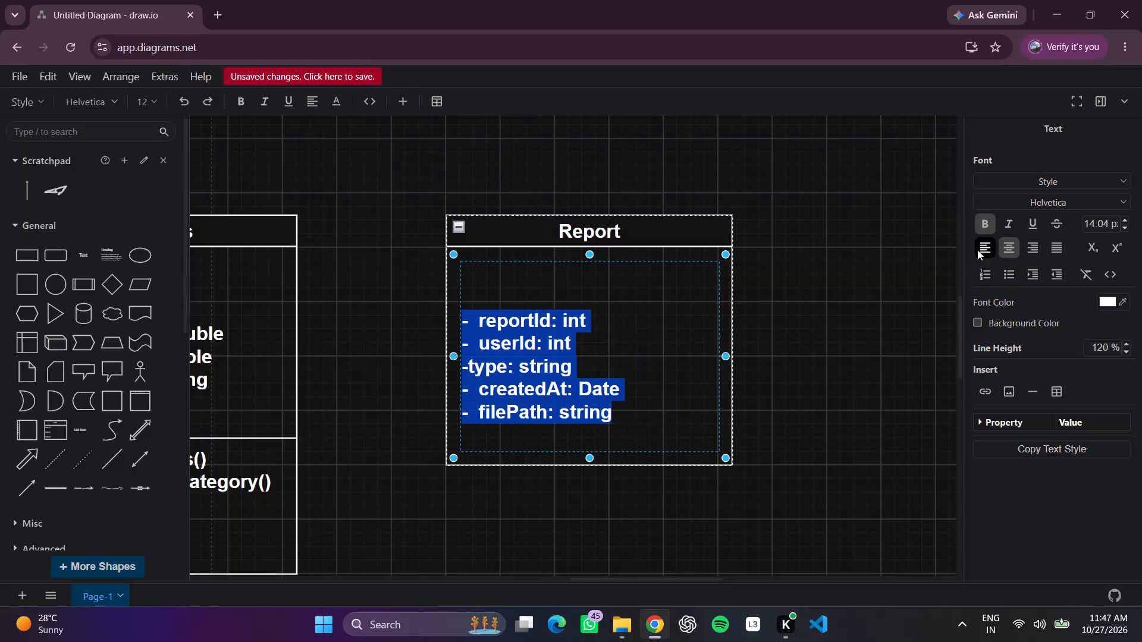
{"action": "left_click", "coordinate": [832, 350]}
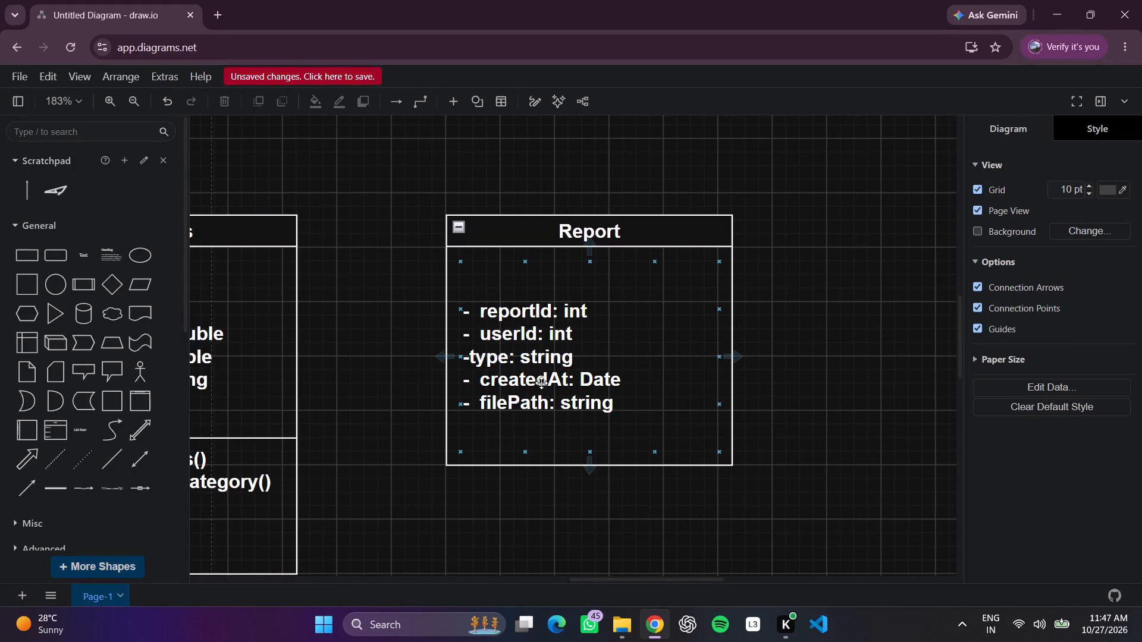
Insert two spaces after the dash in the type attribute line of the Report block.
{"action": "left_click", "coordinate": [491, 366]}
{"action": "double_click", "coordinate": [479, 358]}
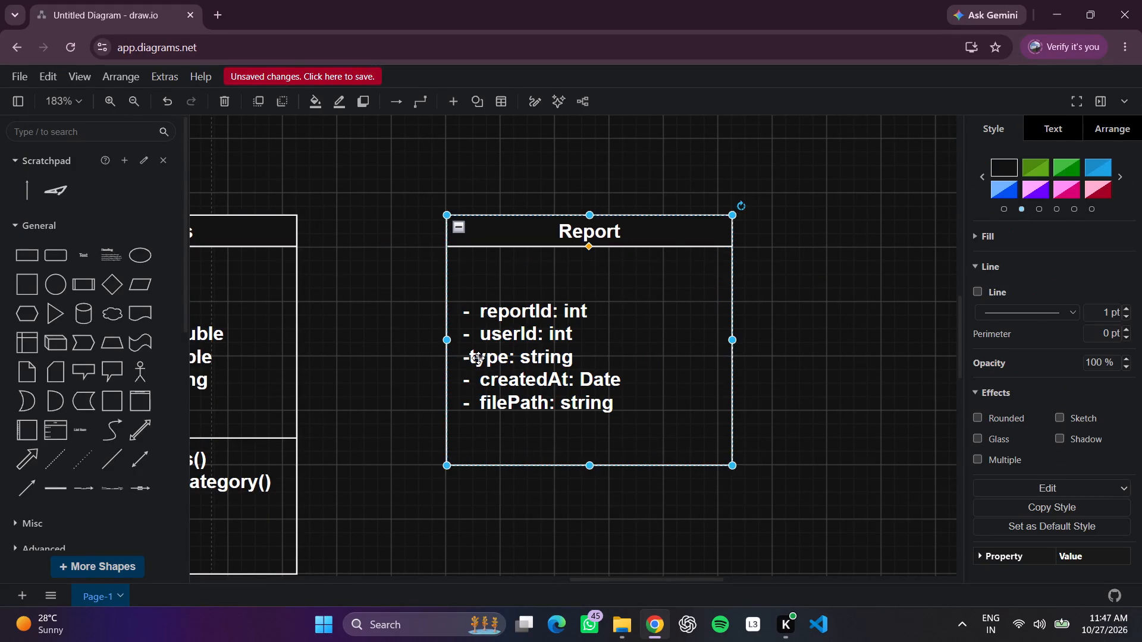
{"action": "left_click", "coordinate": [479, 362]}
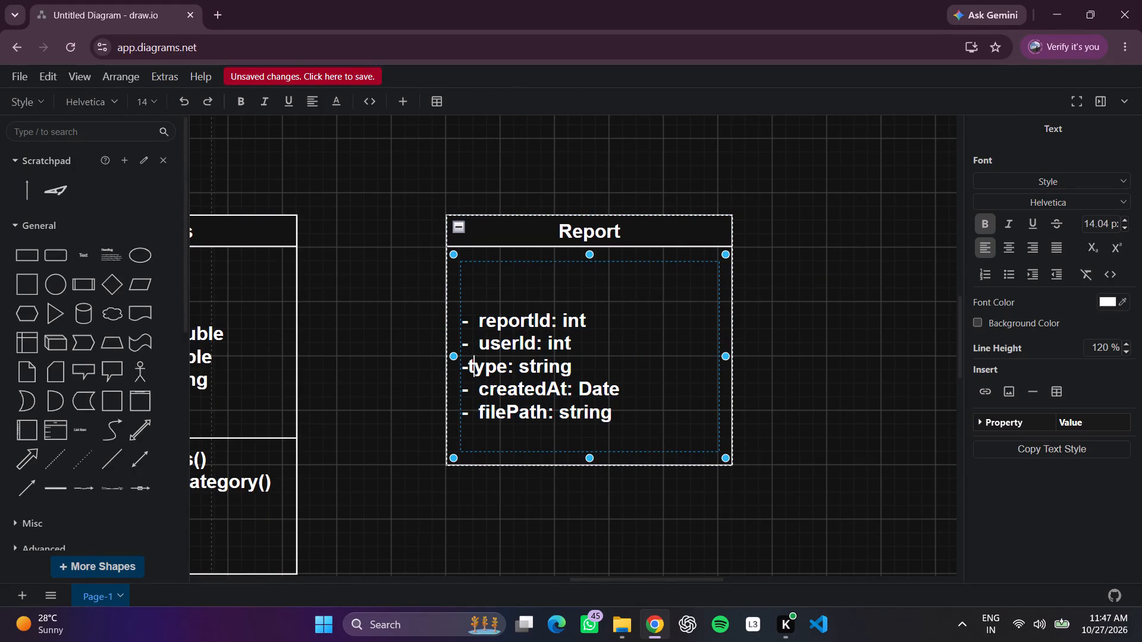
{"action": "key", "text": "Left"}
{"action": "key", "text": "space"}
{"action": "key", "text": "space"}
{"action": "left_click", "coordinate": [908, 338]}
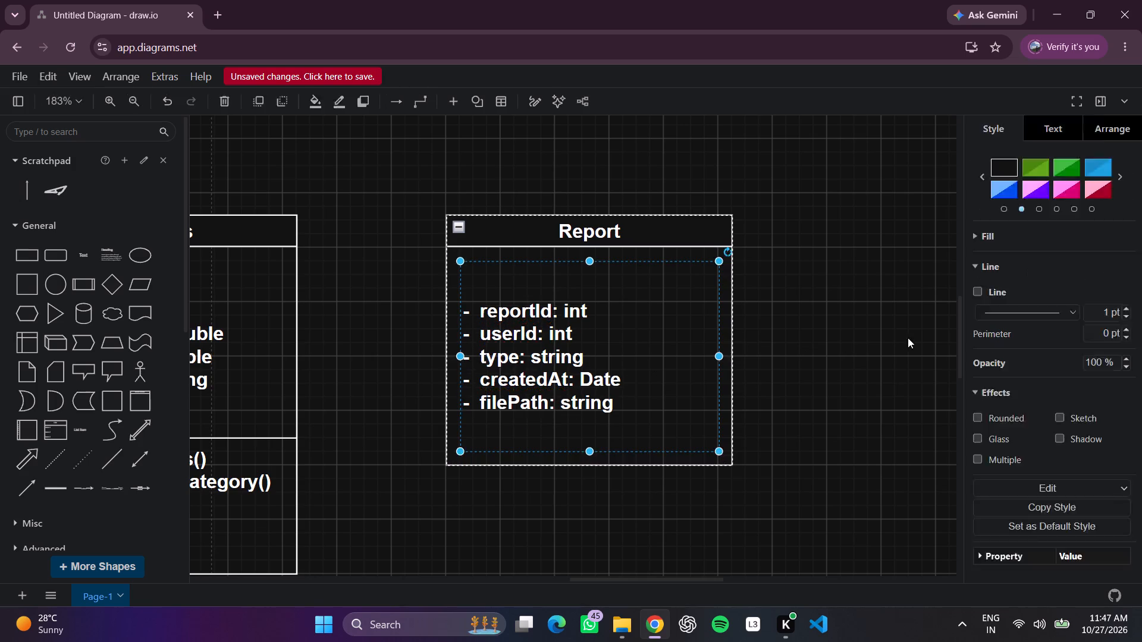
Move the Report attributes text up beneath the class title and against the box's left border.
{"action": "left_click_drag", "start_coordinate": [497, 364], "coordinate": [485, 320]}
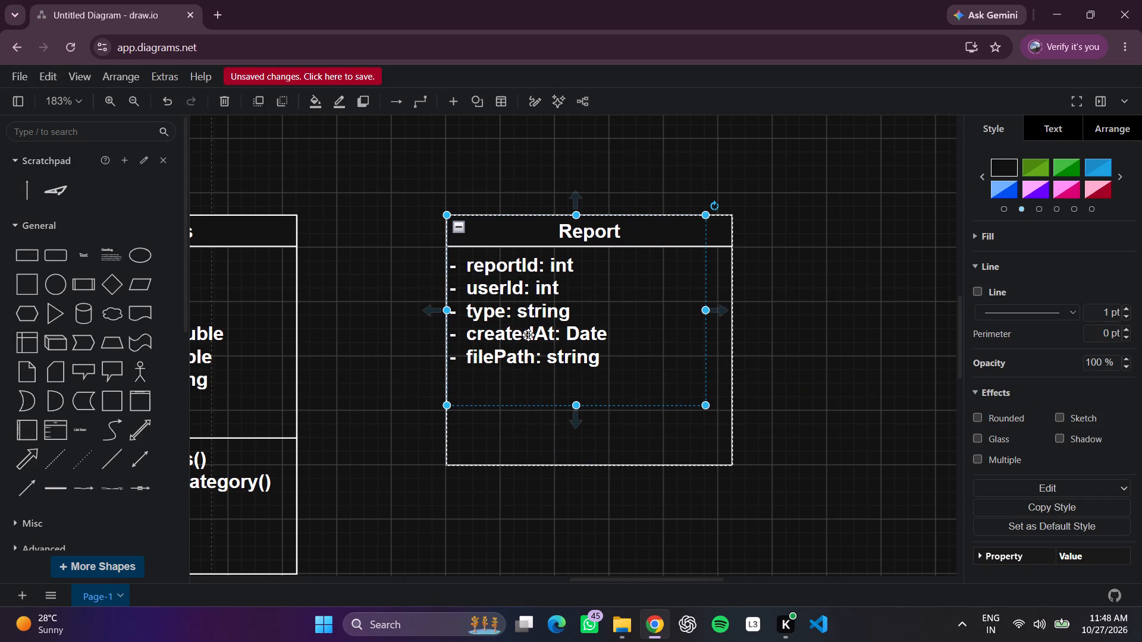
{"action": "left_click_drag", "start_coordinate": [528, 335], "coordinate": [535, 336]}
{"action": "left_click", "coordinate": [795, 319]}
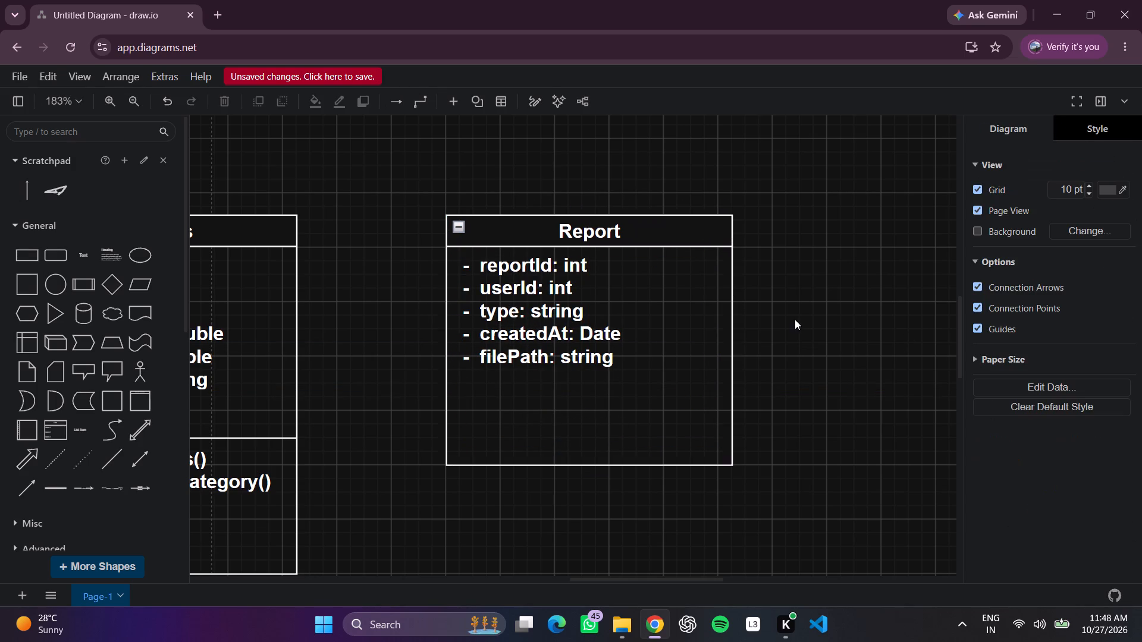
{"action": "left_click_drag", "start_coordinate": [623, 303], "coordinate": [622, 304]}
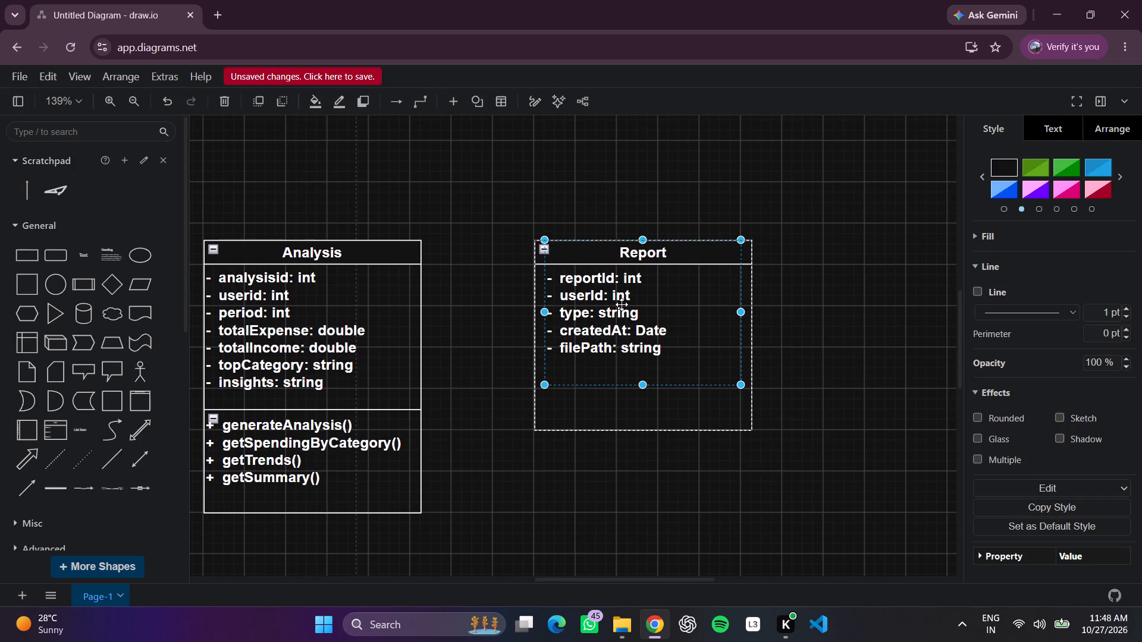
{"action": "left_click_drag", "start_coordinate": [622, 304], "coordinate": [616, 306]}
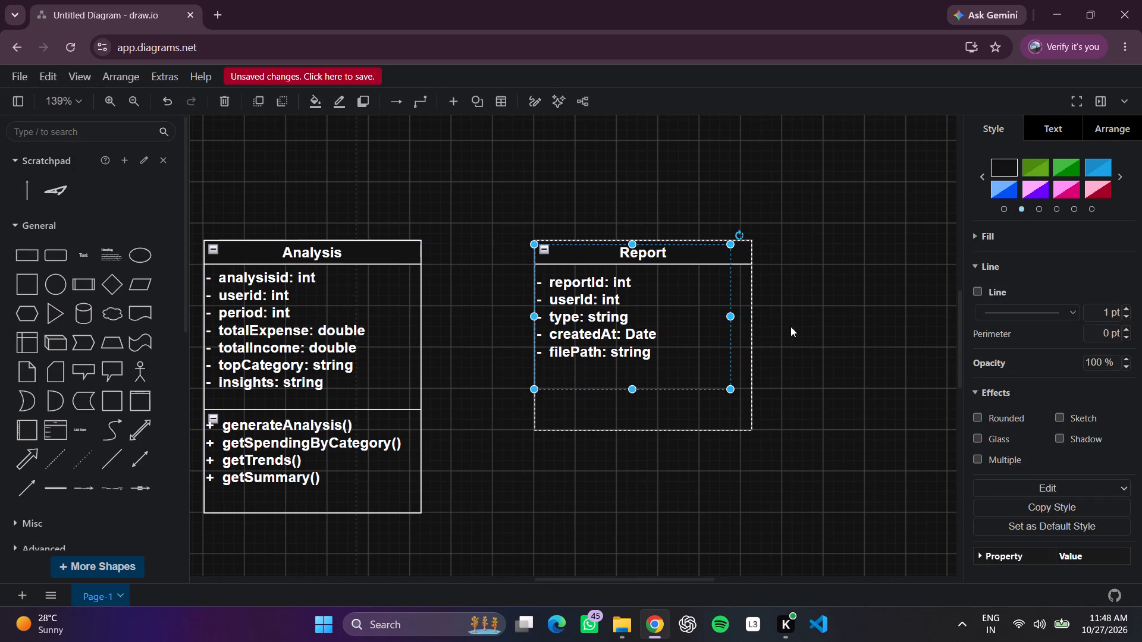
{"action": "left_click", "coordinate": [791, 326]}
Shorten the Report box from its bottom edge to about 210 x 140 so it fits around the attributes.
{"action": "left_click", "coordinate": [641, 427]}
{"action": "left_click_drag", "start_coordinate": [644, 432], "coordinate": [642, 396]}
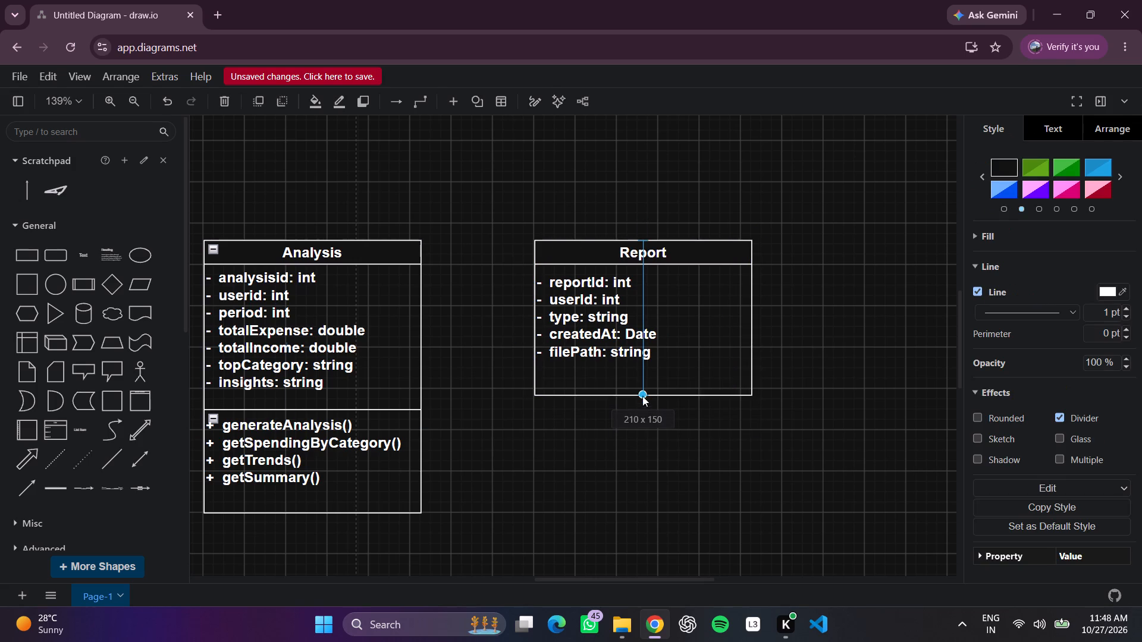
{"action": "left_click_drag", "start_coordinate": [642, 396], "coordinate": [641, 396]}
{"action": "left_click_drag", "start_coordinate": [641, 396], "coordinate": [641, 394]}
{"action": "left_click", "coordinate": [555, 376]}
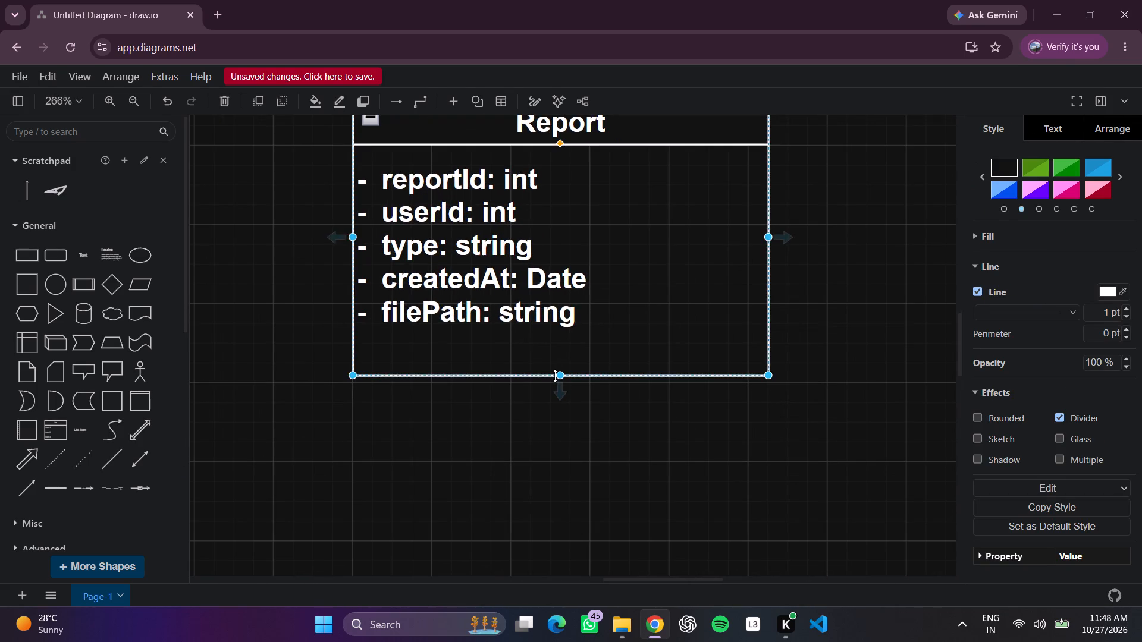
{"action": "left_click_drag", "start_coordinate": [558, 376], "coordinate": [560, 389]}
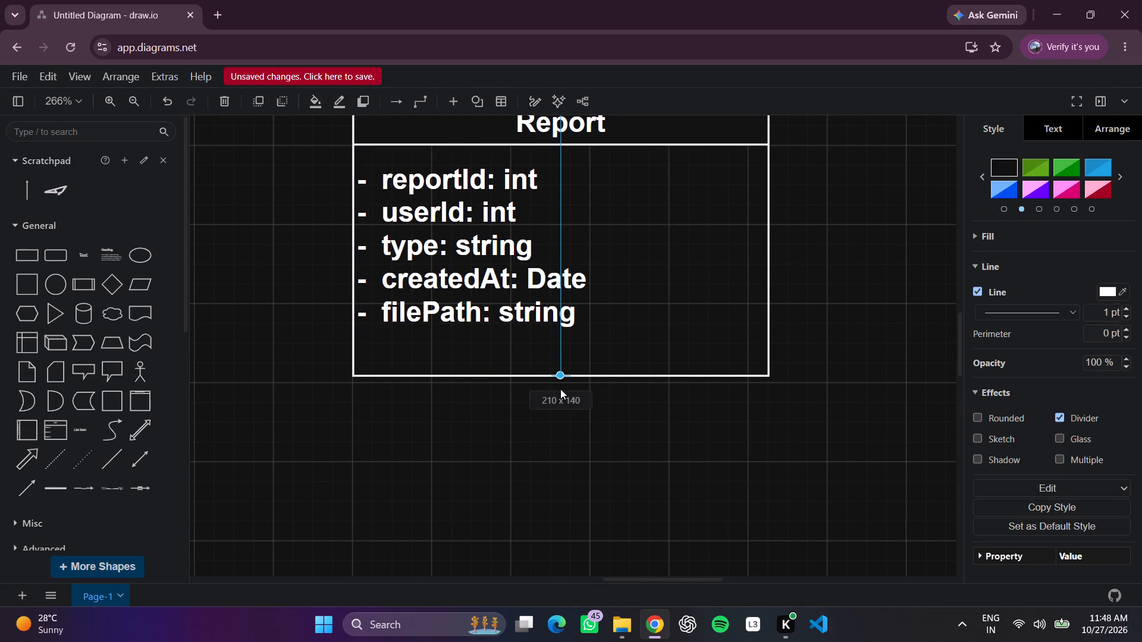
{"action": "left_click_drag", "start_coordinate": [560, 389], "coordinate": [561, 391]}
{"action": "left_click", "coordinate": [589, 392]}
{"action": "left_click", "coordinate": [563, 379]}
{"action": "left_click", "coordinate": [607, 435]}
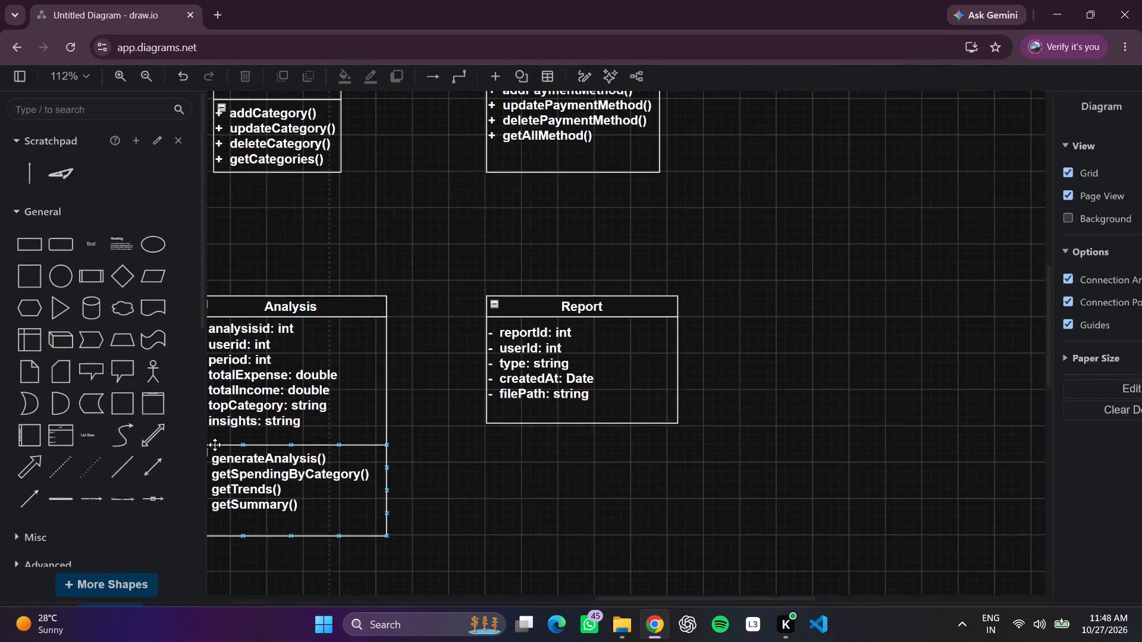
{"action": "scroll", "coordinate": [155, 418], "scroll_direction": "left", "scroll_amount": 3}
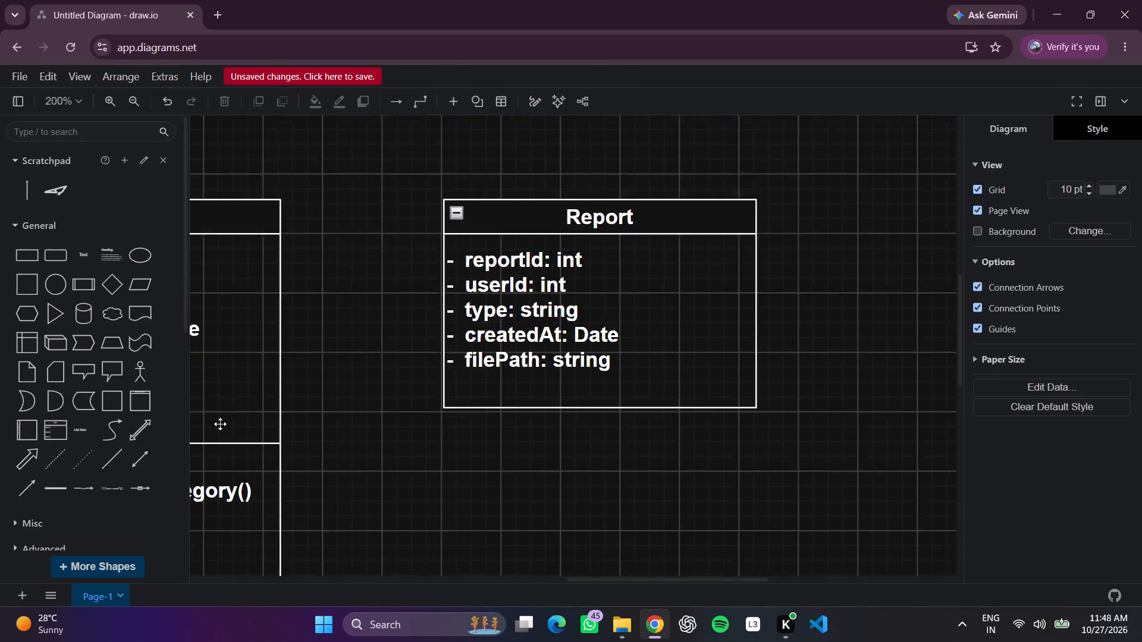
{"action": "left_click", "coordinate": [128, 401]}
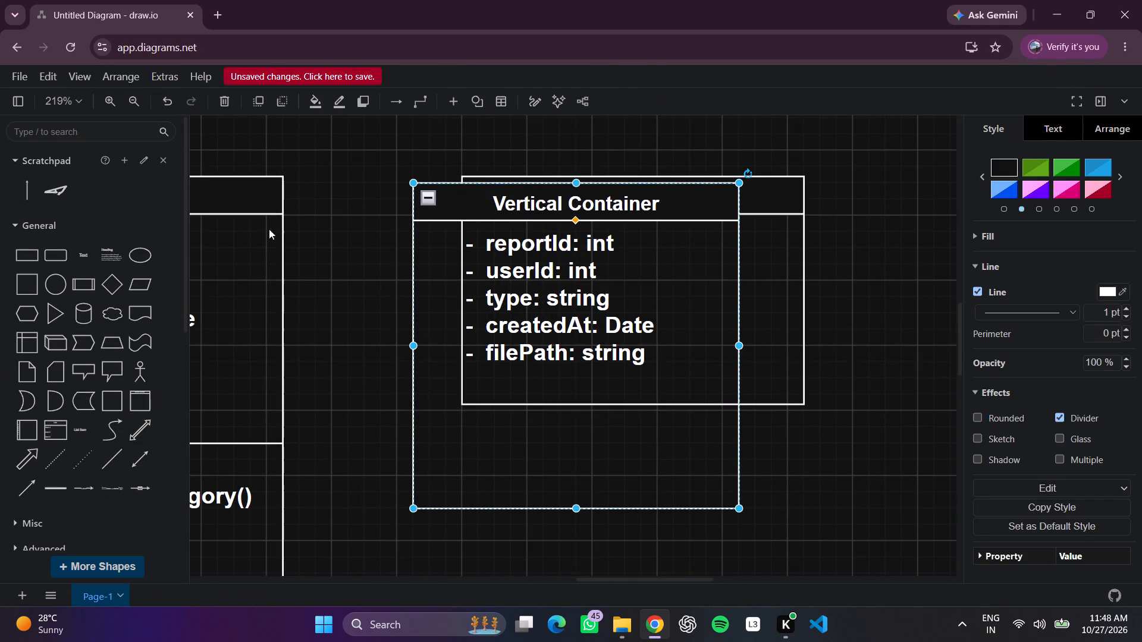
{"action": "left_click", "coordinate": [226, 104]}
Add an untitled container and attach it directly below the Report attributes as the methods compartment.
{"action": "left_click", "coordinate": [110, 404]}
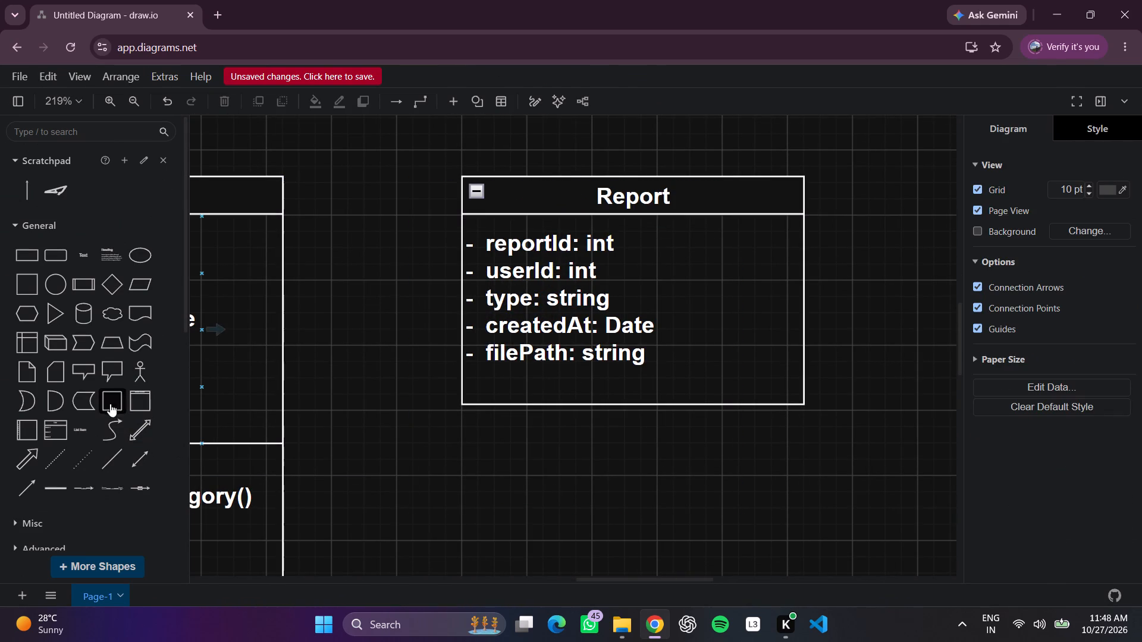
{"action": "left_click_drag", "start_coordinate": [410, 180], "coordinate": [468, 416]}
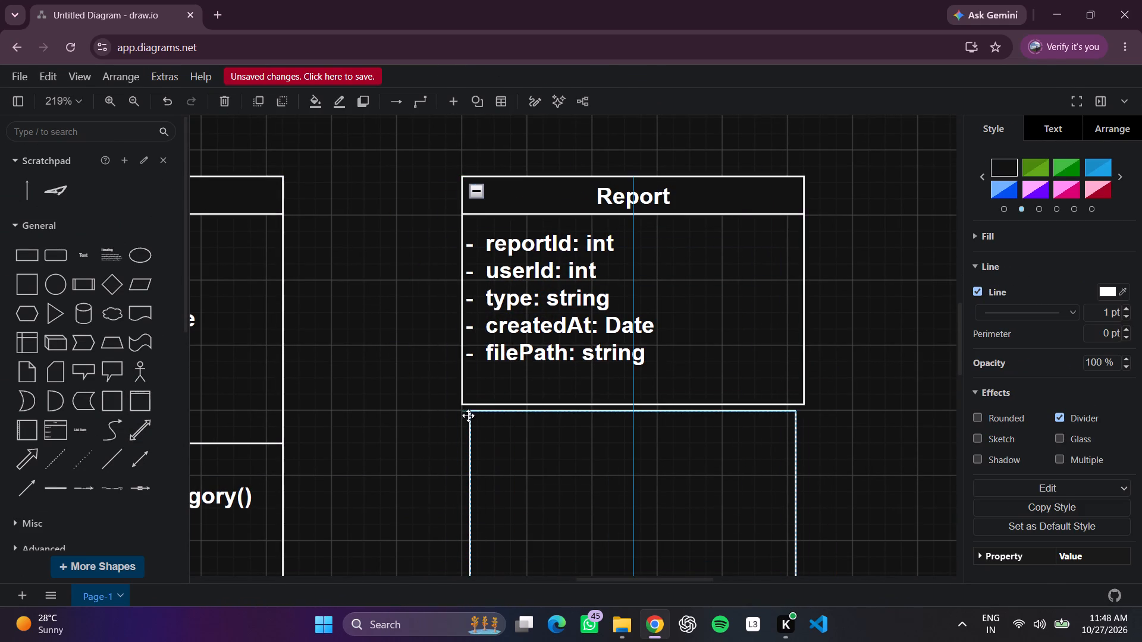
{"action": "left_click_drag", "start_coordinate": [468, 416], "coordinate": [461, 403]}
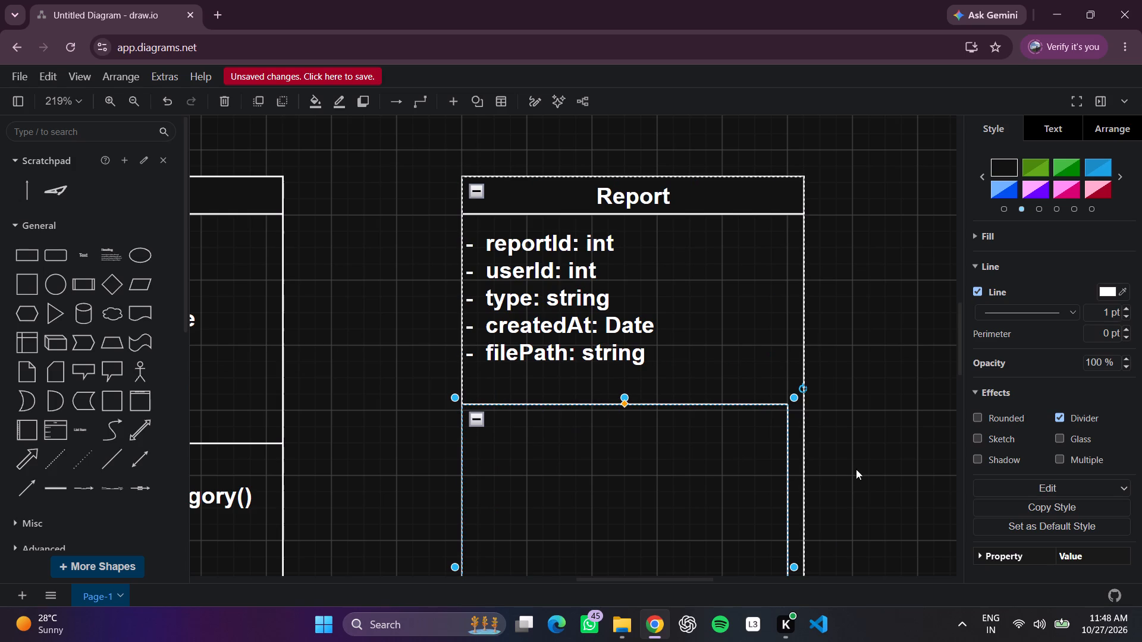
{"action": "left_click", "coordinate": [859, 470]}
{"action": "scroll", "coordinate": [844, 470], "scroll_direction": "down", "scroll_amount": 1}
{"action": "left_click", "coordinate": [735, 429]}
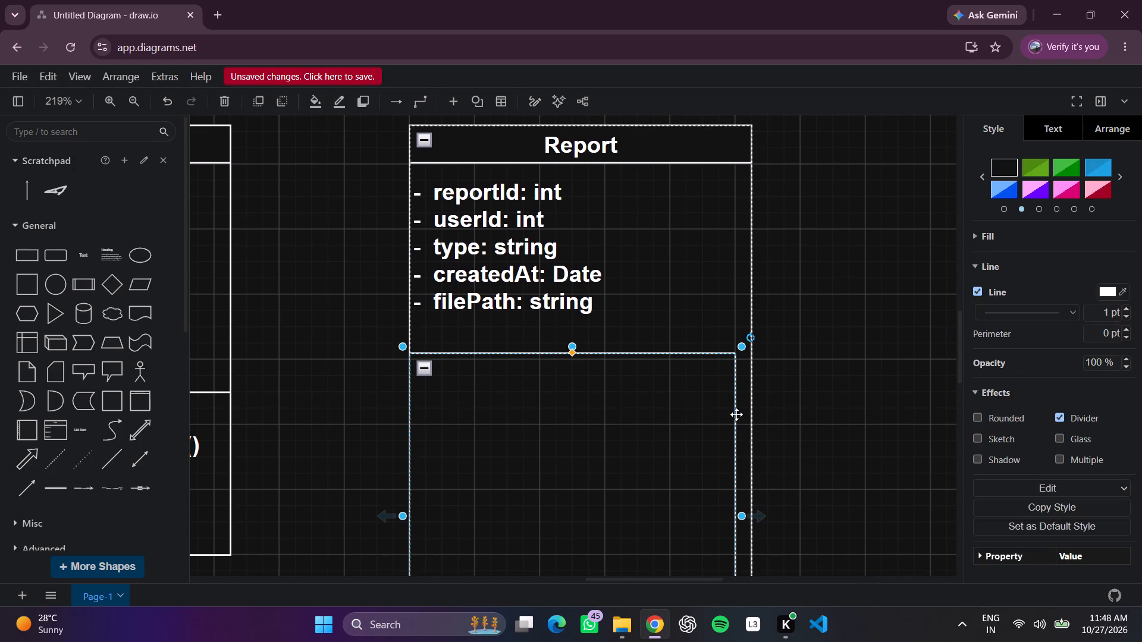
Widen the methods compartment so both its sides line up with the Report box's edges.
{"action": "left_click_drag", "start_coordinate": [734, 517], "coordinate": [751, 512]}
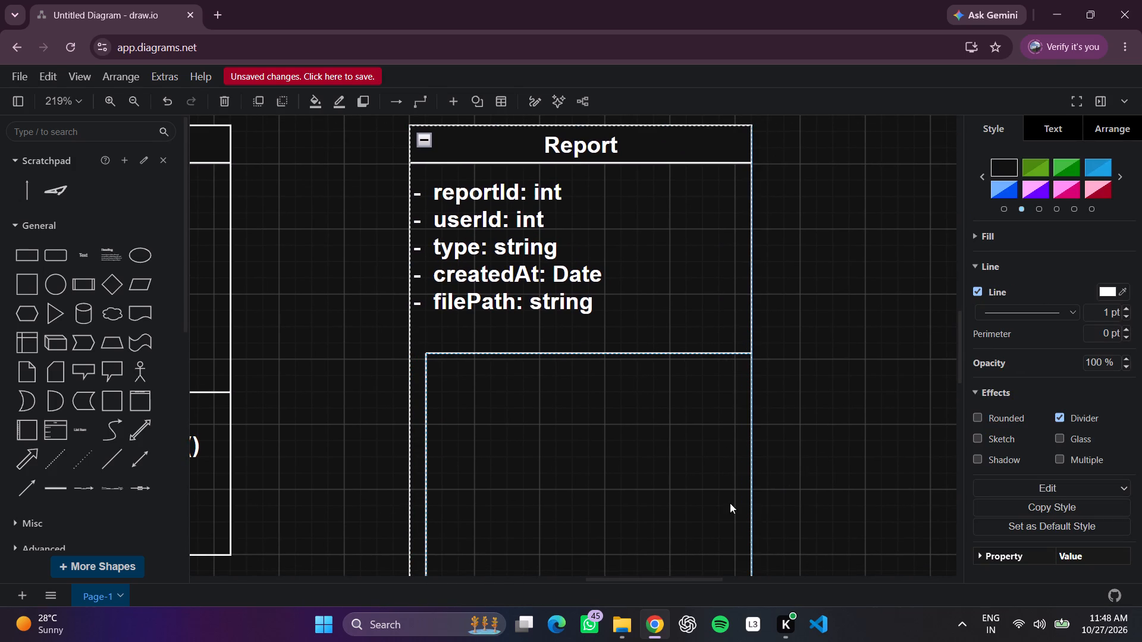
{"action": "left_click_drag", "start_coordinate": [416, 517], "coordinate": [404, 515]}
Add a text element inside the Report methods compartment and enlarge it to fill most of the compartment.
{"action": "scroll", "coordinate": [726, 478], "scroll_direction": "down", "scroll_amount": 1}
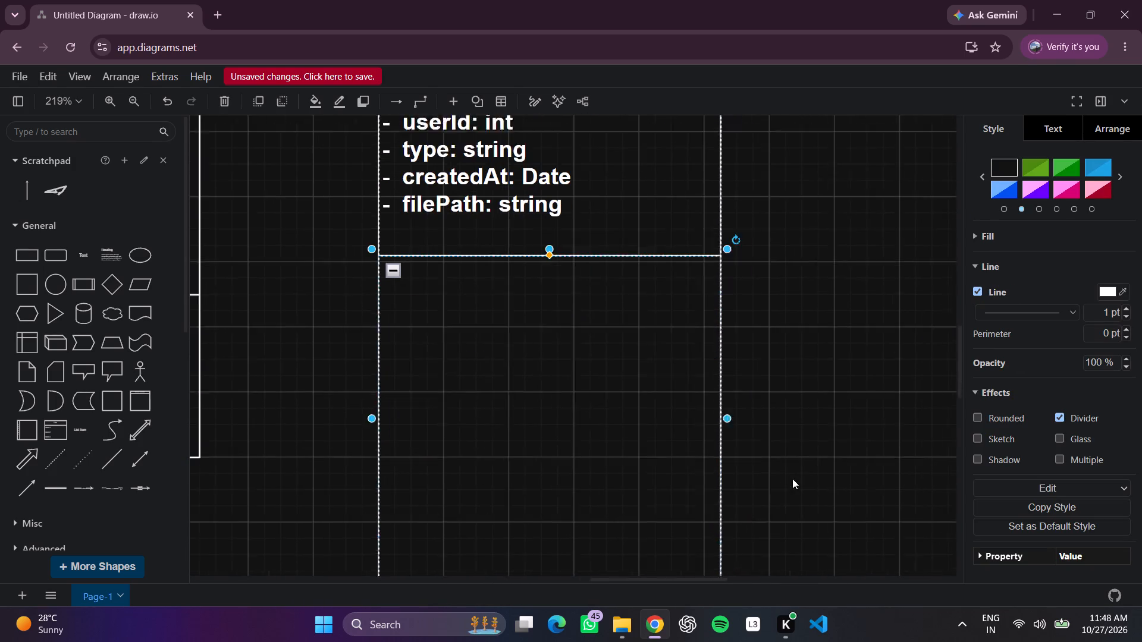
{"action": "scroll", "coordinate": [792, 479], "scroll_direction": "down", "scroll_amount": 1}
{"action": "double_click", "coordinate": [384, 270]}
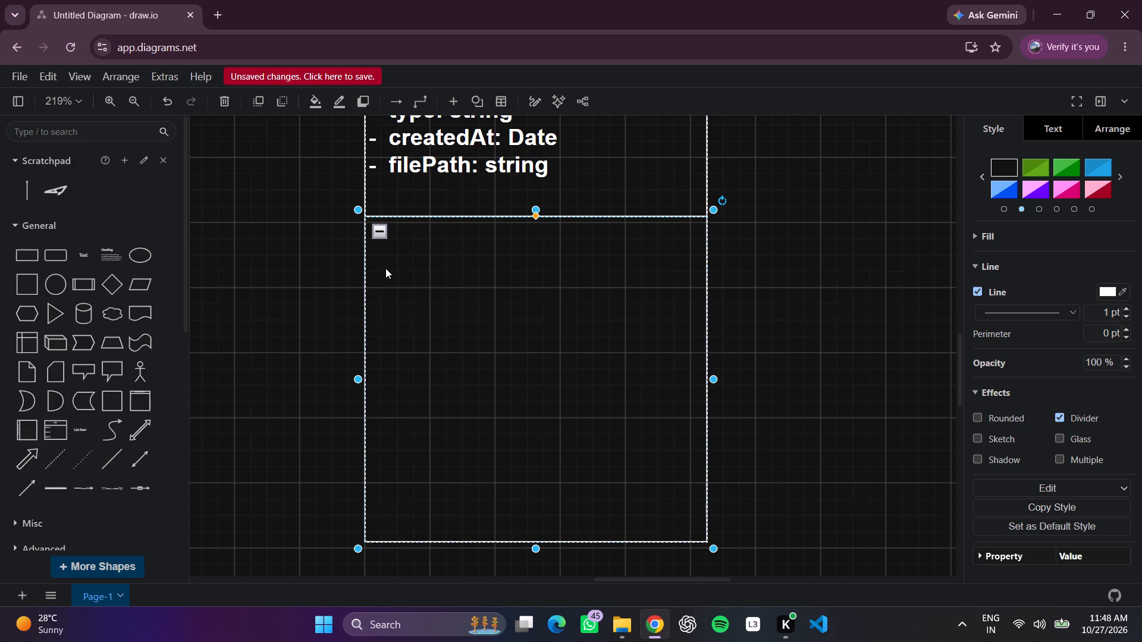
{"action": "double_click", "coordinate": [391, 263]}
{"action": "triple_click", "coordinate": [404, 274]}
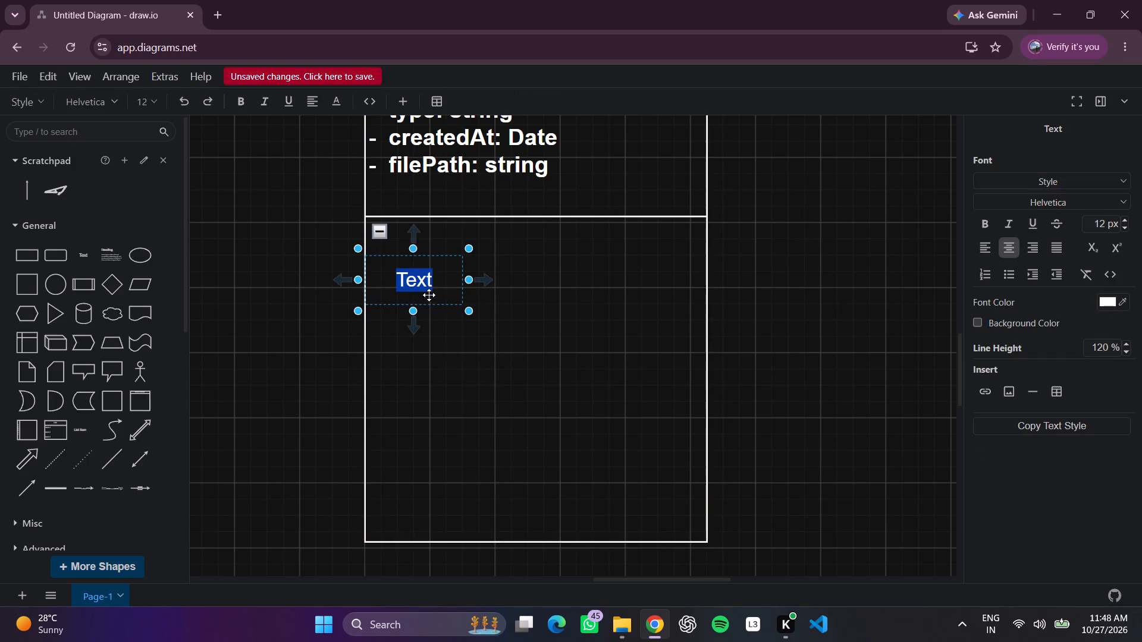
{"action": "left_click_drag", "start_coordinate": [464, 312], "coordinate": [678, 517]}
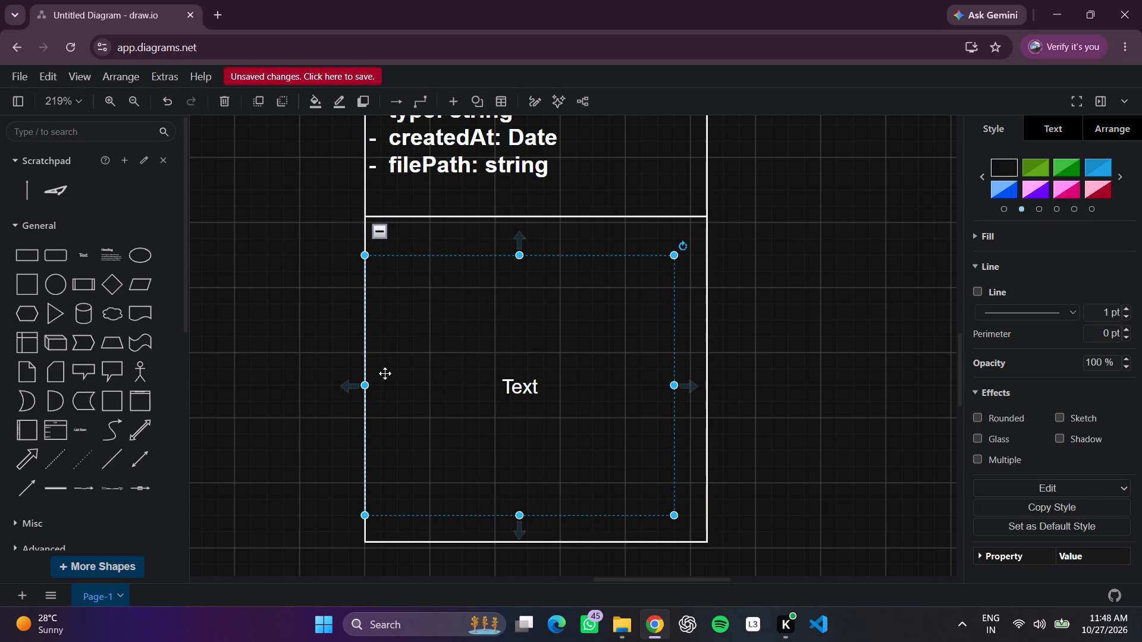
Replace the placeholder text in the methods compartment with "+ createReport()" and start a second method line with "+".
{"action": "left_click", "coordinate": [598, 395]}
{"action": "left_click", "coordinate": [594, 397]}
{"action": "double_click", "coordinate": [520, 398]}
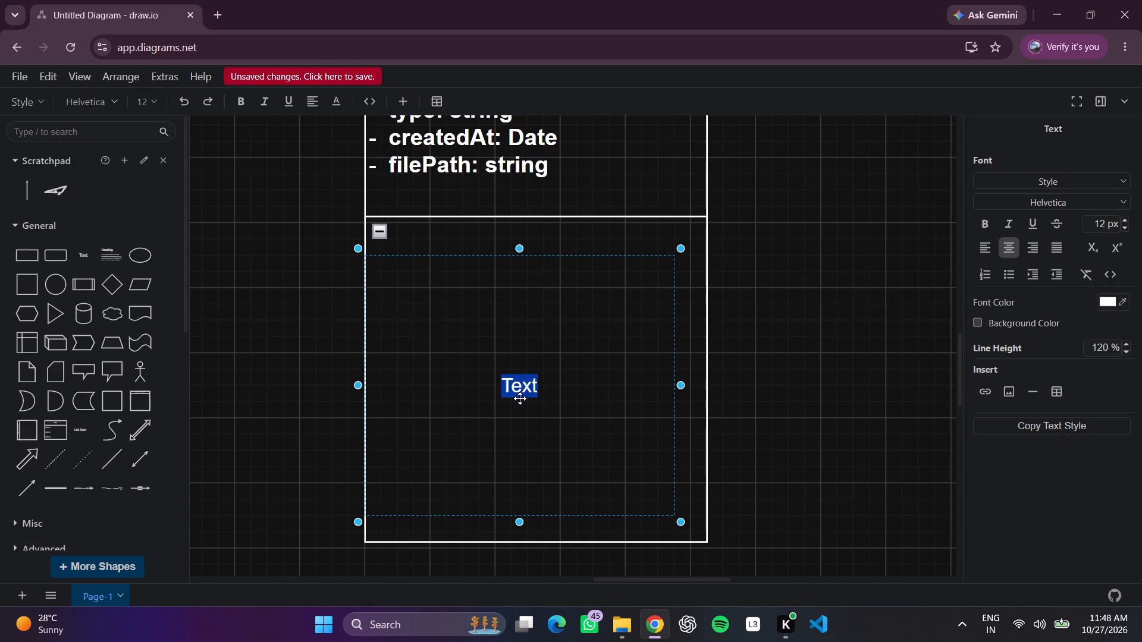
{"action": "key", "text": "BackSpace"}
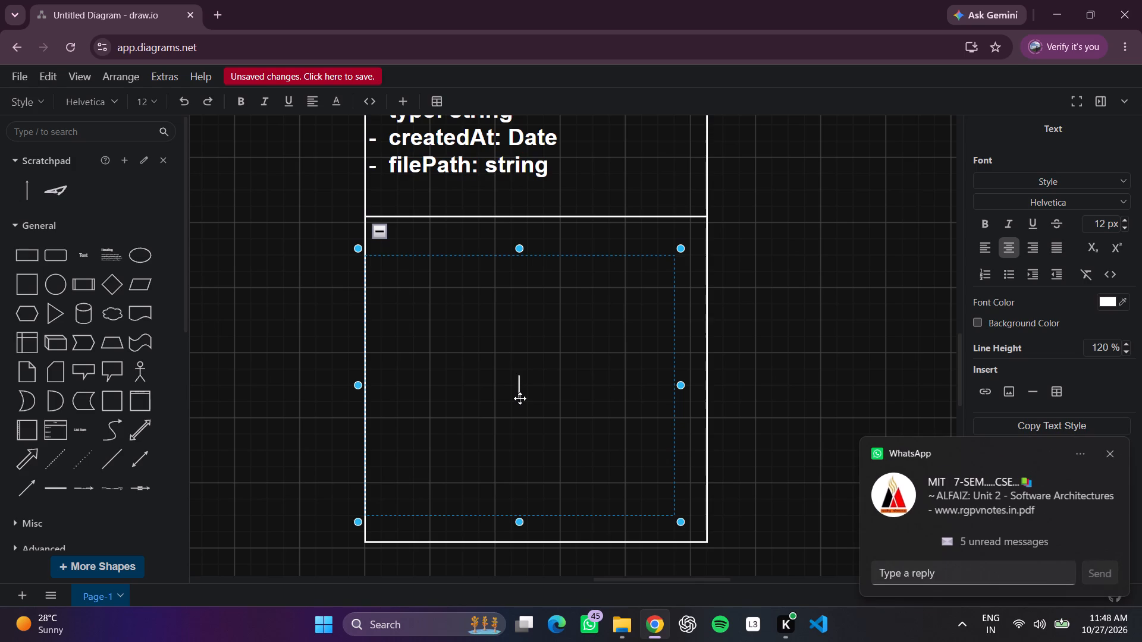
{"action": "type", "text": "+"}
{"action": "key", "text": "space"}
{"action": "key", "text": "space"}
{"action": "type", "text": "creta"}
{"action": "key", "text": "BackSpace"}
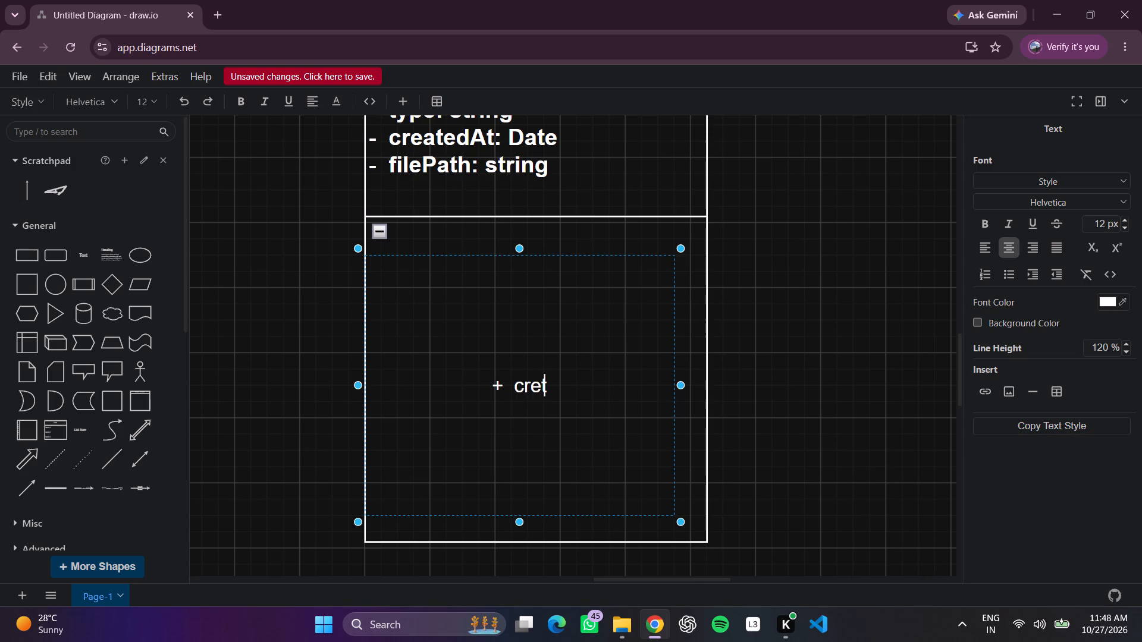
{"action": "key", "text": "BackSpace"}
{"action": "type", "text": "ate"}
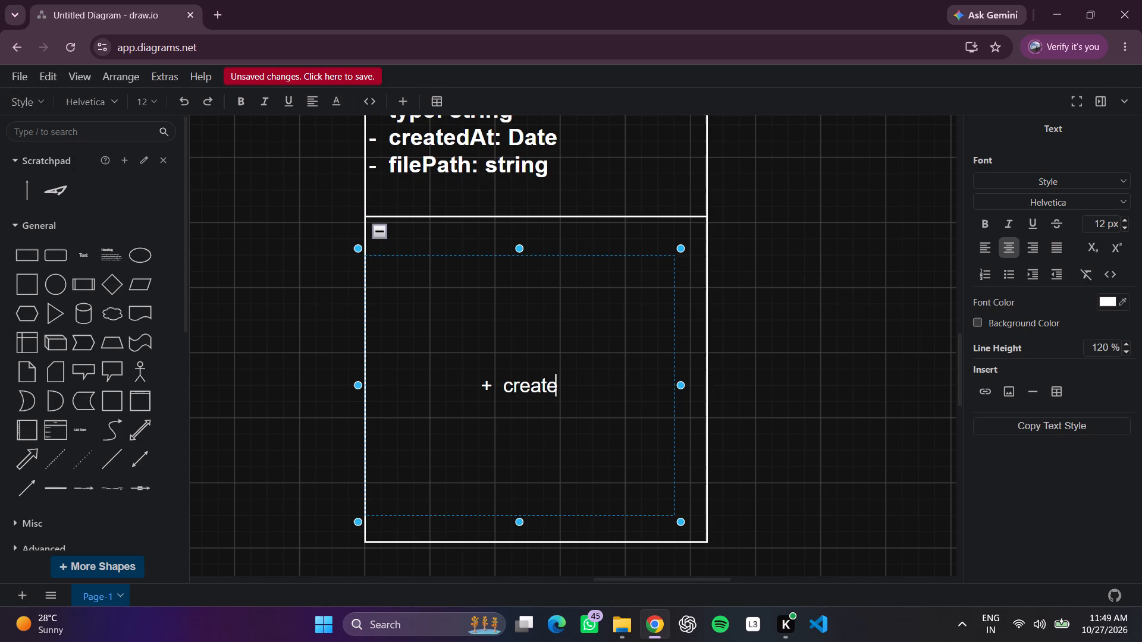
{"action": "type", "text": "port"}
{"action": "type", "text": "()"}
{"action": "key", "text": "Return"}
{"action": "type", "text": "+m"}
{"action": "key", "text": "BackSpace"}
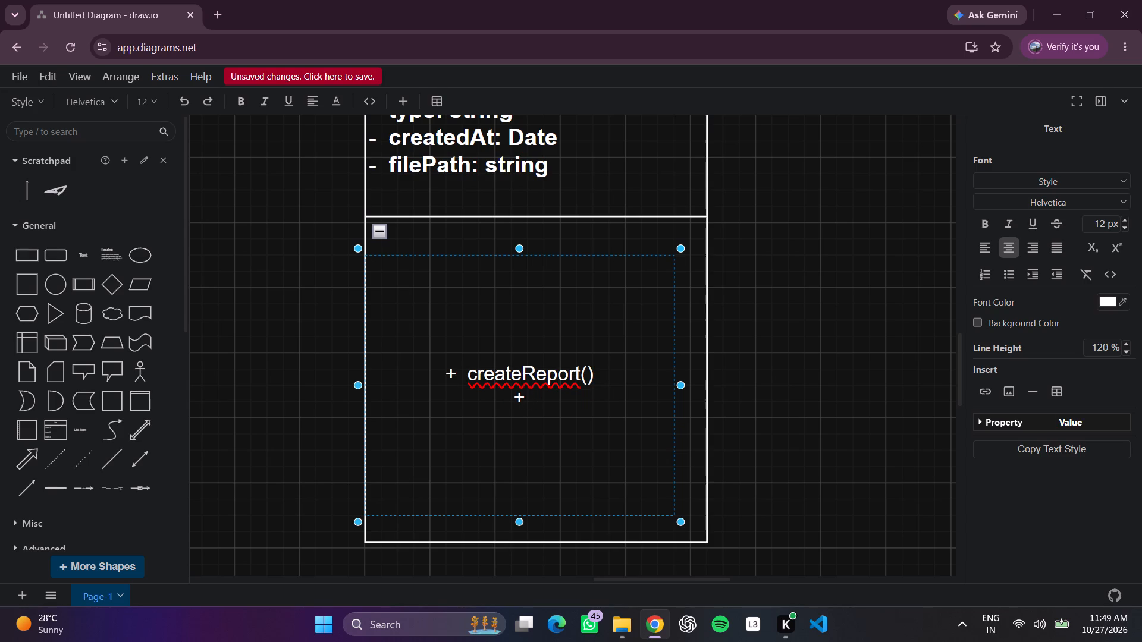
Complete the second Report method line as "+ exportPDF()".
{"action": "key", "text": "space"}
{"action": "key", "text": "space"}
{"action": "type", "text": "export"}
{"action": "type", "text": "DF"}
{"action": "type", "text": "()"}
Add the line "+ exportExcel()" below exportPDF() in the Report methods.
{"action": "key", "text": "Return"}
{"action": "type", "text": "+"}
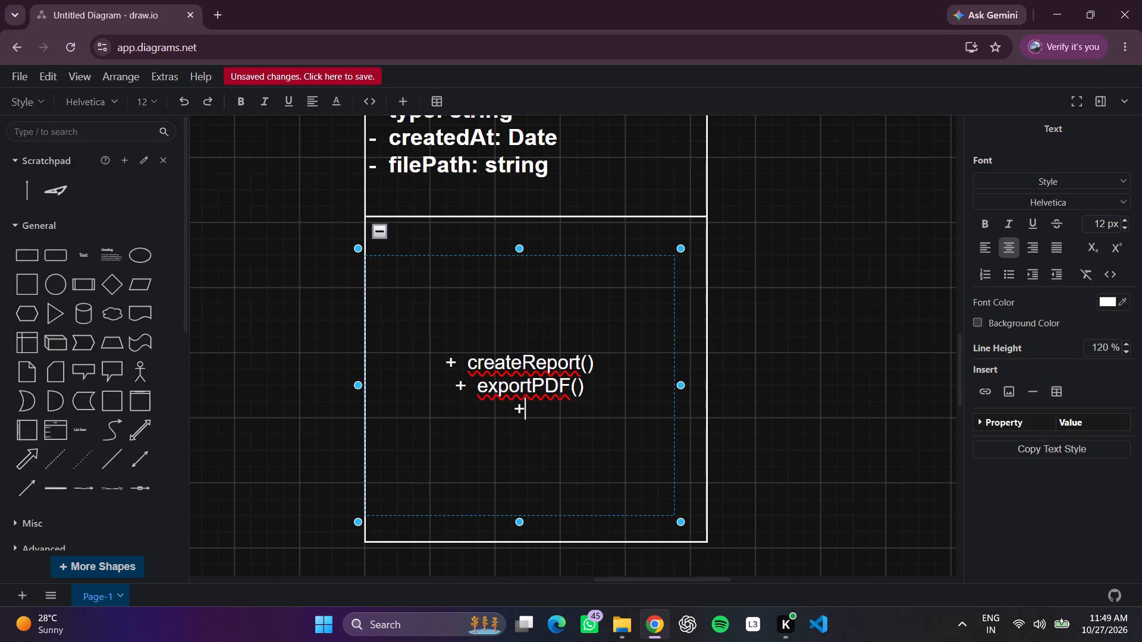
{"action": "key", "text": "space"}
{"action": "key", "text": "space"}
{"action": "type", "text": "expo"}
{"action": "type", "text": "rt"}
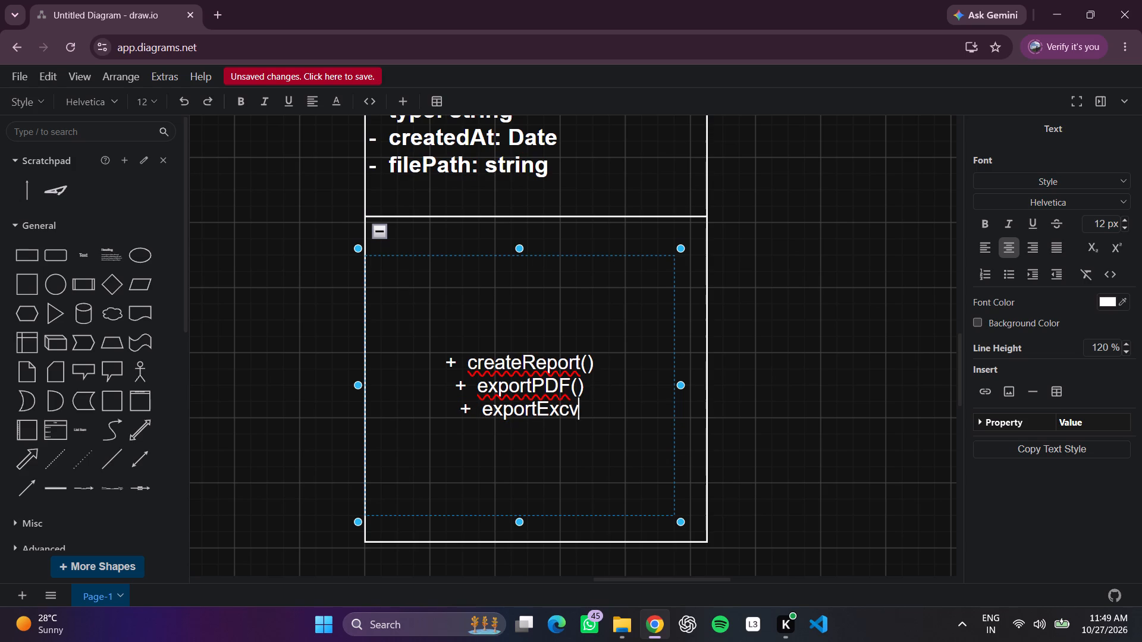
{"action": "key", "text": "BackSpace"}
{"action": "type", "text": "el"}
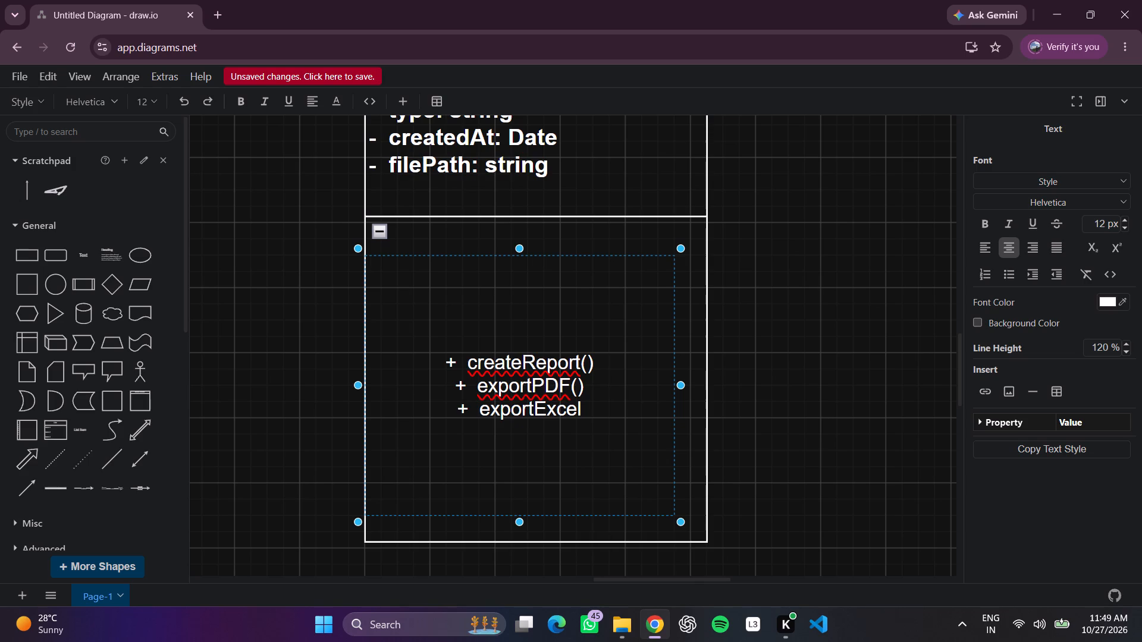
{"action": "type", "text": "()"}
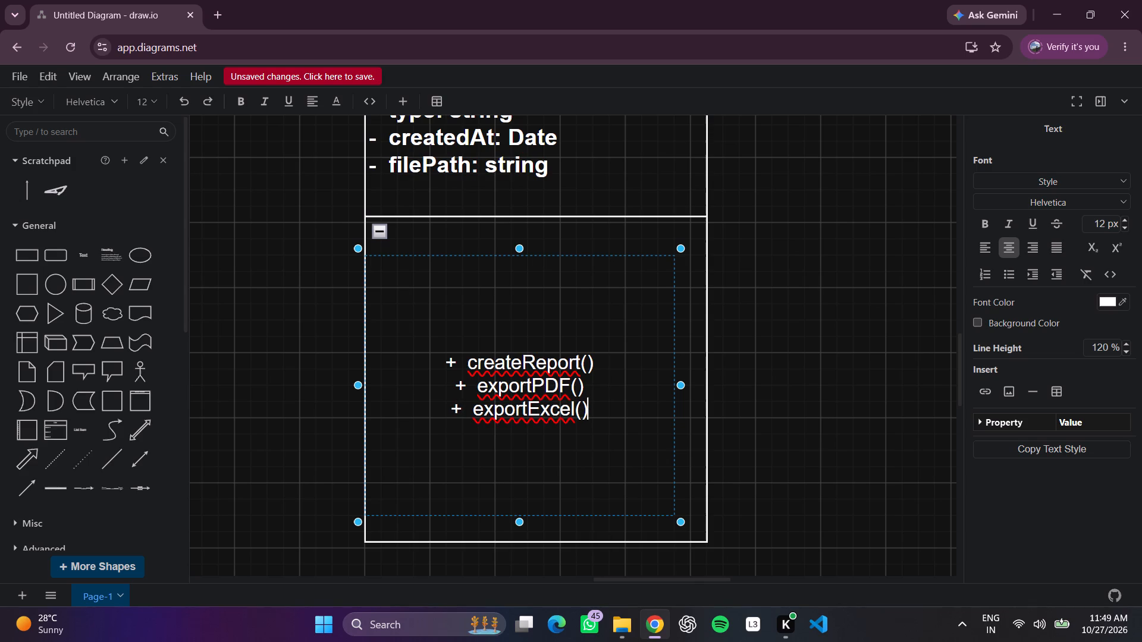
Add the line "+ getReportDetails()" as the last method in the Report block.
{"action": "key", "text": "Return"}
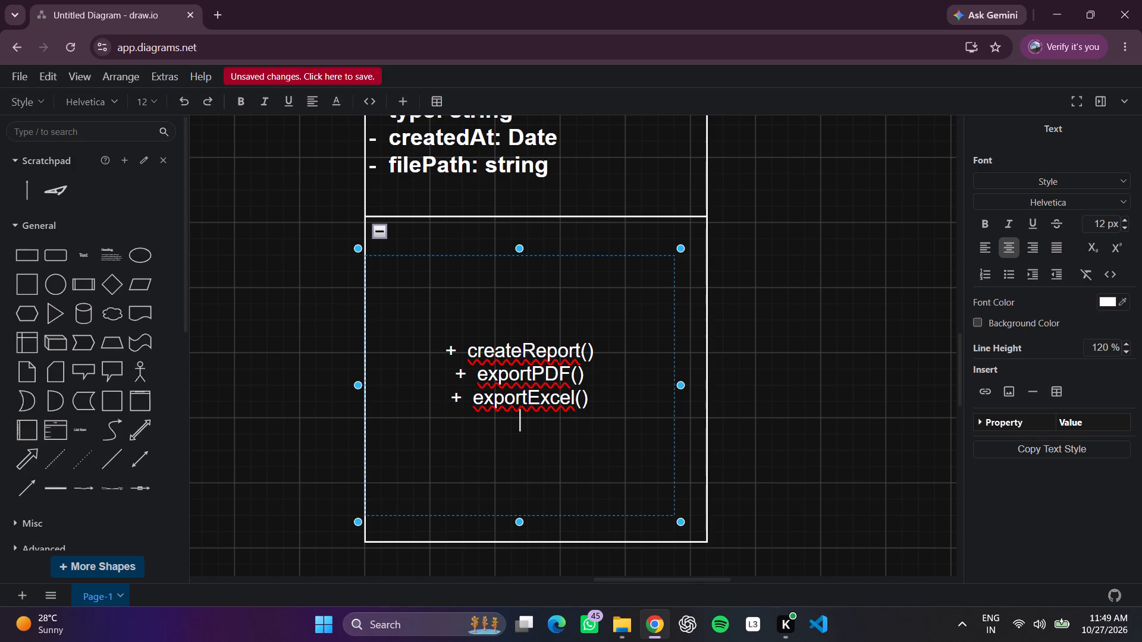
{"action": "type", "text": "+"}
{"action": "key", "text": "space"}
{"action": "key", "text": "space"}
{"action": "type", "text": "get"}
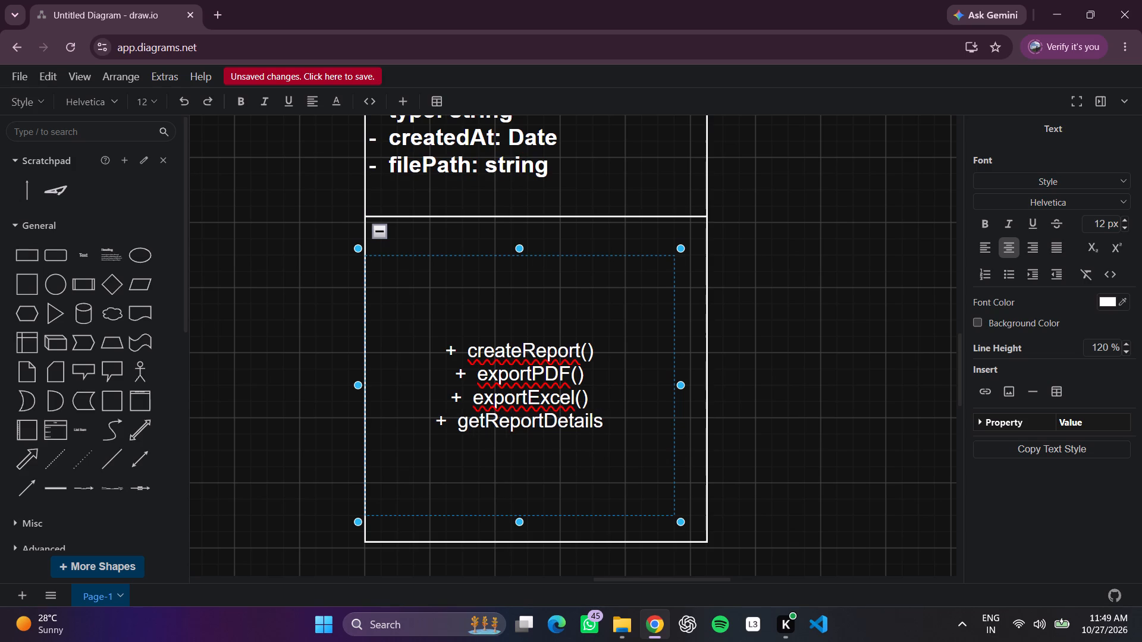
{"action": "type", "text": "()"}
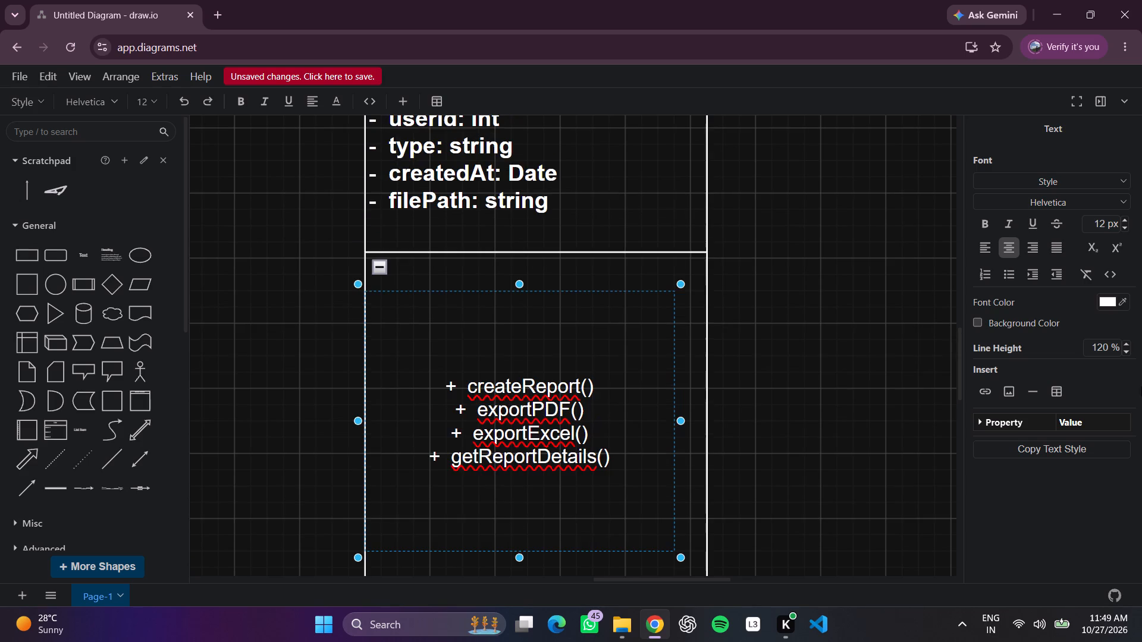
Format all the Report method lines with the Heading 3 style and left alignment.
{"action": "left_click", "coordinate": [894, 444]}
{"action": "double_click", "coordinate": [601, 434]}
{"action": "left_click", "coordinate": [1061, 185]}
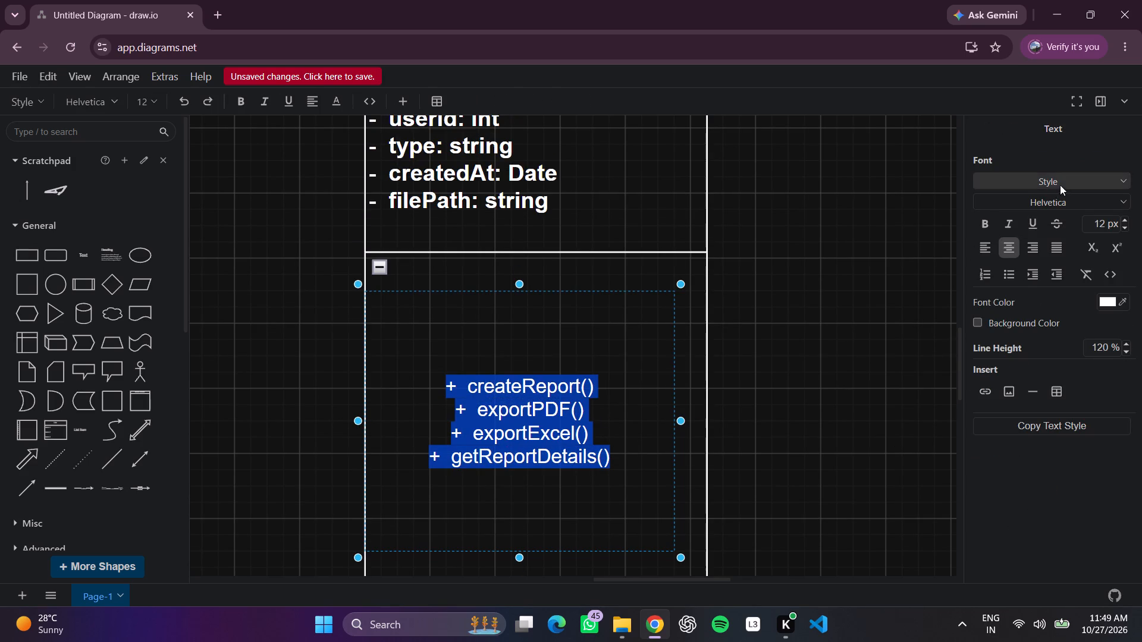
{"action": "left_click", "coordinate": [1035, 275]}
{"action": "left_click", "coordinate": [980, 250]}
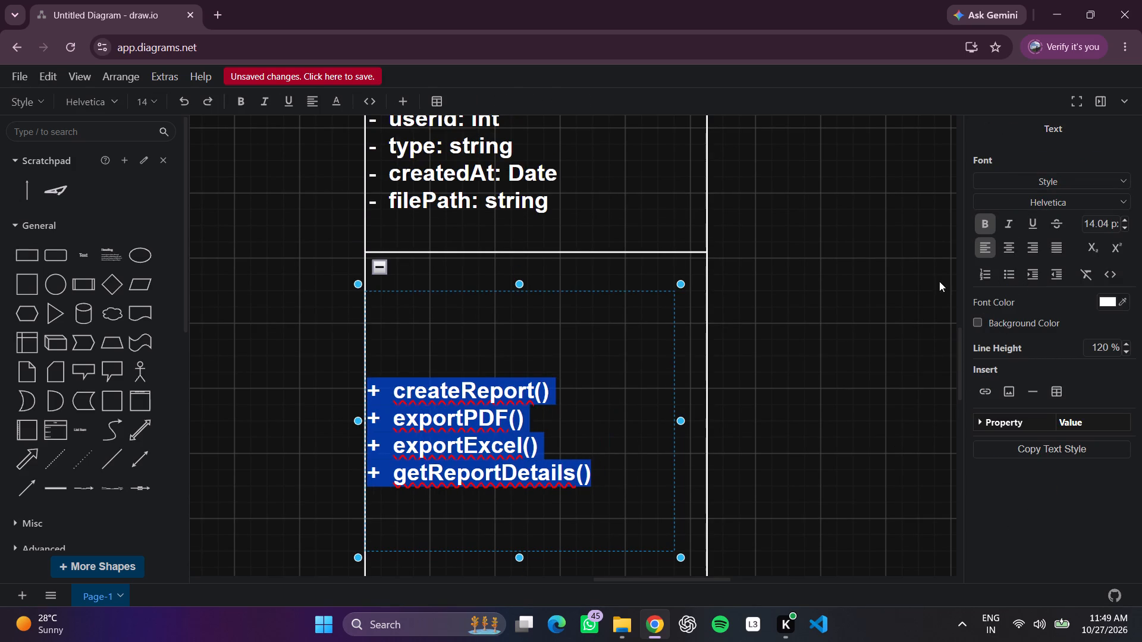
{"action": "left_click", "coordinate": [871, 352]}
Move the Report methods text up to just below the divider line of its compartment.
{"action": "left_click_drag", "start_coordinate": [500, 452], "coordinate": [505, 366]}
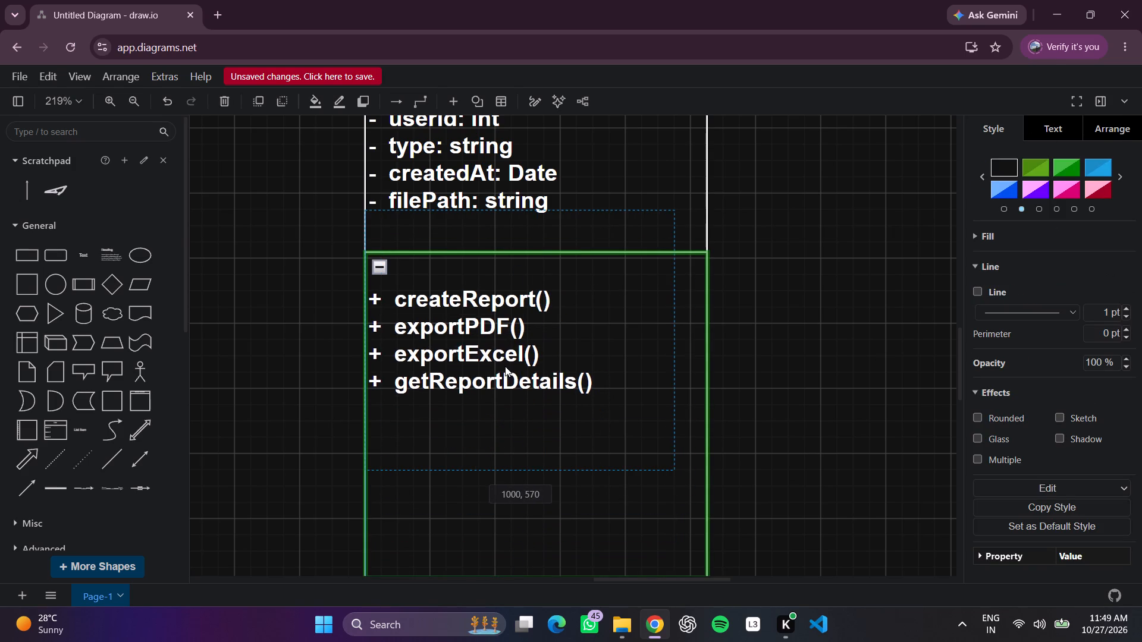
{"action": "left_click_drag", "start_coordinate": [505, 366], "coordinate": [504, 358]}
{"action": "left_click", "coordinate": [786, 412]}
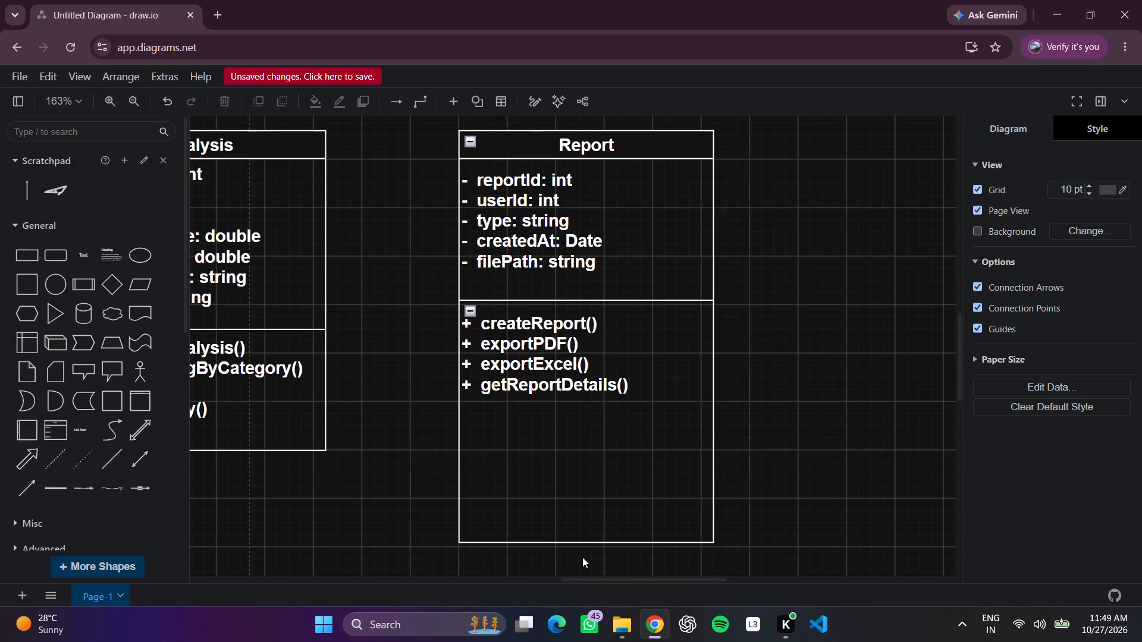
Shorten the Report class's methods compartment so its bottom edge sits just below getReportDetails().
{"action": "left_click", "coordinate": [583, 536]}
{"action": "left_click", "coordinate": [583, 547]}
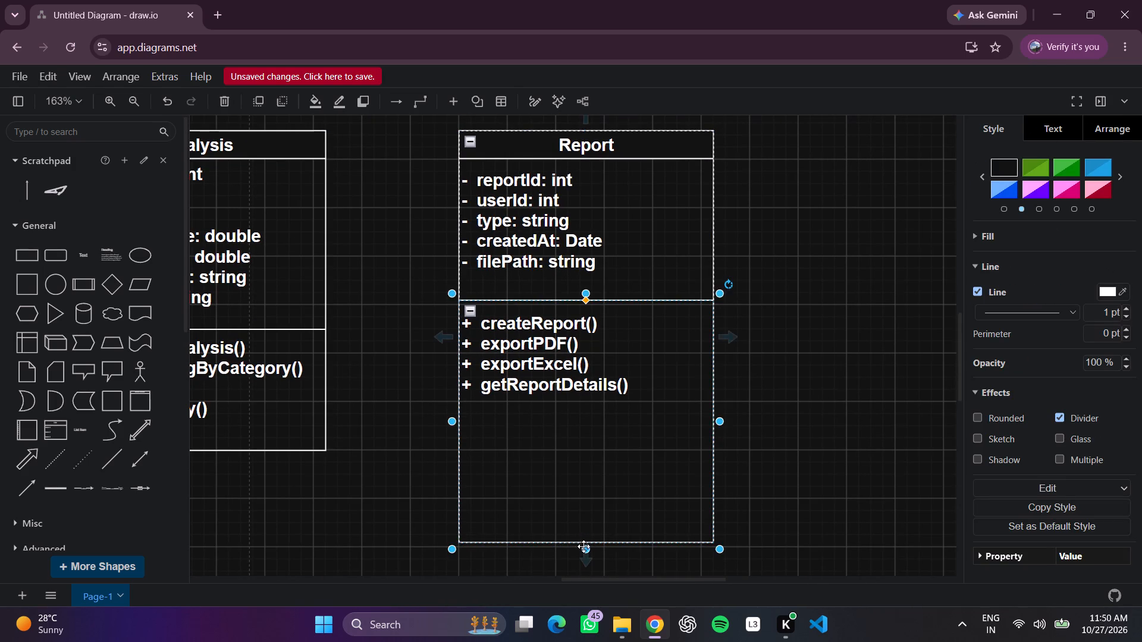
{"action": "left_click", "coordinate": [585, 547]}
{"action": "scroll", "coordinate": [785, 533], "scroll_direction": "down", "scroll_amount": 1}
{"action": "double_click", "coordinate": [588, 501]}
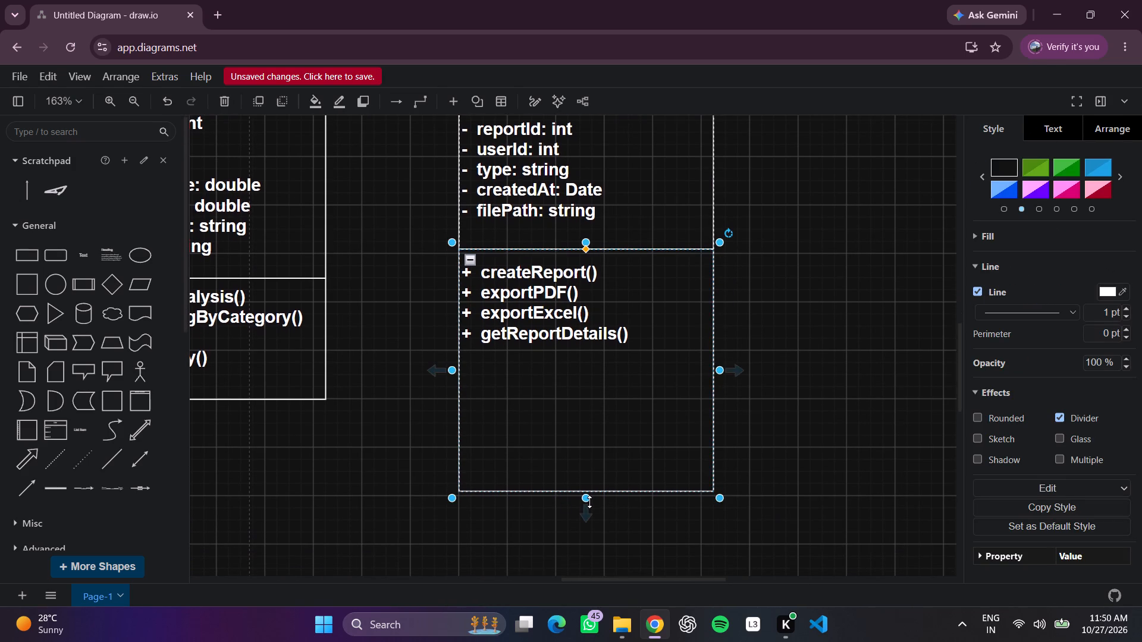
{"action": "left_click_drag", "start_coordinate": [588, 501], "coordinate": [574, 388]}
{"action": "left_click", "coordinate": [760, 446]}
Shorten the outer Report class box to about 210 x 254 so its bottom edge meets the methods compartment.
{"action": "double_click", "coordinate": [588, 491]}
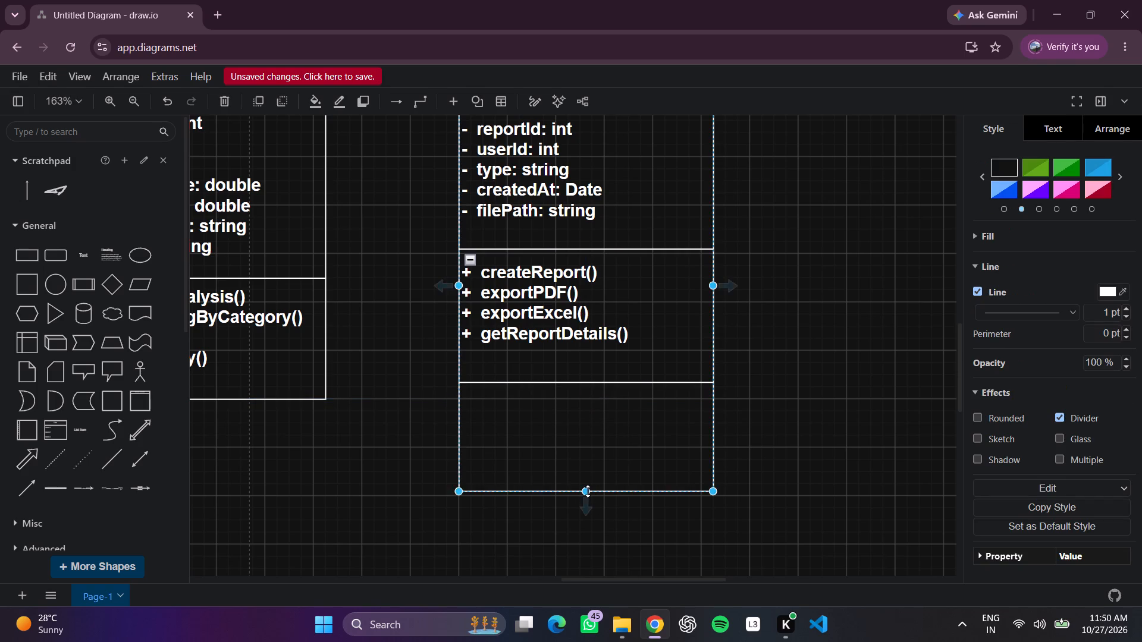
{"action": "left_click_drag", "start_coordinate": [587, 491], "coordinate": [594, 387]}
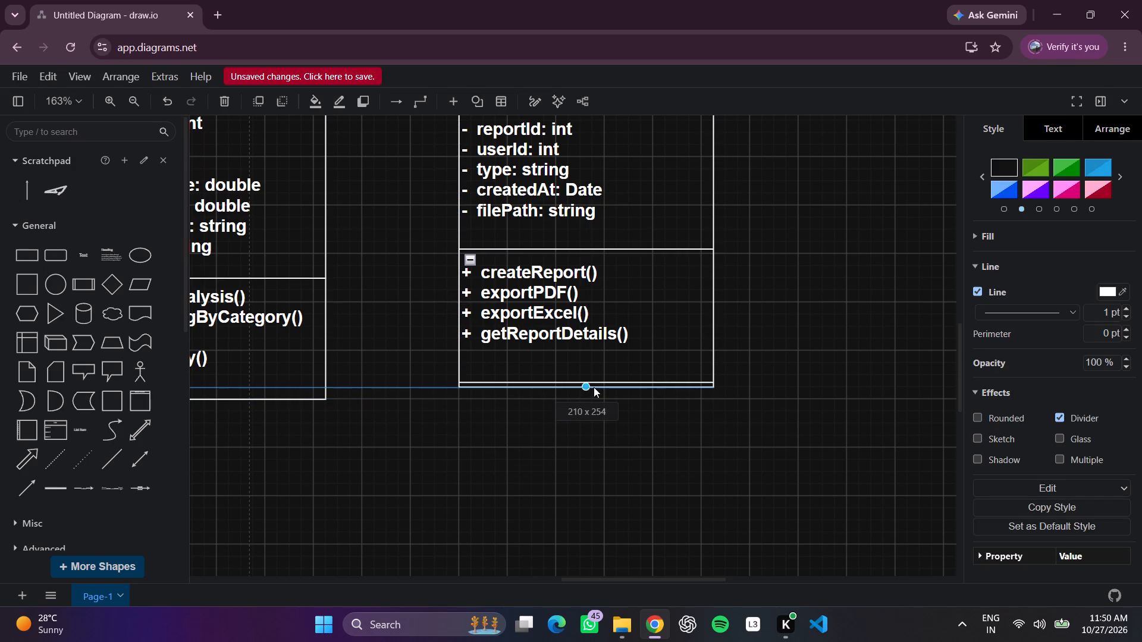
{"action": "left_click_drag", "start_coordinate": [594, 387], "coordinate": [595, 387]}
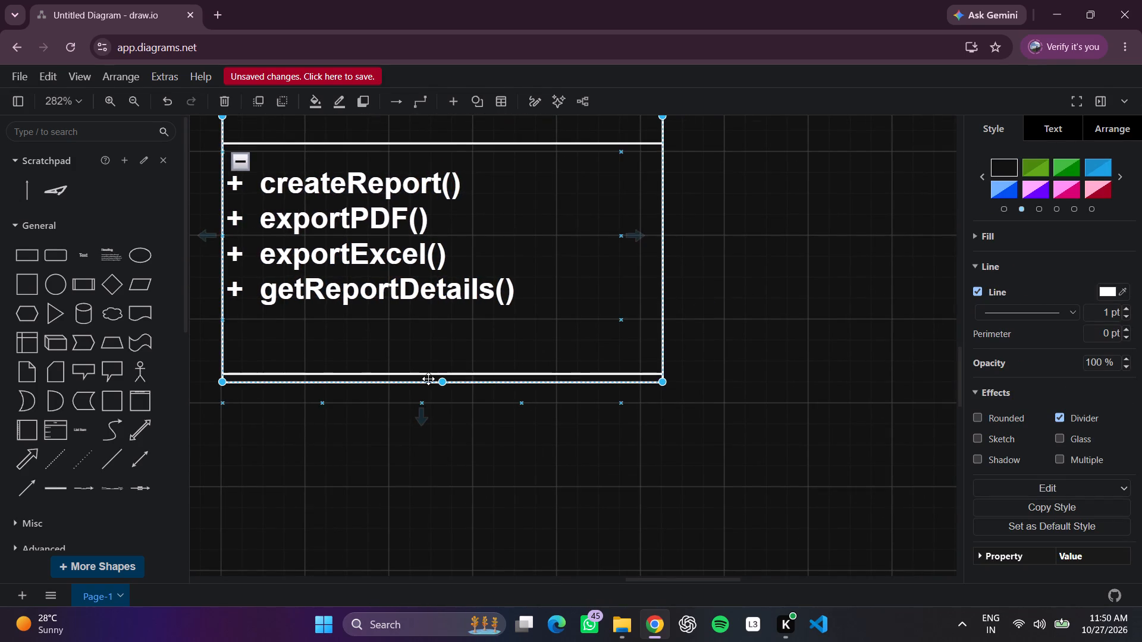
{"action": "left_click", "coordinate": [428, 379]}
{"action": "left_click", "coordinate": [441, 383]}
{"action": "left_click", "coordinate": [732, 382]}
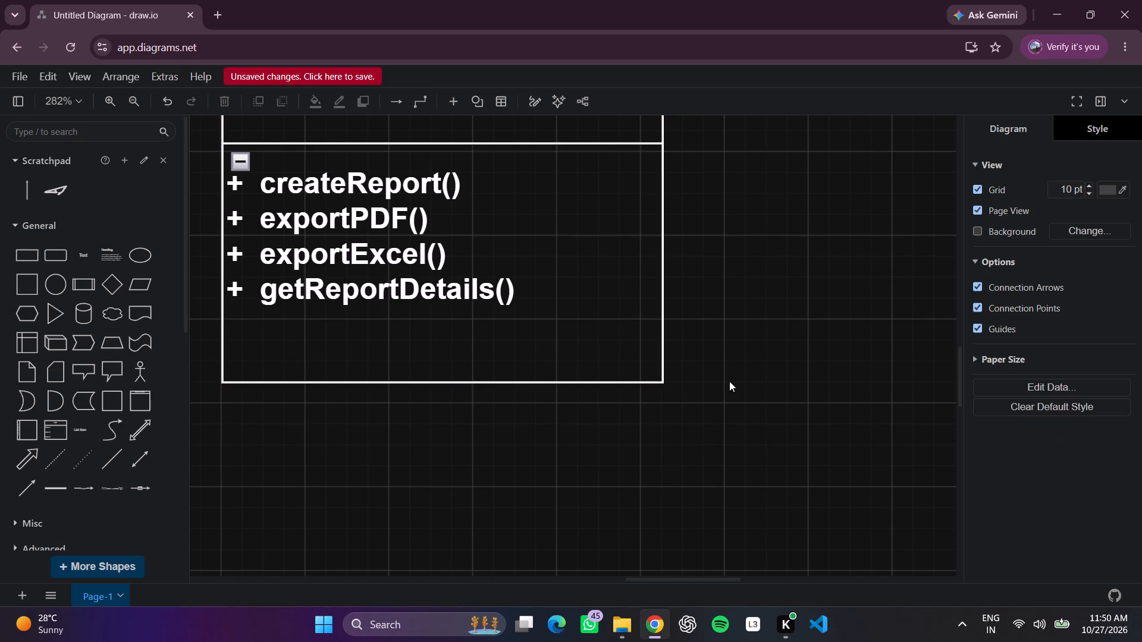
Narrow the Report methods compartment and the outer Report box to one matching width just wider than the method text.
{"action": "scroll", "coordinate": [711, 363], "scroll_direction": "up", "scroll_amount": 2}
{"action": "left_click", "coordinate": [681, 358]}
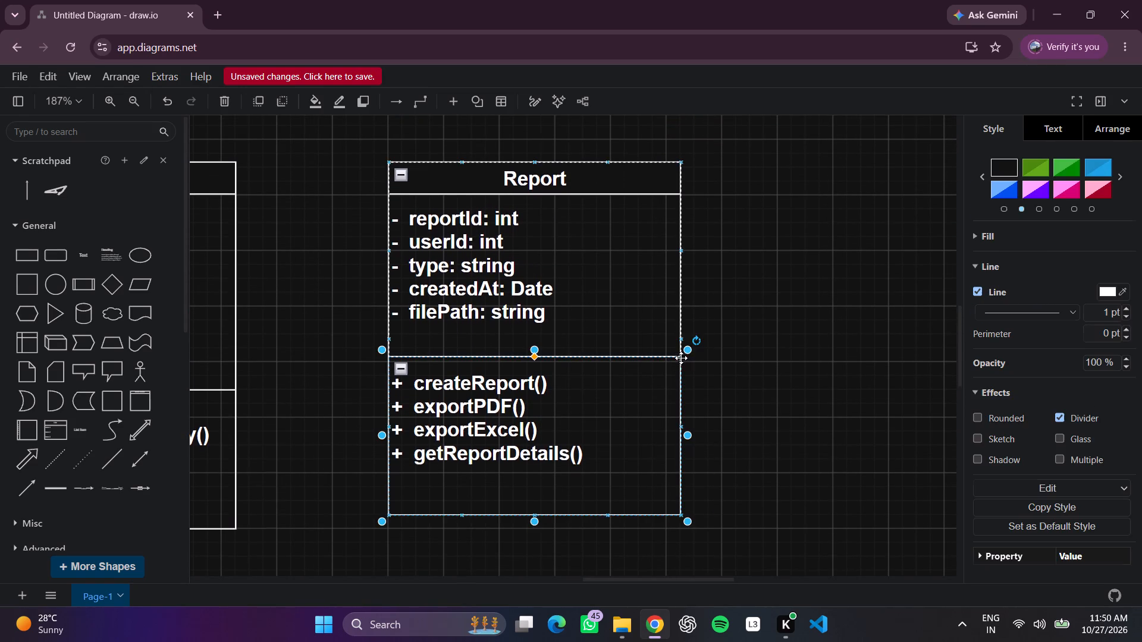
{"action": "left_click_drag", "start_coordinate": [685, 437], "coordinate": [632, 434]}
{"action": "left_click", "coordinate": [718, 313]}
{"action": "left_click", "coordinate": [679, 320]}
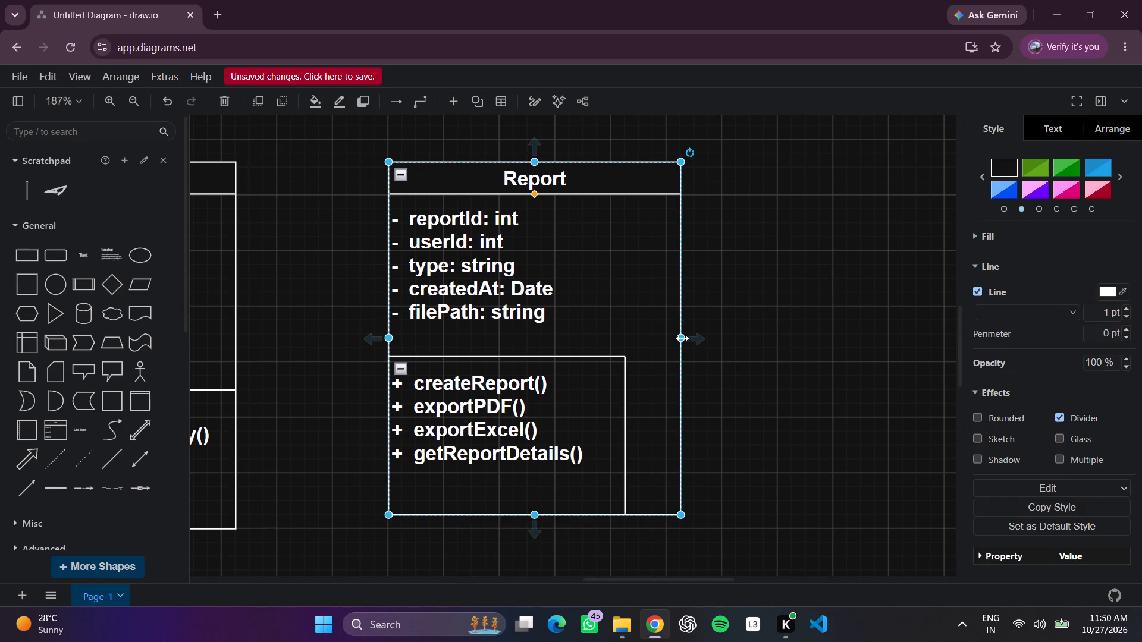
{"action": "left_click_drag", "start_coordinate": [682, 339], "coordinate": [615, 354]}
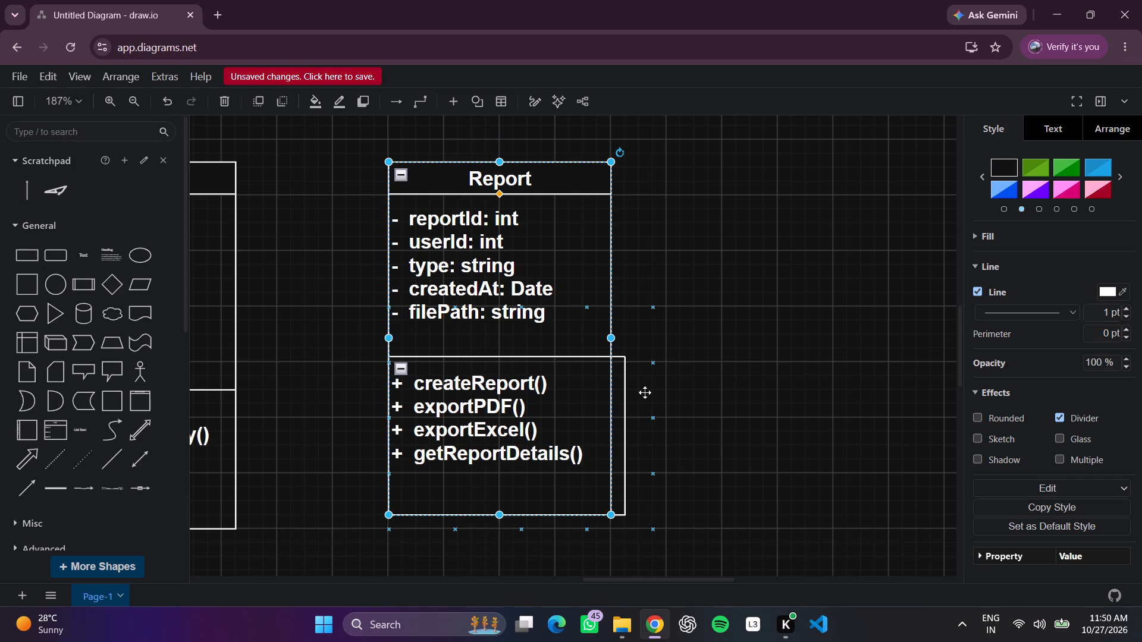
{"action": "left_click", "coordinate": [625, 417]}
{"action": "left_click_drag", "start_coordinate": [631, 438], "coordinate": [614, 439]}
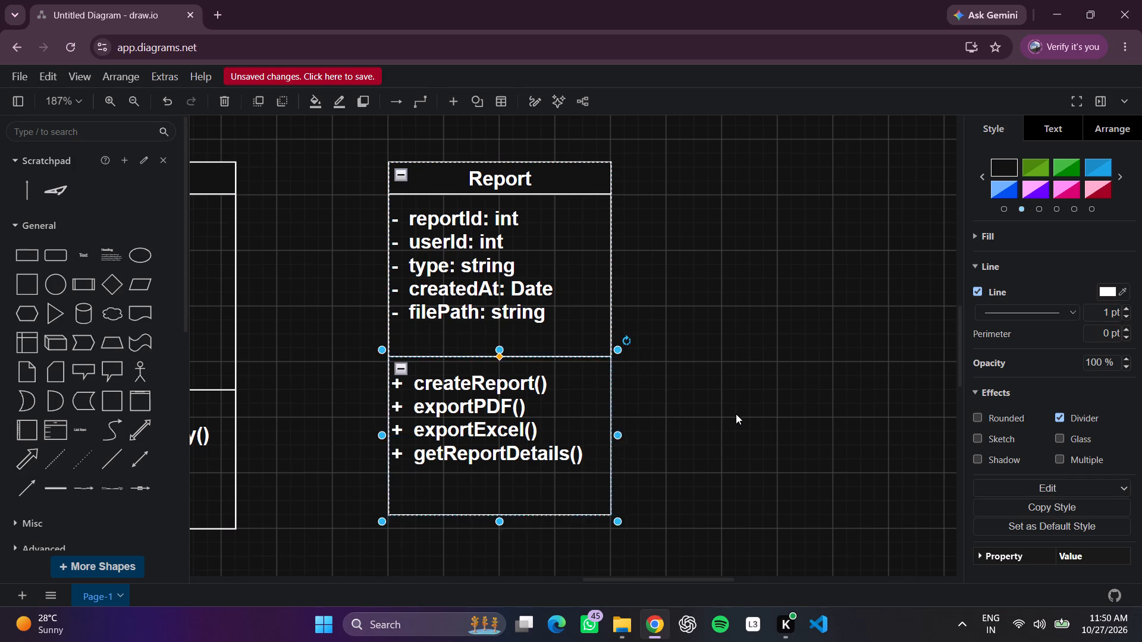
{"action": "left_click", "coordinate": [736, 414]}
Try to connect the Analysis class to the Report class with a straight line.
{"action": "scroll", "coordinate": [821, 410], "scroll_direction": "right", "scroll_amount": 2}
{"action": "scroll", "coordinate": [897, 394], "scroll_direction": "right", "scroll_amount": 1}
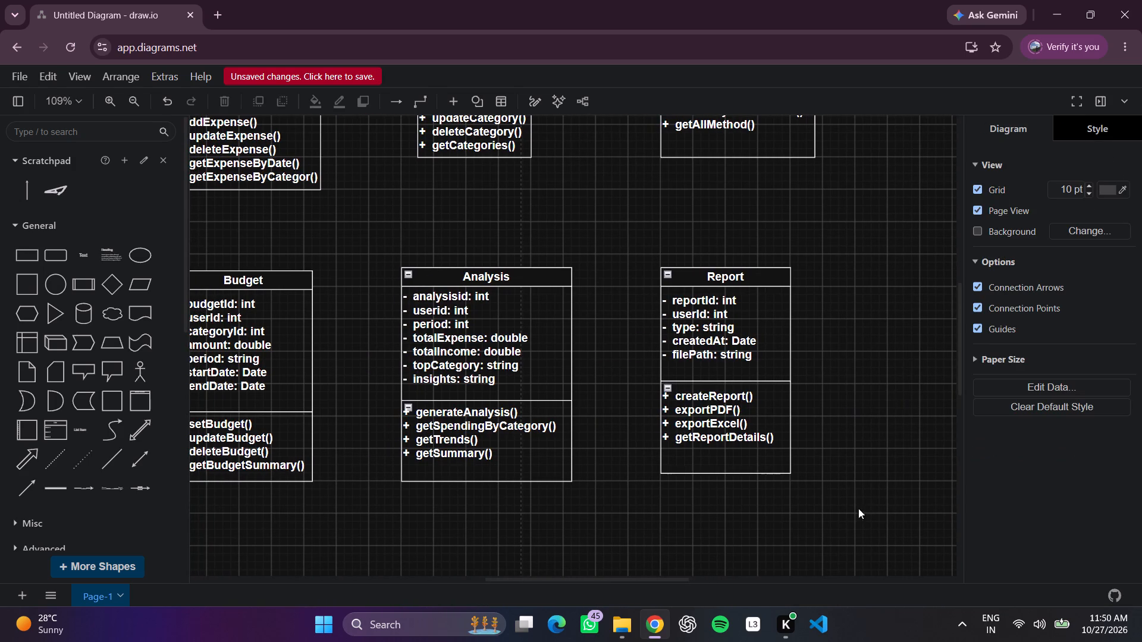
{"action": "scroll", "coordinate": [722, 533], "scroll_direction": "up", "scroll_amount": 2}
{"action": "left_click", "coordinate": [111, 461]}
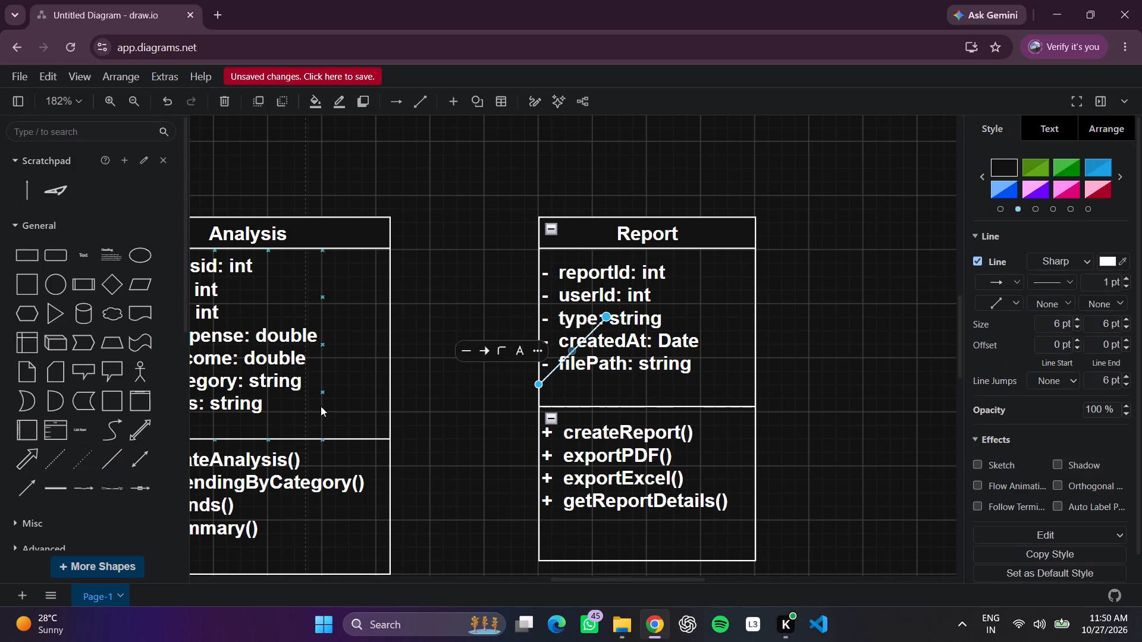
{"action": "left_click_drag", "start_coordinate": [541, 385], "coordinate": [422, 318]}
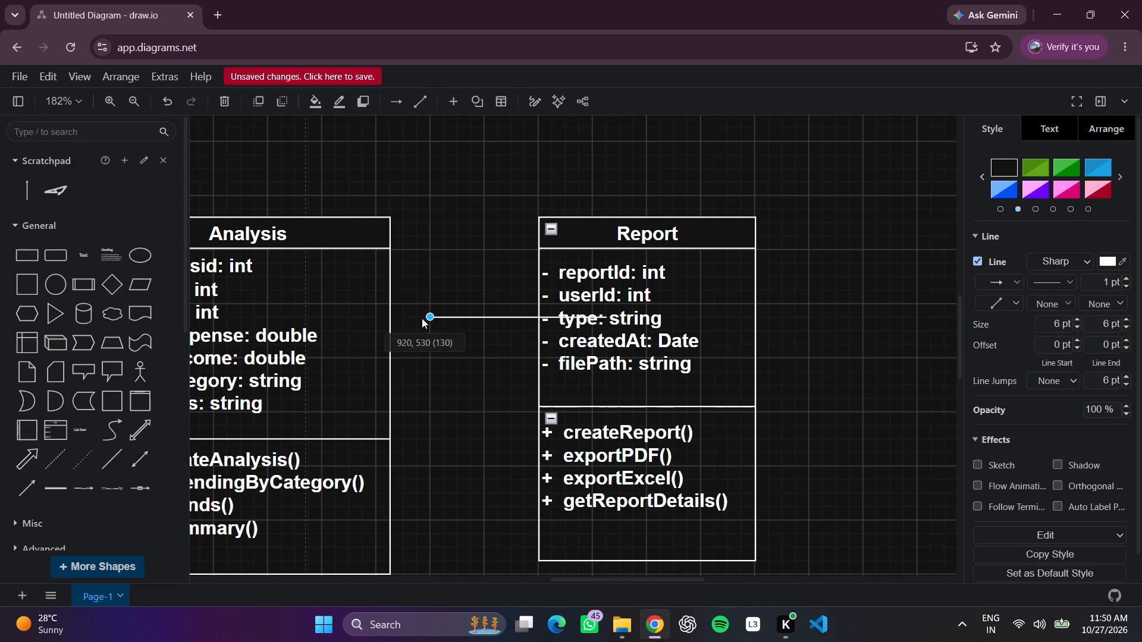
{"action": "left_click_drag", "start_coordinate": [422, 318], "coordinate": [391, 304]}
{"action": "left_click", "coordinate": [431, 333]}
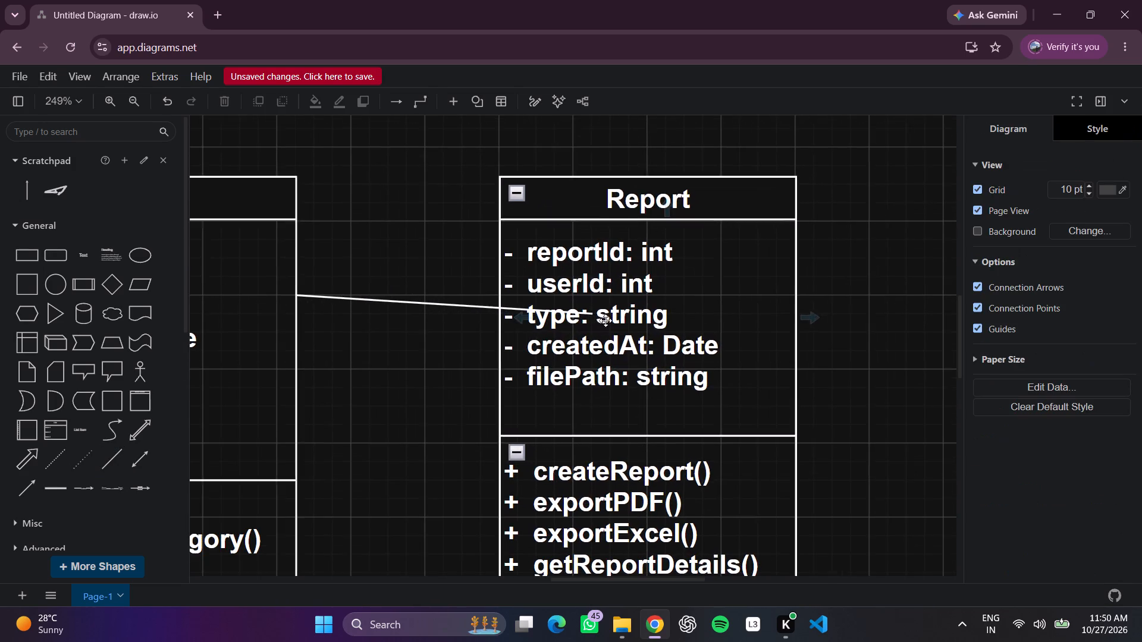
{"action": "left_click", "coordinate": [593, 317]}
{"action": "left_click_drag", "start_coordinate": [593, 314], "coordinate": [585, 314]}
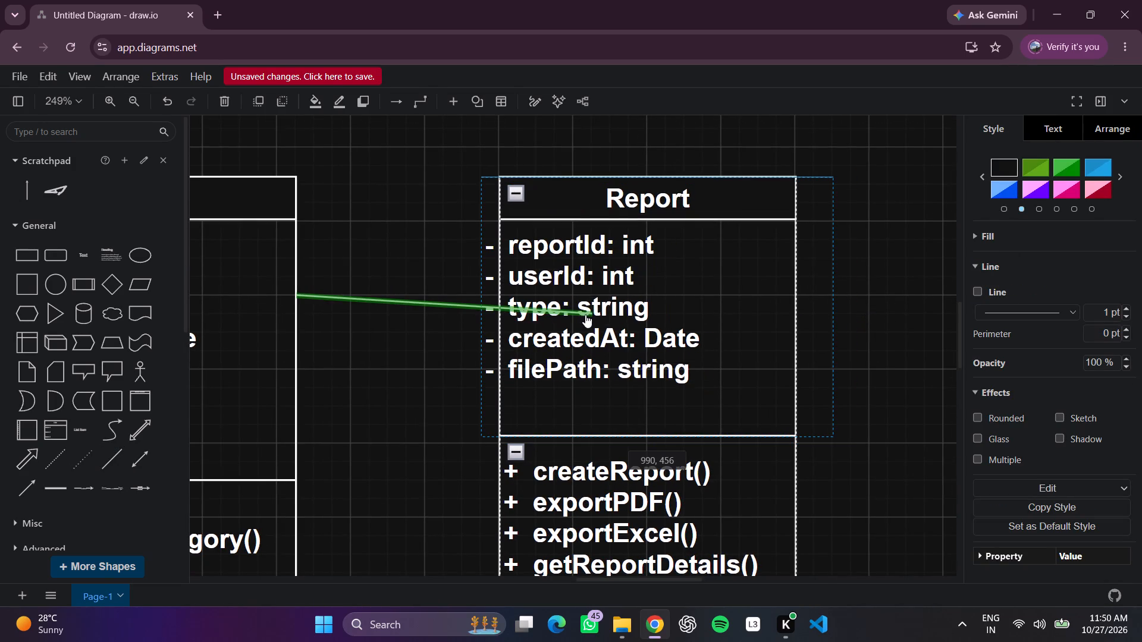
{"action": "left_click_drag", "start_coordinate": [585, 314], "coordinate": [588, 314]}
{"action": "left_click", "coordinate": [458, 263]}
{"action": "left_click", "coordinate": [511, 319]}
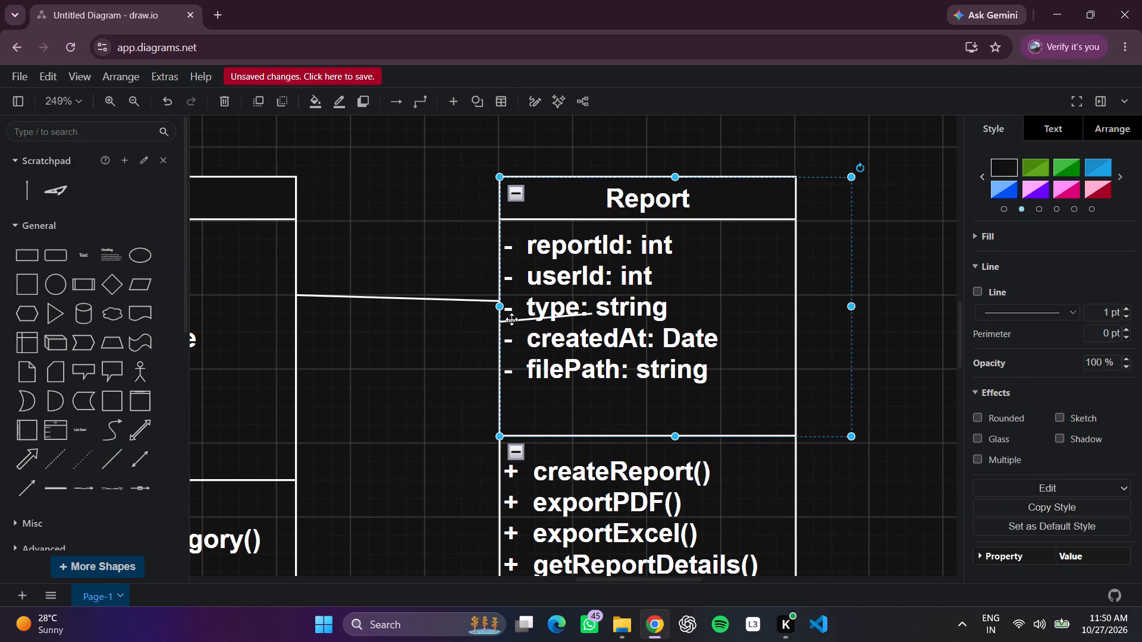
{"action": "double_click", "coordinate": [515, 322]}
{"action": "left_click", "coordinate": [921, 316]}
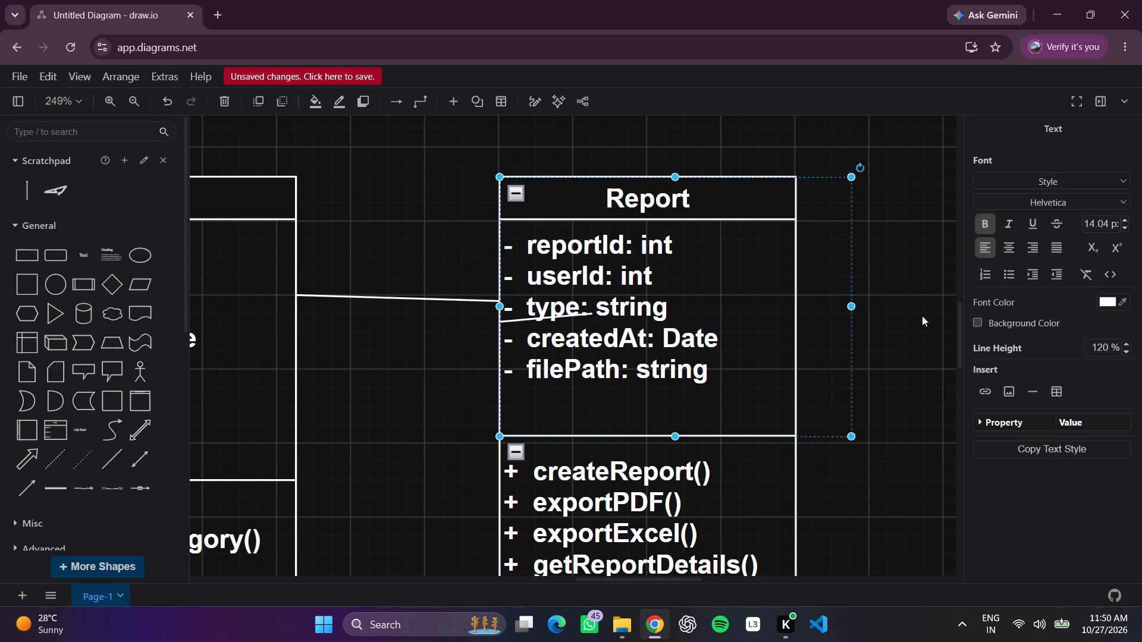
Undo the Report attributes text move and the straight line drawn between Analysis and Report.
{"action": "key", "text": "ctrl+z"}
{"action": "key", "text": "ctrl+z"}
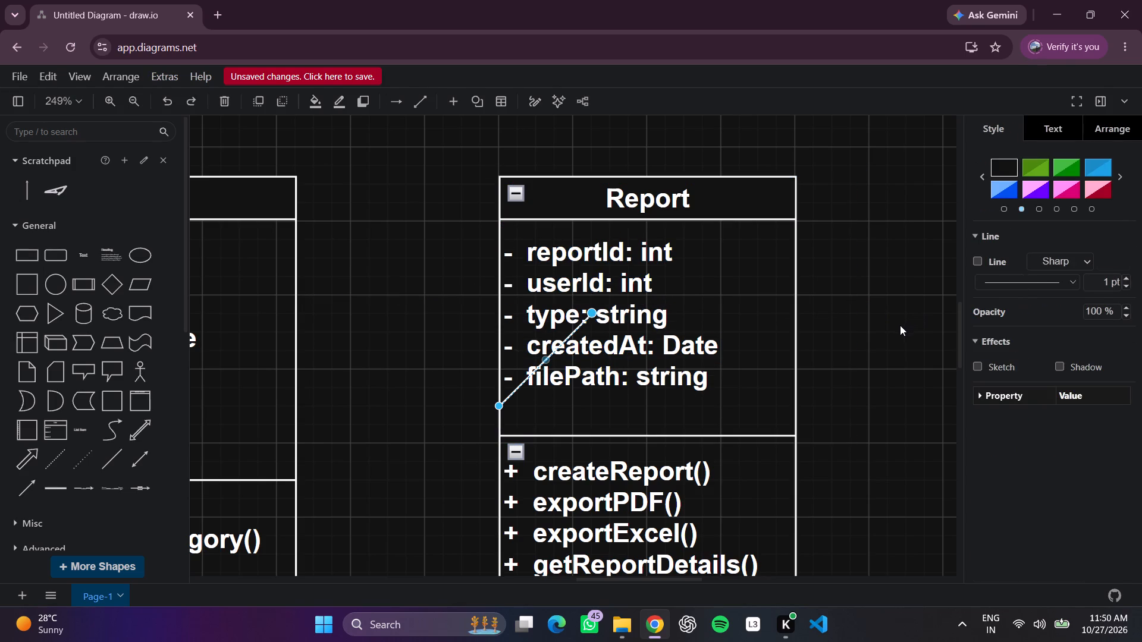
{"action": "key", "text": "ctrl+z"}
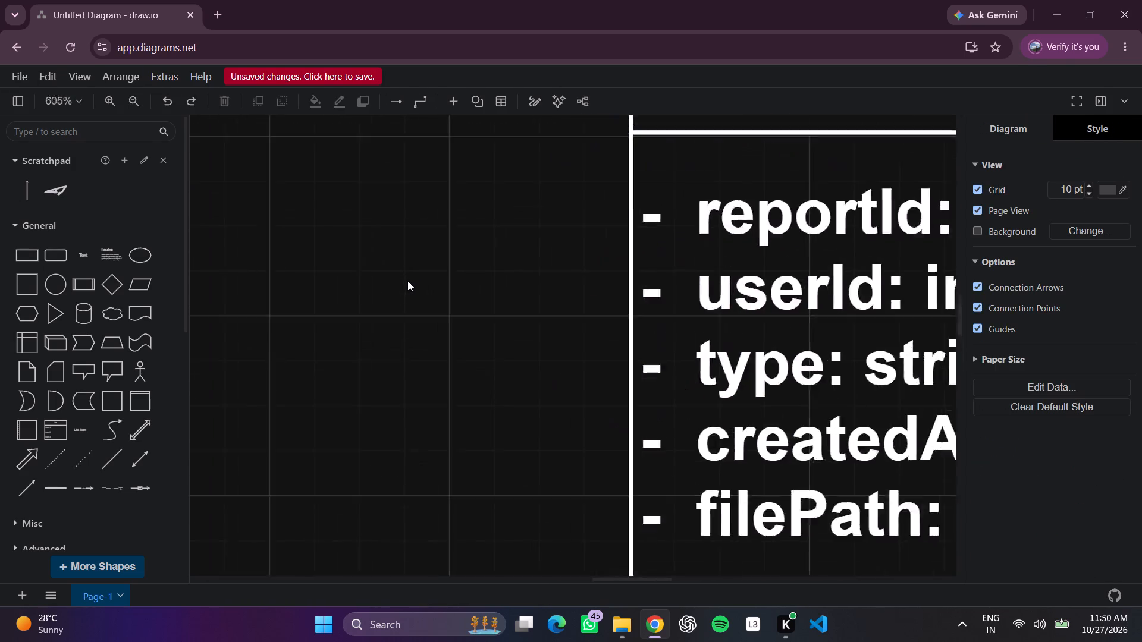
Insert a straight line and attach its ends to the facing edges of Analysis and Report, roughly horizontal near userId.
{"action": "left_click", "coordinate": [108, 465]}
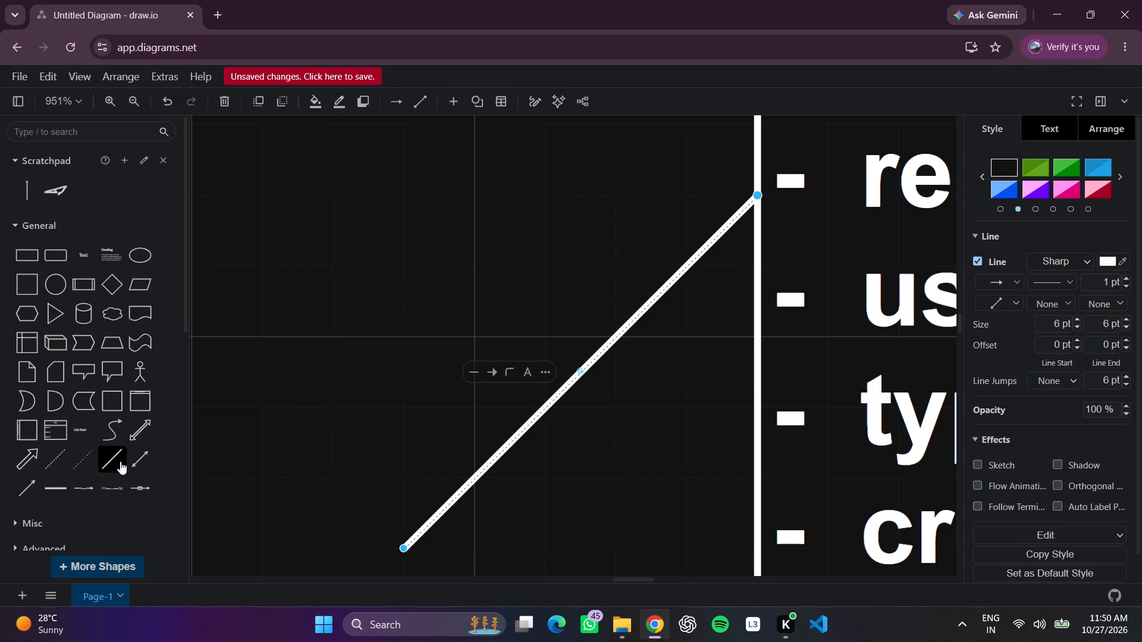
{"action": "scroll", "coordinate": [376, 503], "scroll_direction": "right", "scroll_amount": 1}
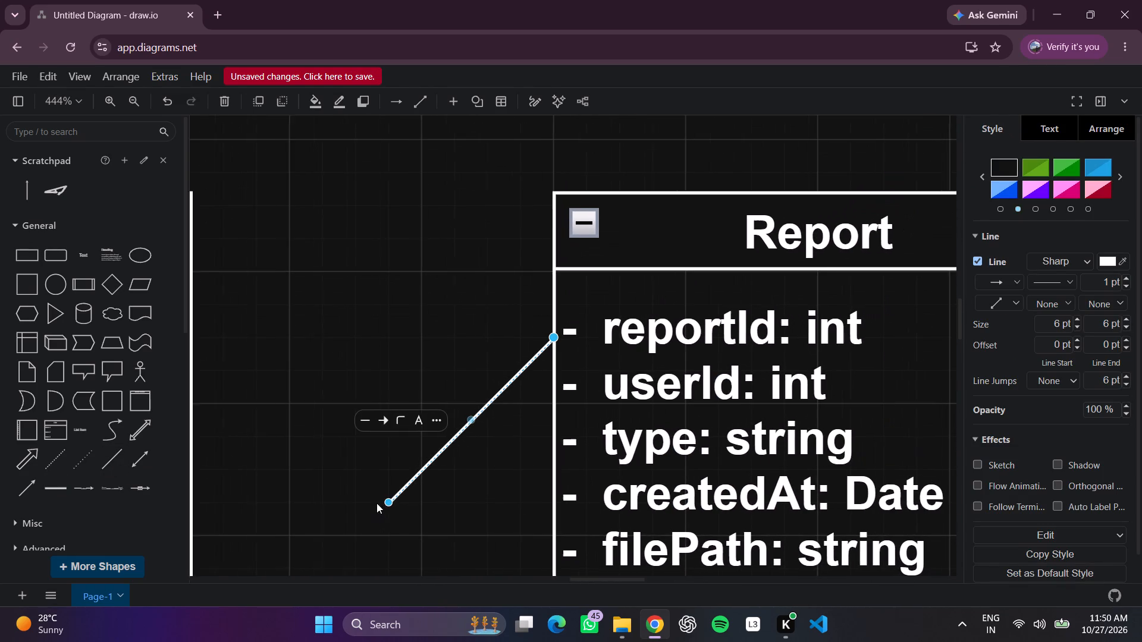
{"action": "scroll", "coordinate": [377, 503], "scroll_direction": "right", "scroll_amount": 1}
{"action": "left_click_drag", "start_coordinate": [426, 500], "coordinate": [225, 395]}
{"action": "left_click", "coordinate": [409, 462]}
{"action": "left_click", "coordinate": [589, 341]}
{"action": "left_click_drag", "start_coordinate": [589, 334], "coordinate": [590, 405]}
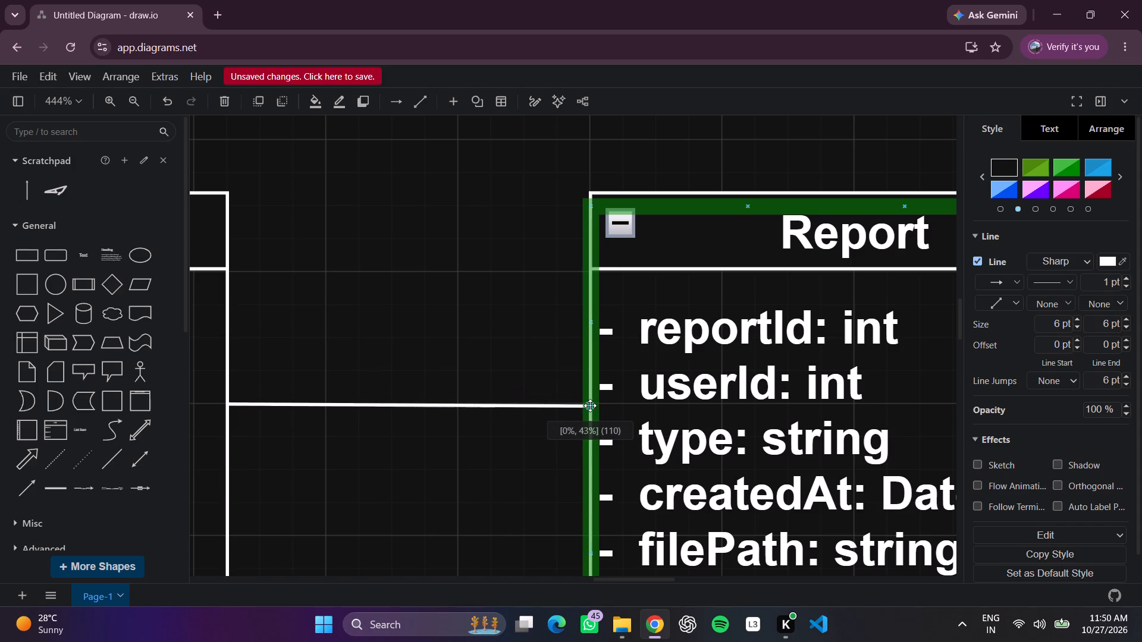
{"action": "left_click_drag", "start_coordinate": [590, 405], "coordinate": [591, 405]}
{"action": "left_click", "coordinate": [510, 354]}
Add the multiplicity label "1" just above the connecting line at its Analysis end.
{"action": "scroll", "coordinate": [513, 354], "scroll_direction": "down", "scroll_amount": 1}
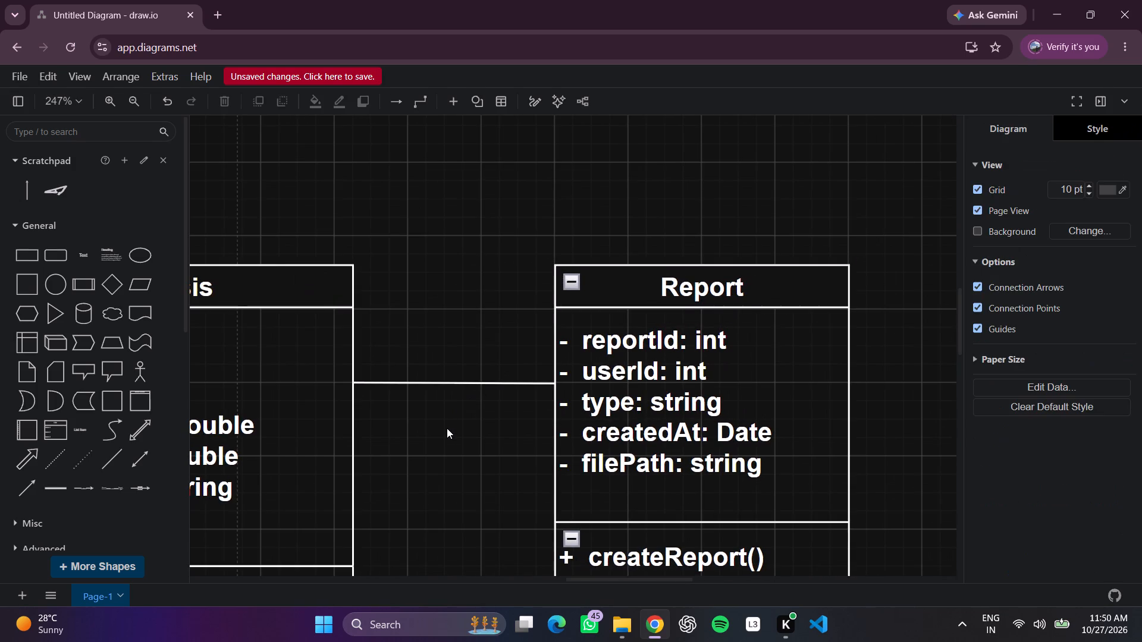
{"action": "scroll", "coordinate": [447, 426], "scroll_direction": "right", "scroll_amount": 1}
{"action": "triple_click", "coordinate": [392, 351]}
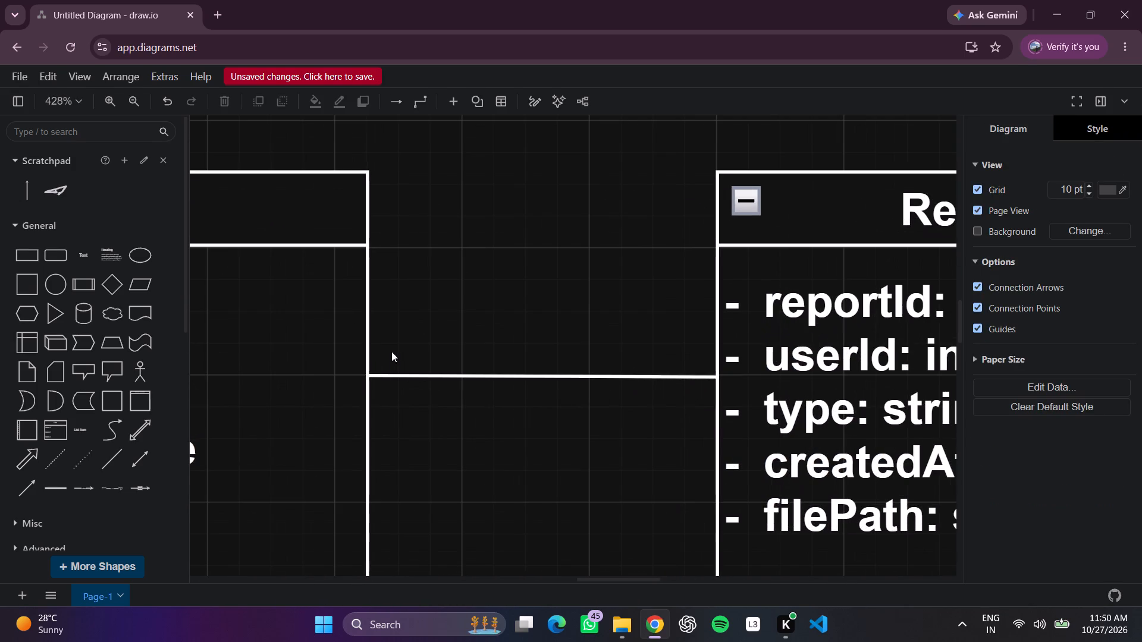
{"action": "key", "text": "BackSpace"}
{"action": "key", "text": "1"}
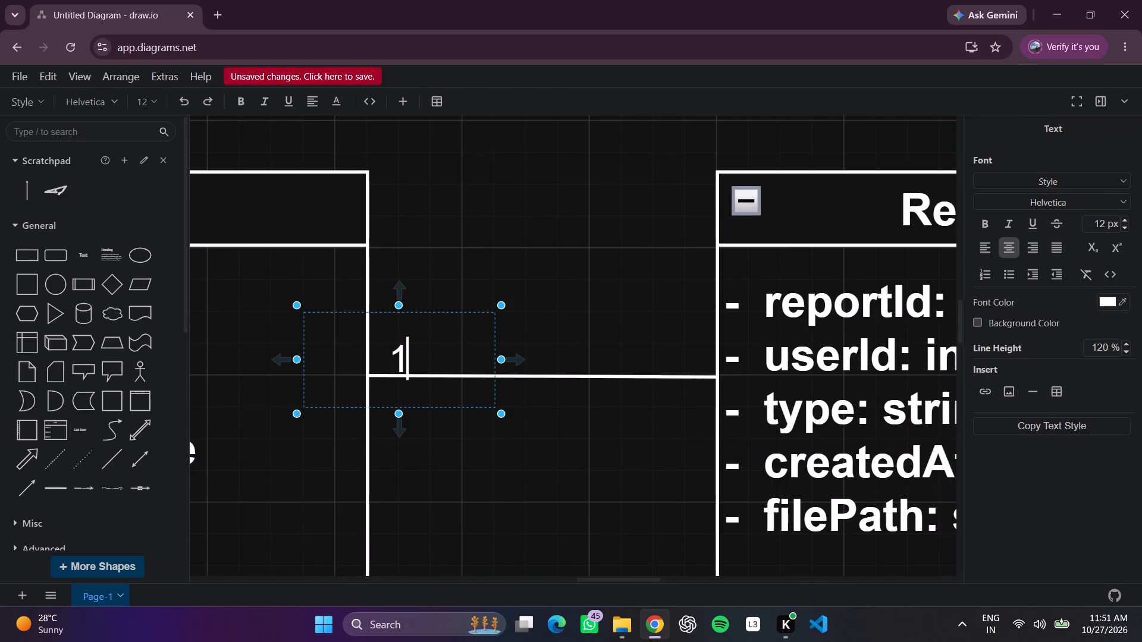
{"action": "left_click", "coordinate": [486, 256]}
{"action": "left_click_drag", "start_coordinate": [401, 353], "coordinate": [400, 354]}
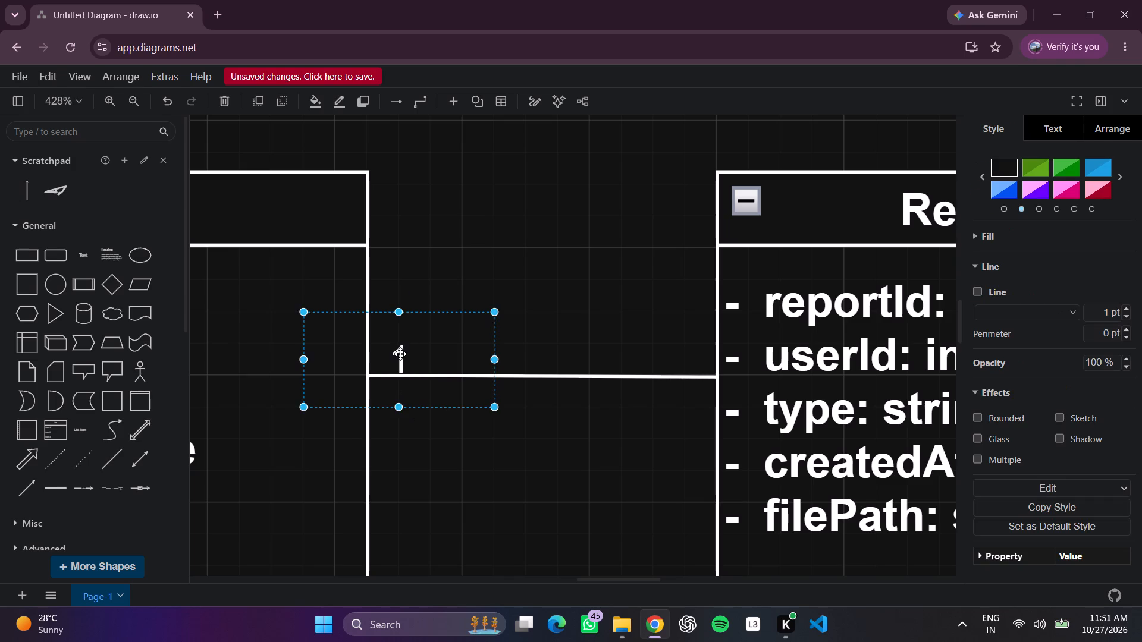
{"action": "left_click_drag", "start_coordinate": [400, 354], "coordinate": [397, 341]}
{"action": "left_click", "coordinate": [397, 341]}
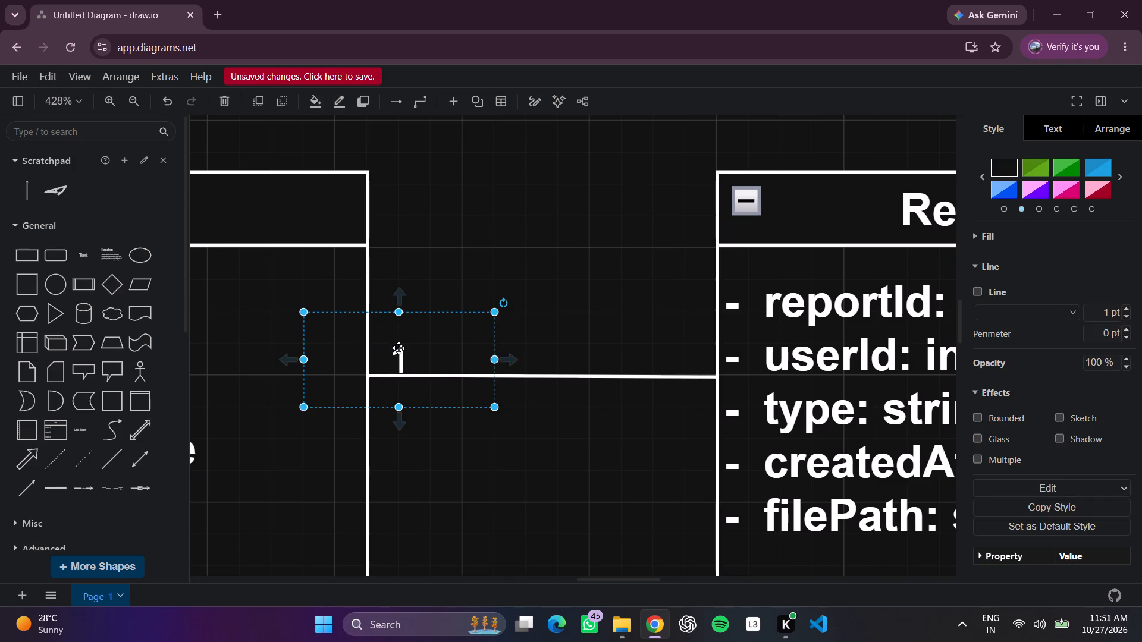
{"action": "left_click_drag", "start_coordinate": [399, 357], "coordinate": [401, 334]}
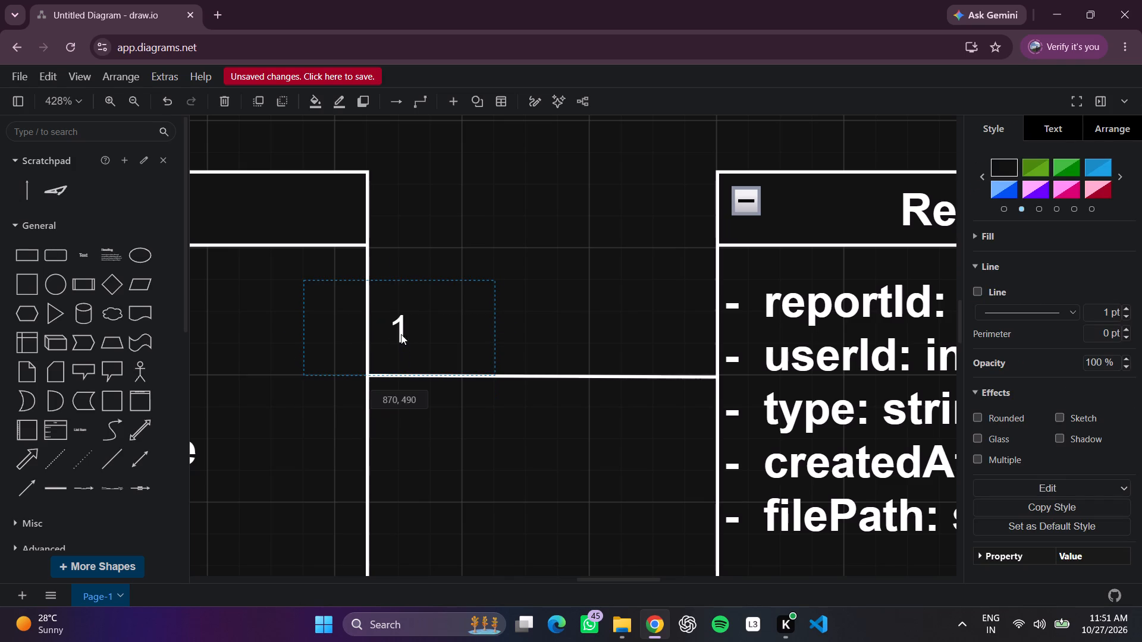
{"action": "left_click_drag", "start_coordinate": [401, 334], "coordinate": [401, 333]}
{"action": "left_click", "coordinate": [539, 301]}
Add the multiplicity label "0..*" just above the connecting line at its Report end.
{"action": "scroll", "coordinate": [642, 346], "scroll_direction": "left", "scroll_amount": 1}
{"action": "left_click", "coordinate": [609, 345]}
{"action": "double_click", "coordinate": [603, 344]}
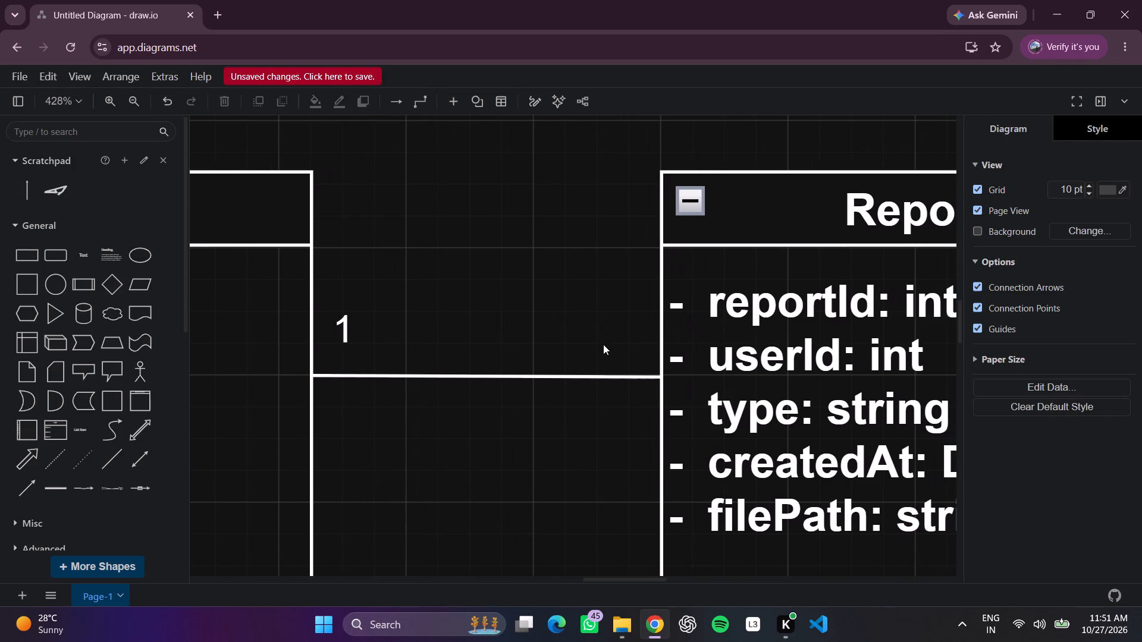
{"action": "double_click", "coordinate": [600, 339]}
{"action": "key", "text": "BackSpace"}
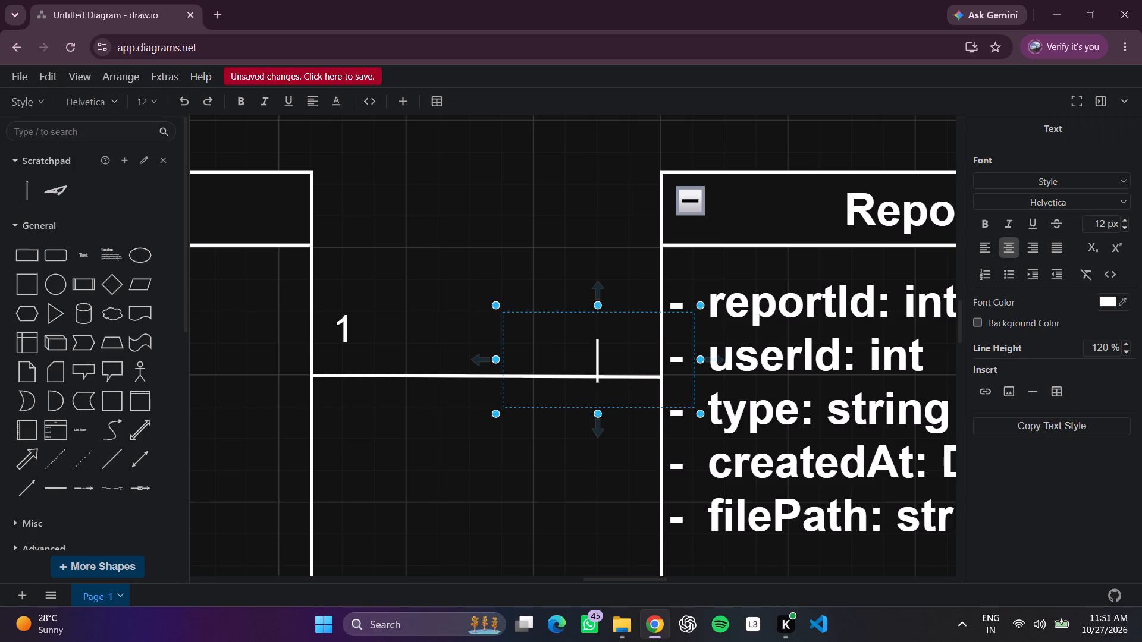
{"action": "key", "text": "0"}
{"action": "type", "text": ".."}
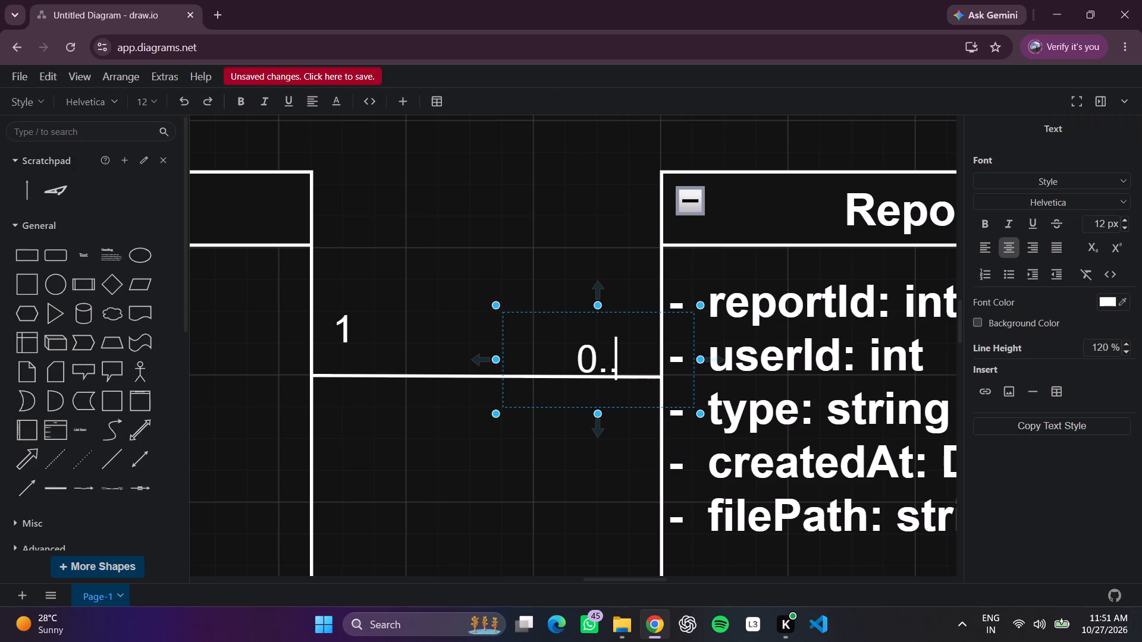
{"action": "key", "text": "shift+asterisk"}
{"action": "left_click", "coordinate": [632, 239]}
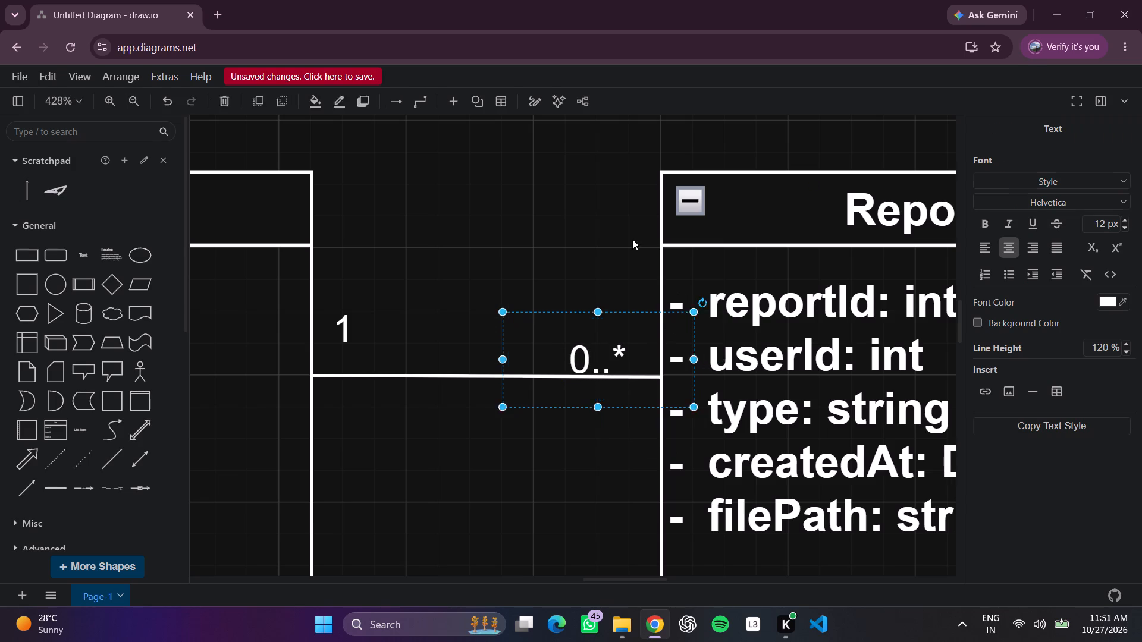
{"action": "left_click_drag", "start_coordinate": [623, 369], "coordinate": [609, 337]}
{"action": "left_click", "coordinate": [582, 172]}
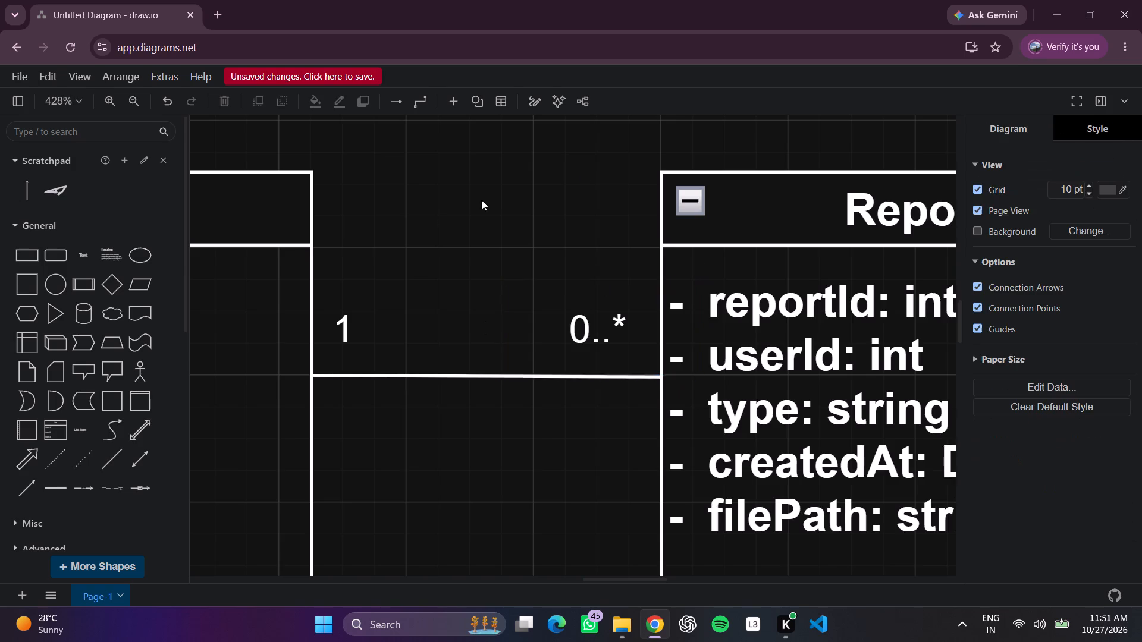
Add the text label "generates" above the connecting line between Analysis and Report.
{"action": "scroll", "coordinate": [419, 231], "scroll_direction": "right", "scroll_amount": 1}
{"action": "left_click", "coordinate": [445, 232]}
{"action": "triple_click", "coordinate": [469, 235]}
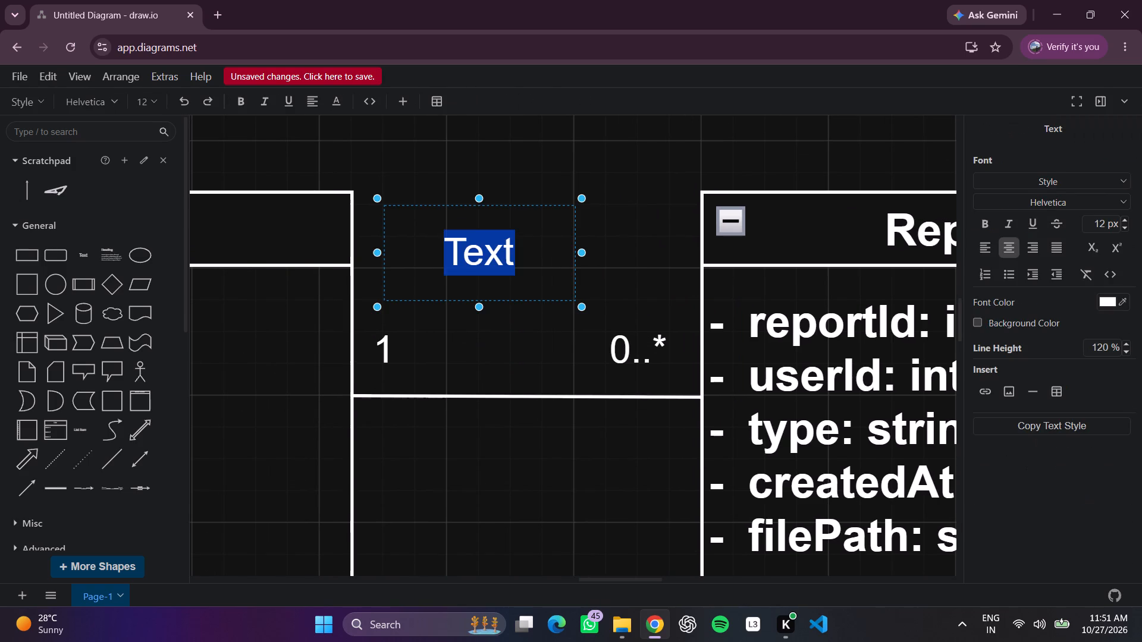
{"action": "key", "text": "BackSpace"}
{"action": "type", "text": "gen"}
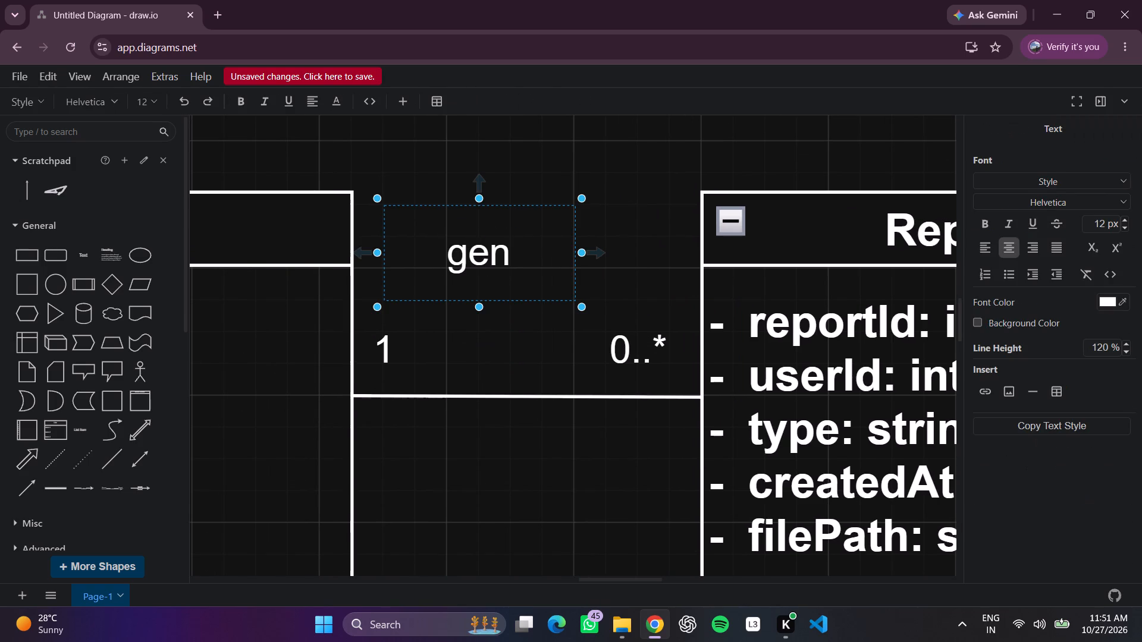
{"action": "type", "text": "ea"}
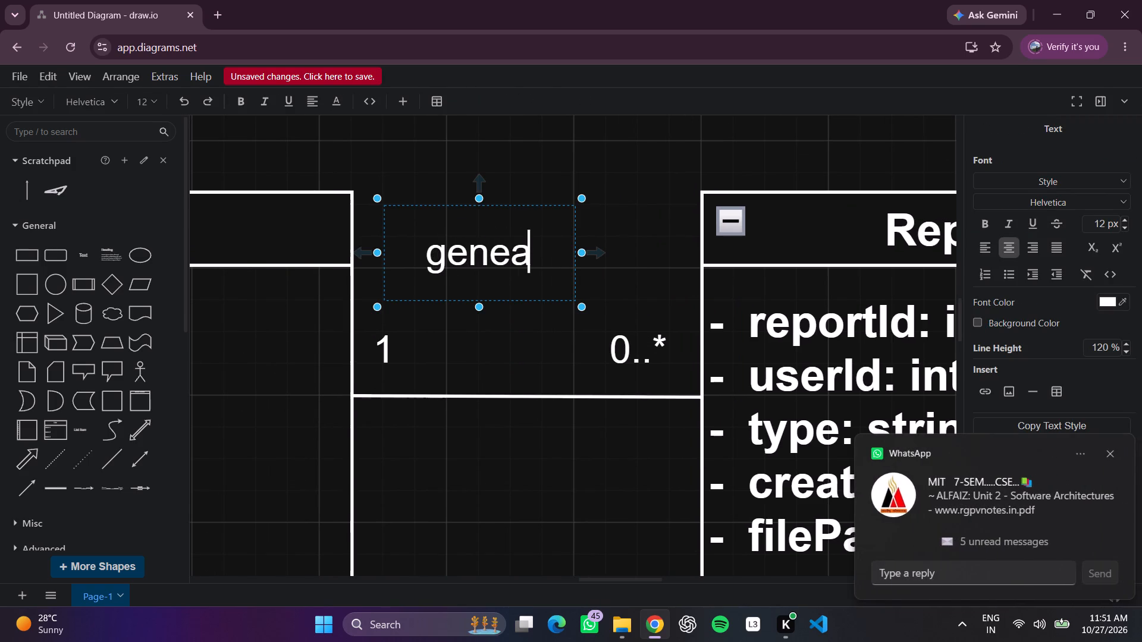
{"action": "key", "text": "BackSpace"}
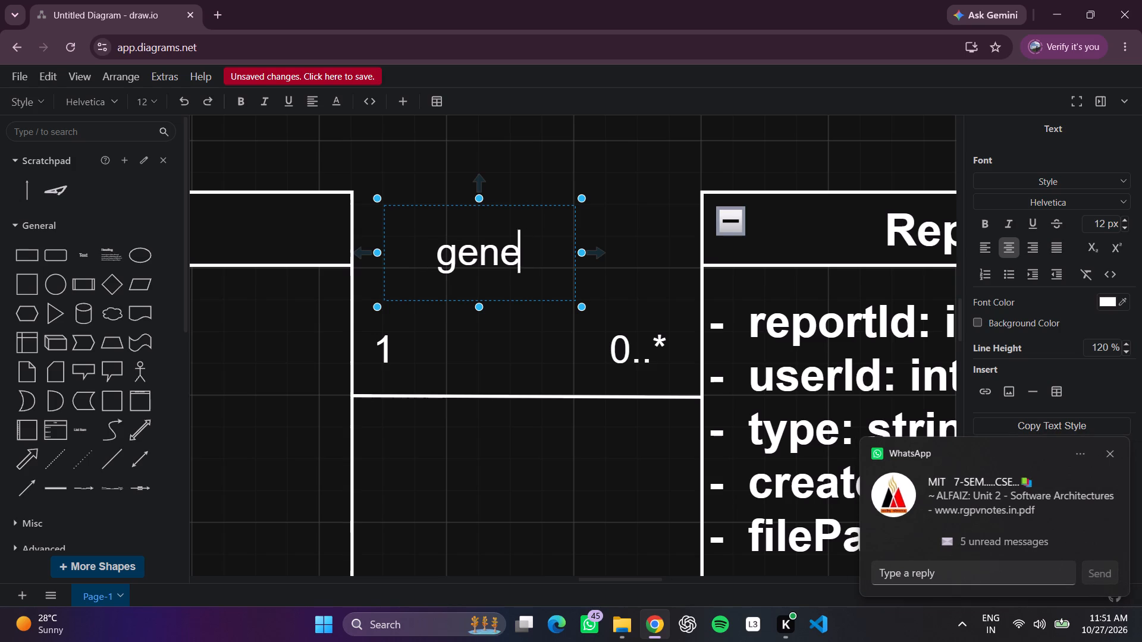
{"action": "type", "text": "rates"}
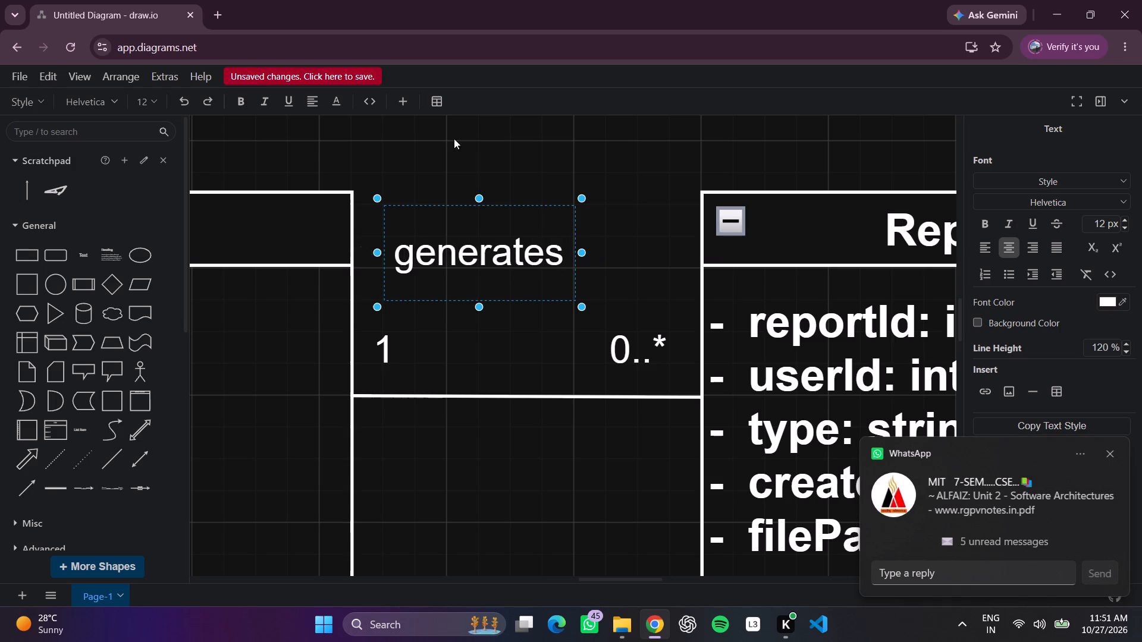
{"action": "left_click", "coordinate": [566, 146]}
Format the "generates" label as Heading 3 and center it just above the Analysis–Report line, between the two multiplicities.
{"action": "double_click", "coordinate": [534, 251]}
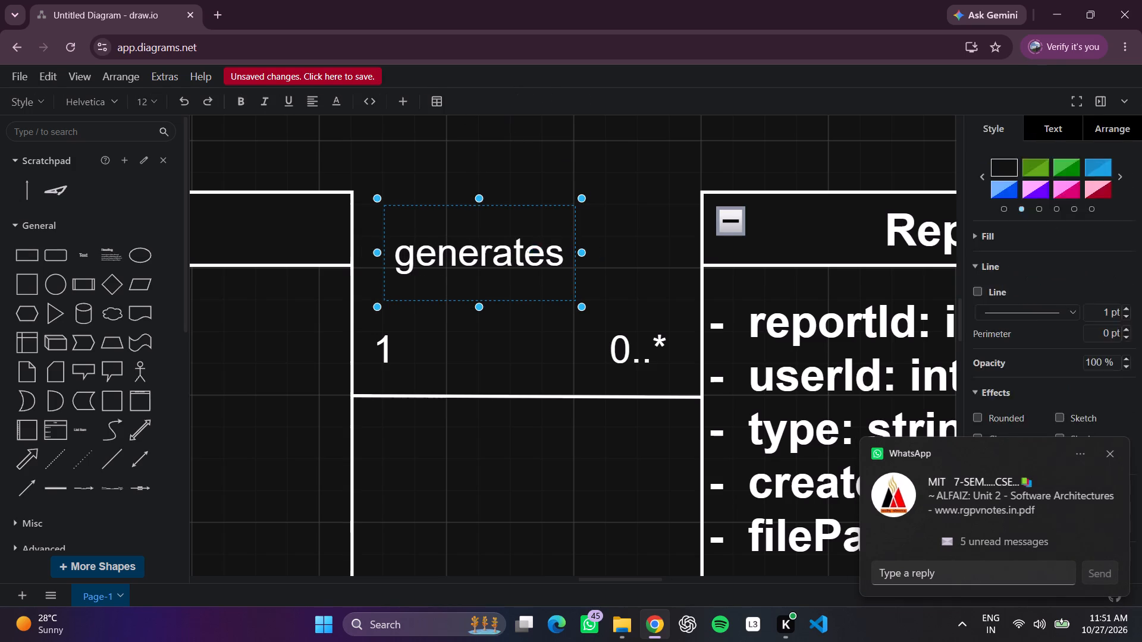
{"action": "left_click", "coordinate": [1017, 175]}
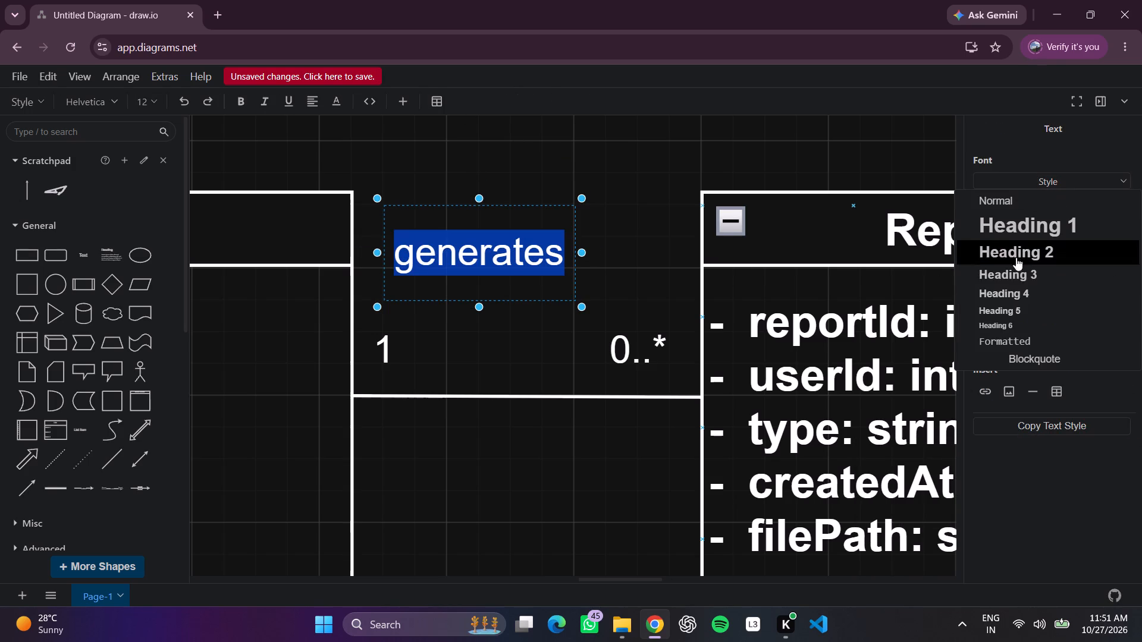
{"action": "left_click", "coordinate": [1014, 275]}
{"action": "left_click", "coordinate": [494, 117]}
{"action": "left_click_drag", "start_coordinate": [485, 257], "coordinate": [518, 282]}
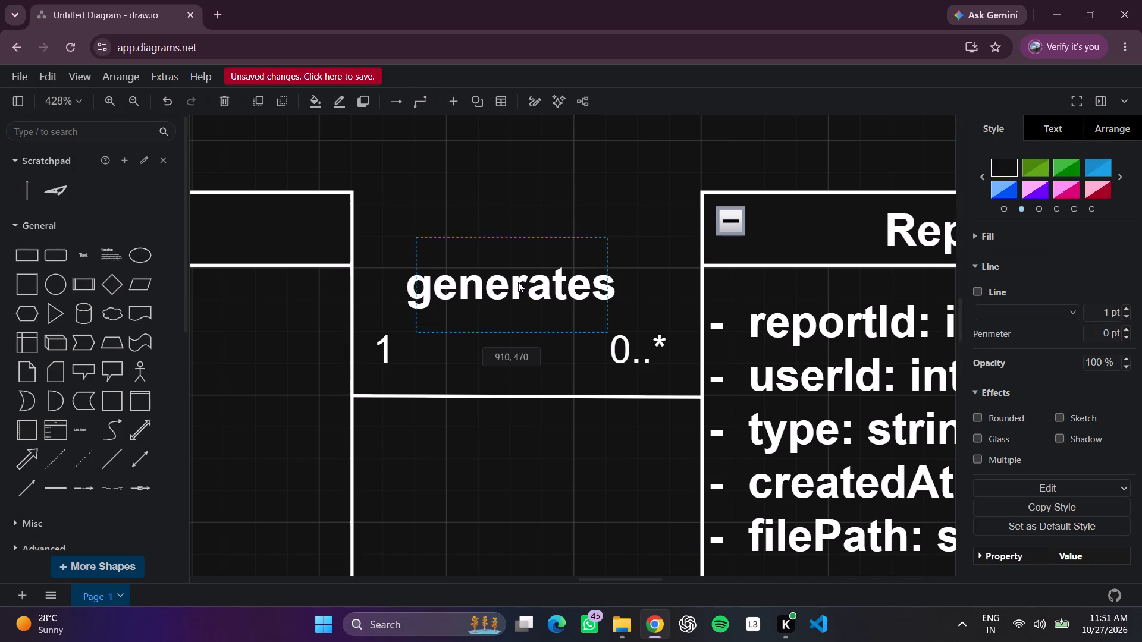
{"action": "left_click_drag", "start_coordinate": [518, 282], "coordinate": [520, 281]}
{"action": "left_click", "coordinate": [559, 171]}
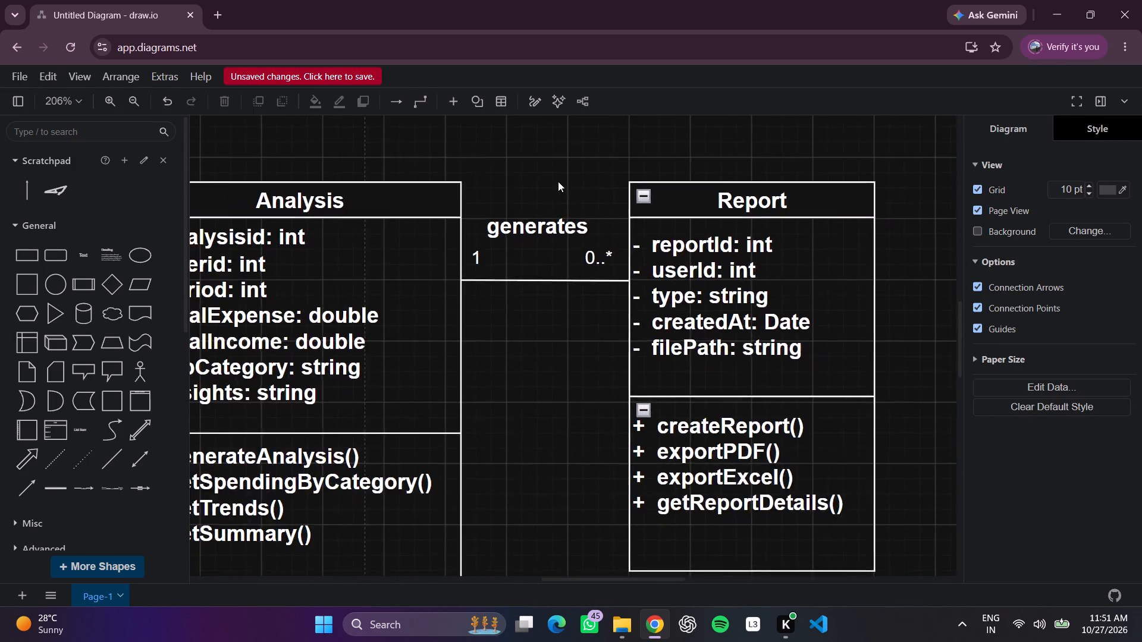
Insert a straight line and attach its ends to the facing edges of Budget and Analysis, roughly horizontal between userid and period.
{"action": "scroll", "coordinate": [556, 181], "scroll_direction": "right", "scroll_amount": 6}
{"action": "scroll", "coordinate": [547, 297], "scroll_direction": "left", "scroll_amount": 1}
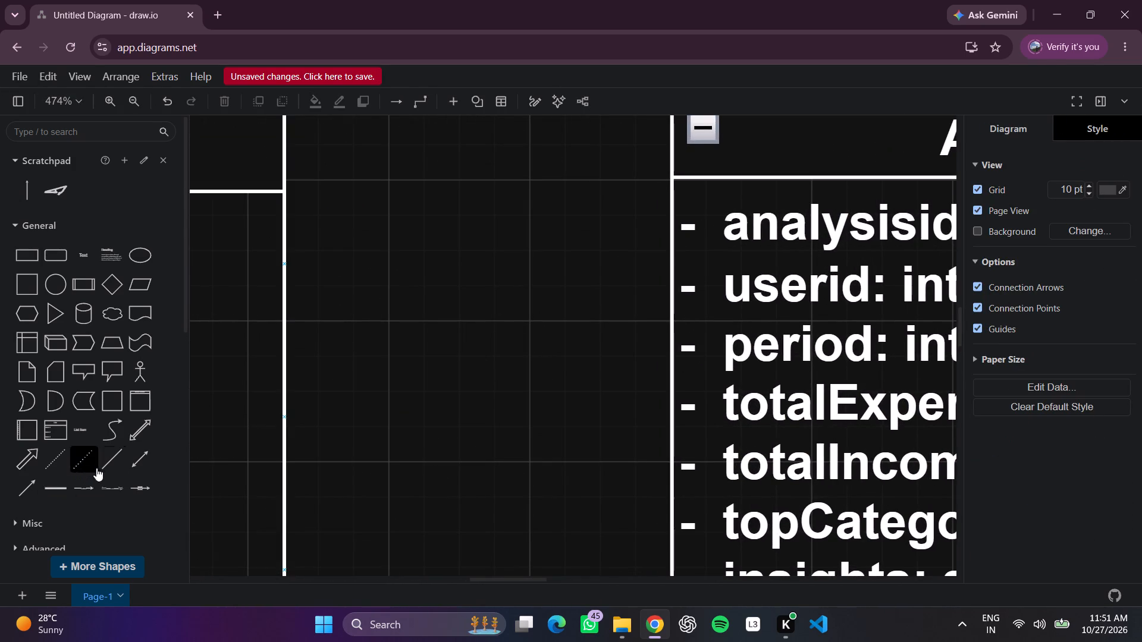
{"action": "left_click", "coordinate": [102, 468]}
{"action": "left_click_drag", "start_coordinate": [495, 425], "coordinate": [340, 361]}
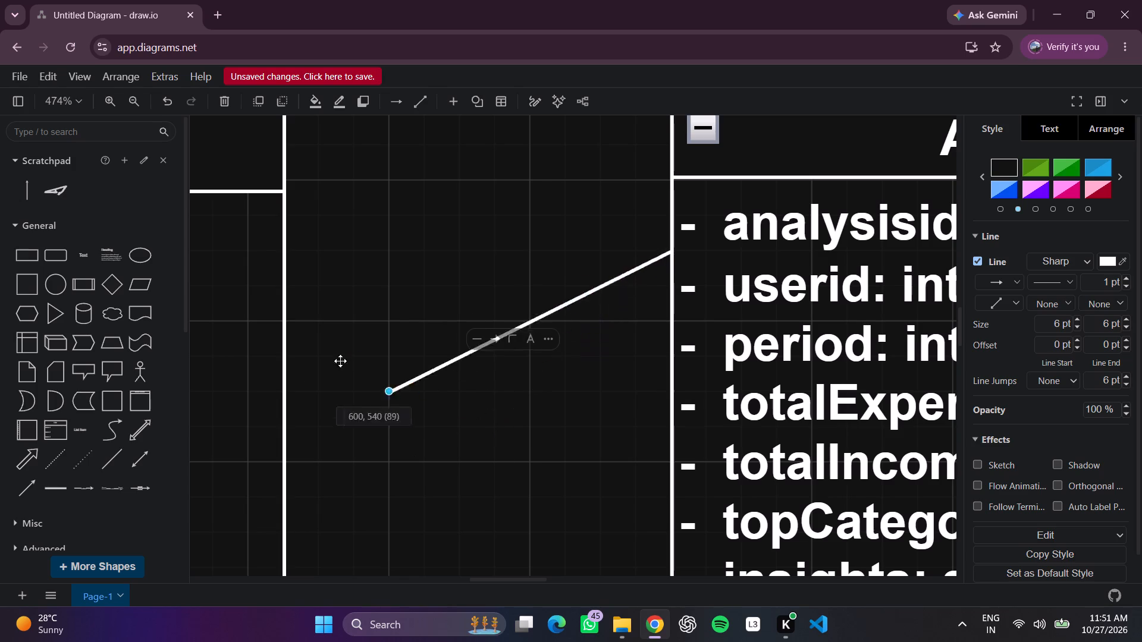
{"action": "left_click_drag", "start_coordinate": [340, 361], "coordinate": [289, 317]}
{"action": "left_click", "coordinate": [374, 351]}
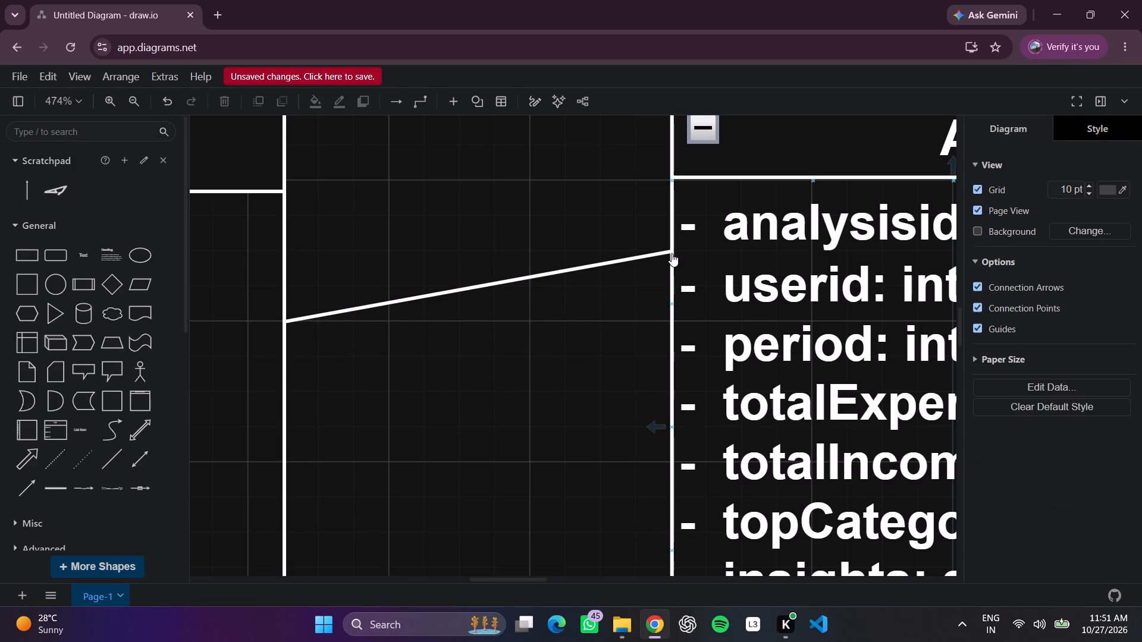
{"action": "left_click", "coordinate": [667, 255]}
{"action": "left_click_drag", "start_coordinate": [670, 253], "coordinate": [673, 321]}
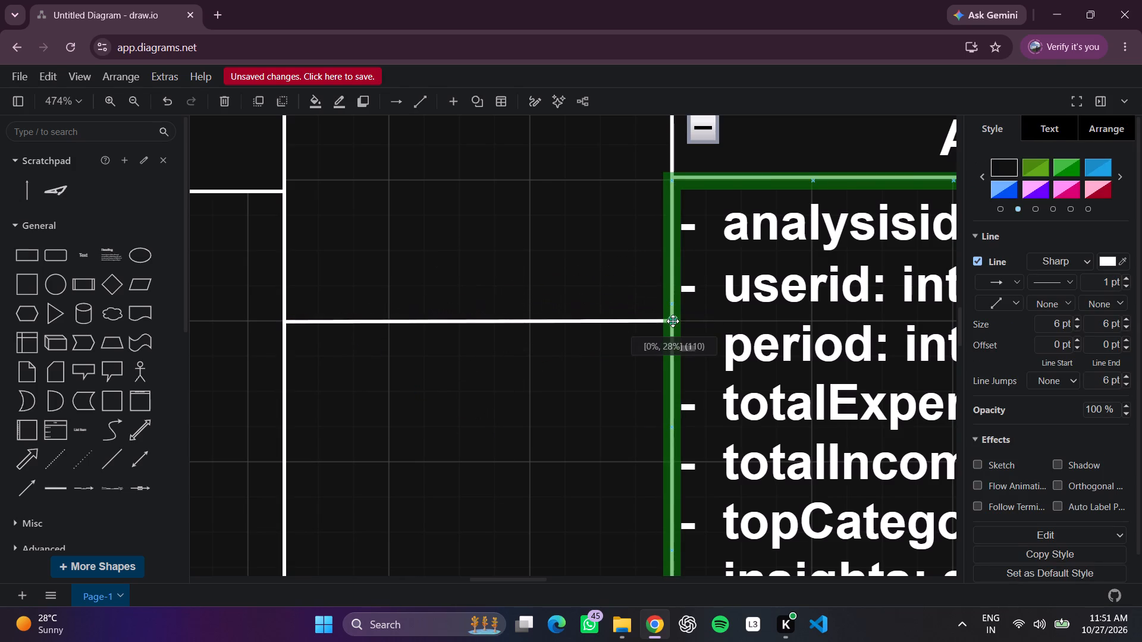
{"action": "left_click_drag", "start_coordinate": [673, 321], "coordinate": [672, 321]}
{"action": "left_click", "coordinate": [588, 259]}
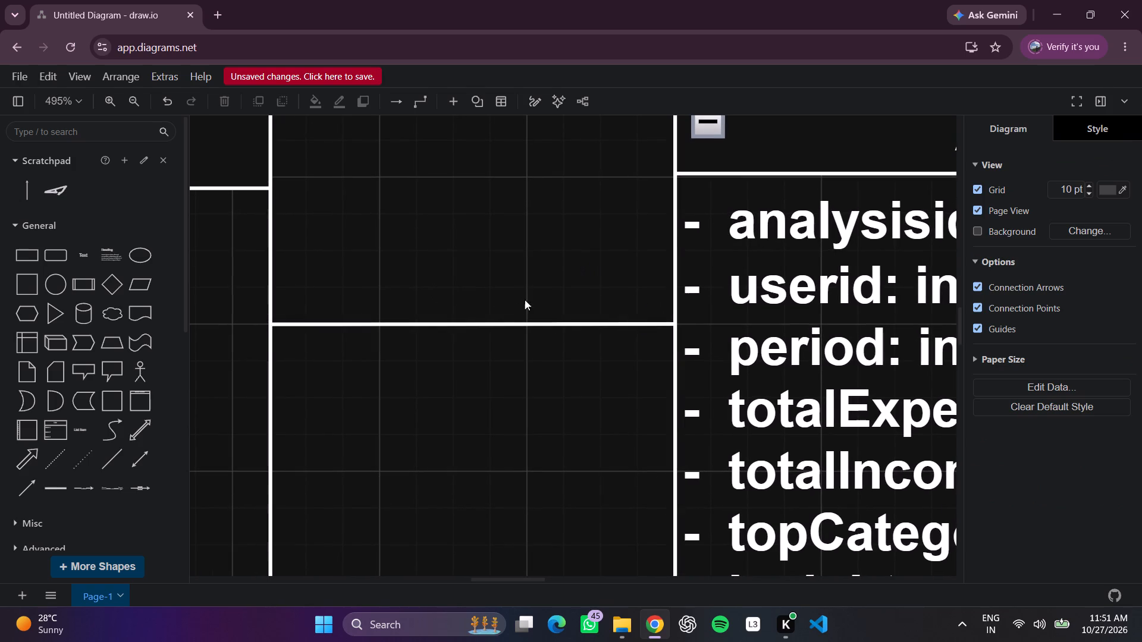
Add the multiplicity label "1" just above the Budget–Analysis line at its Budget end.
{"action": "triple_click", "coordinate": [295, 287]}
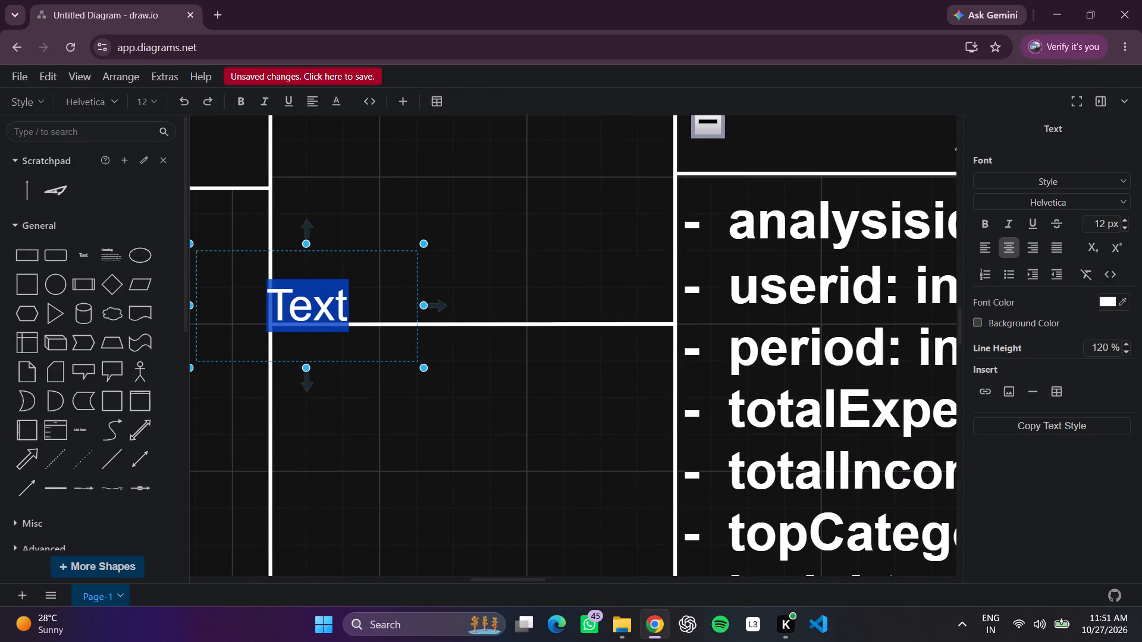
{"action": "key", "text": "BackSpace"}
{"action": "key", "text": "1"}
{"action": "left_click", "coordinate": [510, 175]}
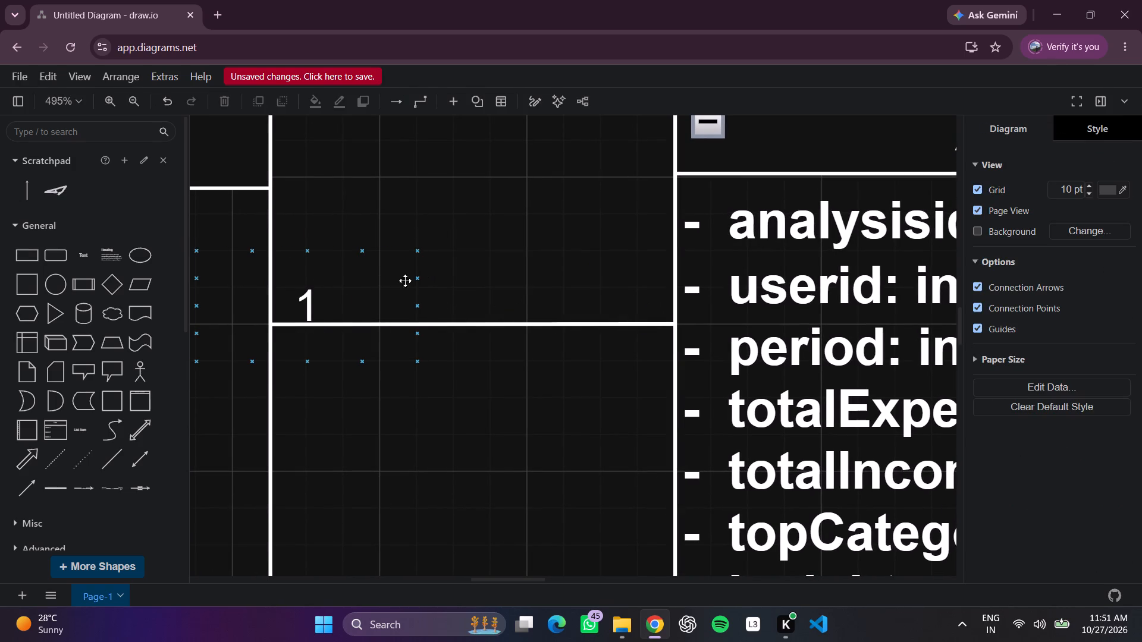
{"action": "left_click_drag", "start_coordinate": [307, 304], "coordinate": [306, 282]}
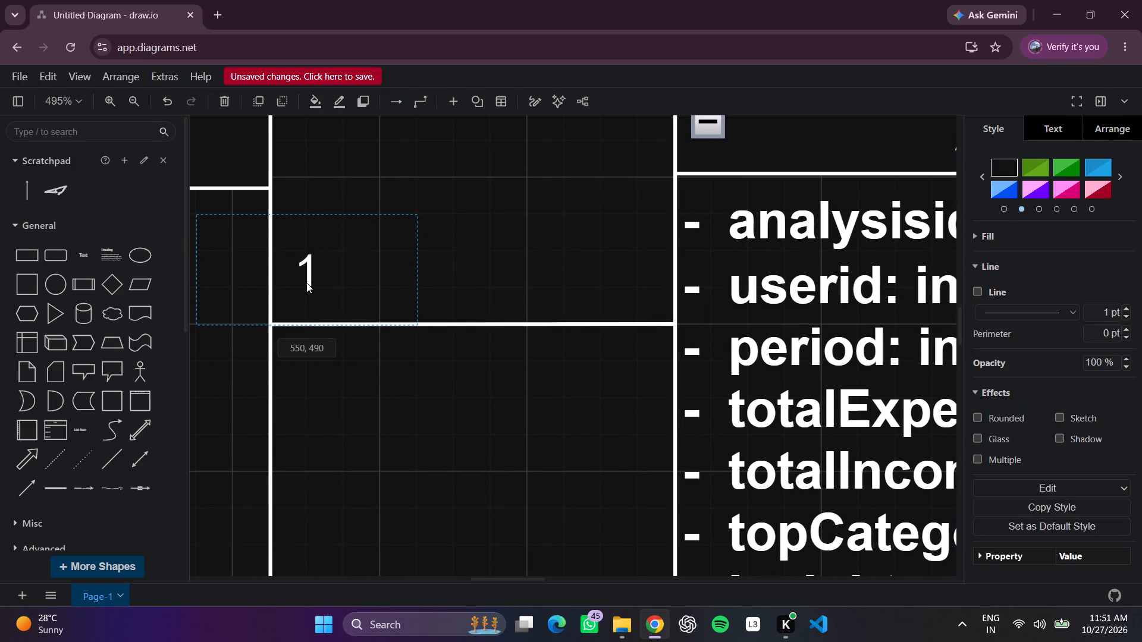
{"action": "left_click_drag", "start_coordinate": [306, 282], "coordinate": [308, 281]}
{"action": "left_click", "coordinate": [854, 305]}
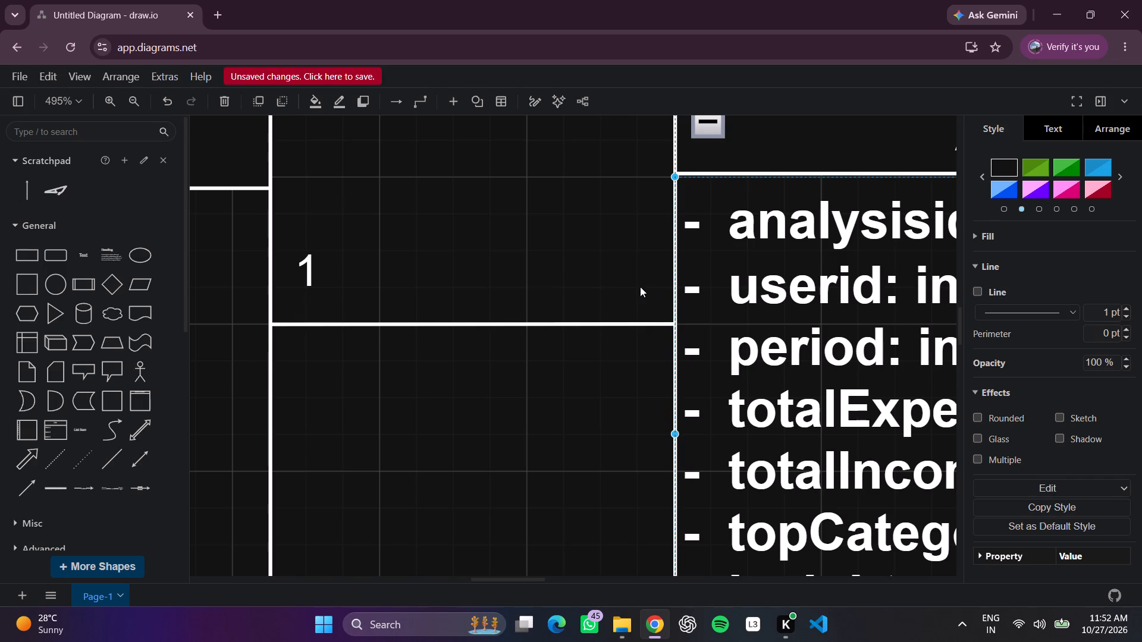
Add the multiplicity label "0..*" just above the Budget–Analysis line at its Analysis end.
{"action": "triple_click", "coordinate": [639, 284]}
{"action": "key", "text": "BackSpace"}
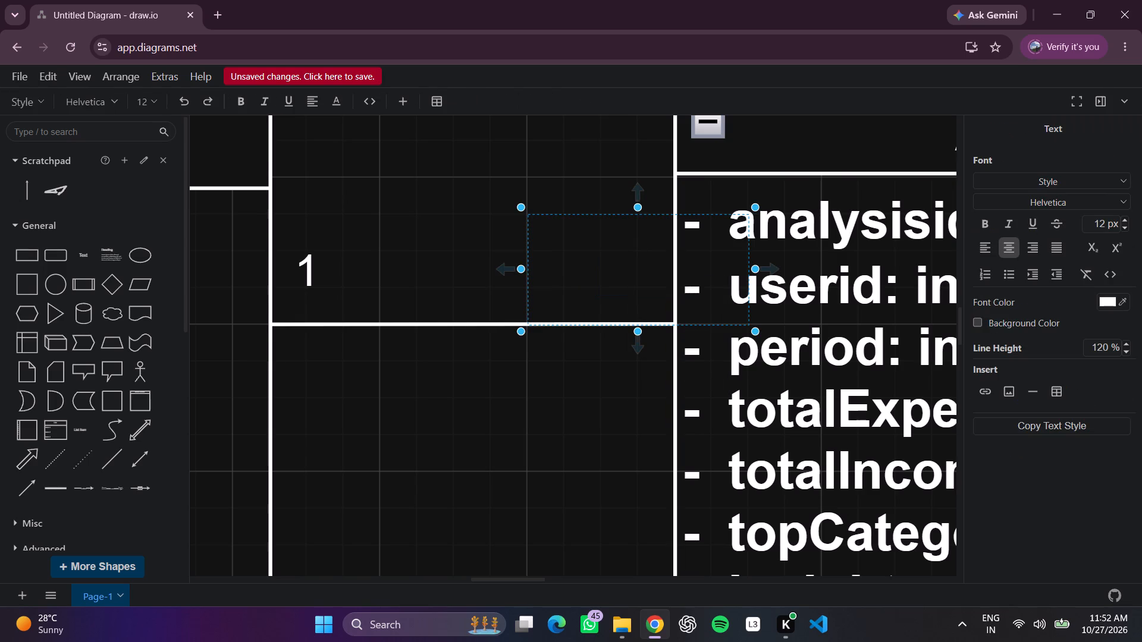
{"action": "key", "text": "o"}
{"action": "key", "text": "BackSpace"}
{"action": "key", "text": "0"}
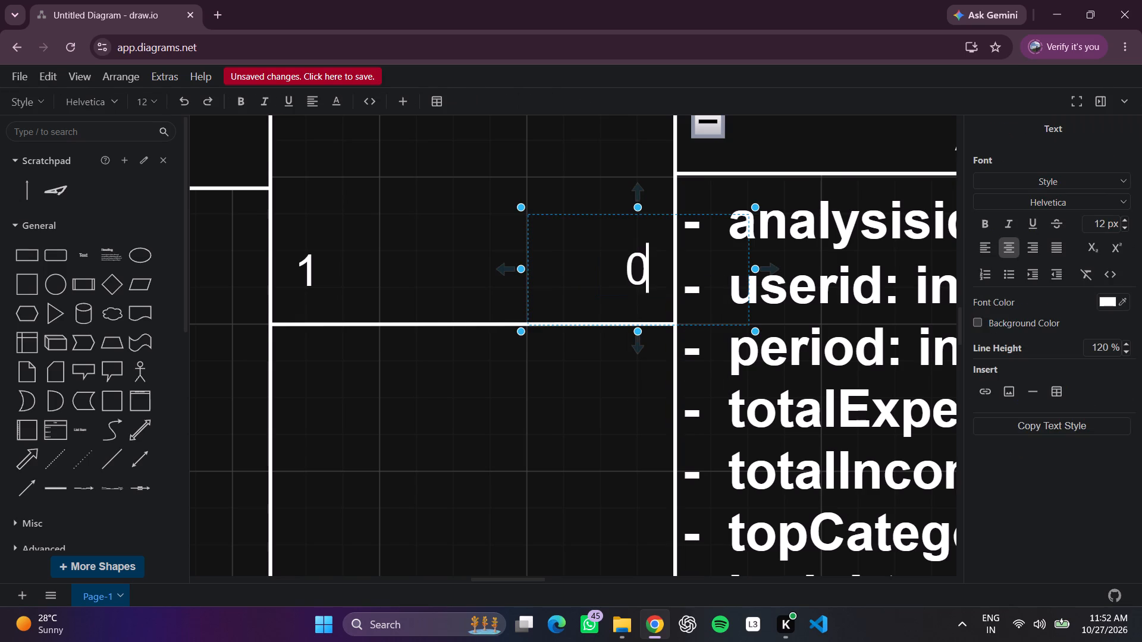
{"action": "type", "text": ".."}
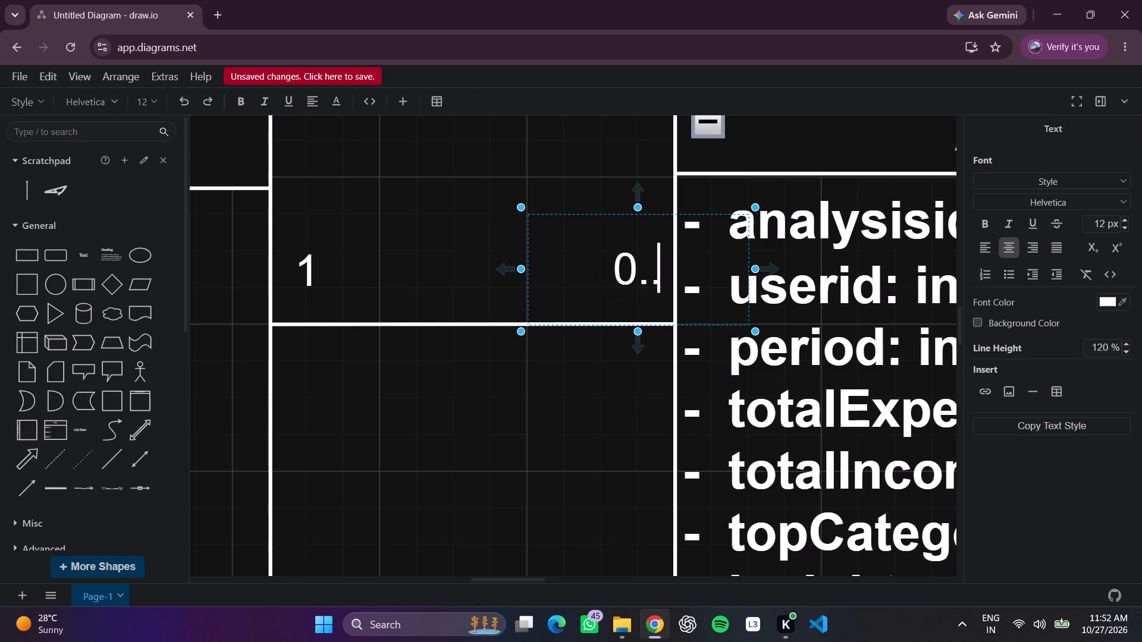
{"action": "key", "text": "shift+asterisk"}
{"action": "left_click", "coordinate": [576, 187]}
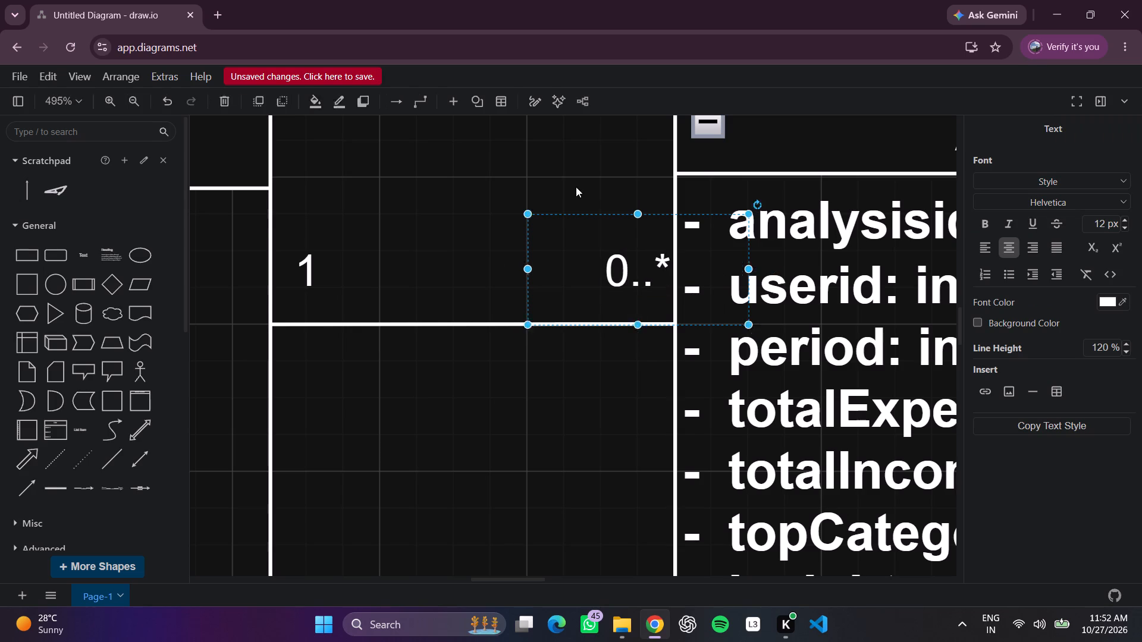
Add the text label "used for" above the connecting line between Budget and Analysis.
{"action": "triple_click", "coordinate": [442, 208]}
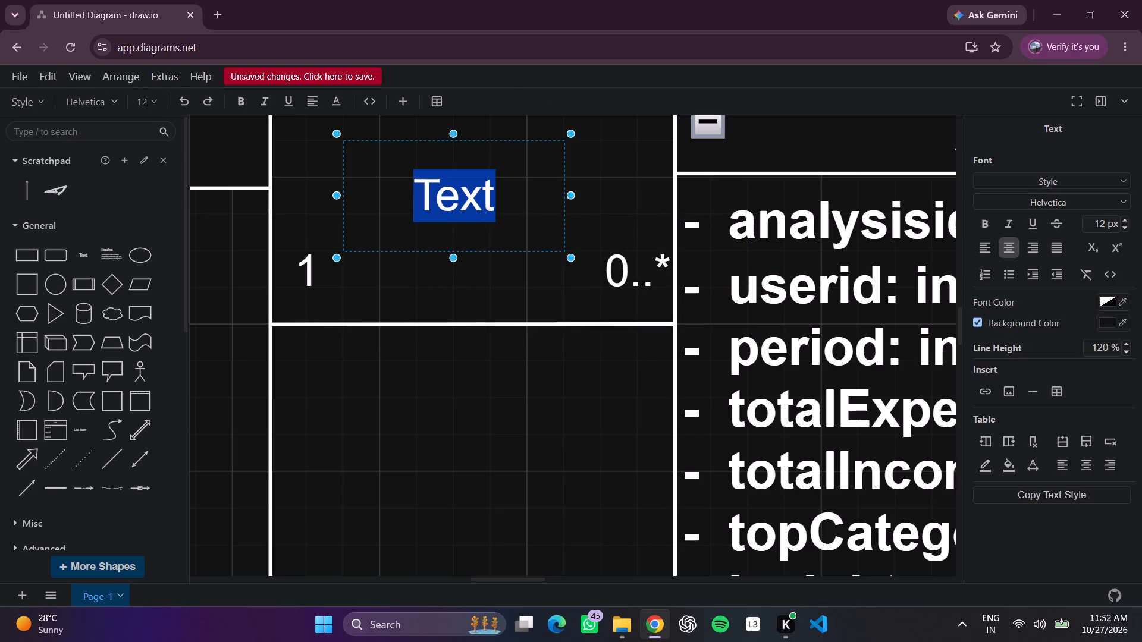
{"action": "key", "text": "BackSpace"}
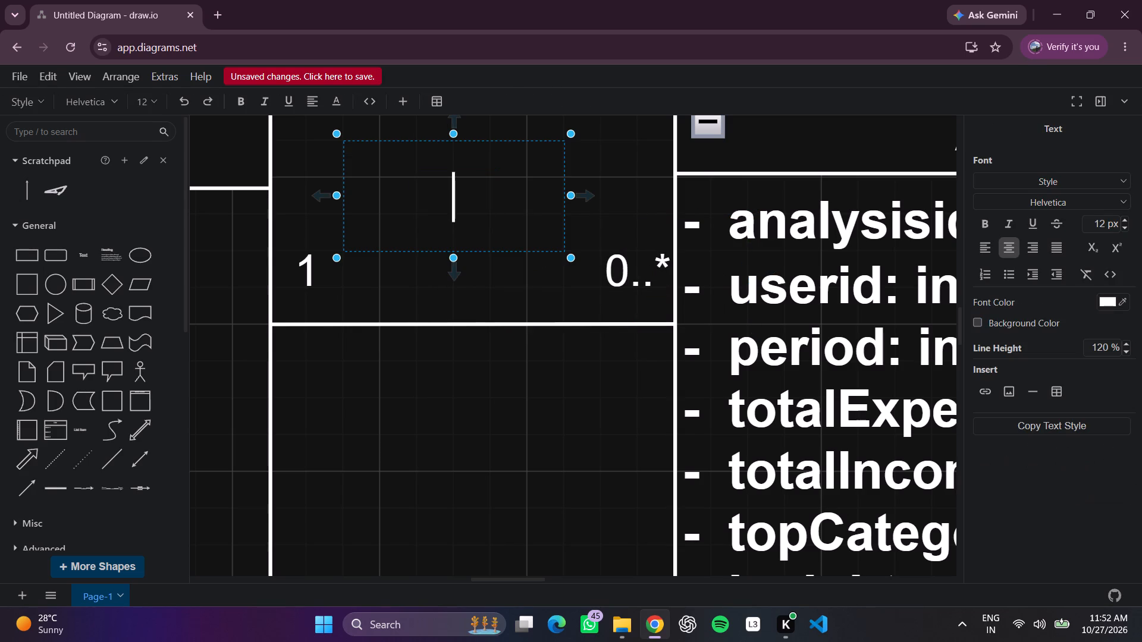
{"action": "type", "text": "used for"}
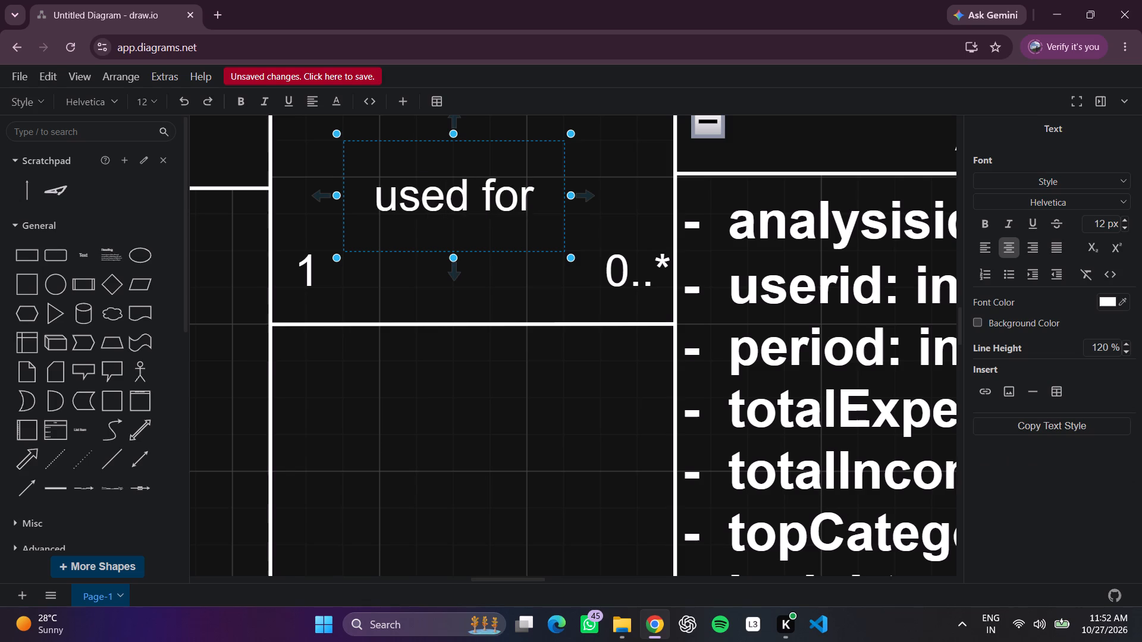
{"action": "left_click", "coordinate": [625, 147]}
Format the "used for" label as Heading 3 and center it above the Budget–Analysis line, between the two multiplicities.
{"action": "double_click", "coordinate": [513, 199]}
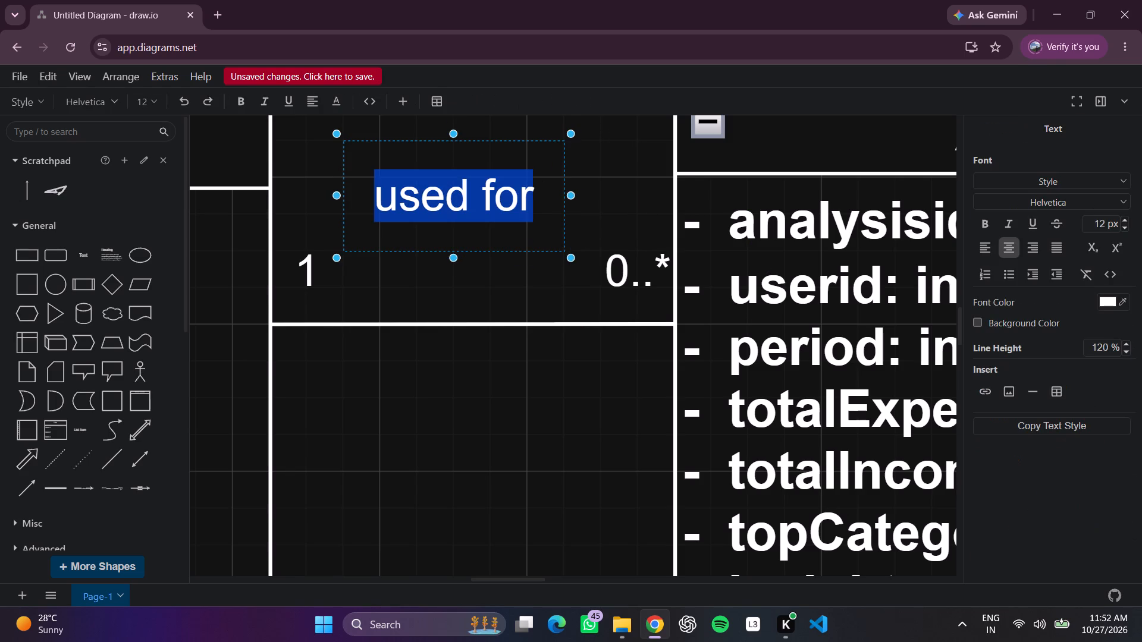
{"action": "left_click", "coordinate": [1011, 181]}
{"action": "left_click", "coordinate": [1027, 272]}
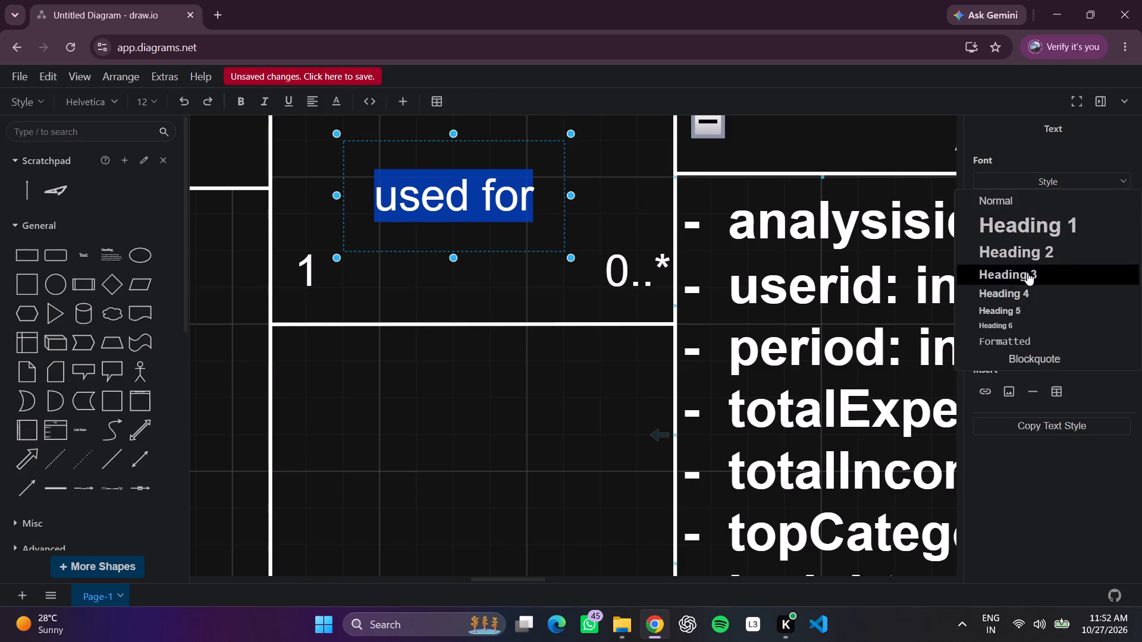
{"action": "left_click", "coordinate": [641, 165]}
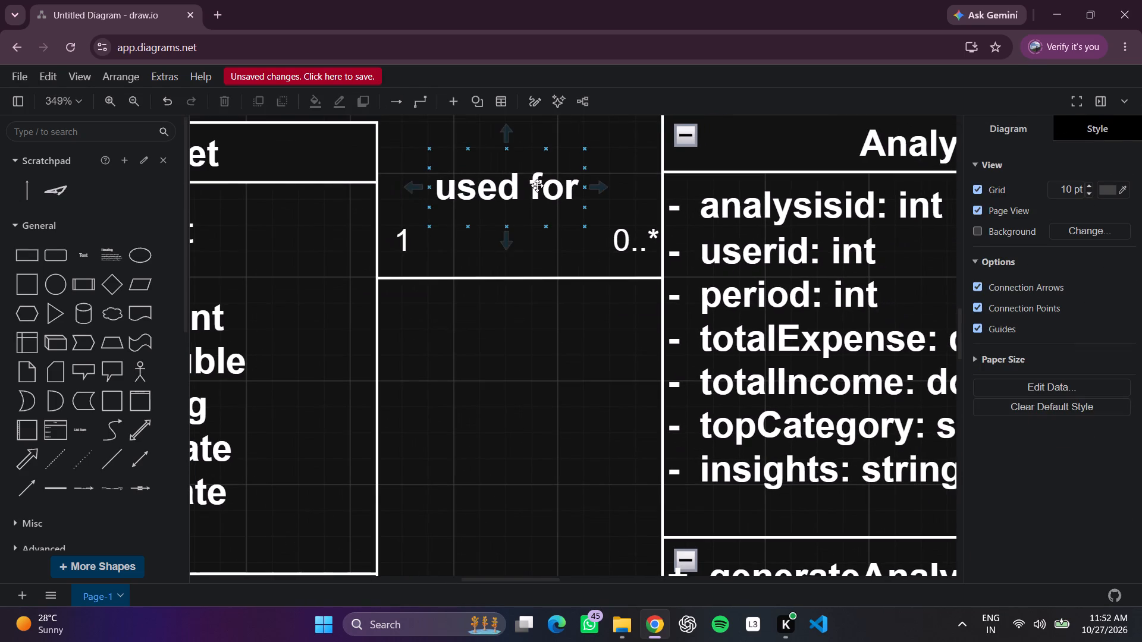
{"action": "left_click_drag", "start_coordinate": [534, 186], "coordinate": [549, 197]}
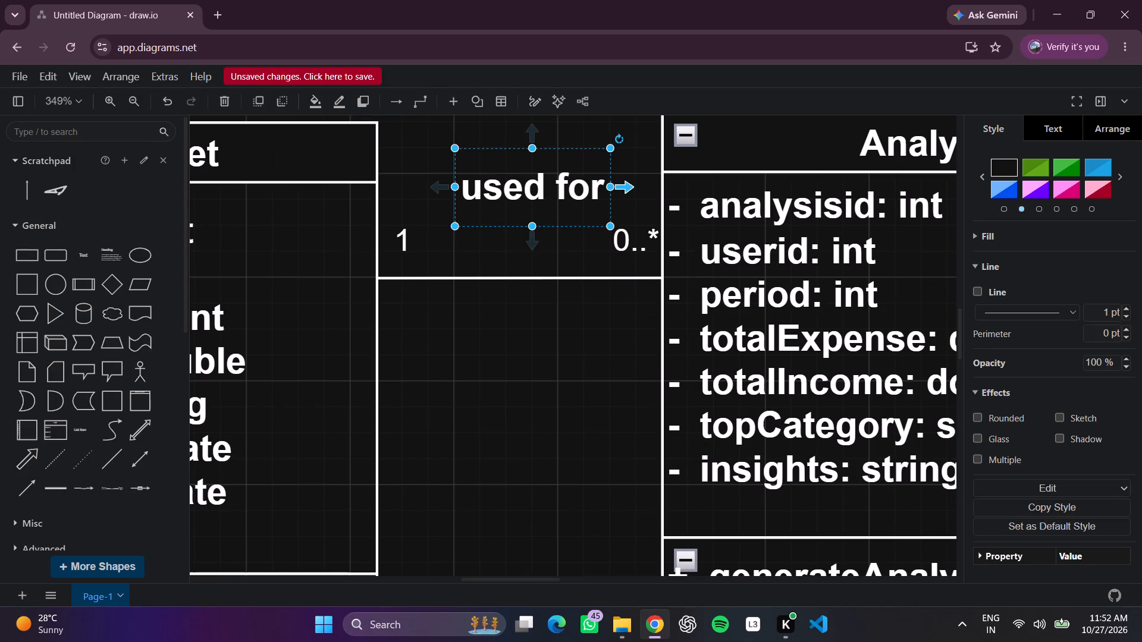
{"action": "left_click", "coordinate": [573, 337]}
Insert a vertical container below the Analysis class and shrink it to a height of 120, leaving a gap beneath Analysis.
{"action": "scroll", "coordinate": [631, 564], "scroll_direction": "down", "scroll_amount": 1}
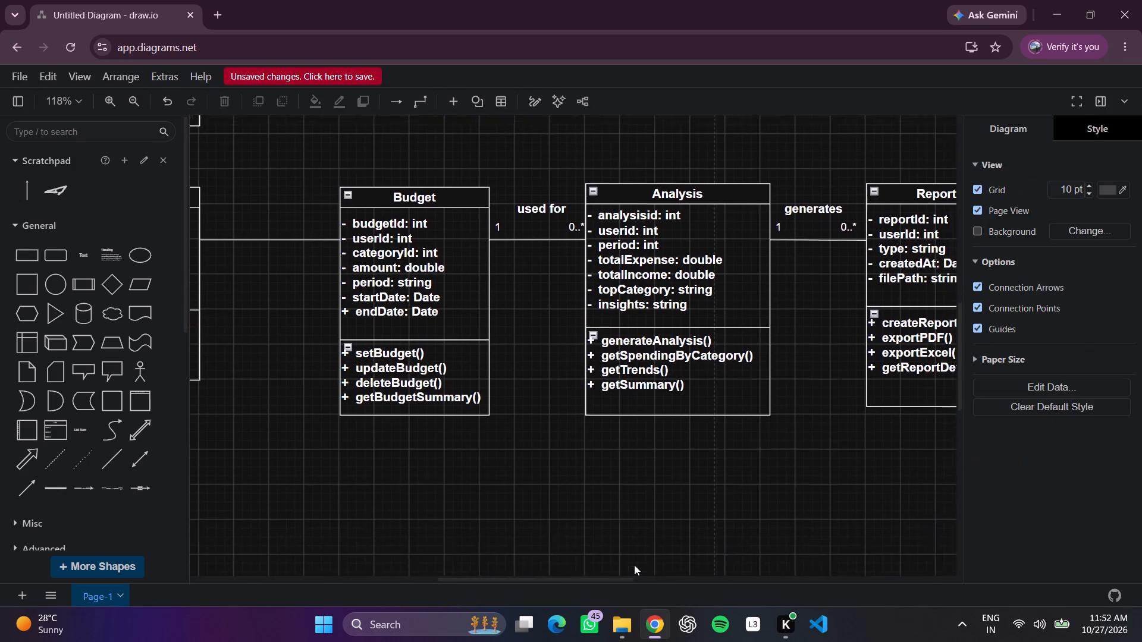
{"action": "scroll", "coordinate": [634, 565], "scroll_direction": "down", "scroll_amount": 3}
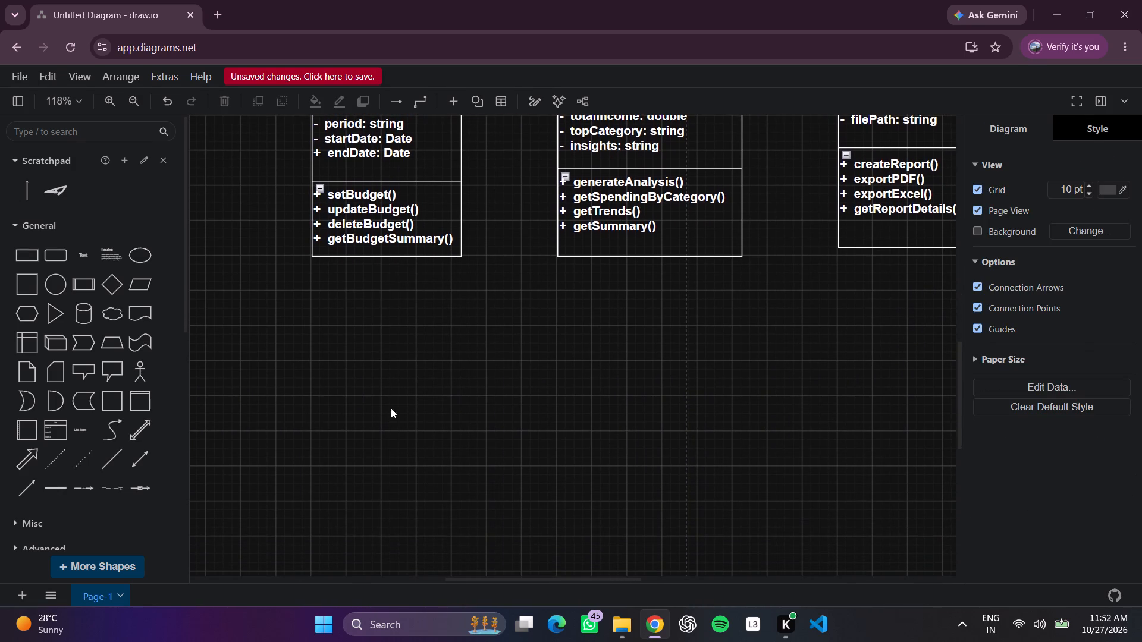
{"action": "left_click", "coordinate": [128, 399]}
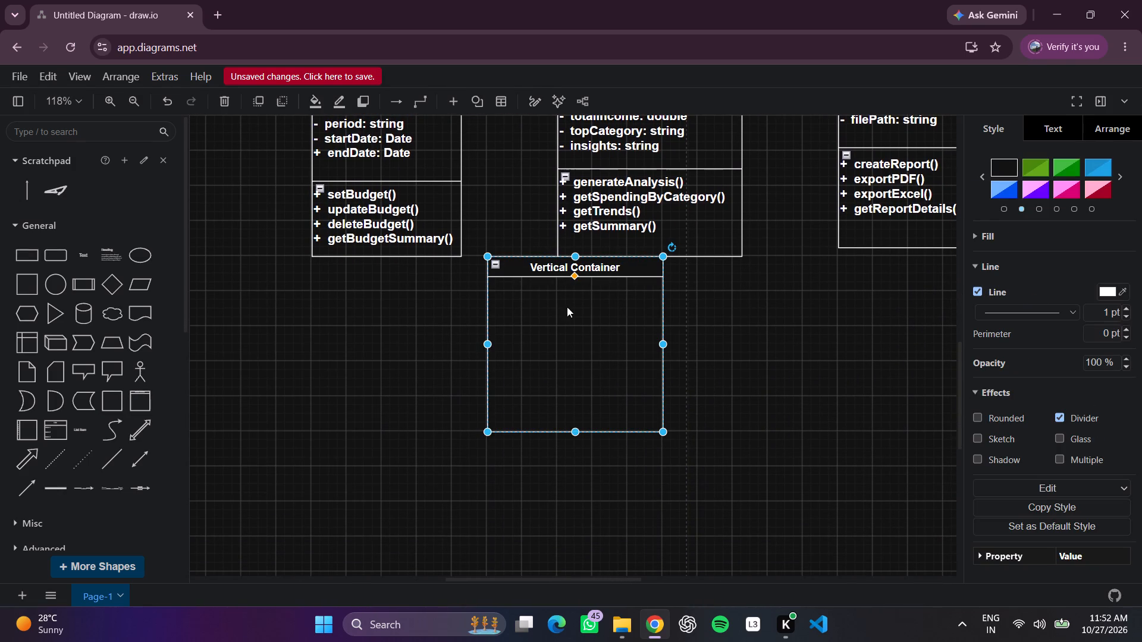
{"action": "left_click_drag", "start_coordinate": [522, 313], "coordinate": [512, 385]}
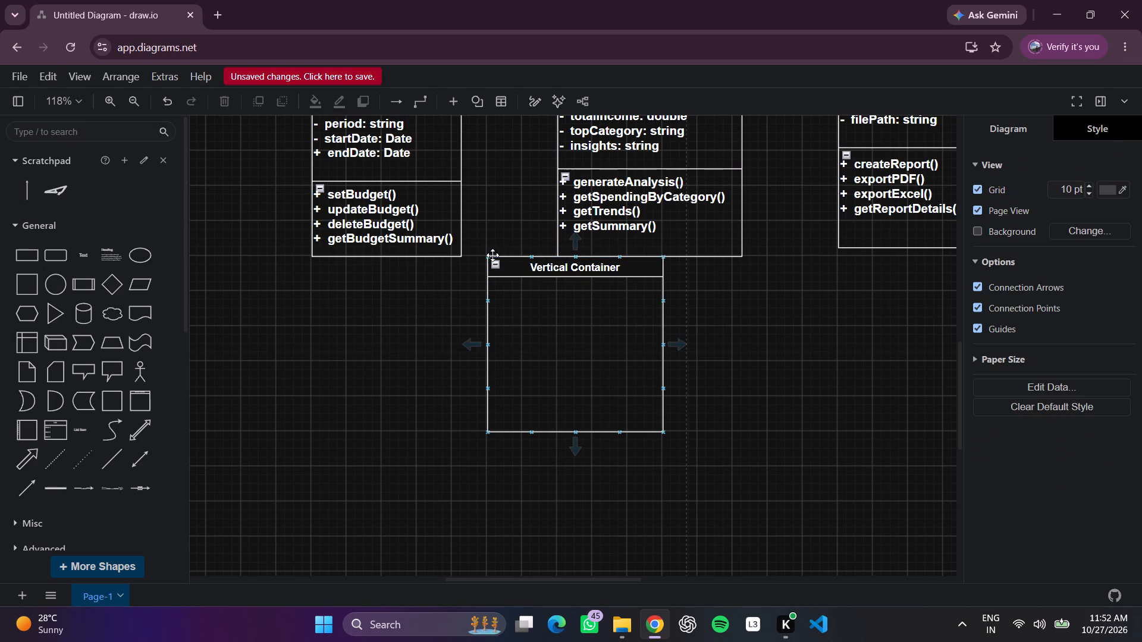
{"action": "left_click", "coordinate": [489, 255]}
{"action": "left_click_drag", "start_coordinate": [490, 254], "coordinate": [454, 329]}
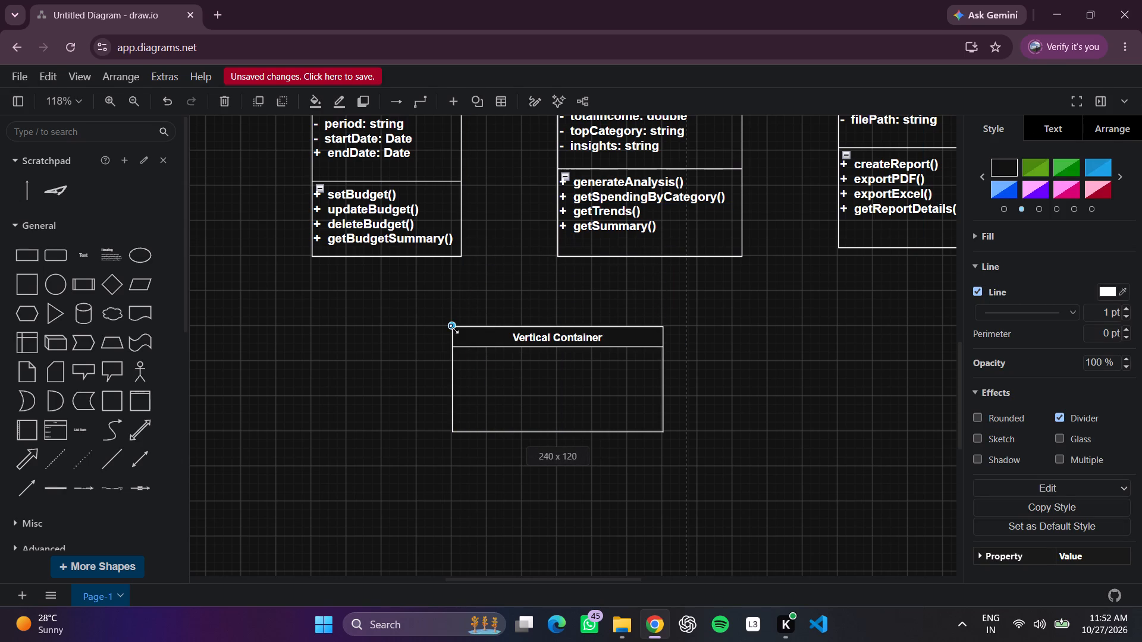
{"action": "left_click_drag", "start_coordinate": [454, 329], "coordinate": [523, 326]}
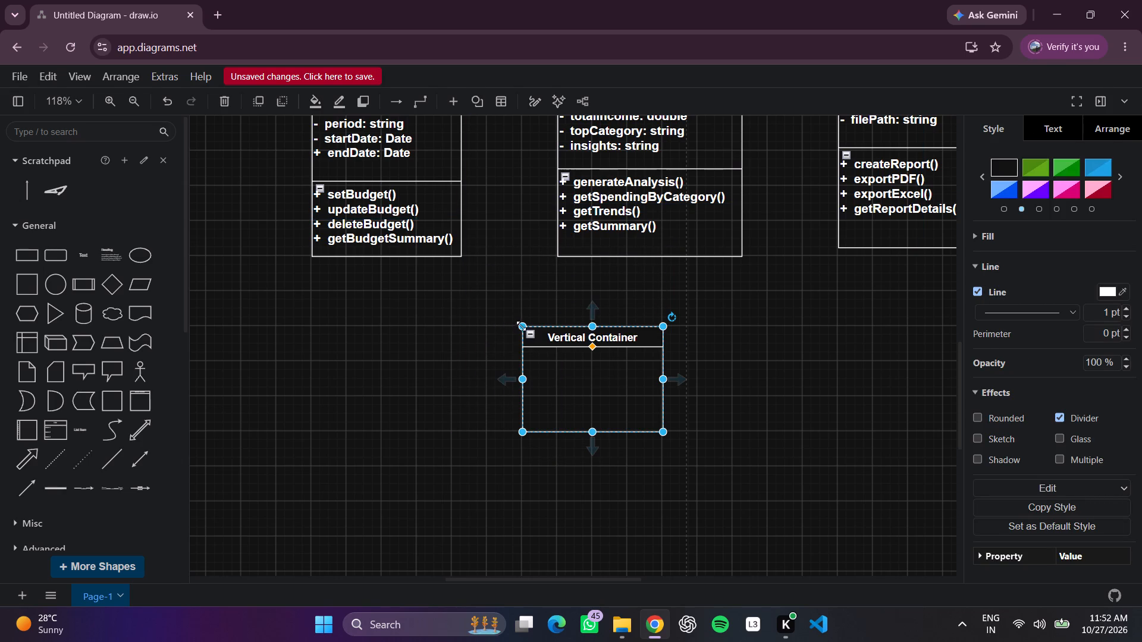
Increase the height of the vertical container below the Analysis class to 160.
{"action": "scroll", "coordinate": [537, 388], "scroll_direction": "up", "scroll_amount": 2}
{"action": "scroll", "coordinate": [532, 483], "scroll_direction": "down", "scroll_amount": 1}
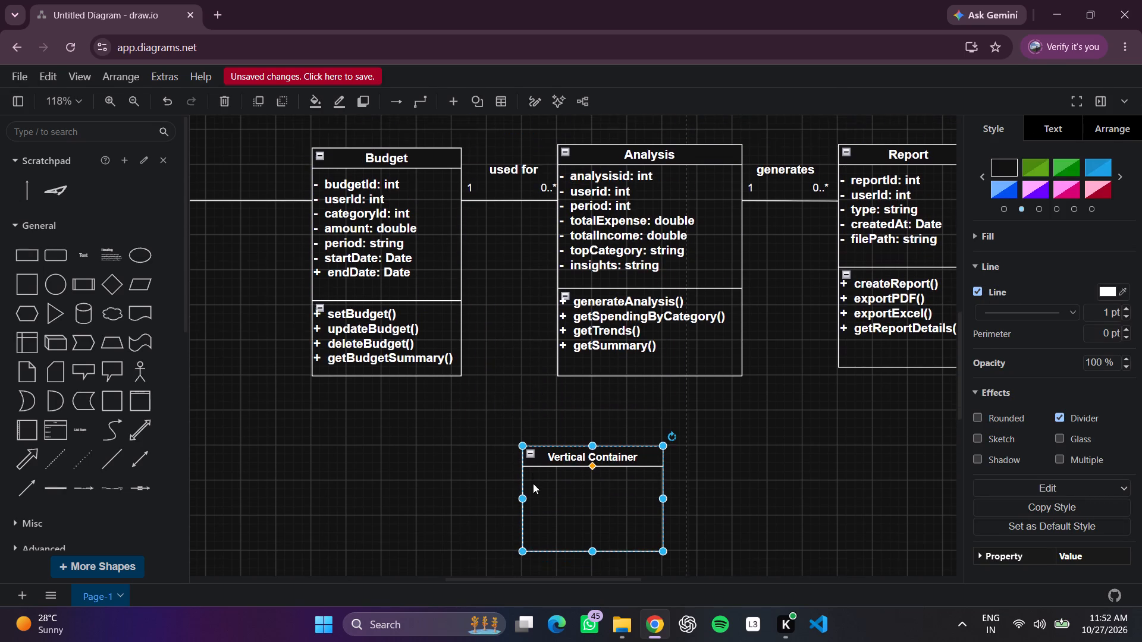
{"action": "scroll", "coordinate": [533, 483], "scroll_direction": "down", "scroll_amount": 1}
{"action": "left_click_drag", "start_coordinate": [592, 442], "coordinate": [588, 477]}
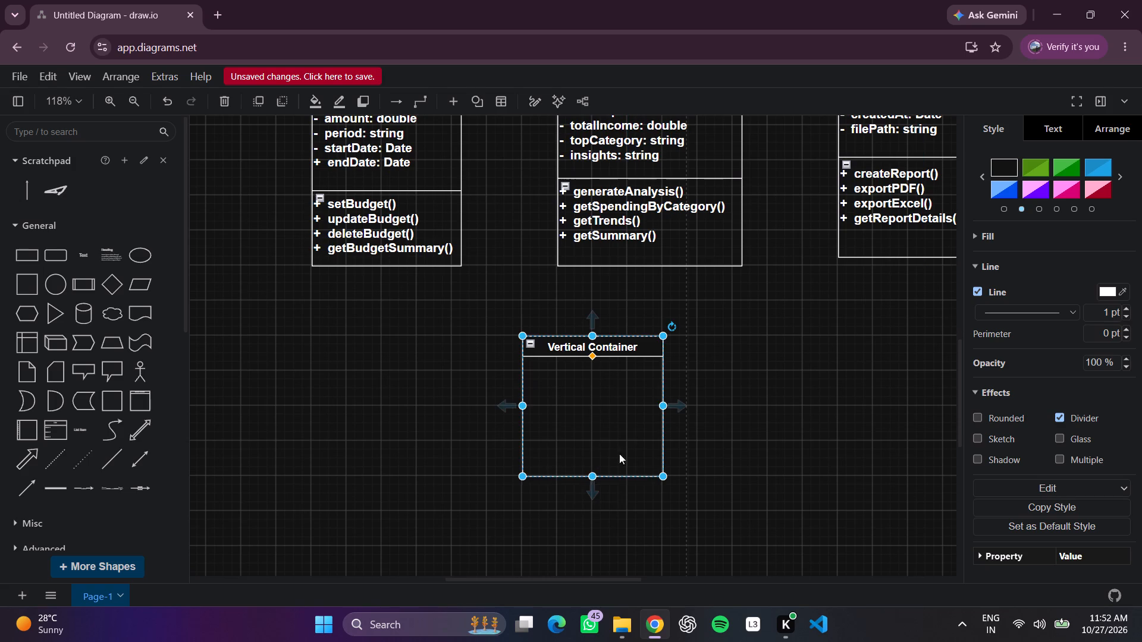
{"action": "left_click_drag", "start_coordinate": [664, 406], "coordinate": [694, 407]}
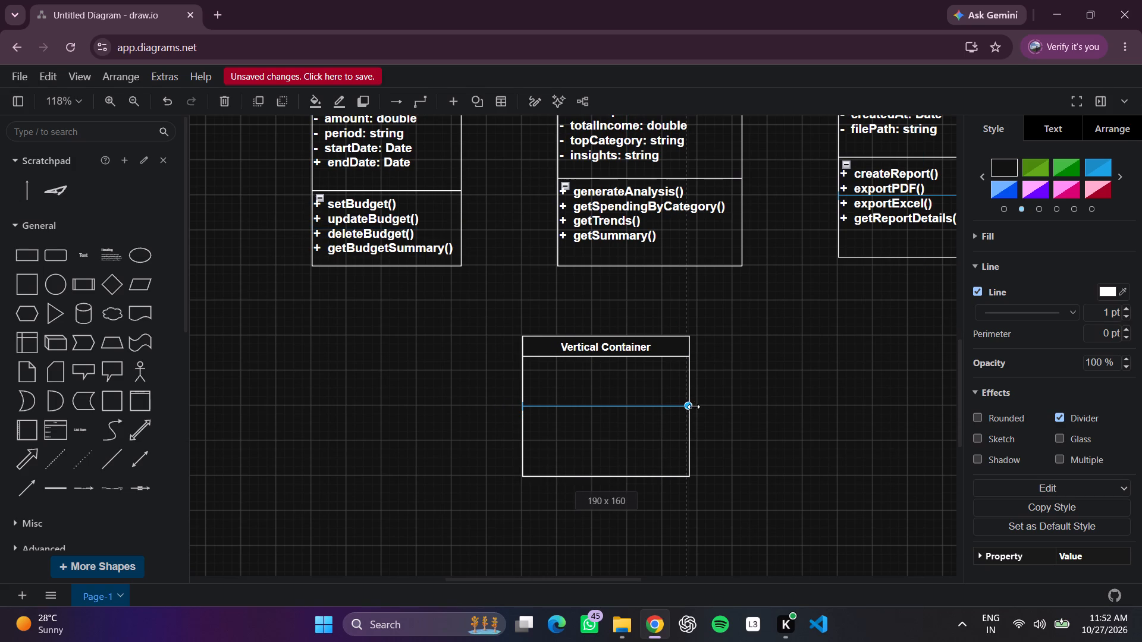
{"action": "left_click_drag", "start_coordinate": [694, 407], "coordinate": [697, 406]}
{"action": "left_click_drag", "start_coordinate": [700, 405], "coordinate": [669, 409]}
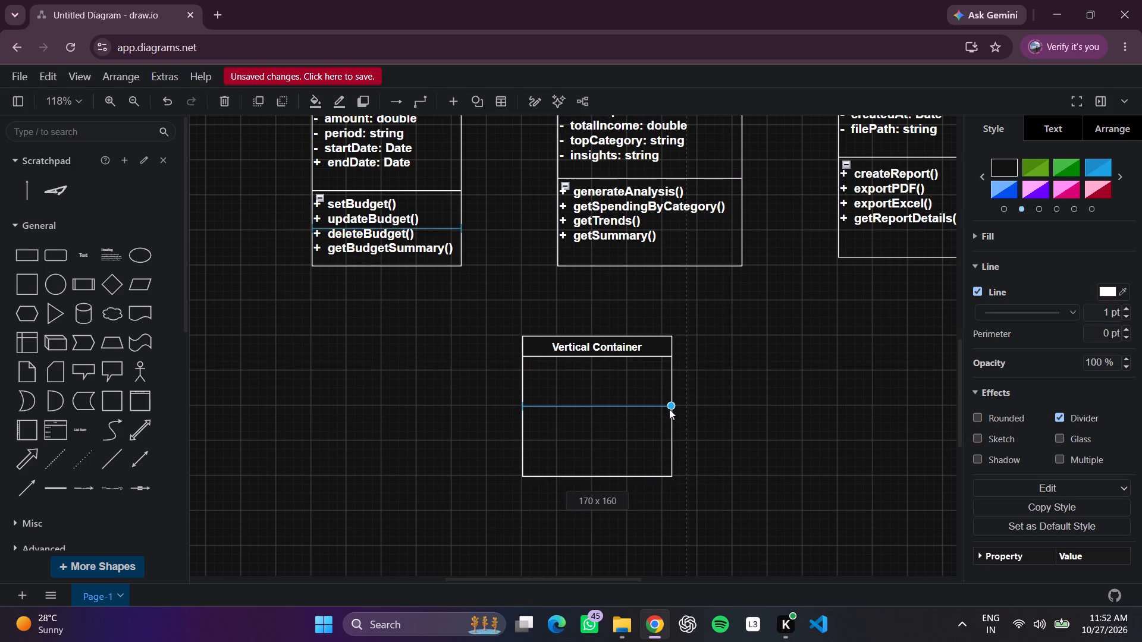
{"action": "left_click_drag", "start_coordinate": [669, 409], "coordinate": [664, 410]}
Rename the vertical container below Analysis as "ExpenseAnalysis".
{"action": "double_click", "coordinate": [588, 346]}
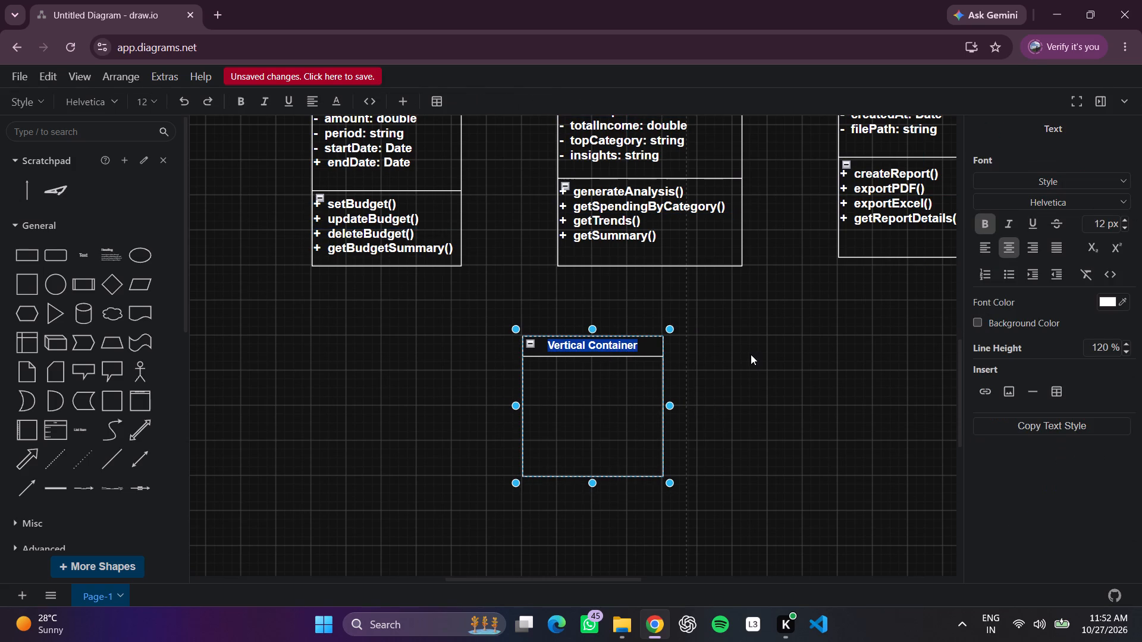
{"action": "key", "text": "BackSpace"}
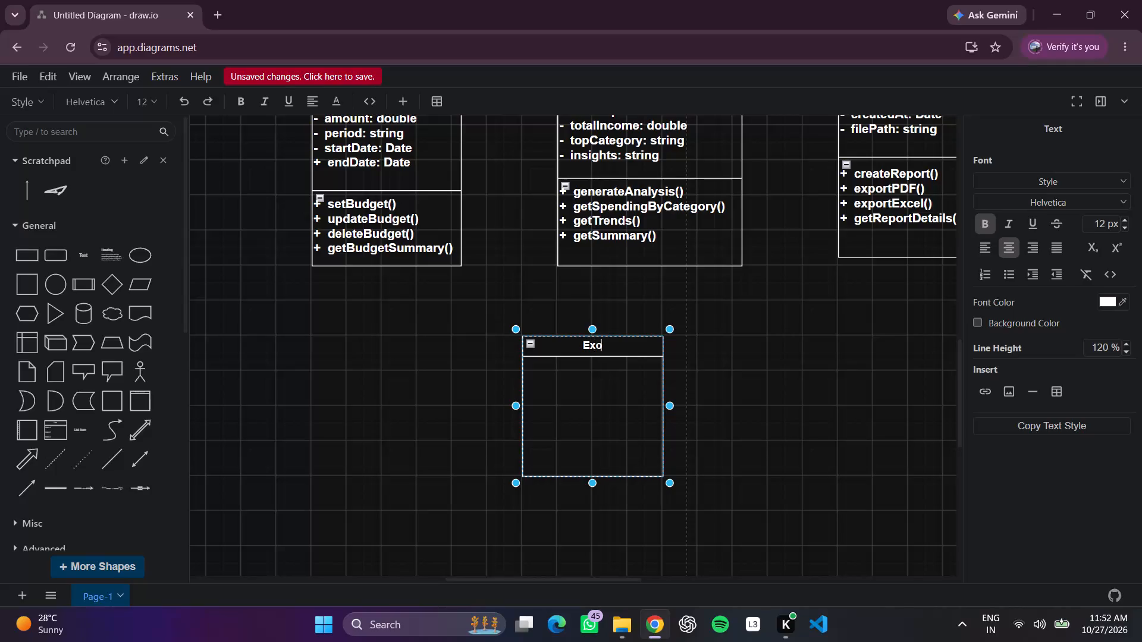
{"action": "key", "text": "BackSpace"}
{"action": "type", "text": "pense"}
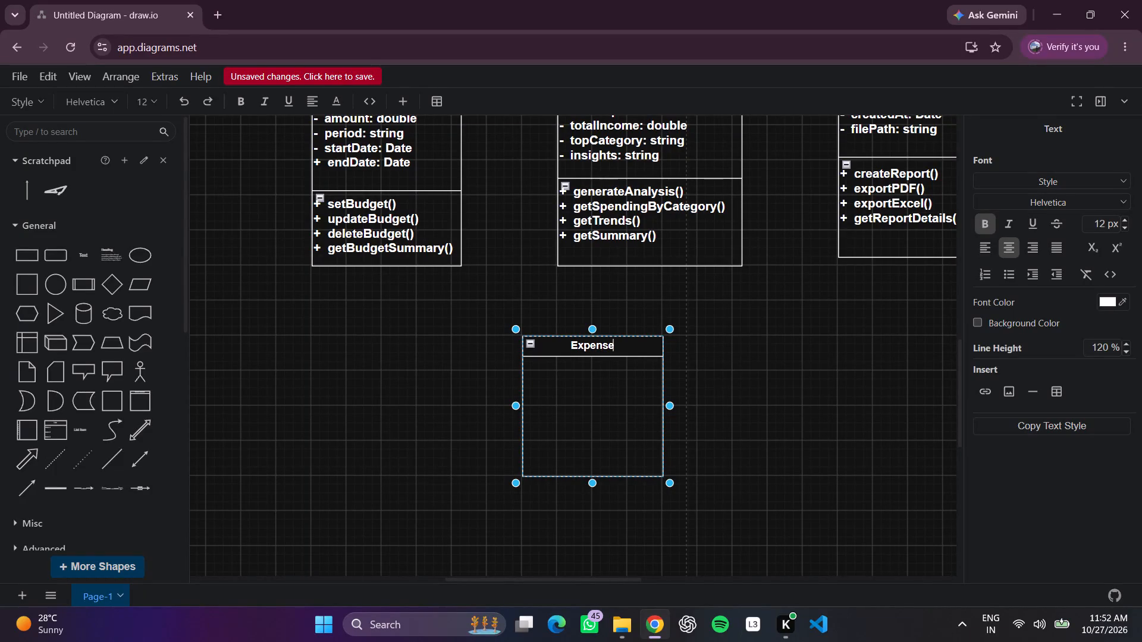
{"action": "key", "text": "a"}
{"action": "type", "text": "na"}
{"action": "type", "text": "lysis"}
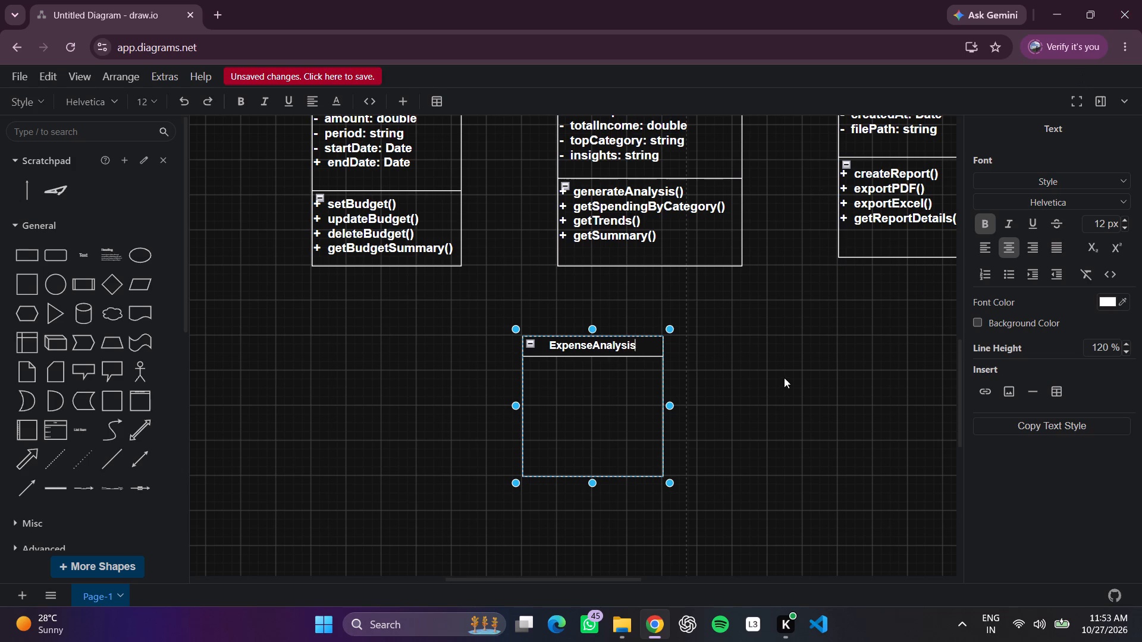
{"action": "left_click", "coordinate": [782, 388]}
Format the ExpenseAnalysis title as Heading 3.
{"action": "double_click", "coordinate": [636, 344]}
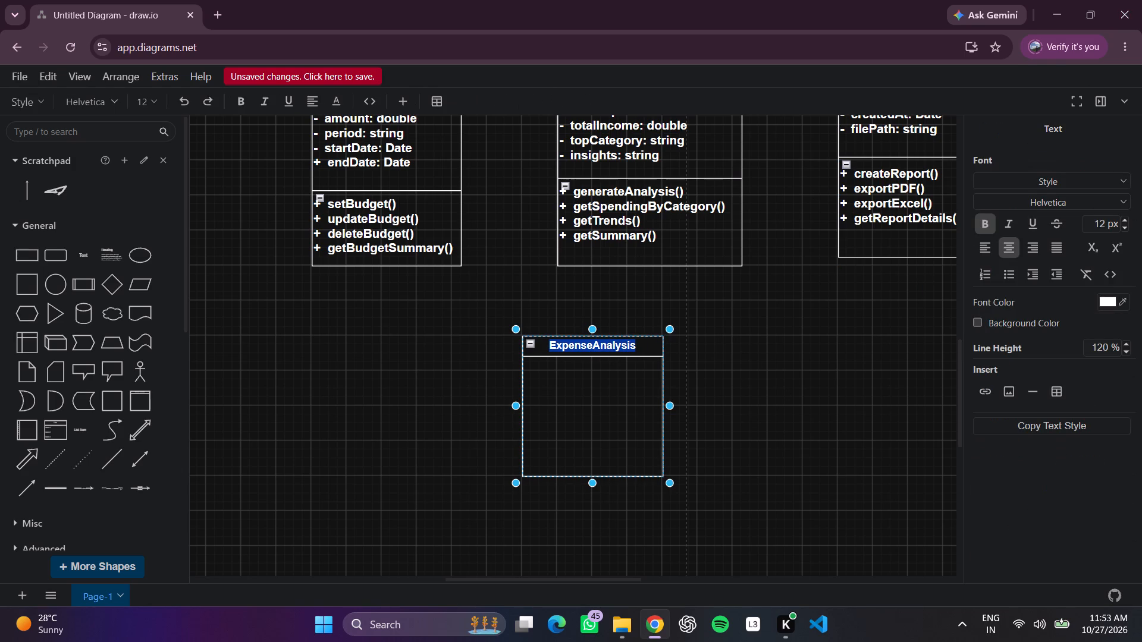
{"action": "left_click", "coordinate": [1063, 185]}
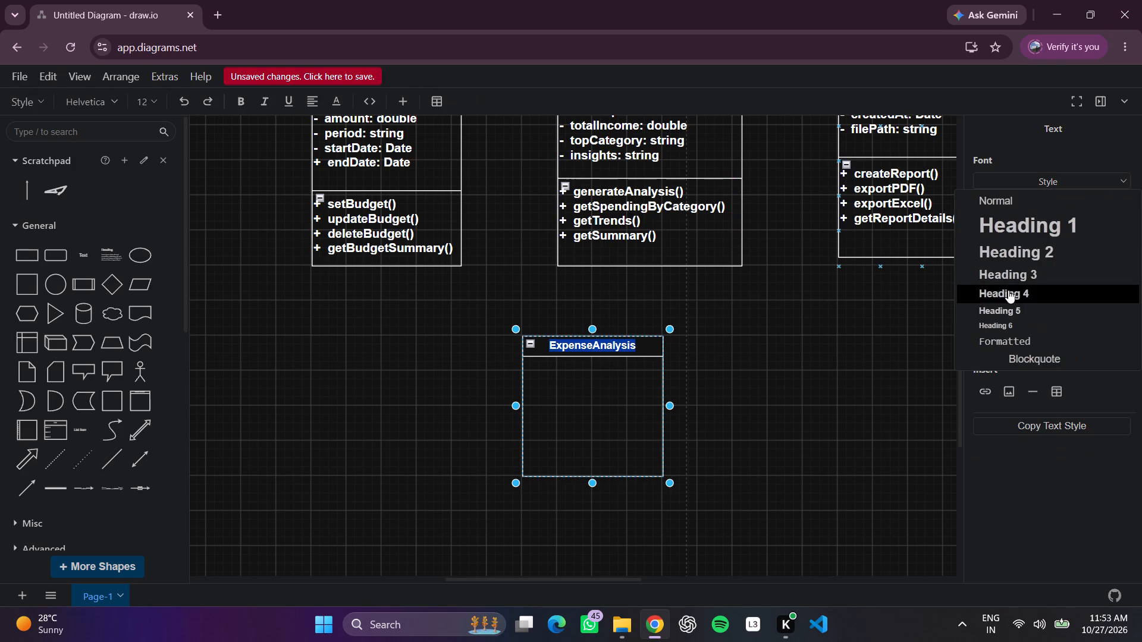
{"action": "left_click", "coordinate": [1010, 281]}
{"action": "left_click", "coordinate": [814, 386]}
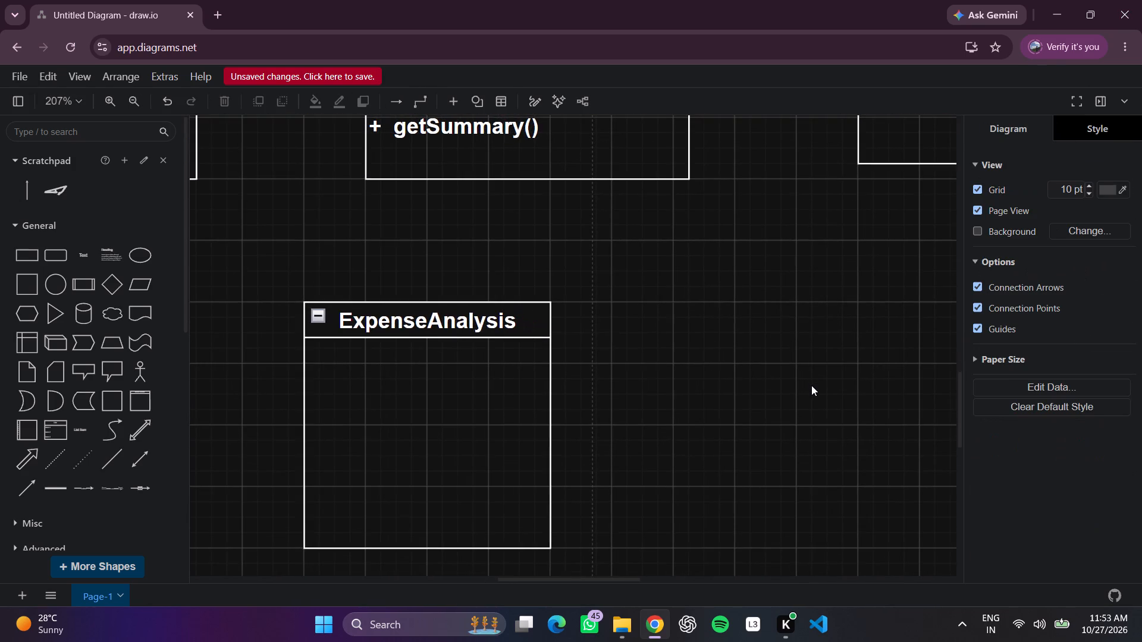
Add a text box inside ExpenseAnalysis below its title, spanning the container's full width and 114 high.
{"action": "scroll", "coordinate": [811, 385], "scroll_direction": "up", "scroll_amount": 1}
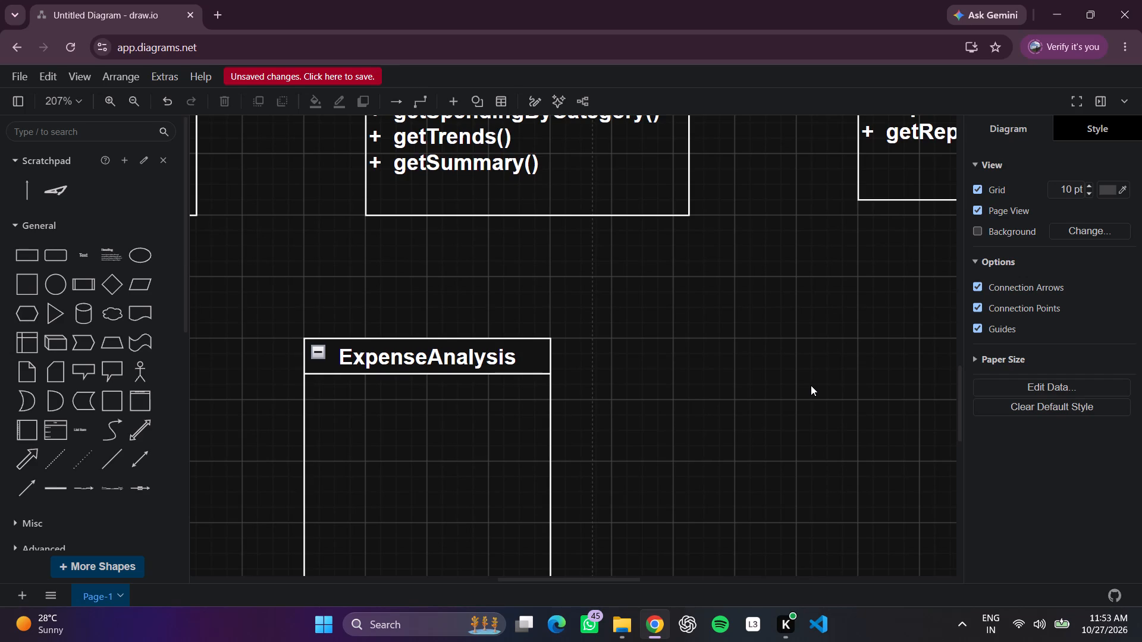
{"action": "scroll", "coordinate": [513, 479], "scroll_direction": "right", "scroll_amount": 1}
{"action": "triple_click", "coordinate": [414, 391]}
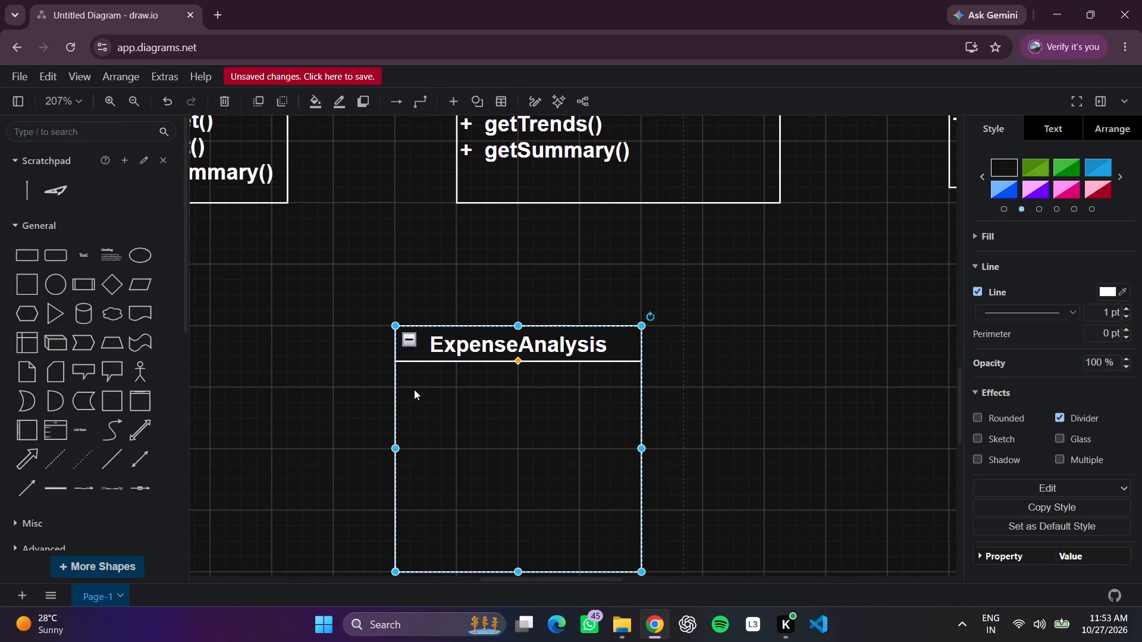
{"action": "left_click_drag", "start_coordinate": [458, 425], "coordinate": [609, 533]}
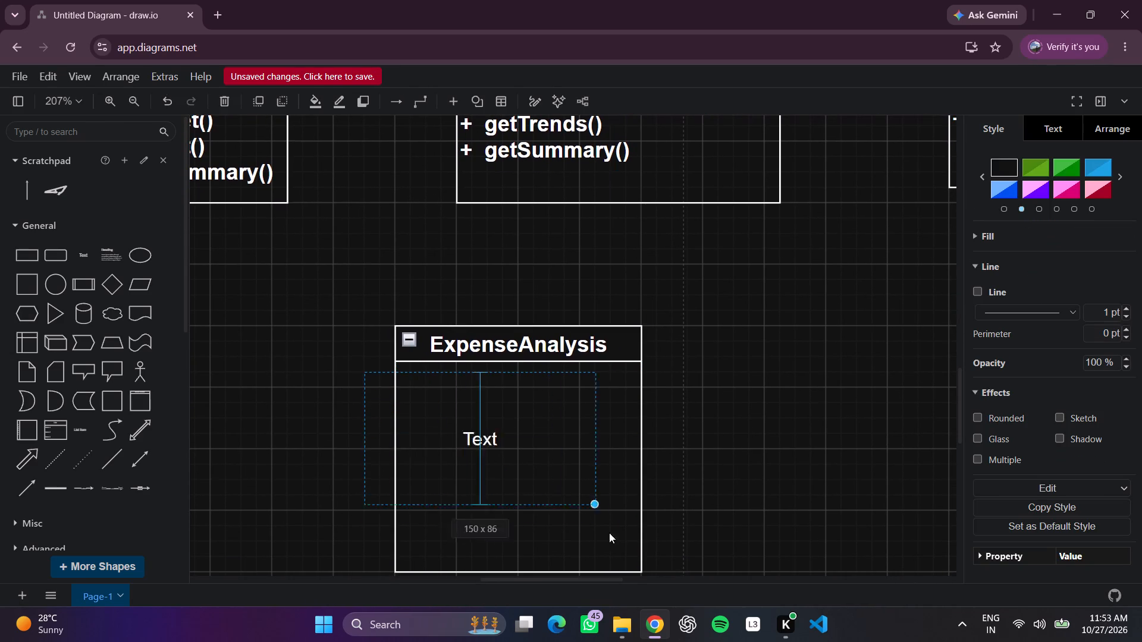
{"action": "left_click_drag", "start_coordinate": [609, 533], "coordinate": [640, 555]}
{"action": "left_click_drag", "start_coordinate": [360, 463], "coordinate": [403, 464]}
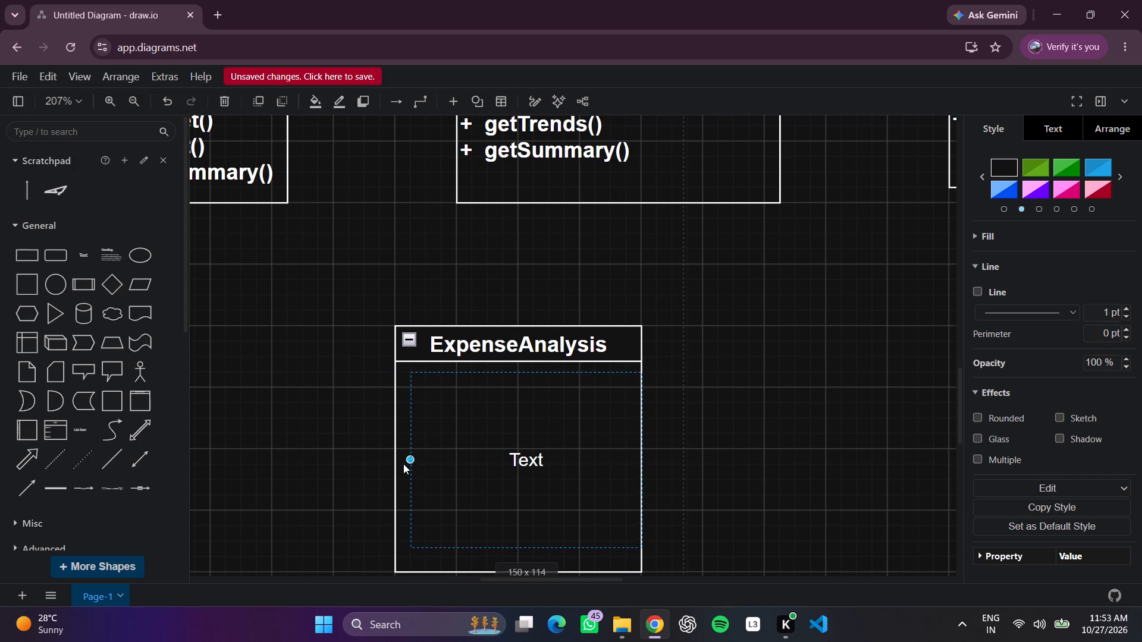
{"action": "left_click_drag", "start_coordinate": [403, 464], "coordinate": [393, 467]}
Replace the placeholder in the ExpenseAnalysis text box with the attribute "- categoryWise: Map<String, Double>".
{"action": "double_click", "coordinate": [522, 471]}
{"action": "key", "text": "BackSpace"}
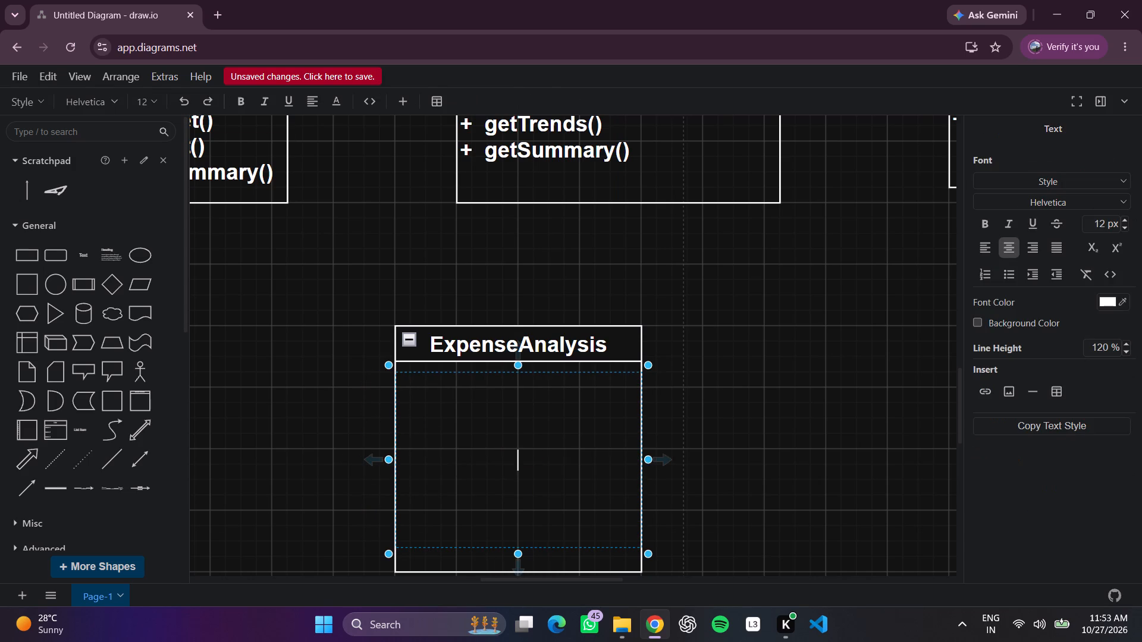
{"action": "key", "text": "shift+underscore"}
{"action": "key", "text": "BackSpace"}
{"action": "type", "text": "- cate"}
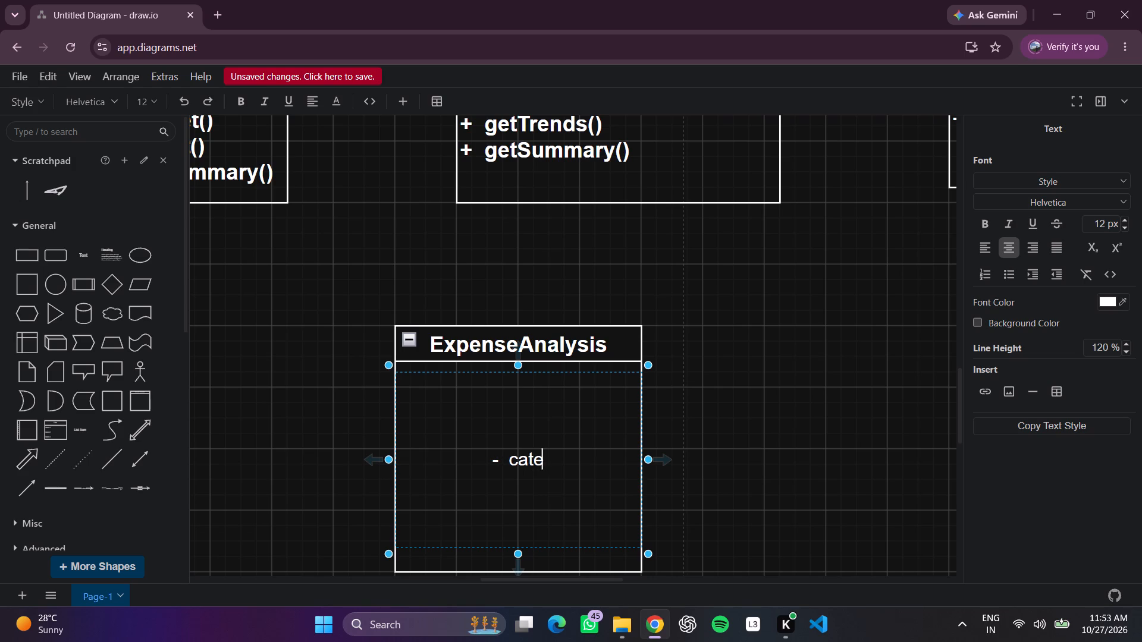
{"action": "type", "text": "gory"}
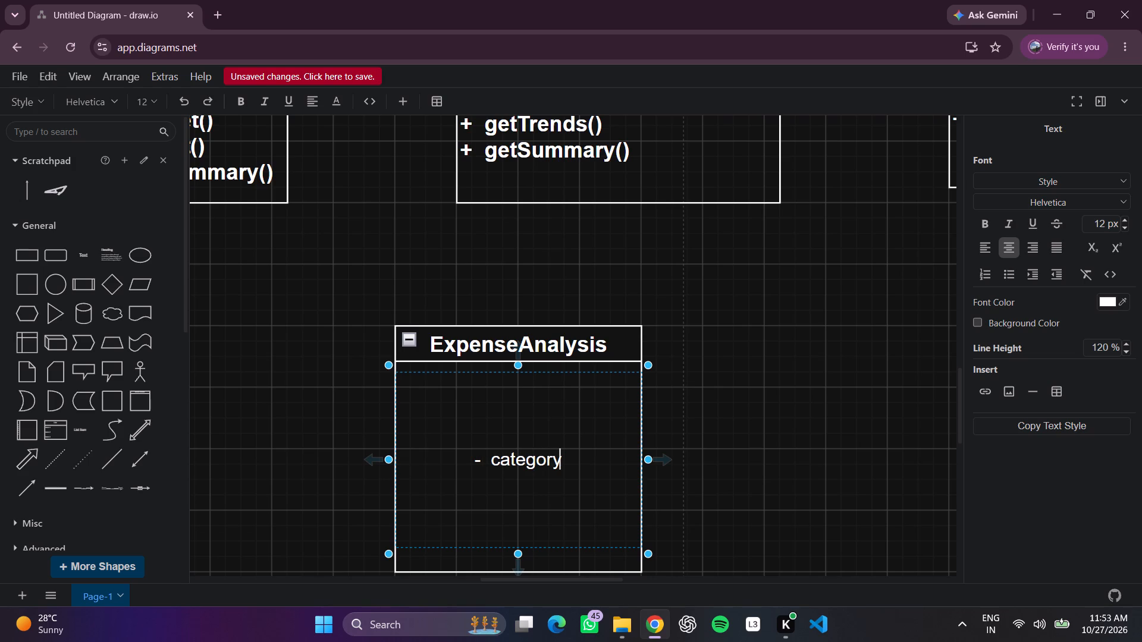
{"action": "key", "text": "w"}
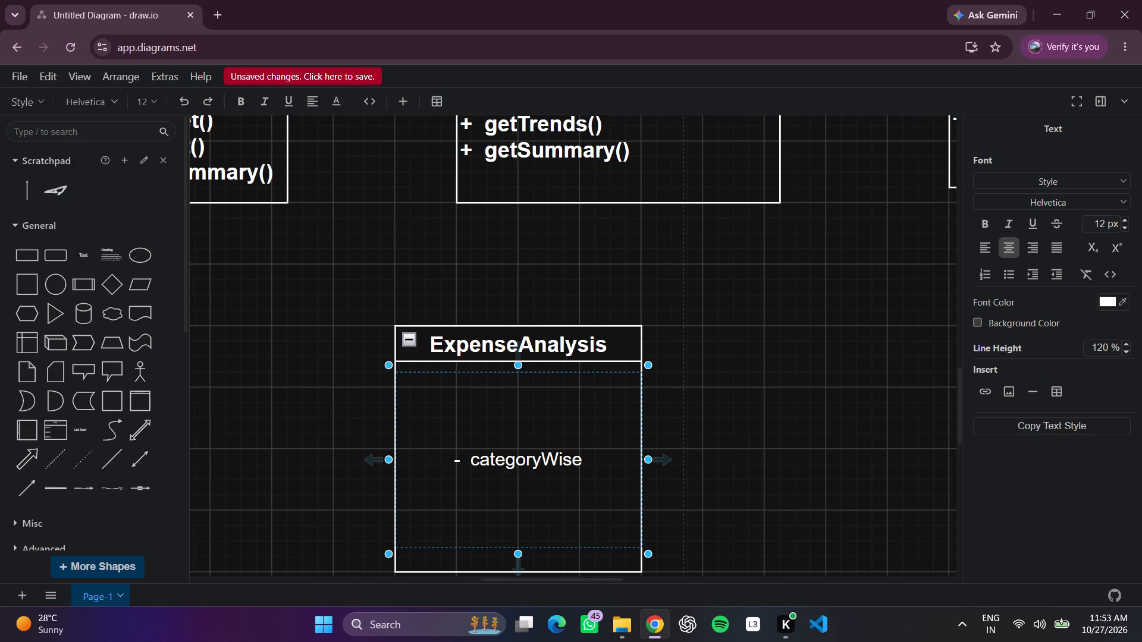
{"action": "key", "text": "shift+colon"}
{"action": "key", "text": "space"}
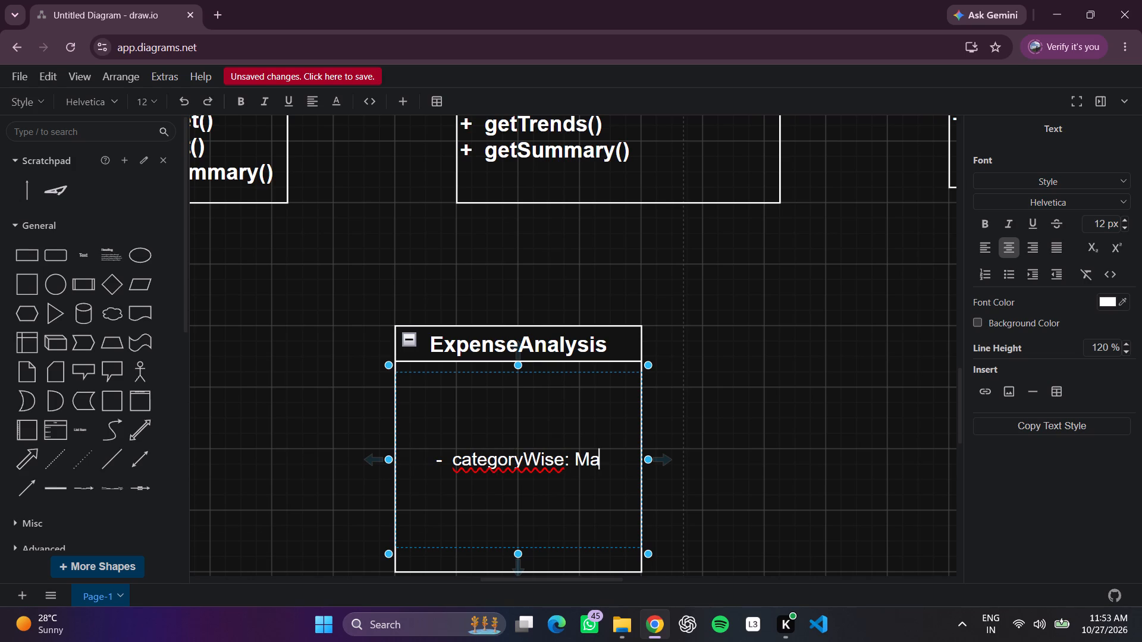
{"action": "key", "text": "p"}
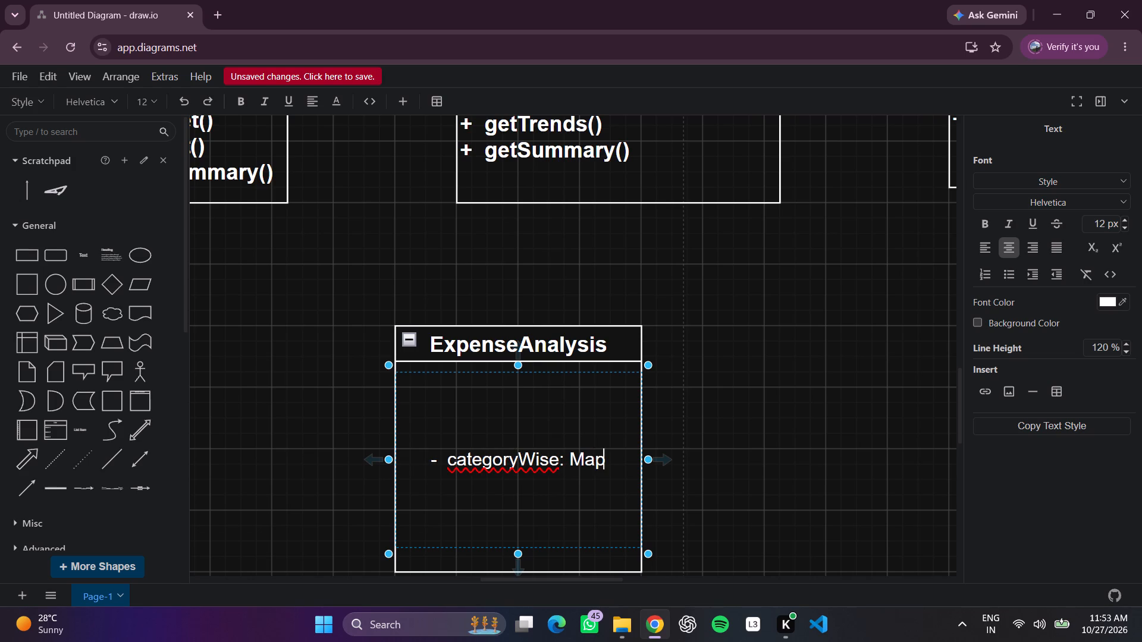
{"action": "key", "text": "shift+less"}
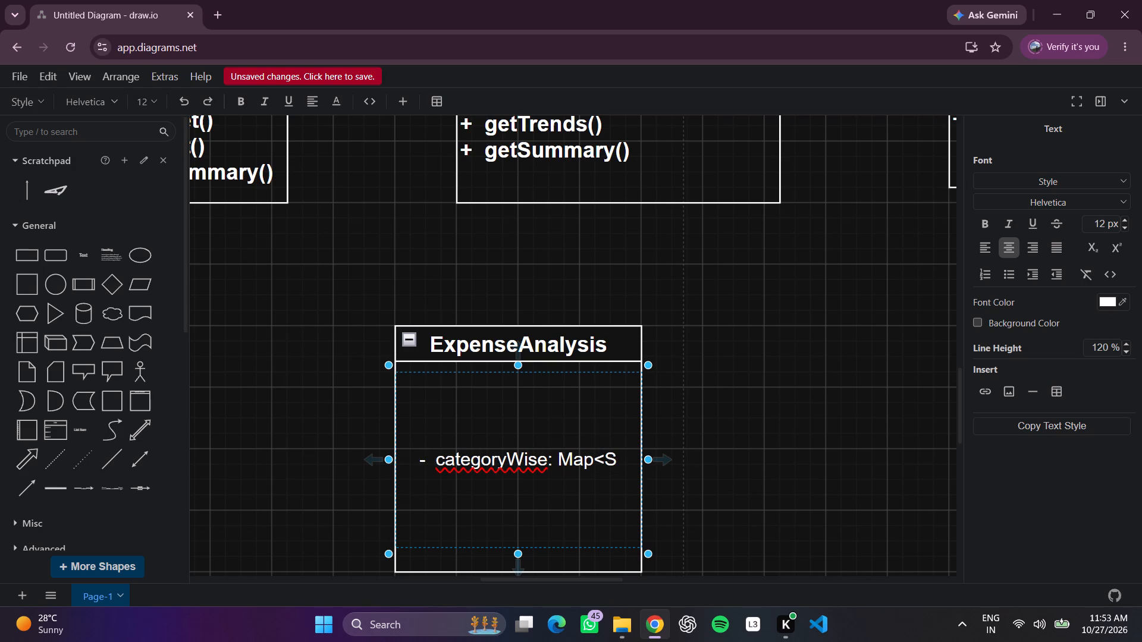
{"action": "type", "text": "trin"}
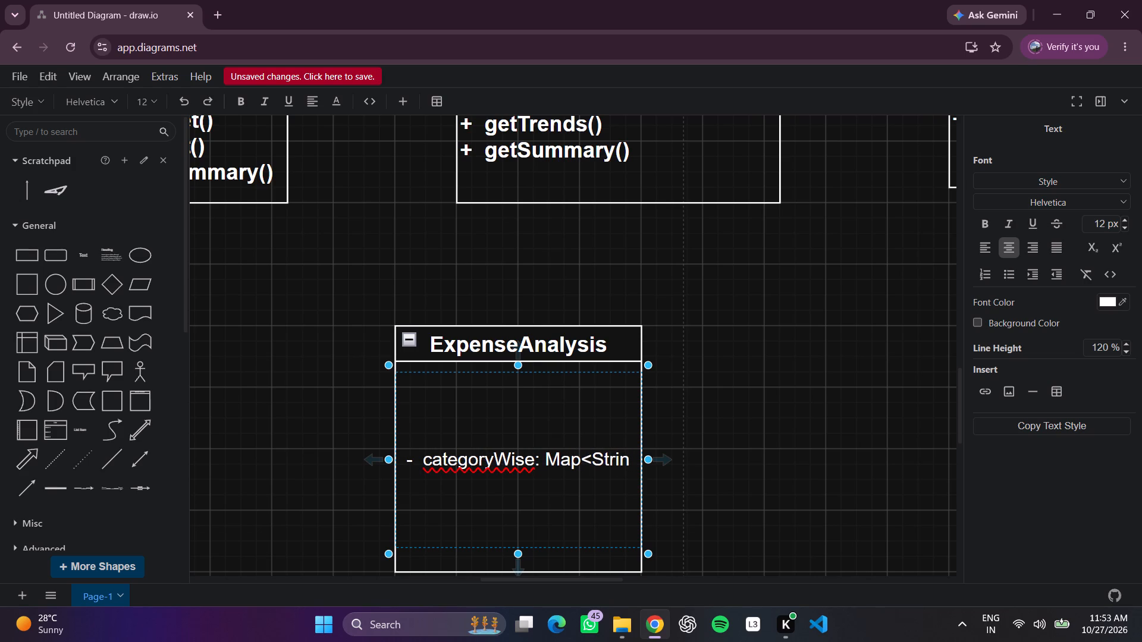
{"action": "key", "text": "g"}
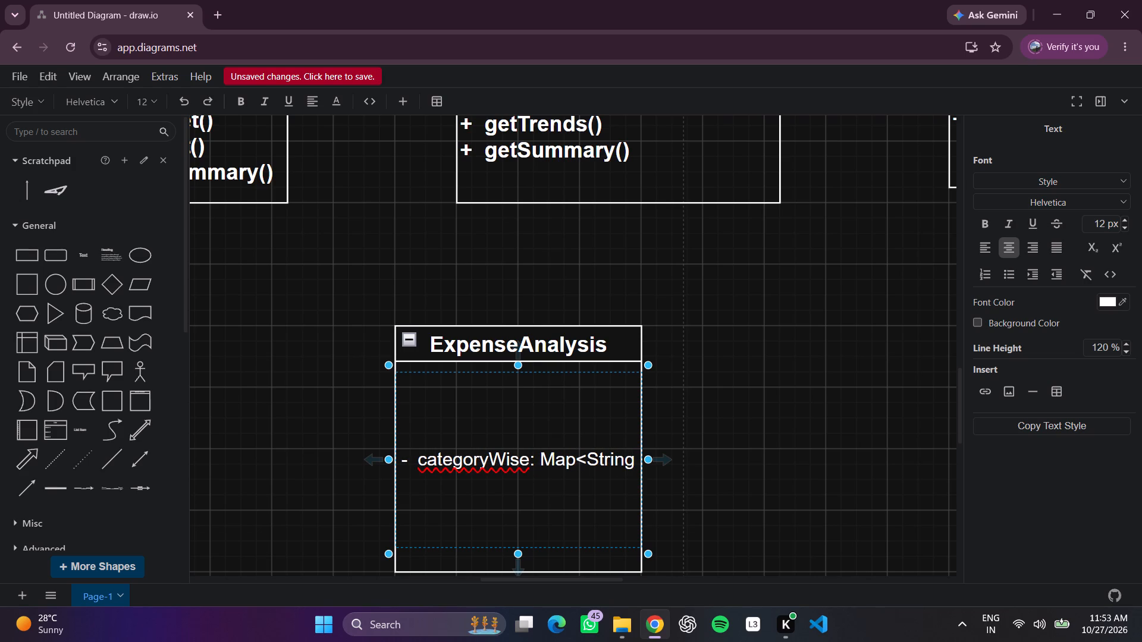
{"action": "key", "text": "comma"}
{"action": "key", "text": "space"}
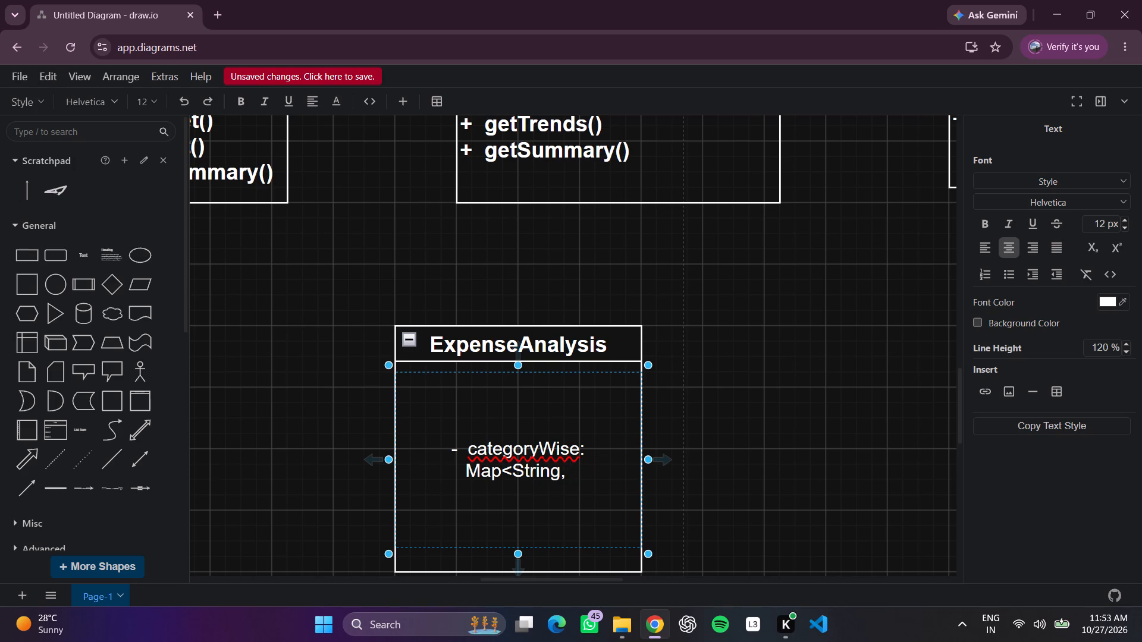
{"action": "key", "text": "o"}
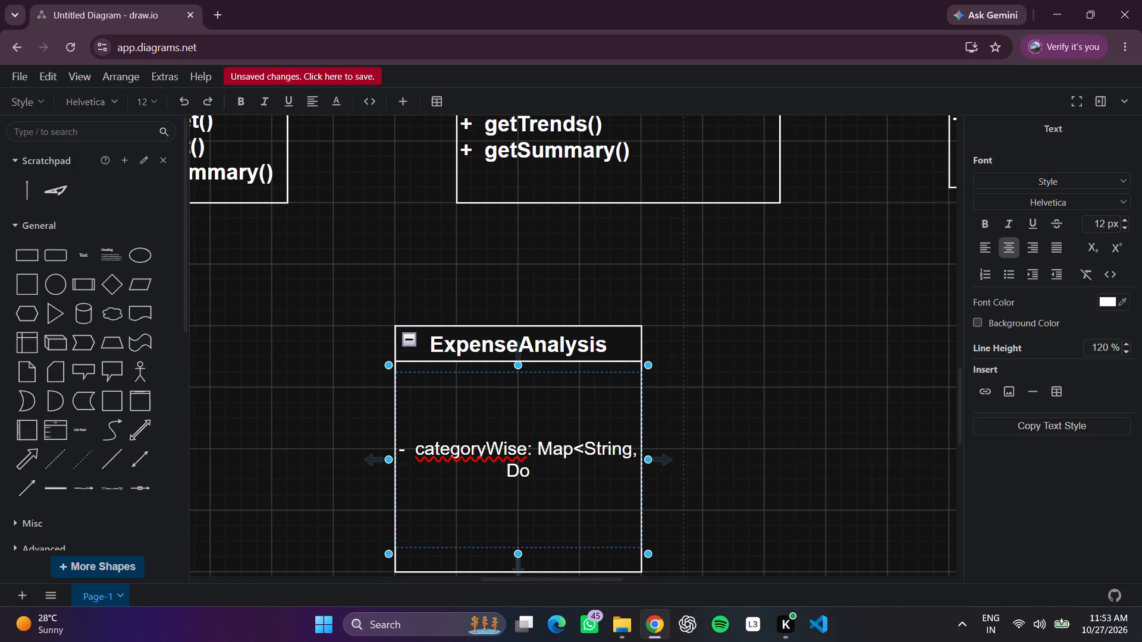
{"action": "key", "text": "u"}
{"action": "type", "text": "ble"}
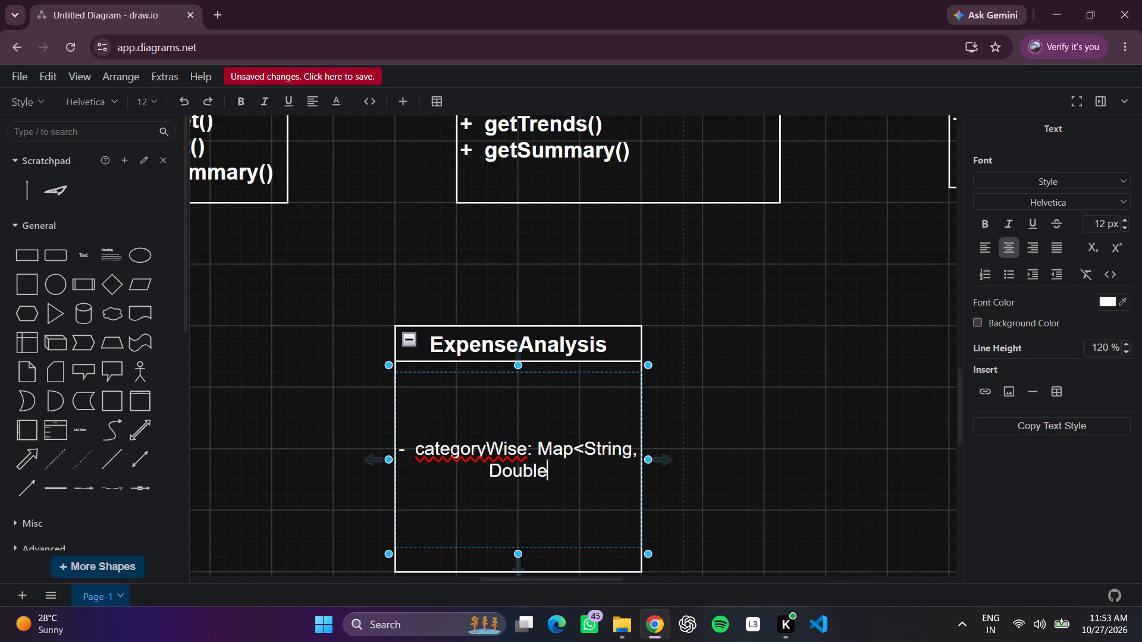
{"action": "key", "text": "shift+greater"}
{"action": "scroll", "coordinate": [523, 471], "scroll_direction": "left", "scroll_amount": 1}
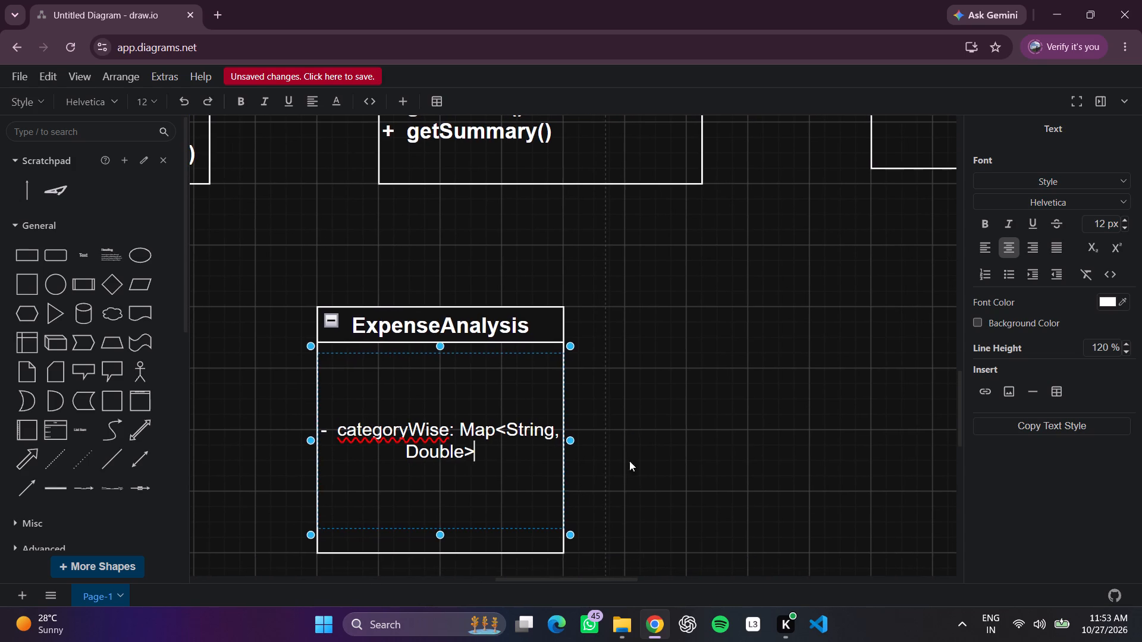
{"action": "left_click", "coordinate": [677, 430]}
Narrow the categoryWise text box to a width of 145 and extend the ExpenseAnalysis container's right edge outward beyond it.
{"action": "left_click", "coordinate": [565, 404]}
{"action": "left_click_drag", "start_coordinate": [560, 443], "coordinate": [561, 443]}
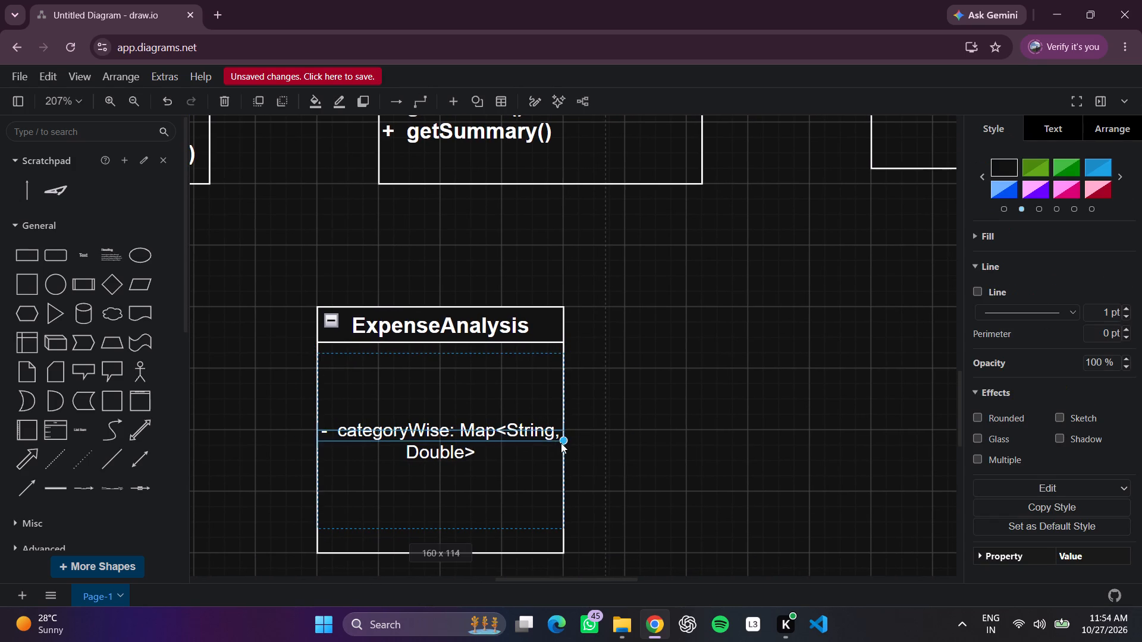
{"action": "left_click_drag", "start_coordinate": [561, 443], "coordinate": [547, 442]}
{"action": "left_click", "coordinate": [560, 445]}
{"action": "left_click", "coordinate": [610, 391]}
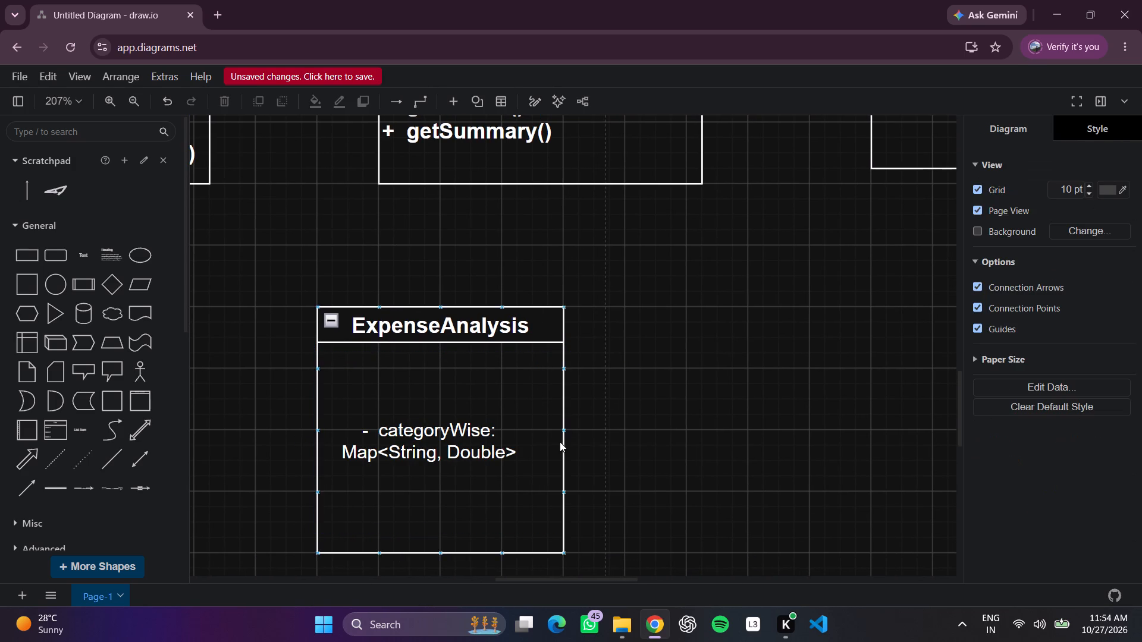
{"action": "left_click", "coordinate": [564, 439]}
{"action": "left_click_drag", "start_coordinate": [565, 432], "coordinate": [629, 427]}
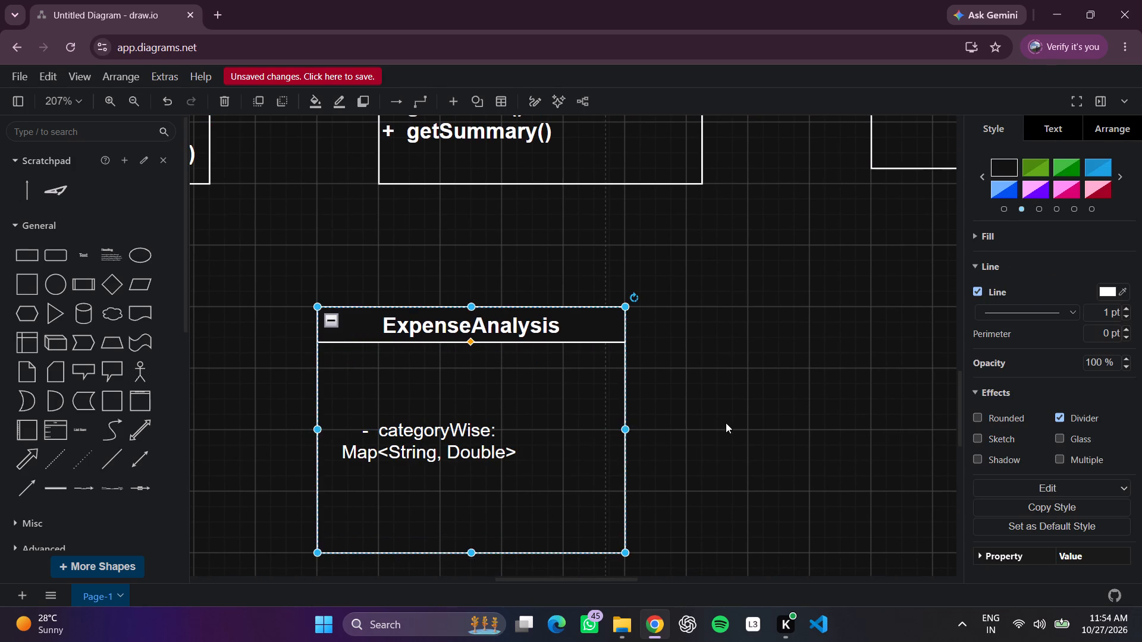
{"action": "left_click", "coordinate": [744, 420]}
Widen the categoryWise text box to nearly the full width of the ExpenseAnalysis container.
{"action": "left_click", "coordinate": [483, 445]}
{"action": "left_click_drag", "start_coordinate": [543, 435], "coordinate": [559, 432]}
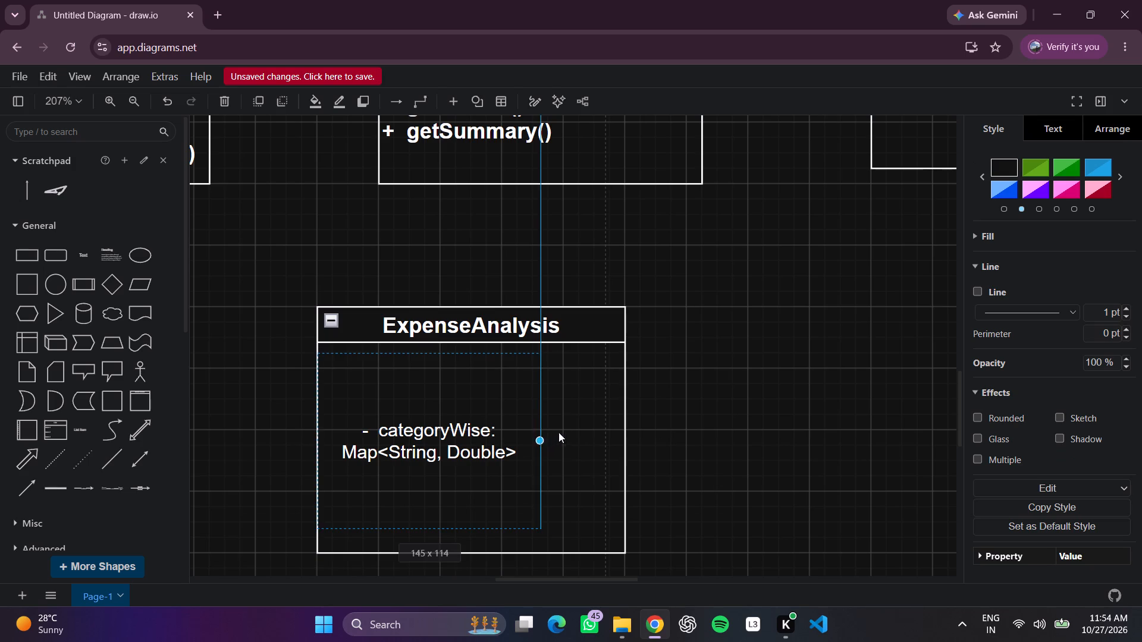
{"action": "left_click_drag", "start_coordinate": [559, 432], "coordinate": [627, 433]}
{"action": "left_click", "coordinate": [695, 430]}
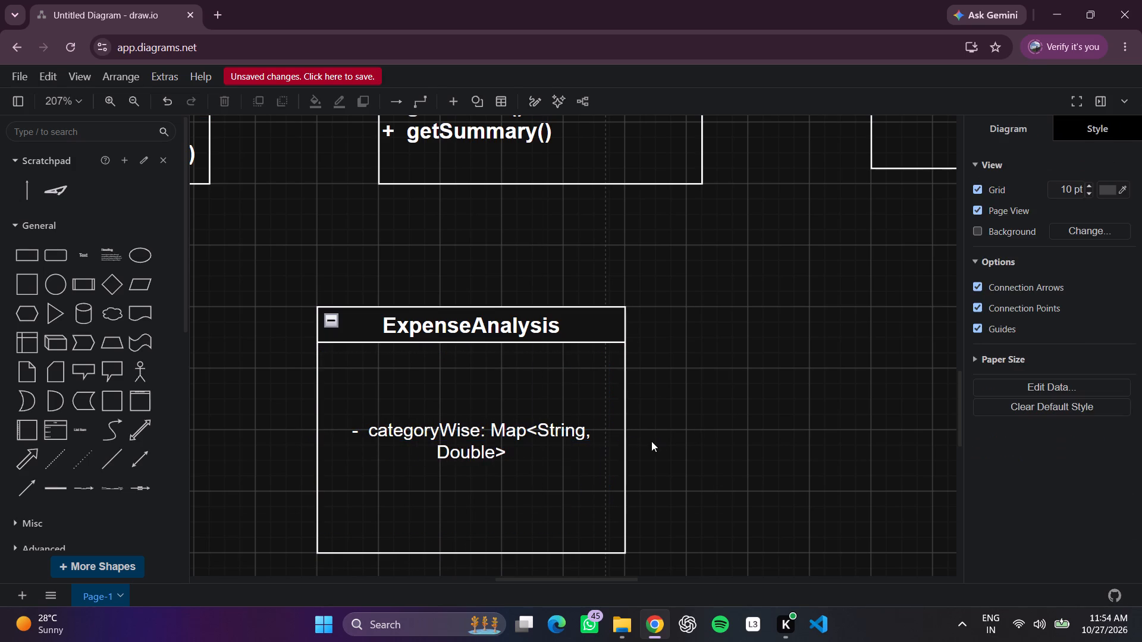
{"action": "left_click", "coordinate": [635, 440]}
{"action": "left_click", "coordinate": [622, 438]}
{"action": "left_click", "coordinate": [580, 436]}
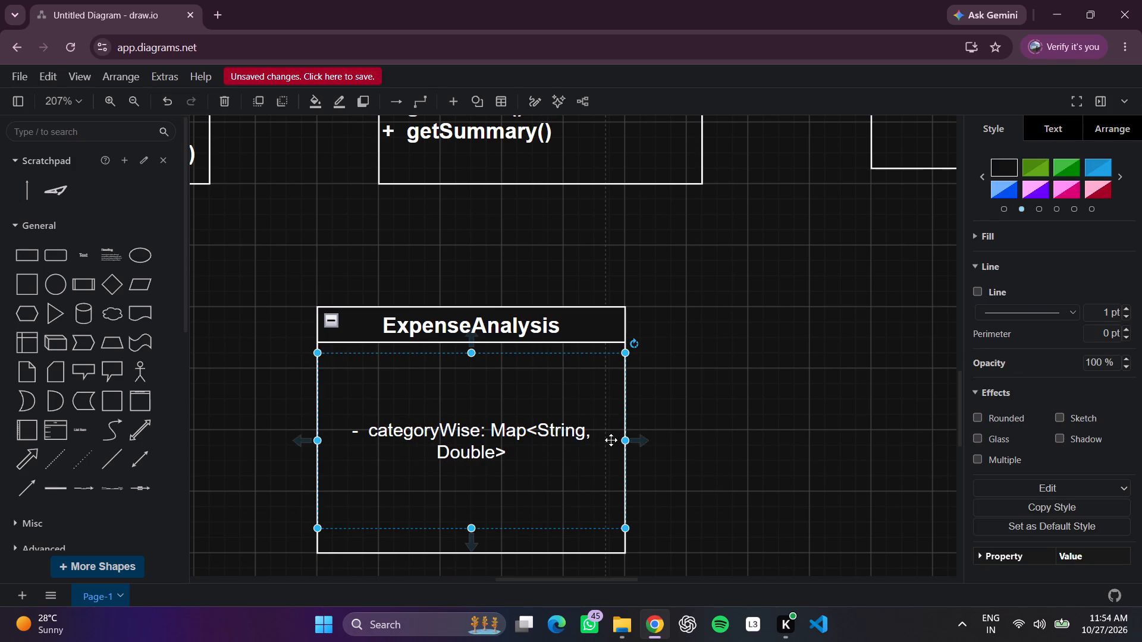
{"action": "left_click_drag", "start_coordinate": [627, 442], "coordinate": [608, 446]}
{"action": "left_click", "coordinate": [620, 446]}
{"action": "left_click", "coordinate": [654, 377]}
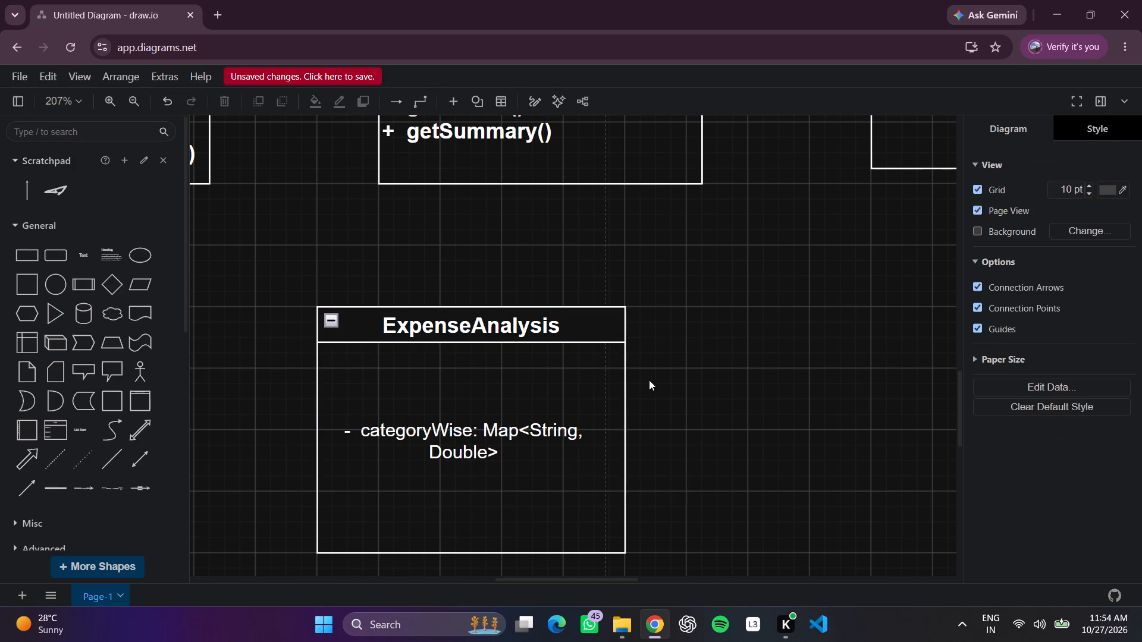
Extend the ExpenseAnalysis container's right edge outward and widen the categoryWise text box to span the container's full width.
{"action": "left_click", "coordinate": [626, 399]}
{"action": "left_click_drag", "start_coordinate": [622, 425], "coordinate": [682, 425]}
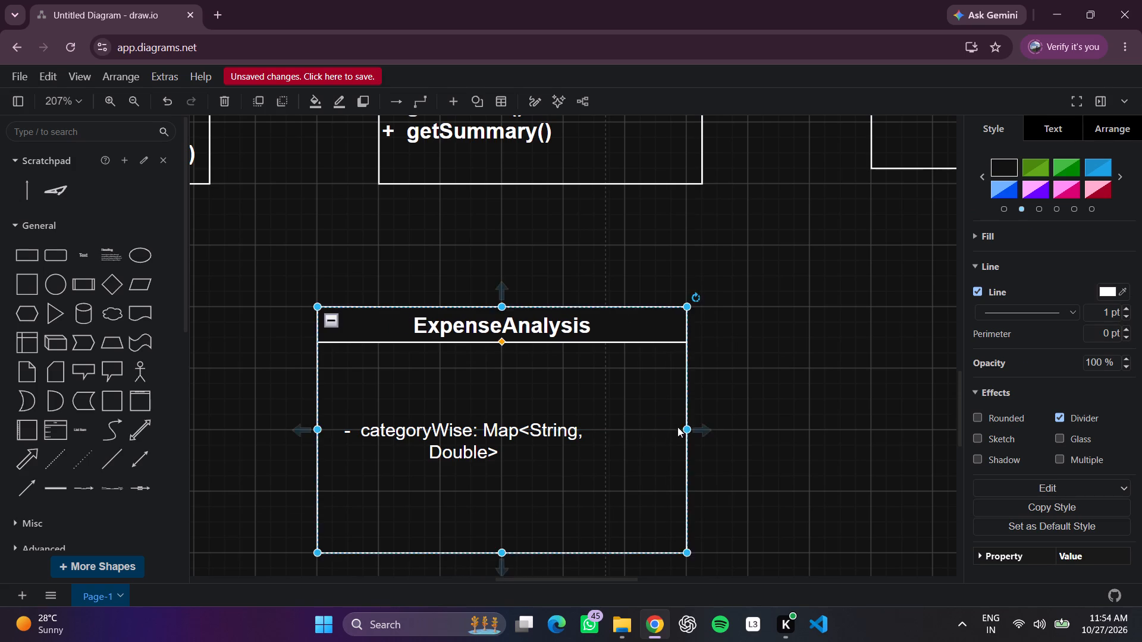
{"action": "left_click", "coordinate": [576, 439]}
{"action": "left_click_drag", "start_coordinate": [608, 440], "coordinate": [669, 432]}
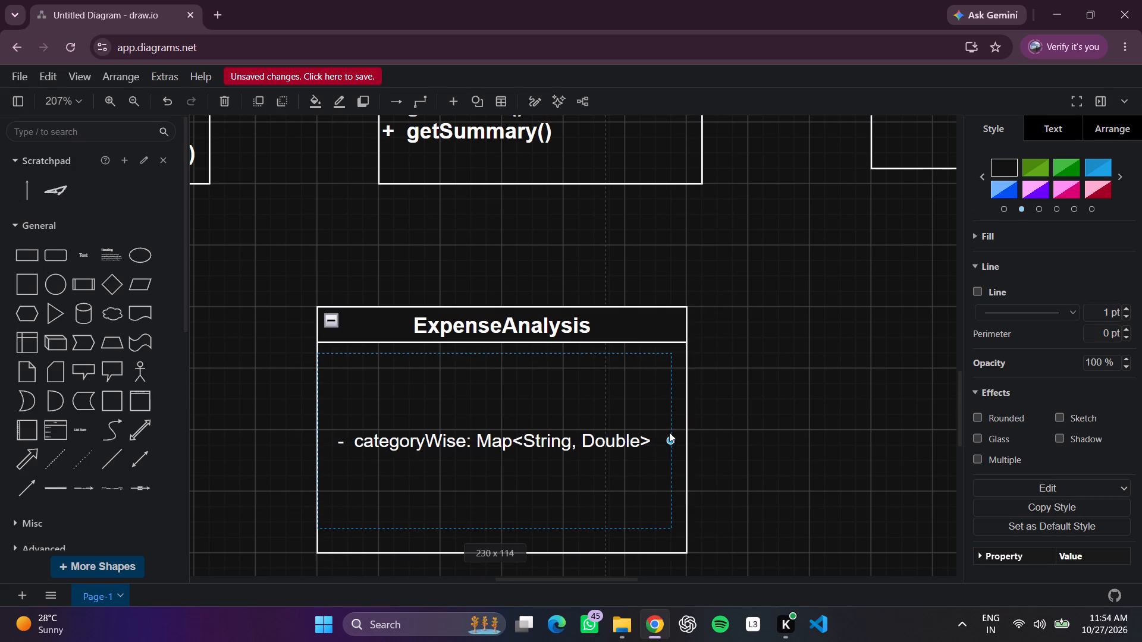
{"action": "left_click_drag", "start_coordinate": [669, 432], "coordinate": [683, 432]}
Add the attribute "- time Wise: Map<String, Double>" on a new line below categoryWise in the ExpenseAnalysis text box.
{"action": "triple_click", "coordinate": [626, 446]}
{"action": "left_click", "coordinate": [625, 446]}
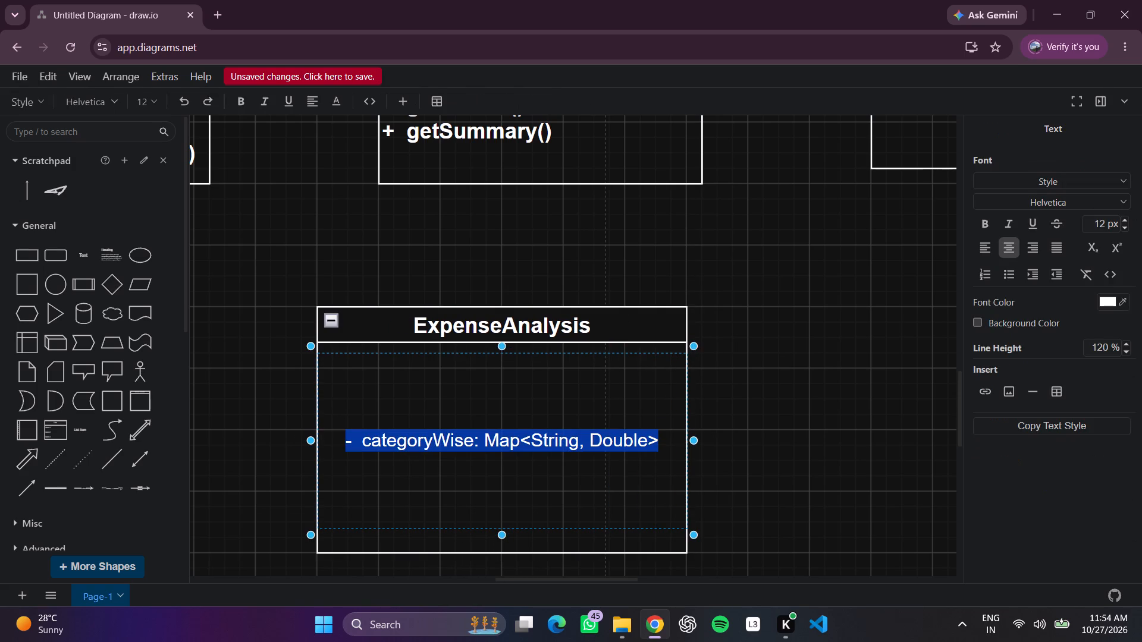
{"action": "left_click", "coordinate": [623, 448]}
{"action": "key", "text": "Right"}
{"action": "key", "text": "Right"}
{"action": "key", "text": "Right"}
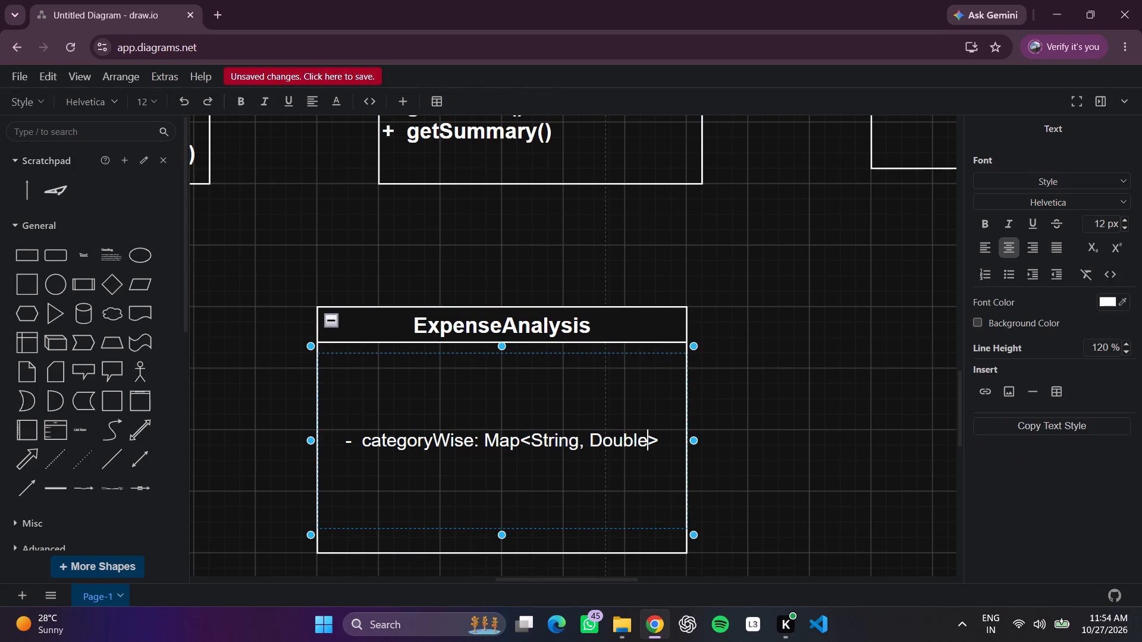
{"action": "key", "text": "Right"}
{"action": "key", "text": "Return"}
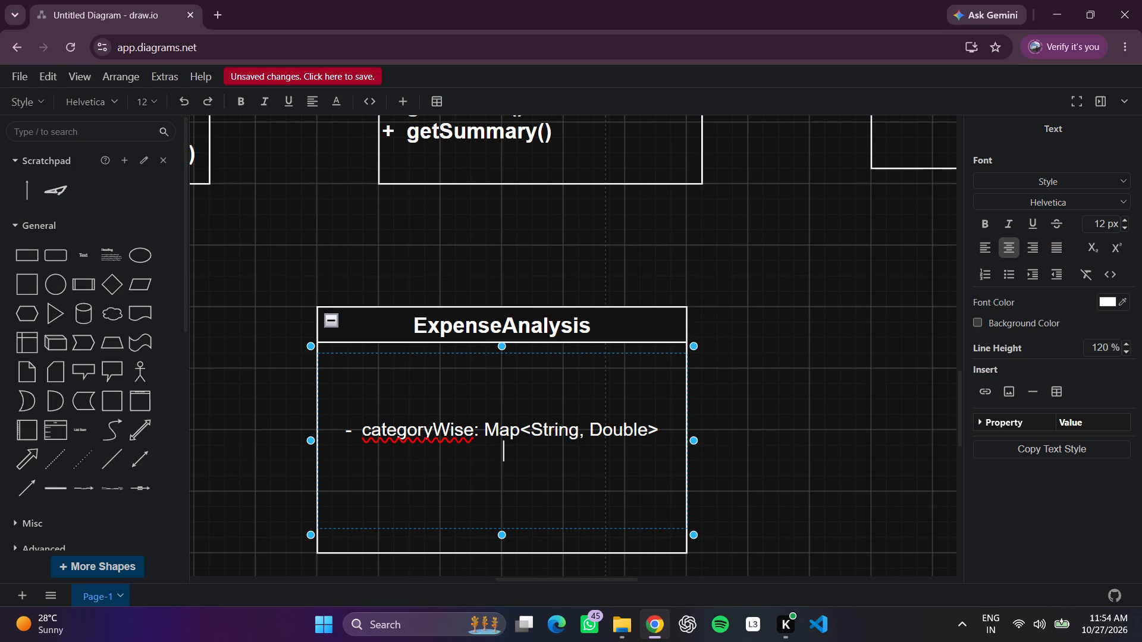
{"action": "key", "text": "shift+underscore"}
{"action": "key", "text": "BackSpace"}
{"action": "type", "text": "- time"}
{"action": "key", "text": "space"}
{"action": "type", "text": "isw"}
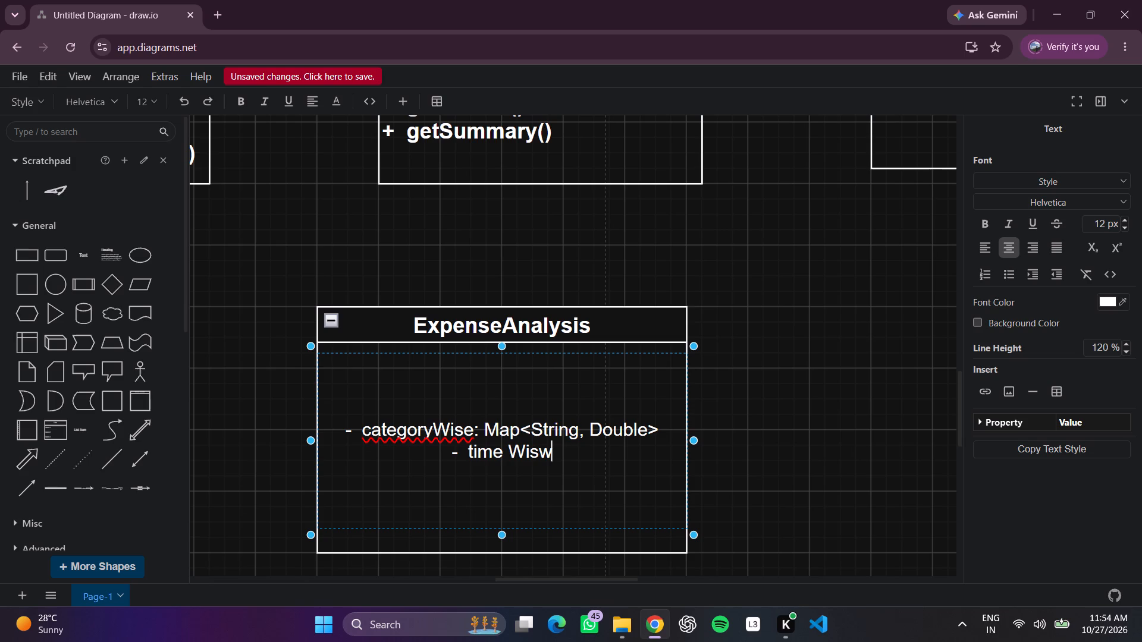
{"action": "key", "text": "BackSpace"}
{"action": "key", "text": "e"}
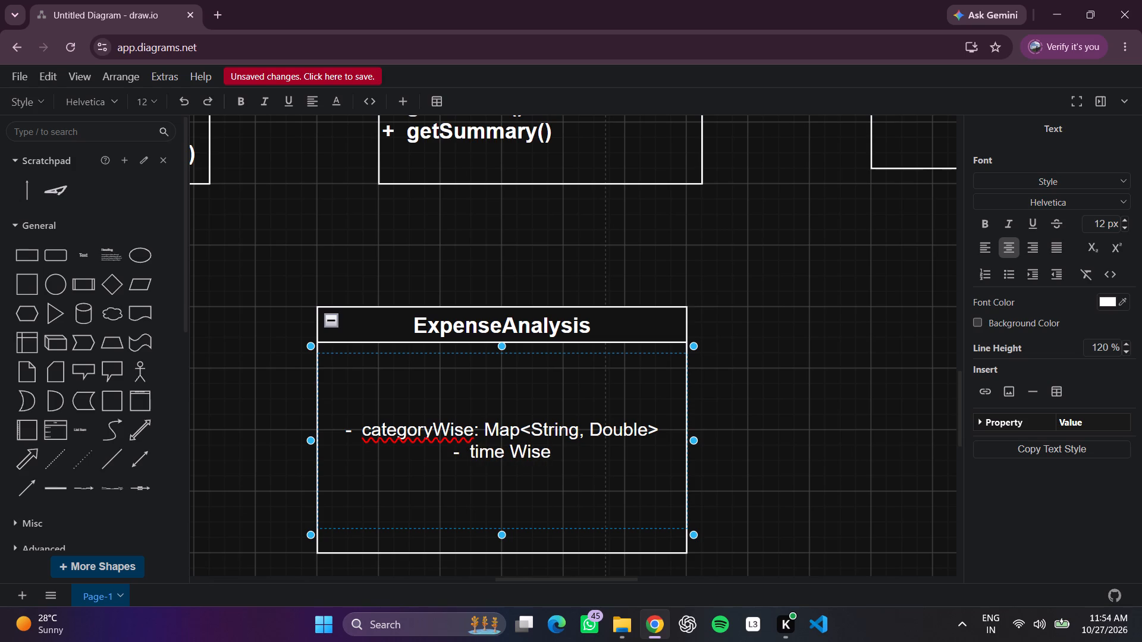
{"action": "type", "text": ":"}
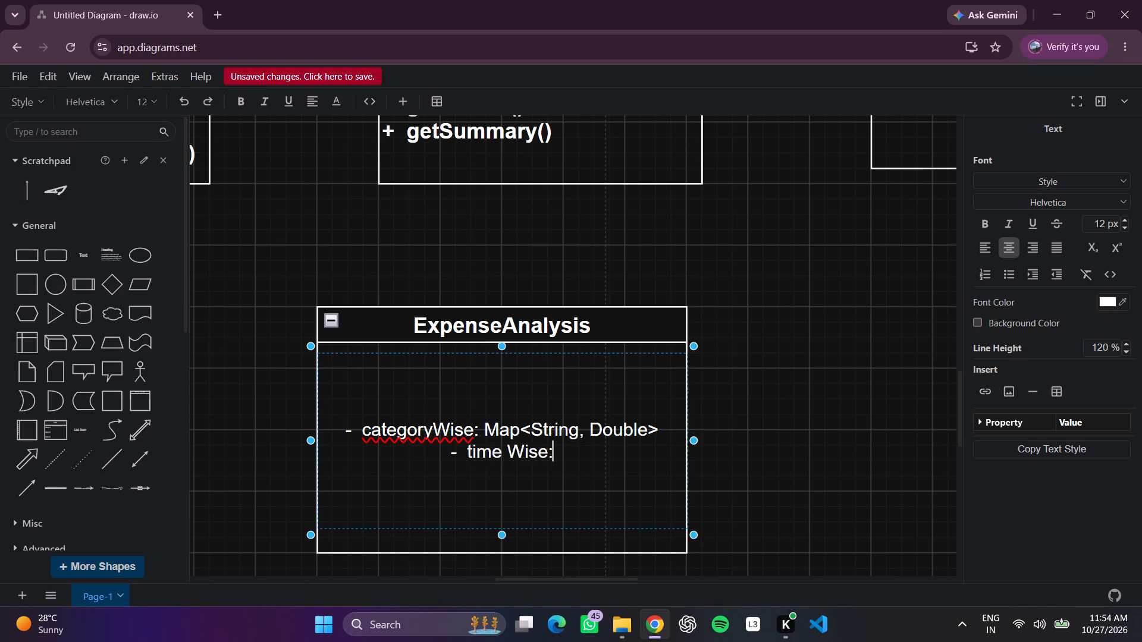
{"action": "key", "text": "space"}
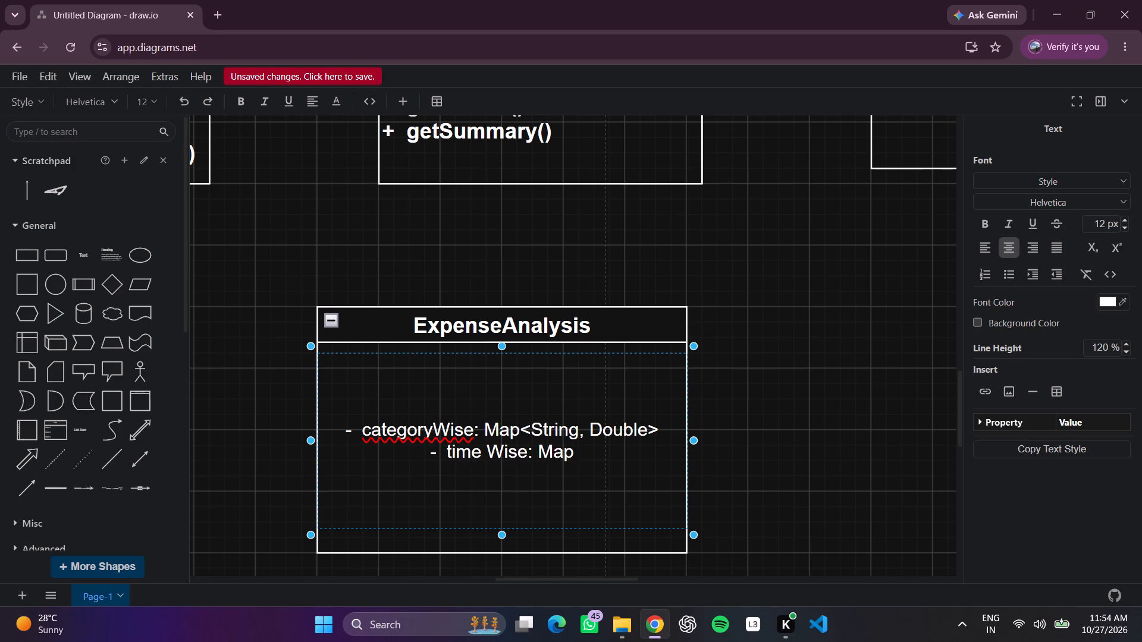
{"action": "key", "text": "shift+less"}
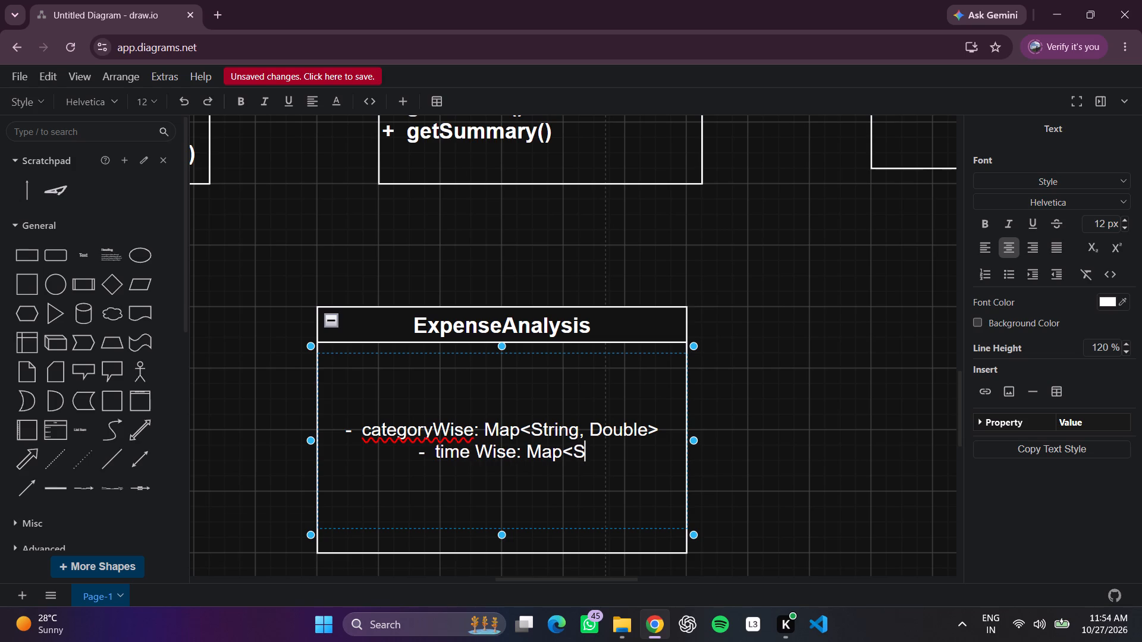
{"action": "type", "text": "tri"}
{"action": "type", "text": "nd"}
{"action": "key", "text": "BackSpace"}
{"action": "key", "text": "g"}
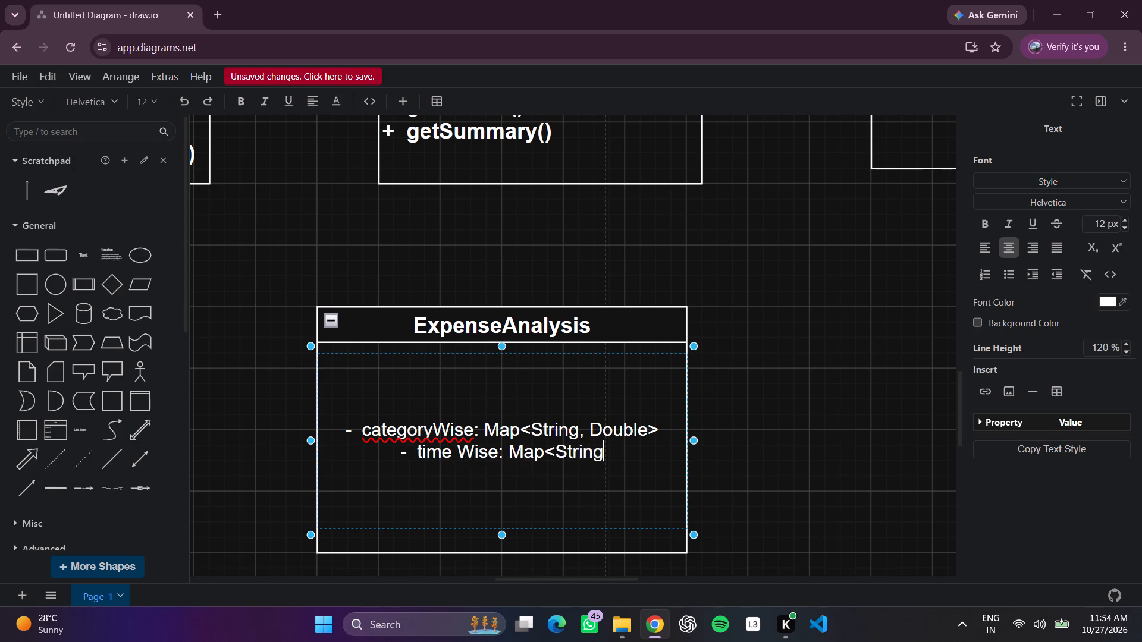
{"action": "type", "text": ","}
{"action": "key", "text": "space"}
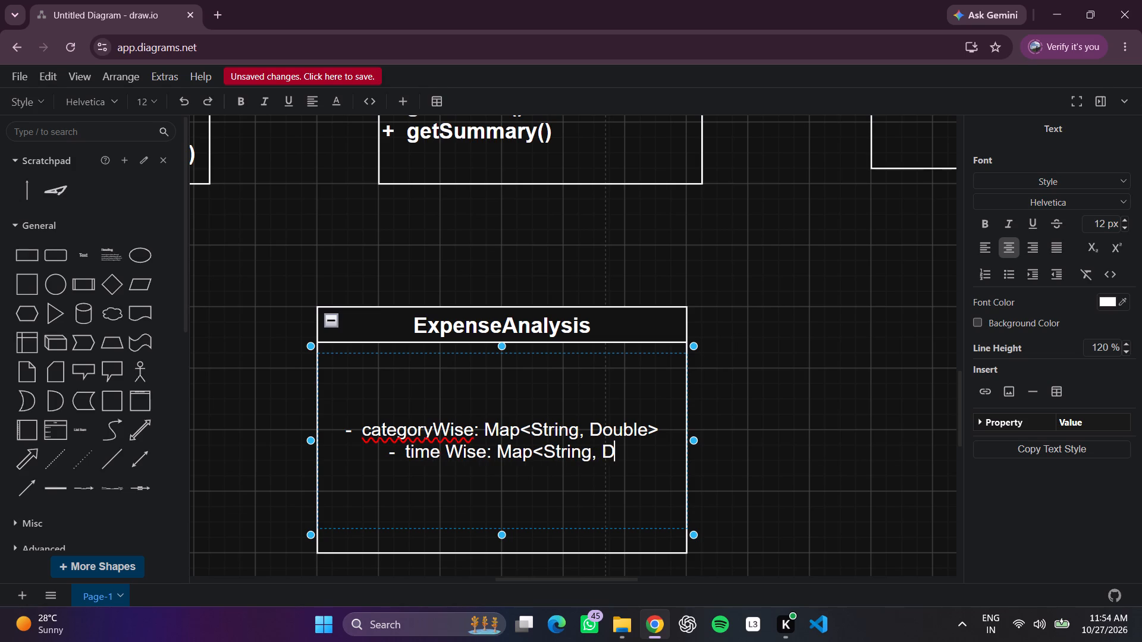
{"action": "type", "text": "ouble"}
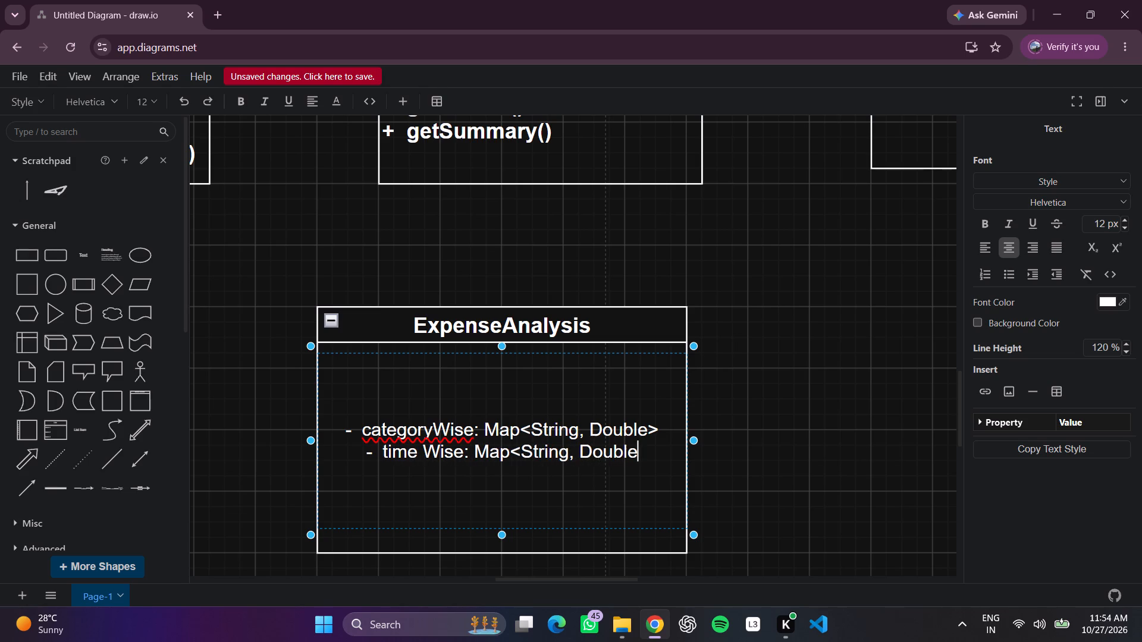
{"action": "key", "text": "shift+less"}
{"action": "key", "text": "shift+BackSpace"}
{"action": "type", "text": ">"}
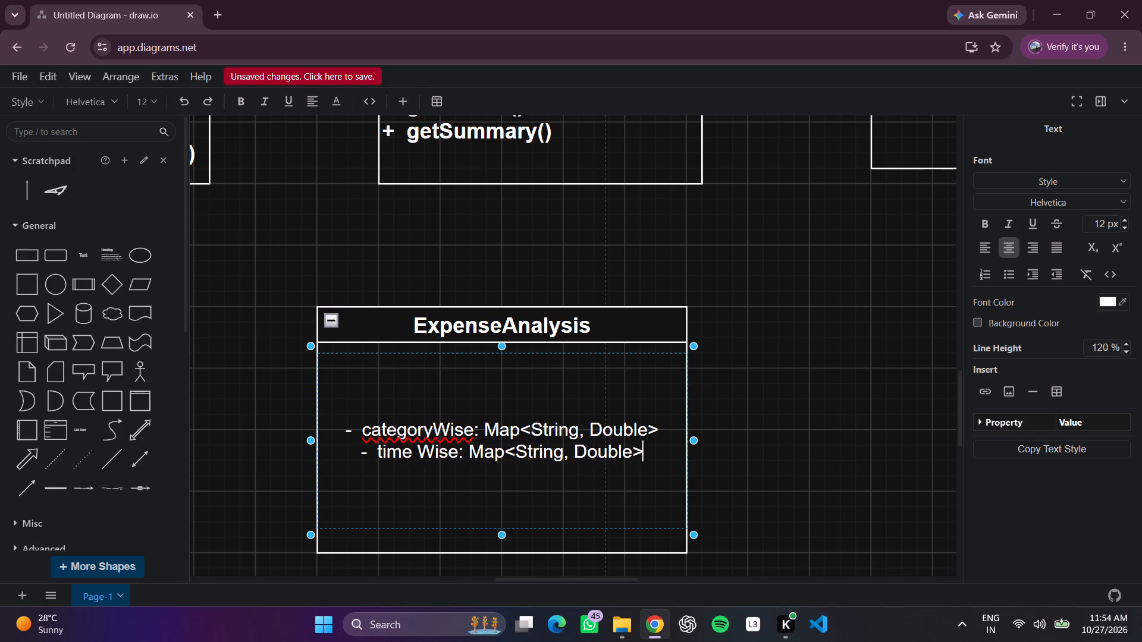
{"action": "key", "text": "space"}
Add the attribute "- maxEspense: double" on a new line below time Wise.
{"action": "key", "text": "Return"}
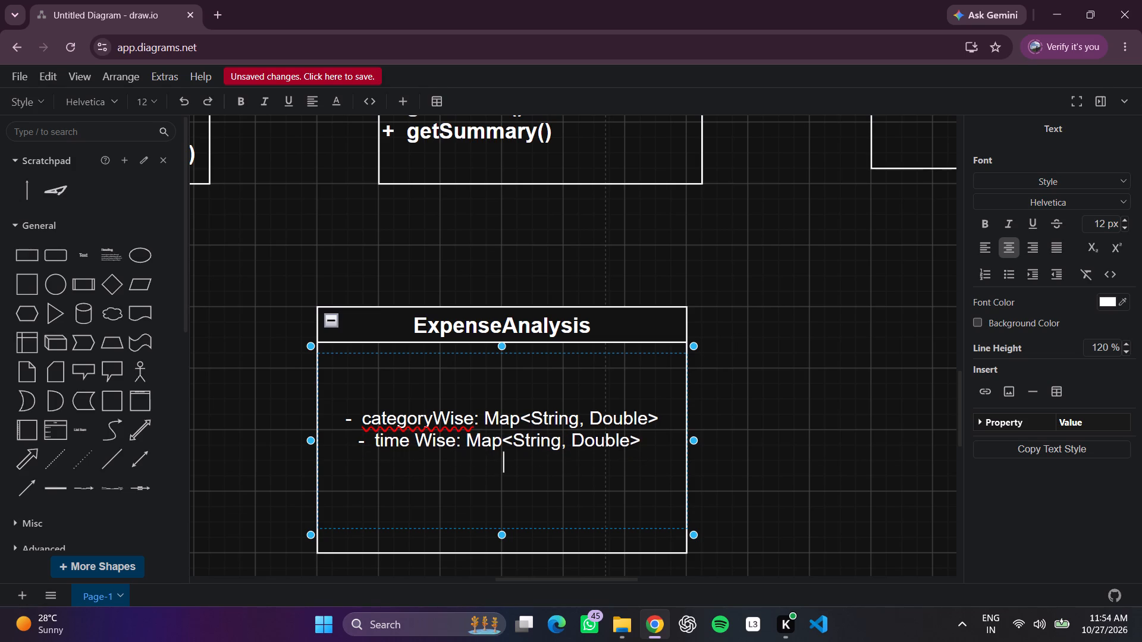
{"action": "key", "text": "minus"}
{"action": "key", "text": "space"}
{"action": "key", "text": "space"}
{"action": "type", "text": "max"}
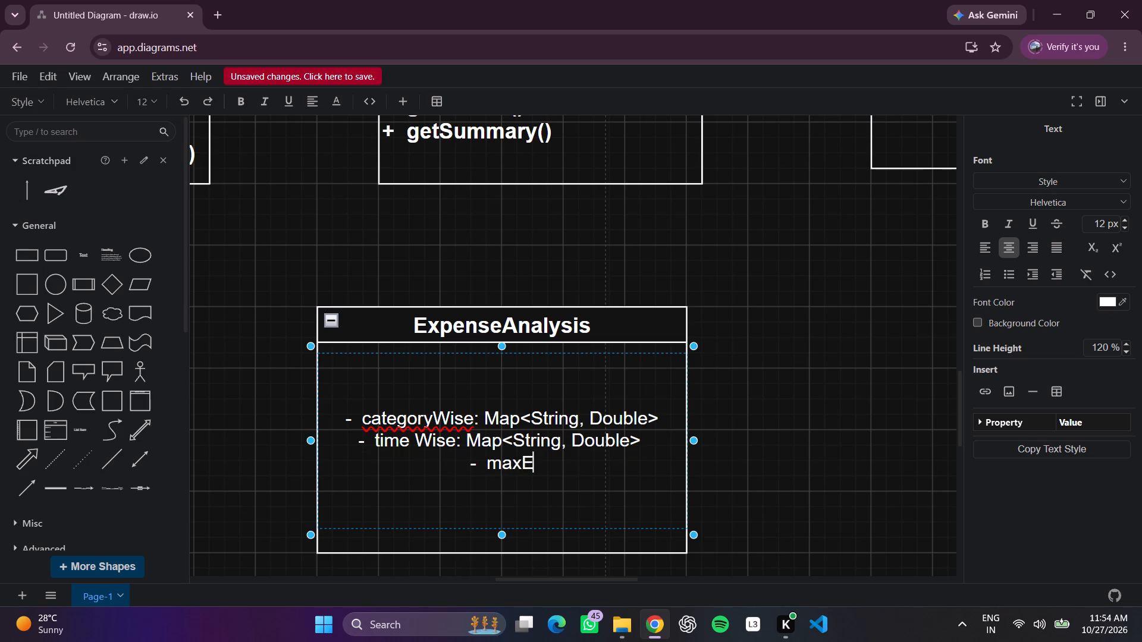
{"action": "type", "text": "pense"}
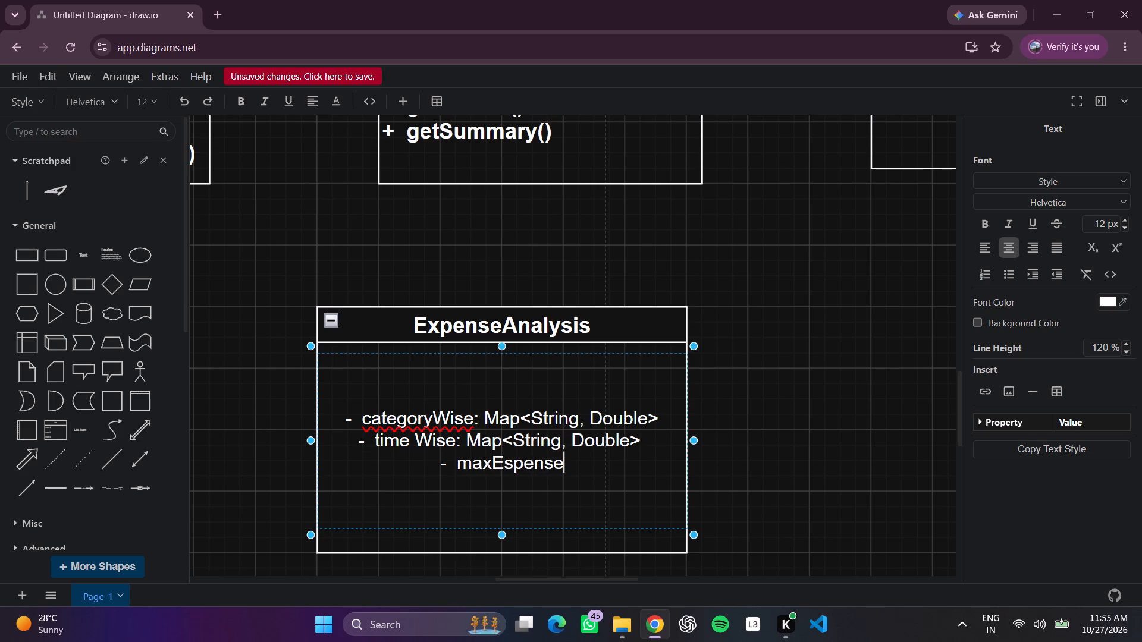
{"action": "type", "text": ";"}
{"action": "key", "text": "space"}
{"action": "key", "text": "BackSpace"}
{"action": "key", "text": "BackSpace"}
{"action": "type", "text": ":"}
{"action": "key", "text": "space"}
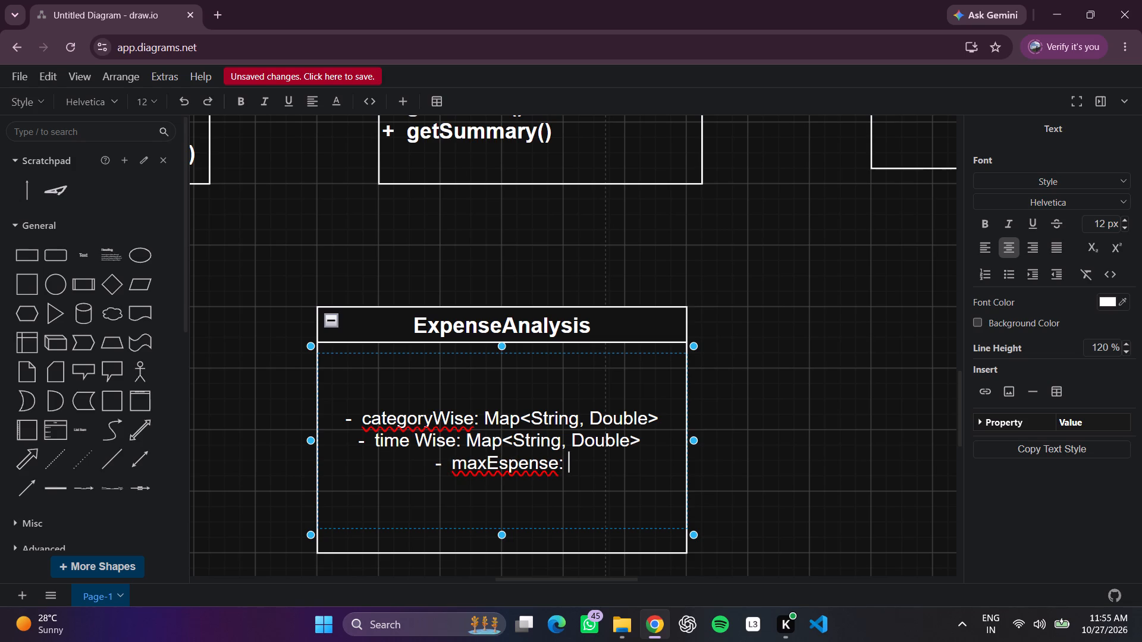
{"action": "type", "text": "double"}
Add the attribute "- minExpense: double" on a new line below maxEspense and finish editing the text.
{"action": "key", "text": "Return"}
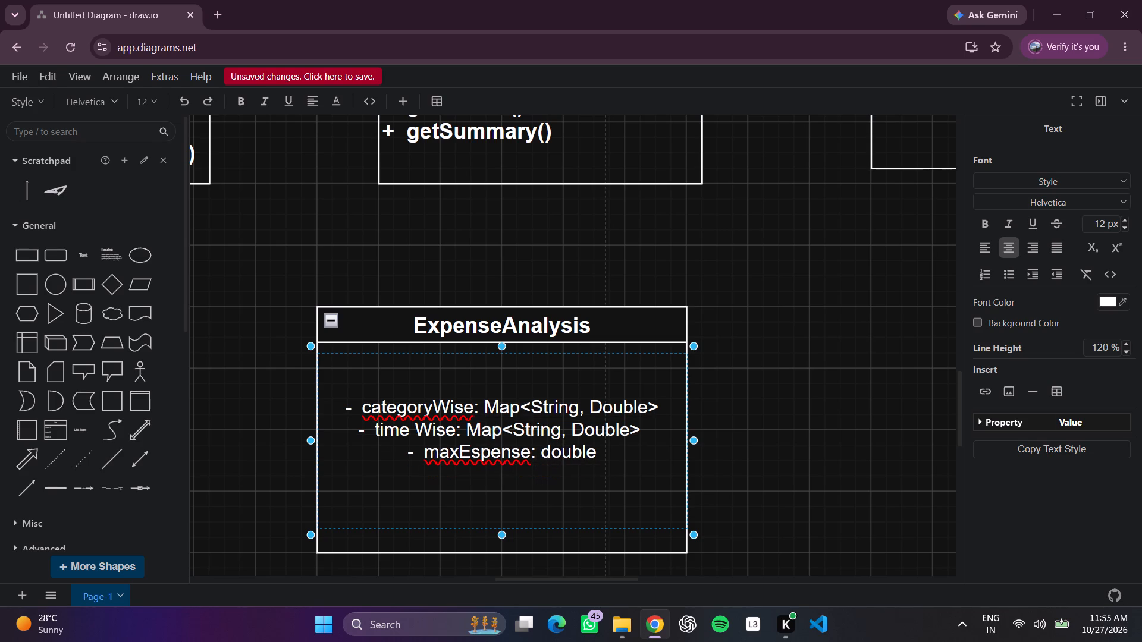
{"action": "key", "text": "shift+underscore"}
{"action": "key", "text": "BackSpace"}
{"action": "key", "text": "minus"}
{"action": "key", "text": "space"}
{"action": "key", "text": "space"}
{"action": "type", "text": "min"}
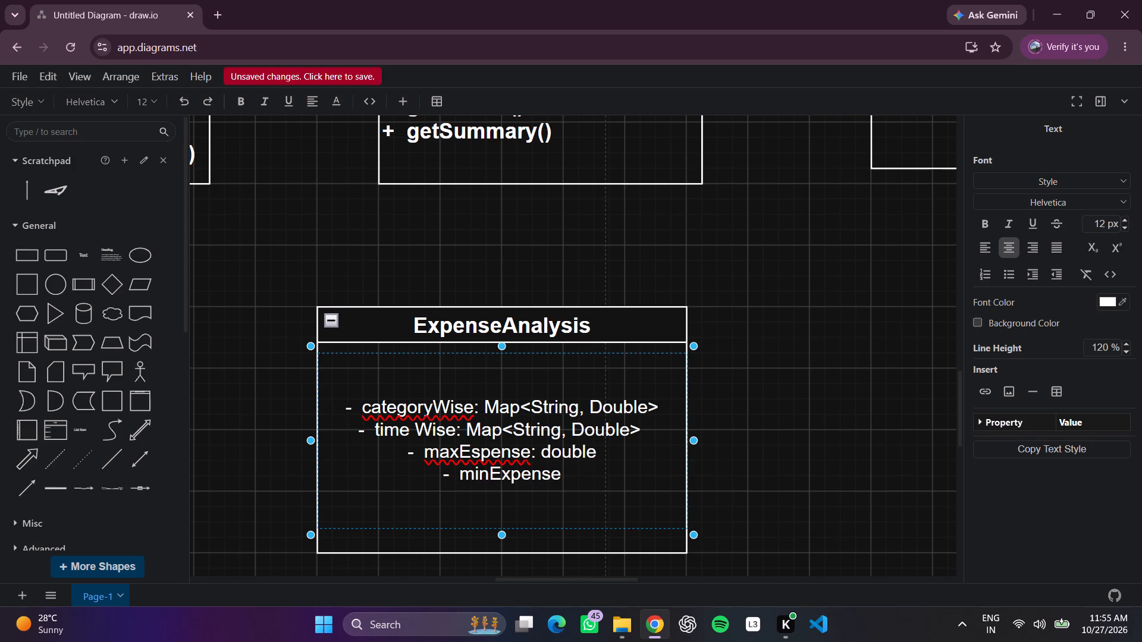
{"action": "key", "text": "semicolon"}
{"action": "key", "text": "BackSpace"}
{"action": "type", "text": ":"}
{"action": "key", "text": "space"}
{"action": "type", "text": "double"}
{"action": "scroll", "coordinate": [622, 448], "scroll_direction": "left", "scroll_amount": 2}
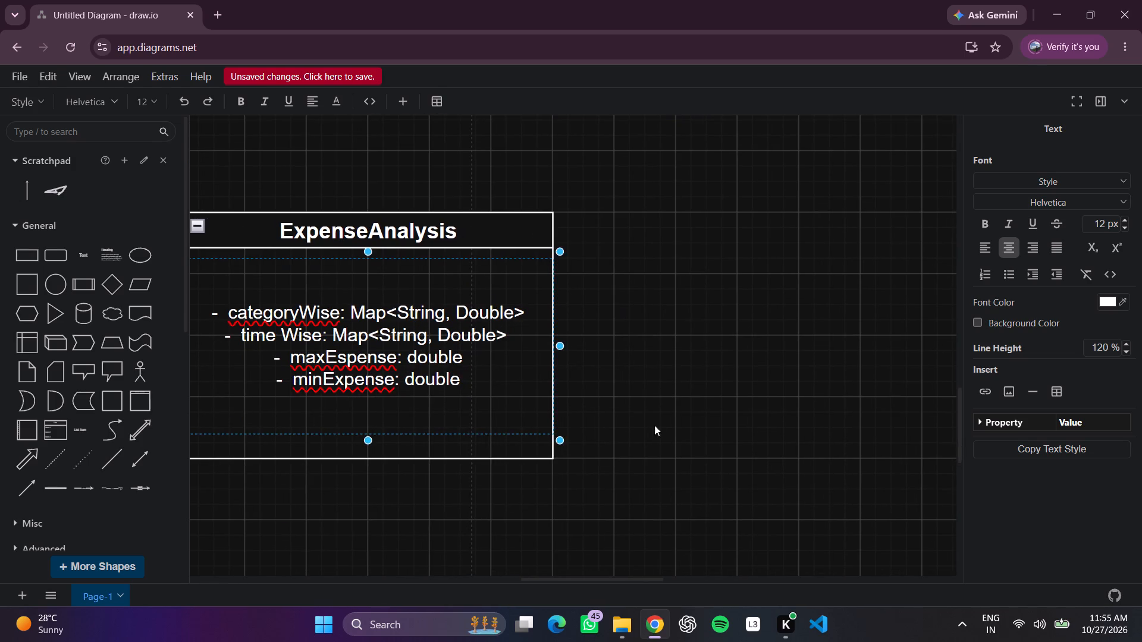
{"action": "left_click", "coordinate": [733, 369]}
Format all four attribute lines in the ExpenseAnalysis text box as Heading 3.
{"action": "left_click", "coordinate": [352, 370]}
{"action": "scroll", "coordinate": [352, 370], "scroll_direction": "right", "scroll_amount": 1}
{"action": "left_click", "coordinate": [352, 370]}
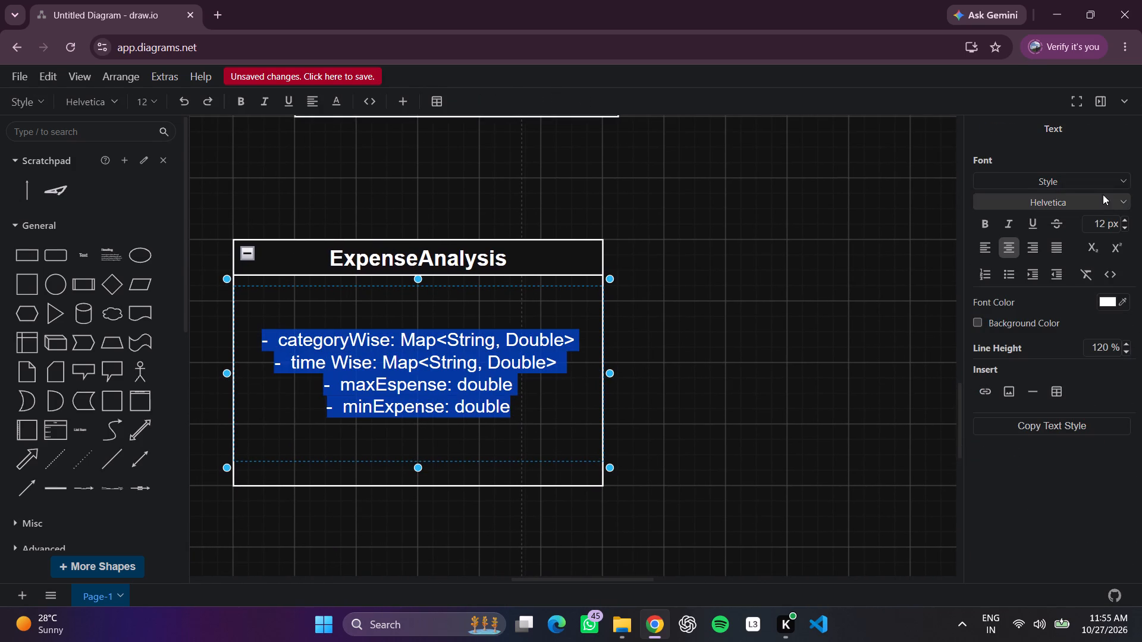
{"action": "left_click", "coordinate": [1045, 177]}
{"action": "left_click", "coordinate": [1031, 276]}
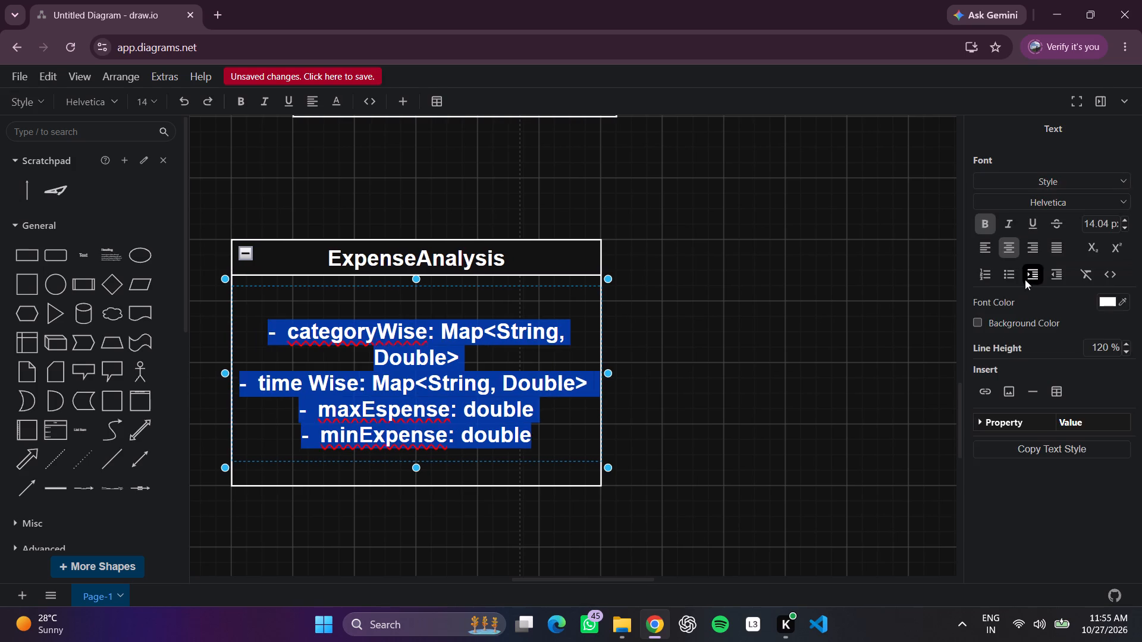
{"action": "left_click", "coordinate": [904, 309]}
{"action": "left_click", "coordinate": [623, 392]}
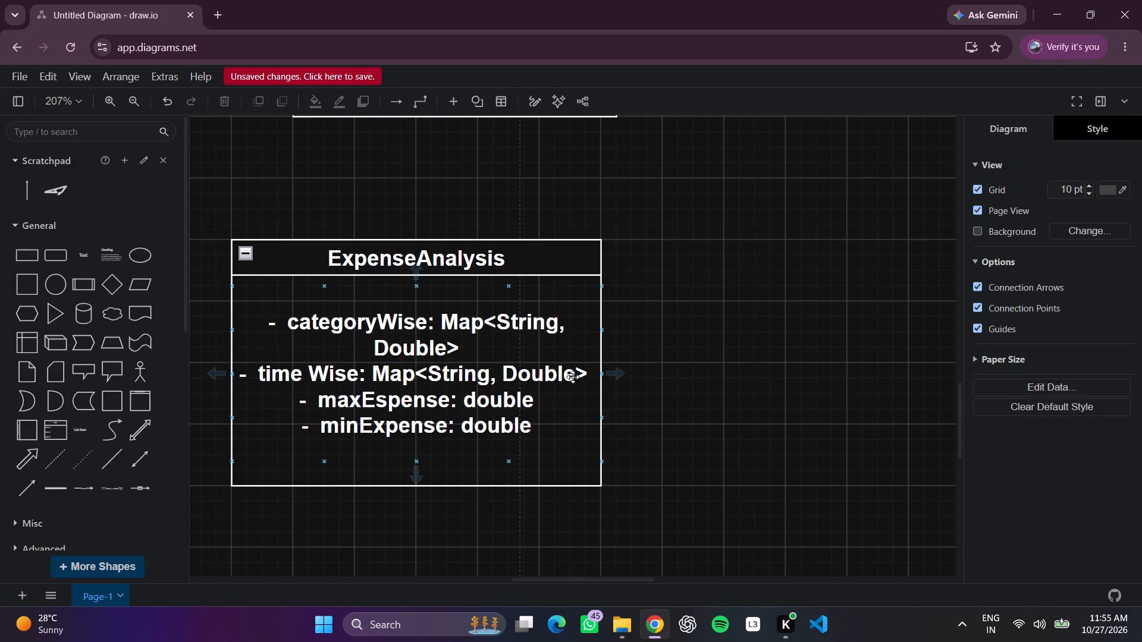
Widen the ExpenseAnalysis container and its attribute text box so each attribute fits on one line.
{"action": "left_click", "coordinate": [573, 377]}
{"action": "left_click_drag", "start_coordinate": [597, 375], "coordinate": [589, 377]}
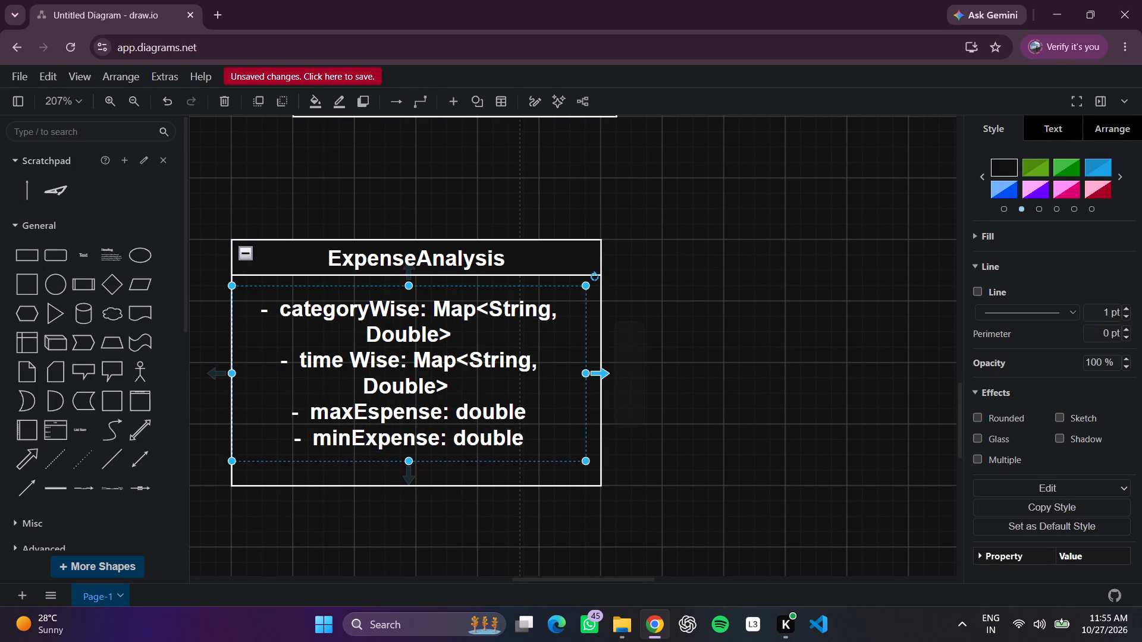
{"action": "left_click", "coordinate": [601, 383]}
{"action": "left_click_drag", "start_coordinate": [601, 366], "coordinate": [658, 360]}
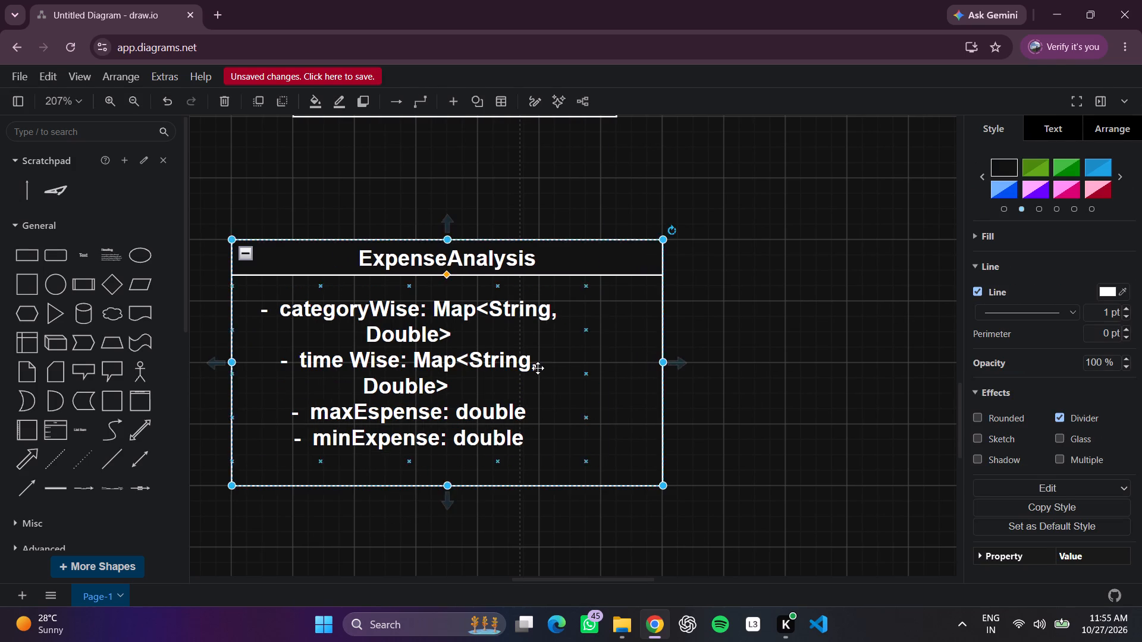
{"action": "double_click", "coordinate": [537, 368]}
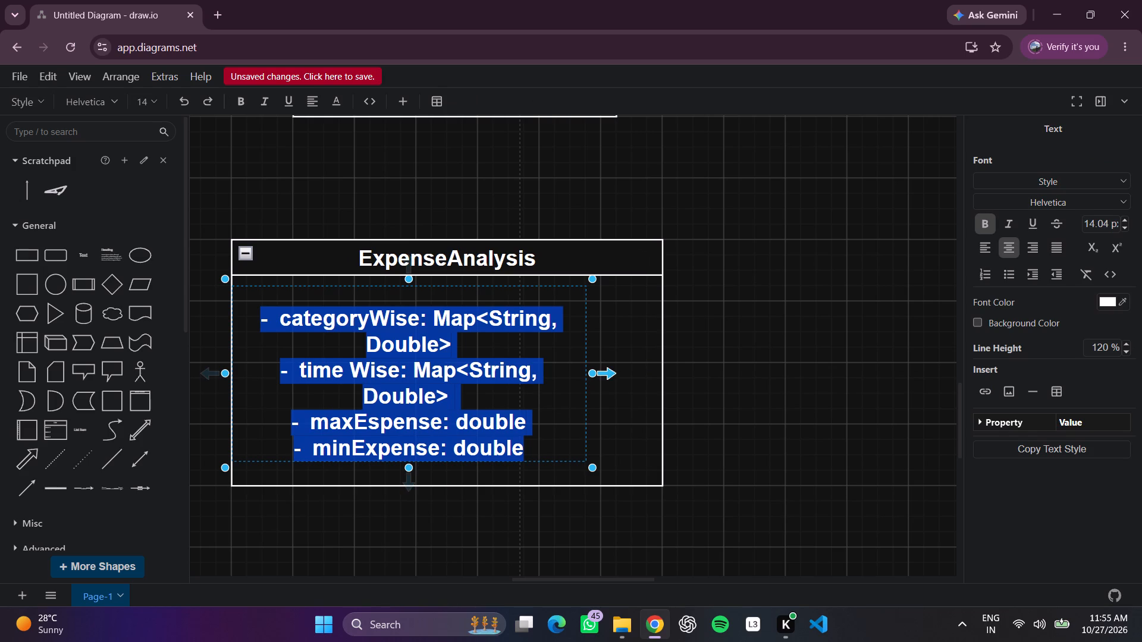
{"action": "left_click_drag", "start_coordinate": [594, 372], "coordinate": [648, 366]}
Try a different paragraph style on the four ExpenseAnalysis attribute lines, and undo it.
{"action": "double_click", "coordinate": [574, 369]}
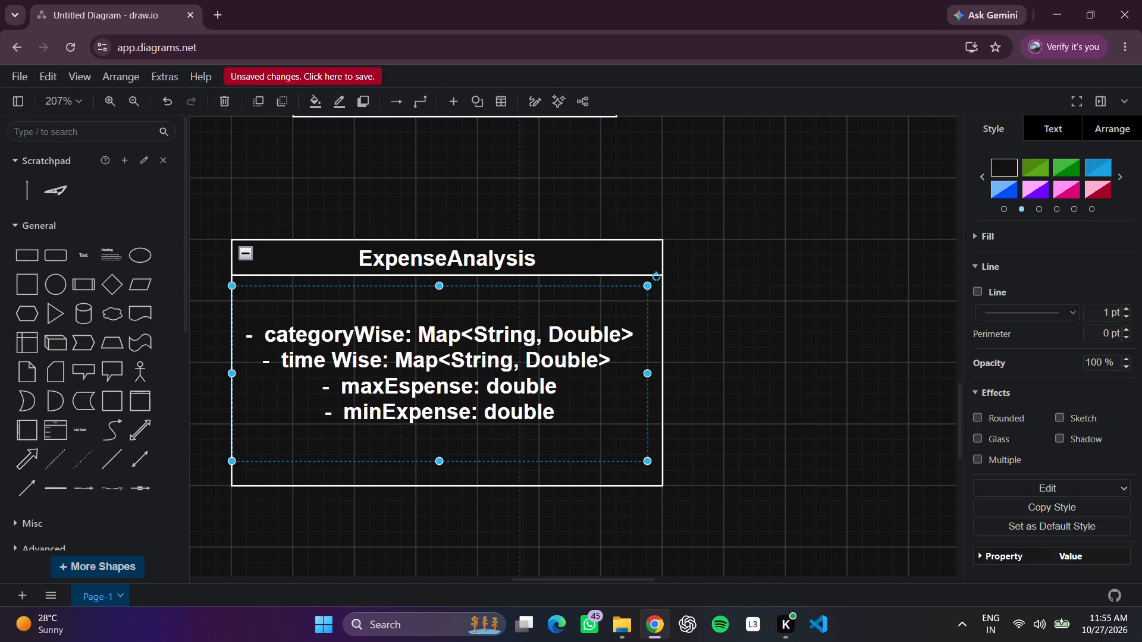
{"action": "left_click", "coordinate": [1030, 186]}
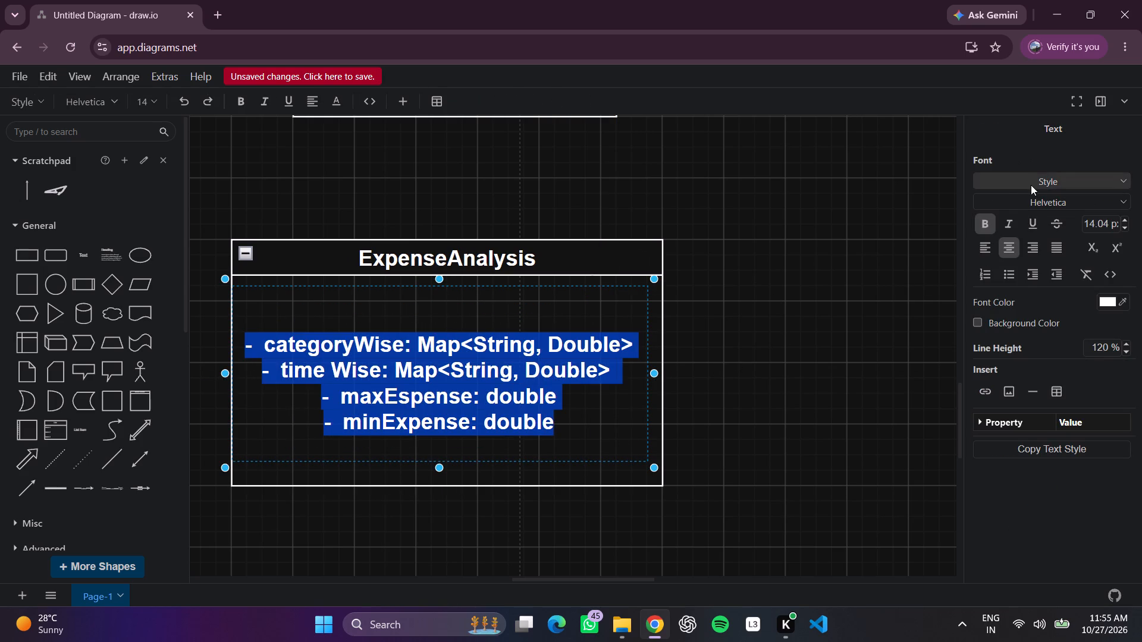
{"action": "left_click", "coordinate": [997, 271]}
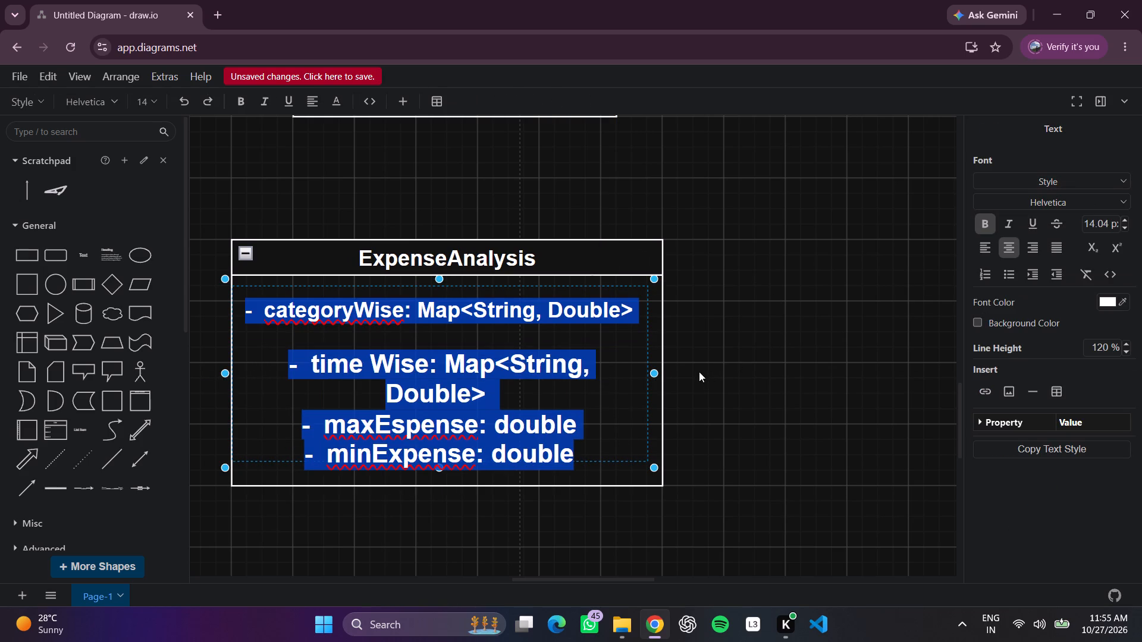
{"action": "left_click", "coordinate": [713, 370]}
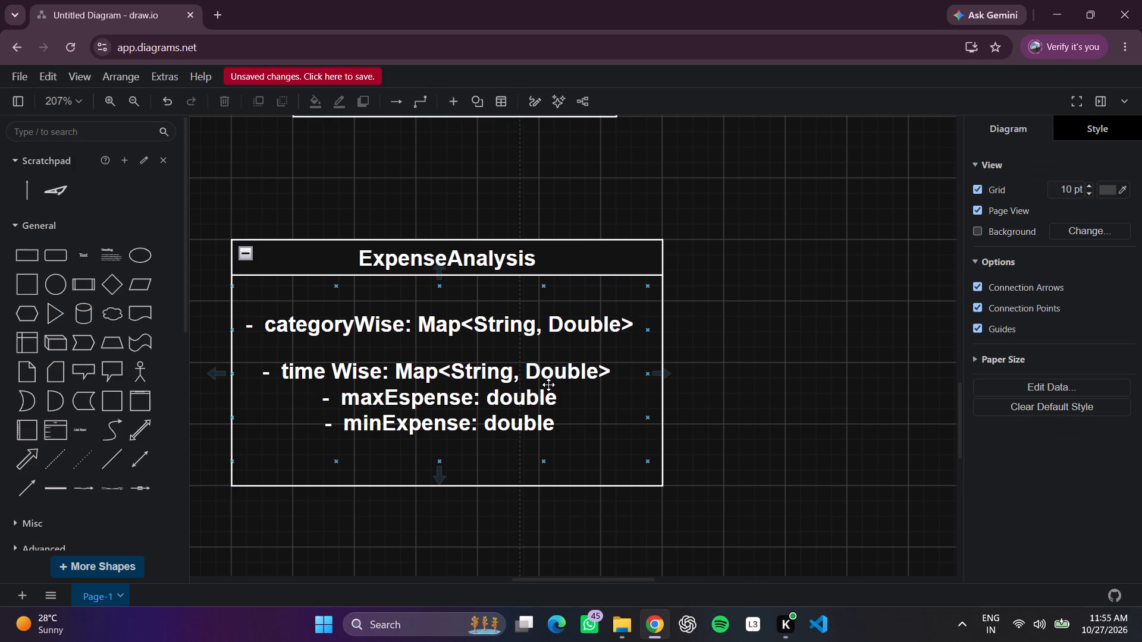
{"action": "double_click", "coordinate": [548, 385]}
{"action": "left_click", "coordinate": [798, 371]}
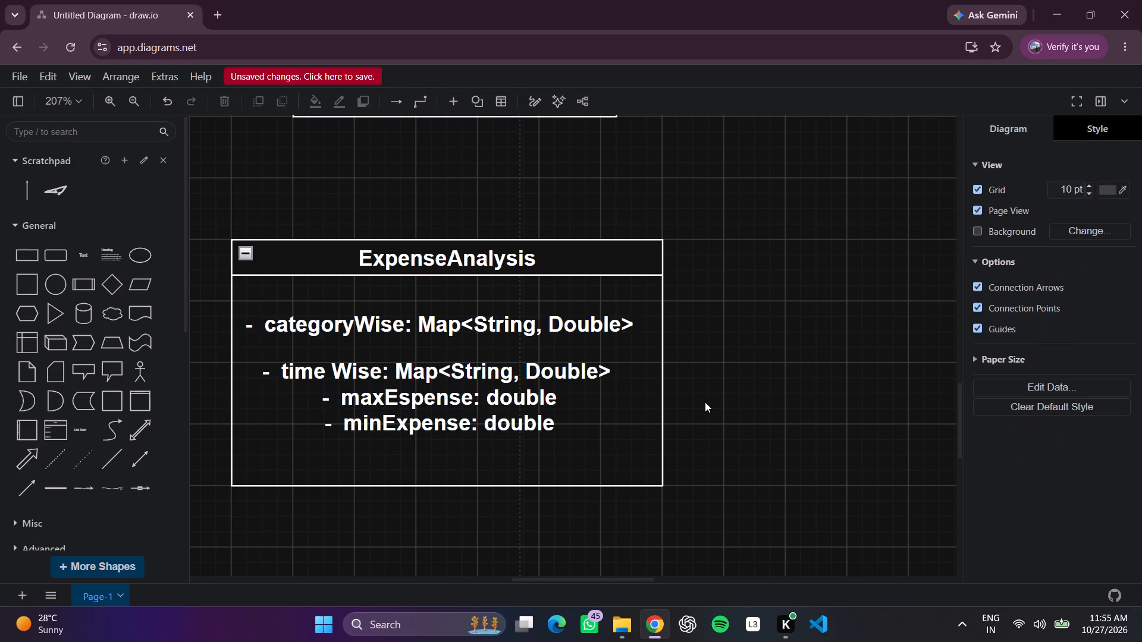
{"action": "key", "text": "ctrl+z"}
Left-align the four attribute lines in the ExpenseAnalysis text box.
{"action": "double_click", "coordinate": [503, 381]}
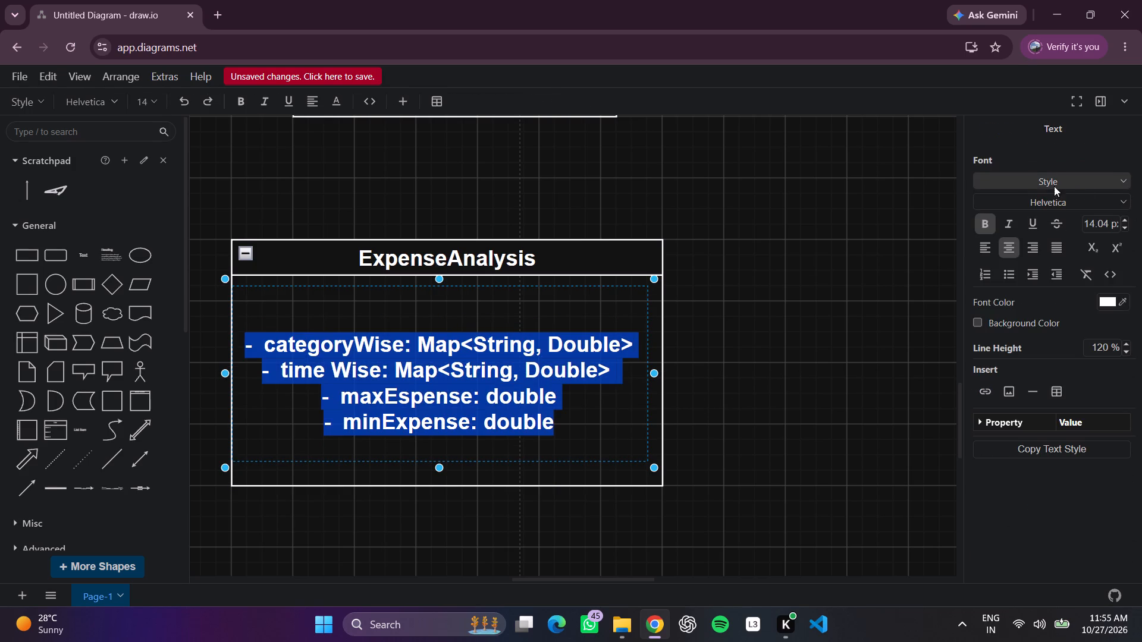
{"action": "left_click", "coordinate": [995, 245]}
{"action": "left_click", "coordinate": [868, 284]}
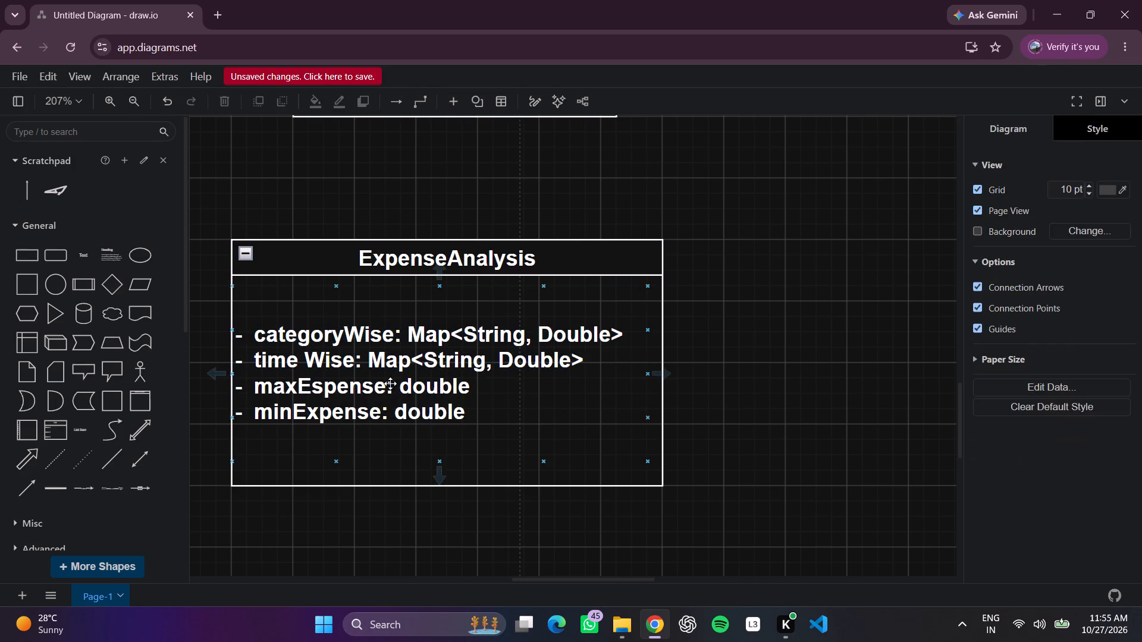
Move the attribute text up beneath the ExpenseAnalysis title and shrink the container around it to a width of 270.
{"action": "left_click_drag", "start_coordinate": [388, 391], "coordinate": [388, 354]}
{"action": "left_click", "coordinate": [755, 341]}
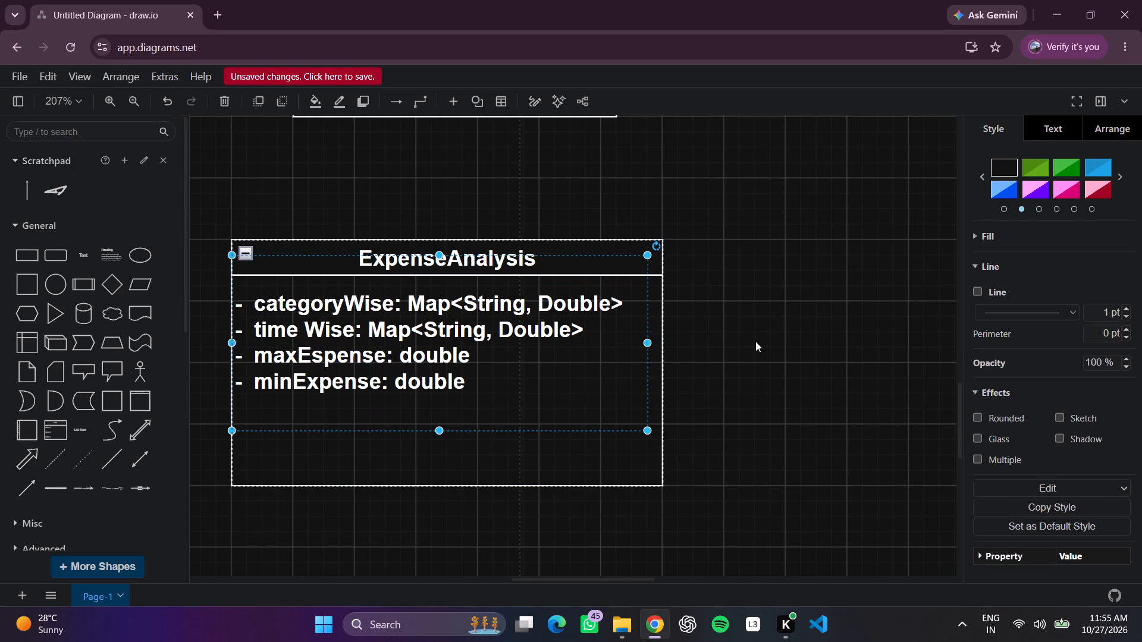
{"action": "left_click", "coordinate": [661, 380]}
{"action": "left_click_drag", "start_coordinate": [660, 363], "coordinate": [645, 363]}
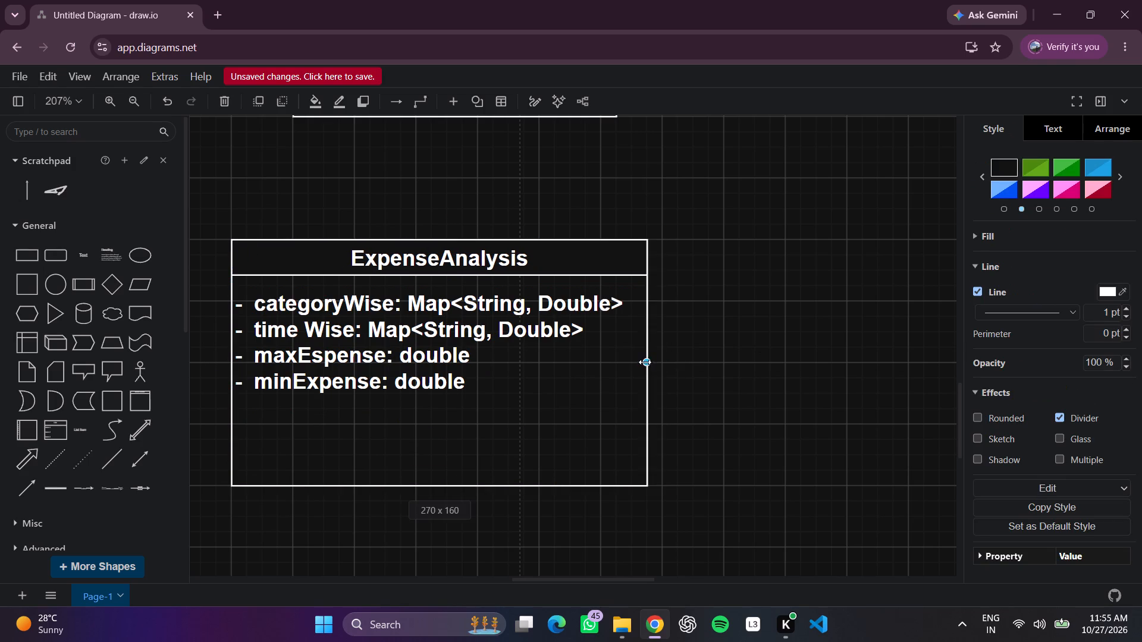
{"action": "left_click", "coordinate": [768, 345]}
{"action": "left_click", "coordinate": [441, 486]}
{"action": "left_click_drag", "start_coordinate": [437, 484], "coordinate": [437, 484]}
{"action": "left_click_drag", "start_coordinate": [437, 484], "coordinate": [447, 430]}
{"action": "left_click", "coordinate": [723, 521]}
Add an untitled container and size it to sit directly below the ExpenseAnalysis attribute section at the same width.
{"action": "scroll", "coordinate": [714, 518], "scroll_direction": "down", "scroll_amount": 1}
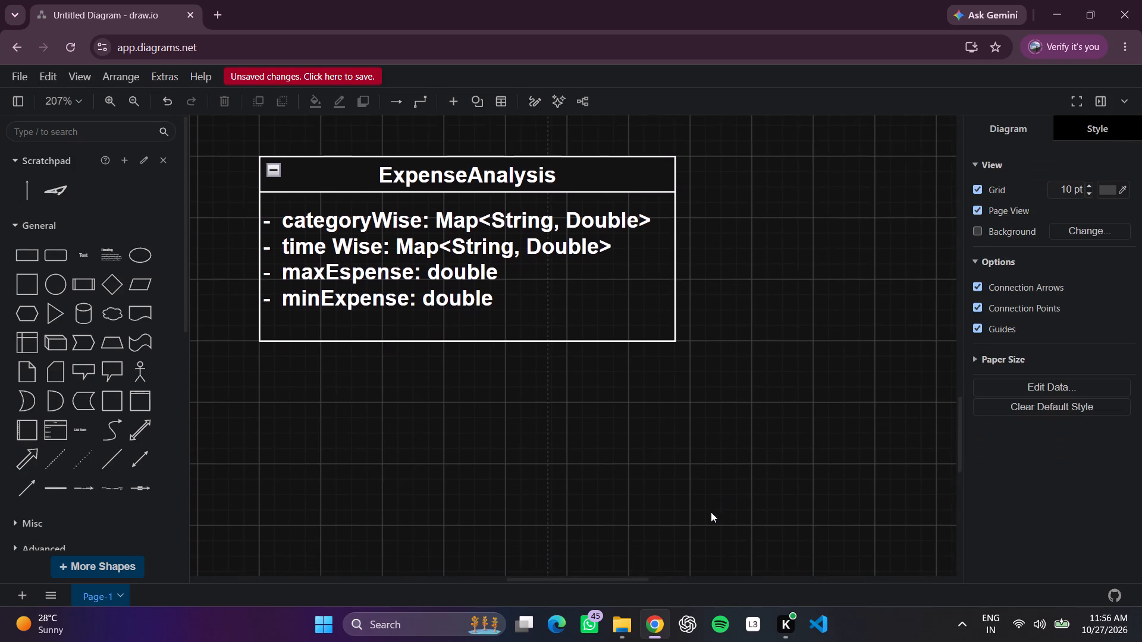
{"action": "scroll", "coordinate": [711, 512], "scroll_direction": "down", "scroll_amount": 1}
{"action": "left_click", "coordinate": [138, 409]}
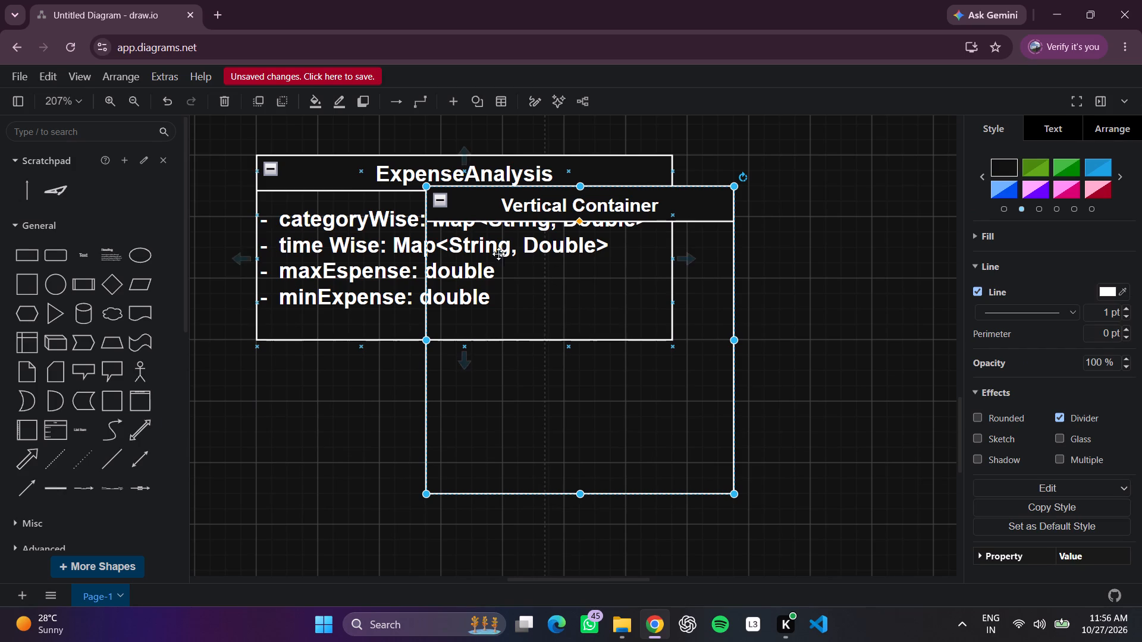
{"action": "left_click", "coordinate": [218, 102]}
{"action": "left_click", "coordinate": [124, 395]}
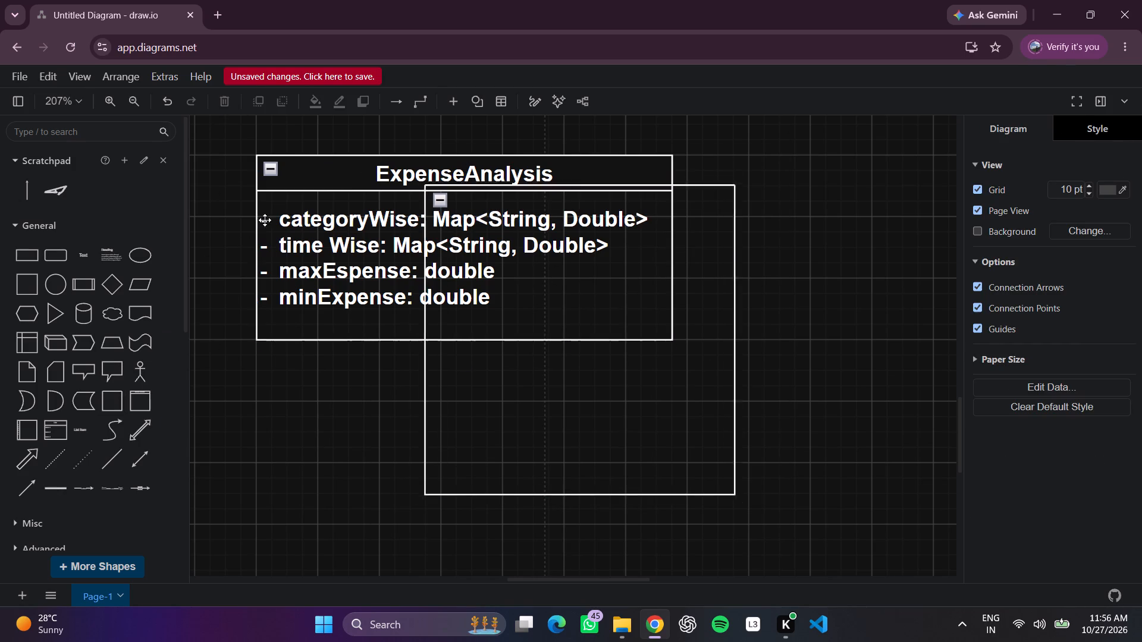
{"action": "left_click_drag", "start_coordinate": [421, 181], "coordinate": [507, 351]}
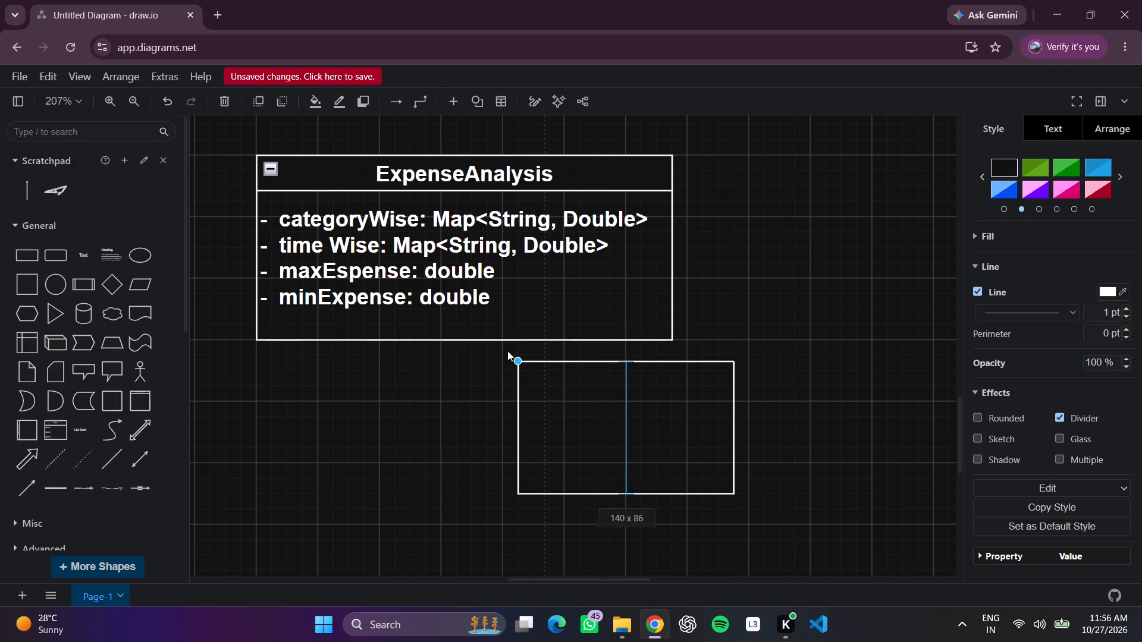
{"action": "left_click_drag", "start_coordinate": [507, 351], "coordinate": [524, 341]}
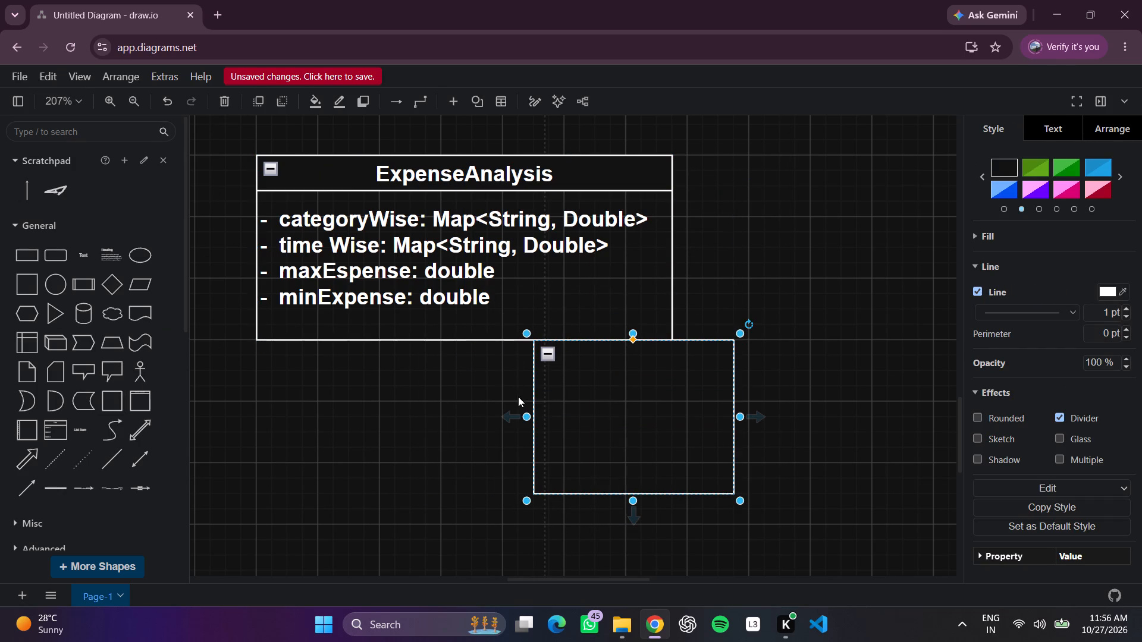
{"action": "left_click_drag", "start_coordinate": [526, 414], "coordinate": [249, 385]}
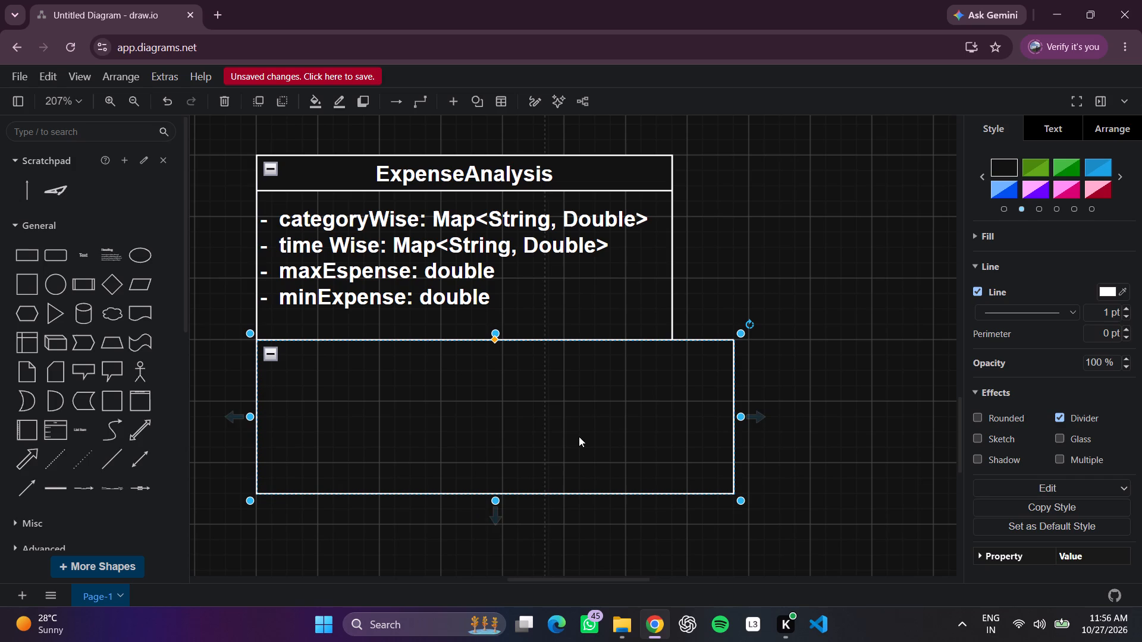
{"action": "left_click_drag", "start_coordinate": [739, 419], "coordinate": [683, 423]}
{"action": "left_click", "coordinate": [841, 417]}
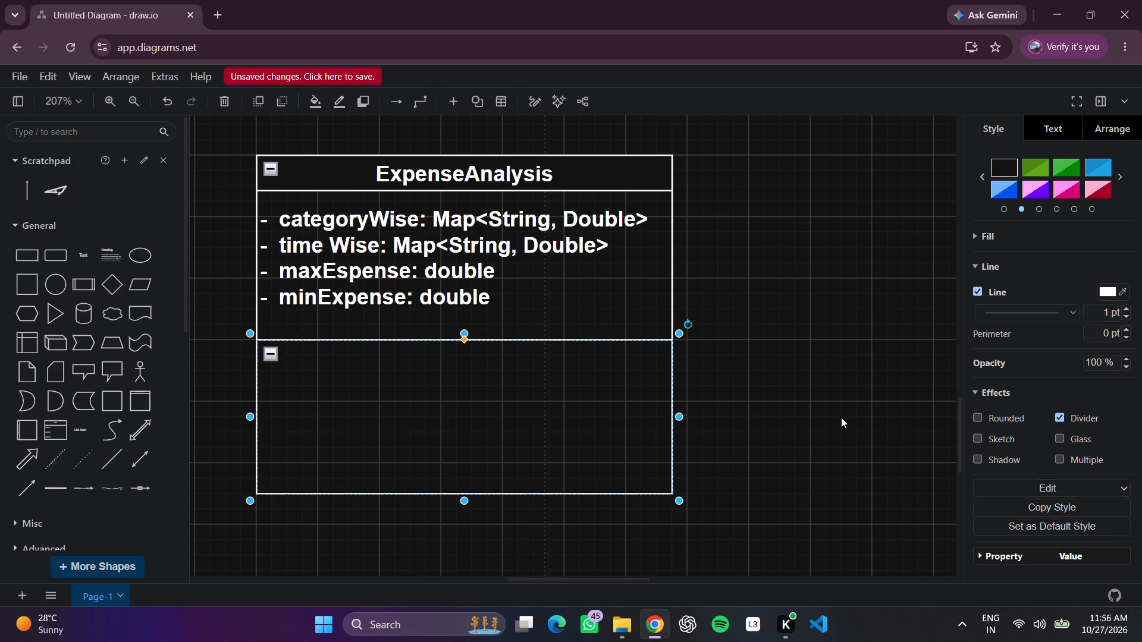
Insert a text box at the upper-left corner of the new container below ExpenseAnalysis.
{"action": "left_click", "coordinate": [305, 373]}
{"action": "left_click", "coordinate": [288, 350]}
{"action": "double_click", "coordinate": [291, 354]}
{"action": "left_click", "coordinate": [294, 354]}
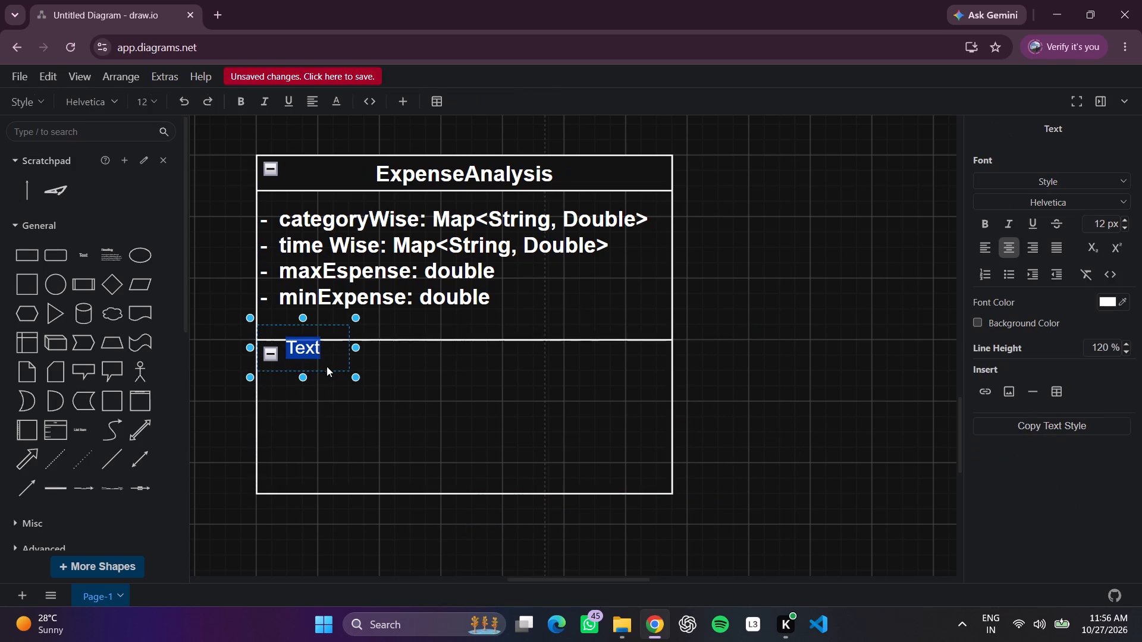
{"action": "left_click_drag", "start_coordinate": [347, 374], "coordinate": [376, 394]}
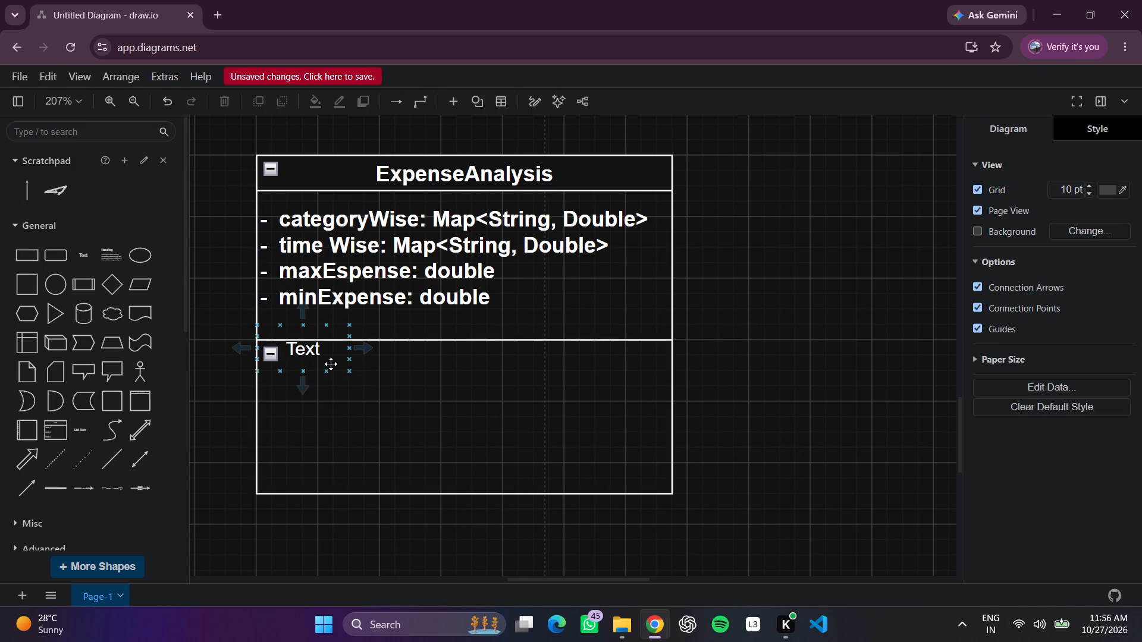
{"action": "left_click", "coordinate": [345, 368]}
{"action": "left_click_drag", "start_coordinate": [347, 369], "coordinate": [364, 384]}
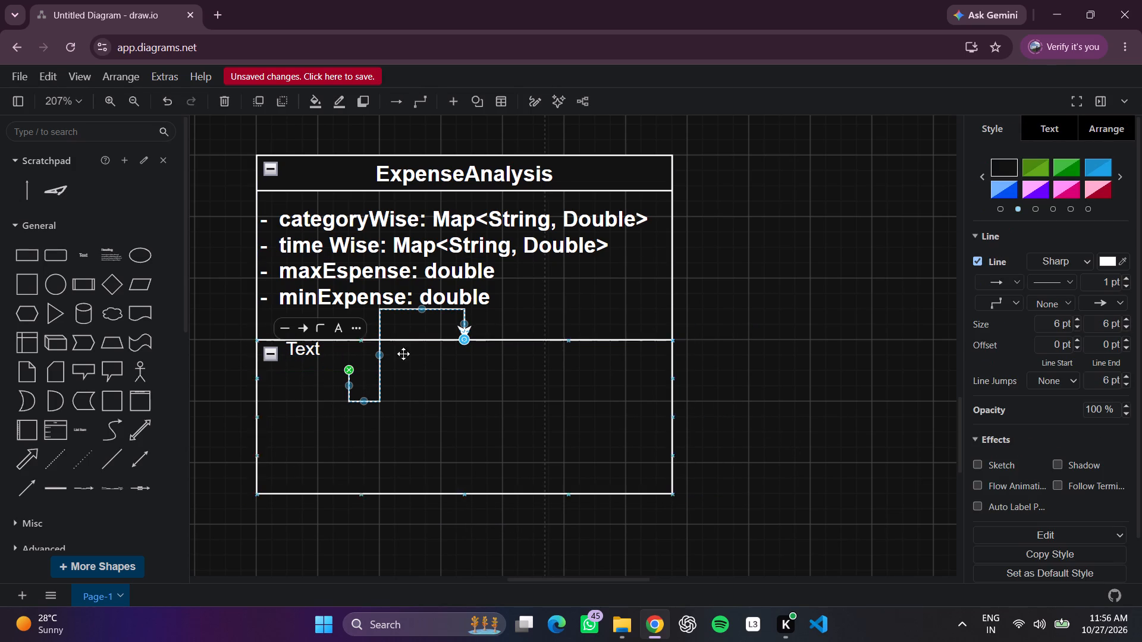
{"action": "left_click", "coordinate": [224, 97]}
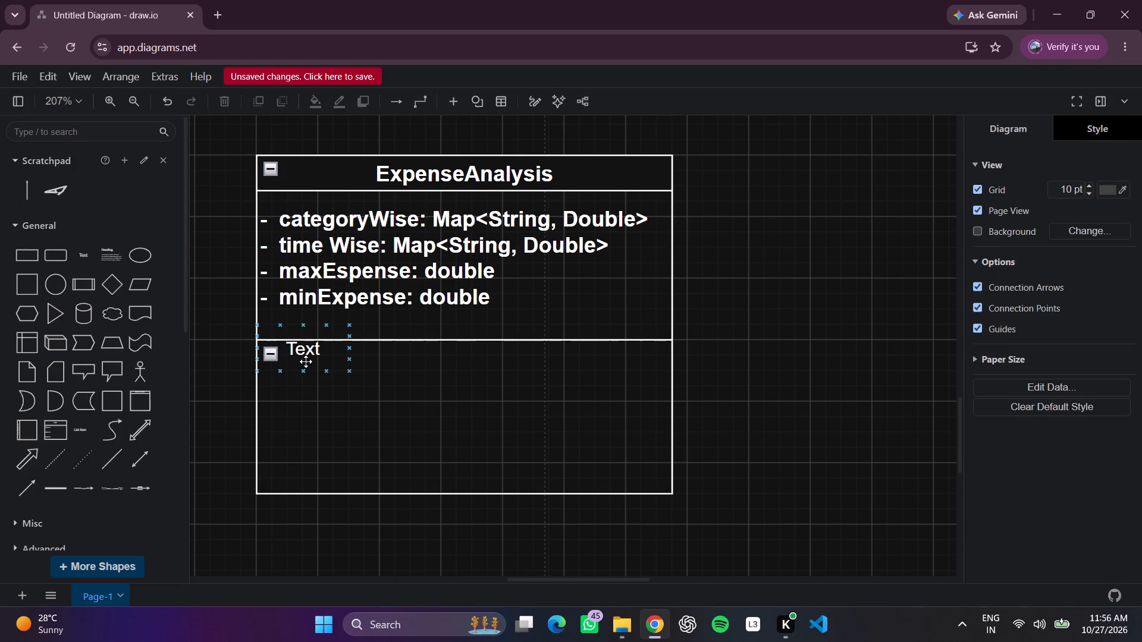
Enlarge the new text box so that it covers most of the container below the attribute section.
{"action": "left_click", "coordinate": [306, 361]}
{"action": "left_click_drag", "start_coordinate": [353, 370], "coordinate": [608, 458]}
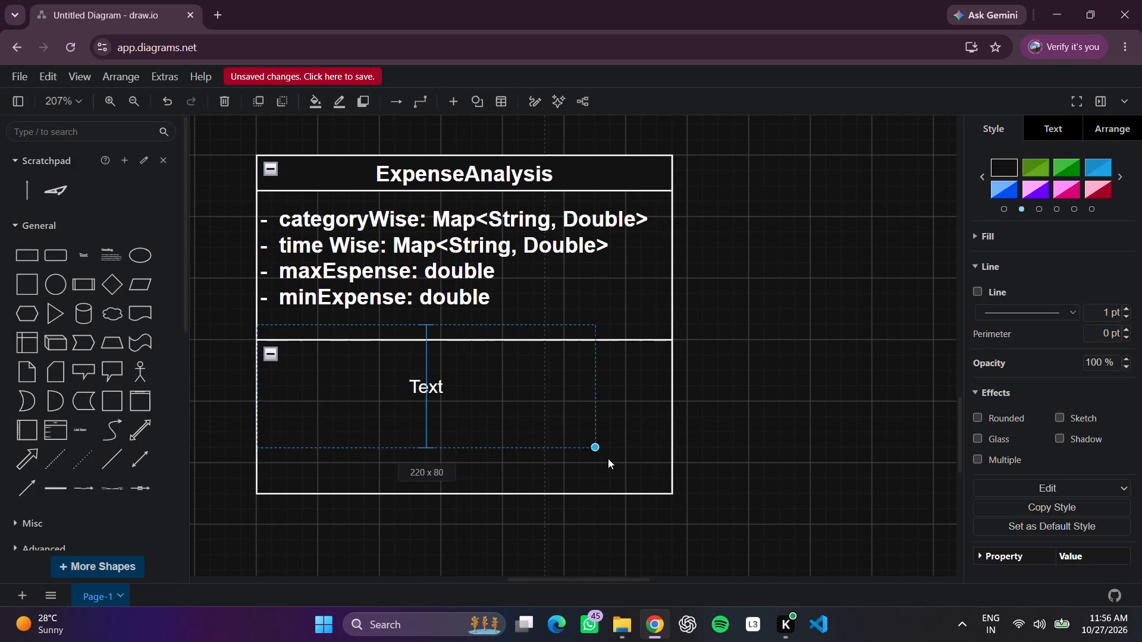
{"action": "left_click_drag", "start_coordinate": [608, 458], "coordinate": [608, 458]}
Replace the placeholder in the lower text box with the method "+ getCategoryWiseBreakdown()".
{"action": "double_click", "coordinate": [459, 405]}
{"action": "double_click", "coordinate": [460, 405]}
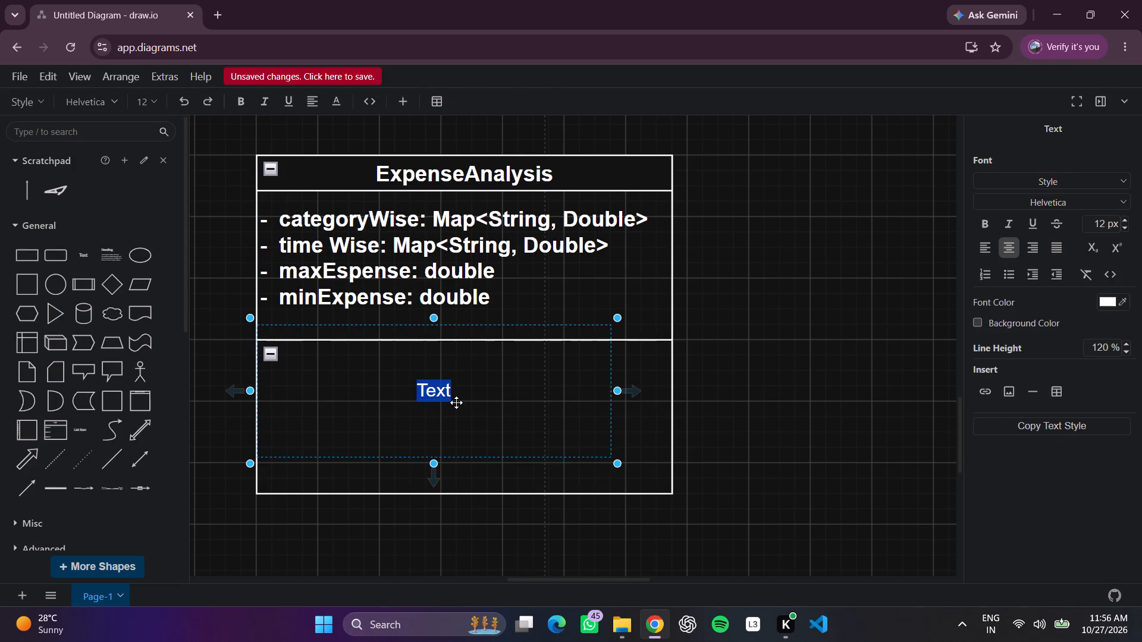
{"action": "key", "text": "BackSpace"}
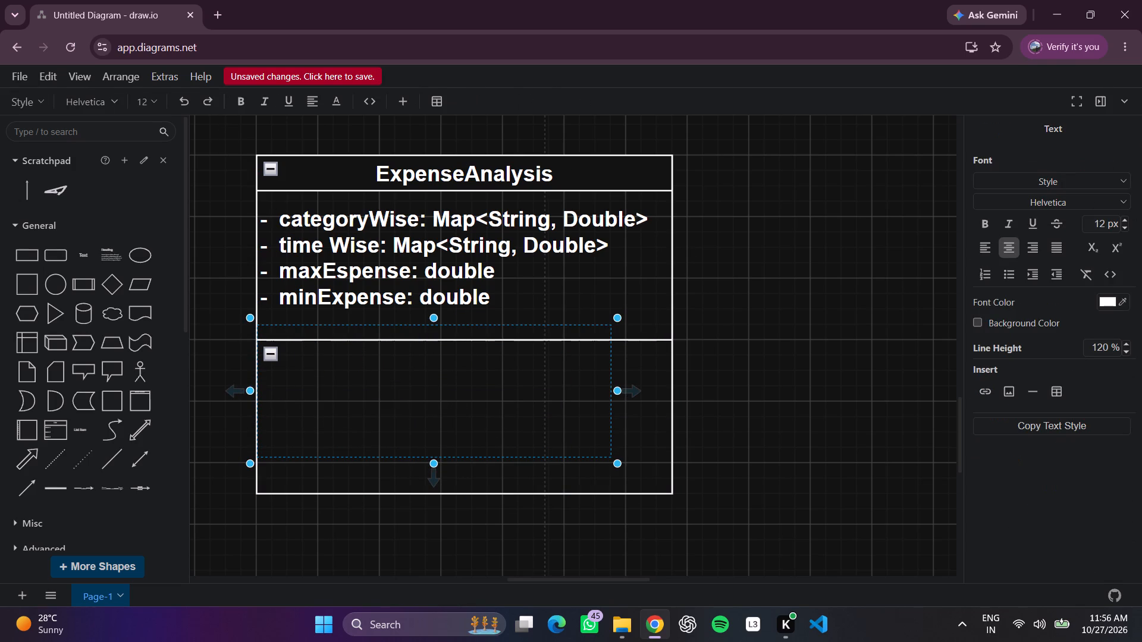
{"action": "type", "text": "+"}
{"action": "key", "text": "space"}
{"action": "key", "text": "space"}
{"action": "type", "text": "get"}
{"action": "key", "text": "space"}
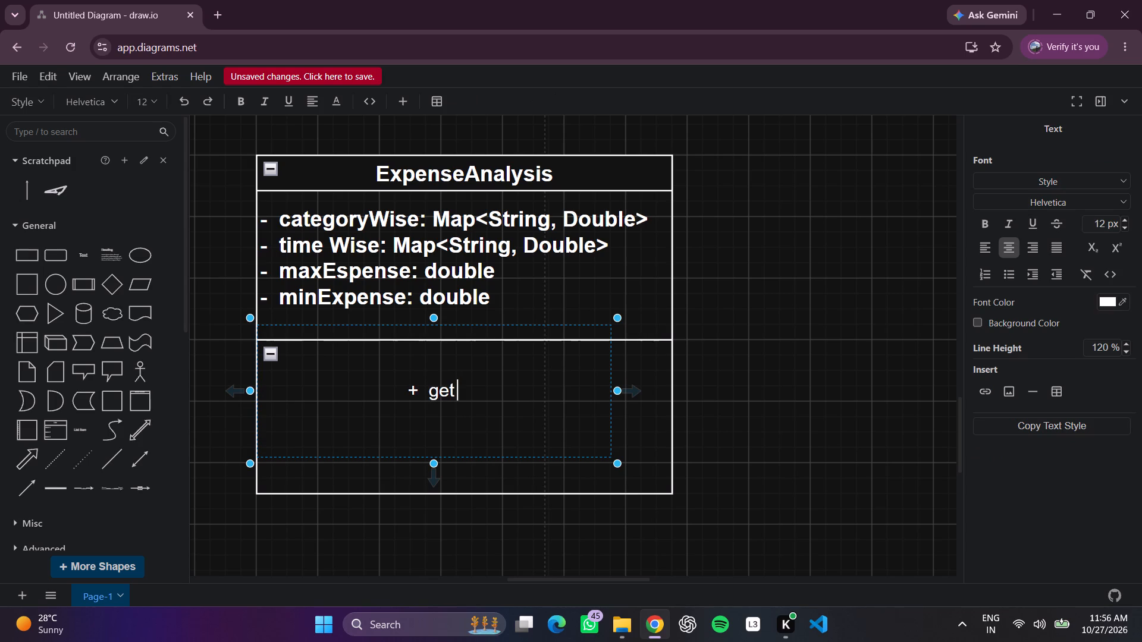
{"action": "key", "text": "BackSpace"}
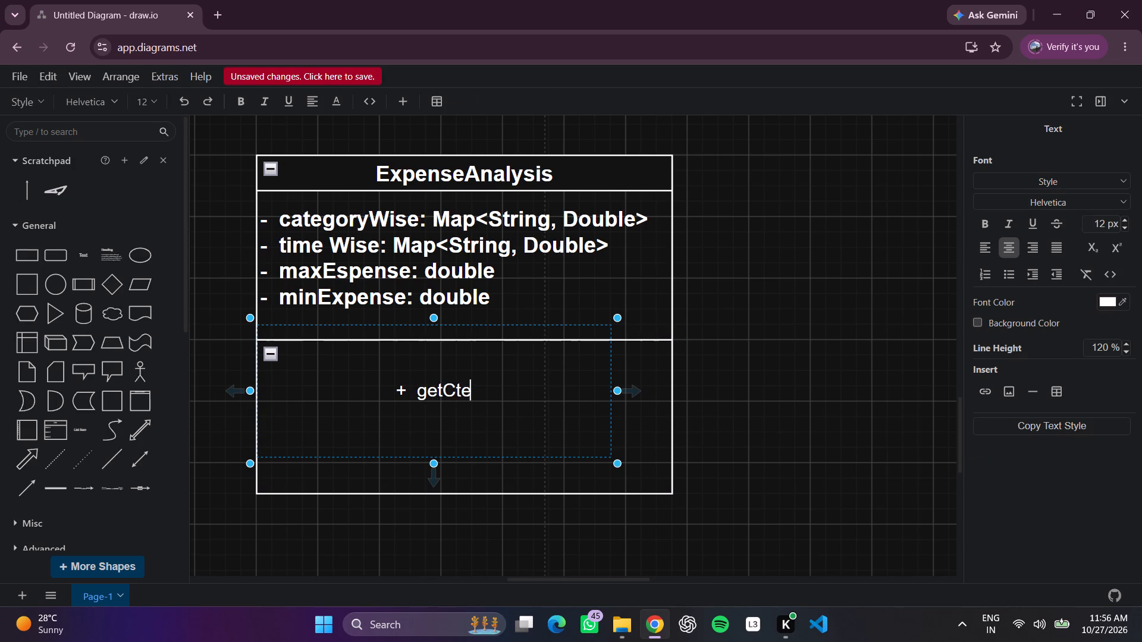
{"action": "key", "text": "BackSpace"}
{"action": "key", "text": "BackSpace"}
{"action": "type", "text": "ate"}
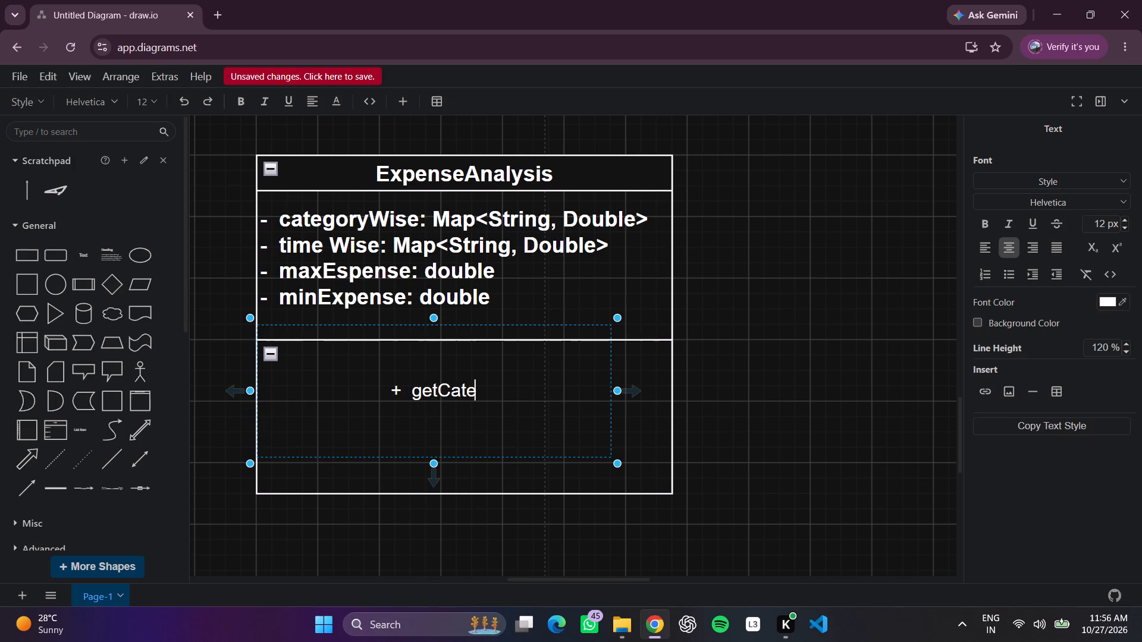
{"action": "type", "text": "gory"}
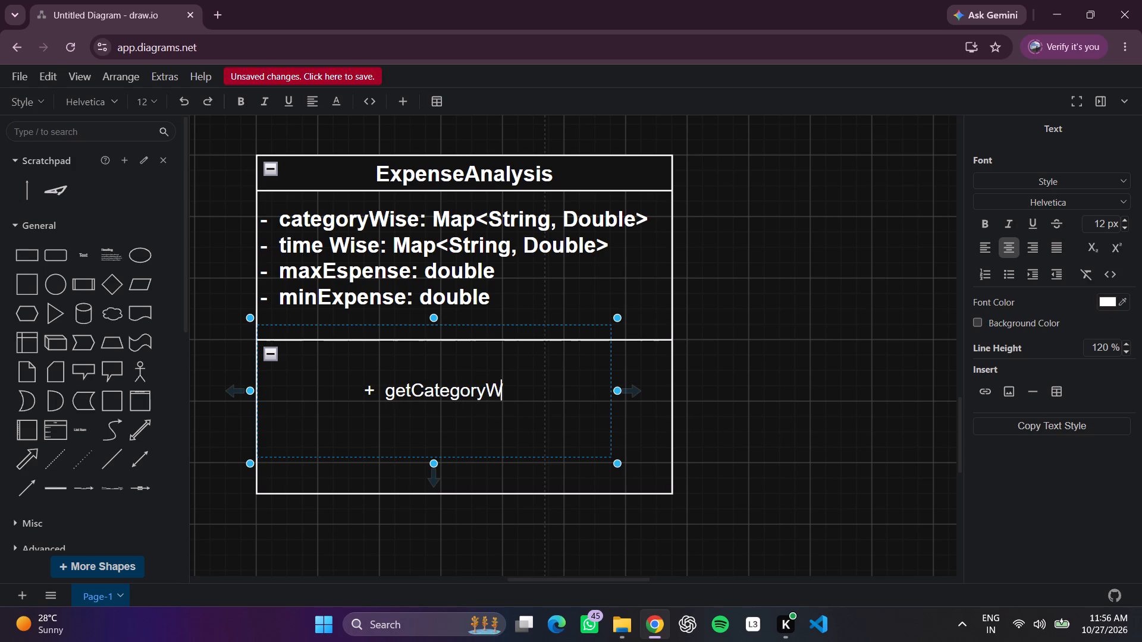
{"action": "type", "text": "ia"}
{"action": "key", "text": "BackSpace"}
{"action": "type", "text": "se"}
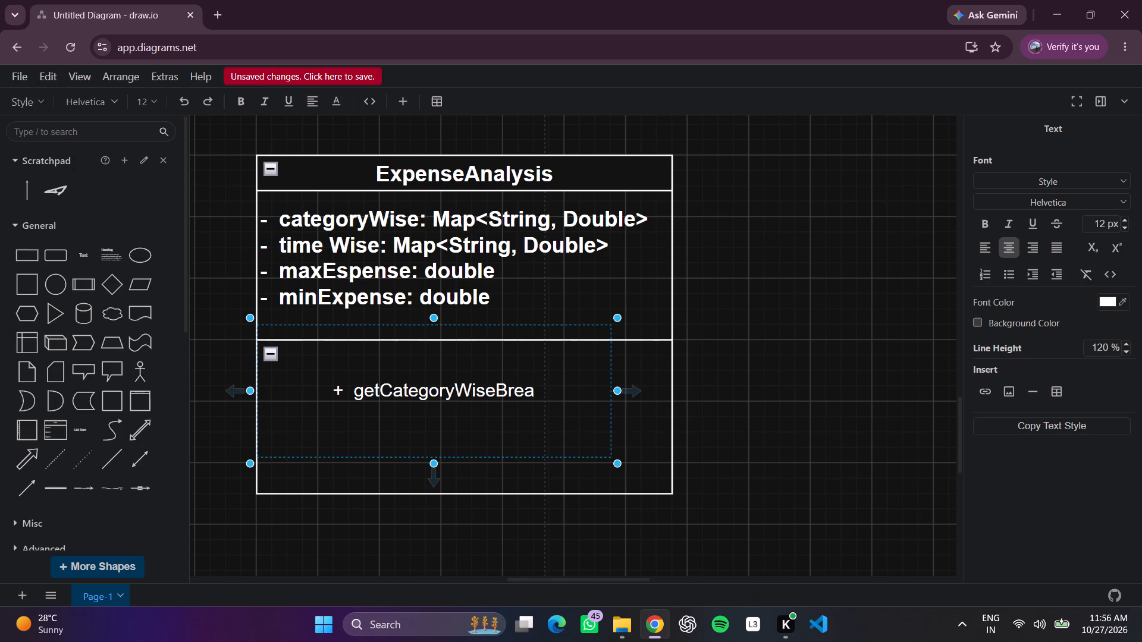
{"action": "type", "text": "kdown"}
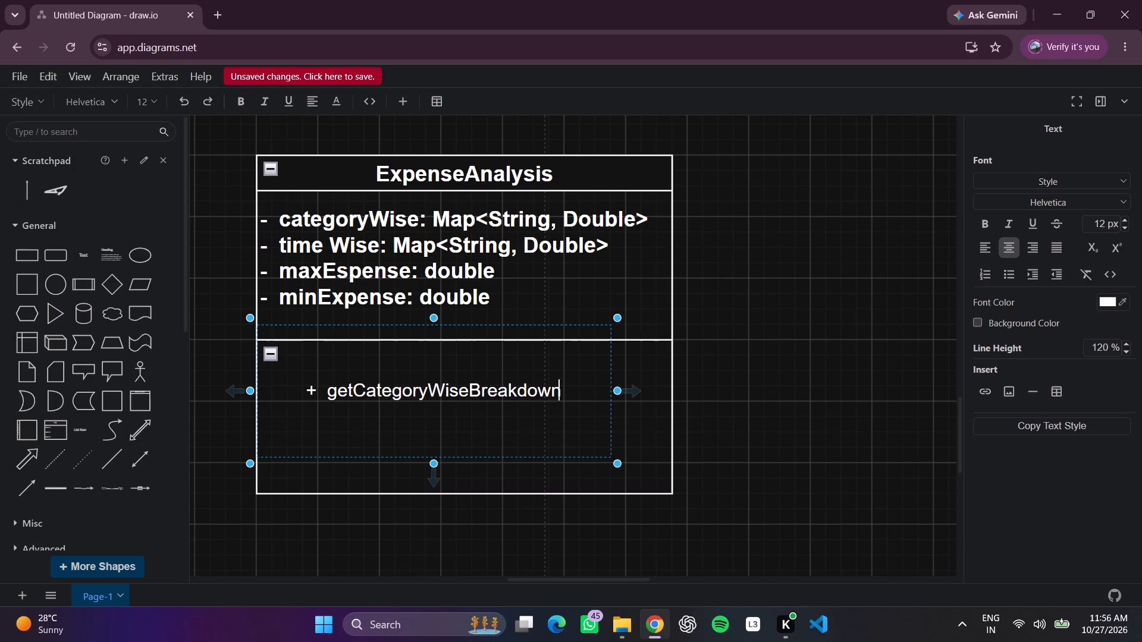
{"action": "type", "text": "()"}
Add the method "+ getTimeWiseTrends()" on a new line below getCategoryWiseBreakdown() in the ExpenseAnalysis methods text.
{"action": "key", "text": "Return"}
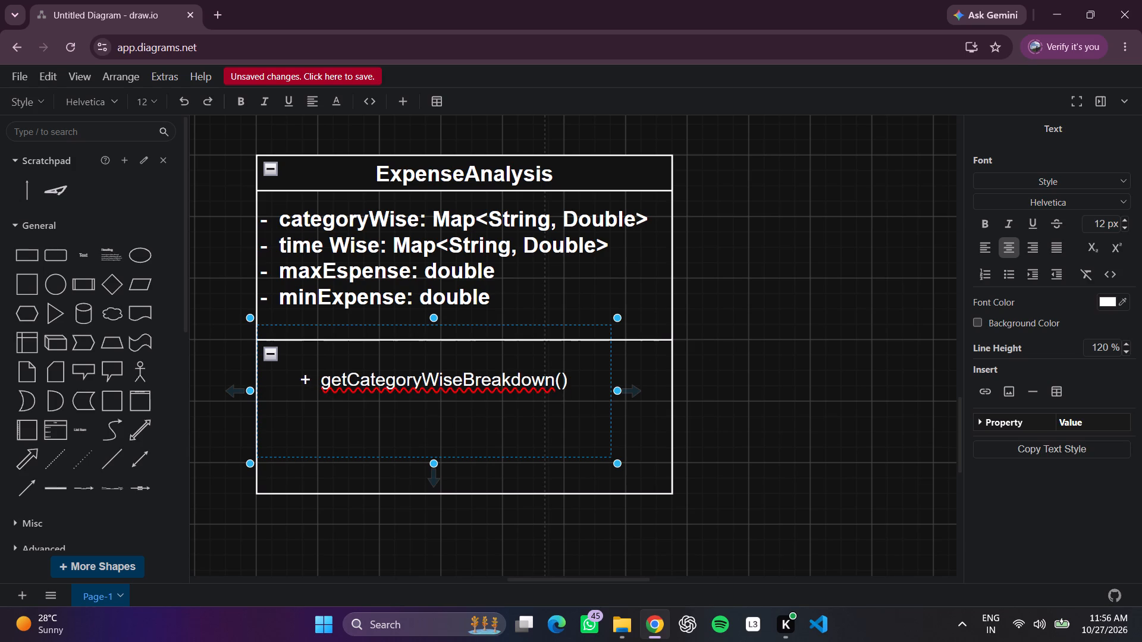
{"action": "type", "text": "+"}
{"action": "key", "text": "space"}
{"action": "key", "text": "space"}
{"action": "type", "text": "get"}
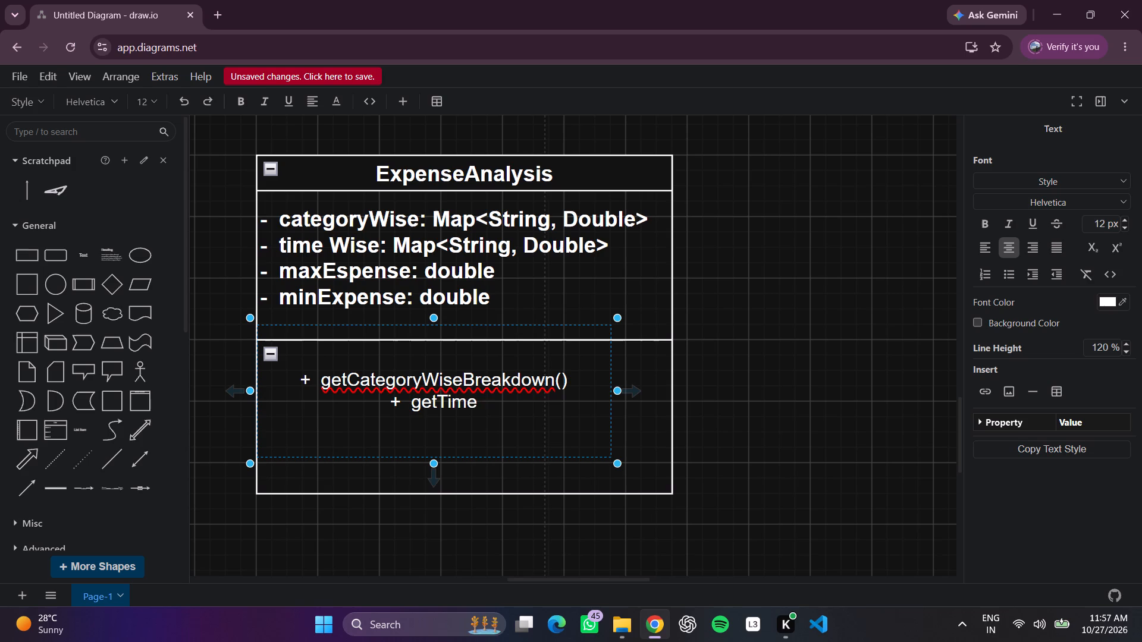
{"action": "type", "text": "isw"}
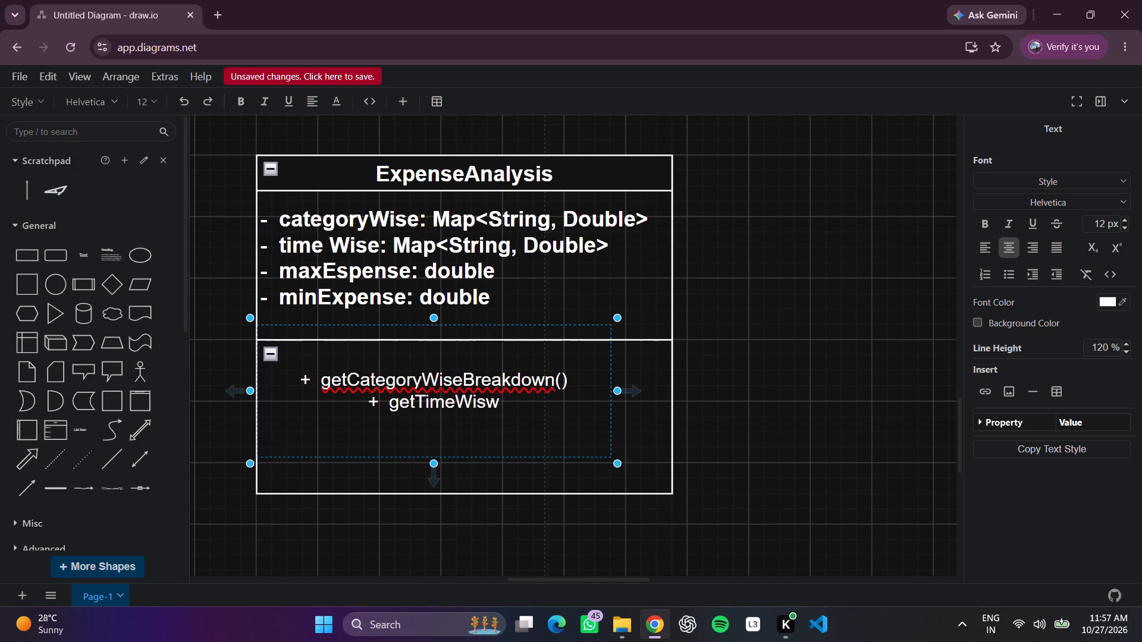
{"action": "key", "text": "BackSpace"}
{"action": "key", "text": "e"}
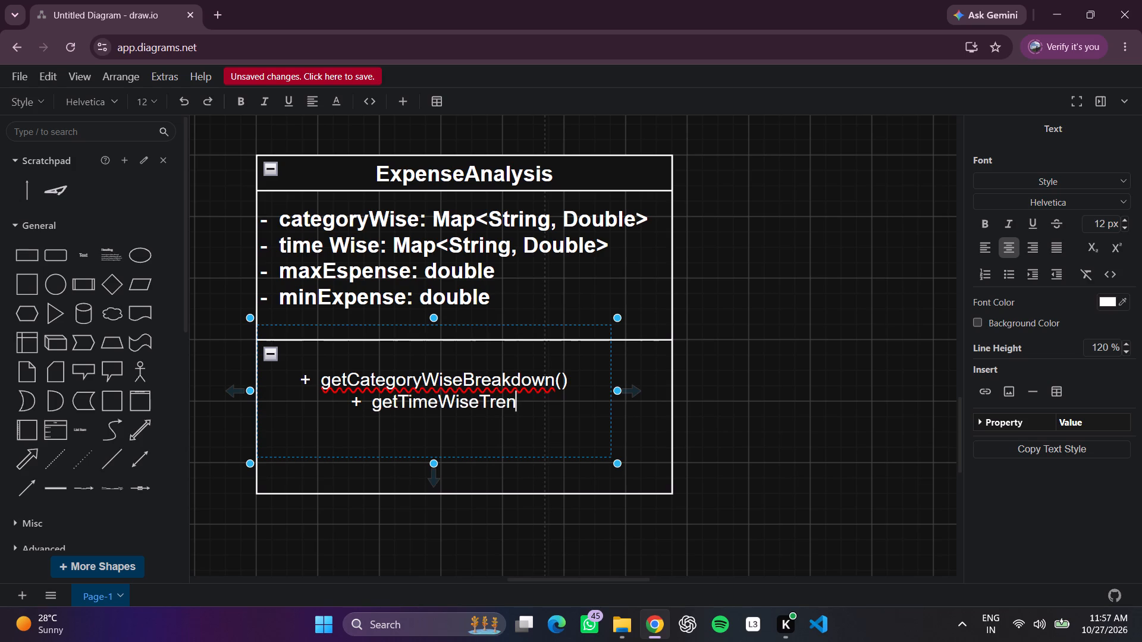
{"action": "type", "text": "()"}
Add the method "+ getHighestExpense()" as the third line of the ExpenseAnalysis methods text.
{"action": "key", "text": "Return"}
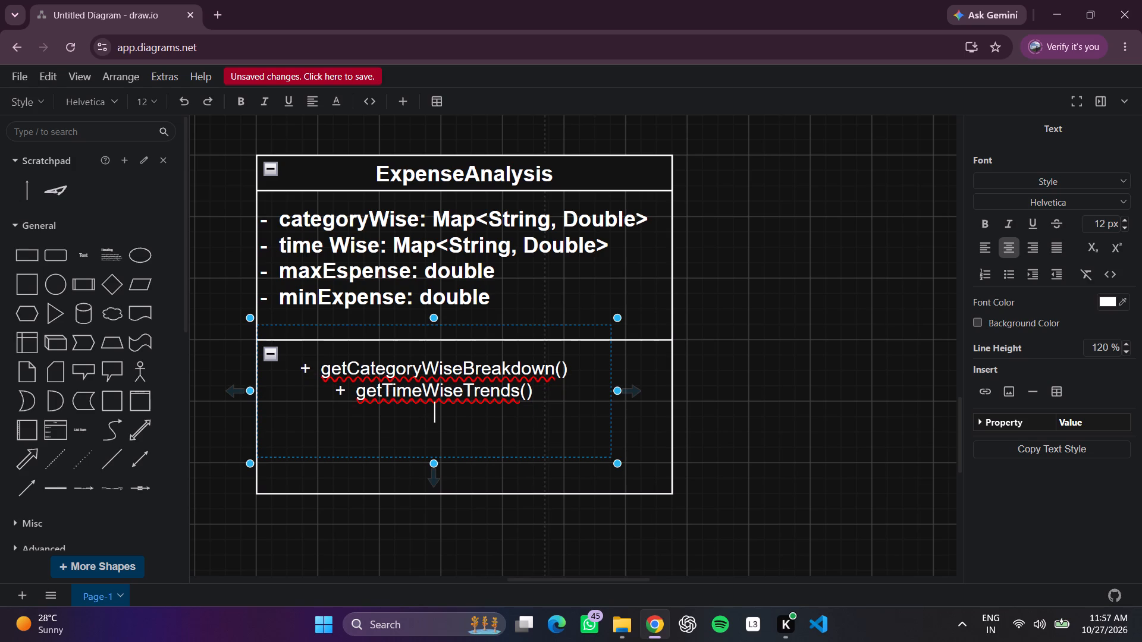
{"action": "type", "text": "+"}
{"action": "key", "text": "space"}
{"action": "key", "text": "space"}
{"action": "type", "text": "get"}
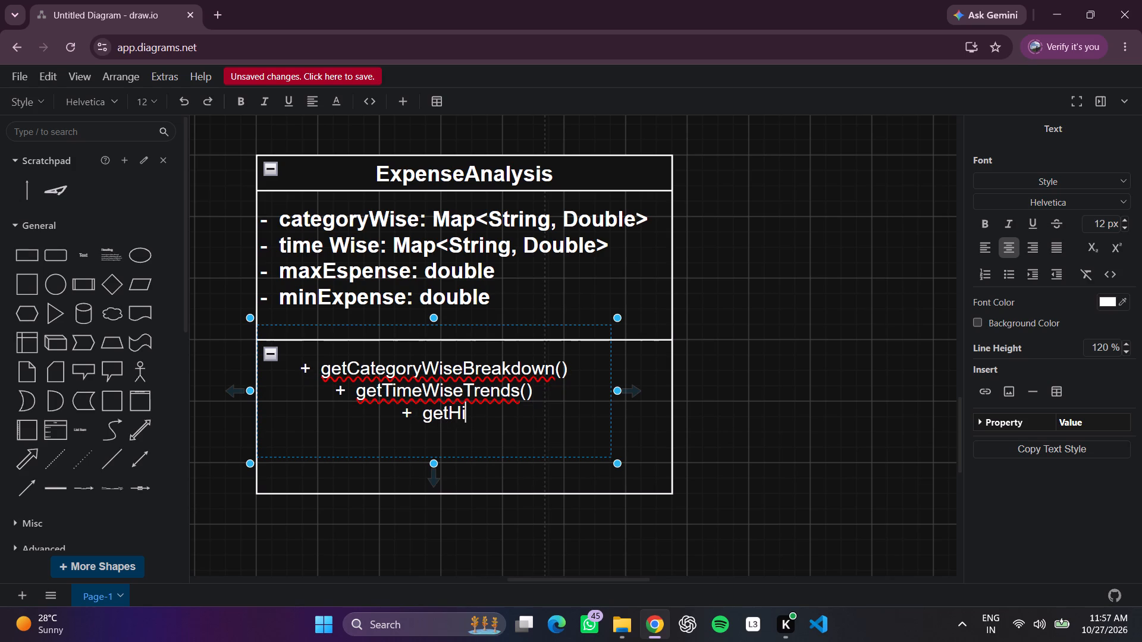
{"action": "type", "text": "gh"}
{"action": "type", "text": "est"}
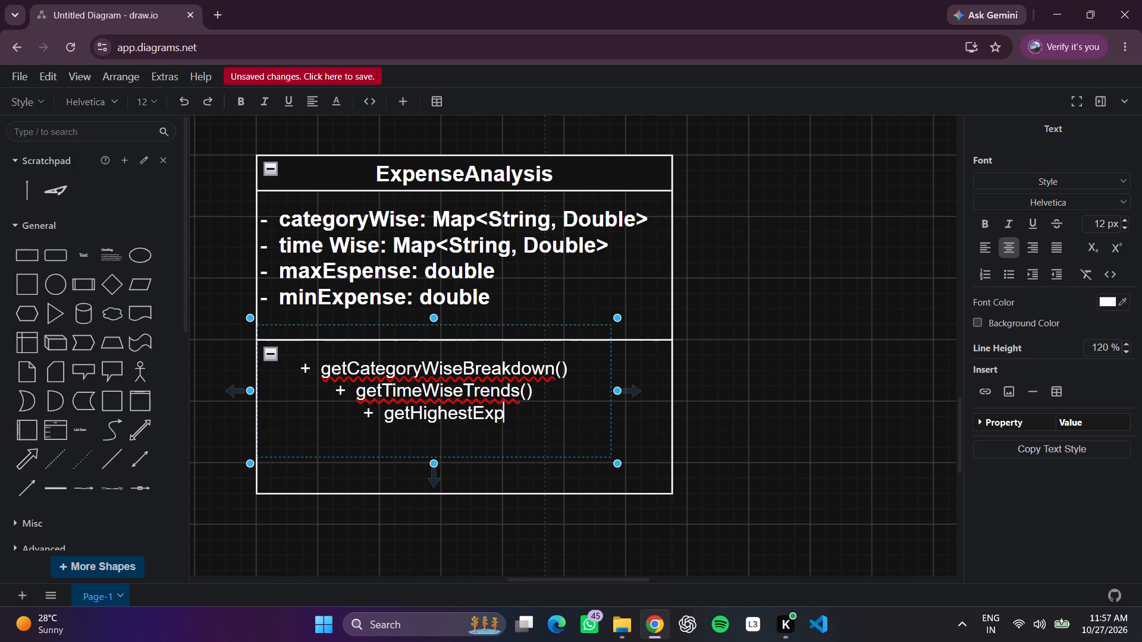
{"action": "type", "text": "()"}
{"action": "scroll", "coordinate": [456, 402], "scroll_direction": "left", "scroll_amount": 1}
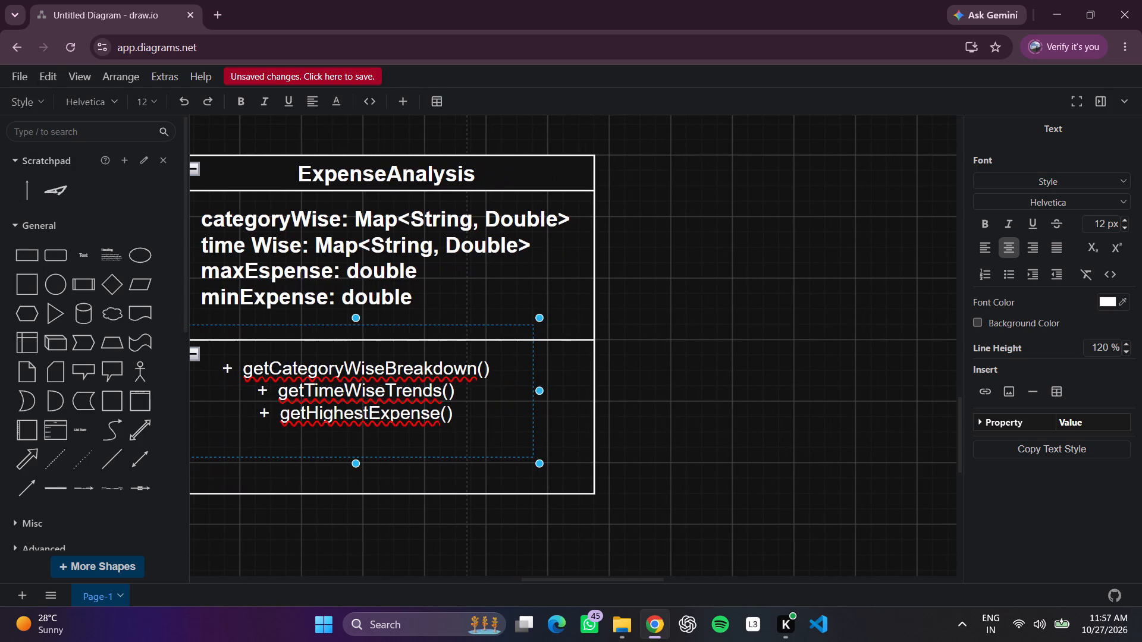
{"action": "left_click", "coordinate": [735, 344]}
Format the three ExpenseAnalysis methods as Heading 3 text and align them left.
{"action": "scroll", "coordinate": [619, 357], "scroll_direction": "right", "scroll_amount": 1}
{"action": "double_click", "coordinate": [510, 395]}
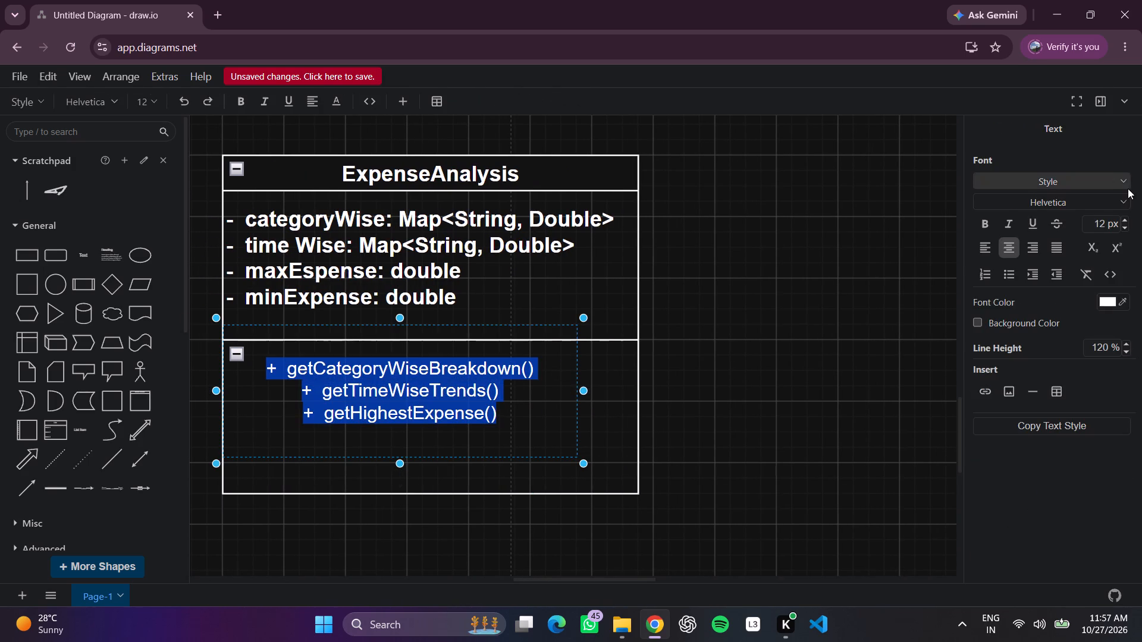
{"action": "left_click", "coordinate": [1126, 186]}
{"action": "left_click", "coordinate": [1029, 272]}
{"action": "left_click", "coordinate": [874, 316]}
{"action": "scroll", "coordinate": [874, 316], "scroll_direction": "down", "scroll_amount": 1}
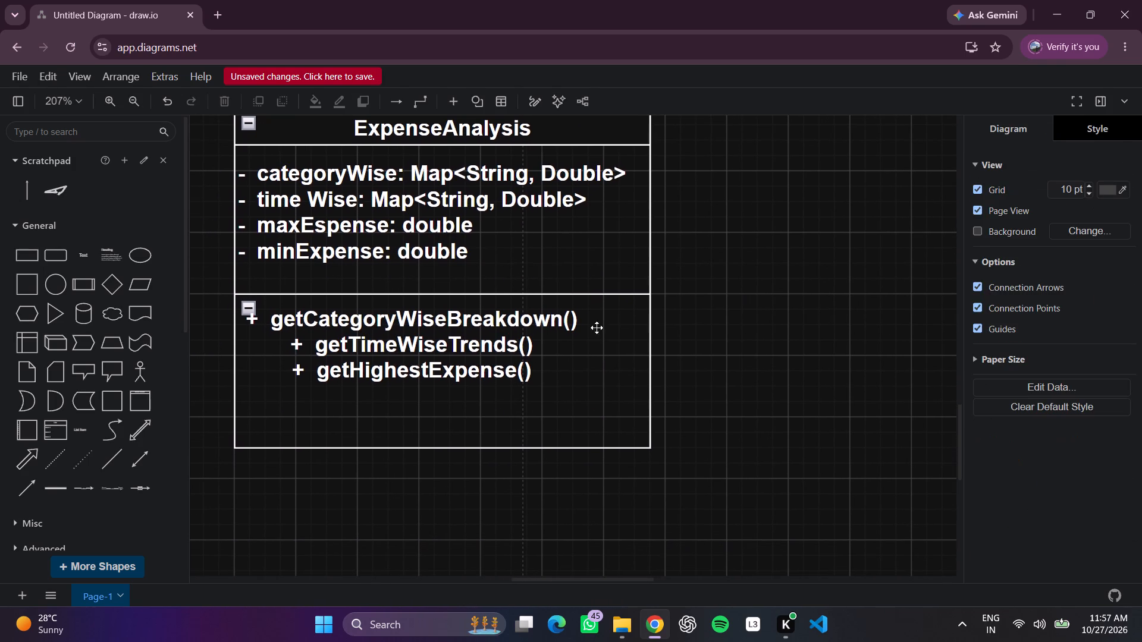
{"action": "double_click", "coordinate": [494, 357]}
{"action": "left_click", "coordinate": [982, 239]}
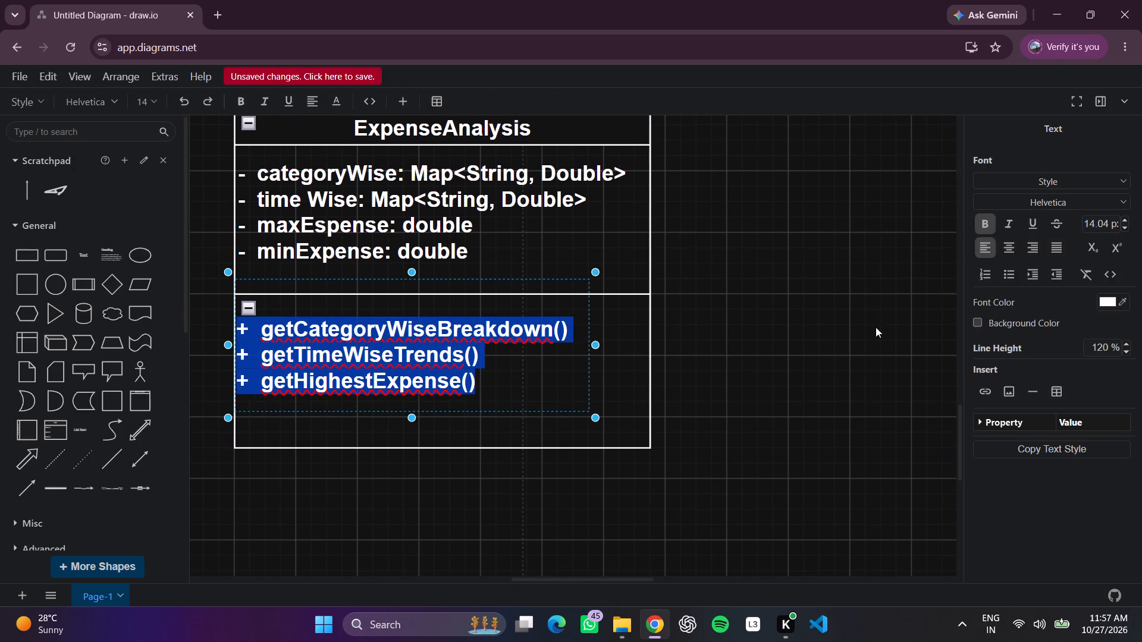
{"action": "left_click", "coordinate": [877, 329]}
Shorten the ExpenseAnalysis methods container from its bottom edge so it ends a little below getHighestExpense().
{"action": "scroll", "coordinate": [745, 324], "scroll_direction": "right", "scroll_amount": 1}
{"action": "scroll", "coordinate": [1141, 331], "scroll_direction": "down", "scroll_amount": 1}
{"action": "scroll", "coordinate": [1141, 98], "scroll_direction": "down", "scroll_amount": 2}
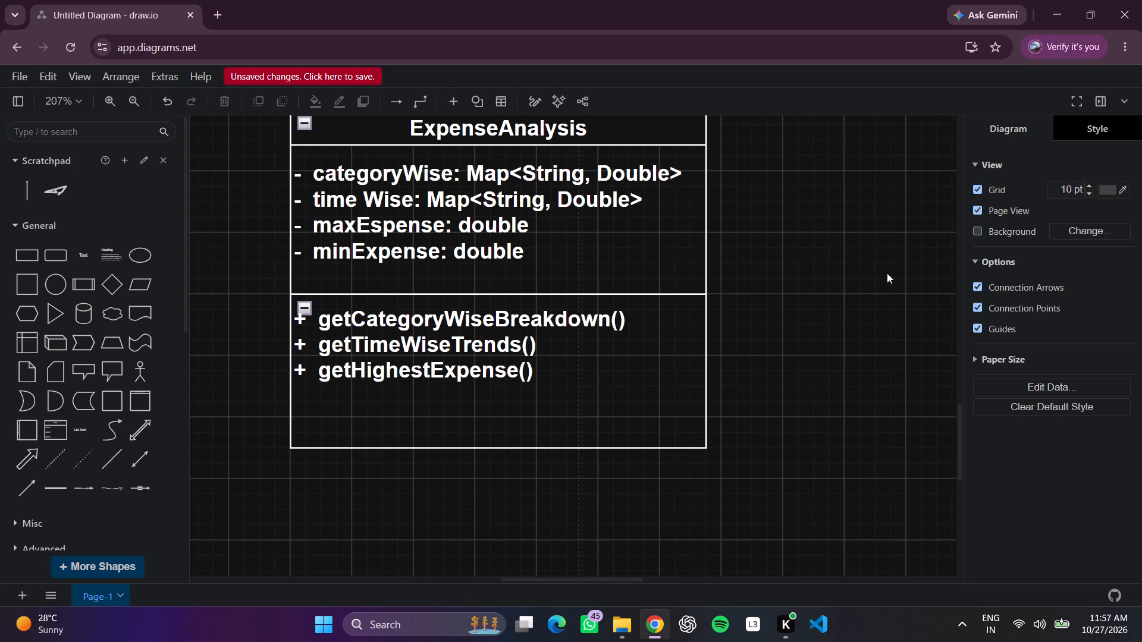
{"action": "scroll", "coordinate": [887, 273], "scroll_direction": "down", "scroll_amount": 2}
{"action": "left_click", "coordinate": [394, 255]}
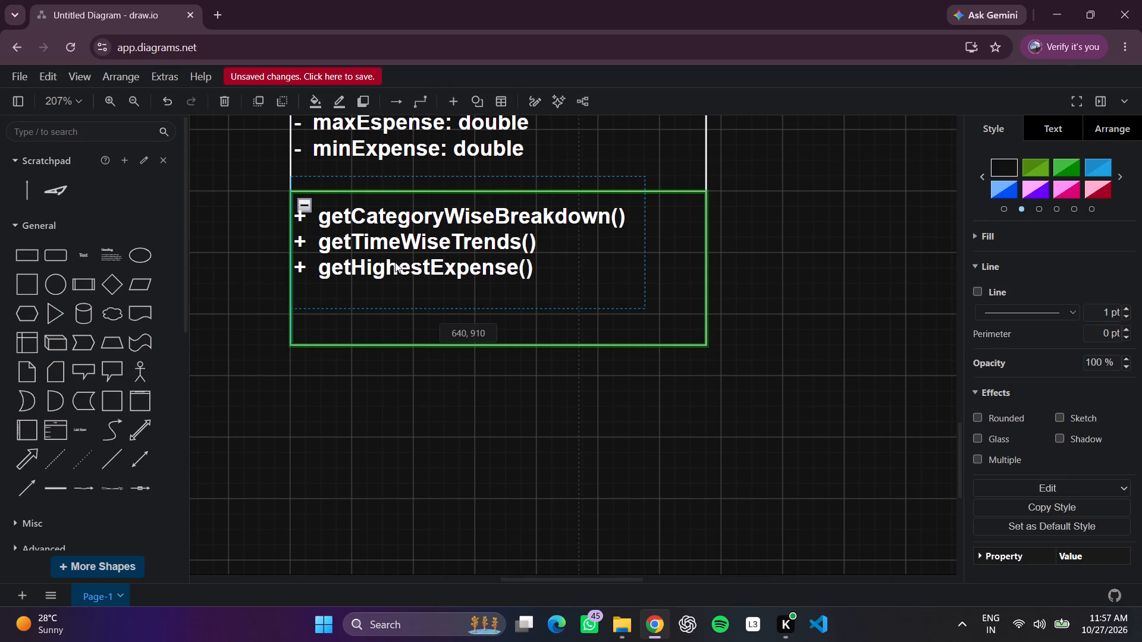
{"action": "left_click", "coordinate": [753, 265]}
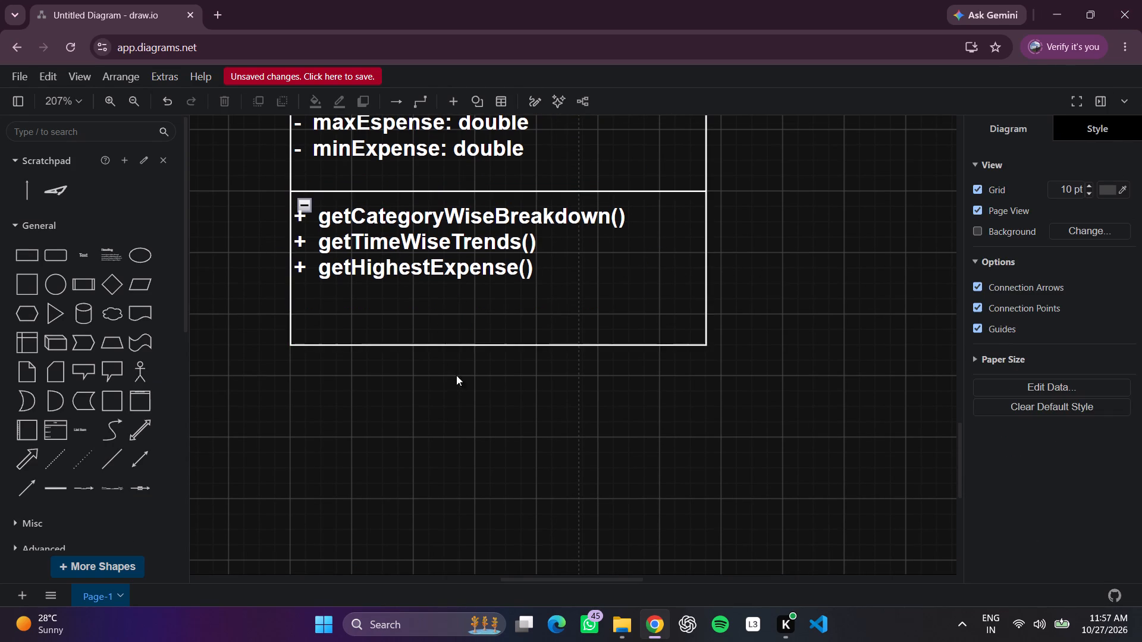
{"action": "left_click", "coordinate": [487, 348]}
{"action": "left_click", "coordinate": [490, 348]}
{"action": "left_click_drag", "start_coordinate": [494, 347], "coordinate": [495, 323]}
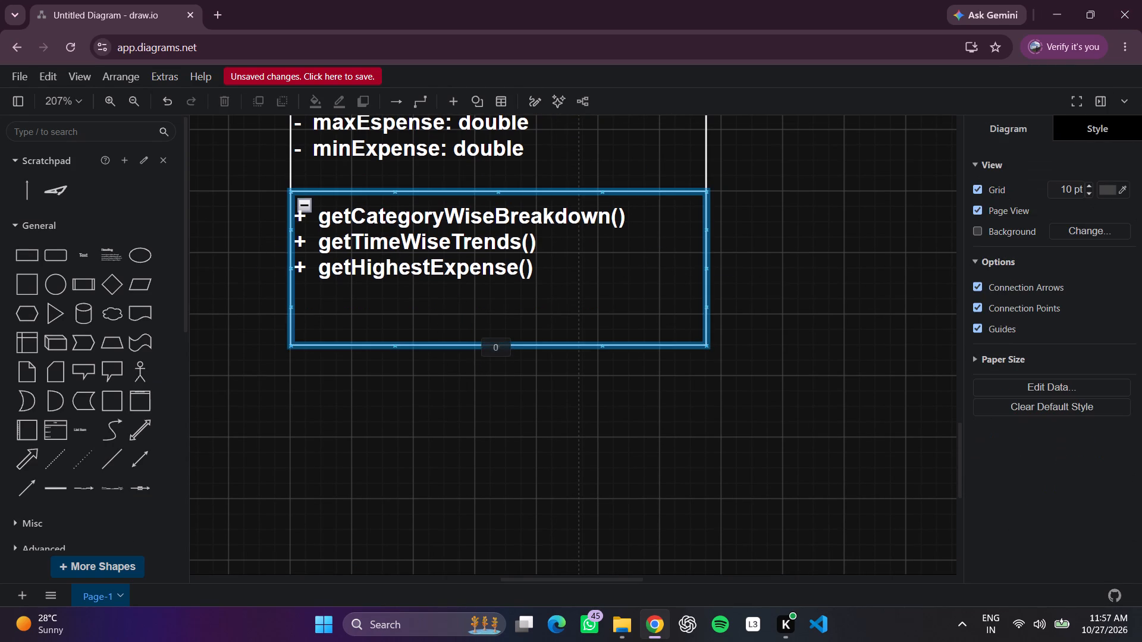
{"action": "left_click_drag", "start_coordinate": [495, 323], "coordinate": [494, 330]}
{"action": "left_click", "coordinate": [494, 330]}
{"action": "left_click", "coordinate": [732, 338]}
{"action": "left_click", "coordinate": [506, 348]}
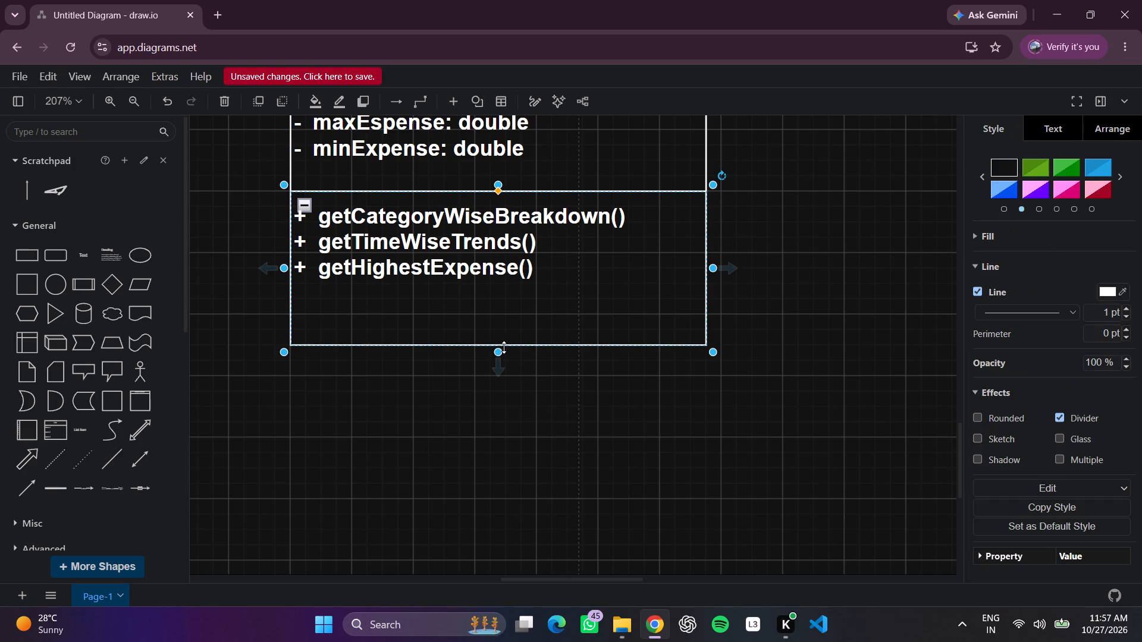
{"action": "left_click_drag", "start_coordinate": [499, 347], "coordinate": [497, 341]}
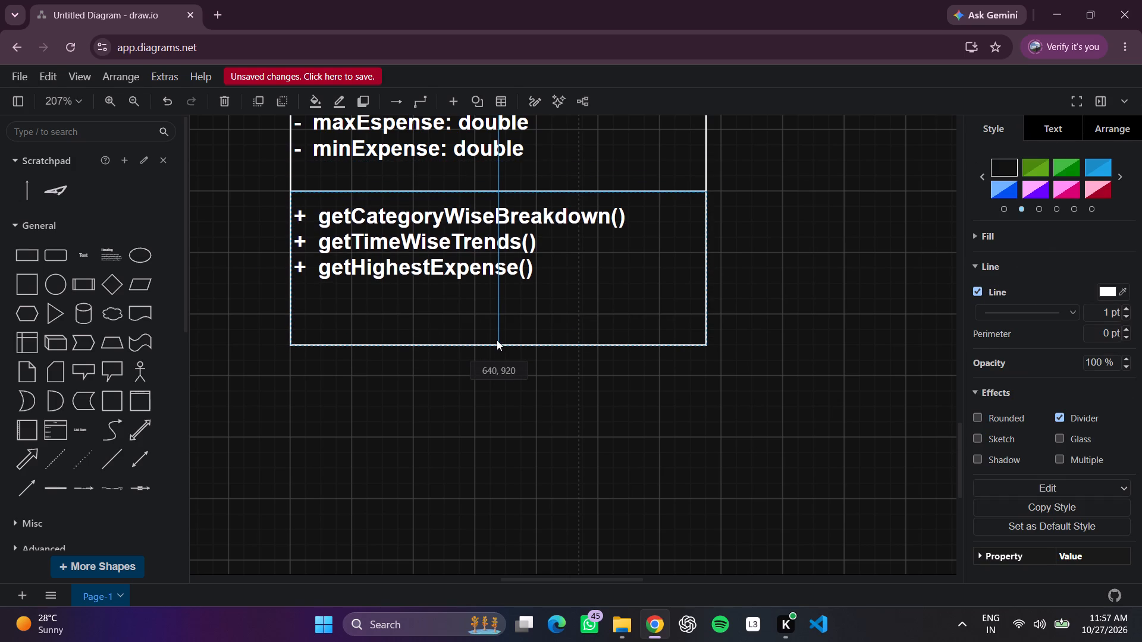
{"action": "left_click_drag", "start_coordinate": [497, 351], "coordinate": [497, 327]}
{"action": "left_click", "coordinate": [630, 359]}
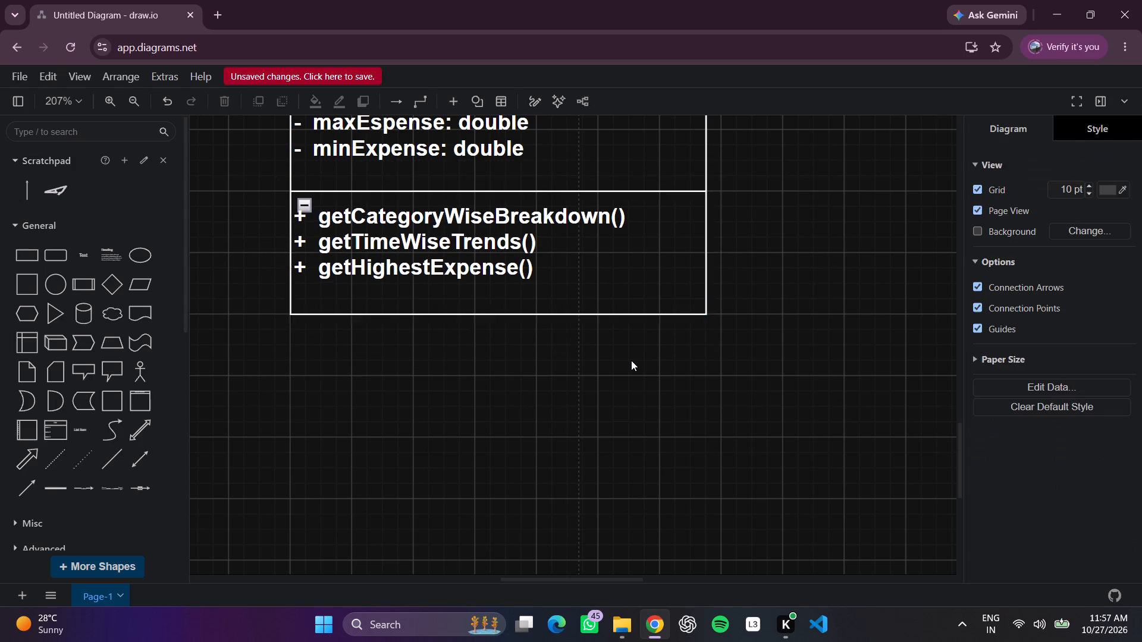
Add a vertical container below the Report class, to the right of ExpenseAnalysis and roughly level with its title.
{"action": "scroll", "coordinate": [702, 345], "scroll_direction": "up", "scroll_amount": 2}
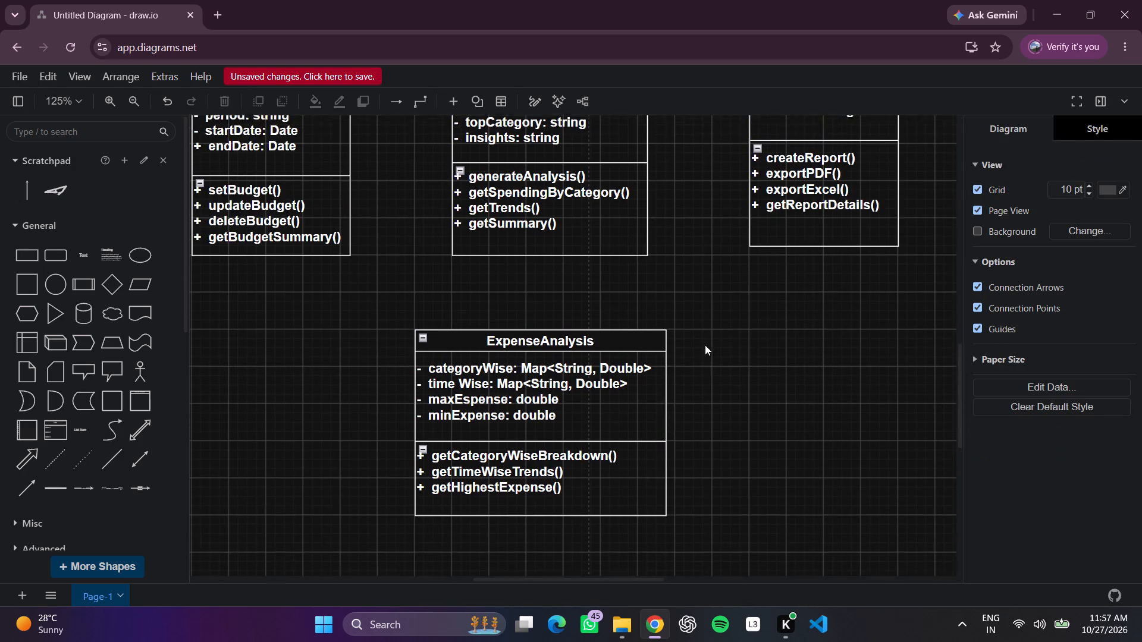
{"action": "scroll", "coordinate": [705, 345], "scroll_direction": "up", "scroll_amount": 1}
{"action": "scroll", "coordinate": [761, 381], "scroll_direction": "left", "scroll_amount": 1}
{"action": "scroll", "coordinate": [111, 402], "scroll_direction": "left", "scroll_amount": 1}
{"action": "left_click", "coordinate": [134, 393]}
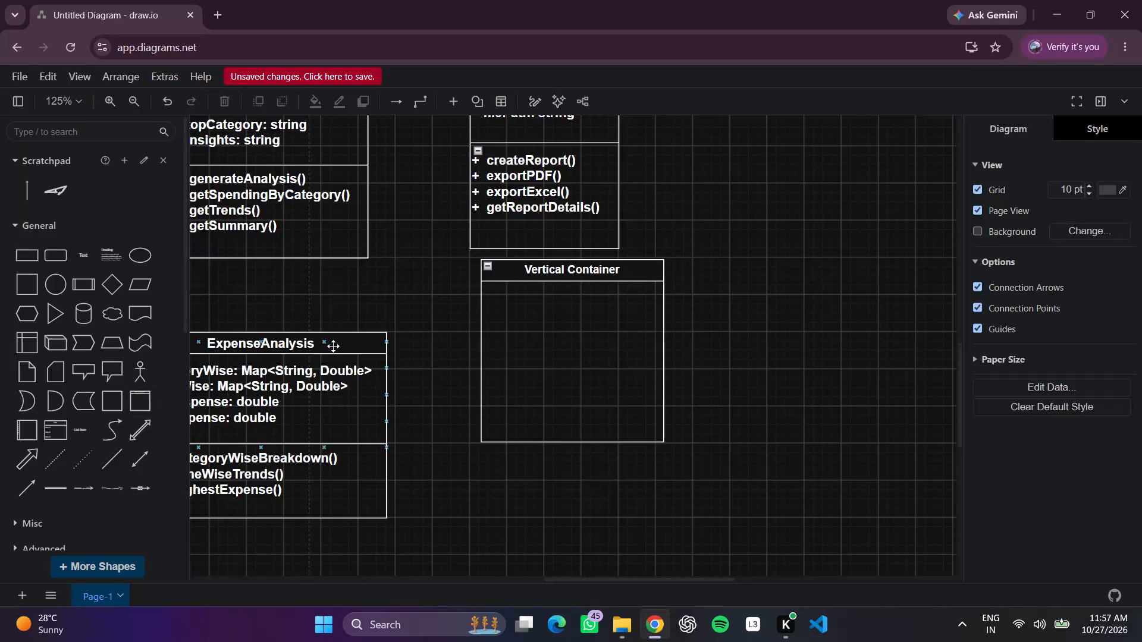
{"action": "left_click_drag", "start_coordinate": [518, 272], "coordinate": [581, 343]}
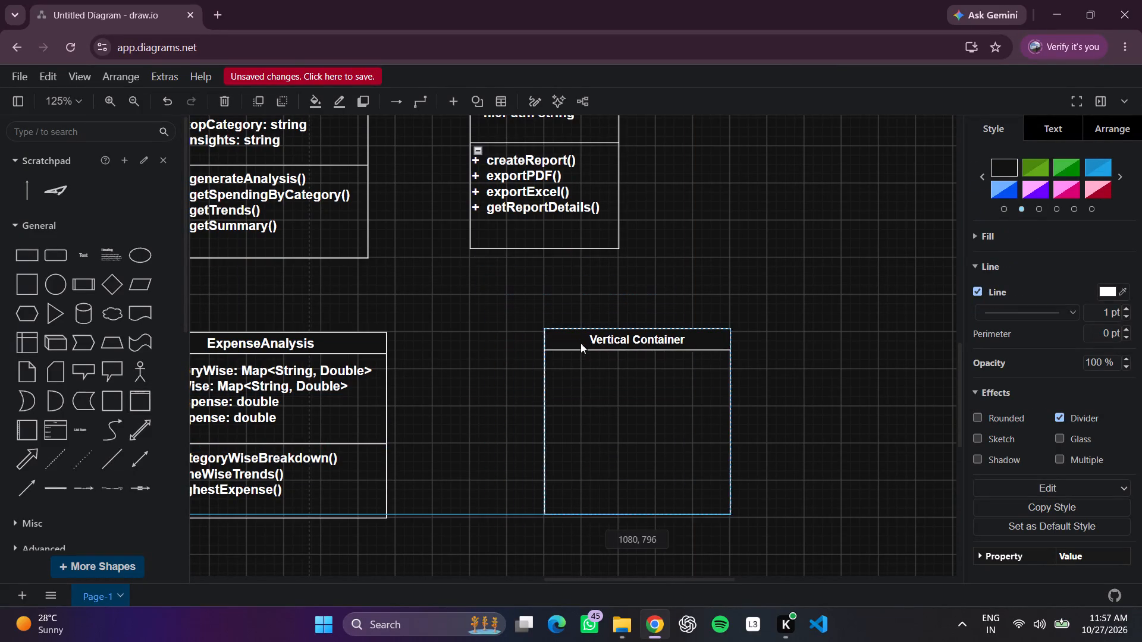
{"action": "left_click_drag", "start_coordinate": [581, 343], "coordinate": [583, 344]}
{"action": "left_click", "coordinate": [732, 302]}
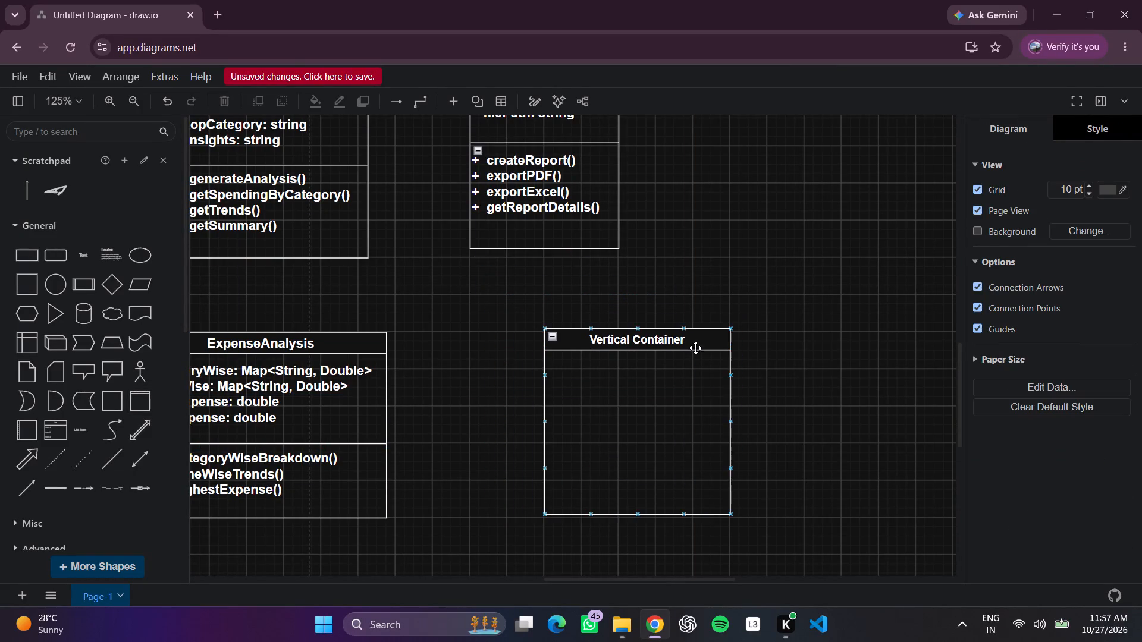
Rename the new vertical container as IncomeAnalysis.
{"action": "double_click", "coordinate": [694, 345]}
{"action": "key", "text": "BackSpace"}
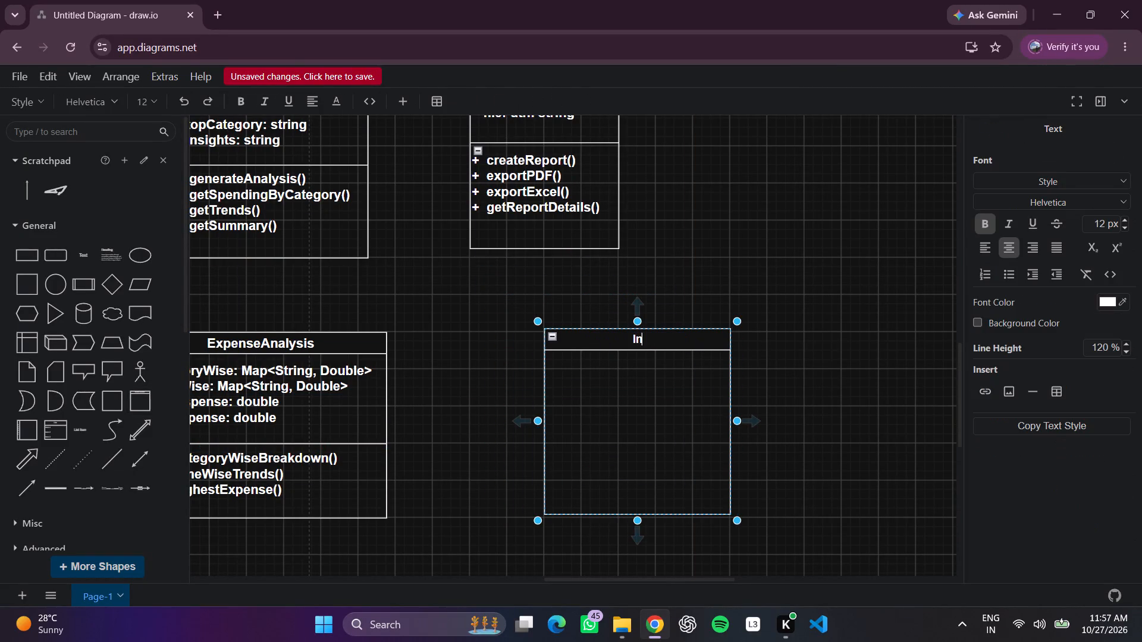
{"action": "key", "text": "a"}
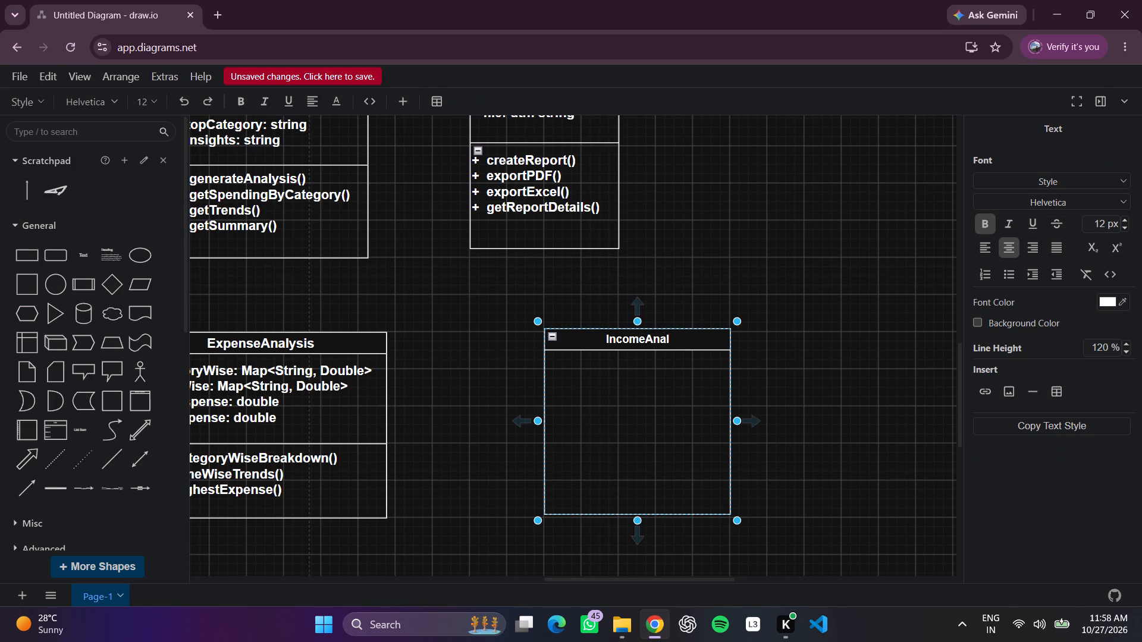
{"action": "key", "text": "y"}
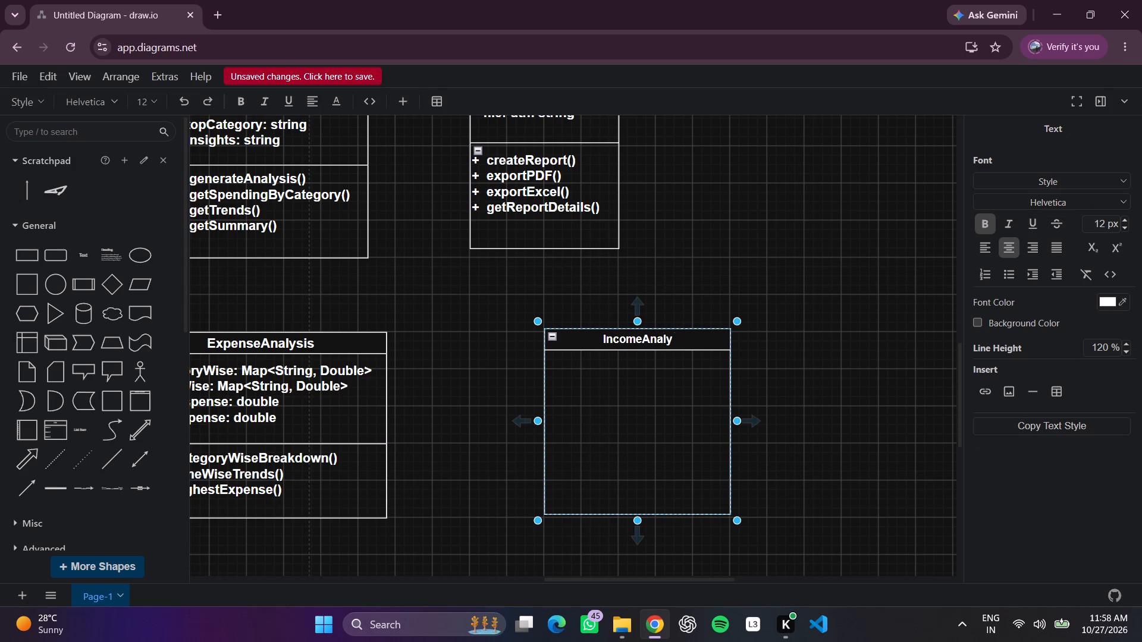
{"action": "type", "text": "sis"}
{"action": "left_click", "coordinate": [713, 265]}
Format the IncomeAnalysis title as Heading 3.
{"action": "double_click", "coordinate": [690, 342]}
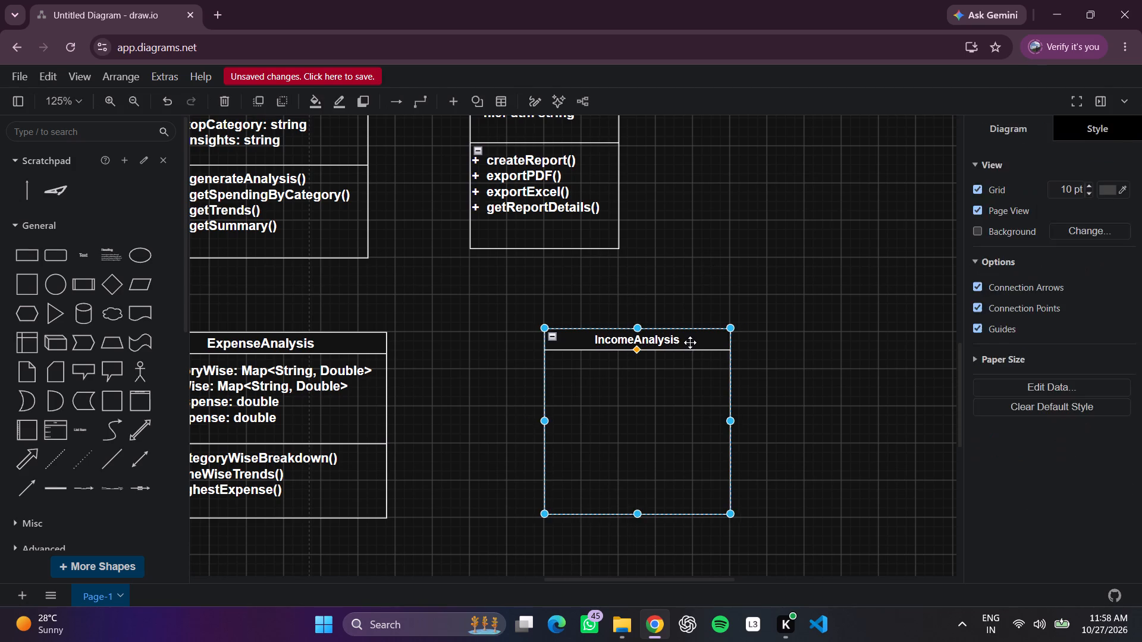
{"action": "left_click", "coordinate": [1096, 181]}
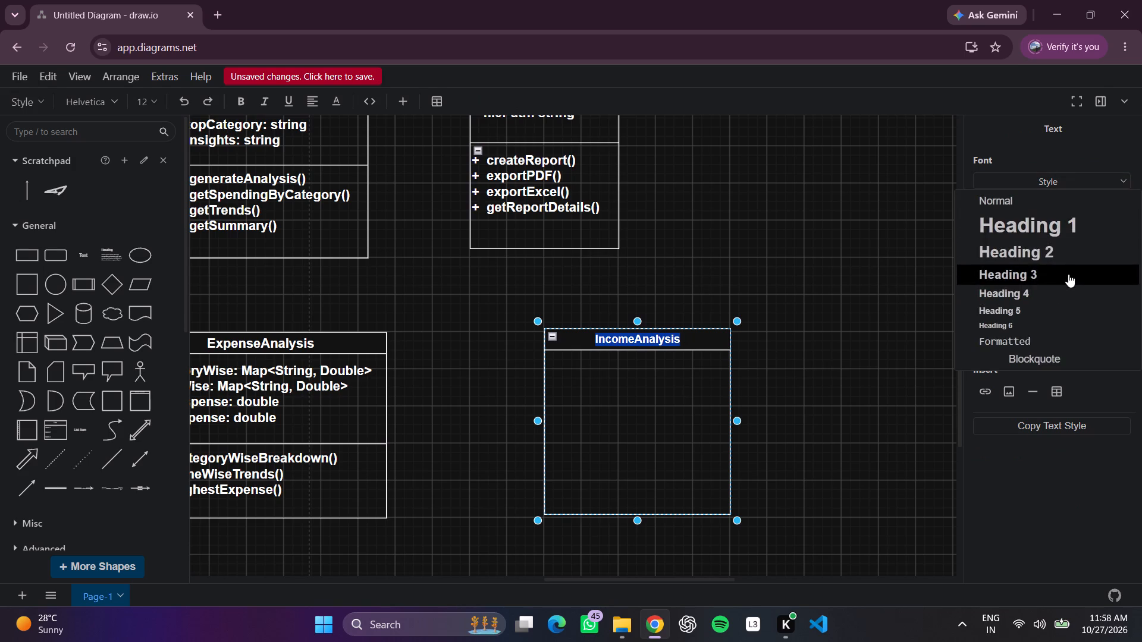
{"action": "left_click", "coordinate": [1068, 274]}
{"action": "left_click", "coordinate": [727, 289]}
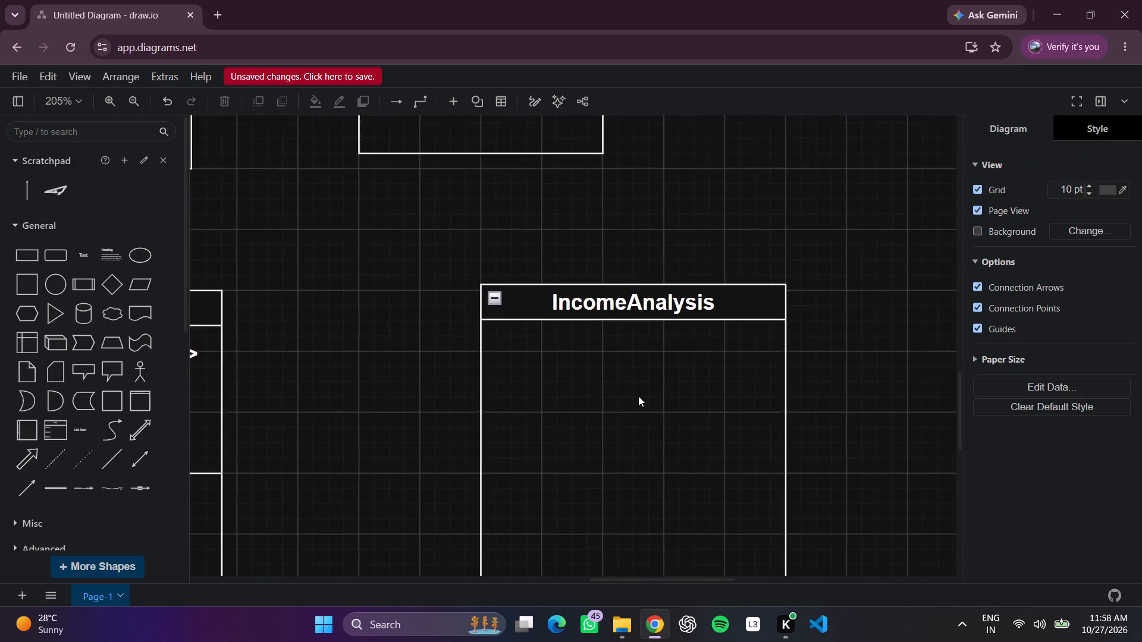
Insert a text box inside the IncomeAnalysis container, near its upper-left corner just below the title.
{"action": "scroll", "coordinate": [638, 396], "scroll_direction": "up", "scroll_amount": 1}
{"action": "double_click", "coordinate": [484, 385]}
{"action": "left_click", "coordinate": [484, 385]}
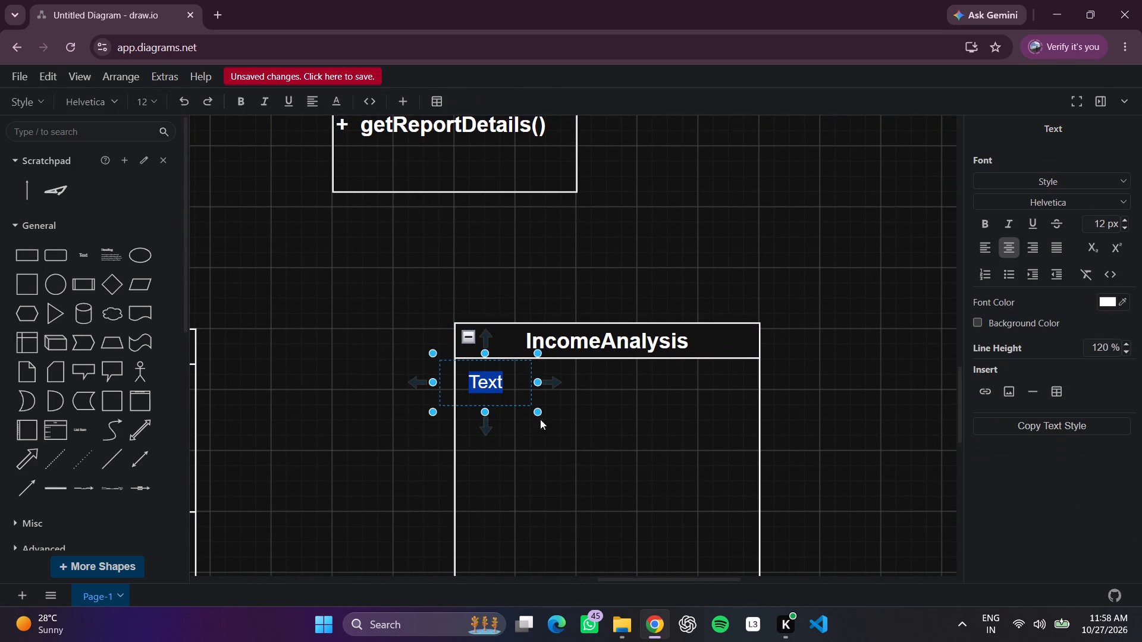
{"action": "left_click_drag", "start_coordinate": [534, 405], "coordinate": [616, 452]}
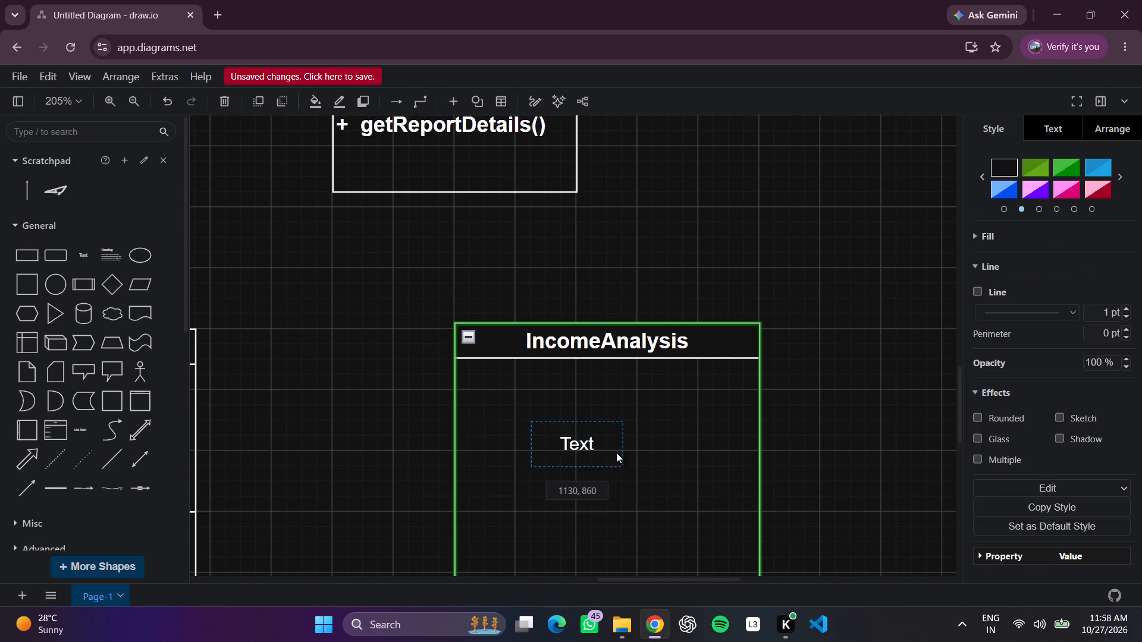
{"action": "left_click_drag", "start_coordinate": [616, 452], "coordinate": [561, 422]}
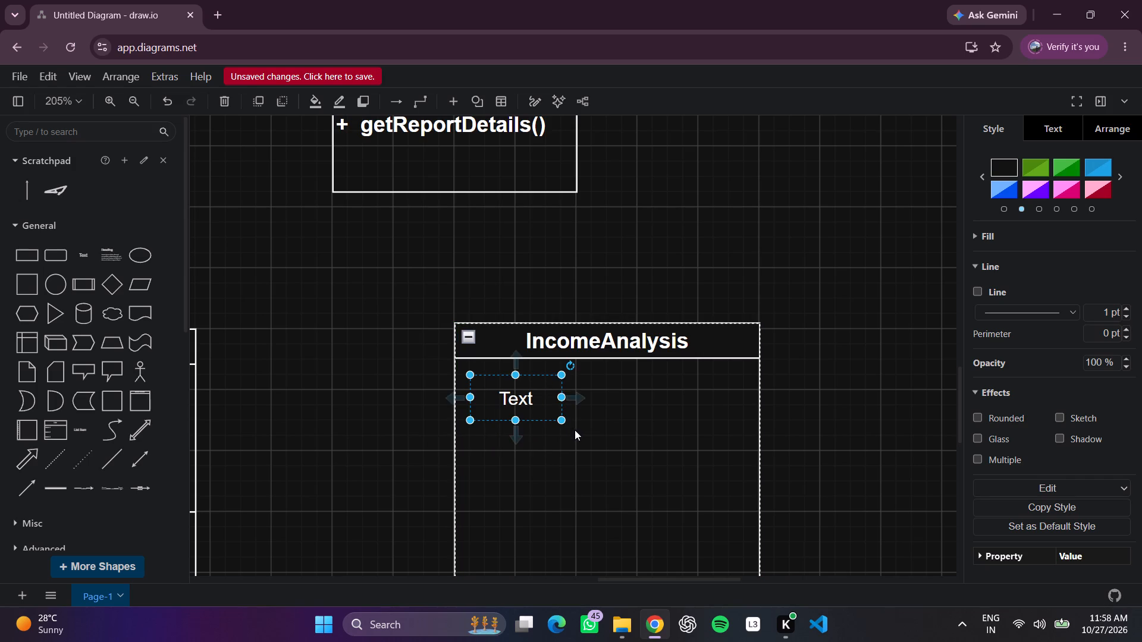
Enlarge the IncomeAnalysis text box so that it spans nearly the full width of the container.
{"action": "left_click", "coordinate": [575, 430]}
{"action": "left_click", "coordinate": [563, 422]}
{"action": "left_click_drag", "start_coordinate": [563, 422], "coordinate": [736, 540]}
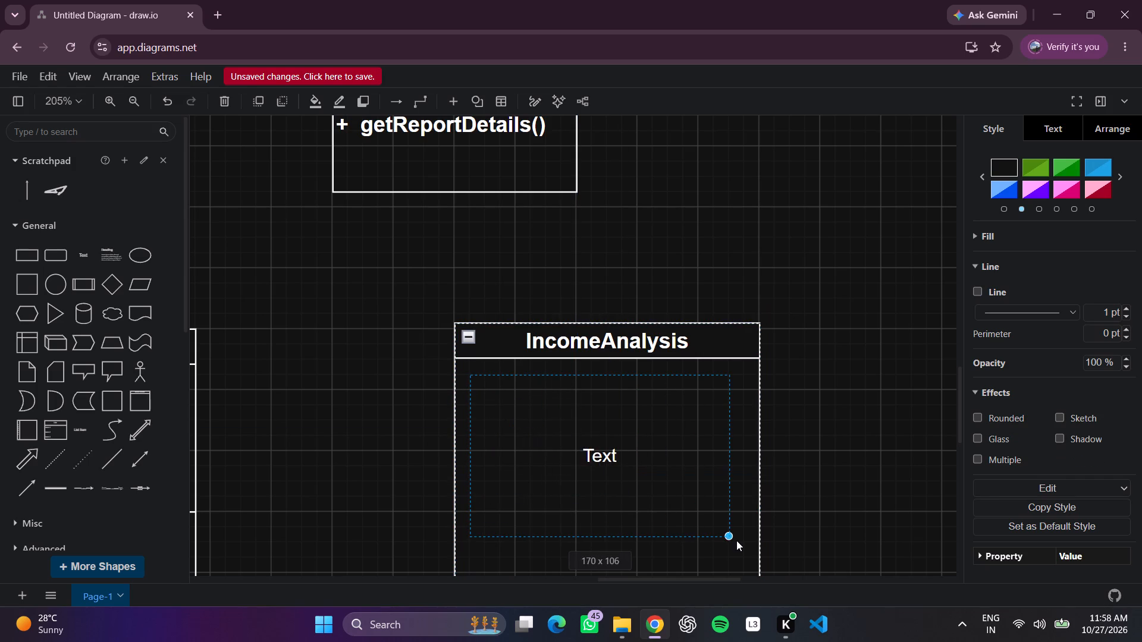
{"action": "left_click_drag", "start_coordinate": [736, 540], "coordinate": [748, 541]}
Replace the placeholder in the IncomeAnalysis text box with the attribute text "- sourceWise: Map<String, Double".
{"action": "double_click", "coordinate": [643, 471]}
{"action": "key", "text": "BackSpace"}
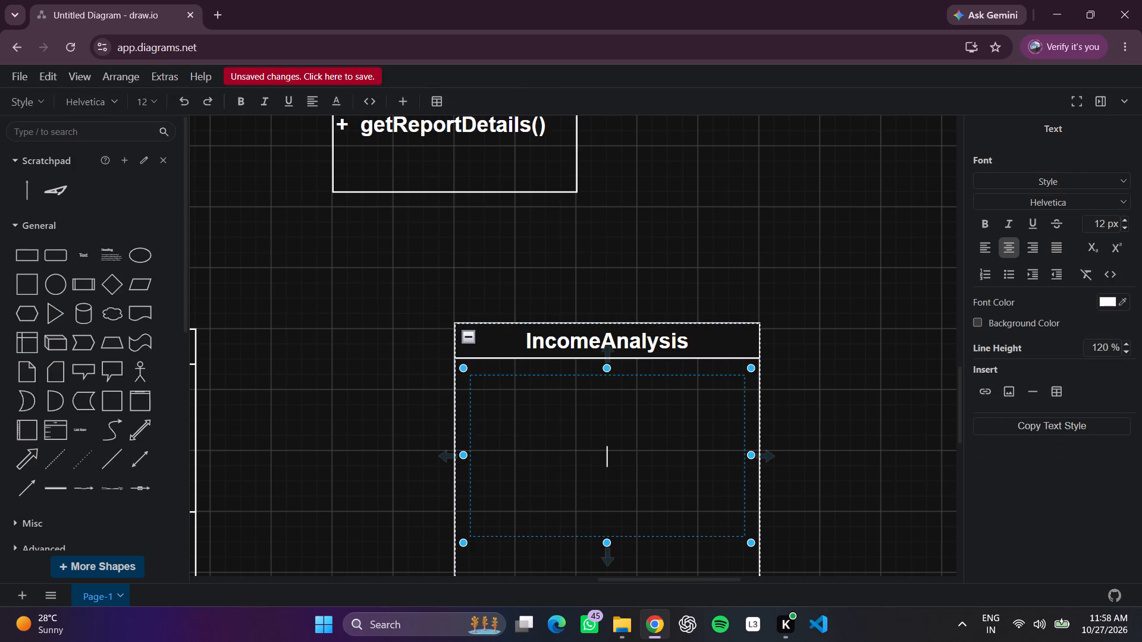
{"action": "type", "text": "-"}
{"action": "key", "text": "space"}
{"action": "key", "text": "space"}
{"action": "type", "text": "sou"}
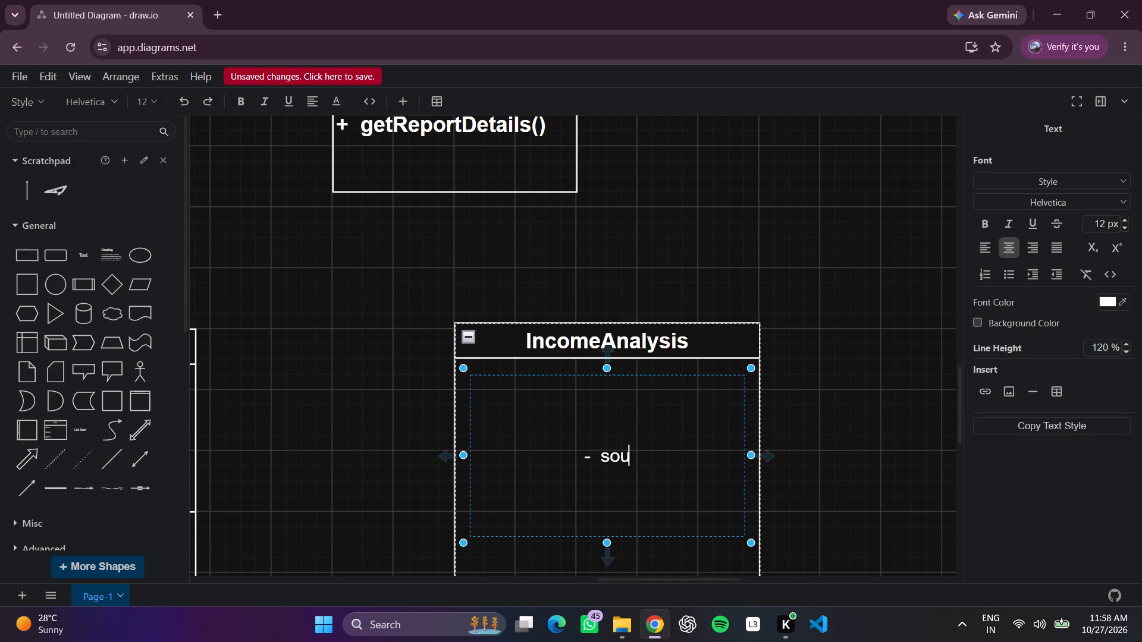
{"action": "type", "text": "rce"}
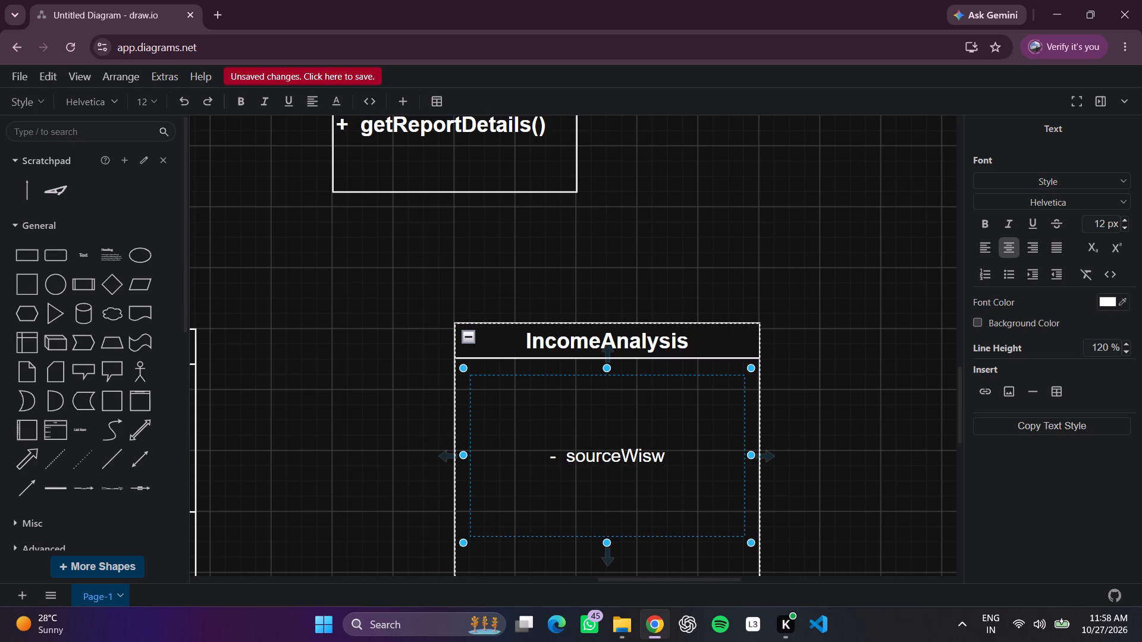
{"action": "key", "text": "BackSpace"}
{"action": "key", "text": "e"}
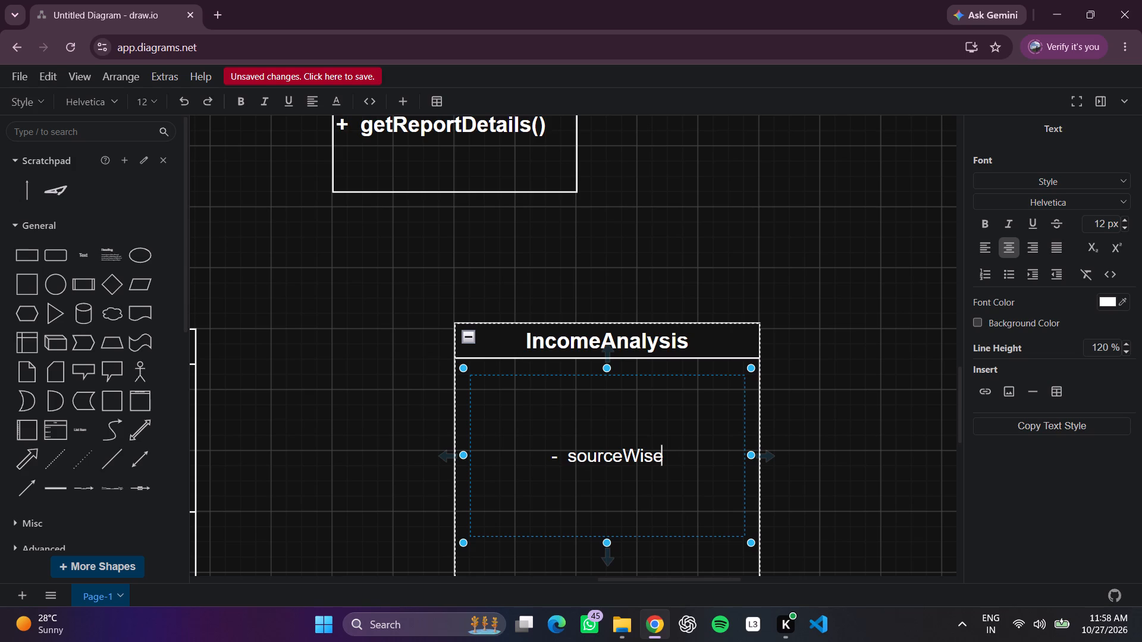
{"action": "type", "text": ":"}
{"action": "key", "text": "space"}
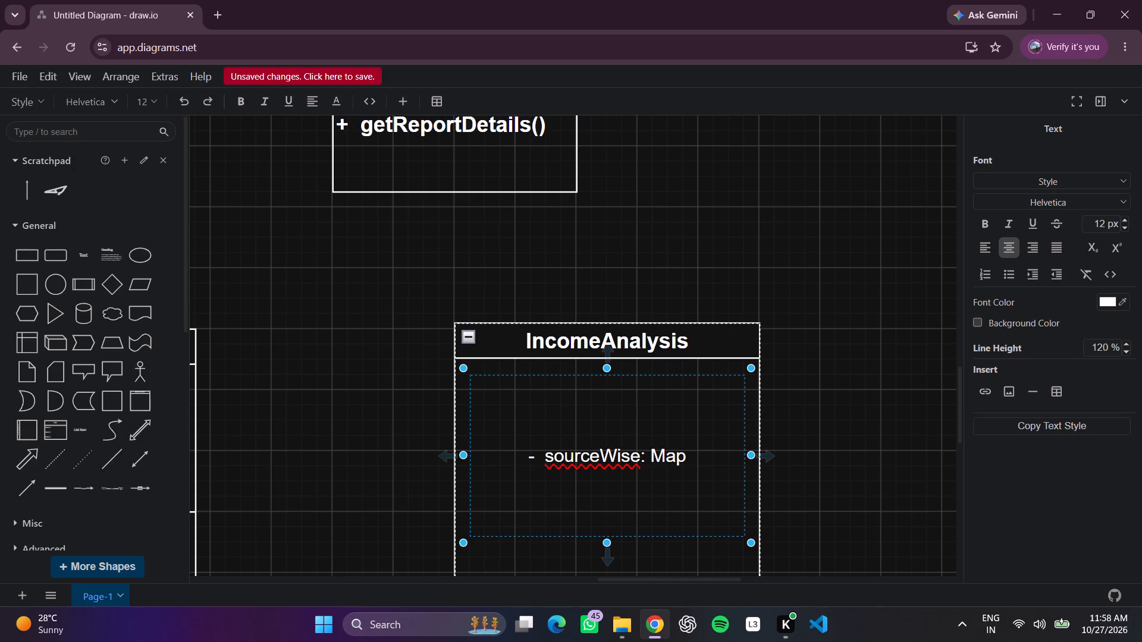
{"action": "key", "text": "shift+less"}
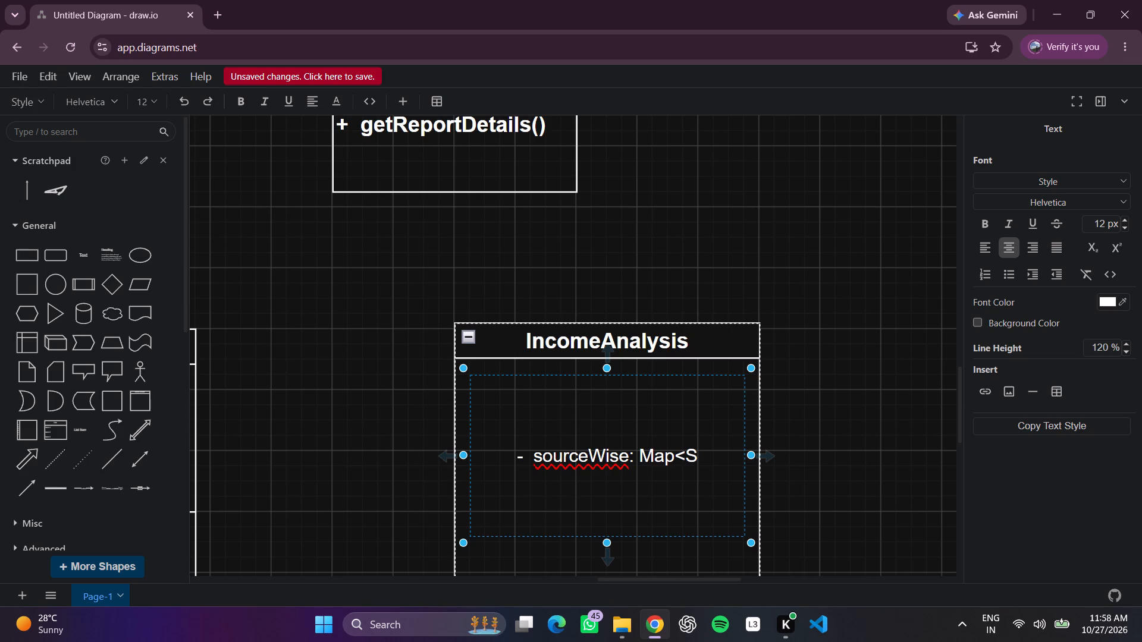
{"action": "type", "text": "trind"}
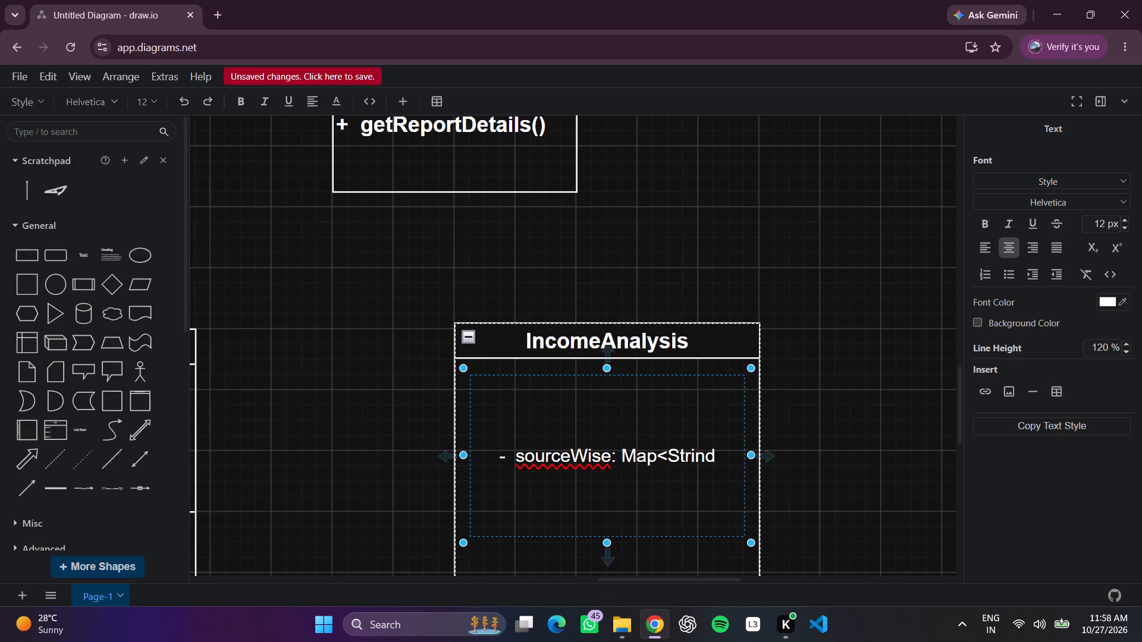
{"action": "type", "text": ","}
{"action": "key", "text": "space"}
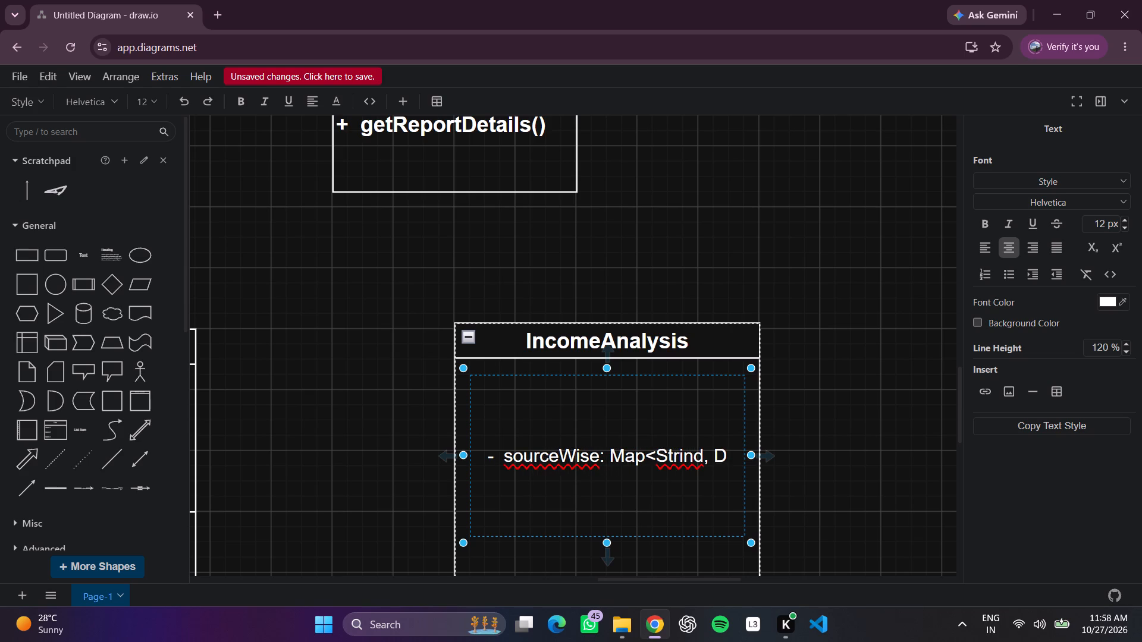
{"action": "type", "text": "ouble"}
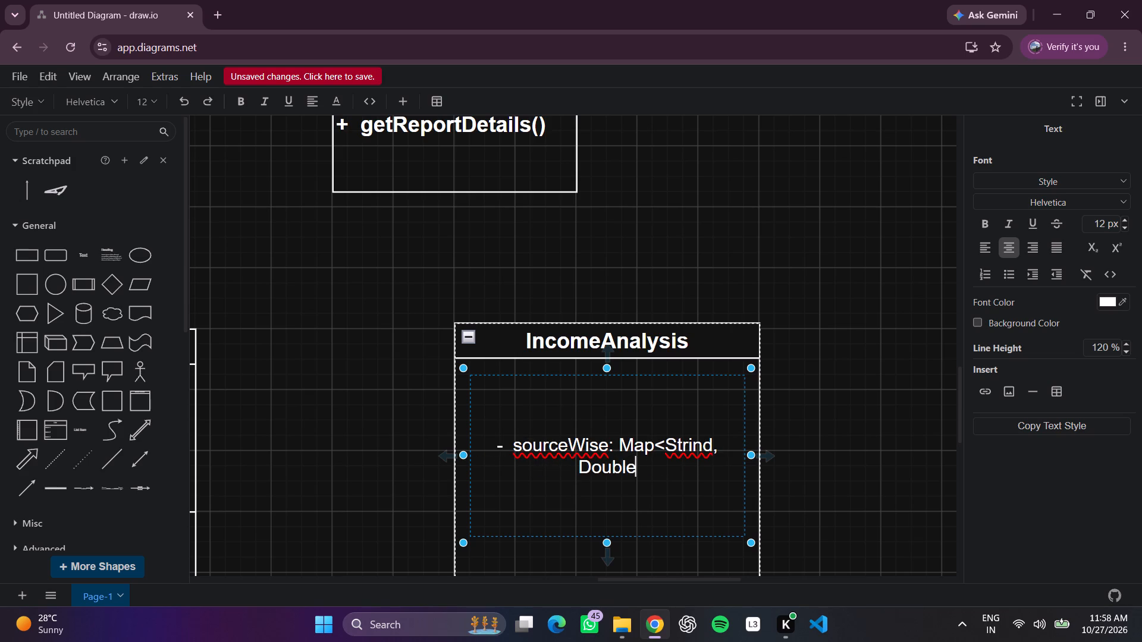
{"action": "key", "text": "BackSpace"}
{"action": "key", "text": "BackSpace"}
{"action": "key", "text": "BackSpace"}
{"action": "key", "text": "BackSpace"}
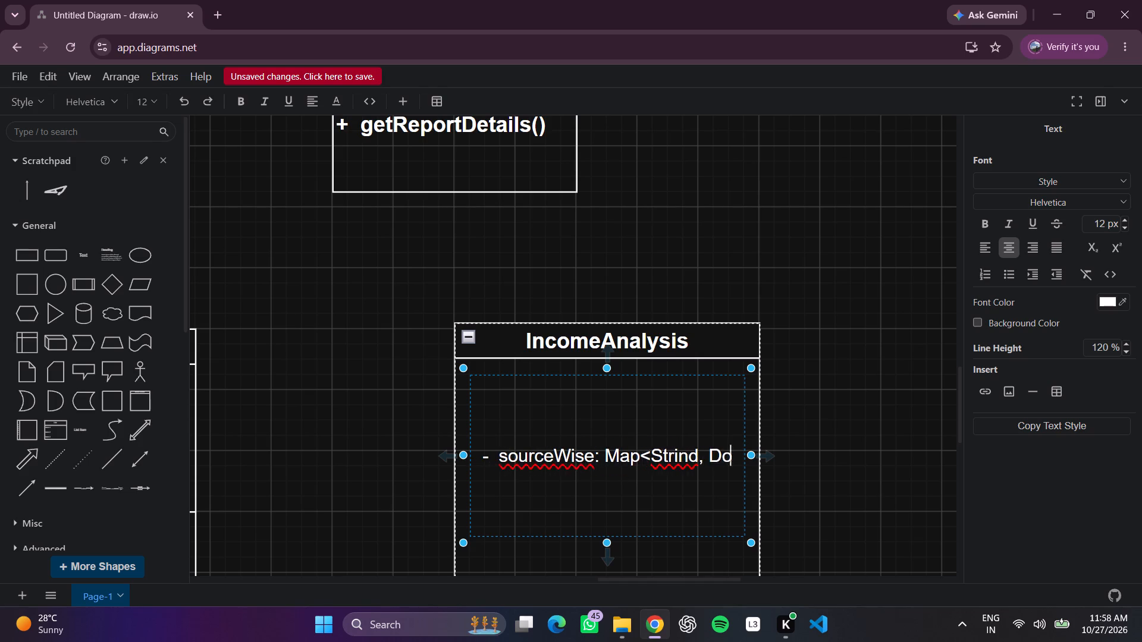
{"action": "key", "text": "BackSpace"}
{"action": "key", "text": "BackSpace"}
{"action": "key", "text": "BackSpace"}
{"action": "key", "text": "BackSpace"}
{"action": "key", "text": "BackSpace"}
{"action": "key", "text": "g"}
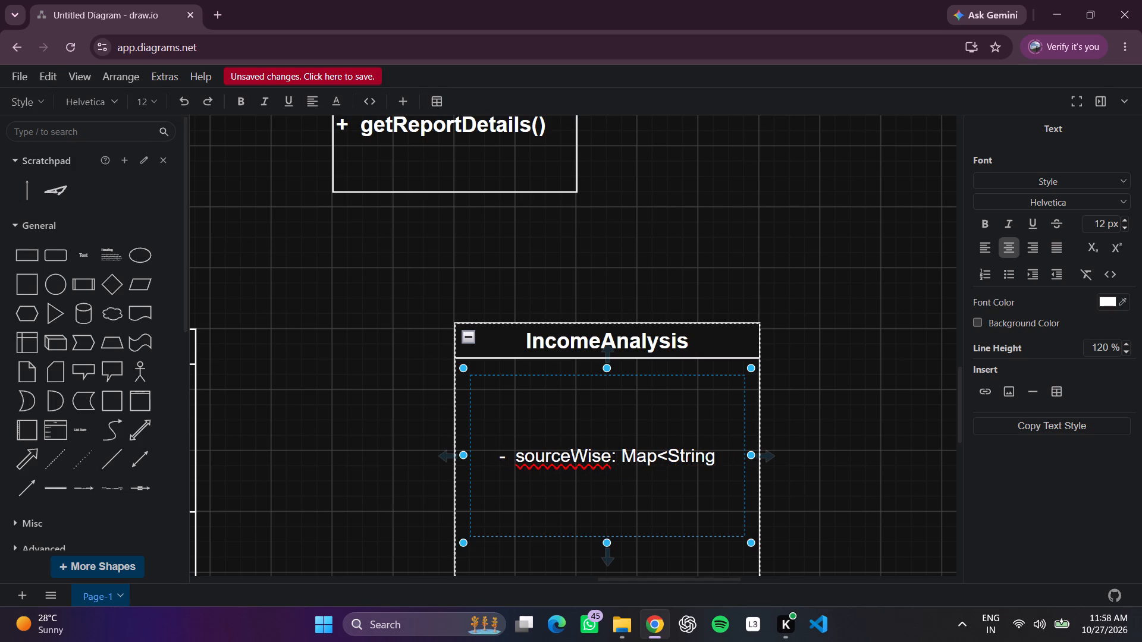
{"action": "type", "text": ","}
{"action": "key", "text": "space"}
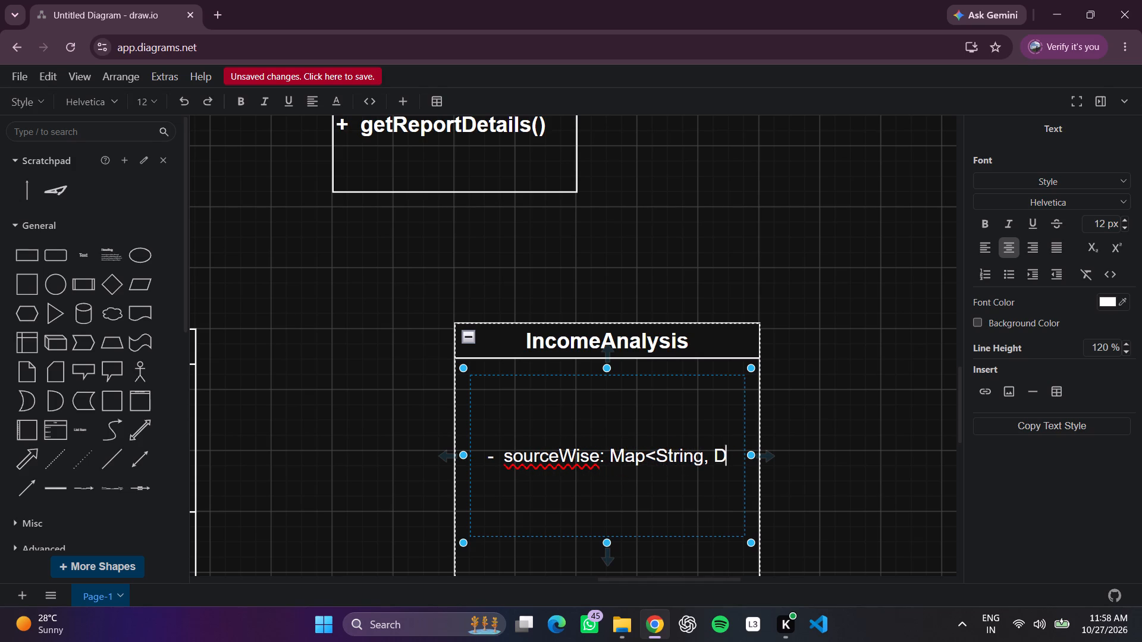
{"action": "type", "text": "ou"}
{"action": "type", "text": "ble"}
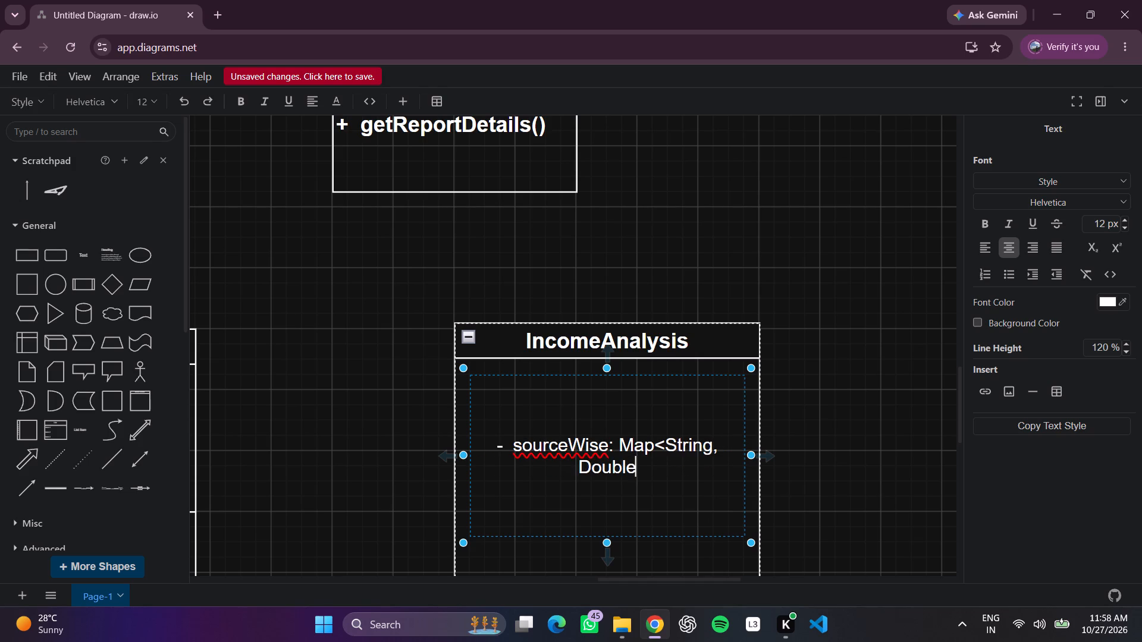
Widen the IncomeAnalysis container and its text box by about the same amount so the attribute fits on one line.
{"action": "scroll", "coordinate": [642, 470], "scroll_direction": "left", "scroll_amount": 1}
{"action": "left_click", "coordinate": [763, 330]}
{"action": "left_click", "coordinate": [661, 463]}
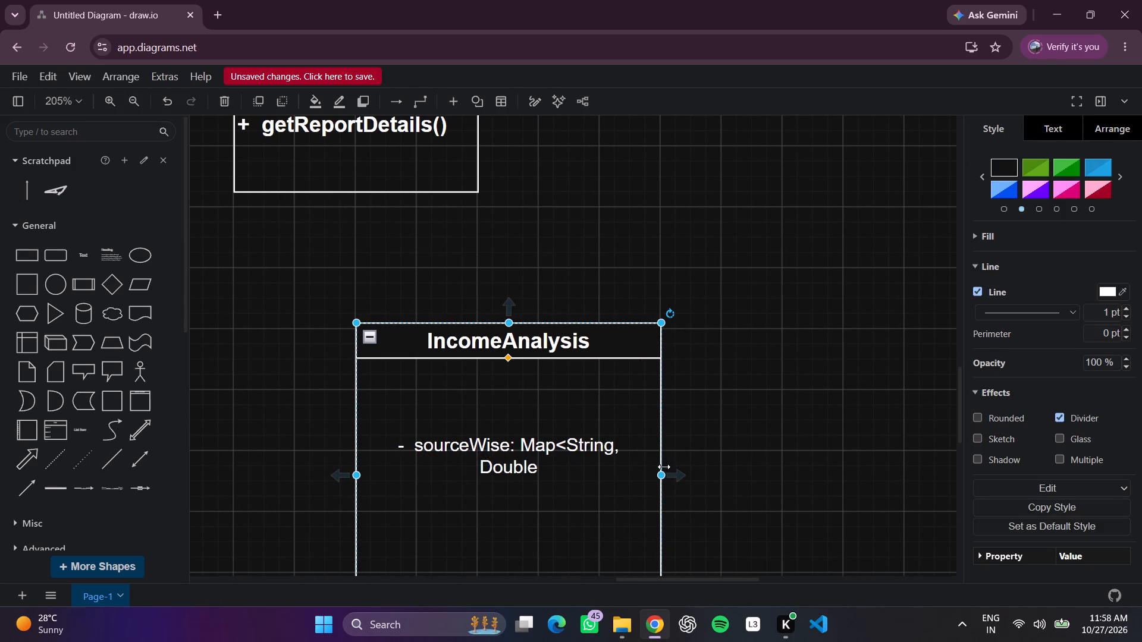
{"action": "left_click_drag", "start_coordinate": [664, 480], "coordinate": [724, 476]}
{"action": "left_click", "coordinate": [604, 474]}
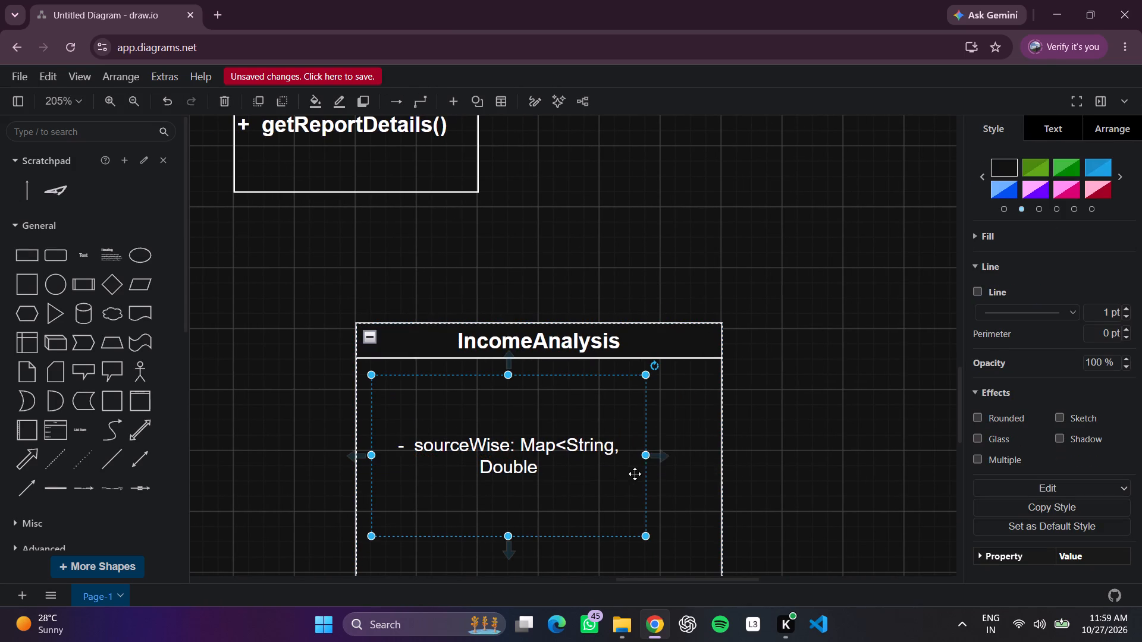
{"action": "left_click_drag", "start_coordinate": [646, 456], "coordinate": [705, 452]}
{"action": "left_click", "coordinate": [840, 445]}
Add a second attribute line, "- timeWise: Map<String, Double>", below sourceWise in the IncomeAnalysis text box.
{"action": "scroll", "coordinate": [725, 469], "scroll_direction": "down", "scroll_amount": 1}
{"action": "double_click", "coordinate": [642, 443]}
{"action": "left_click", "coordinate": [642, 442]}
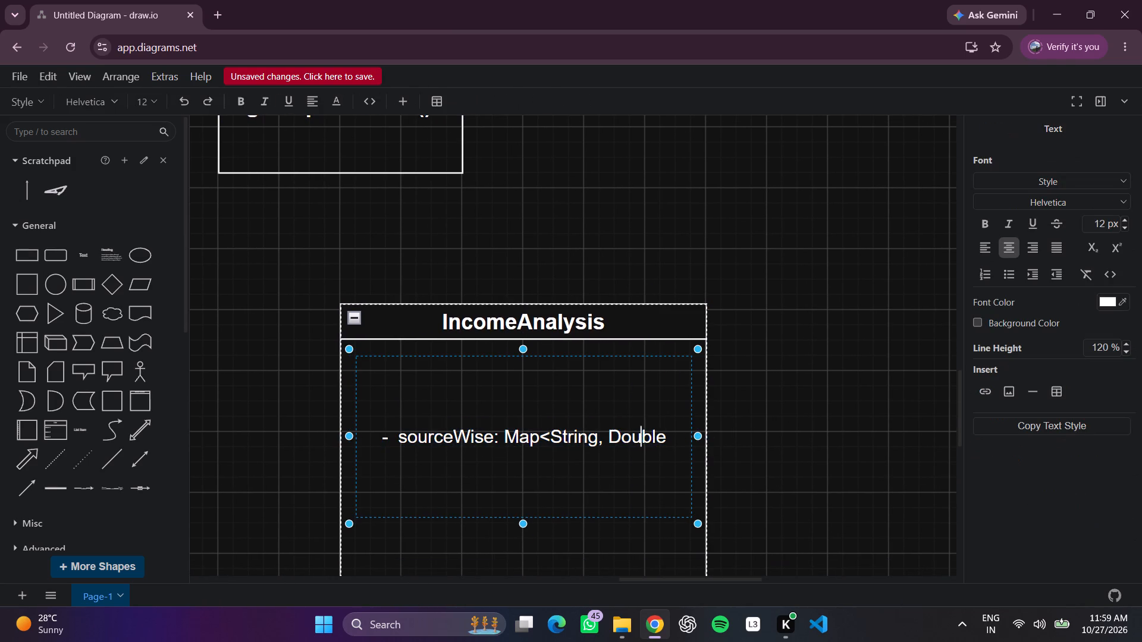
{"action": "key", "text": "Right"}
{"action": "key", "text": "Right"}
{"action": "key", "text": "Right"}
{"action": "key", "text": "Return"}
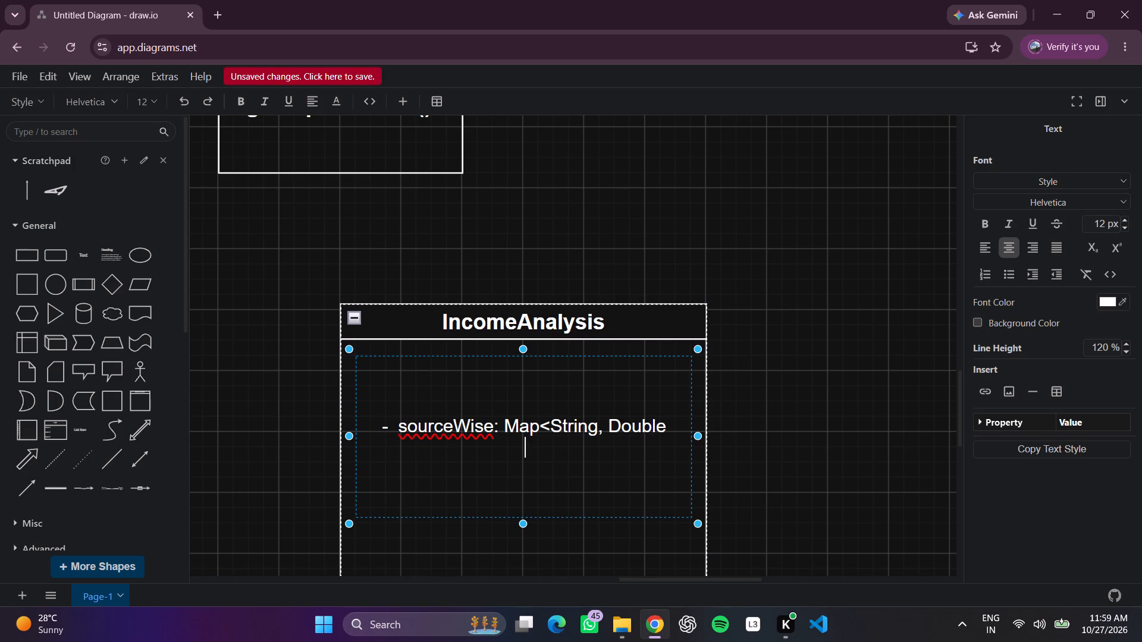
{"action": "key", "text": "shift+underscore"}
{"action": "key", "text": "BackSpace"}
{"action": "type", "text": "- time"}
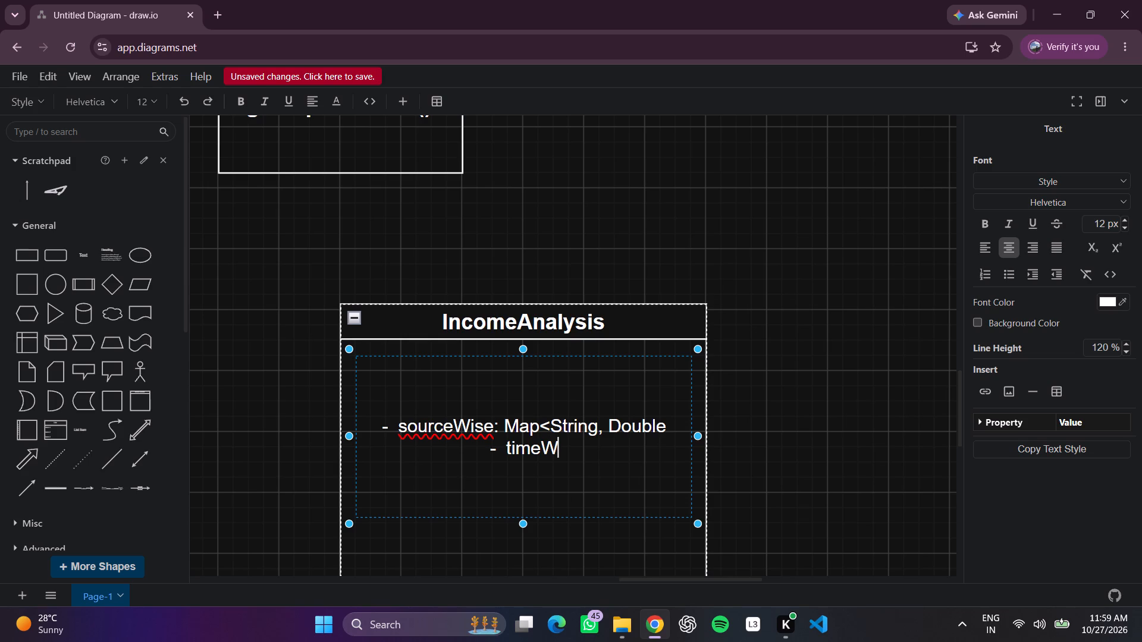
{"action": "key", "text": "i"}
{"action": "type", "text": "se"}
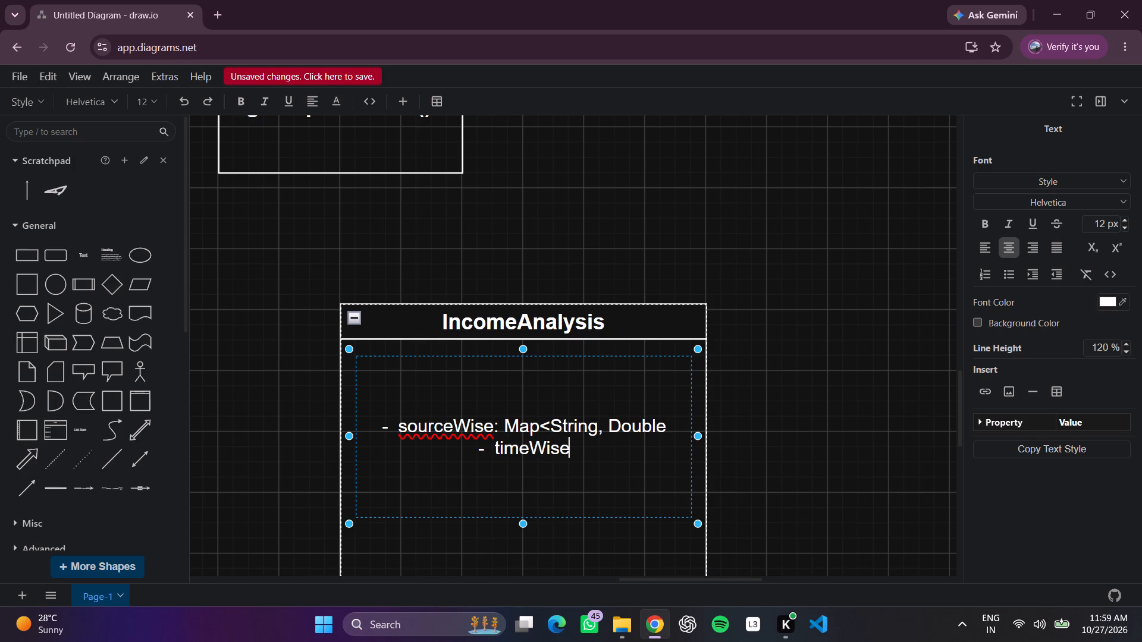
{"action": "key", "text": "shift+colon"}
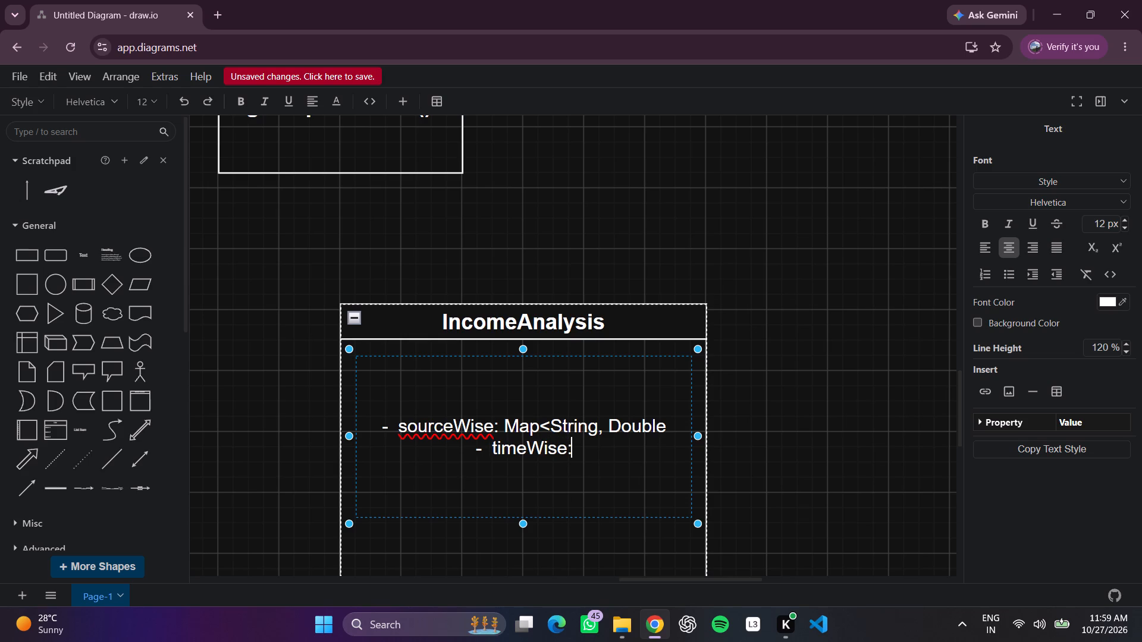
{"action": "key", "text": "space"}
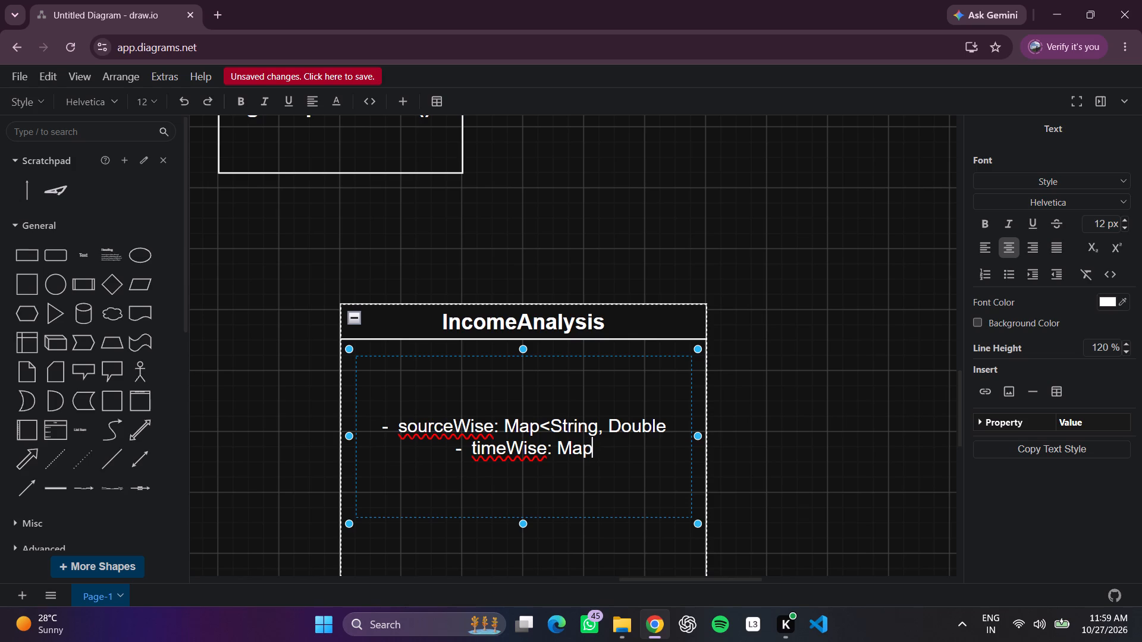
{"action": "key", "text": "shift+less"}
{"action": "key", "text": "s"}
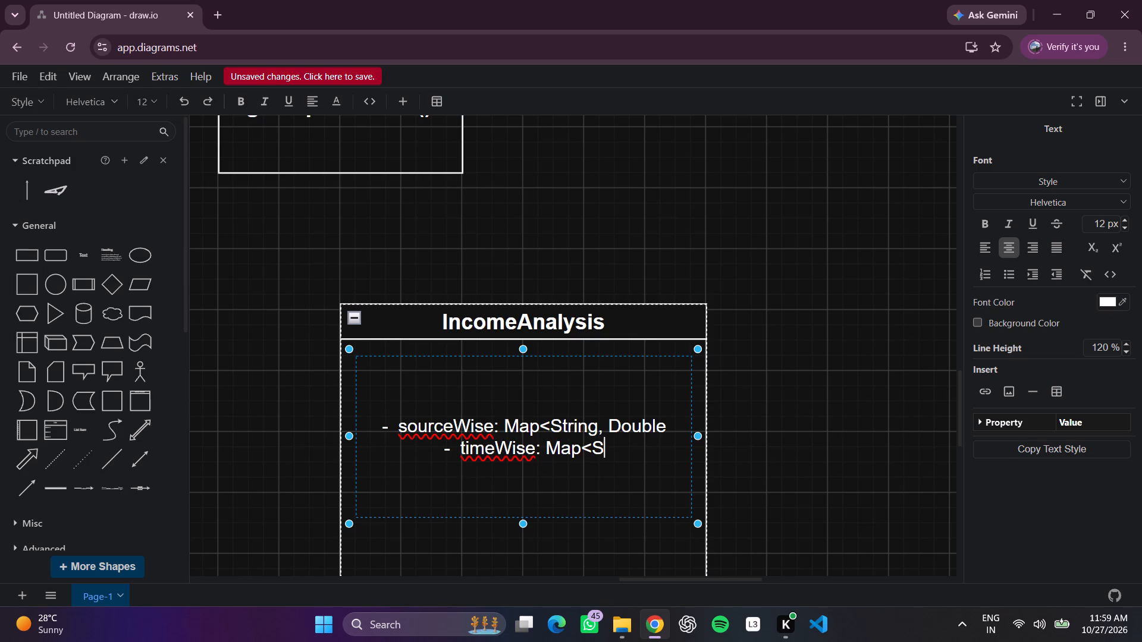
{"action": "type", "text": "in"}
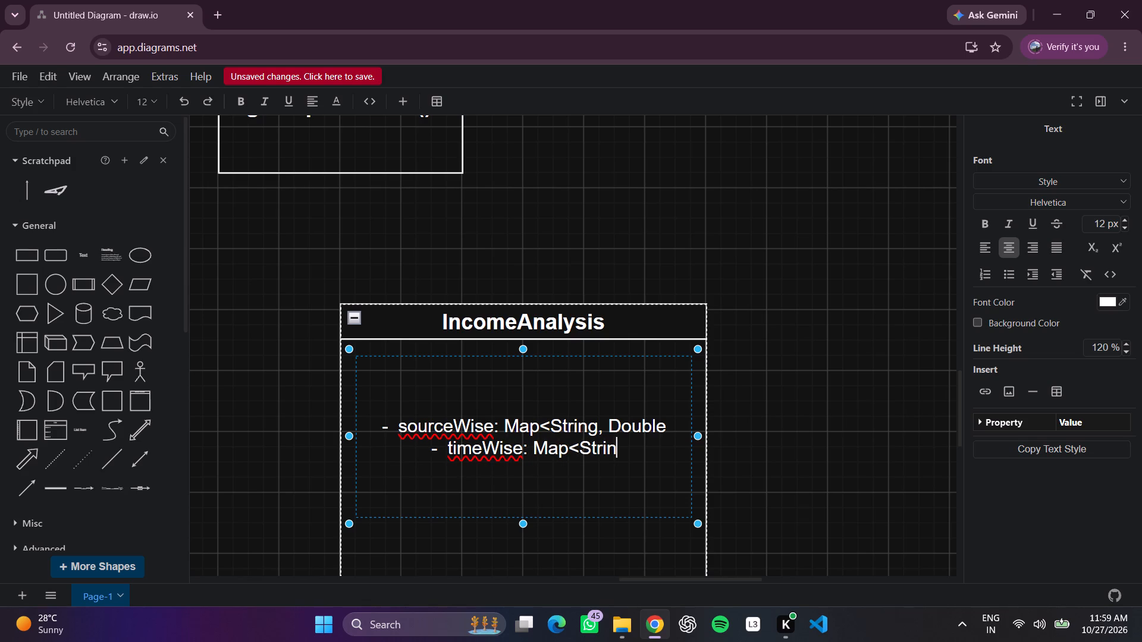
{"action": "key", "text": "g"}
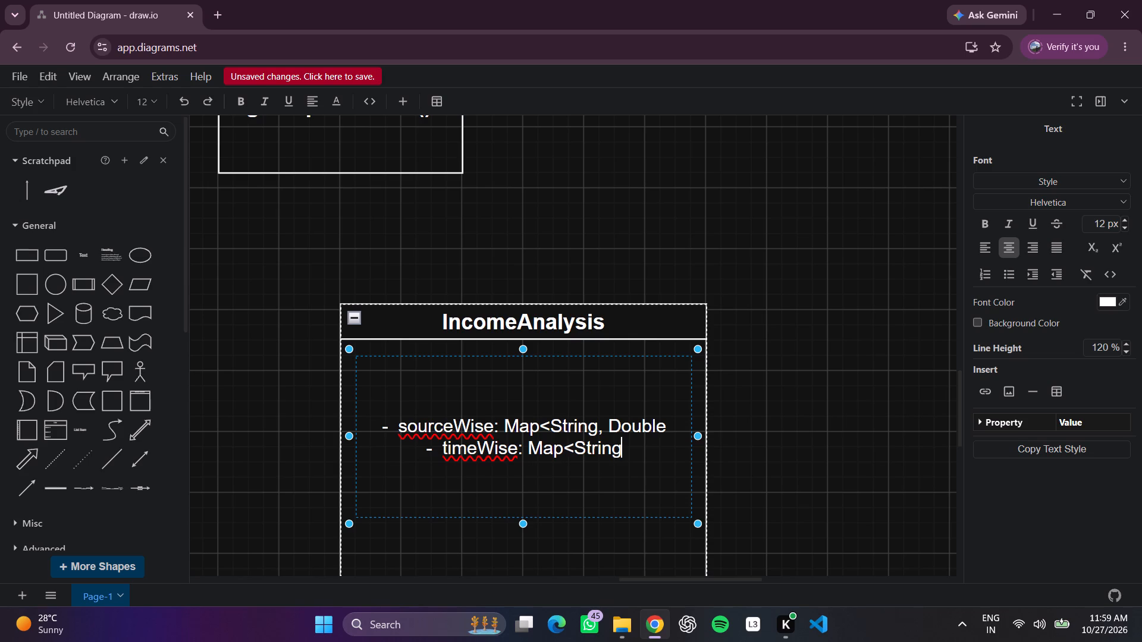
{"action": "type", "text": ","}
{"action": "key", "text": "space"}
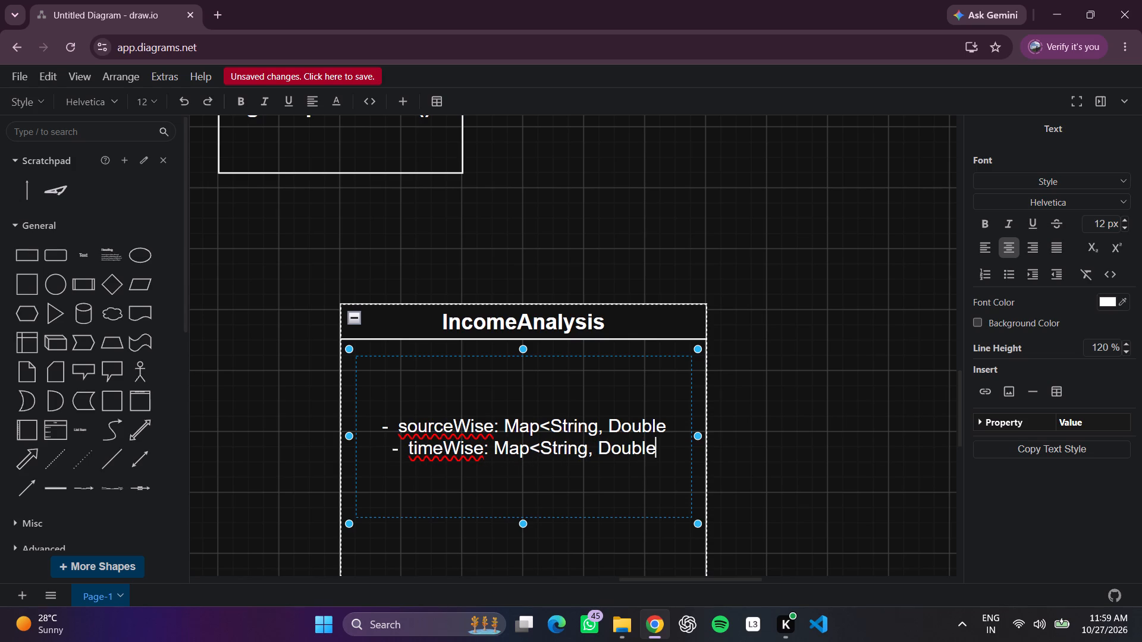
{"action": "key", "text": "Return"}
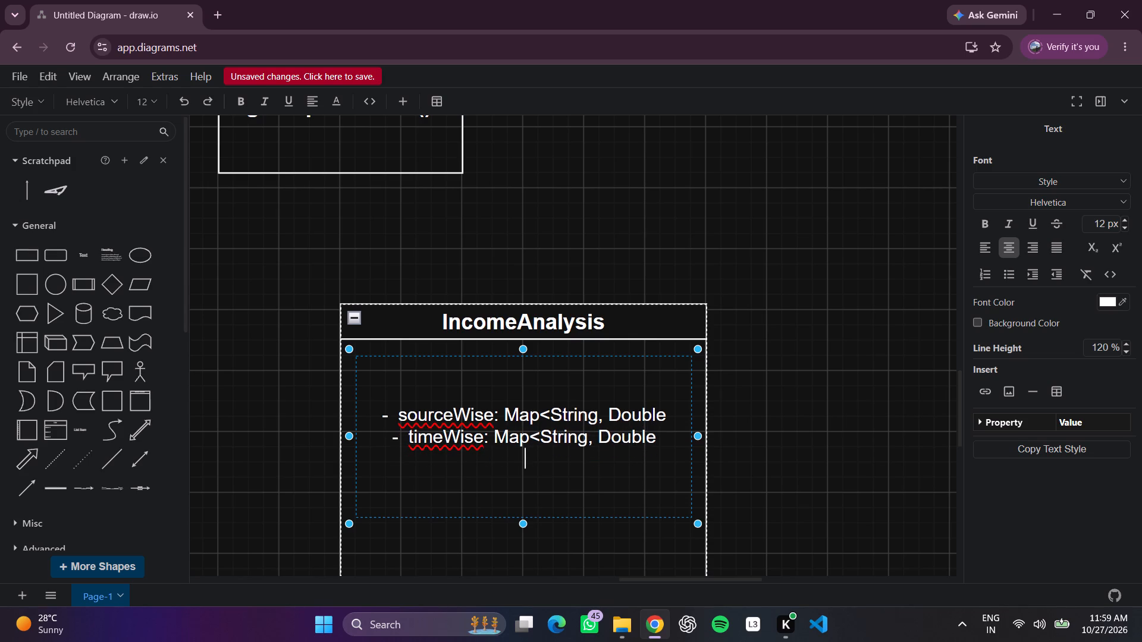
{"action": "key", "text": "BackSpace"}
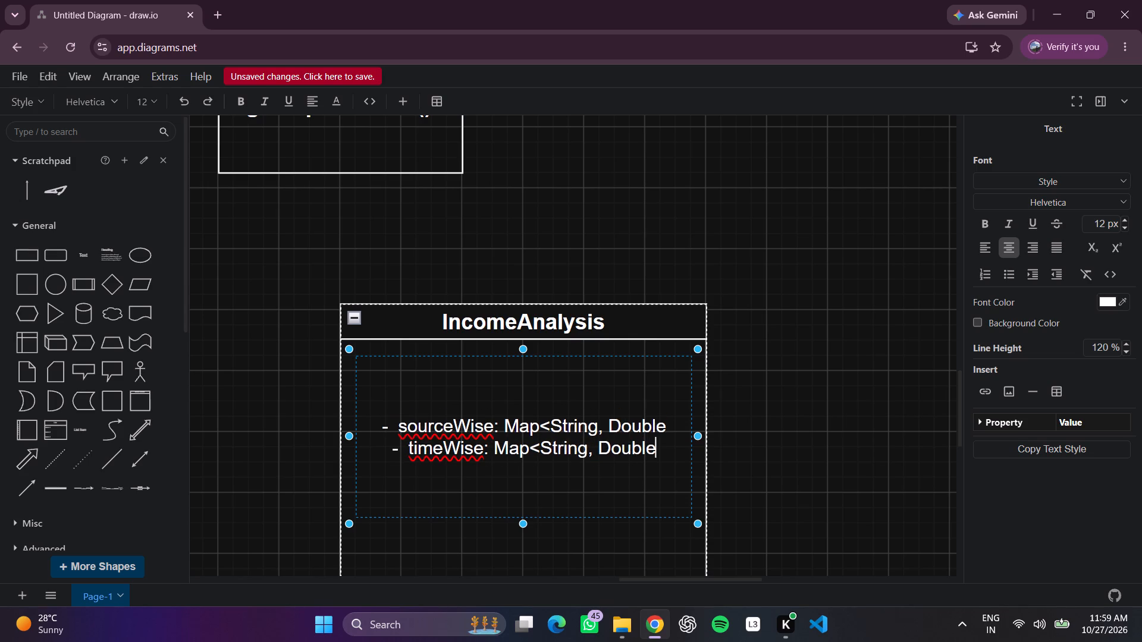
{"action": "key", "text": "shift+greater"}
Complete the sourceWise attribute's type with the missing closing ">".
{"action": "left_click", "coordinate": [665, 421]}
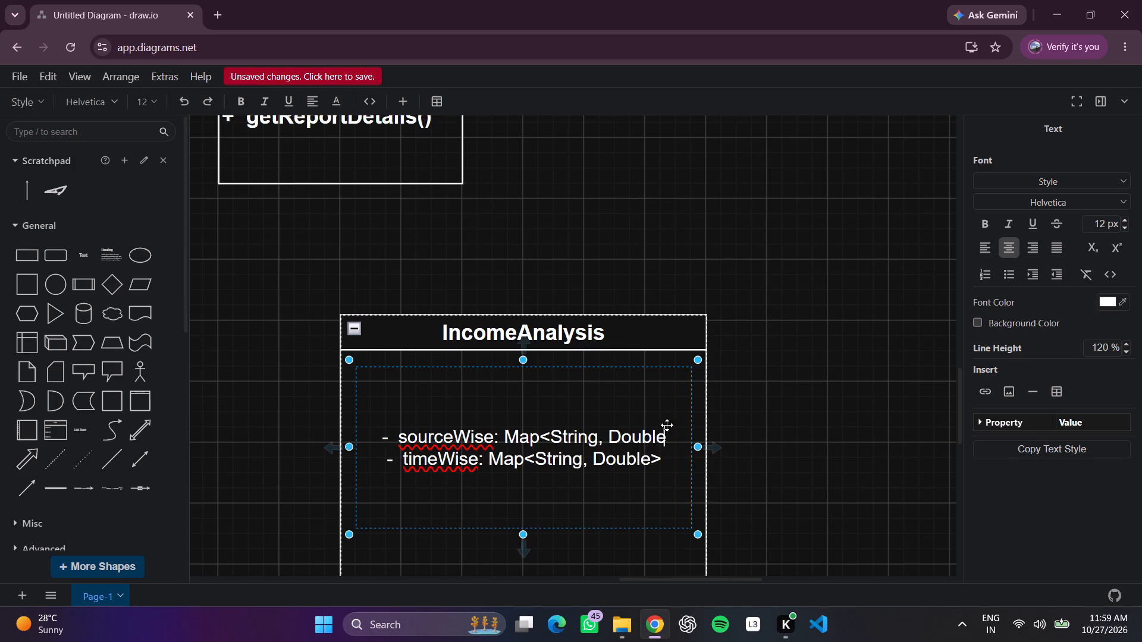
{"action": "key", "text": "shift+greater"}
Add a third attribute line, "- totalIncome: double", below timeWise in the IncomeAnalysis text box.
{"action": "scroll", "coordinate": [680, 433], "scroll_direction": "down", "scroll_amount": 1}
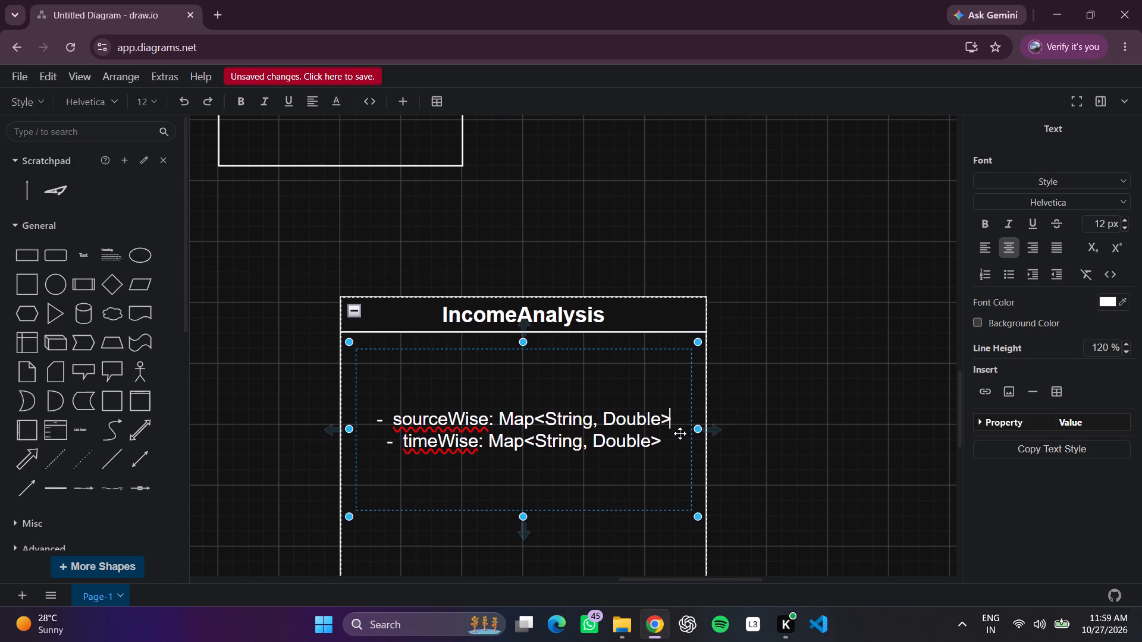
{"action": "key", "text": "Down"}
{"action": "key", "text": "Return"}
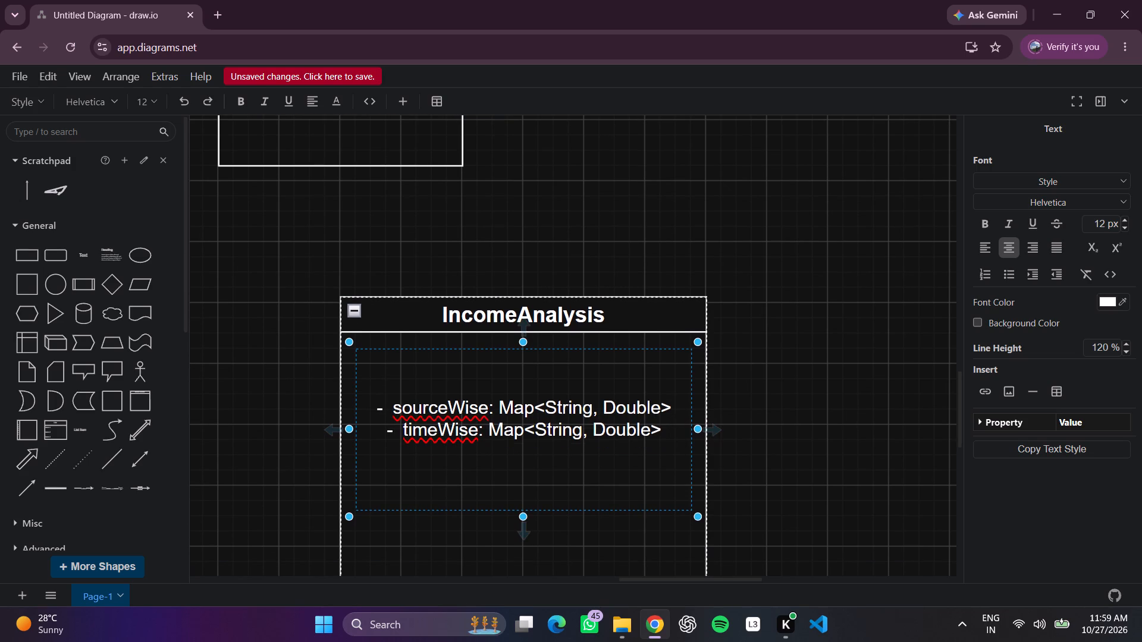
{"action": "key", "text": "shift+underscore"}
{"action": "key", "text": "BackSpace"}
{"action": "type", "text": "-"}
{"action": "key", "text": "space"}
{"action": "key", "text": "space"}
{"action": "type", "text": "total"}
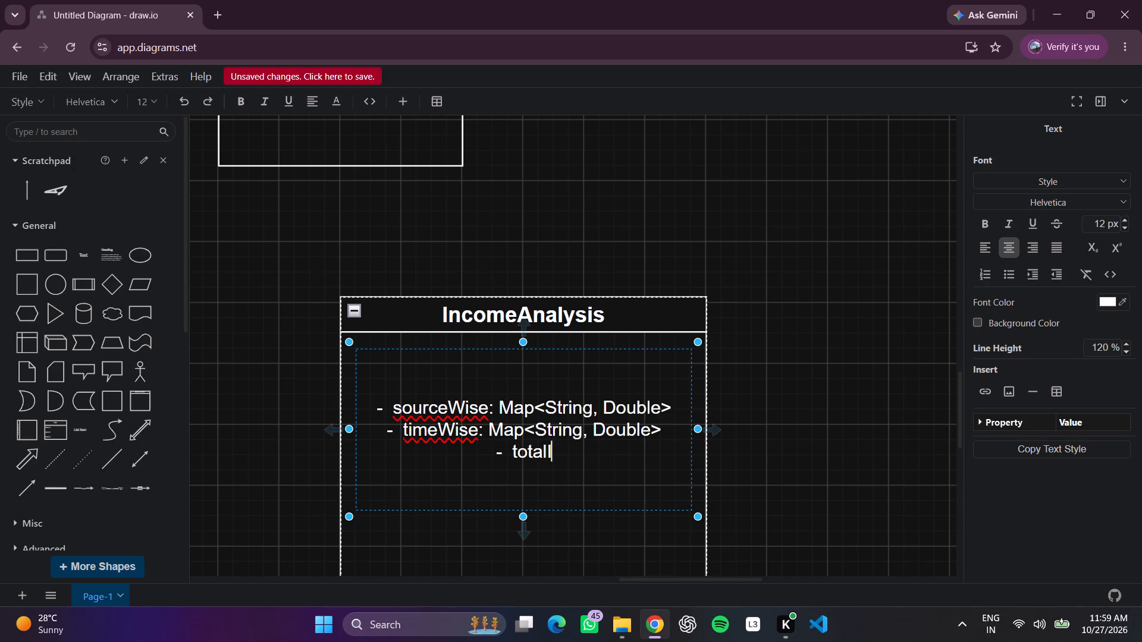
{"action": "type", "text": "ncome"}
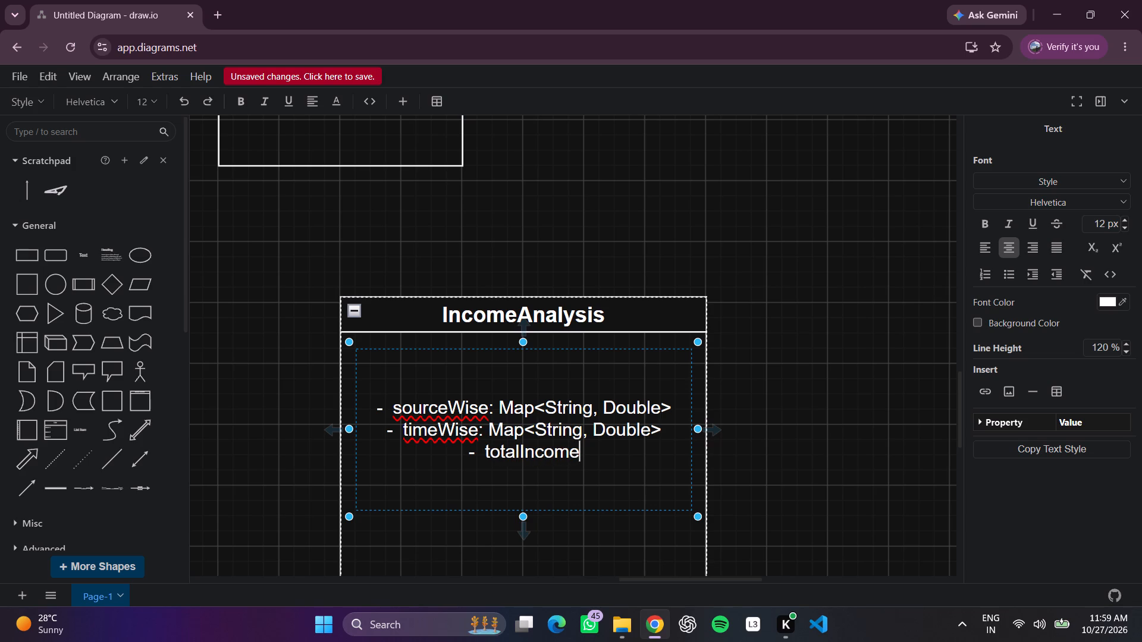
{"action": "type", "text": ":"}
{"action": "key", "text": "space"}
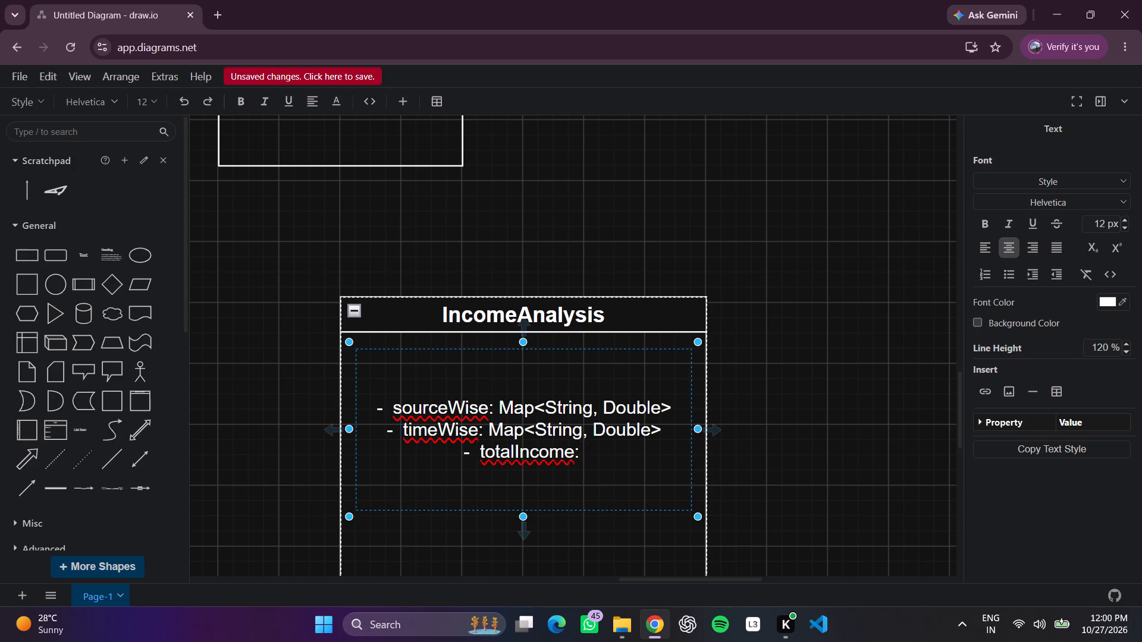
{"action": "type", "text": "double"}
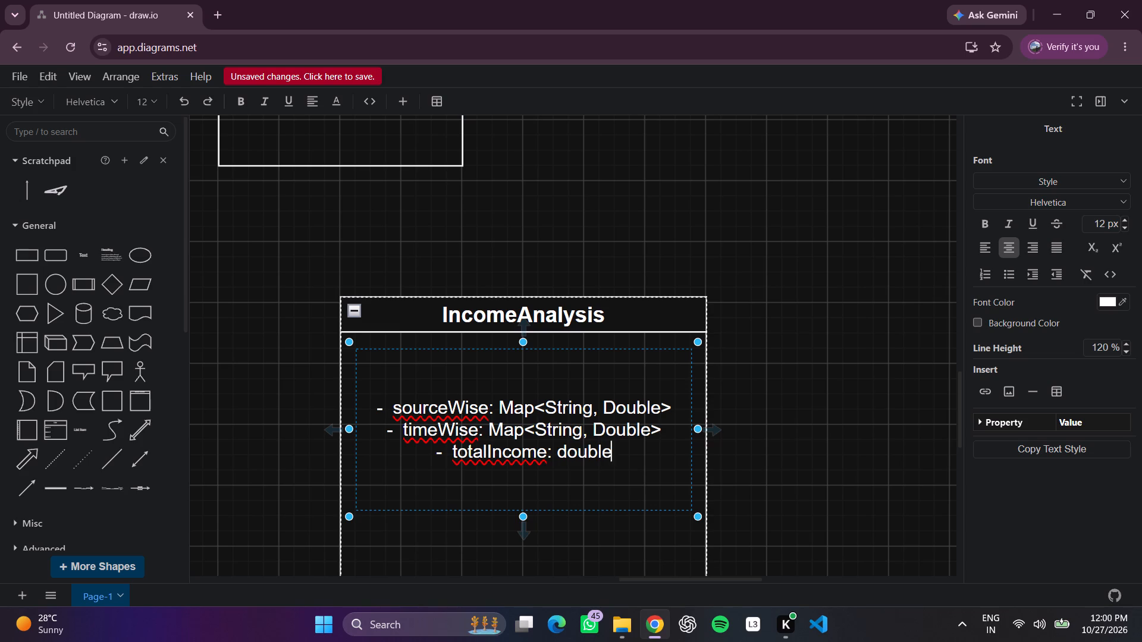
{"action": "double_click", "coordinate": [486, 451]}
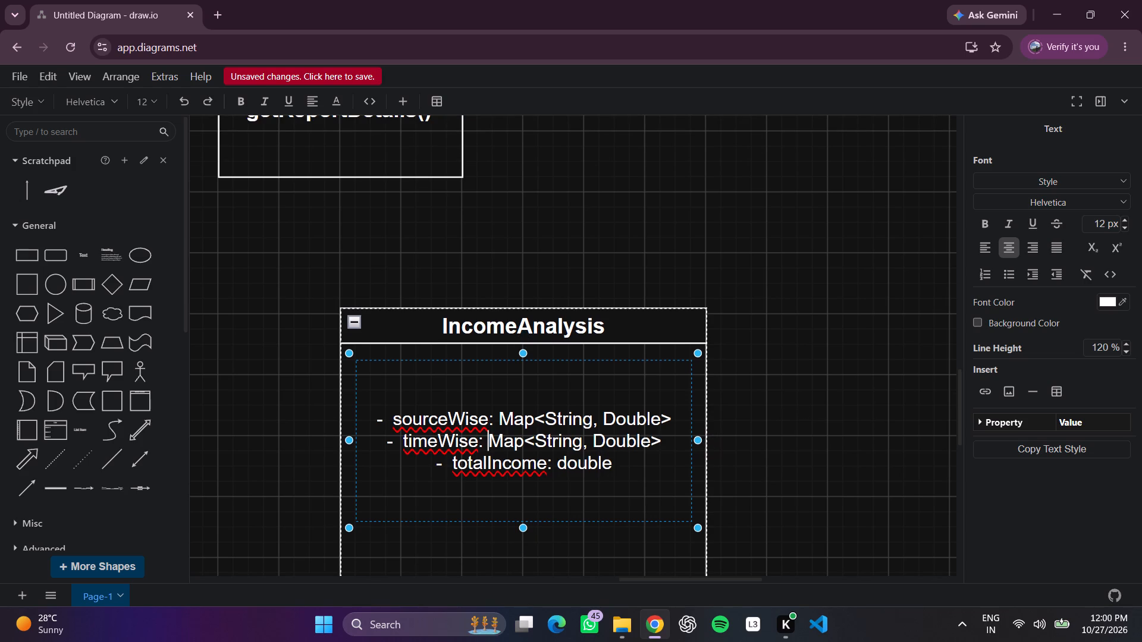
{"action": "left_click", "coordinate": [962, 430]}
{"action": "left_click", "coordinate": [779, 447]}
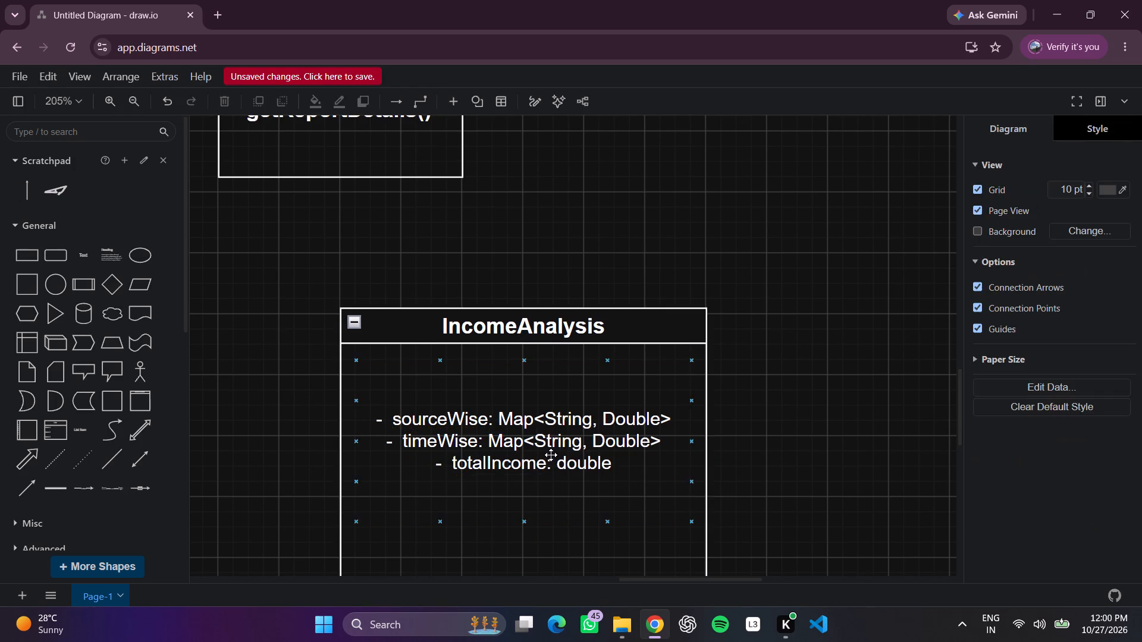
Apply the Heading 3 style to all three attribute lines in the IncomeAnalysis text box.
{"action": "double_click", "coordinate": [550, 455]}
{"action": "left_click", "coordinate": [1006, 181]}
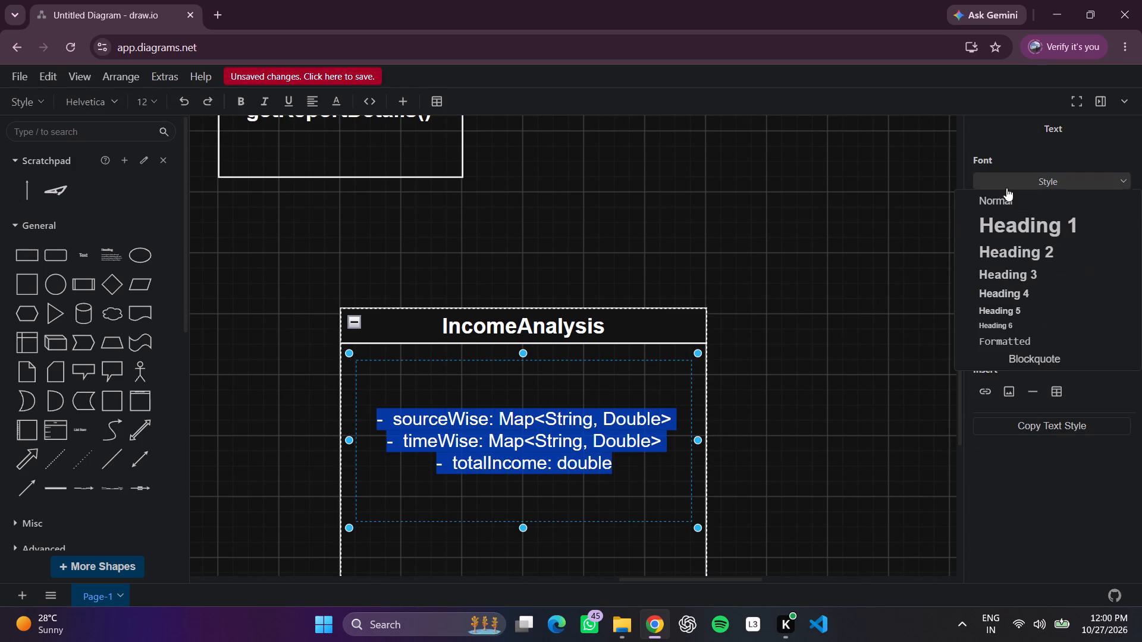
{"action": "left_click", "coordinate": [1018, 265]}
{"action": "left_click", "coordinate": [874, 339]}
Widen the IncomeAnalysis container and its attribute text box so each Map attribute fits on one line.
{"action": "scroll", "coordinate": [716, 433], "scroll_direction": "left", "scroll_amount": 1}
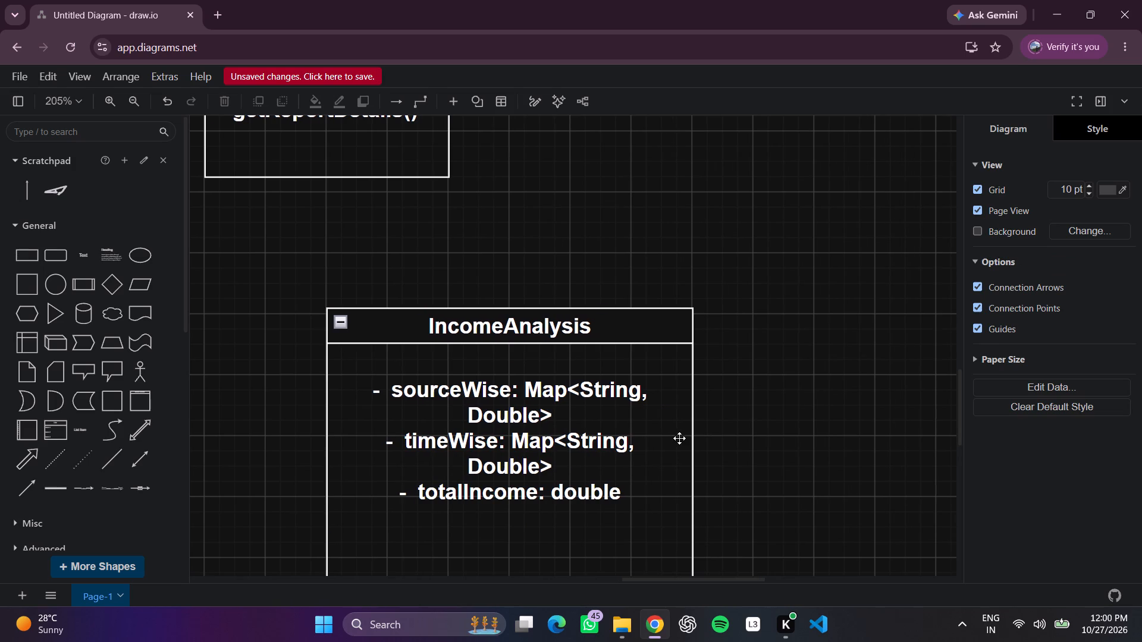
{"action": "left_click", "coordinate": [693, 436]}
{"action": "left_click", "coordinate": [763, 379]}
{"action": "scroll", "coordinate": [710, 462], "scroll_direction": "down", "scroll_amount": 1}
{"action": "left_click", "coordinate": [682, 487]}
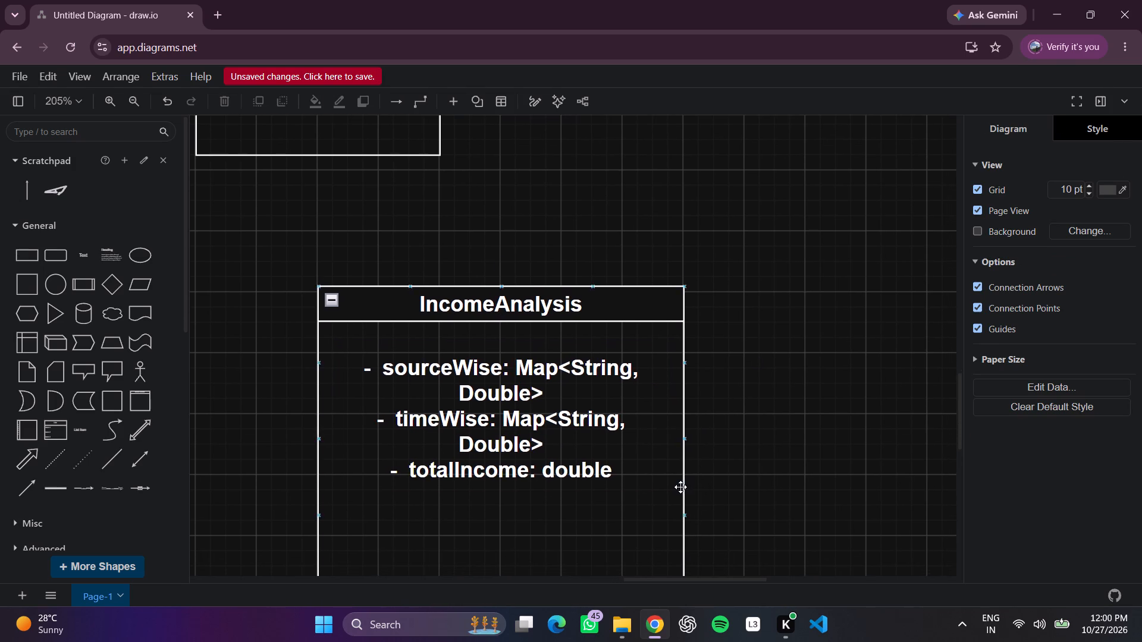
{"action": "left_click_drag", "start_coordinate": [684, 439], "coordinate": [745, 436]}
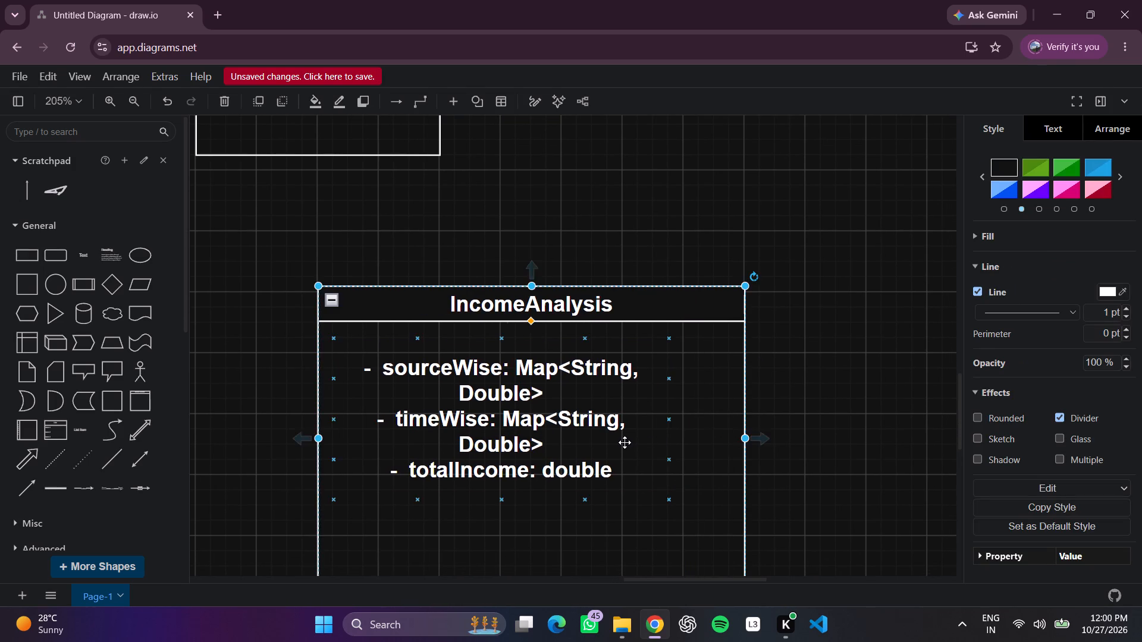
{"action": "double_click", "coordinate": [625, 442]}
{"action": "left_click_drag", "start_coordinate": [674, 416], "coordinate": [778, 419]}
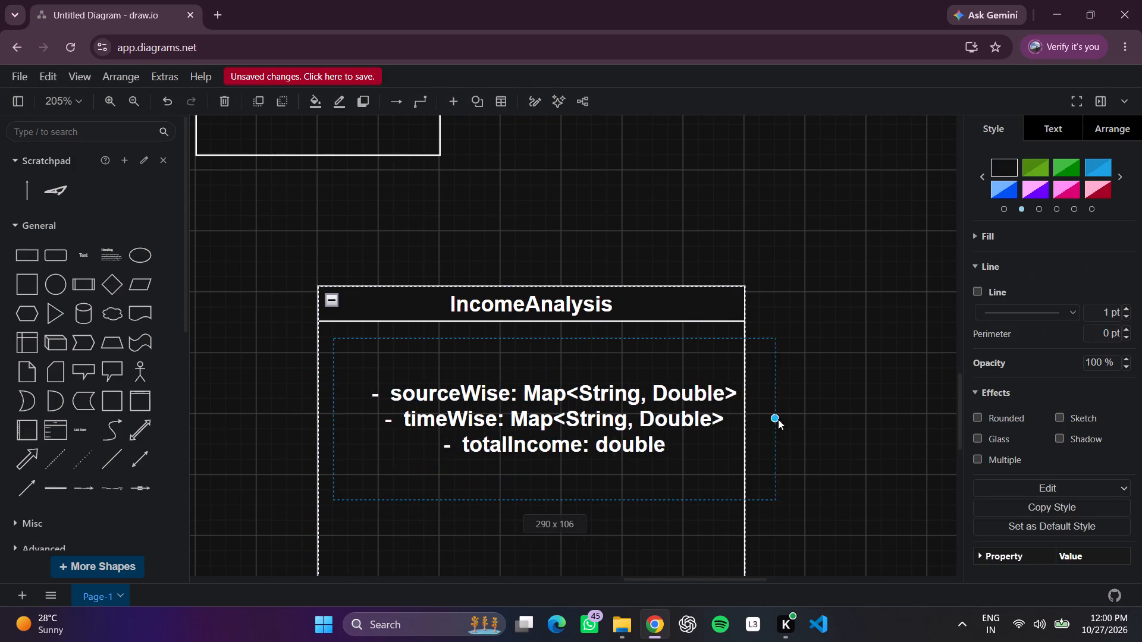
{"action": "left_click_drag", "start_coordinate": [778, 419], "coordinate": [728, 426]}
{"action": "left_click", "coordinate": [871, 404]}
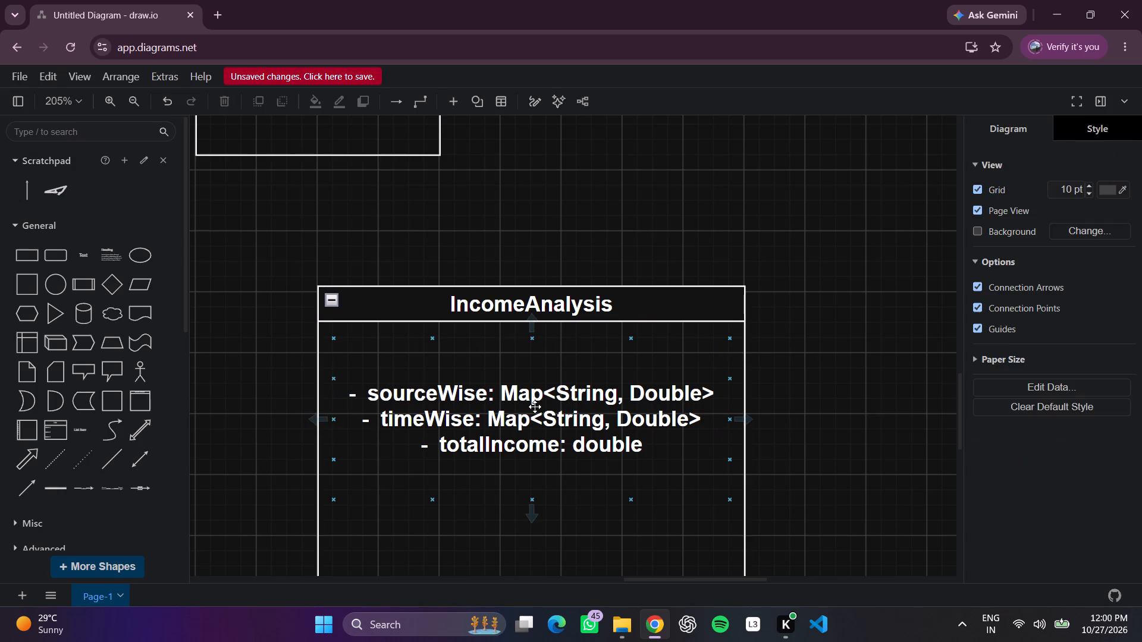
Left-align the IncomeAnalysis attributes and move their text box to the container's left edge, just below the title.
{"action": "double_click", "coordinate": [541, 413]}
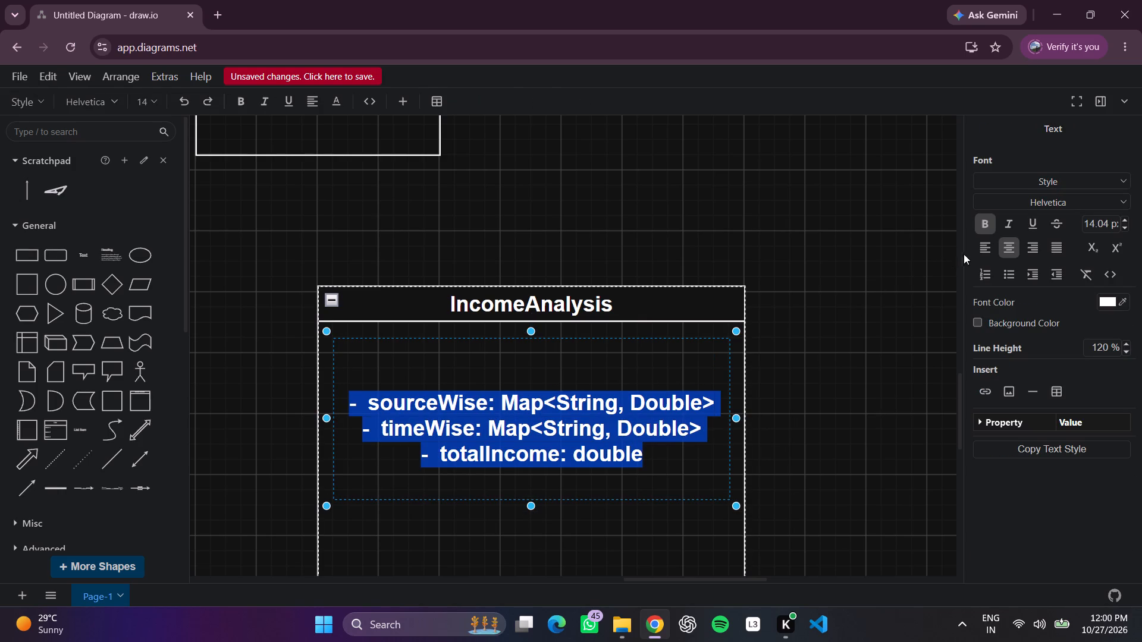
{"action": "left_click", "coordinate": [978, 248]}
{"action": "left_click", "coordinate": [839, 372]}
{"action": "left_click_drag", "start_coordinate": [488, 451], "coordinate": [476, 414]}
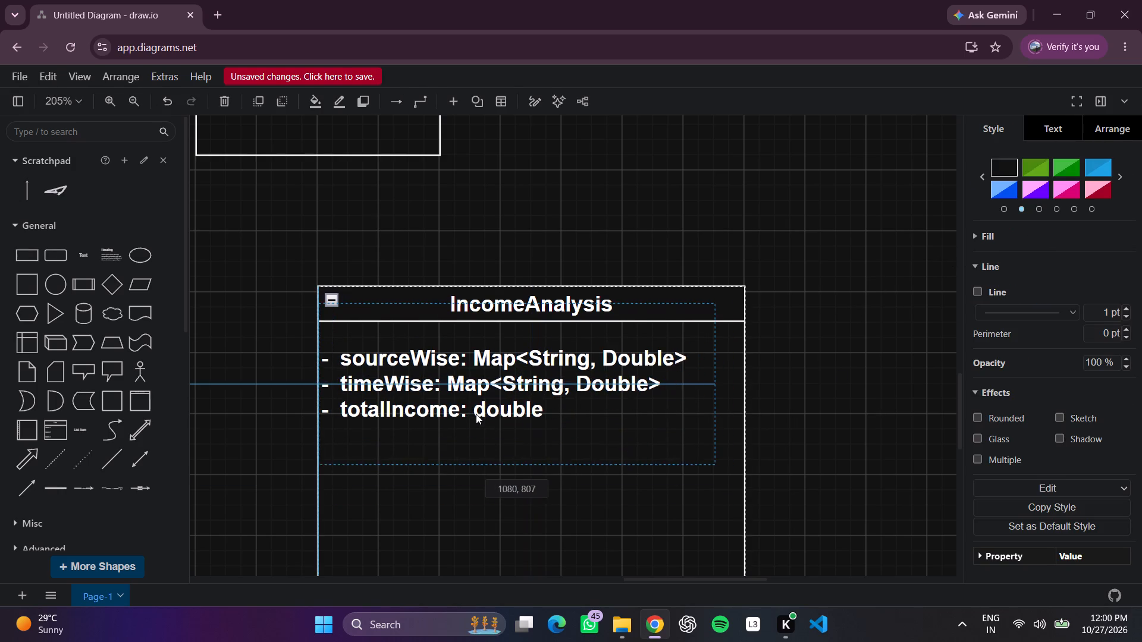
{"action": "left_click_drag", "start_coordinate": [476, 414], "coordinate": [475, 402]}
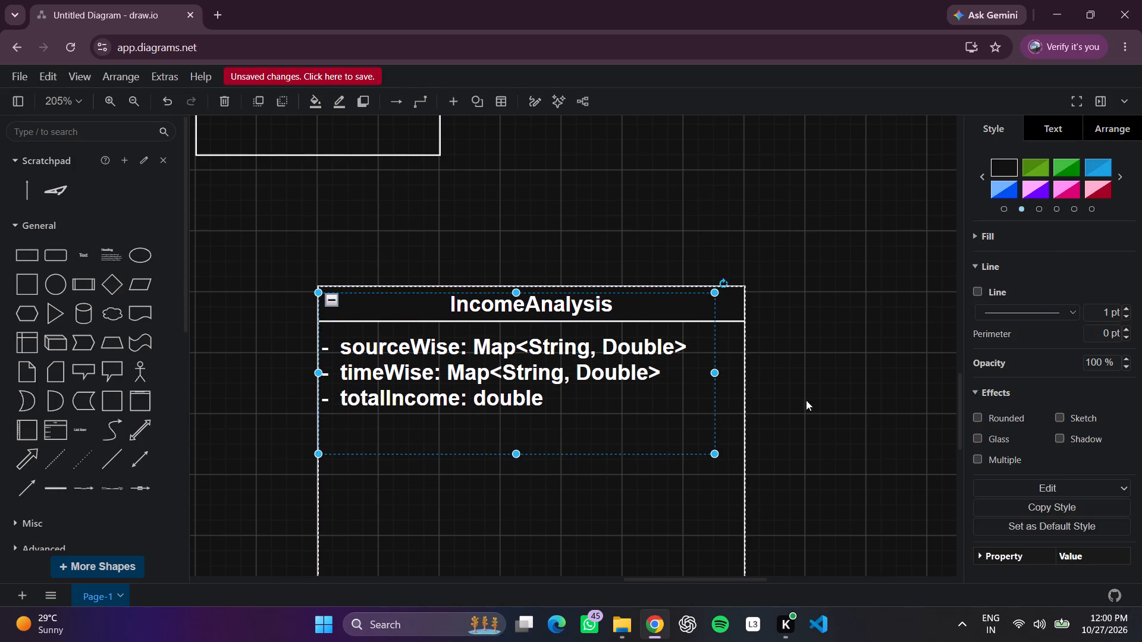
{"action": "left_click", "coordinate": [814, 400]}
Narrow the IncomeAnalysis container to about 270 wide and shorten it to end a little below the totalIncome line.
{"action": "left_click", "coordinate": [742, 439]}
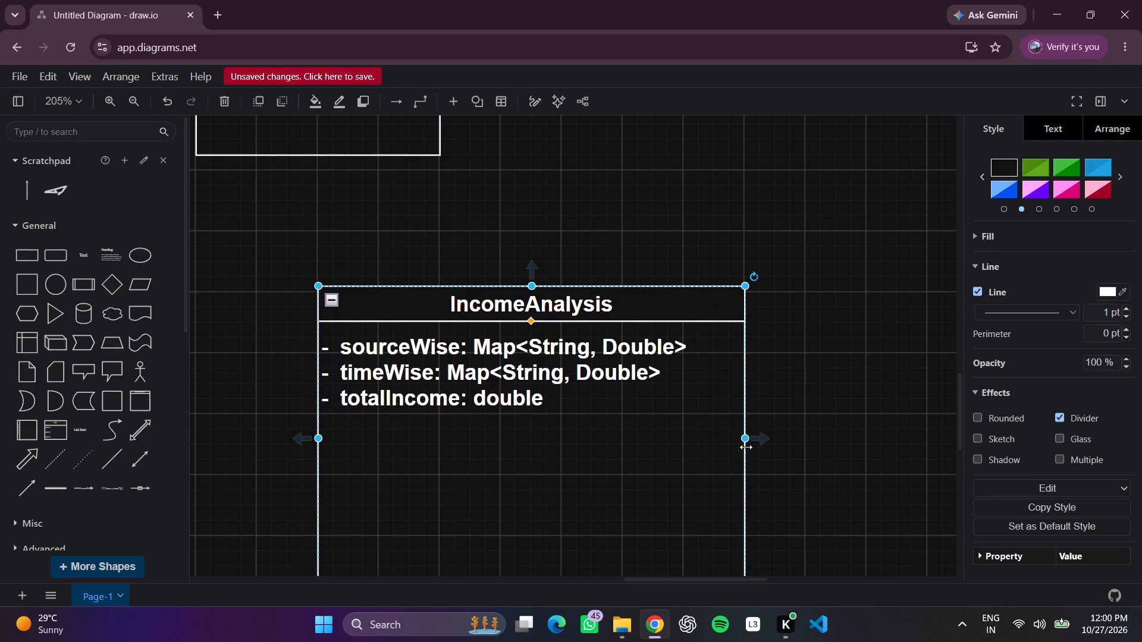
{"action": "left_click_drag", "start_coordinate": [743, 437], "coordinate": [732, 439]}
{"action": "left_click", "coordinate": [808, 427]}
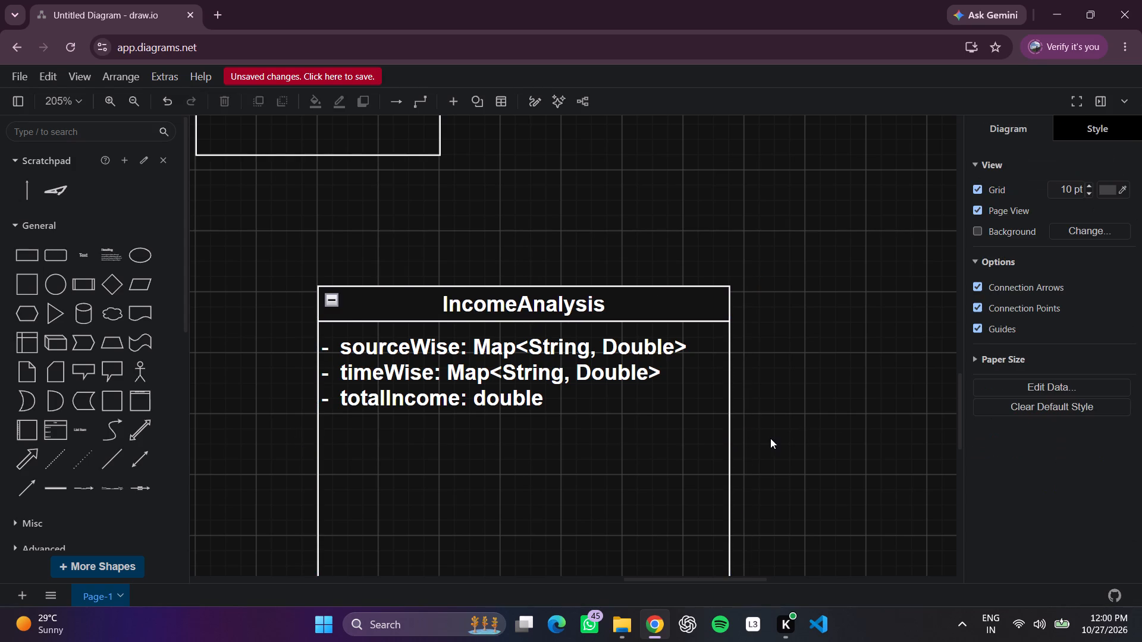
{"action": "scroll", "coordinate": [770, 438], "scroll_direction": "down", "scroll_amount": 1}
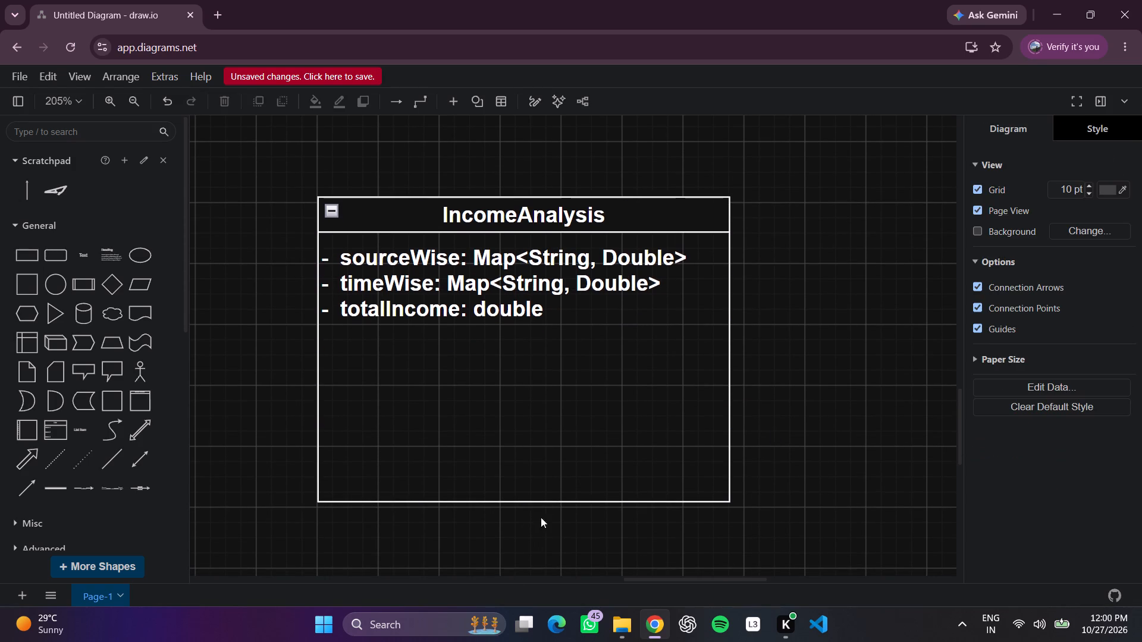
{"action": "left_click", "coordinate": [525, 498]}
{"action": "left_click_drag", "start_coordinate": [523, 506], "coordinate": [524, 346]}
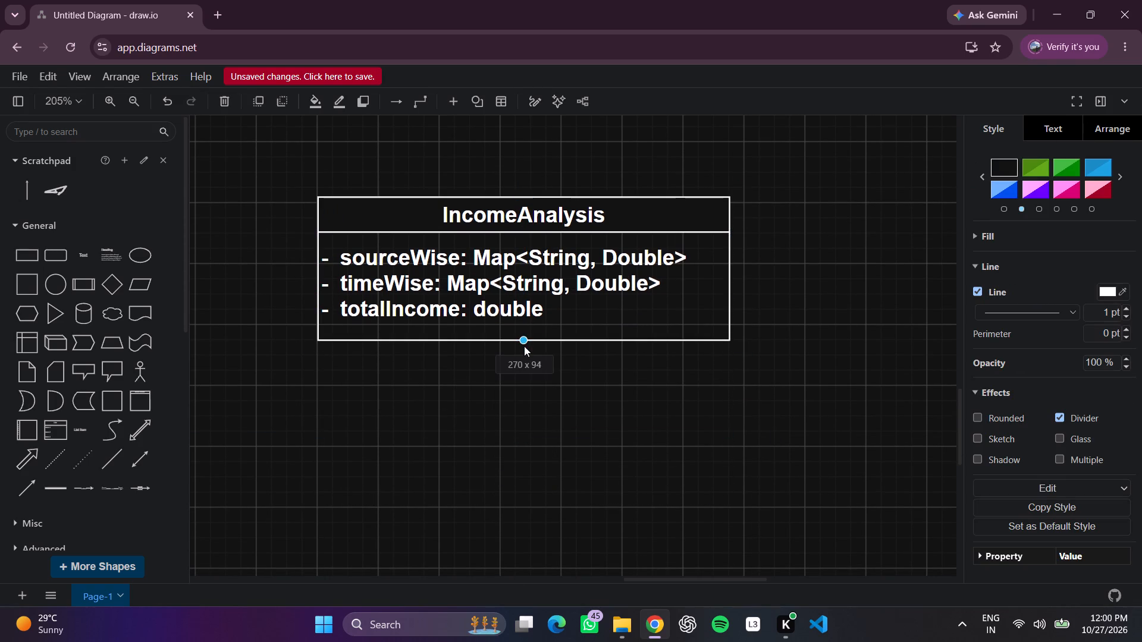
{"action": "left_click_drag", "start_coordinate": [524, 346], "coordinate": [525, 364]}
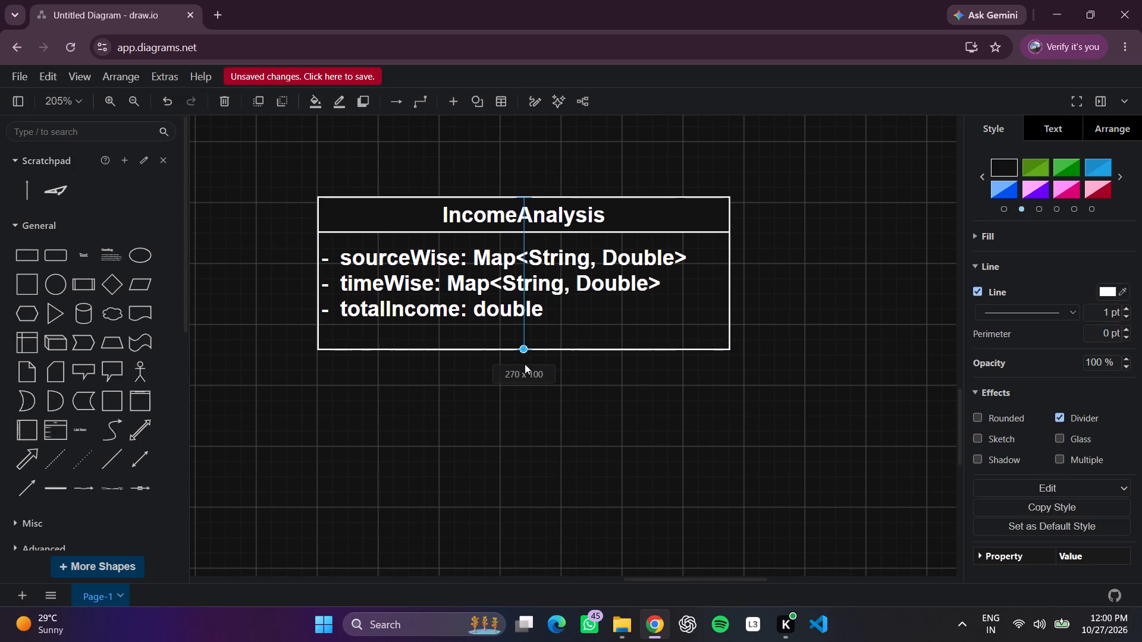
{"action": "left_click_drag", "start_coordinate": [525, 364], "coordinate": [526, 374]}
{"action": "left_click", "coordinate": [846, 432]}
Add an untitled container about 120 high for the methods, directly beneath the IncomeAnalysis attributes container and matching its width.
{"action": "scroll", "coordinate": [589, 477], "scroll_direction": "down", "scroll_amount": 1}
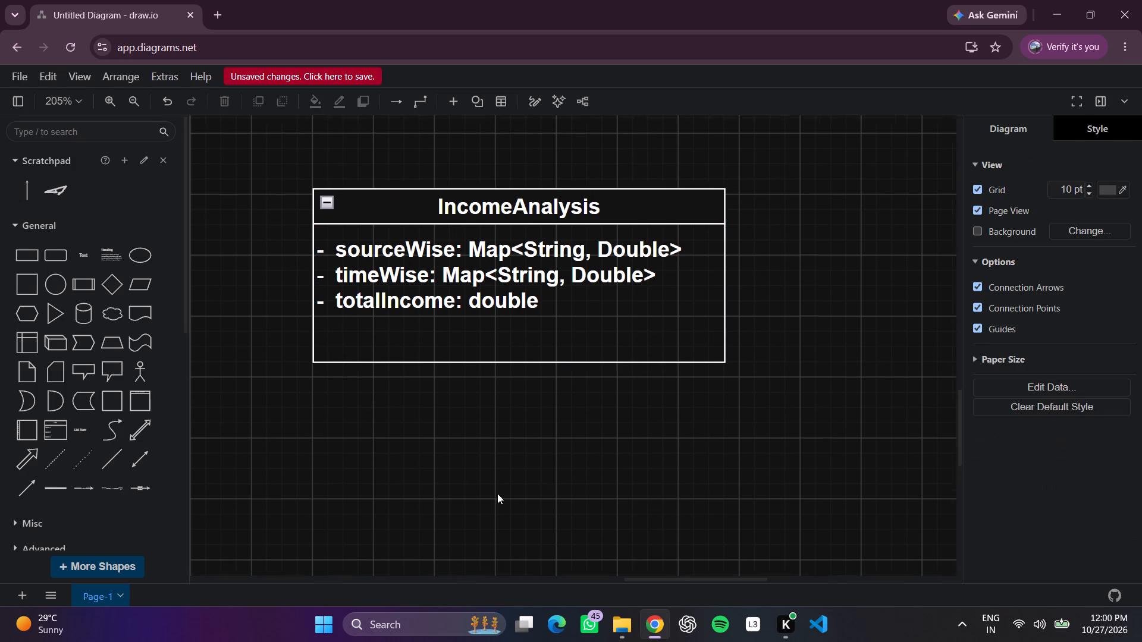
{"action": "scroll", "coordinate": [497, 493], "scroll_direction": "down", "scroll_amount": 1}
{"action": "left_click", "coordinate": [119, 408]}
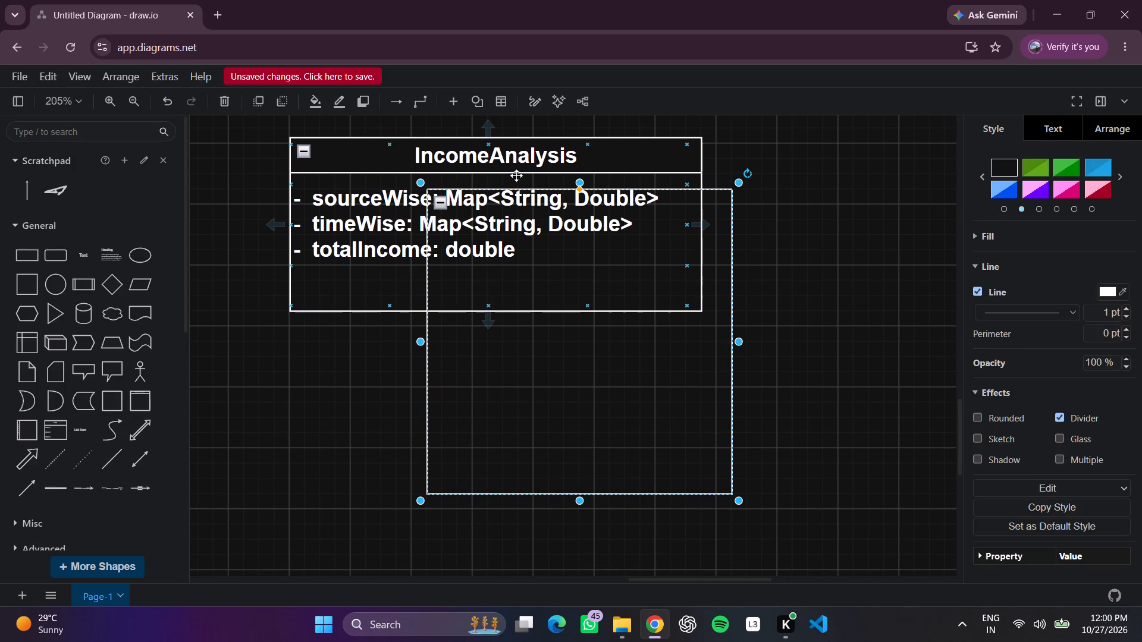
{"action": "left_click_drag", "start_coordinate": [419, 186], "coordinate": [470, 314]}
{"action": "left_click_drag", "start_coordinate": [469, 404], "coordinate": [370, 406]}
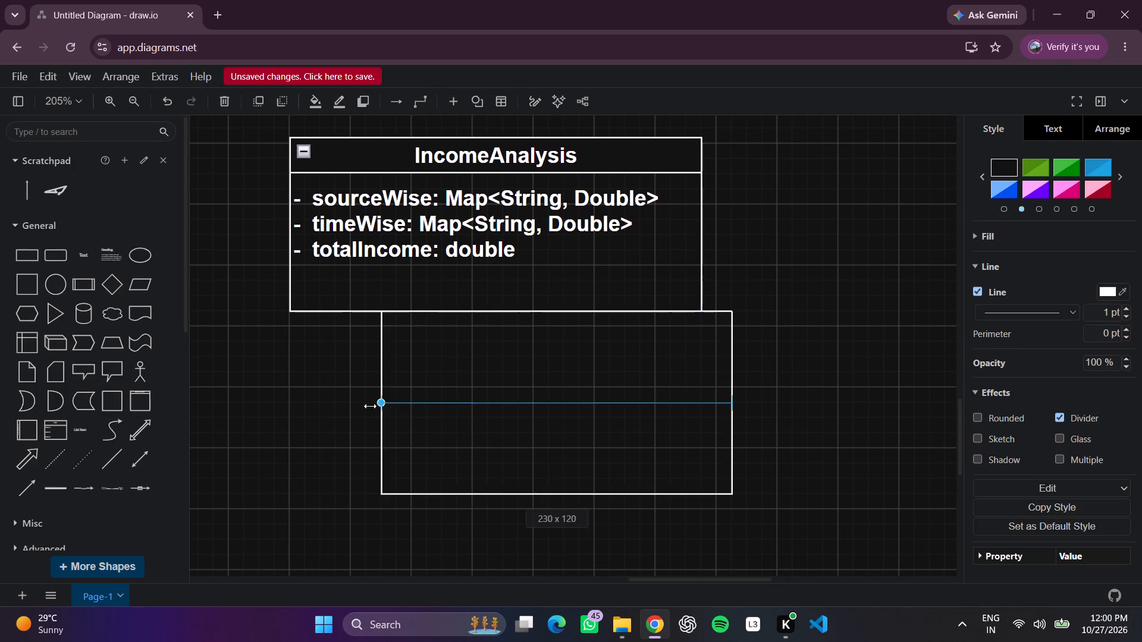
{"action": "left_click_drag", "start_coordinate": [370, 406], "coordinate": [280, 411]}
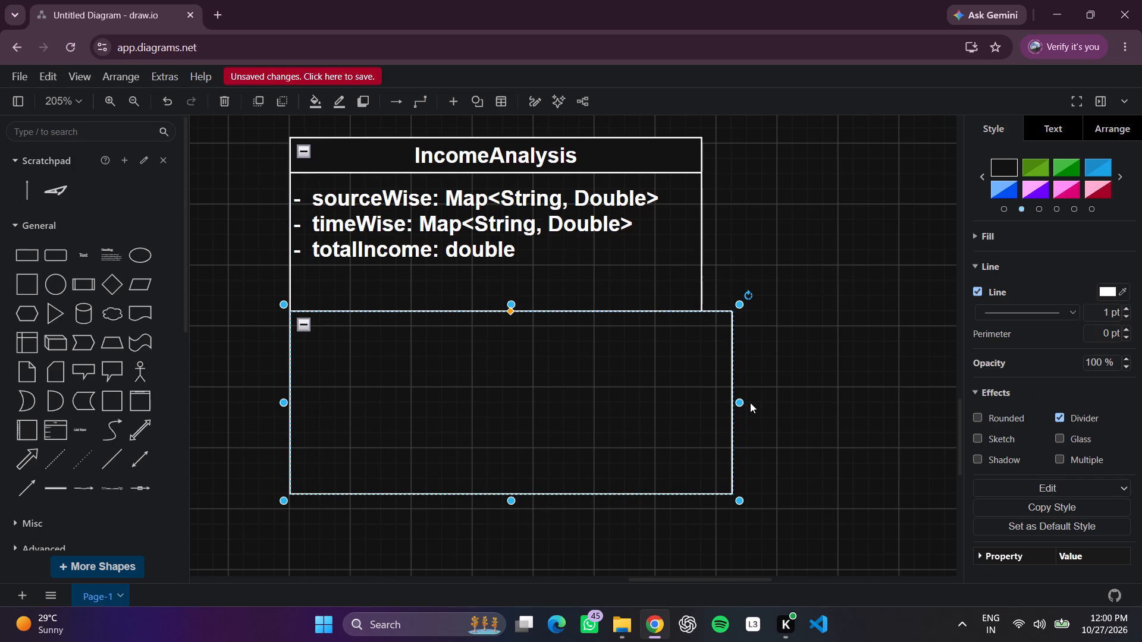
{"action": "left_click_drag", "start_coordinate": [743, 402], "coordinate": [709, 407]}
{"action": "left_click", "coordinate": [842, 385]}
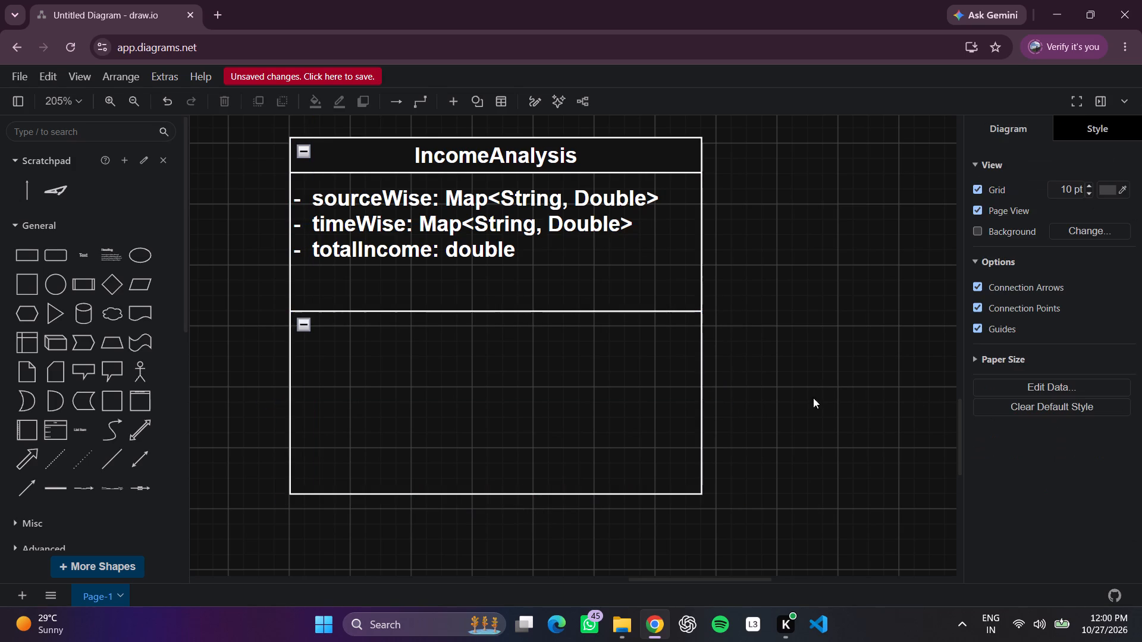
Insert a text box in the lower IncomeAnalysis container and enlarge it to cover most of the compartment.
{"action": "triple_click", "coordinate": [313, 336]}
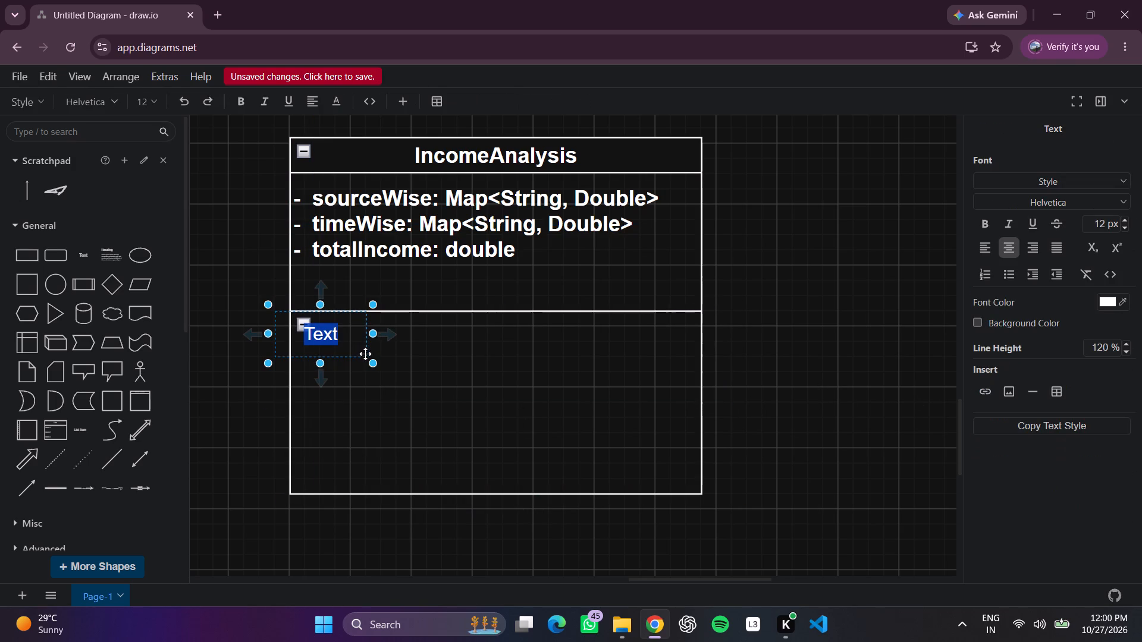
{"action": "left_click_drag", "start_coordinate": [374, 363], "coordinate": [668, 470]}
Replace the placeholder text in the lower IncomeAnalysis compartment with the method line "+ getSourceWiseBreakdown()".
{"action": "double_click", "coordinate": [487, 413]}
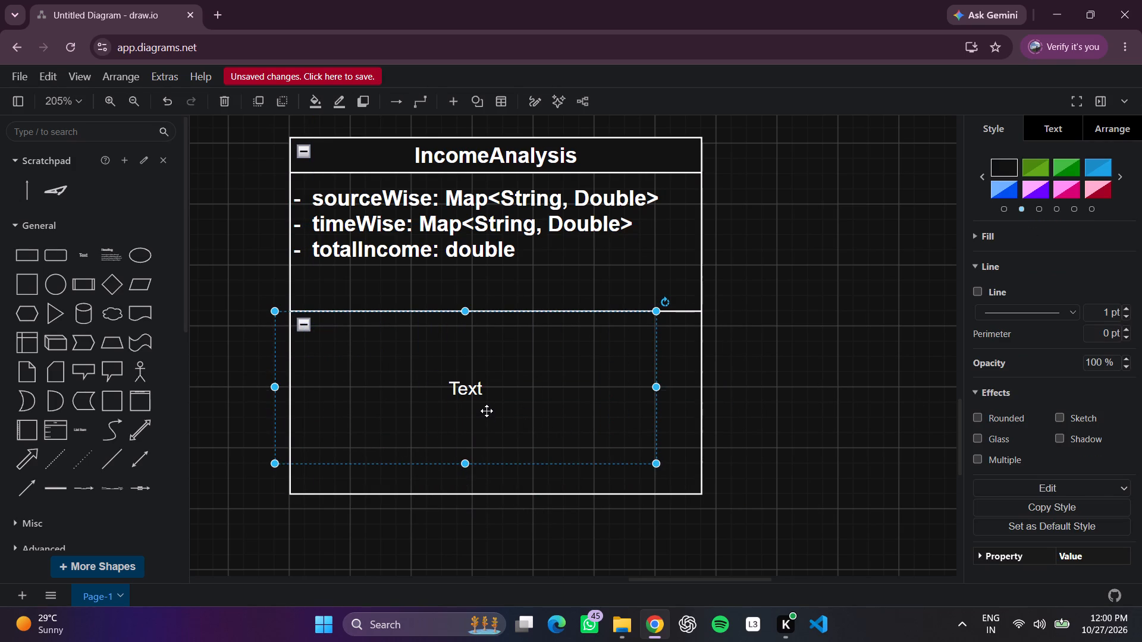
{"action": "double_click", "coordinate": [472, 408]}
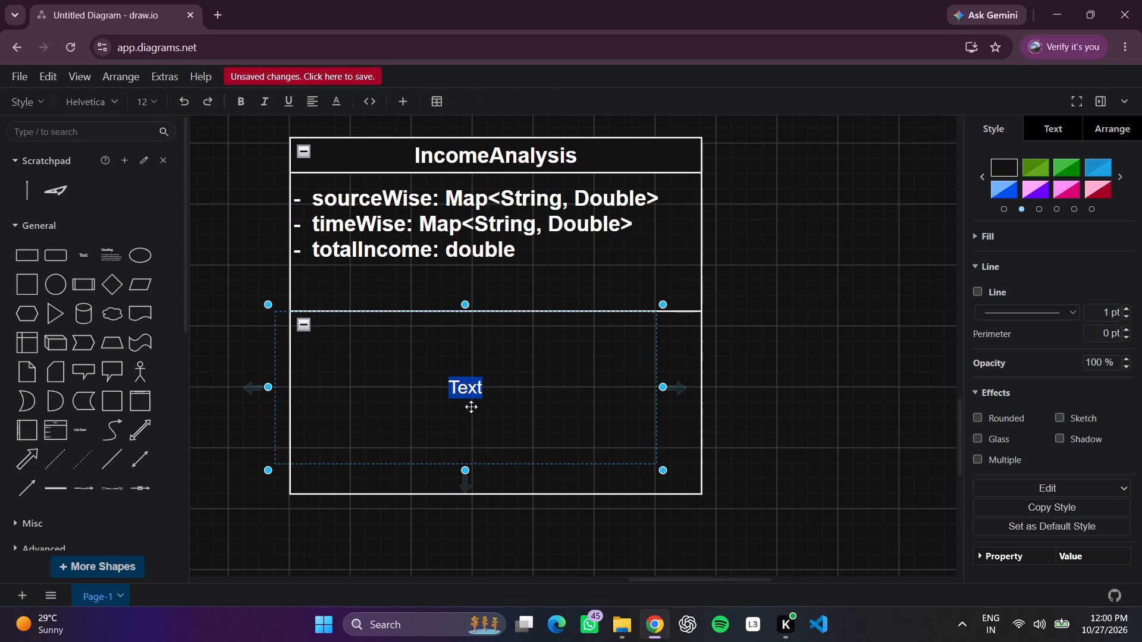
{"action": "key", "text": "BackSpace"}
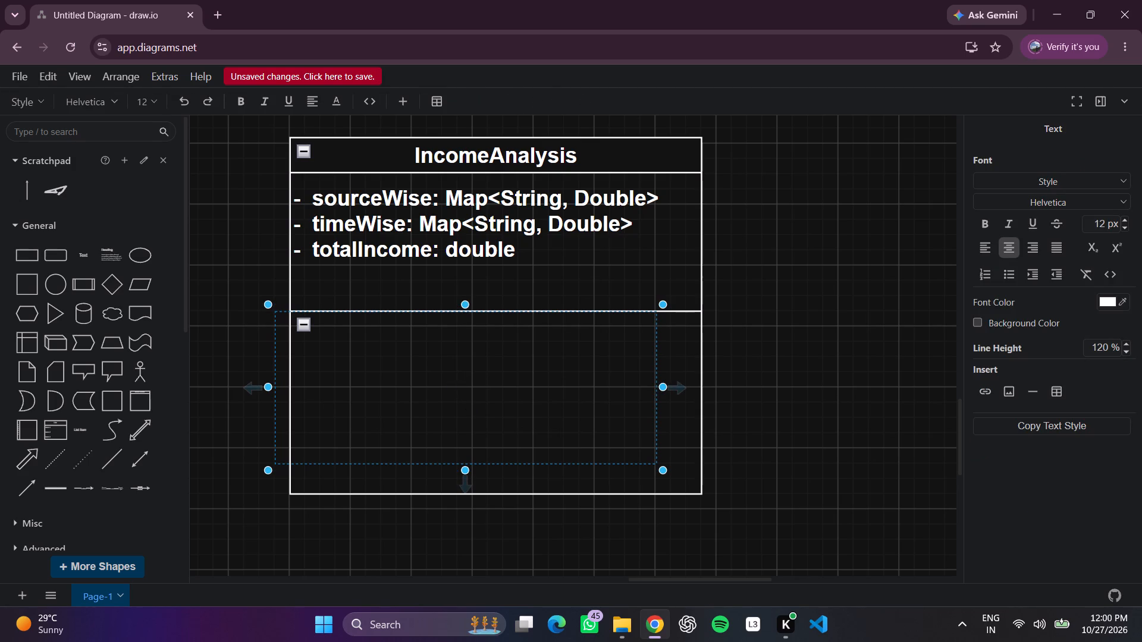
{"action": "key", "text": "shift+plus"}
{"action": "key", "text": "space"}
{"action": "key", "text": "space"}
{"action": "type", "text": "get"}
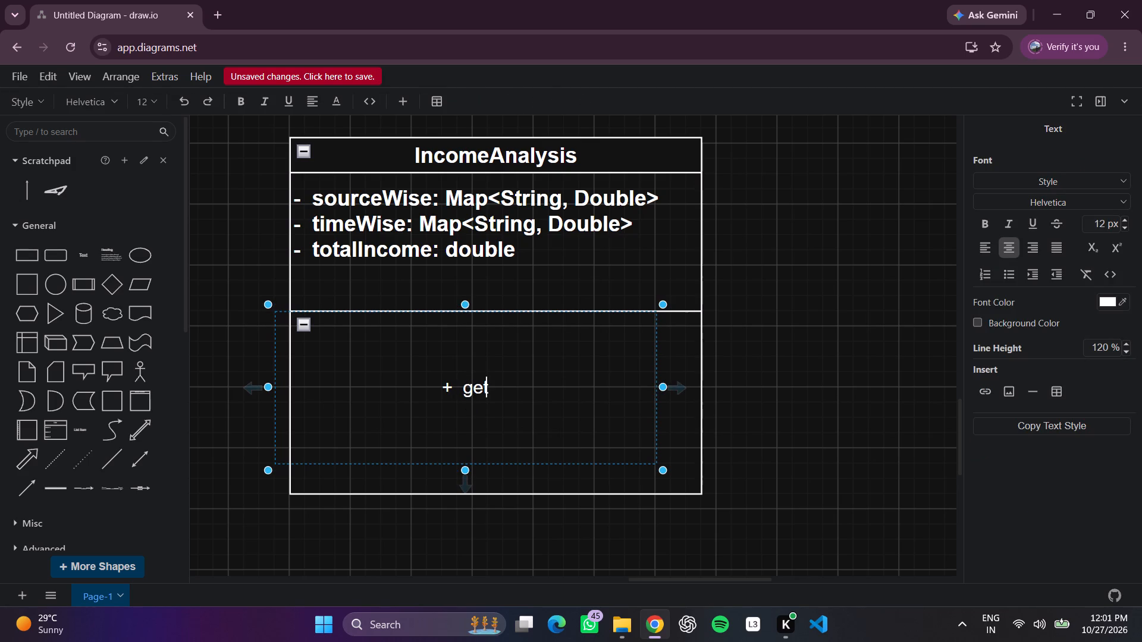
{"action": "key", "text": "s"}
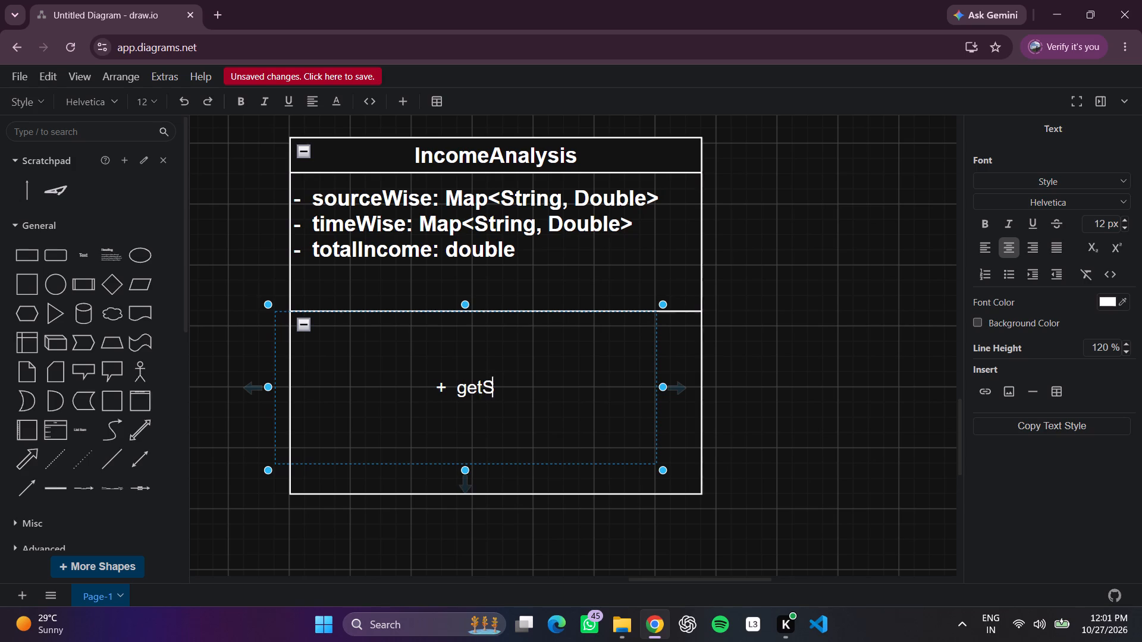
{"action": "type", "text": "ce"}
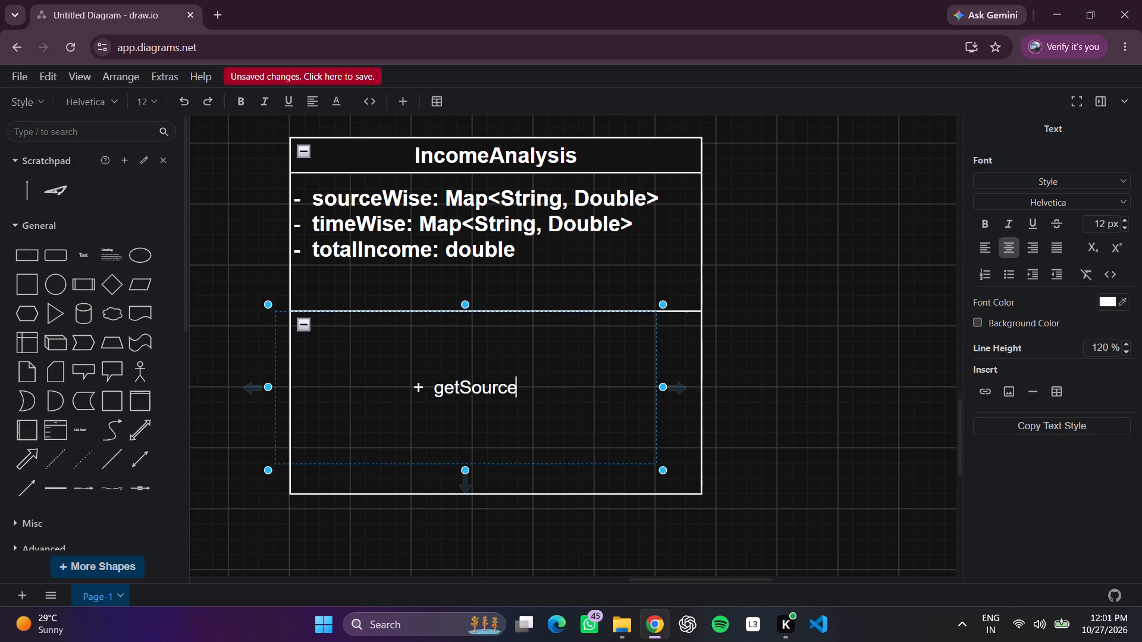
{"action": "key", "text": "w"}
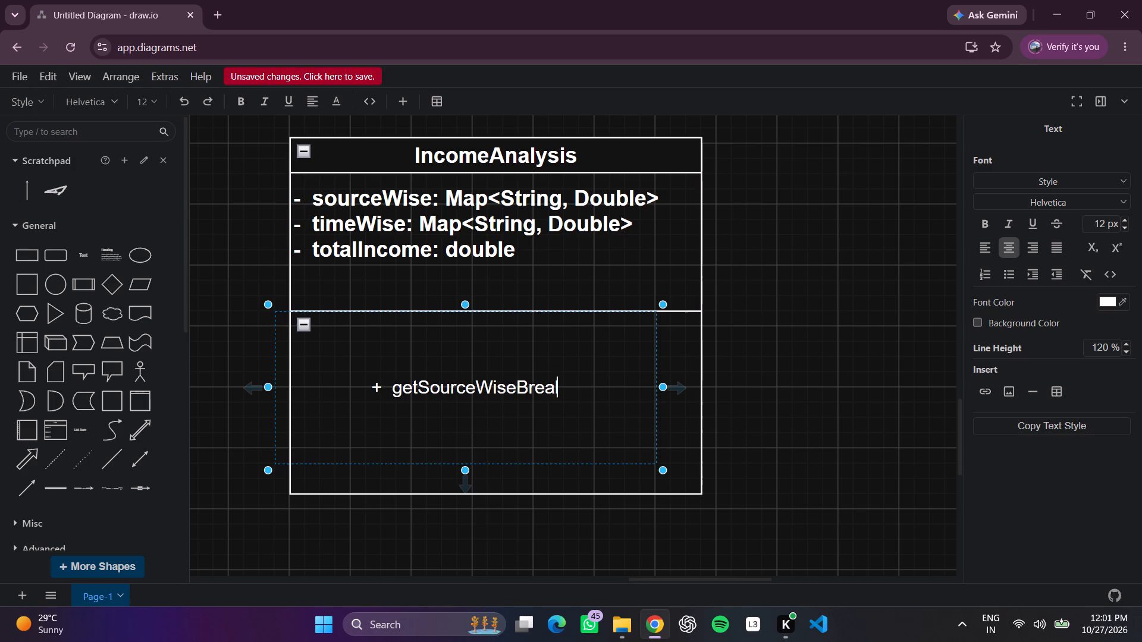
{"action": "key", "text": "BackSpace"}
{"action": "key", "text": "k"}
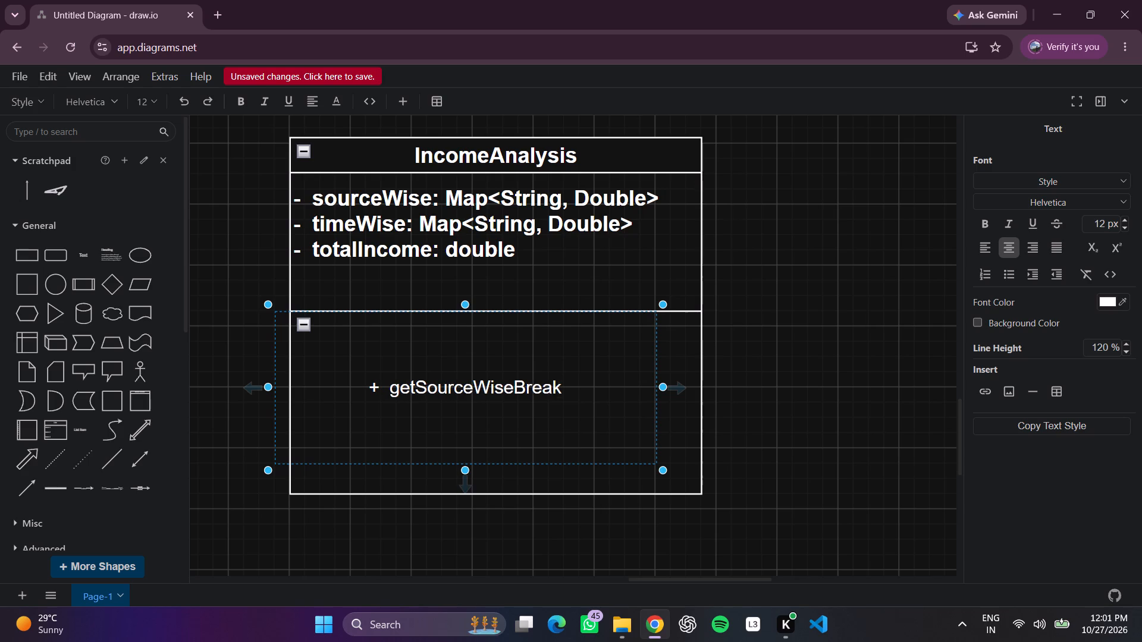
{"action": "key", "text": "d"}
{"action": "key", "text": "BackSpace"}
{"action": "type", "text": "down"}
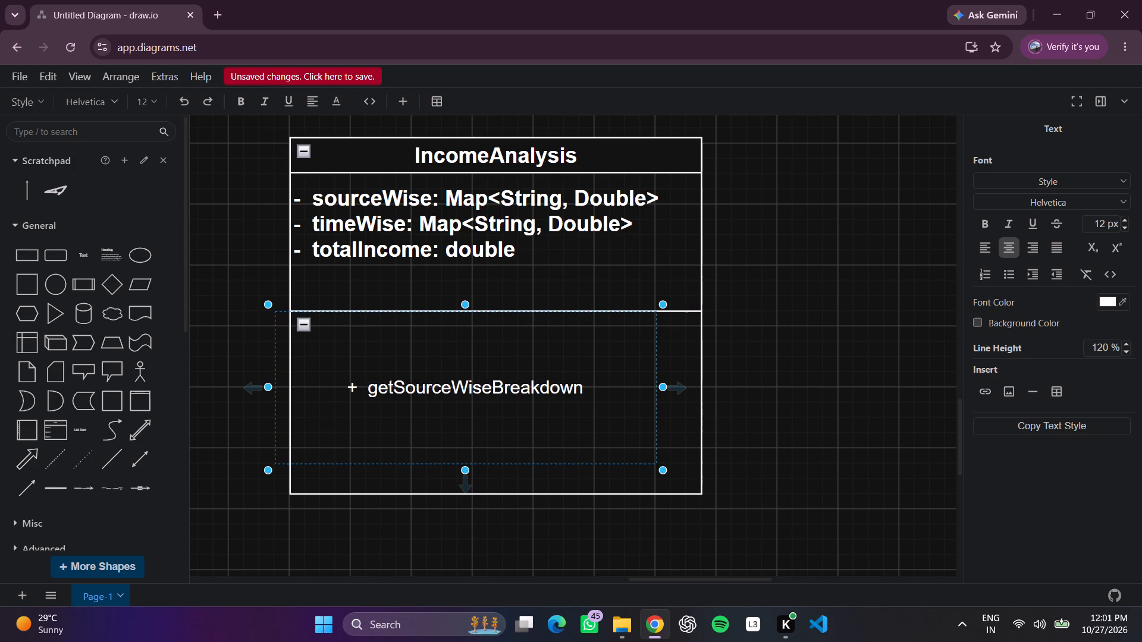
{"action": "type", "text": "()"}
Add a second method line, "+ getTimeWiseTrend()", below getSourceWiseBreakdown() in the IncomeAnalysis text box.
{"action": "key", "text": "Return"}
{"action": "key", "text": "shift+plus"}
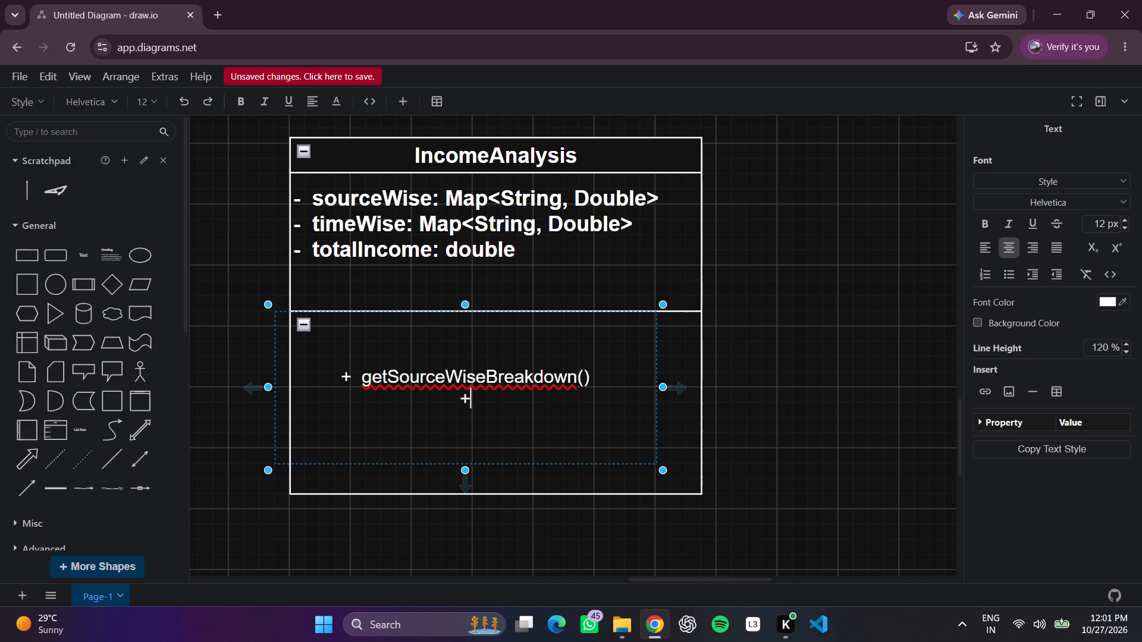
{"action": "key", "text": "space"}
{"action": "key", "text": "space"}
{"action": "type", "text": "get"}
{"action": "type", "text": "ime"}
{"action": "key", "text": "w"}
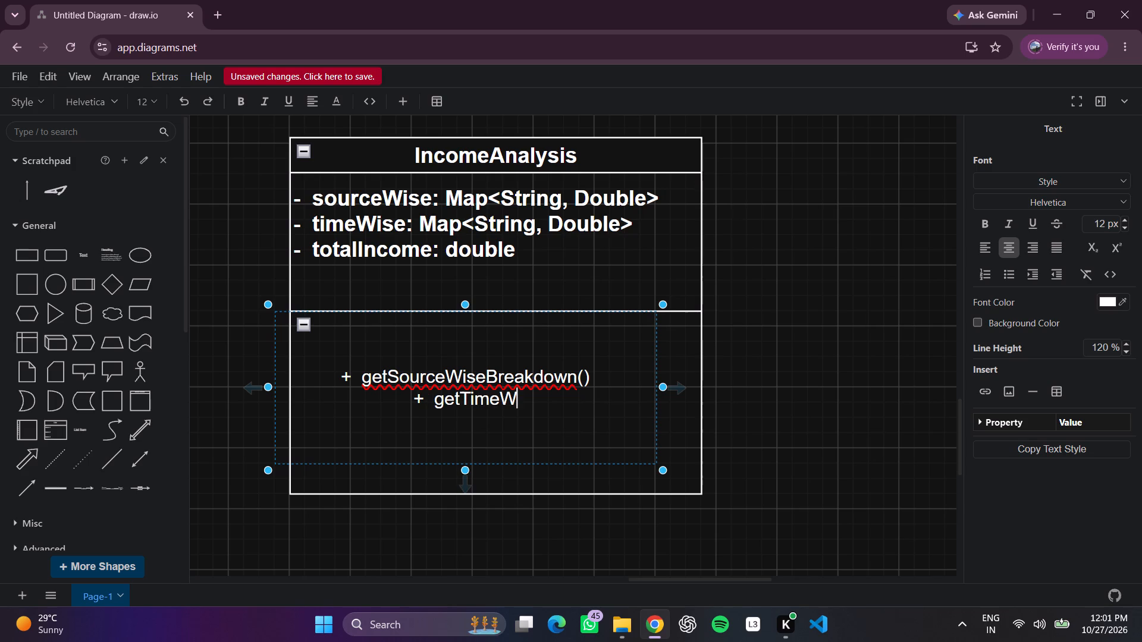
{"action": "type", "text": "isw"}
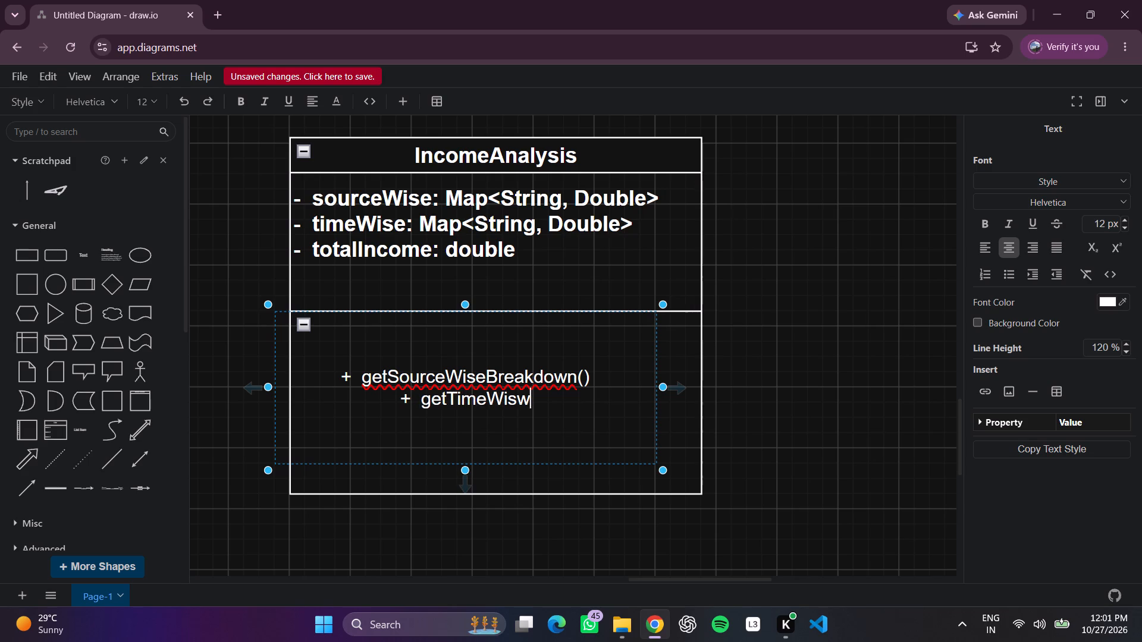
{"action": "key", "text": "BackSpace"}
{"action": "key", "text": "e"}
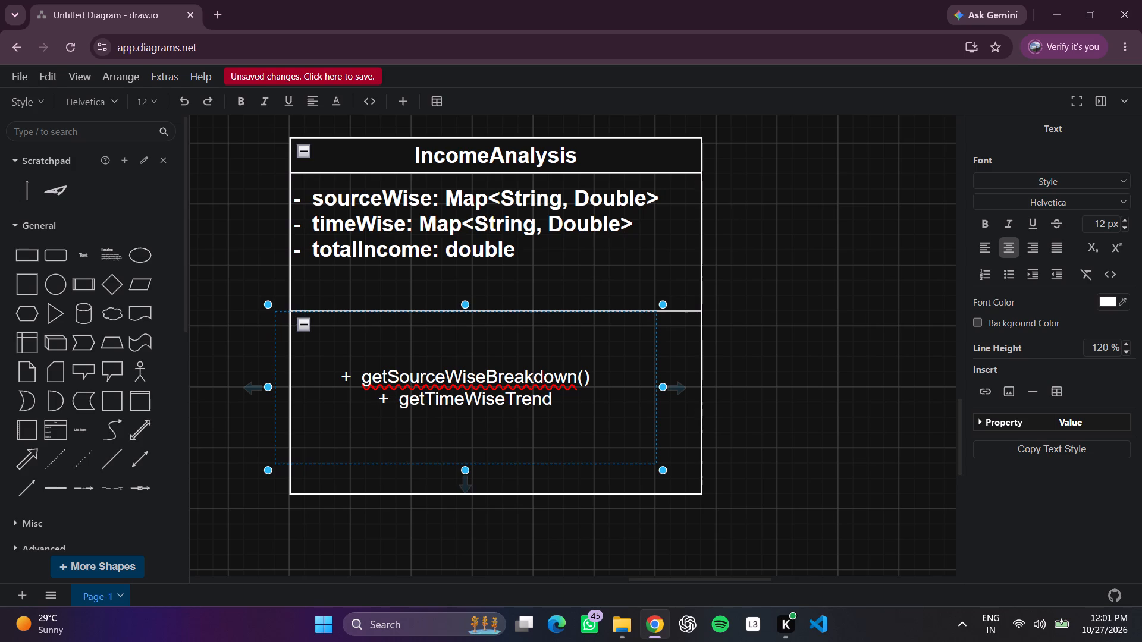
{"action": "type", "text": "()"}
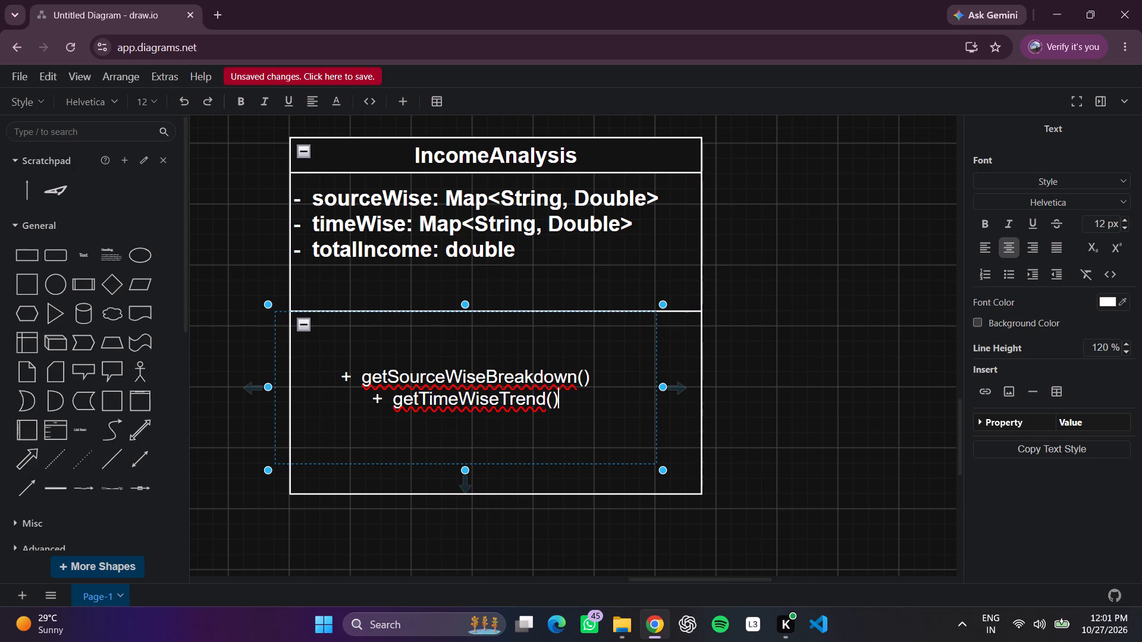
Add a third method line, "+ getTotalIncome()", below getTimeWiseTrend() and finish the text entry.
{"action": "key", "text": "Return"}
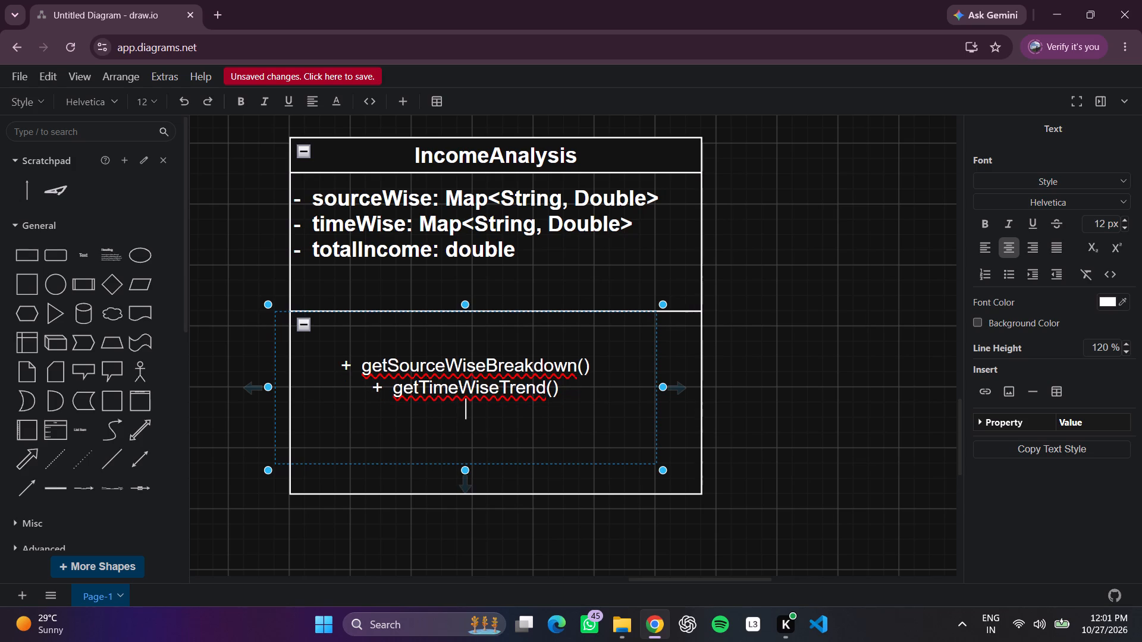
{"action": "key", "text": "shift+plus"}
{"action": "key", "text": "space"}
{"action": "key", "text": "space"}
{"action": "type", "text": "get"}
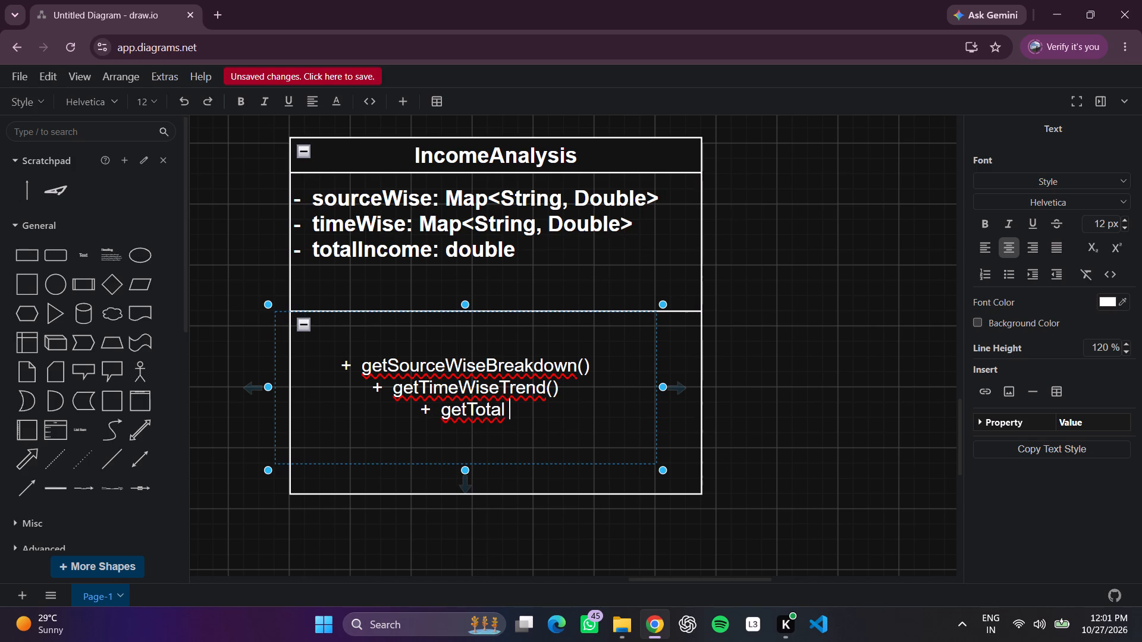
{"action": "type", "text": "come"}
{"action": "key", "text": "BackSpace"}
{"action": "key", "text": "BackSpace"}
{"action": "key", "text": "BackSpace"}
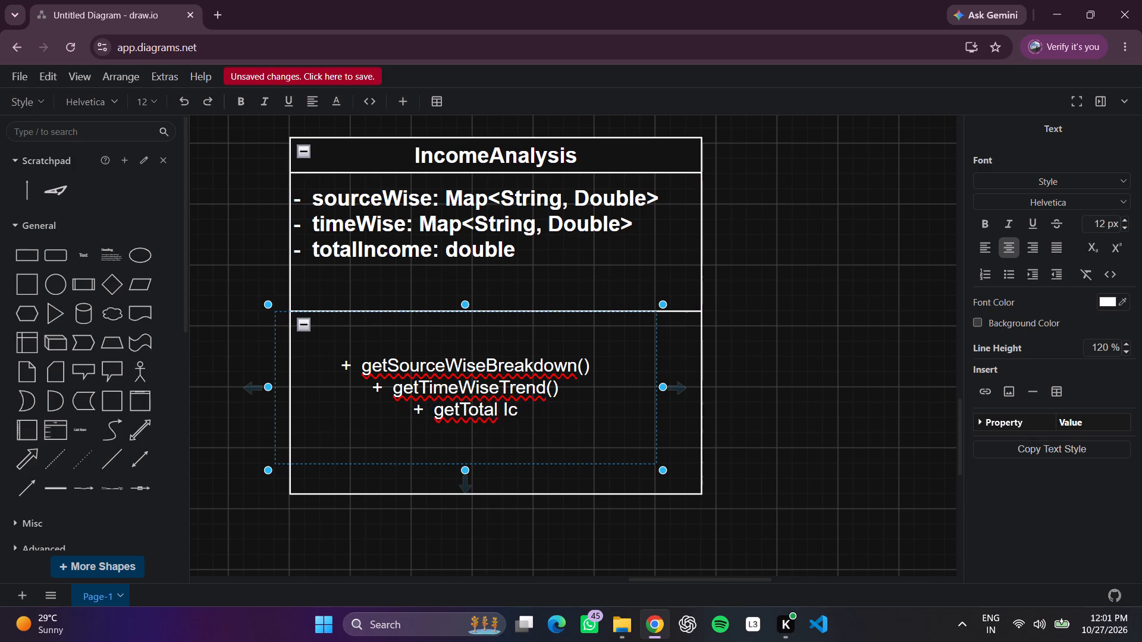
{"action": "key", "text": "BackSpace"}
{"action": "key", "text": "BackSpace"}
{"action": "key", "text": "BackSpace"}
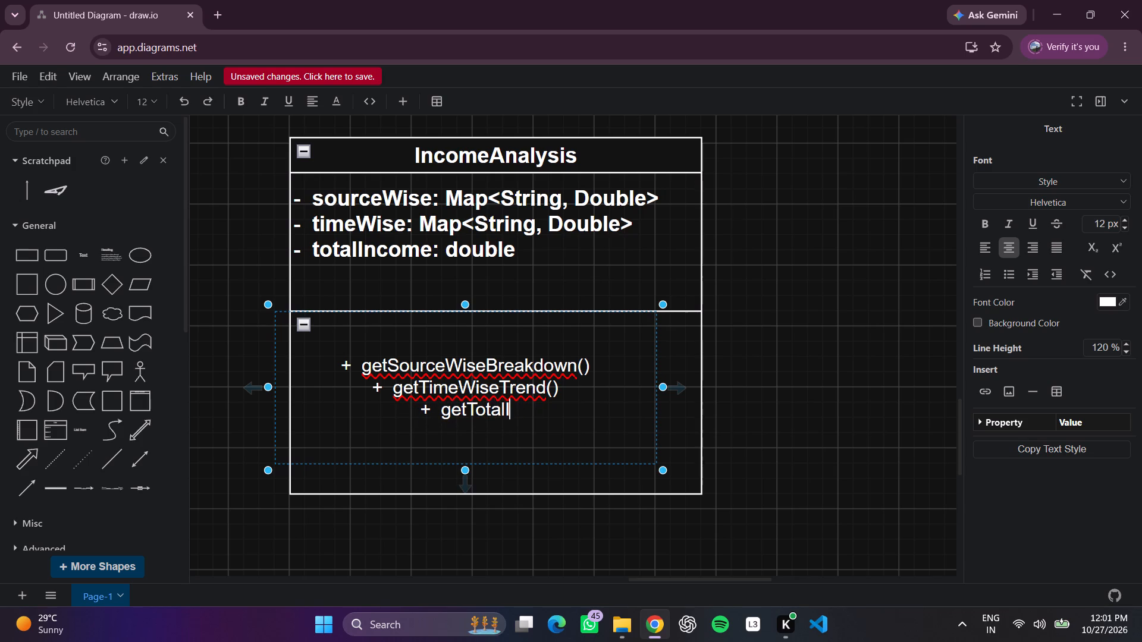
{"action": "key", "text": "c"}
{"action": "type", "text": "=n"}
{"action": "key", "text": "BackSpace"}
{"action": "key", "text": "BackSpace"}
{"action": "key", "text": "BackSpace"}
{"action": "type", "text": "ncome"}
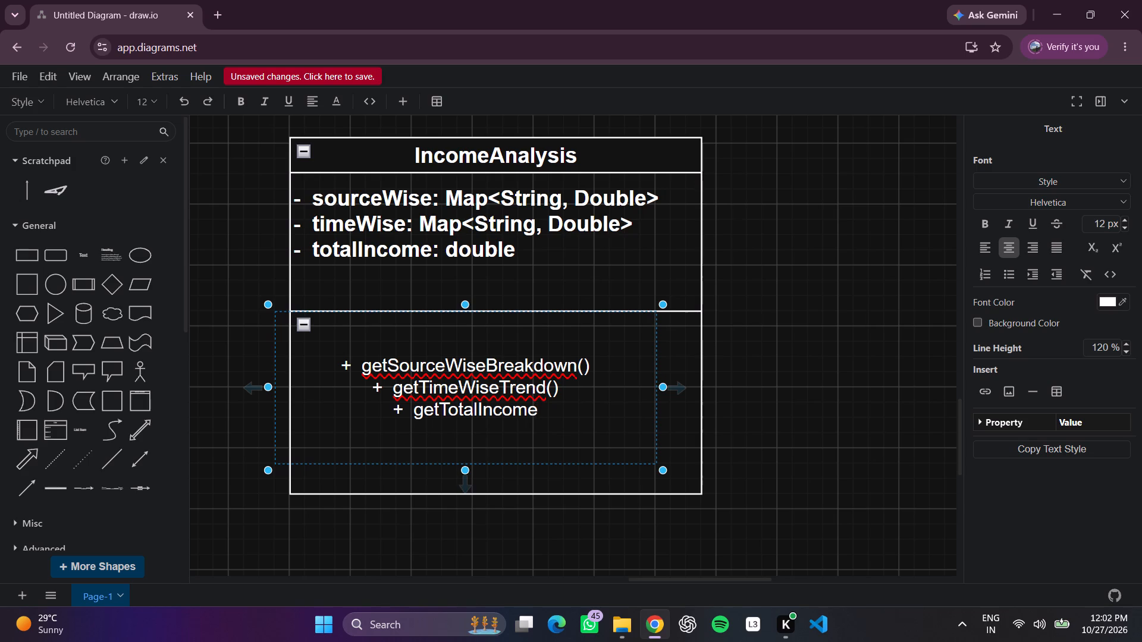
{"action": "type", "text": "()"}
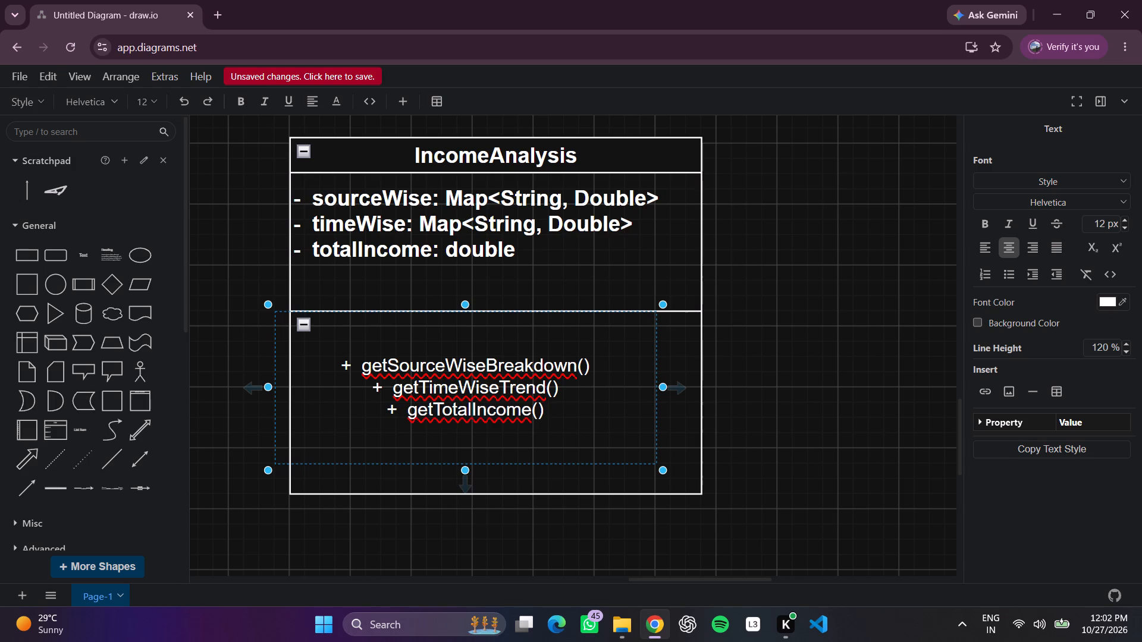
{"action": "left_click", "coordinate": [872, 257]}
Apply the bold heading style of about 14 px to all three IncomeAnalysis method lines.
{"action": "double_click", "coordinate": [430, 443]}
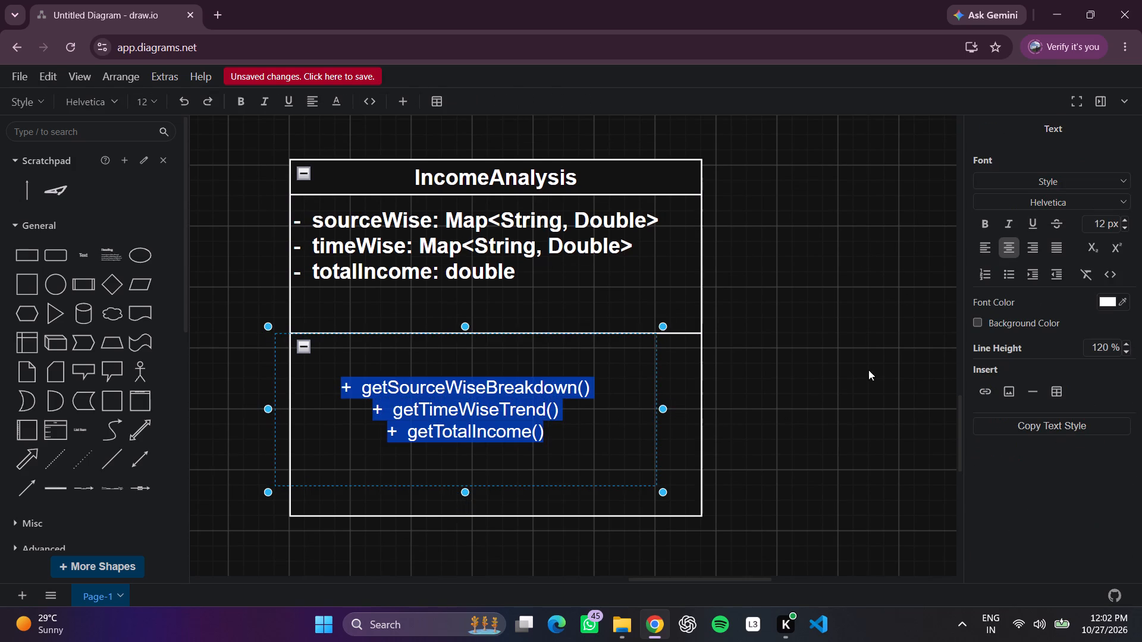
{"action": "left_click", "coordinate": [1044, 178]}
{"action": "left_click", "coordinate": [1034, 276]}
{"action": "left_click", "coordinate": [921, 309]}
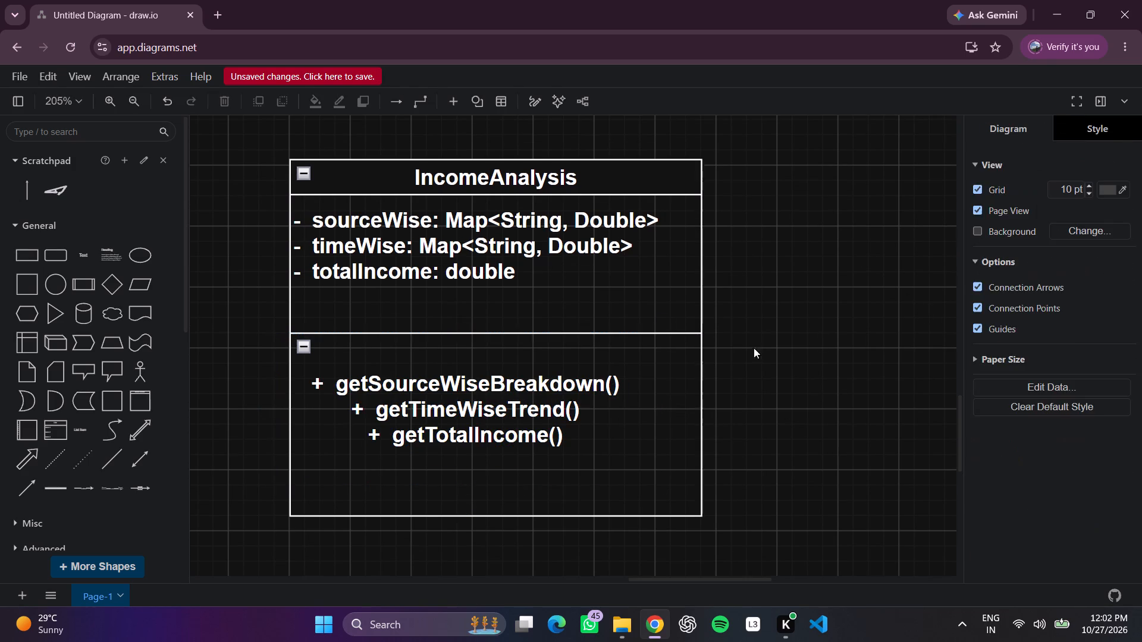
Left-align the IncomeAnalysis methods and move their text box so the plus signs sit just inside the container's left edge, slightly higher.
{"action": "double_click", "coordinate": [541, 398]}
{"action": "left_click", "coordinate": [993, 246]}
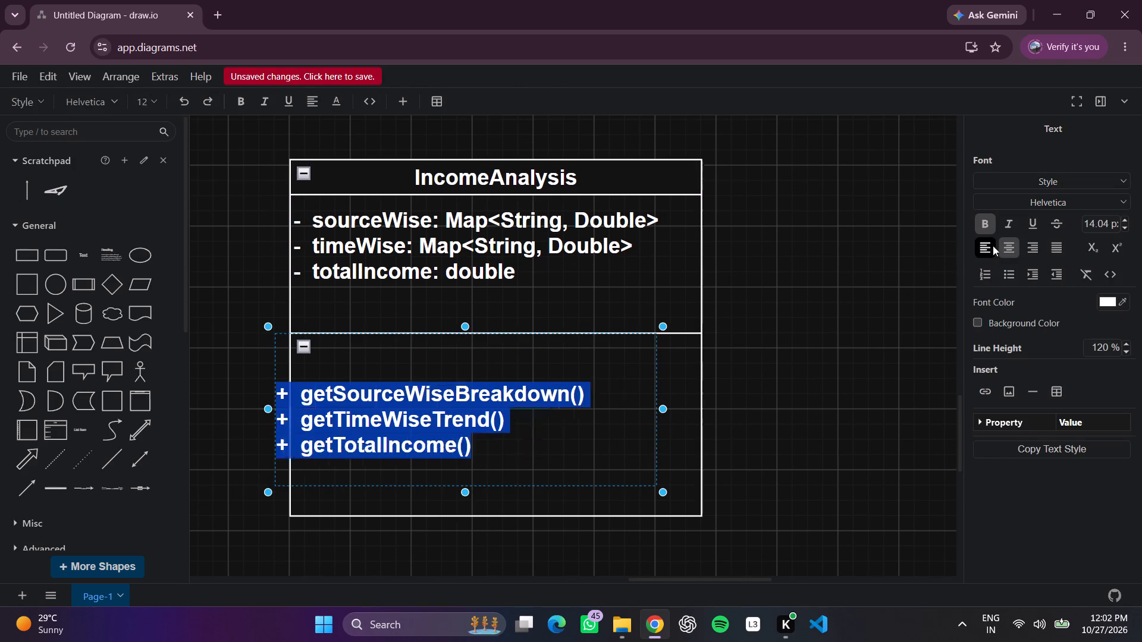
{"action": "left_click_drag", "start_coordinate": [461, 445], "coordinate": [514, 422]}
{"action": "left_click", "coordinate": [755, 420]}
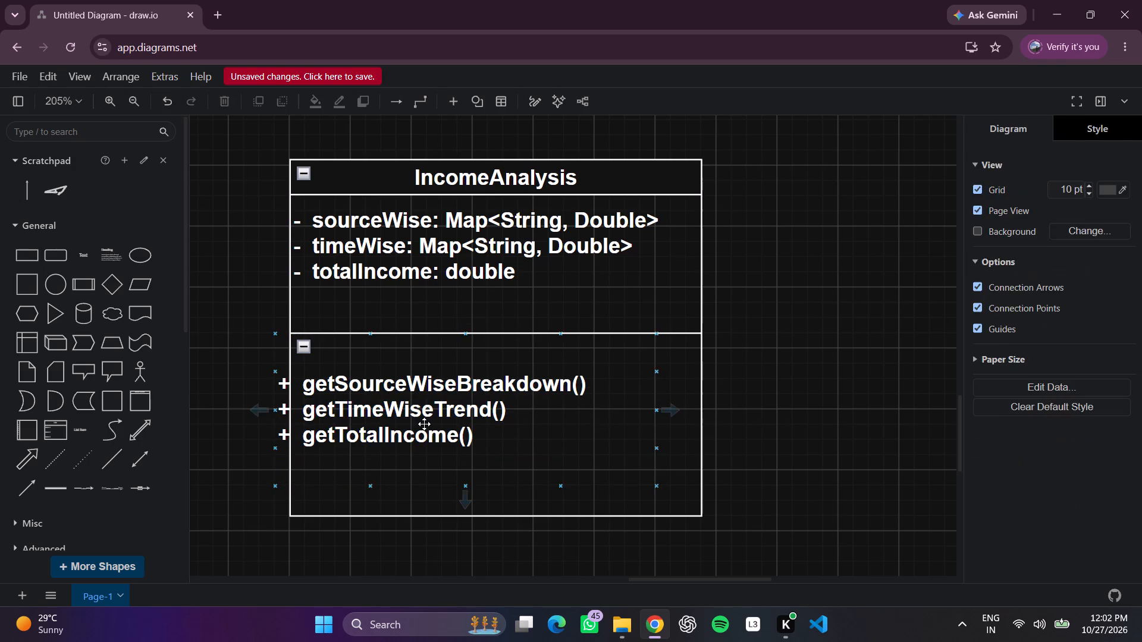
{"action": "left_click", "coordinate": [421, 424]}
{"action": "left_click_drag", "start_coordinate": [421, 424], "coordinate": [428, 406]}
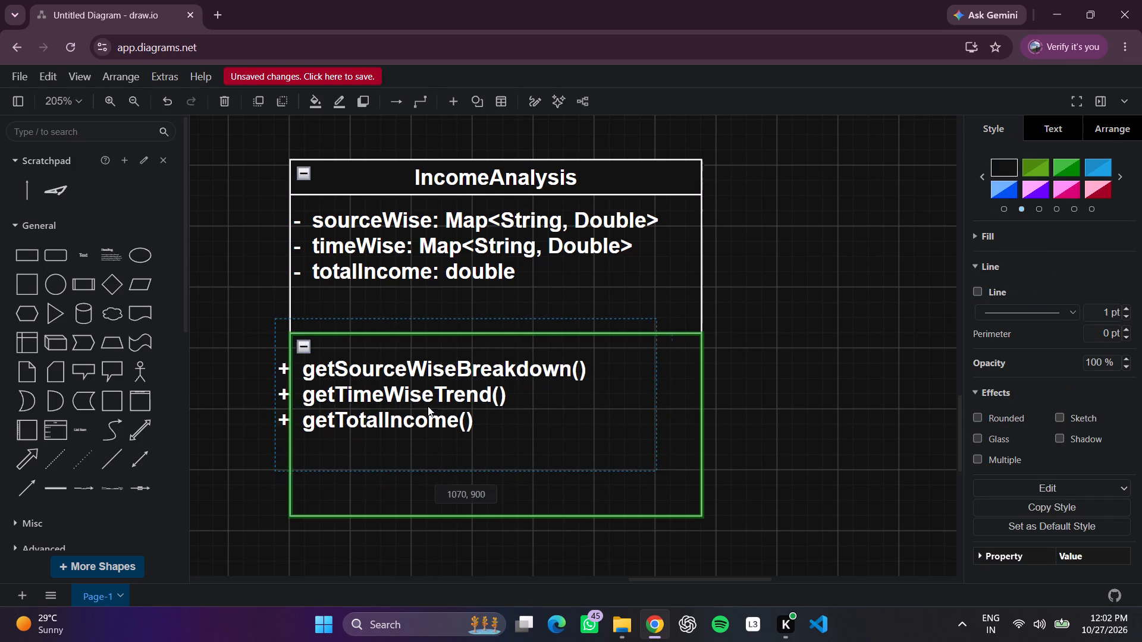
{"action": "left_click_drag", "start_coordinate": [428, 406], "coordinate": [440, 404]}
{"action": "left_click", "coordinate": [774, 438]}
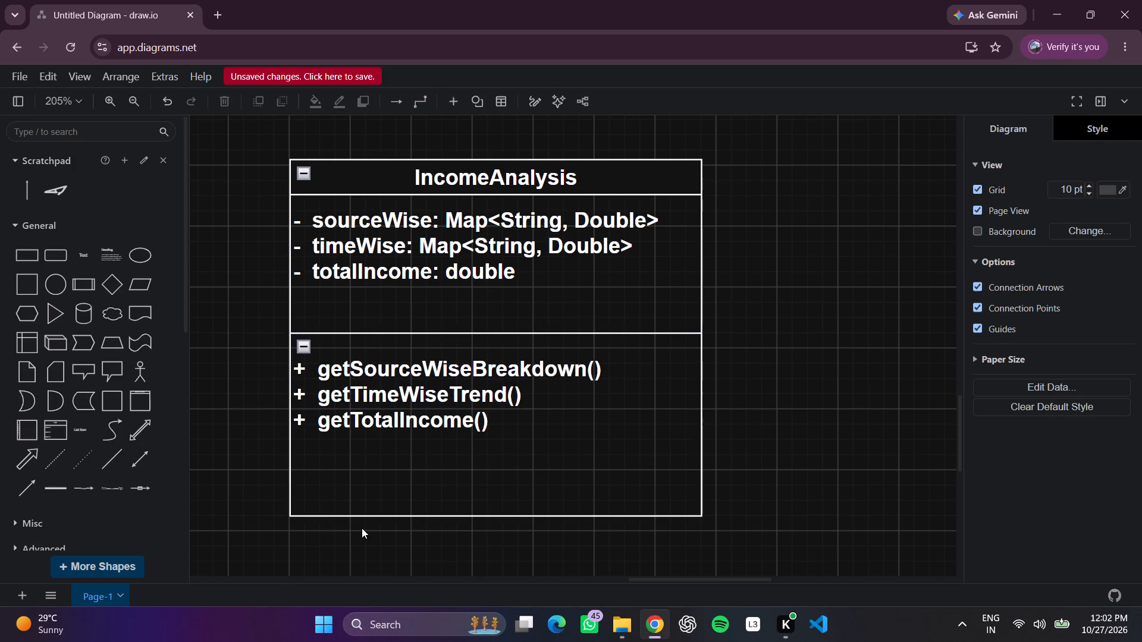
Shorten the lower IncomeAnalysis container from its bottom edge to end a little below the getTotalIncome() line.
{"action": "left_click", "coordinate": [491, 518]}
{"action": "left_click", "coordinate": [492, 518]}
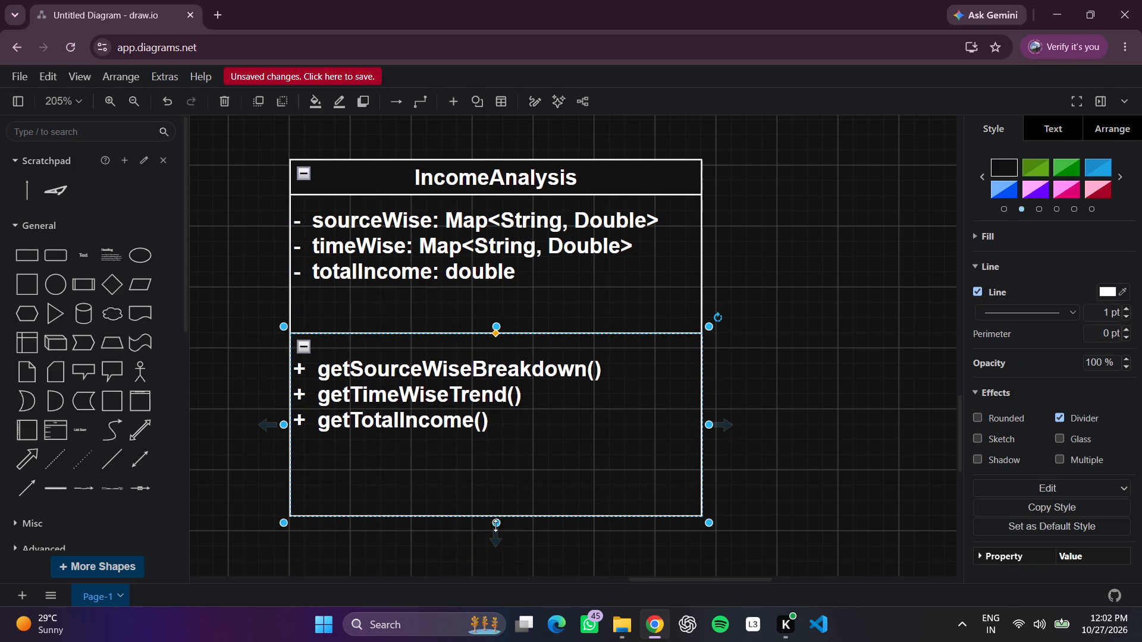
{"action": "left_click_drag", "start_coordinate": [500, 523], "coordinate": [492, 478]}
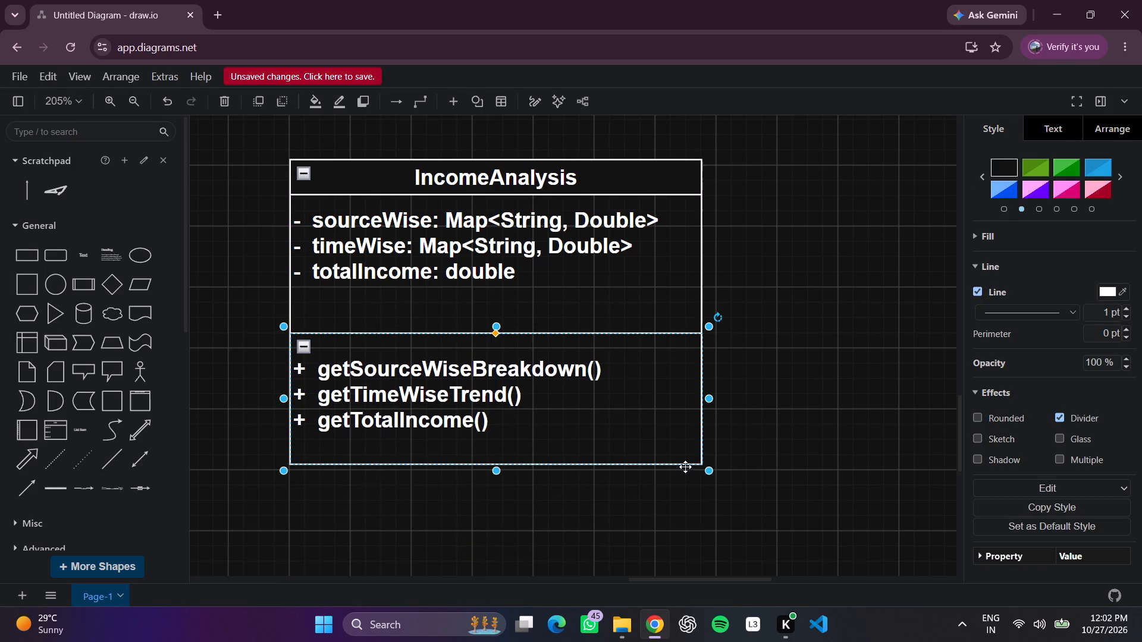
{"action": "left_click", "coordinate": [787, 465]}
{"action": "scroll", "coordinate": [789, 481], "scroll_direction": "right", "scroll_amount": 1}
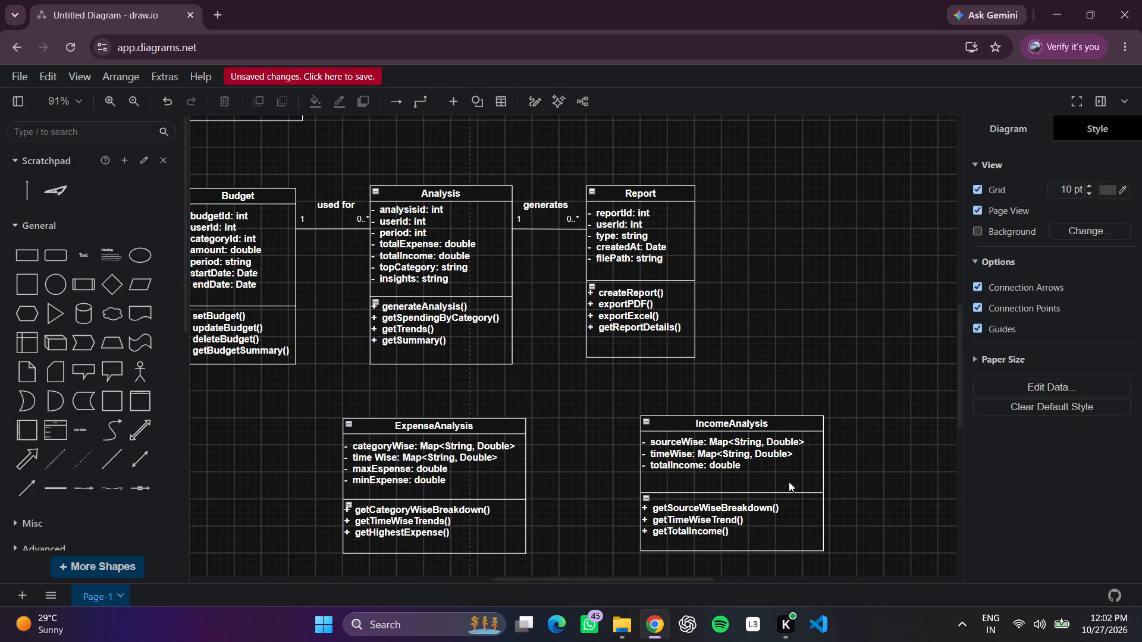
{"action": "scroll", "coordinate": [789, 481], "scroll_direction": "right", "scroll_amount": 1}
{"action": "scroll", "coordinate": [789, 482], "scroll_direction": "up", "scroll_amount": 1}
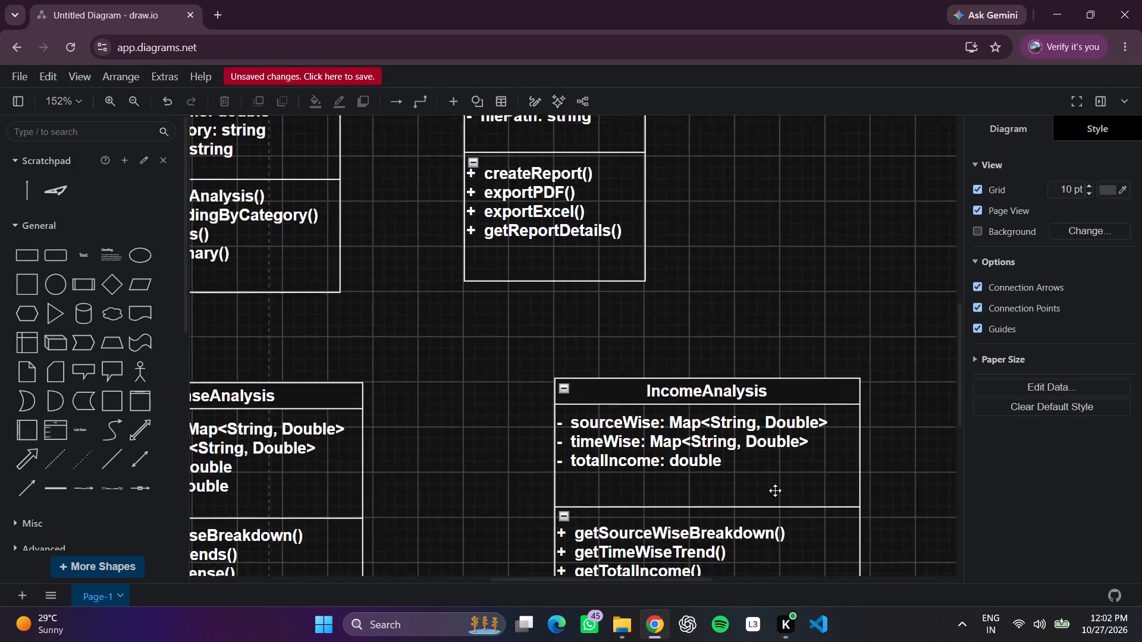
Add a straight arrow with its head on the Analysis class's bottom edge and its tail straight below, above ExpenseAnalysis.
{"action": "scroll", "coordinate": [504, 396], "scroll_direction": "right", "scroll_amount": 3}
{"action": "scroll", "coordinate": [37, 476], "scroll_direction": "right", "scroll_amount": 1}
{"action": "left_click", "coordinate": [37, 487]}
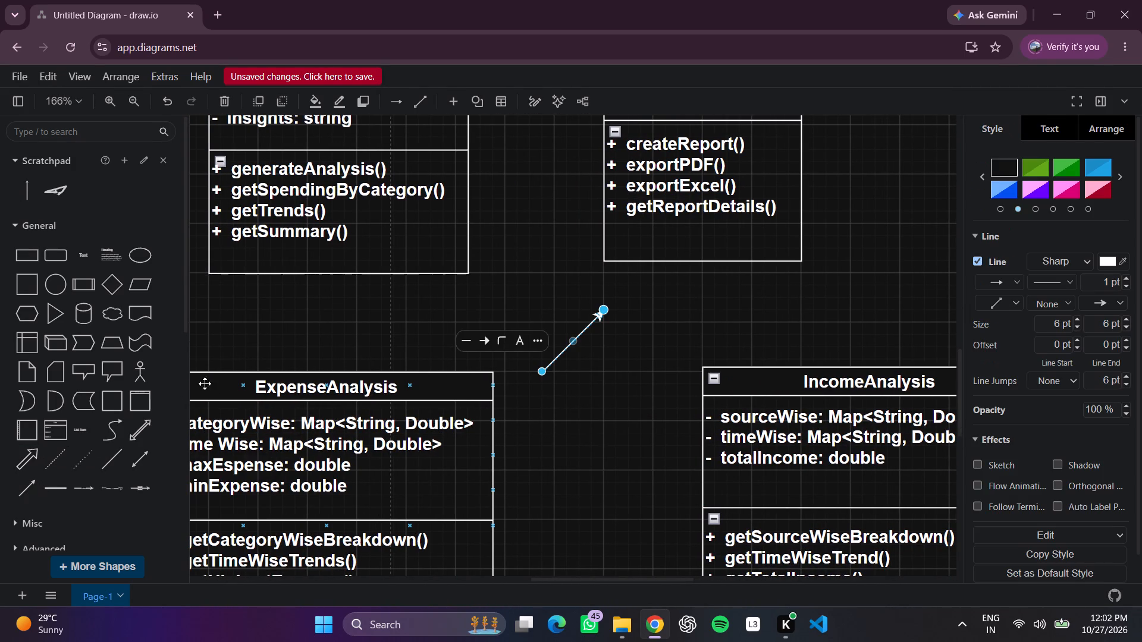
{"action": "left_click_drag", "start_coordinate": [605, 307], "coordinate": [408, 279]}
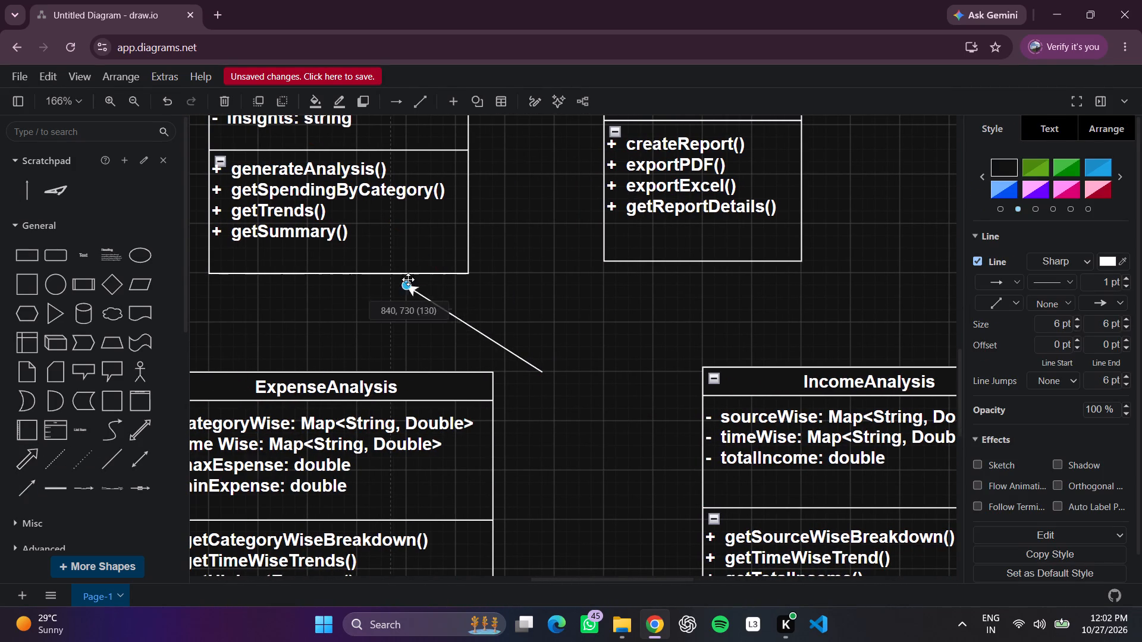
{"action": "left_click_drag", "start_coordinate": [408, 279], "coordinate": [412, 278]}
{"action": "left_click", "coordinate": [479, 288]}
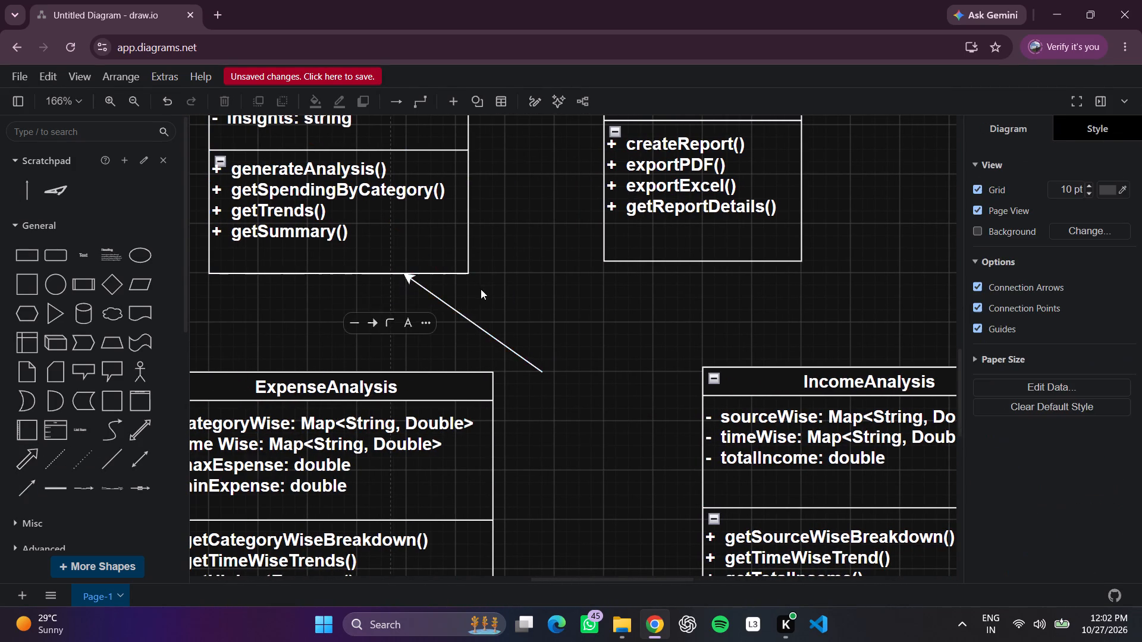
{"action": "left_click_drag", "start_coordinate": [597, 433], "coordinate": [357, 344]}
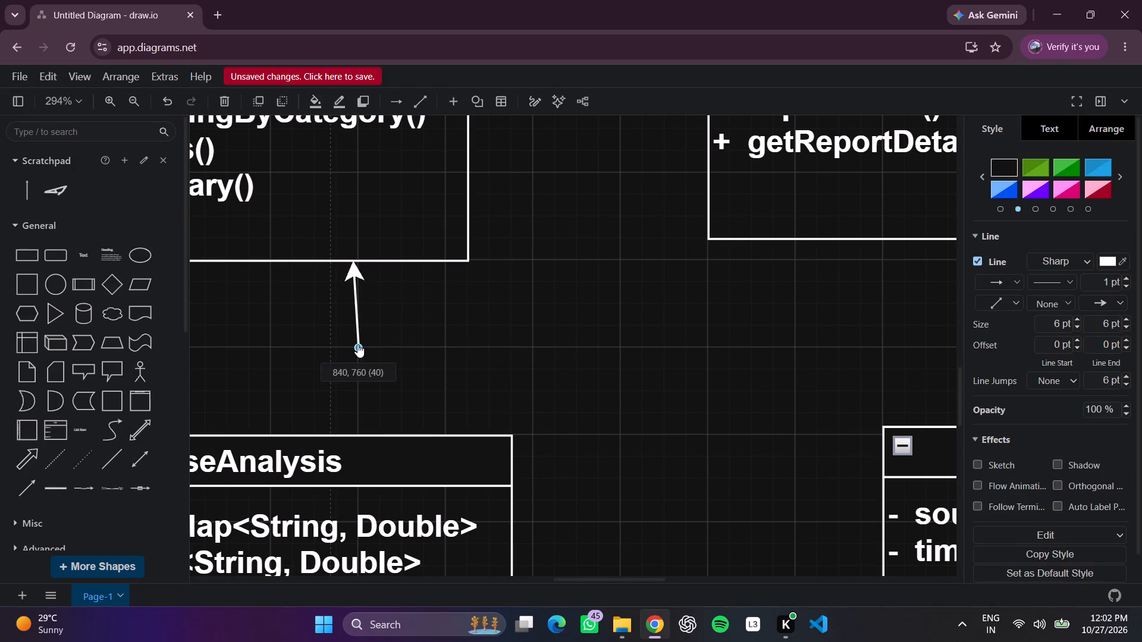
{"action": "left_click_drag", "start_coordinate": [357, 344], "coordinate": [350, 353]}
{"action": "left_click_drag", "start_coordinate": [351, 258], "coordinate": [366, 264]}
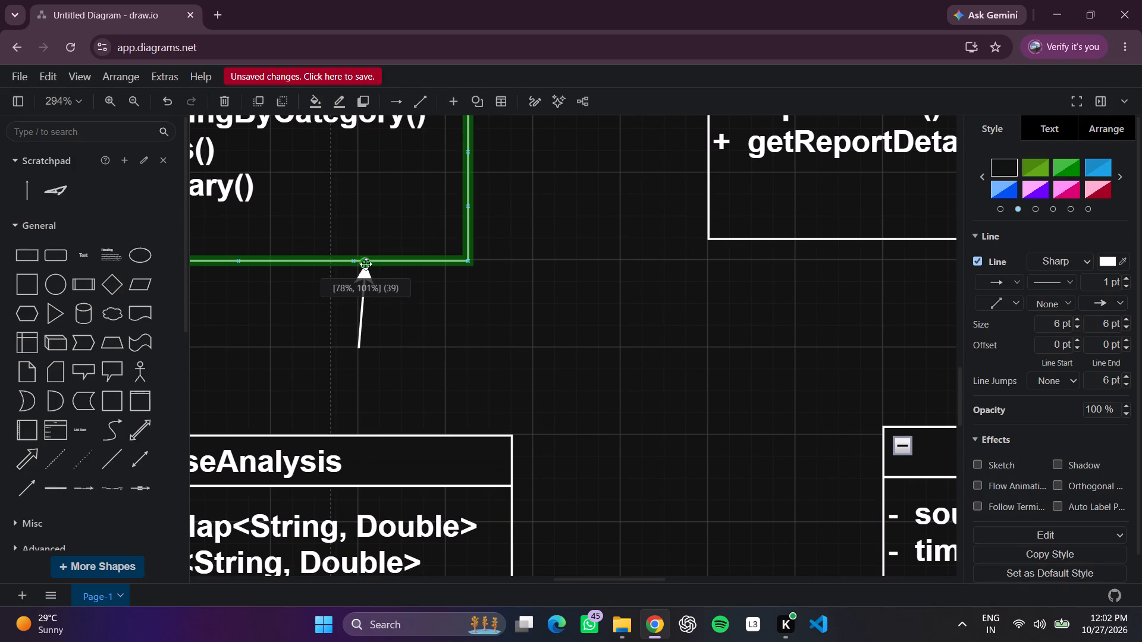
{"action": "left_click_drag", "start_coordinate": [366, 264], "coordinate": [360, 261]}
{"action": "left_click", "coordinate": [400, 284]}
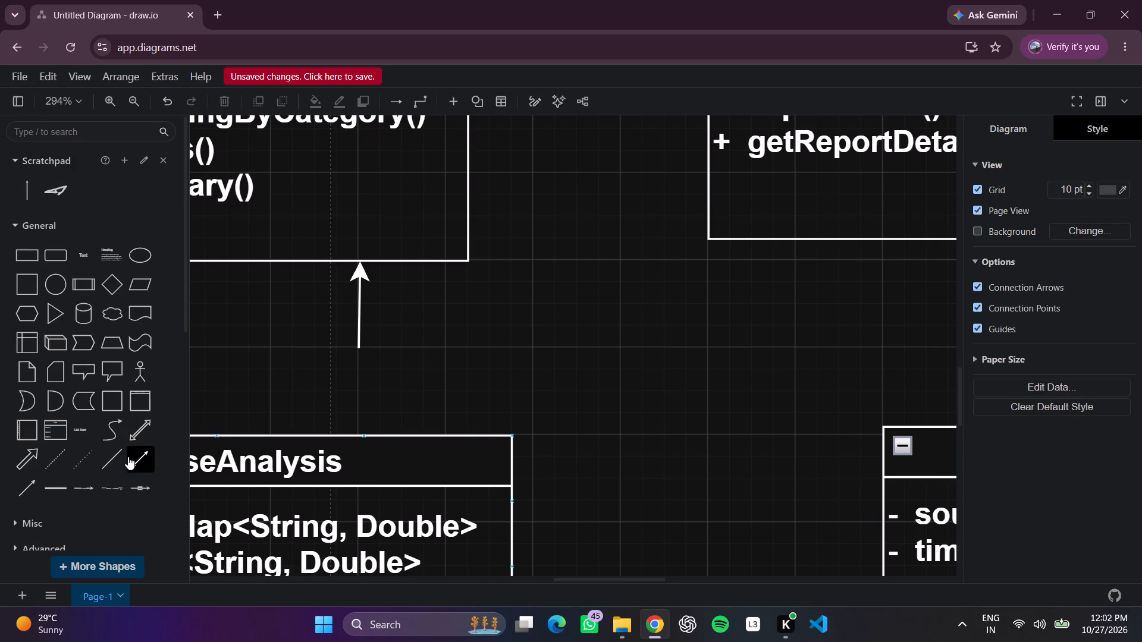
Add a plain horizontal line from the arrow's tail across to a point above the IncomeAnalysis class.
{"action": "left_click", "coordinate": [109, 460]}
{"action": "left_click_drag", "start_coordinate": [512, 394], "coordinate": [403, 358]}
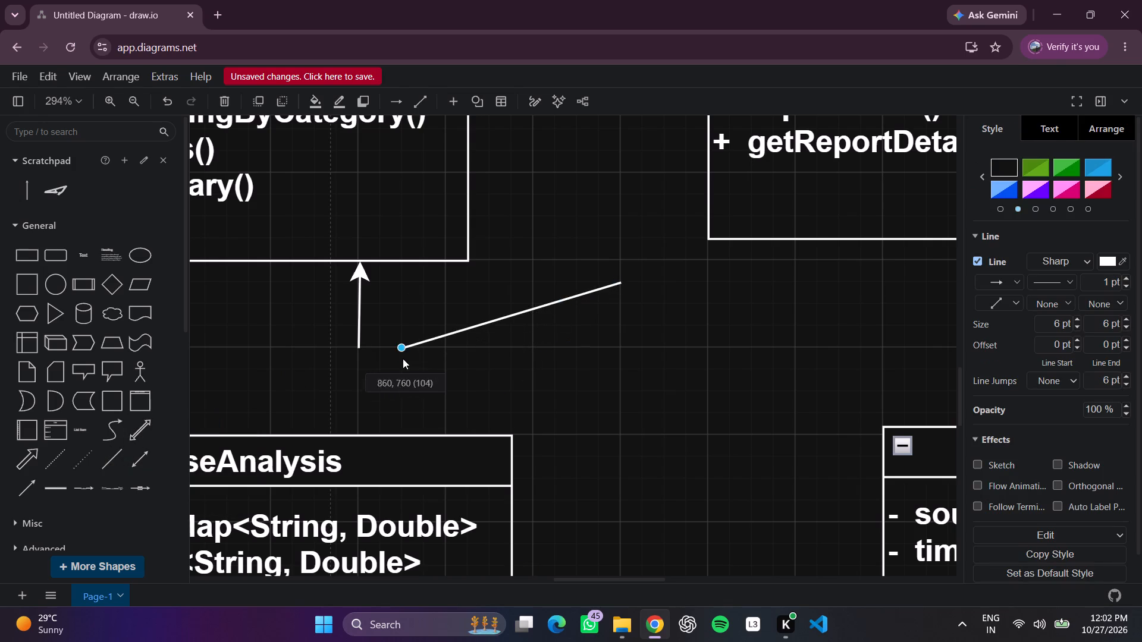
{"action": "left_click_drag", "start_coordinate": [403, 358], "coordinate": [351, 348]}
{"action": "left_click_drag", "start_coordinate": [616, 281], "coordinate": [834, 343]}
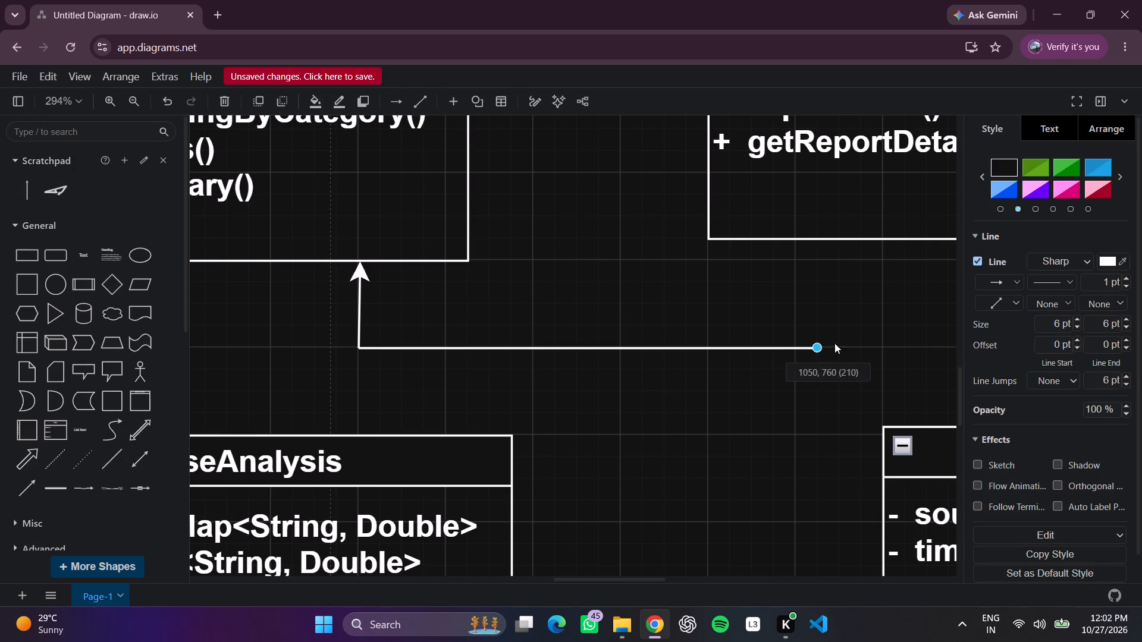
{"action": "left_click_drag", "start_coordinate": [834, 343], "coordinate": [886, 351]}
{"action": "scroll", "coordinate": [918, 347], "scroll_direction": "left", "scroll_amount": 2}
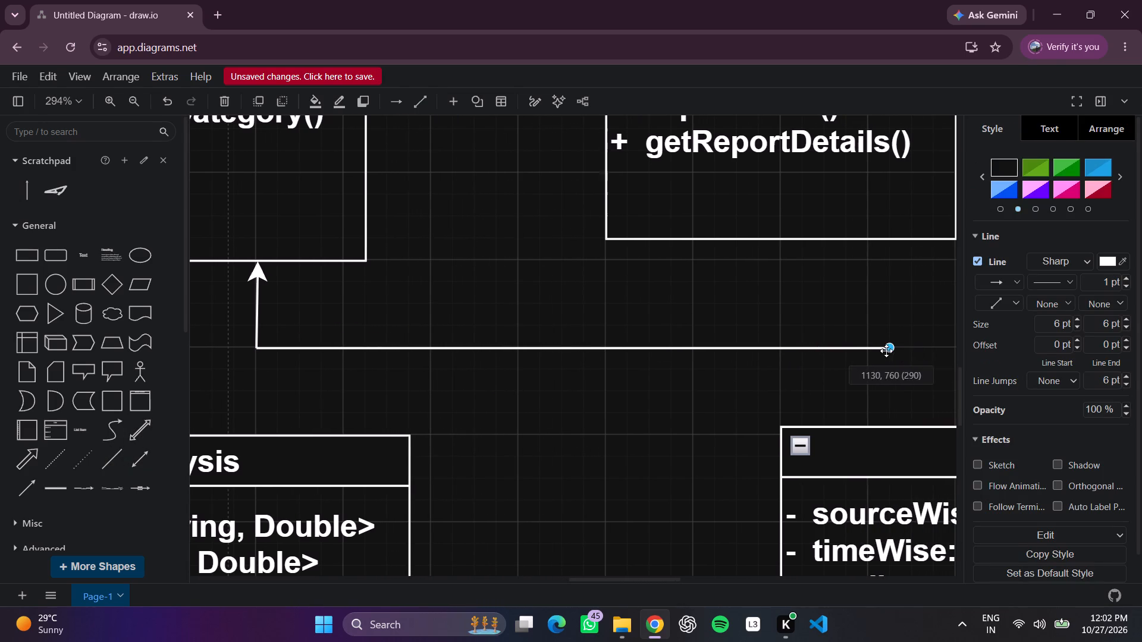
{"action": "left_click_drag", "start_coordinate": [886, 351], "coordinate": [870, 350]}
{"action": "left_click", "coordinate": [766, 375]}
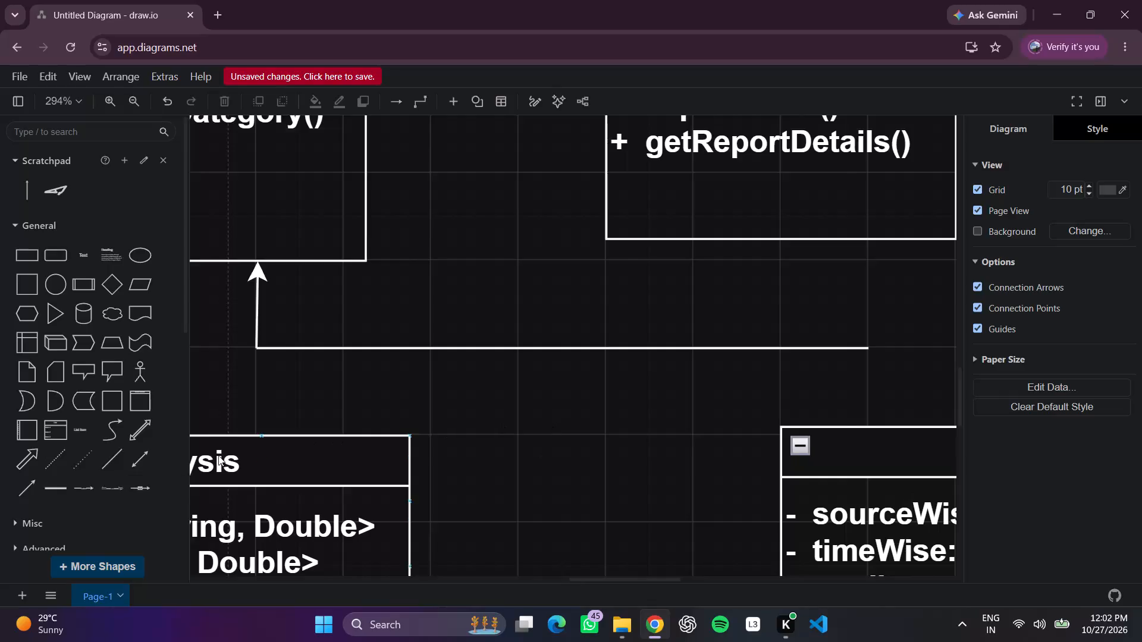
Add a plain vertical line from the horizontal line's far end down to the top edge of IncomeAnalysis.
{"action": "left_click", "coordinate": [111, 465]}
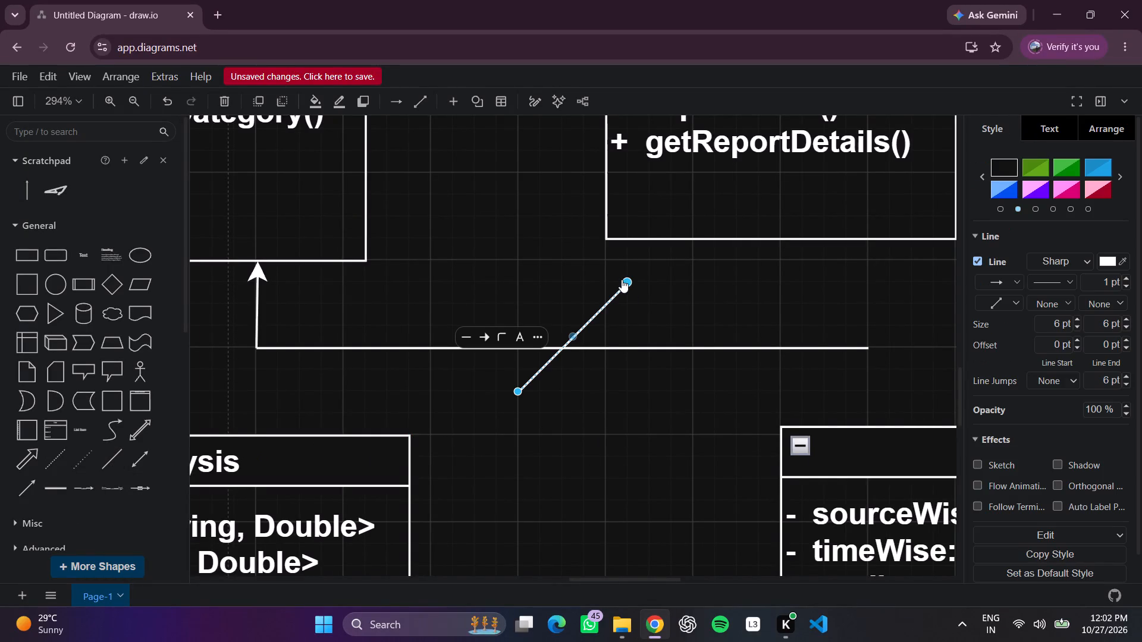
{"action": "left_click_drag", "start_coordinate": [623, 279], "coordinate": [867, 430]}
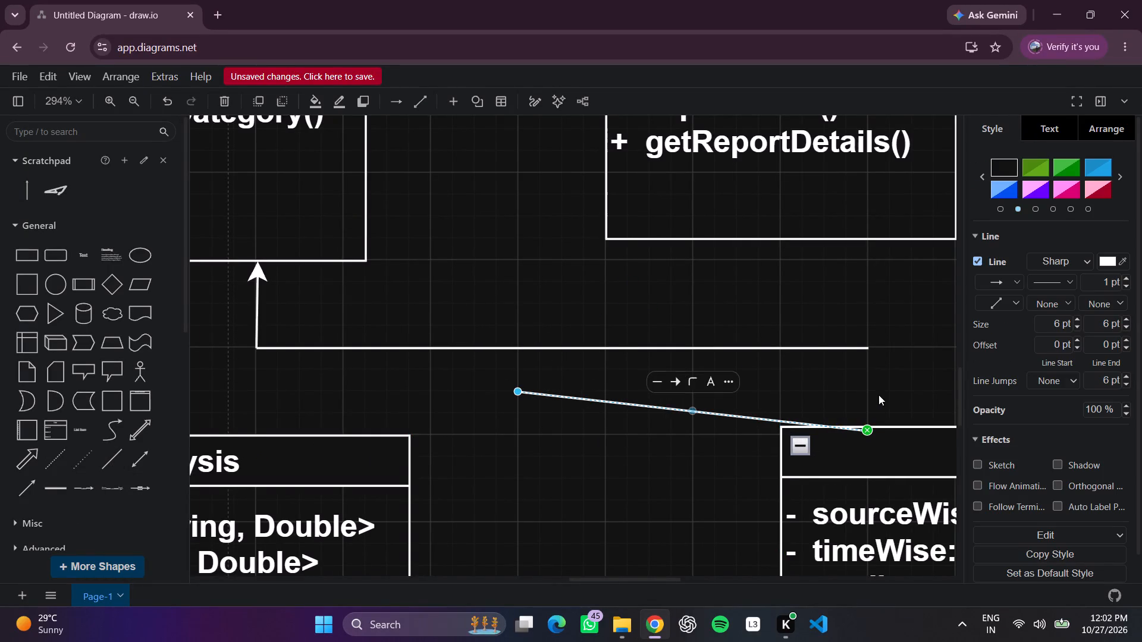
{"action": "left_click", "coordinate": [884, 384]}
{"action": "left_click", "coordinate": [514, 389]}
{"action": "left_click_drag", "start_coordinate": [520, 391], "coordinate": [723, 369]}
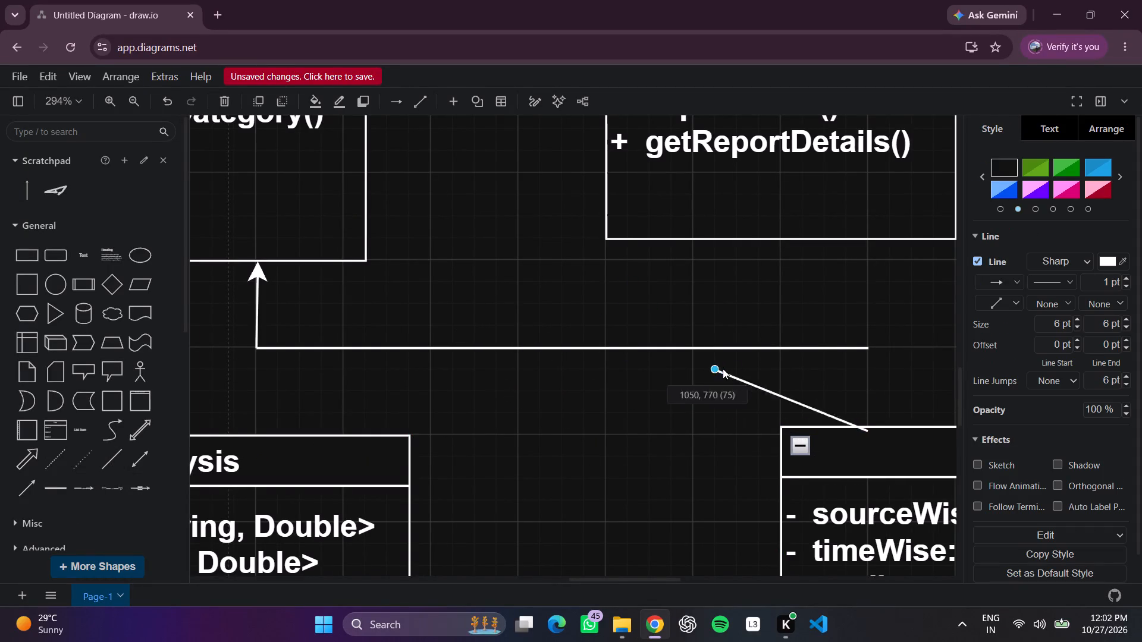
{"action": "left_click_drag", "start_coordinate": [723, 369], "coordinate": [864, 347]}
{"action": "left_click", "coordinate": [898, 328]}
{"action": "scroll", "coordinate": [888, 343], "scroll_direction": "left", "scroll_amount": 1}
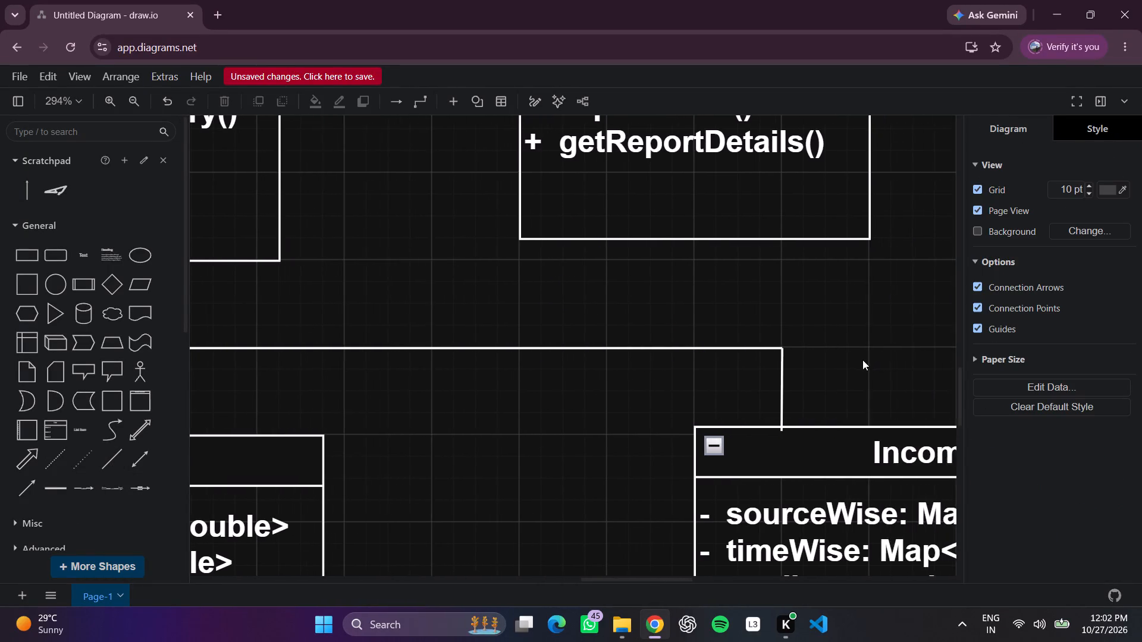
{"action": "left_click", "coordinate": [758, 455]}
{"action": "left_click", "coordinate": [788, 398]}
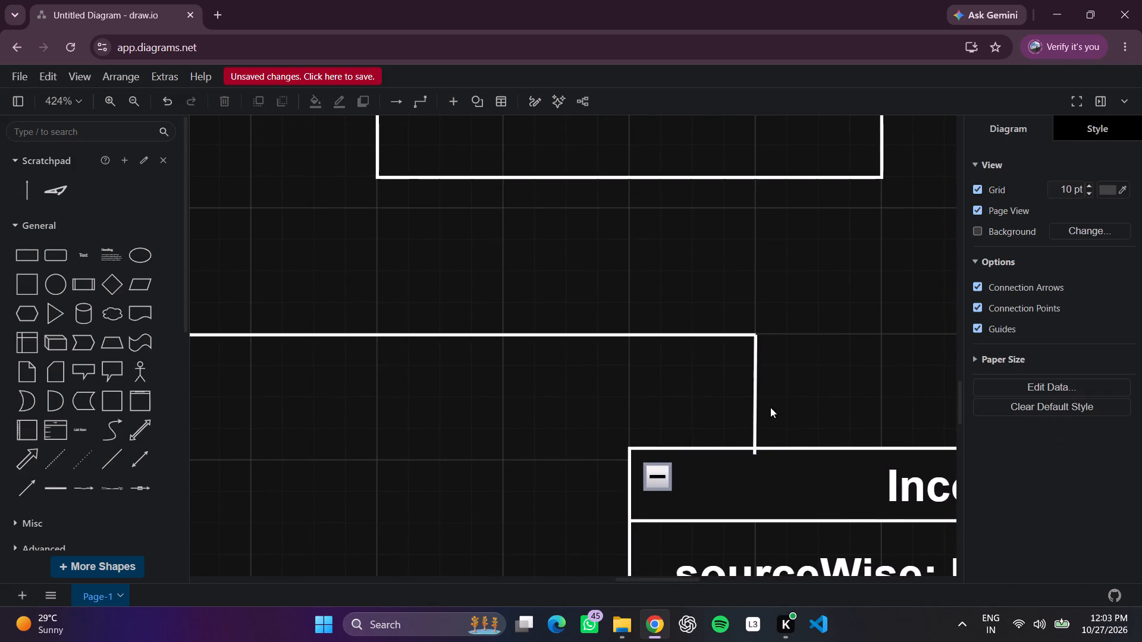
{"action": "left_click", "coordinate": [753, 427]}
{"action": "left_click_drag", "start_coordinate": [758, 457], "coordinate": [758, 454]}
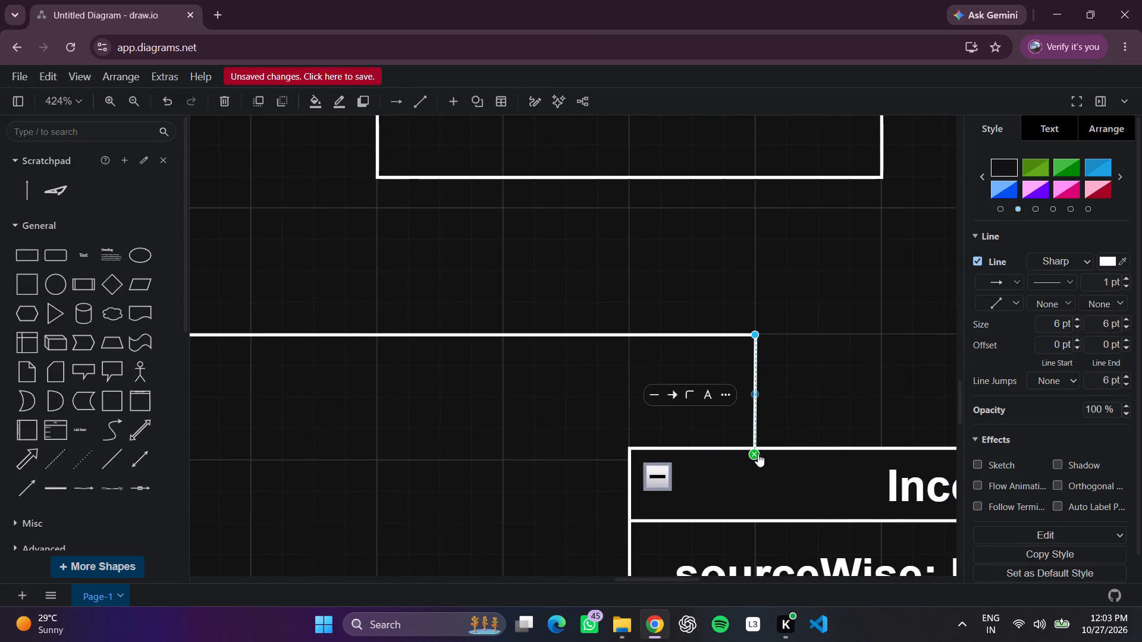
{"action": "left_click_drag", "start_coordinate": [758, 454], "coordinate": [757, 448]}
{"action": "left_click", "coordinate": [807, 398]}
Add a second vertical arrow to Analysis's bottom edge, left of the first, with its tail level with the first arrow's tail.
{"action": "scroll", "coordinate": [677, 412], "scroll_direction": "right", "scroll_amount": 1}
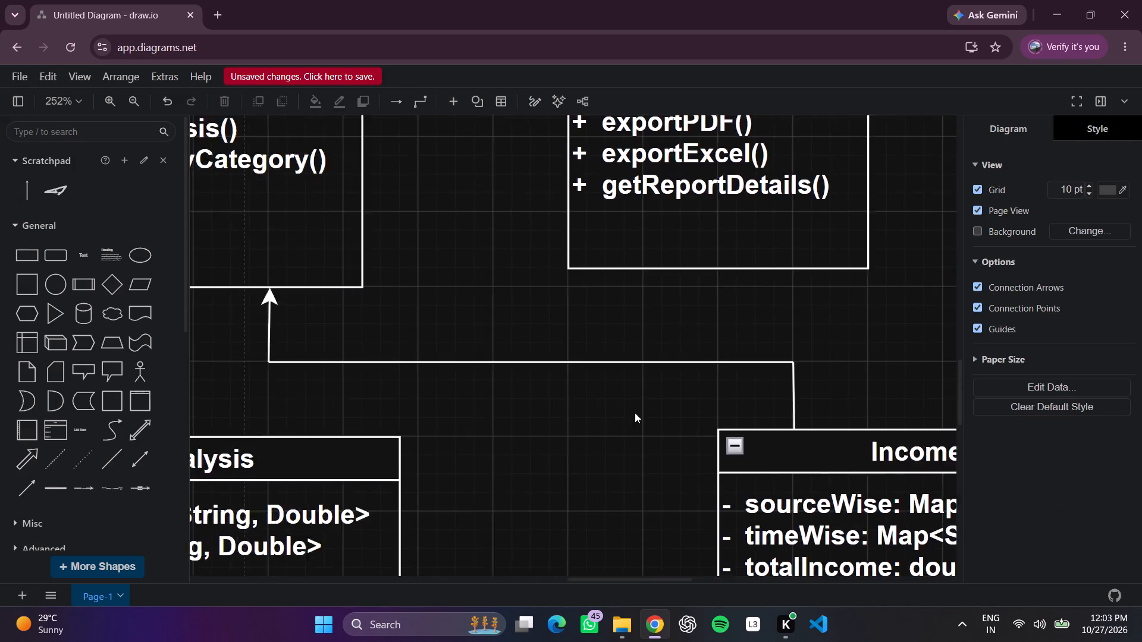
{"action": "scroll", "coordinate": [635, 413], "scroll_direction": "right", "scroll_amount": 4}
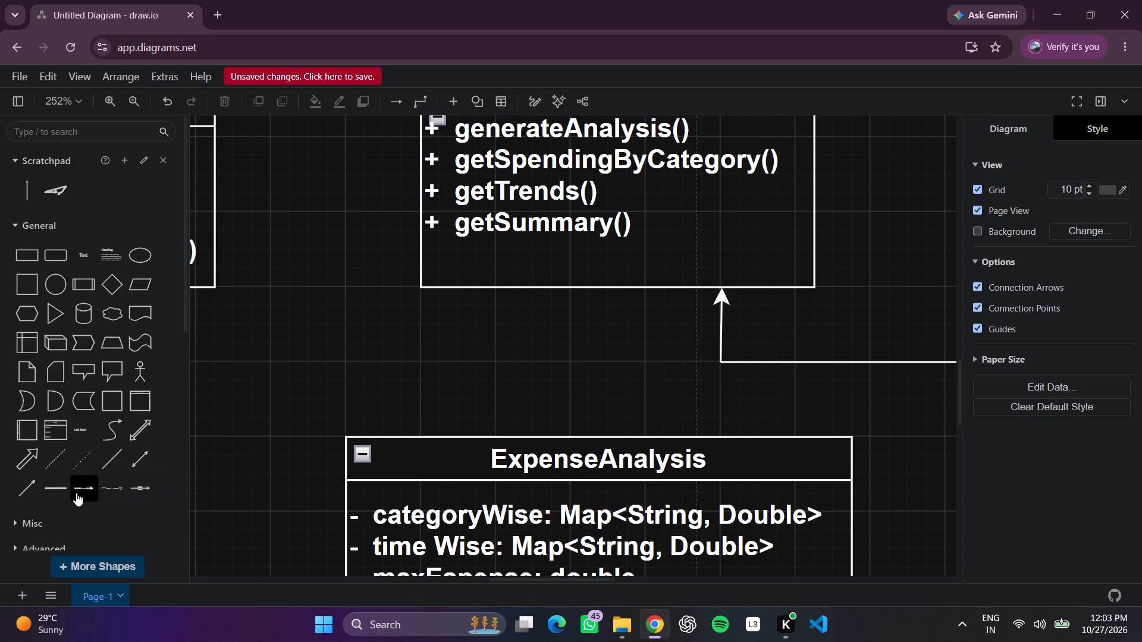
{"action": "left_click", "coordinate": [28, 495]}
{"action": "left_click_drag", "start_coordinate": [622, 301], "coordinate": [594, 304]}
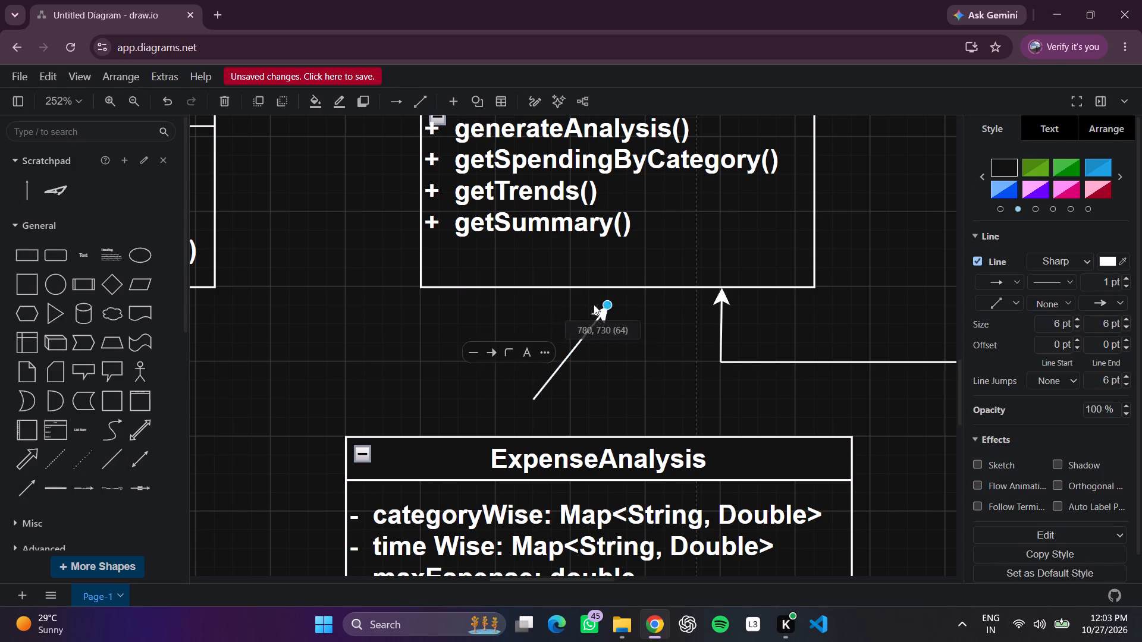
{"action": "left_click_drag", "start_coordinate": [594, 304], "coordinate": [569, 292]}
{"action": "left_click_drag", "start_coordinate": [534, 391], "coordinate": [579, 371]}
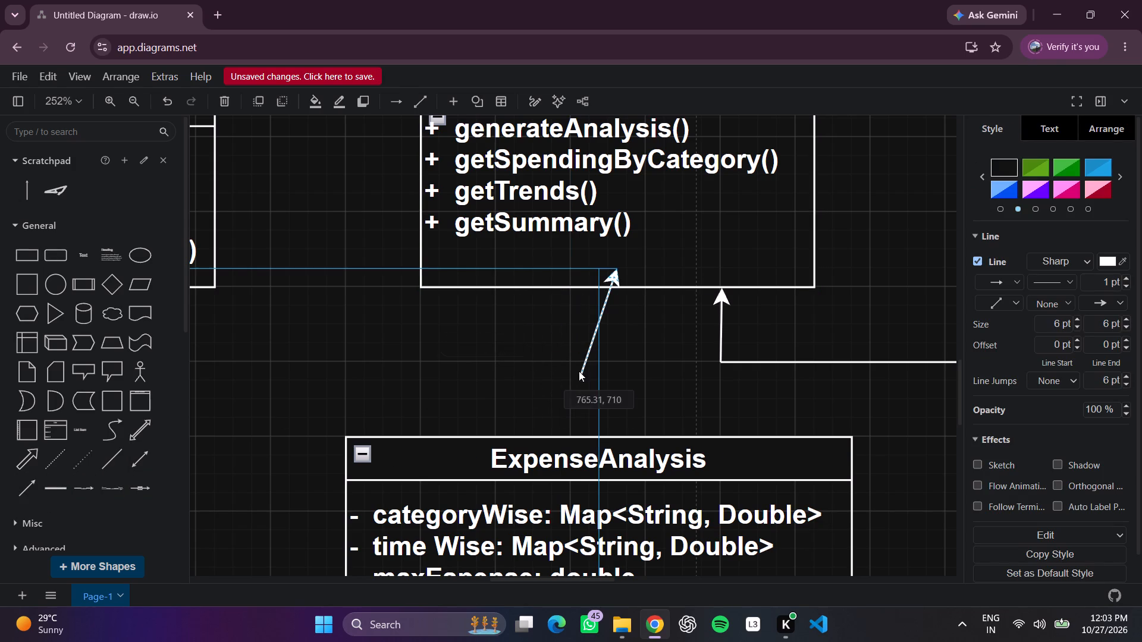
{"action": "left_click_drag", "start_coordinate": [579, 371], "coordinate": [540, 383]}
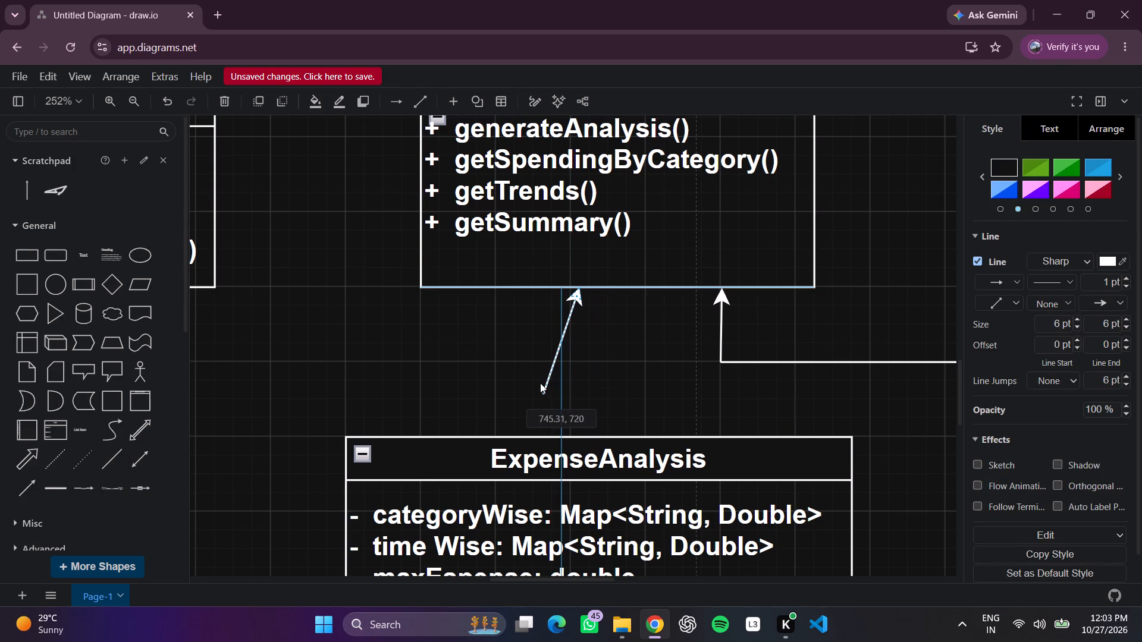
{"action": "left_click_drag", "start_coordinate": [540, 383], "coordinate": [535, 382]}
{"action": "left_click", "coordinate": [623, 351]}
{"action": "left_click", "coordinate": [579, 298]}
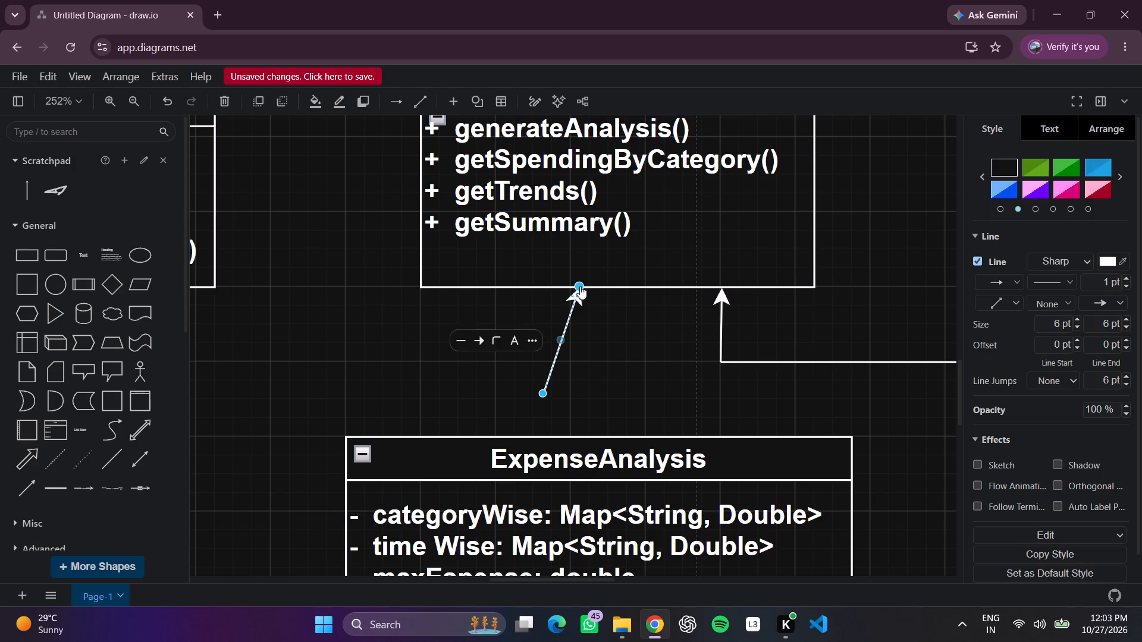
{"action": "left_click_drag", "start_coordinate": [580, 284], "coordinate": [570, 287]}
{"action": "left_click_drag", "start_coordinate": [542, 391], "coordinate": [542, 392]}
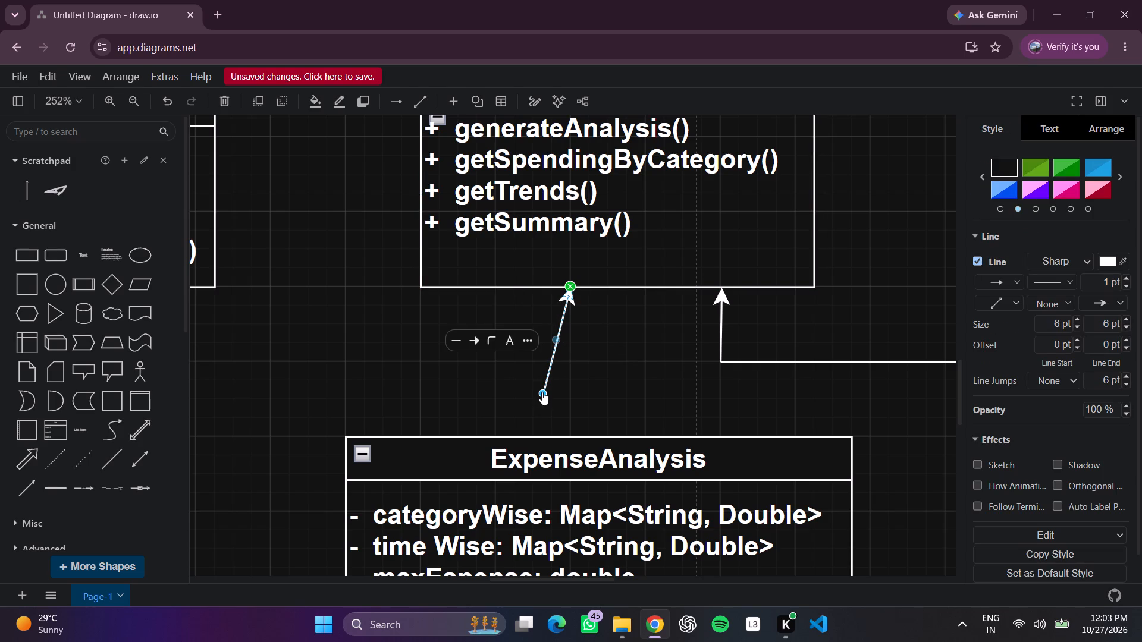
{"action": "left_click_drag", "start_coordinate": [542, 392], "coordinate": [573, 362]}
{"action": "left_click", "coordinate": [614, 358]}
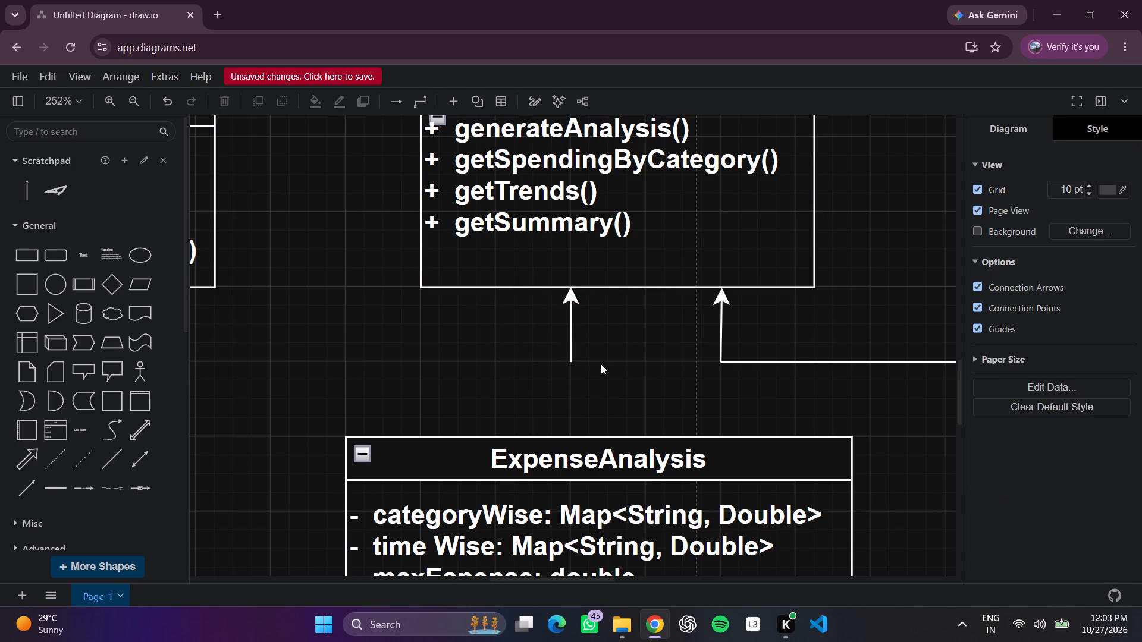
Add a short plain horizontal line running left from the second arrow's tail above ExpenseAnalysis.
{"action": "left_click", "coordinate": [99, 458]}
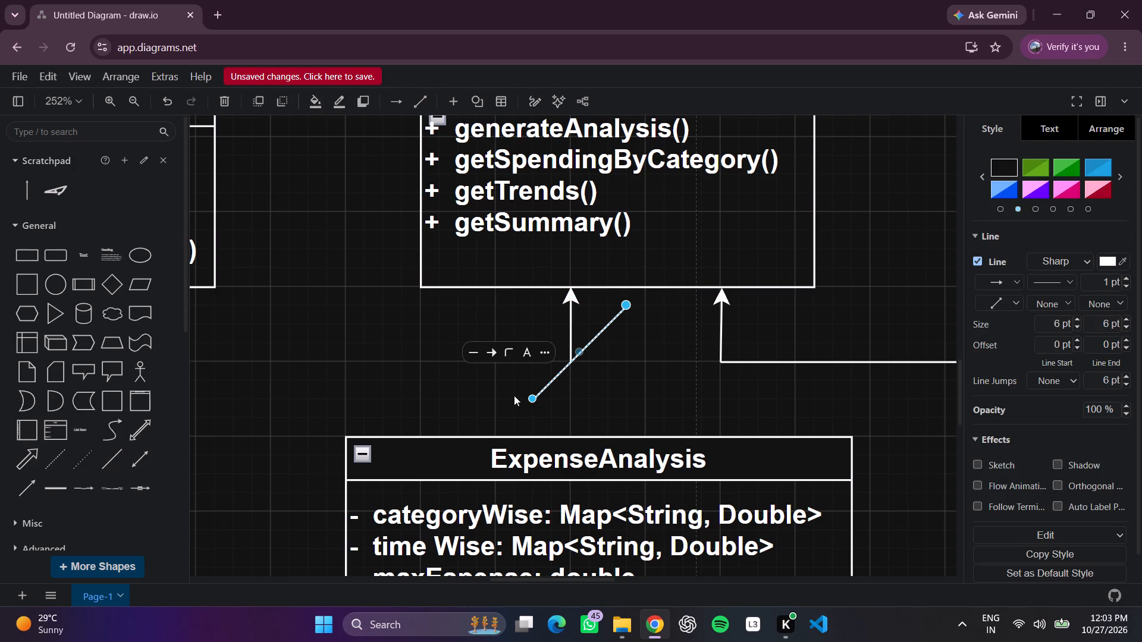
{"action": "left_click_drag", "start_coordinate": [529, 398], "coordinate": [497, 366]}
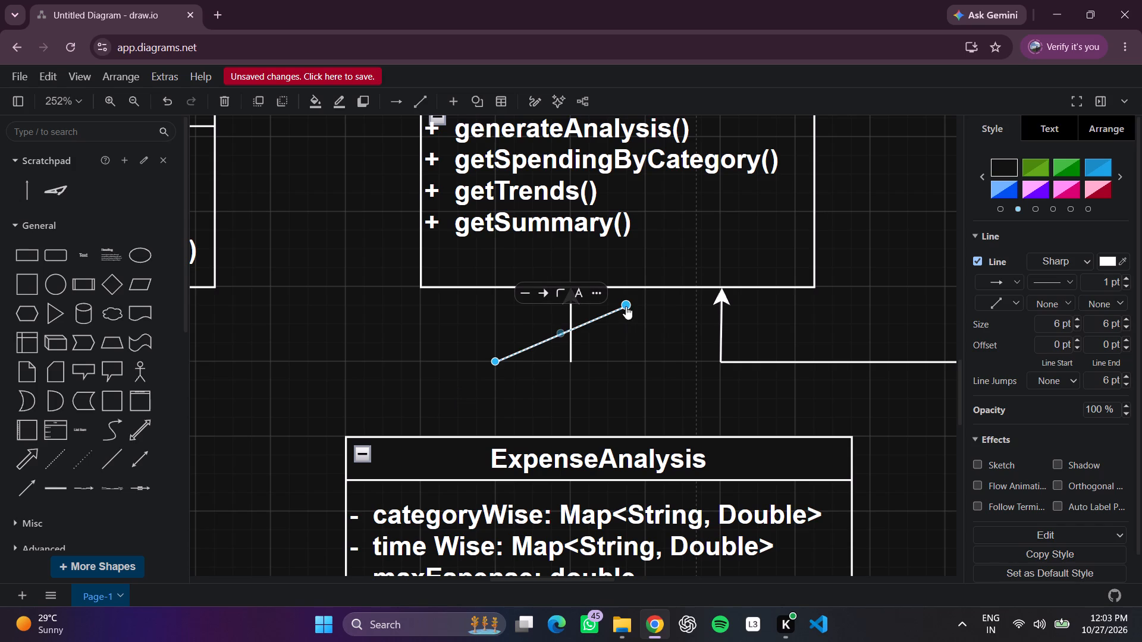
{"action": "left_click_drag", "start_coordinate": [626, 304], "coordinate": [573, 363]}
{"action": "left_click", "coordinate": [632, 357]}
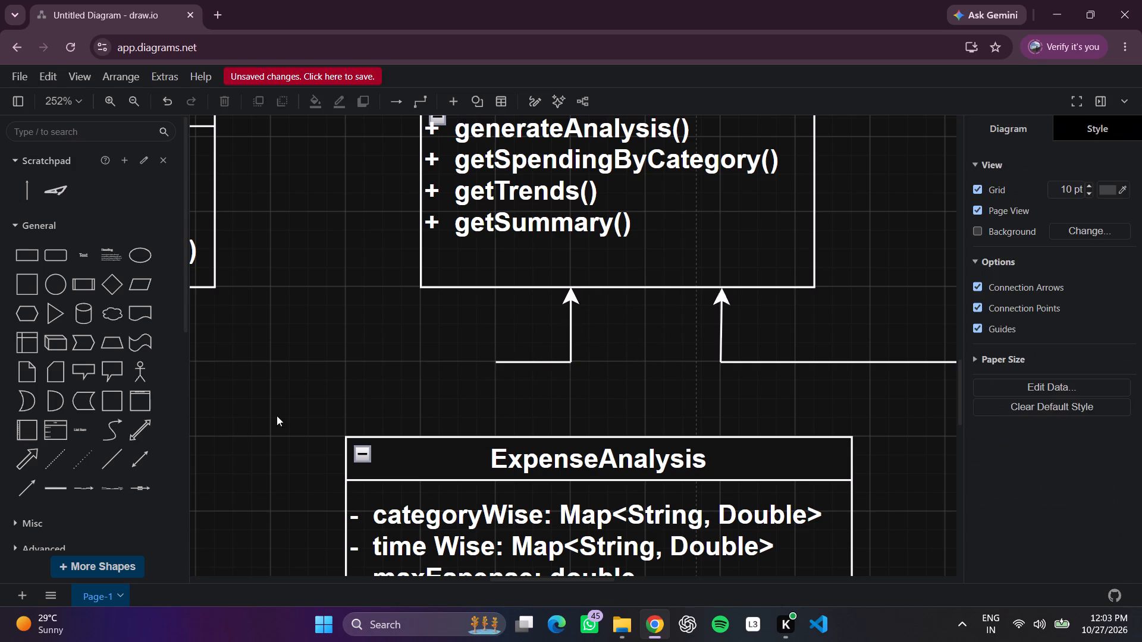
Add a plain vertical line joining the short horizontal line's left end to the top edge of ExpenseAnalysis.
{"action": "left_click", "coordinate": [109, 465]}
{"action": "left_click_drag", "start_coordinate": [529, 396], "coordinate": [519, 414]}
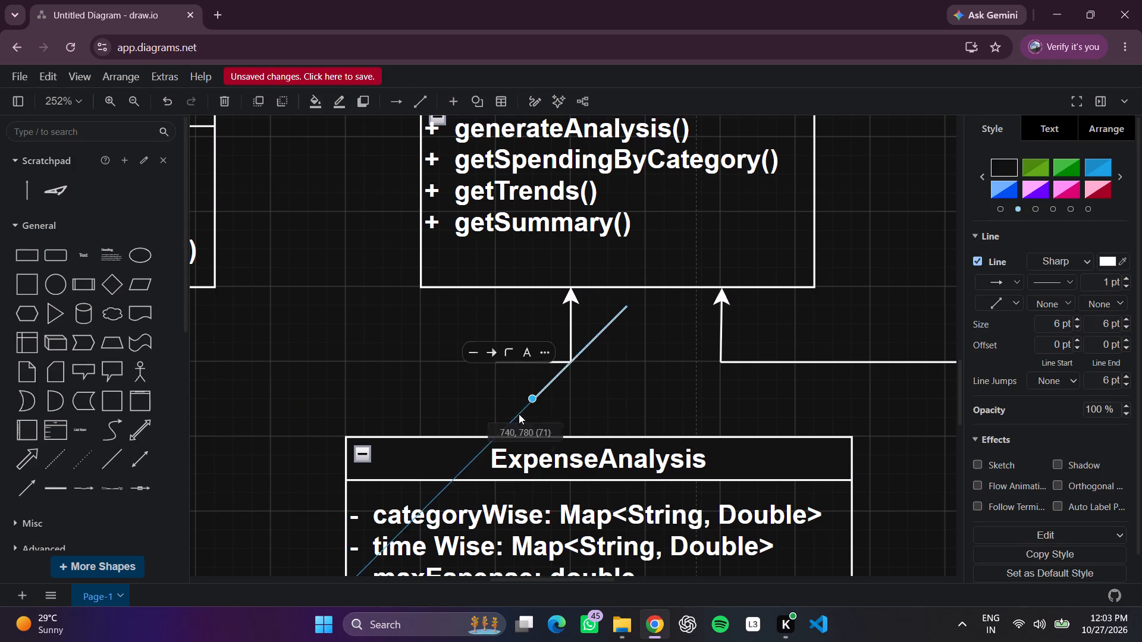
{"action": "left_click_drag", "start_coordinate": [519, 414], "coordinate": [497, 437]}
{"action": "left_click", "coordinate": [608, 360]}
{"action": "left_click", "coordinate": [626, 303]}
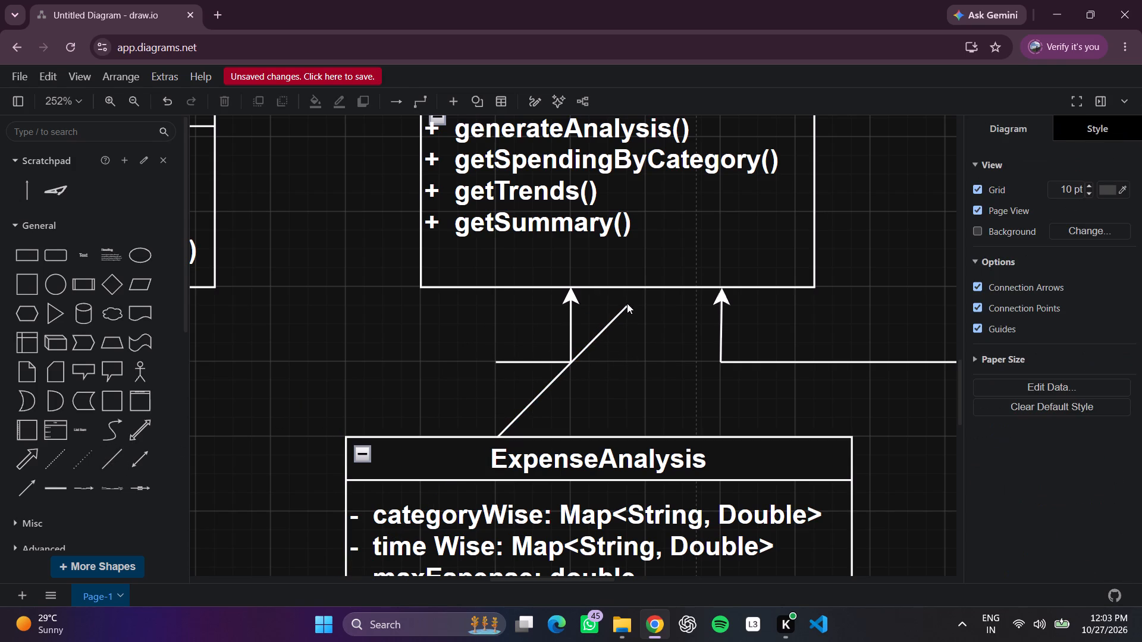
{"action": "left_click", "coordinate": [626, 307]}
{"action": "left_click_drag", "start_coordinate": [626, 306], "coordinate": [504, 370]}
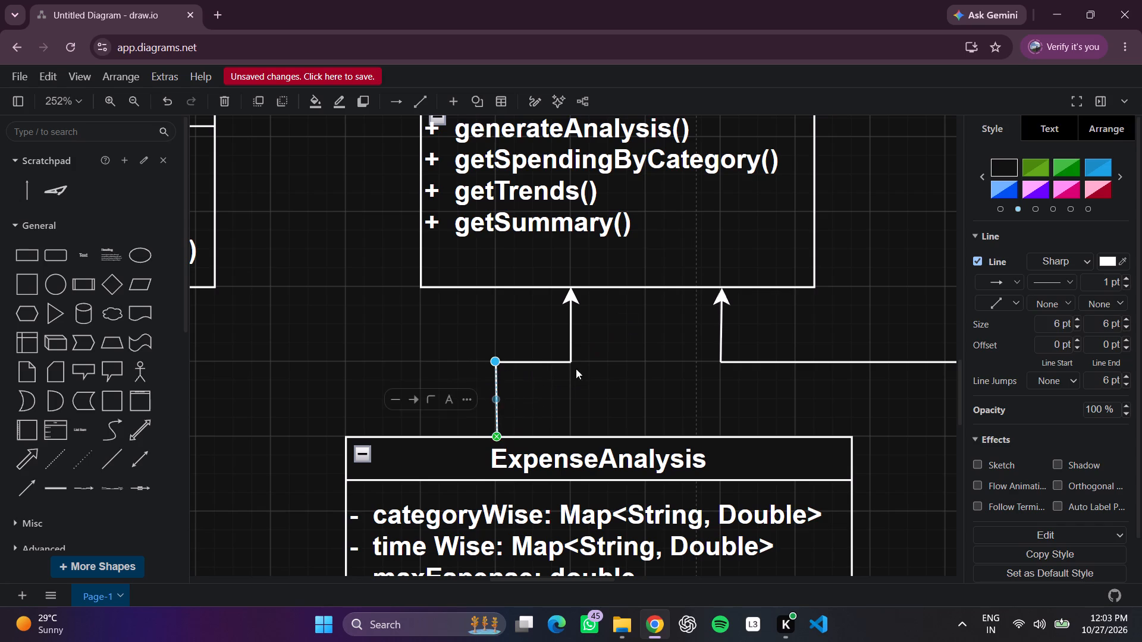
{"action": "left_click", "coordinate": [621, 368]}
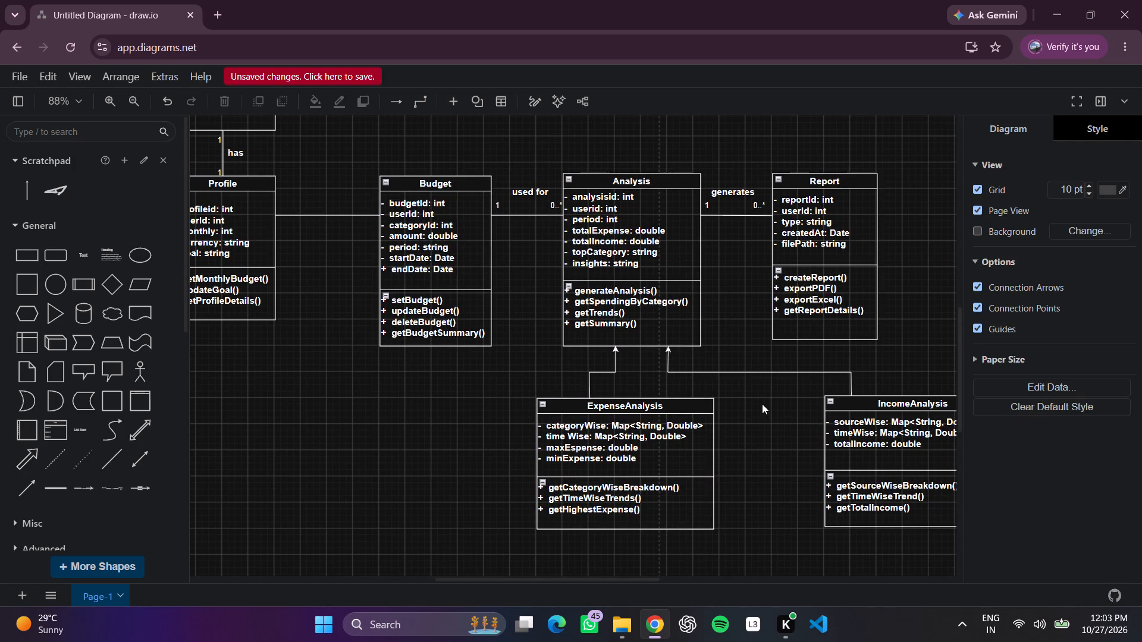
Add a rectangle above the Expense class and reshape it into a wide, shallow title box.
{"action": "scroll", "coordinate": [765, 408], "scroll_direction": "right", "scroll_amount": 1}
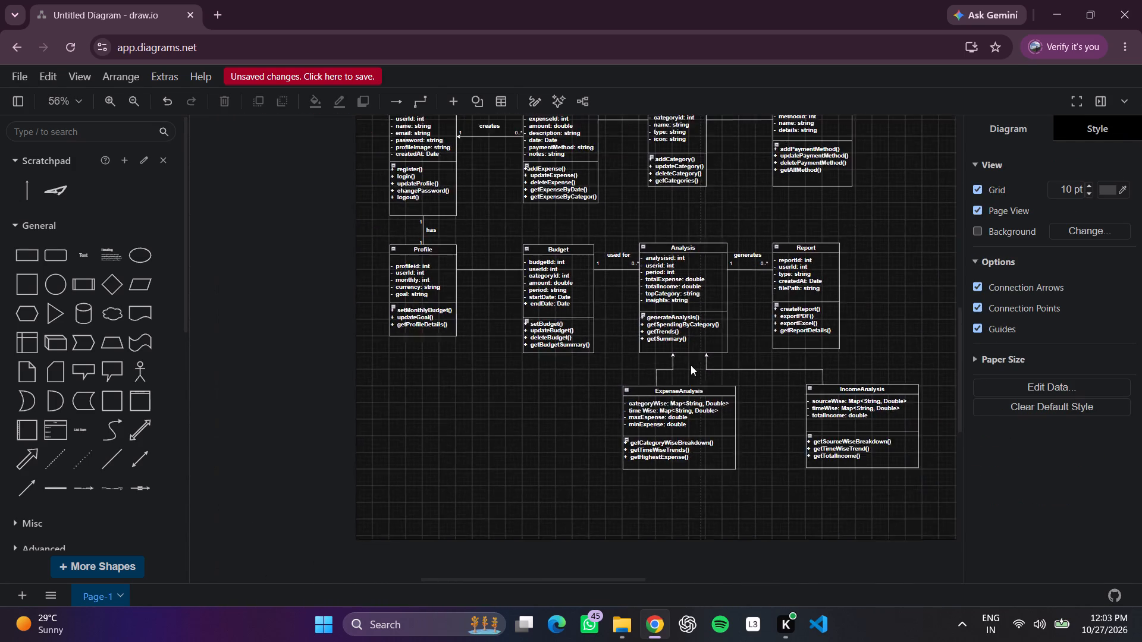
{"action": "scroll", "coordinate": [691, 365], "scroll_direction": "up", "scroll_amount": 3}
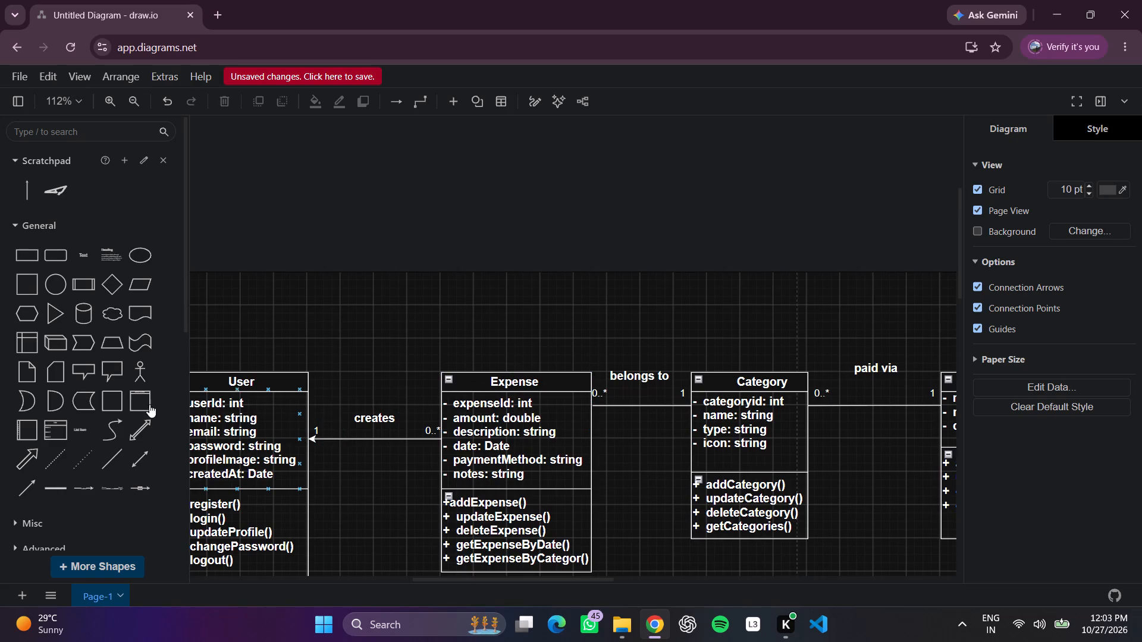
{"action": "left_click", "coordinate": [30, 256]}
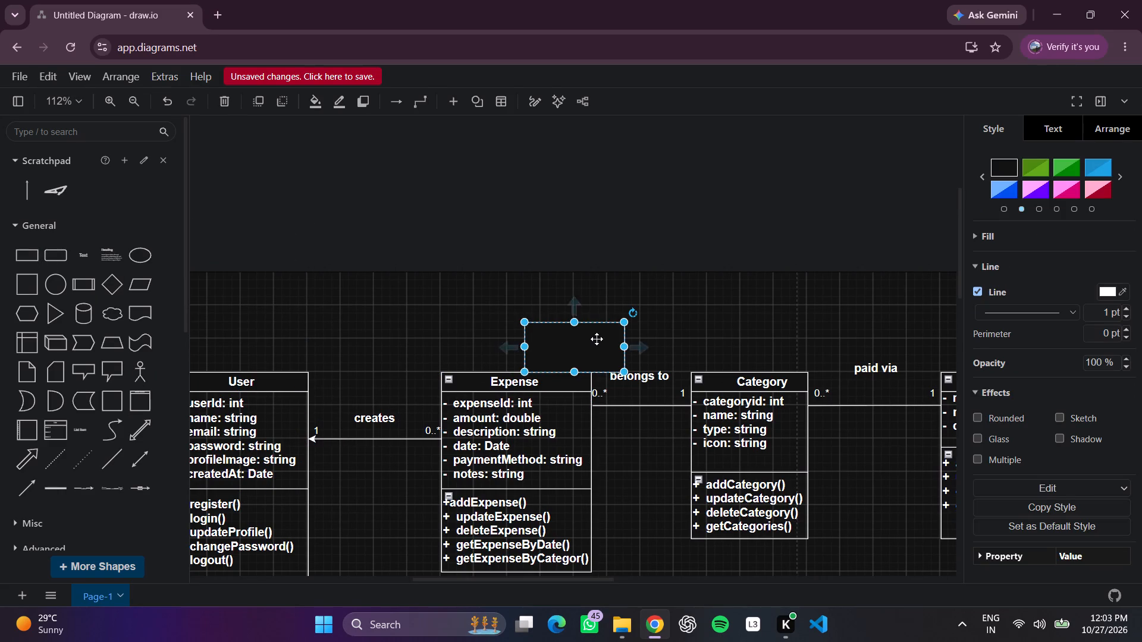
{"action": "left_click_drag", "start_coordinate": [596, 344], "coordinate": [557, 316]}
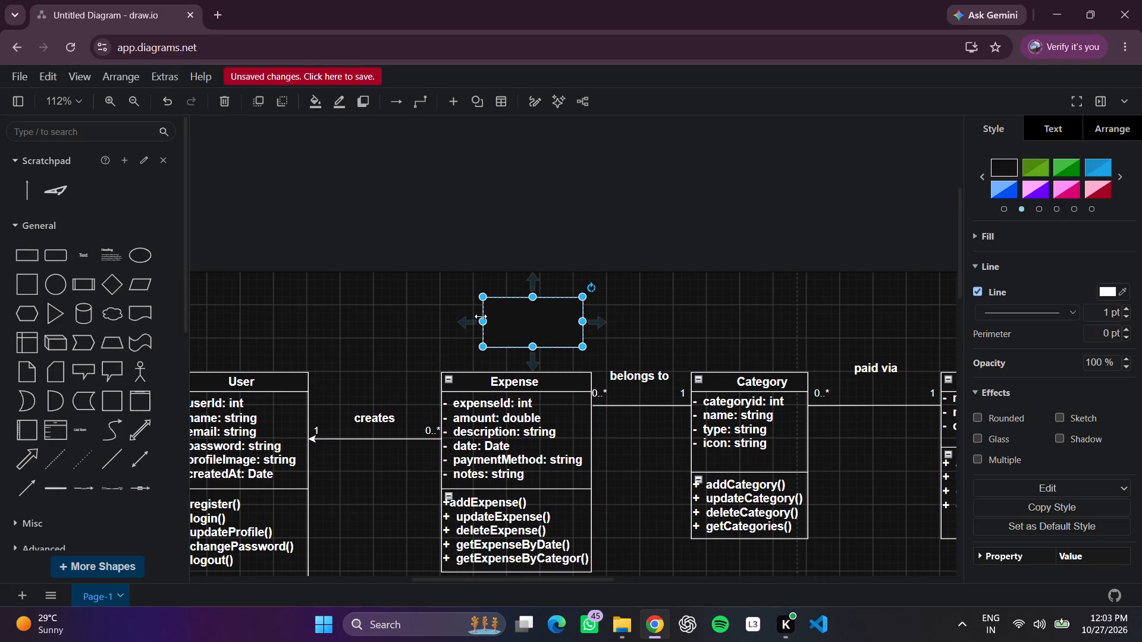
{"action": "left_click_drag", "start_coordinate": [481, 320], "coordinate": [375, 331]}
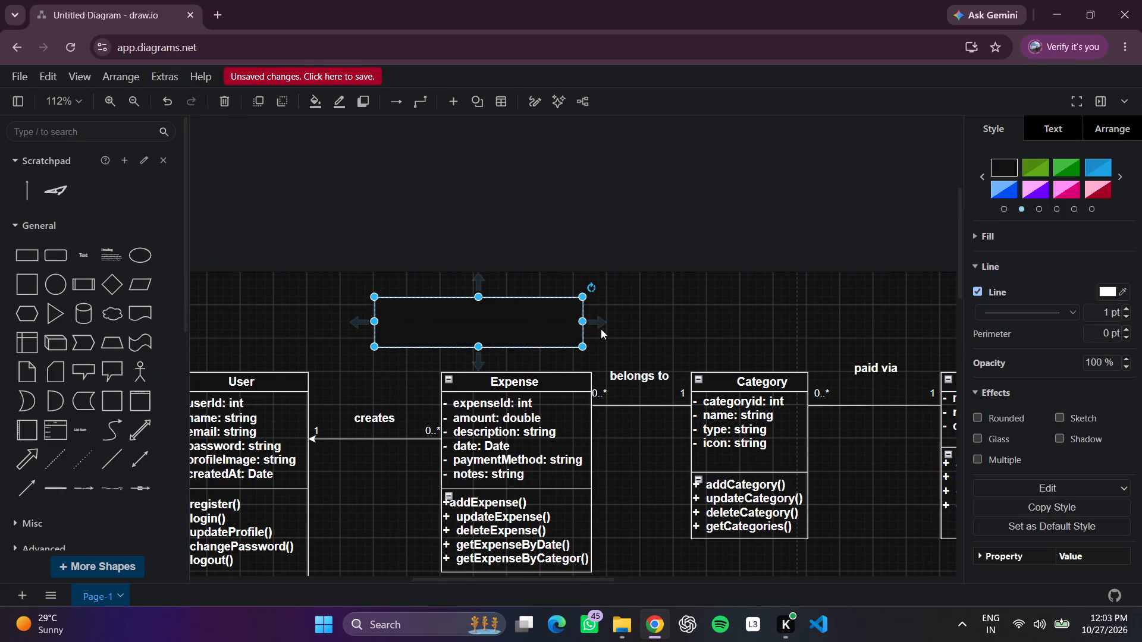
{"action": "left_click_drag", "start_coordinate": [581, 321], "coordinate": [608, 317]}
{"action": "left_click", "coordinate": [604, 301]}
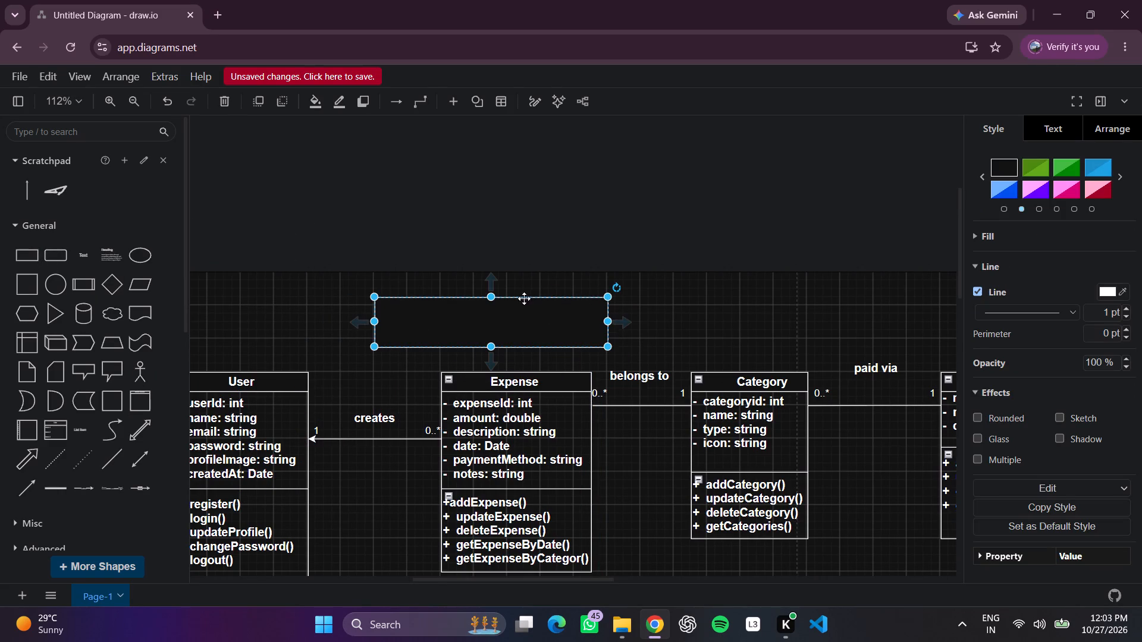
{"action": "left_click_drag", "start_coordinate": [490, 298], "coordinate": [490, 306]}
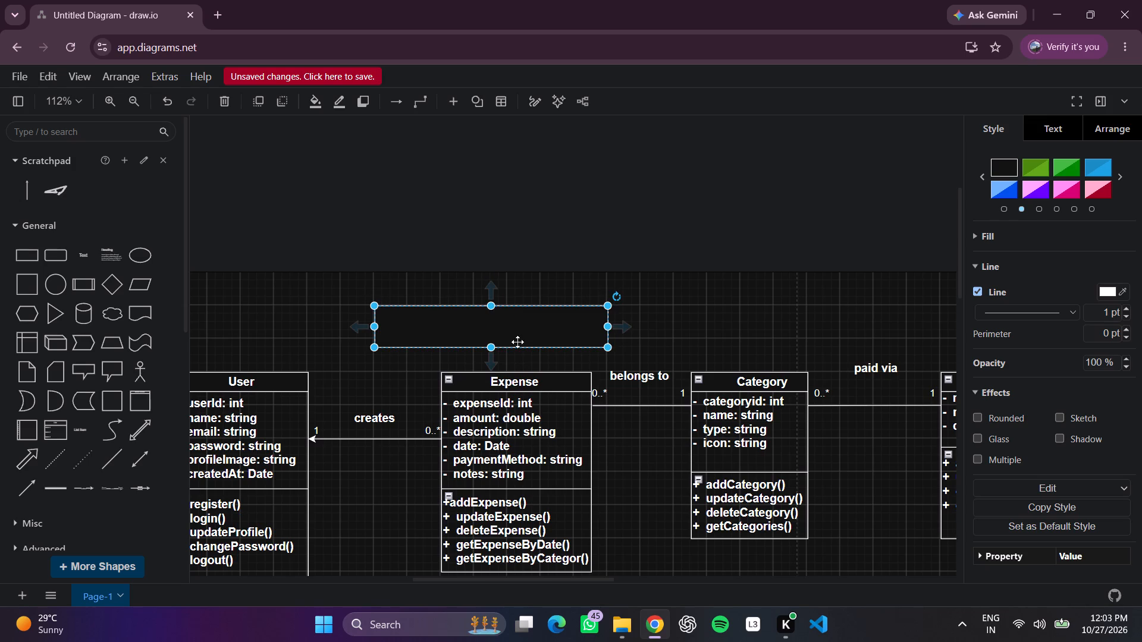
{"action": "left_click_drag", "start_coordinate": [491, 348], "coordinate": [487, 342]}
Label the title box "Expense Tracker and Analysis - Class Diagram".
{"action": "double_click", "coordinate": [466, 323]}
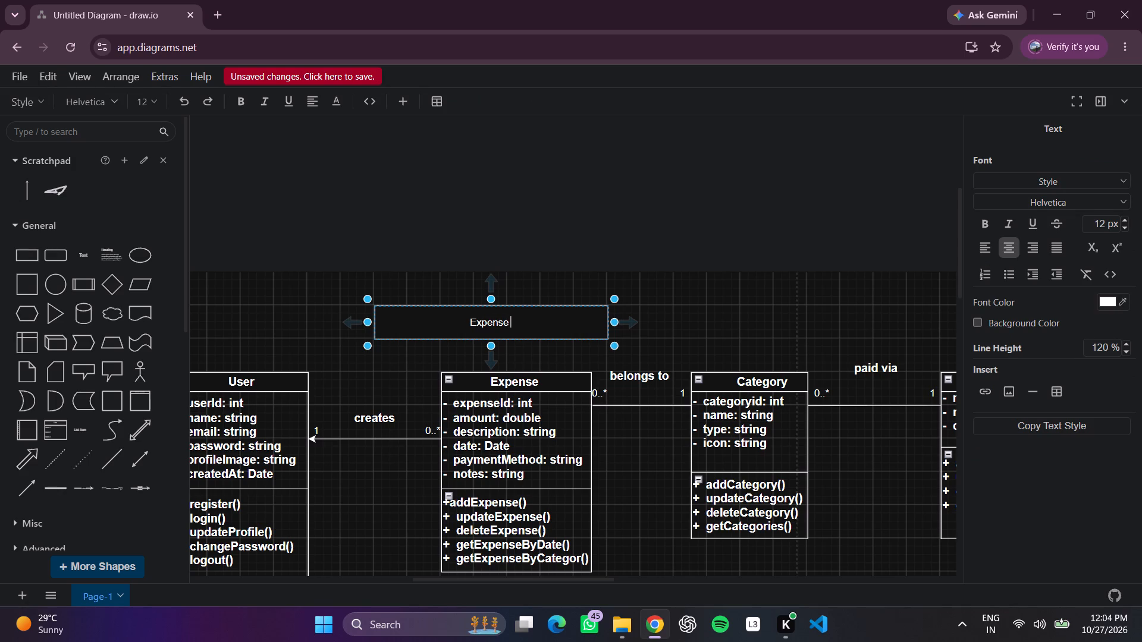
{"action": "type", "text": "racker"}
{"action": "key", "text": "space"}
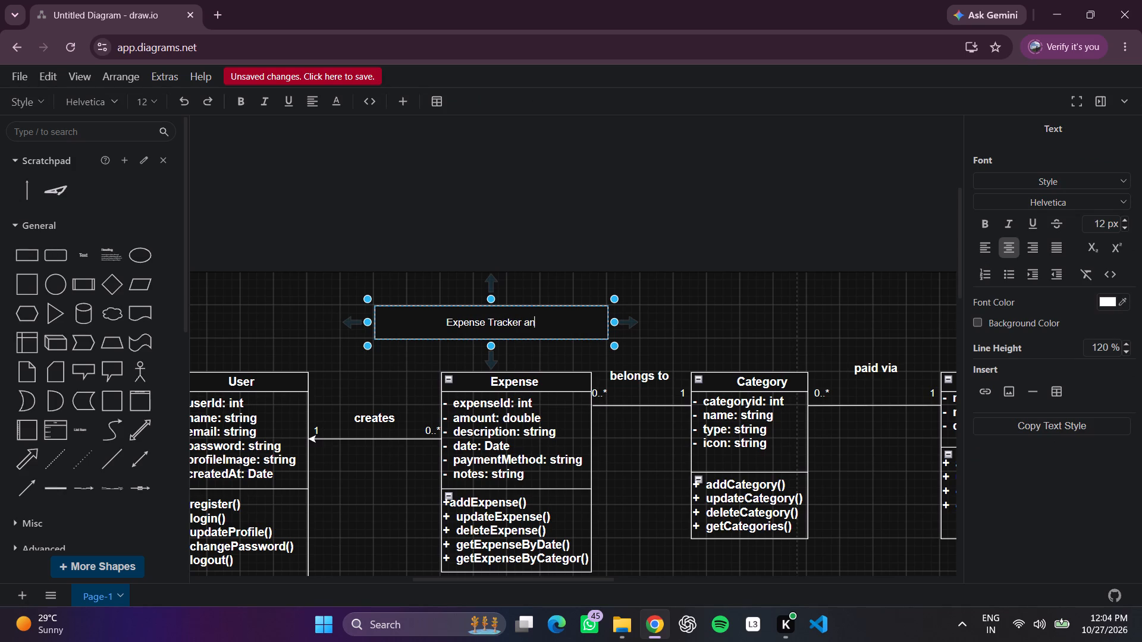
{"action": "key", "text": "a"}
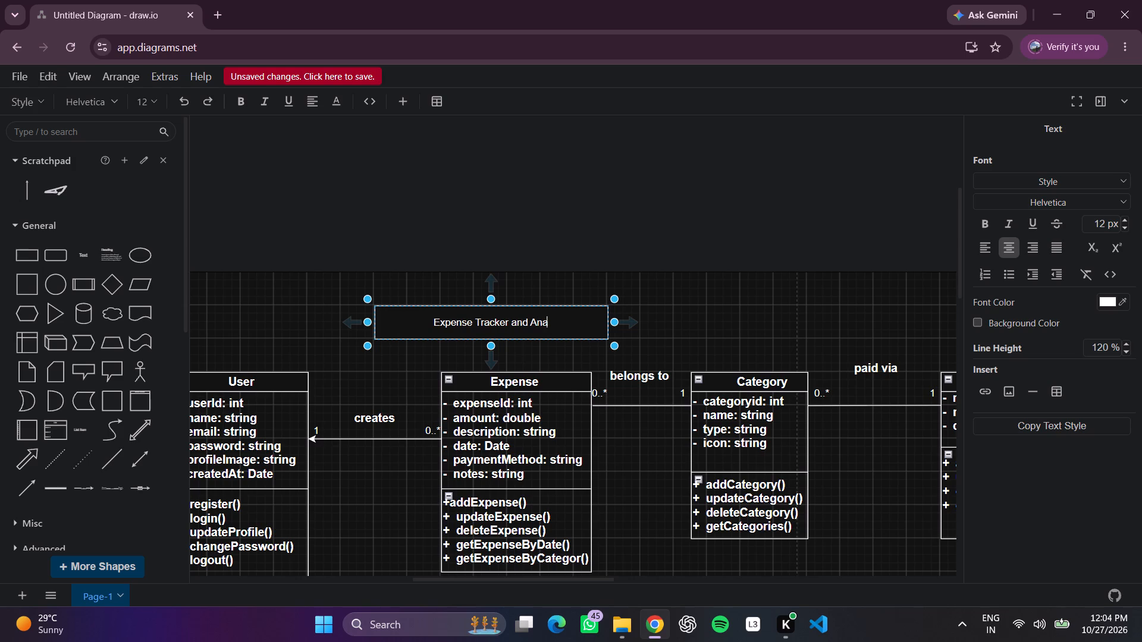
{"action": "type", "text": "lyi"}
{"action": "key", "text": "BackSpace"}
{"action": "type", "text": "sis"}
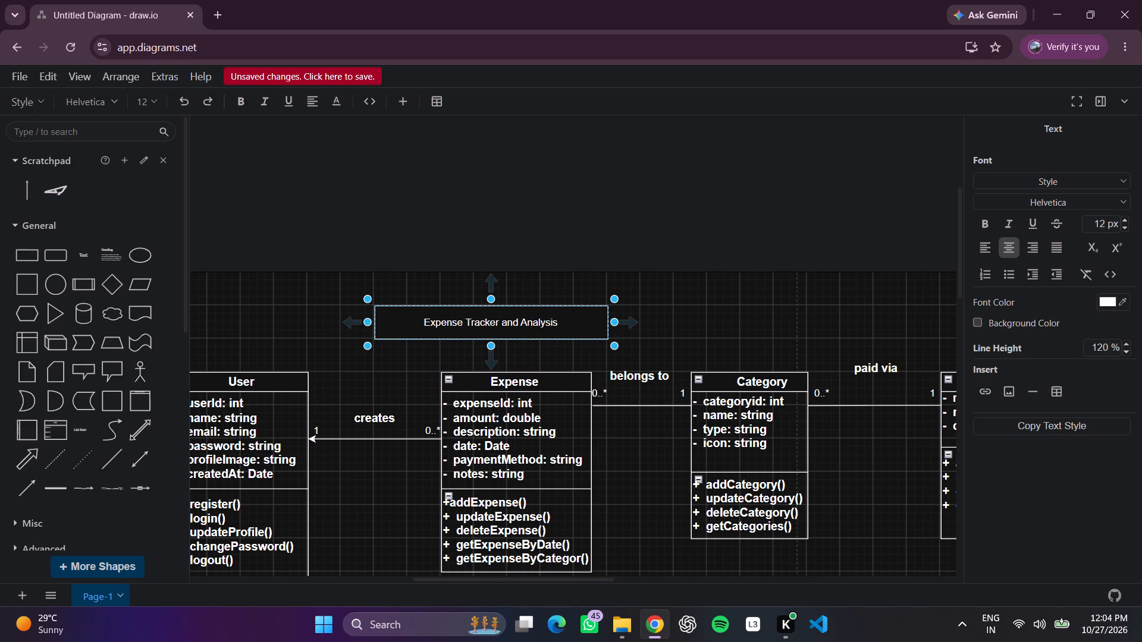
{"action": "key", "text": "space"}
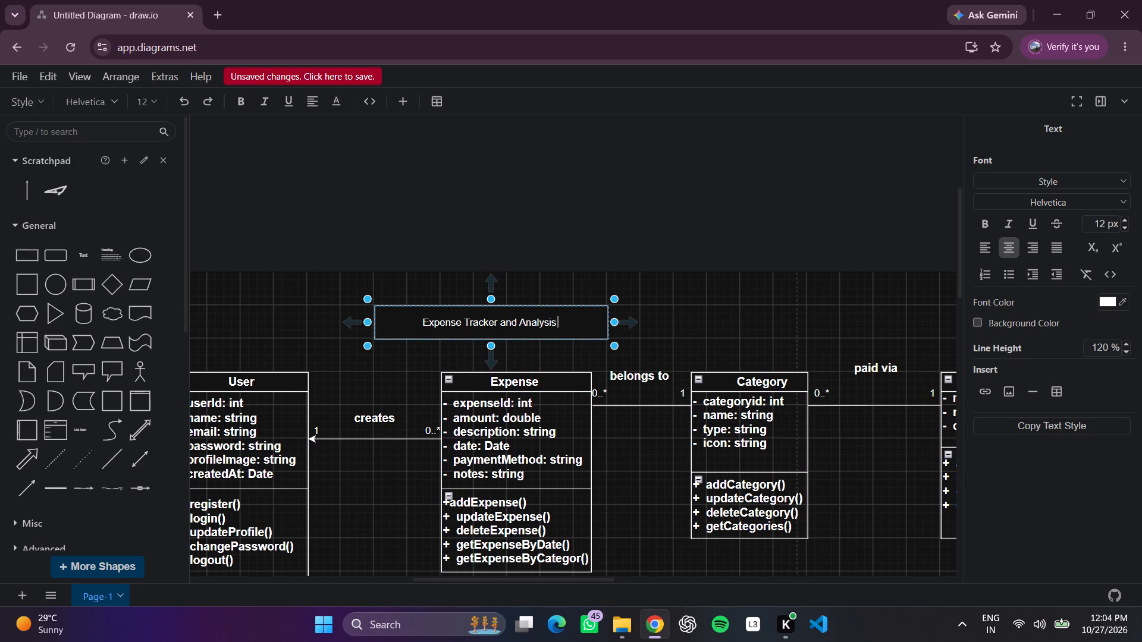
{"action": "type", "text": "-"}
{"action": "key", "text": "space"}
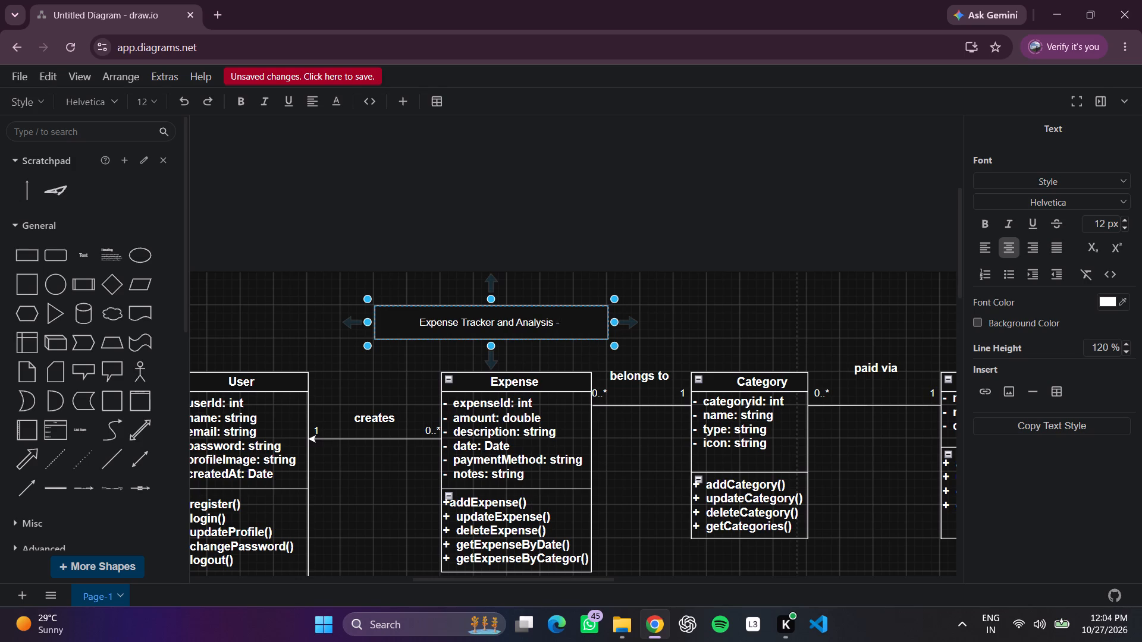
{"action": "type", "text": "lass"}
{"action": "key", "text": "space"}
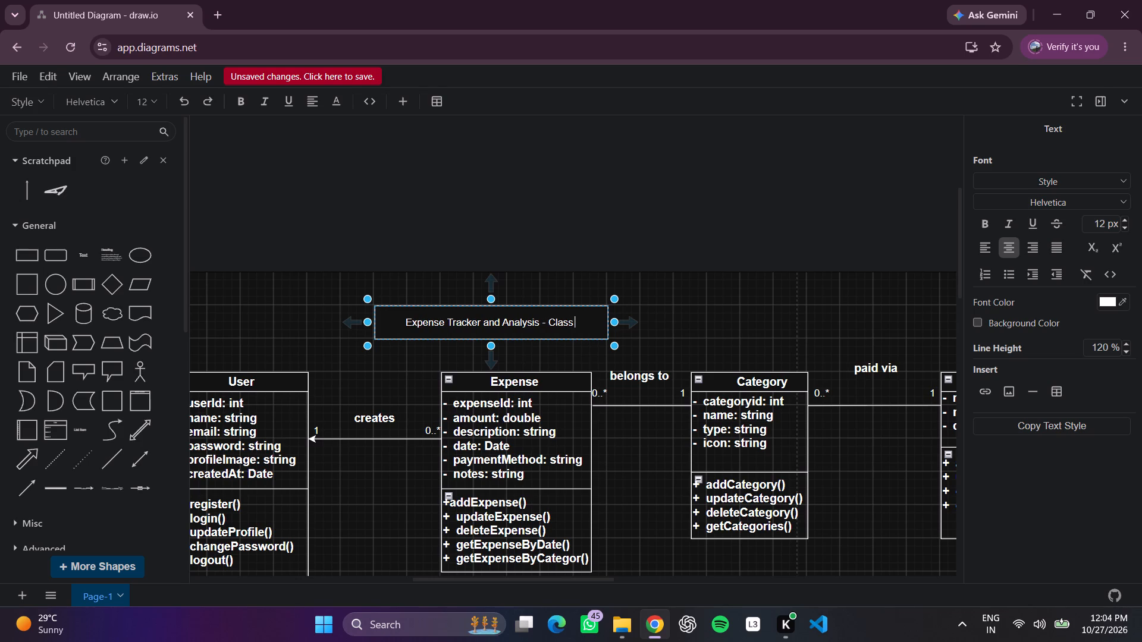
{"action": "type", "text": "iage"}
{"action": "key", "text": "BackSpace"}
{"action": "type", "text": "rsa"}
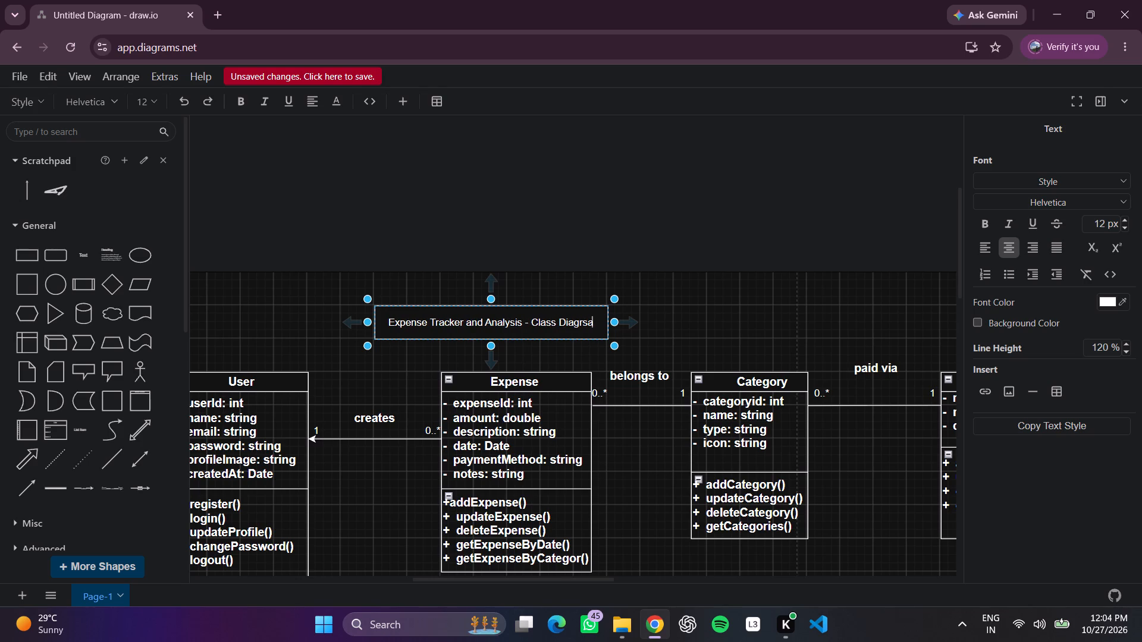
{"action": "key", "text": "BackSpace"}
{"action": "key", "text": "BackSpace"}
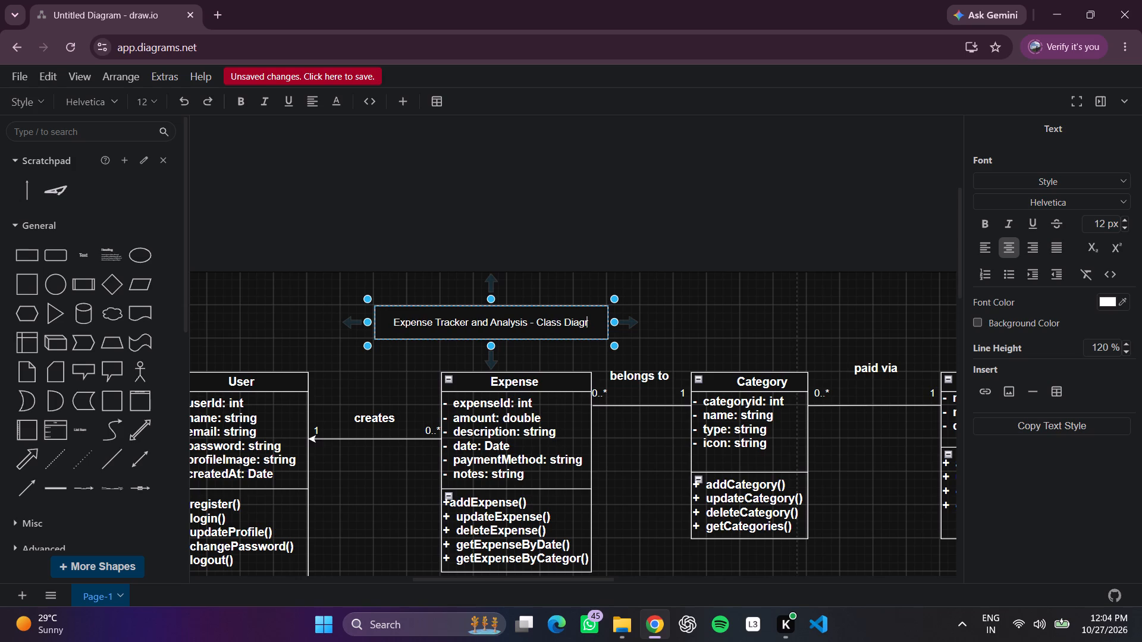
{"action": "type", "text": "am"}
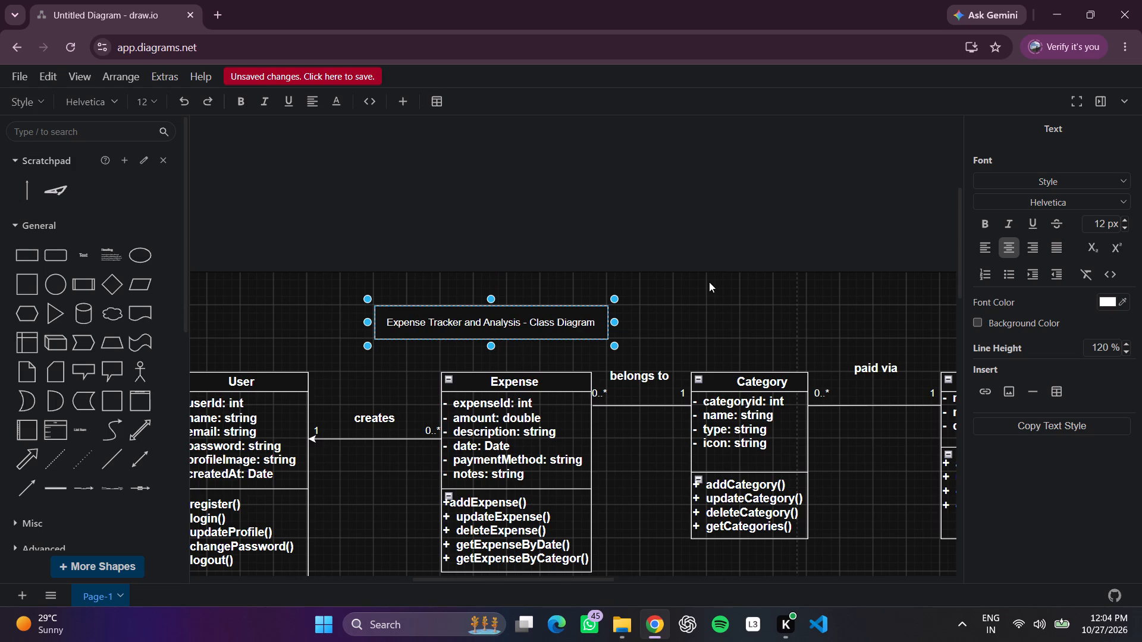
{"action": "left_click", "coordinate": [710, 282]}
Apply the Heading 3 style to the title box's text.
{"action": "scroll", "coordinate": [710, 282], "scroll_direction": "up", "scroll_amount": 1}
{"action": "double_click", "coordinate": [513, 321]}
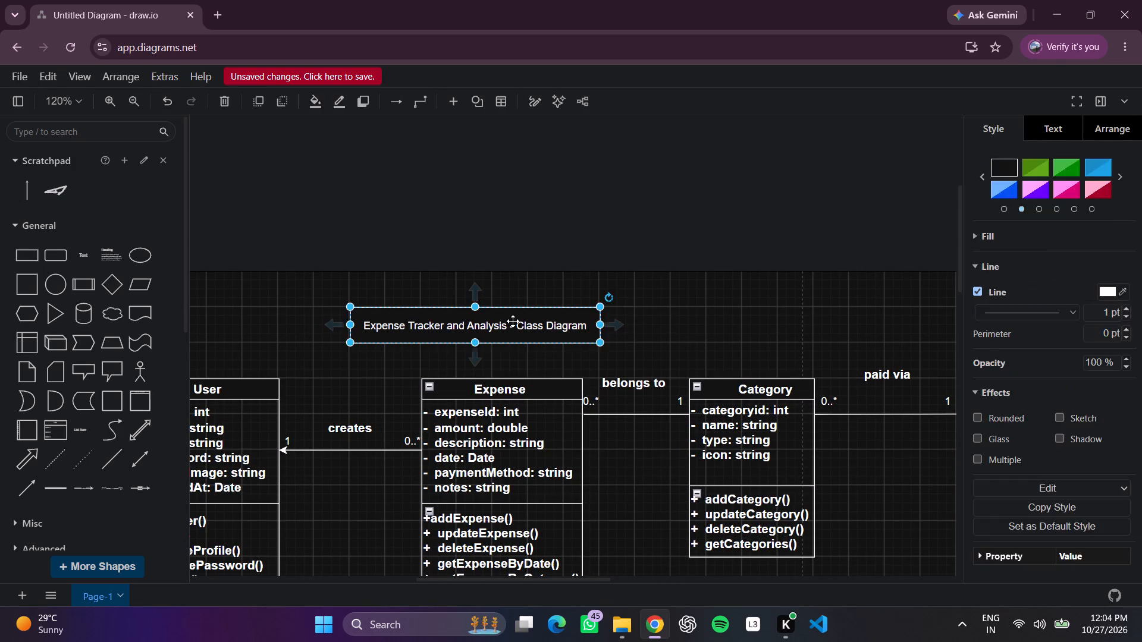
{"action": "left_click", "coordinate": [1059, 185]}
{"action": "left_click", "coordinate": [1031, 267]}
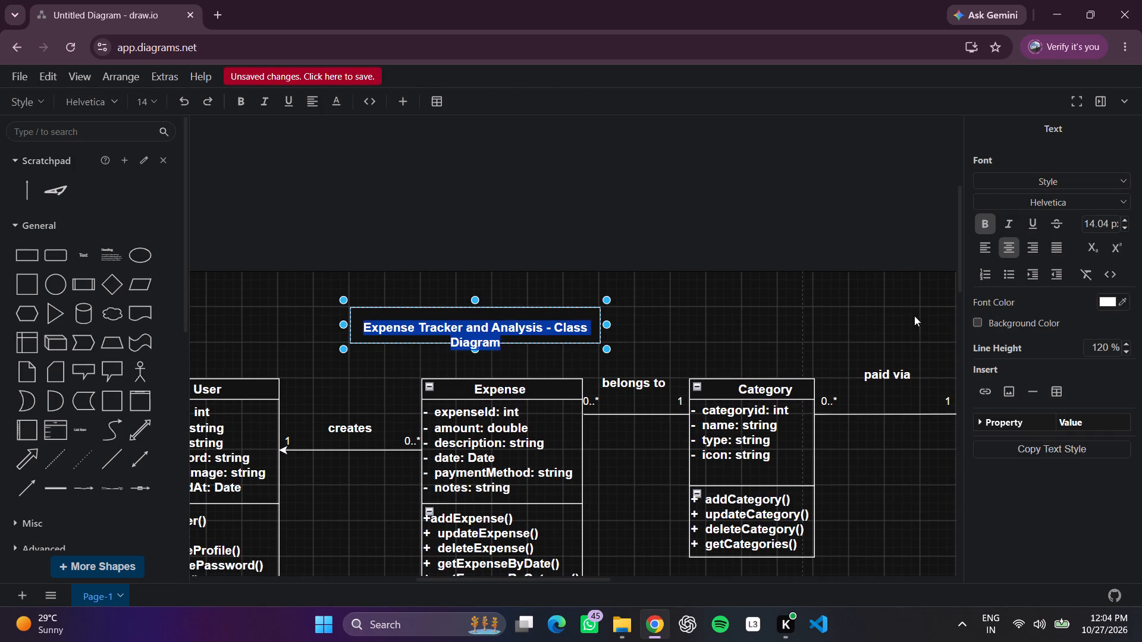
{"action": "left_click", "coordinate": [809, 338]}
Widen the title box on its Category side so that the heading fits on one line.
{"action": "scroll", "coordinate": [630, 325], "scroll_direction": "up", "scroll_amount": 1}
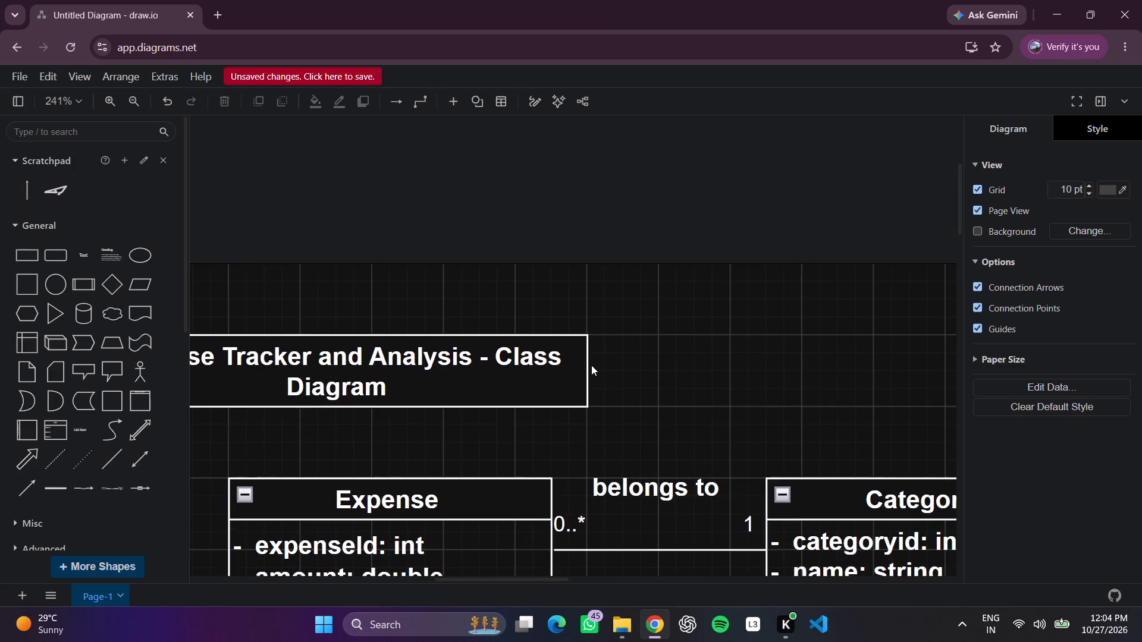
{"action": "left_click", "coordinate": [586, 371]}
{"action": "left_click_drag", "start_coordinate": [584, 368], "coordinate": [653, 372]}
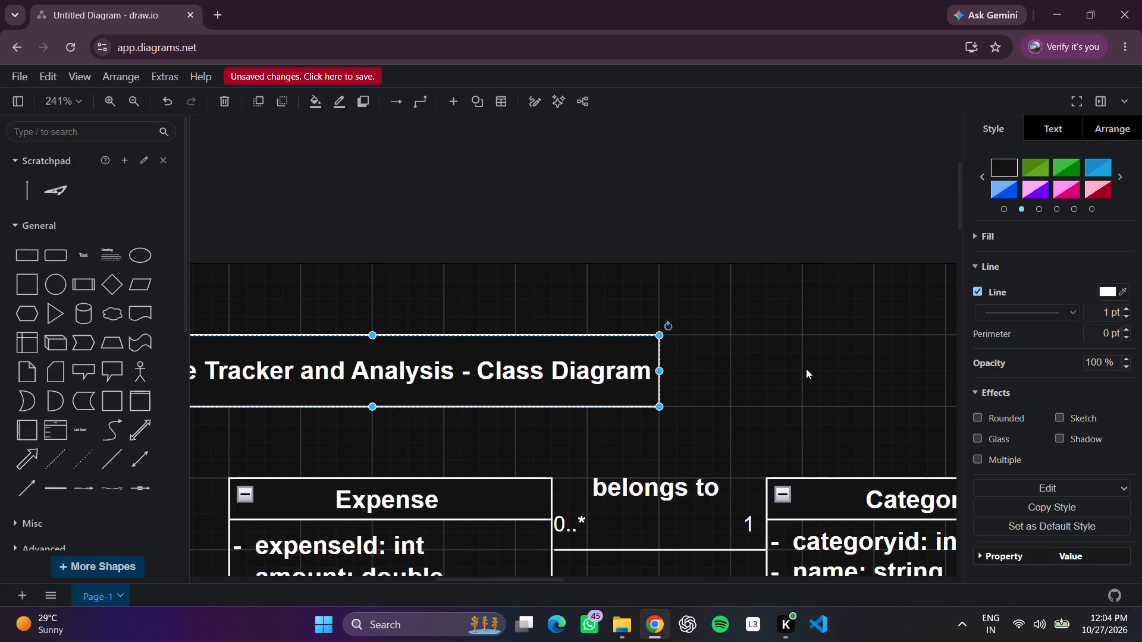
{"action": "left_click", "coordinate": [807, 369]}
Add the multiplicity "1" above the Profile–Budget line at the Profile end.
{"action": "scroll", "coordinate": [789, 372], "scroll_direction": "left", "scroll_amount": 4}
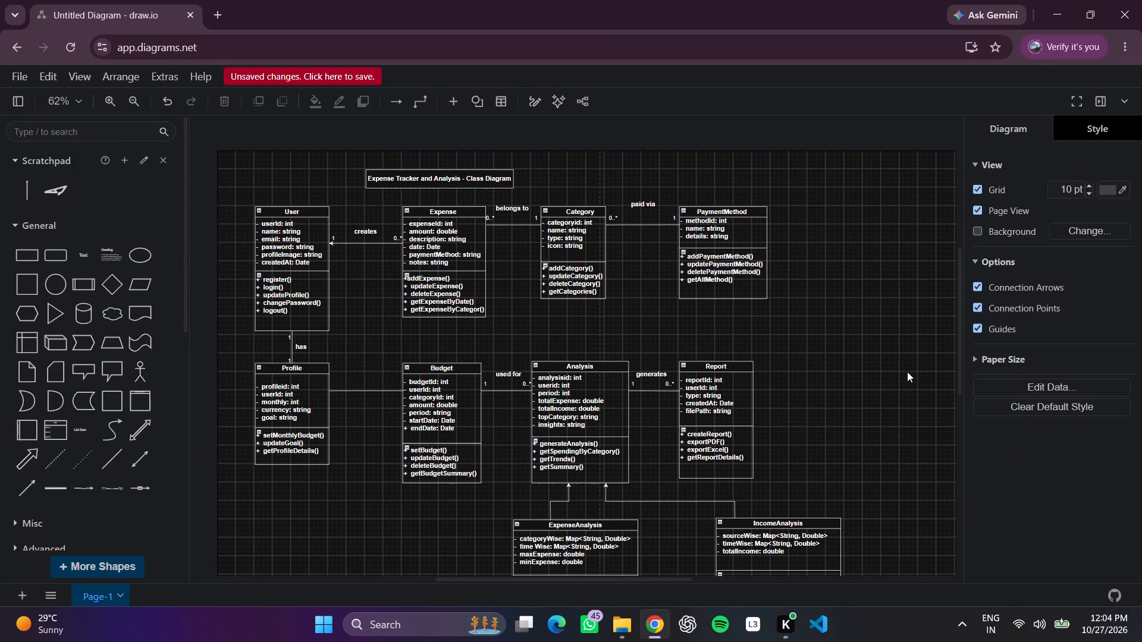
{"action": "scroll", "coordinate": [907, 372], "scroll_direction": "down", "scroll_amount": 1}
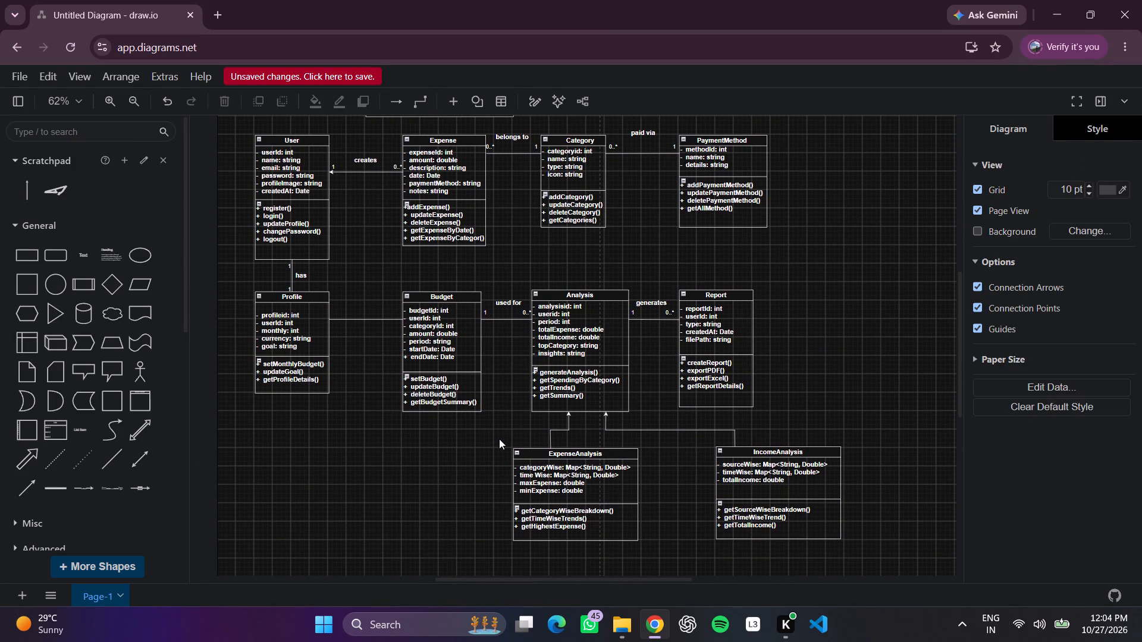
{"action": "scroll", "coordinate": [498, 439], "scroll_direction": "right", "scroll_amount": 2}
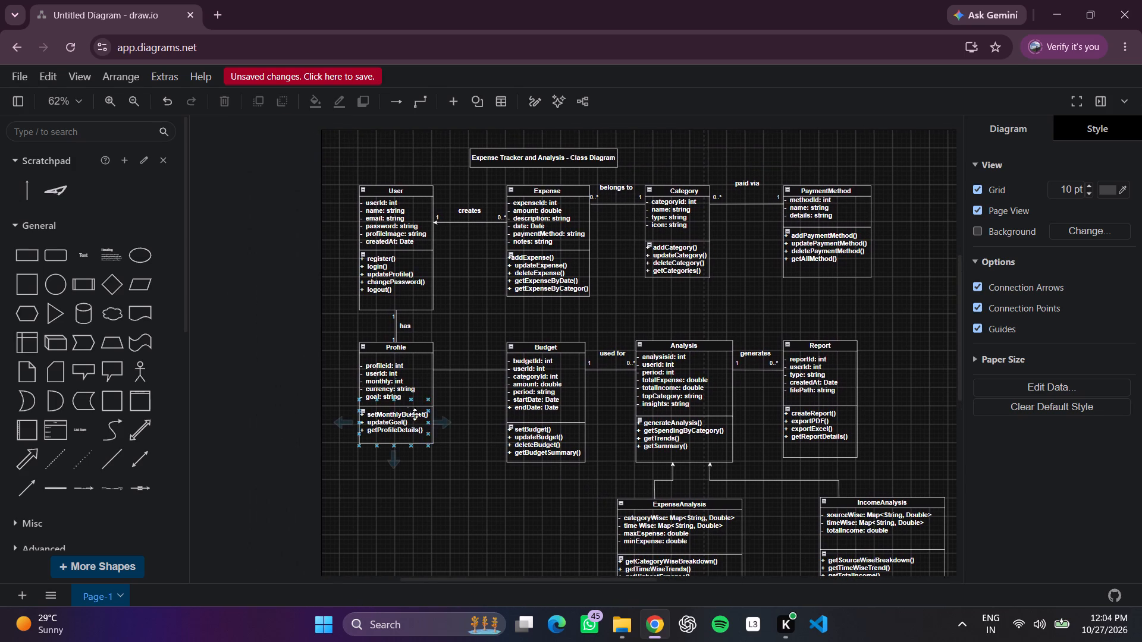
{"action": "scroll", "coordinate": [477, 399], "scroll_direction": "up", "scroll_amount": 1}
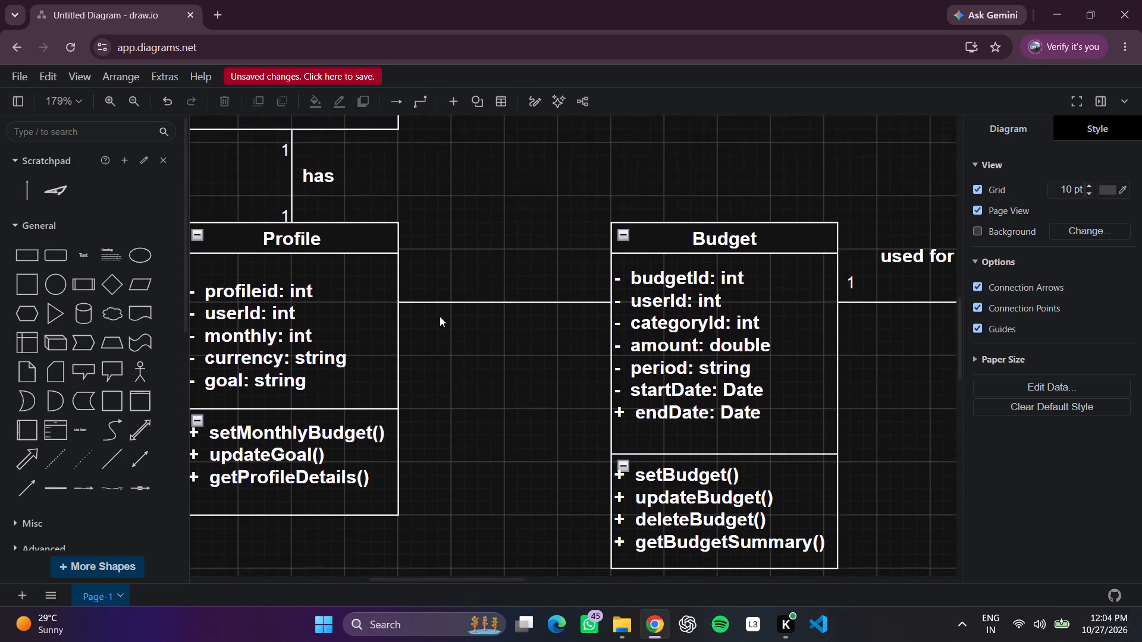
{"action": "scroll", "coordinate": [440, 316], "scroll_direction": "up", "scroll_amount": 1}
{"action": "triple_click", "coordinate": [413, 307]}
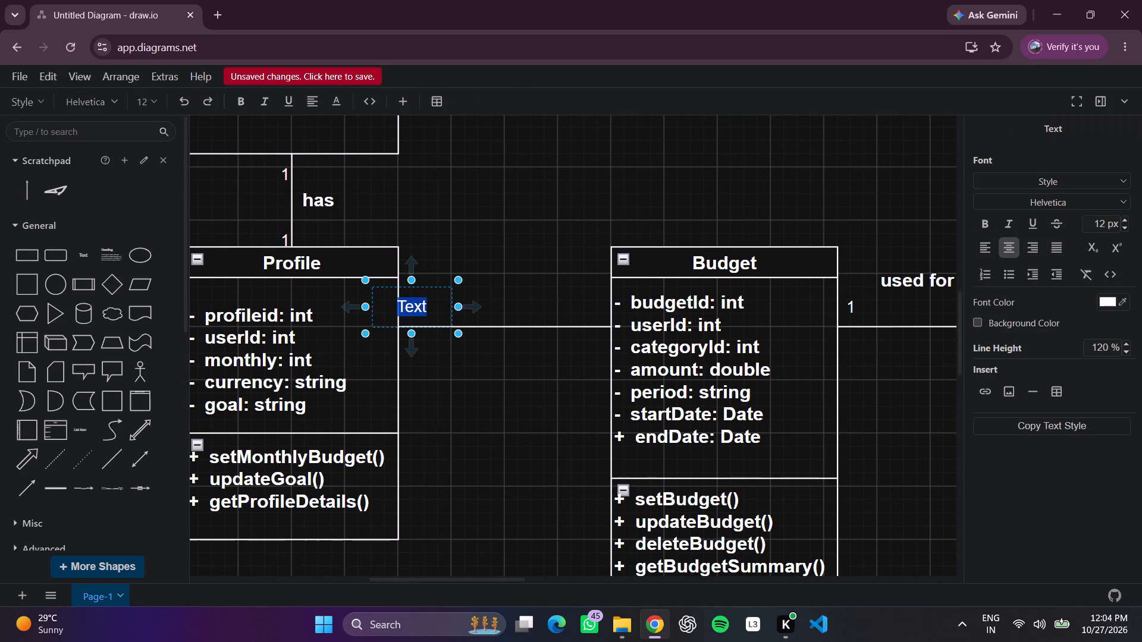
{"action": "key", "text": "BackSpace"}
{"action": "key", "text": "1"}
{"action": "left_click", "coordinate": [510, 179]}
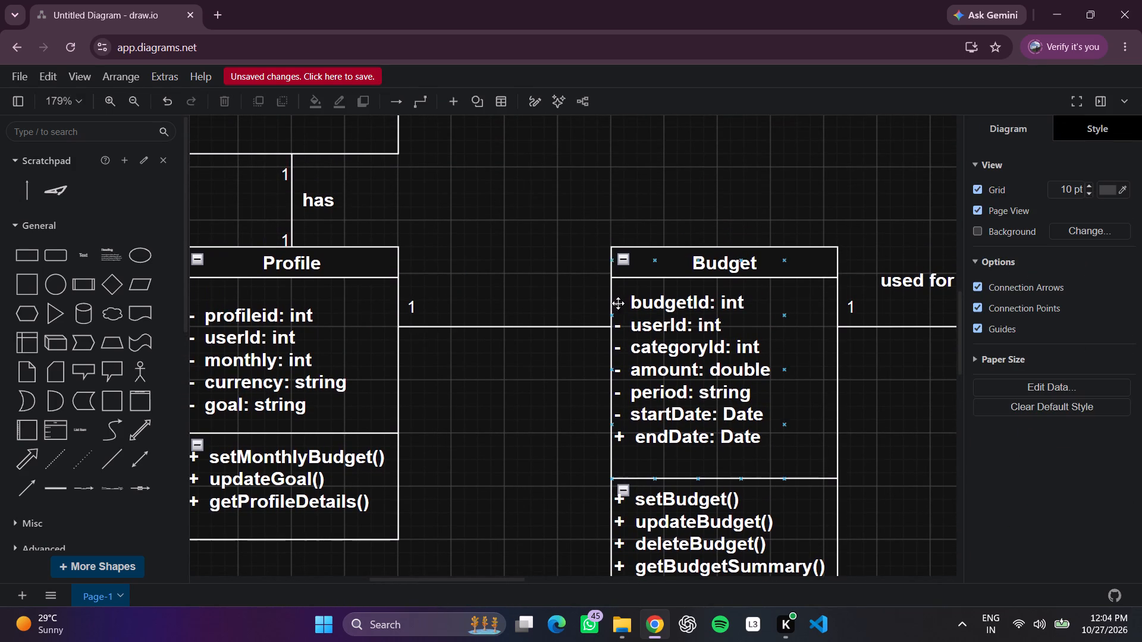
Add the multiplicity "0..*" above the Profile–Budget line at the Budget end.
{"action": "triple_click", "coordinate": [585, 309]}
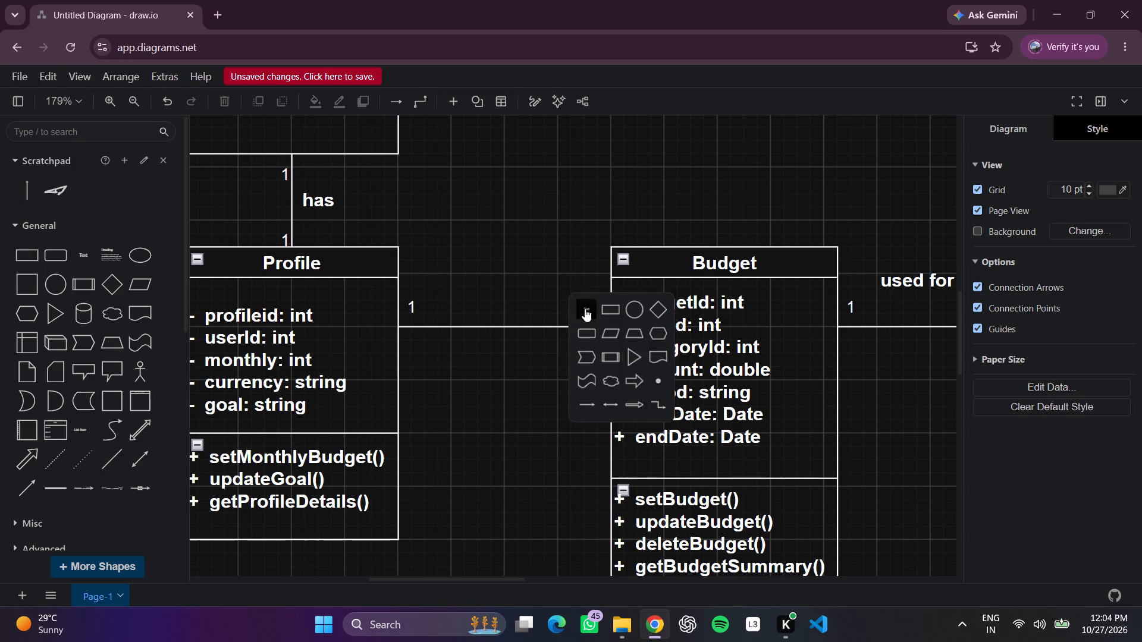
{"action": "key", "text": "BackSpace"}
{"action": "key", "text": "0"}
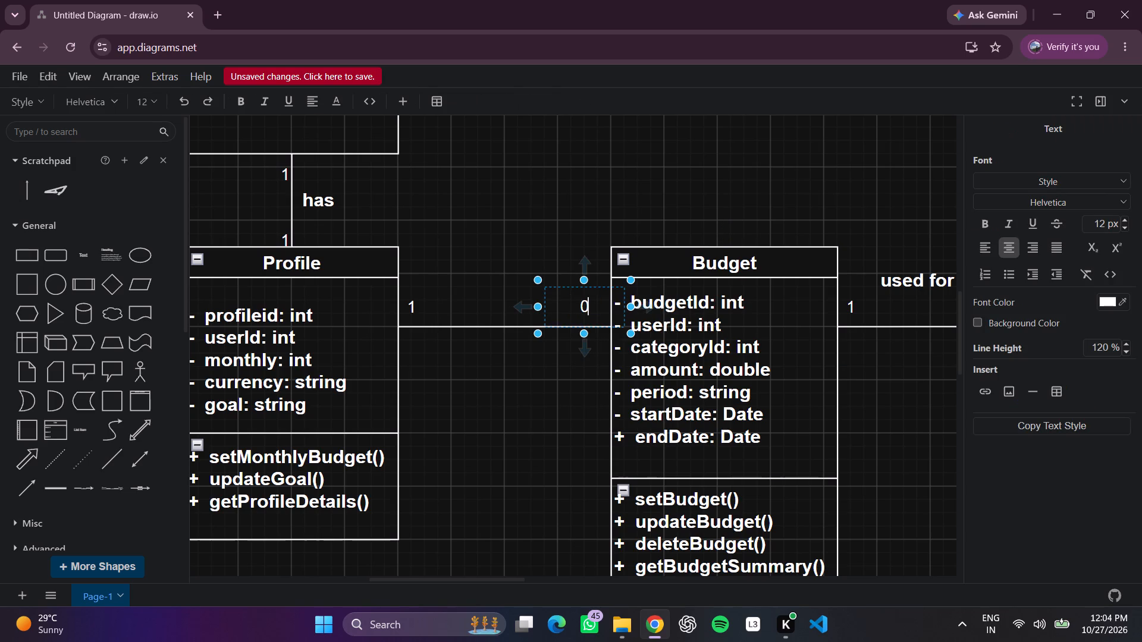
{"action": "type", "text": ".."}
{"action": "key", "text": "shift+asterisk"}
{"action": "left_click", "coordinate": [685, 172]}
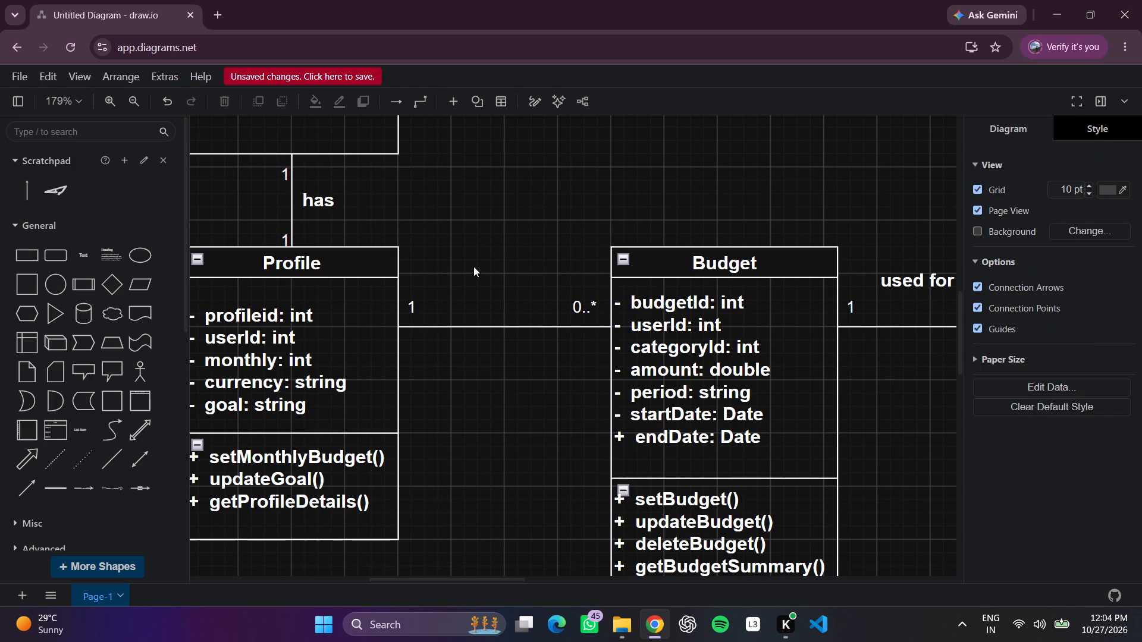
Add the association label "sets" above the middle of the Profile–Budget line.
{"action": "triple_click", "coordinate": [478, 276]}
{"action": "key", "text": "BackSpace"}
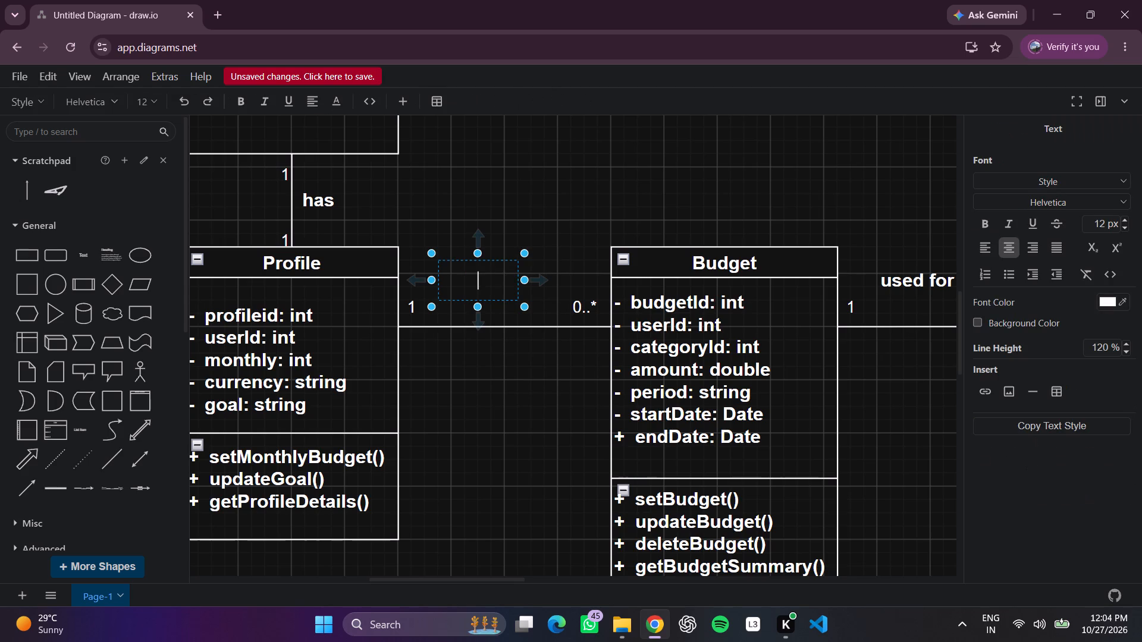
{"action": "type", "text": "sets"}
{"action": "left_click", "coordinate": [472, 203]}
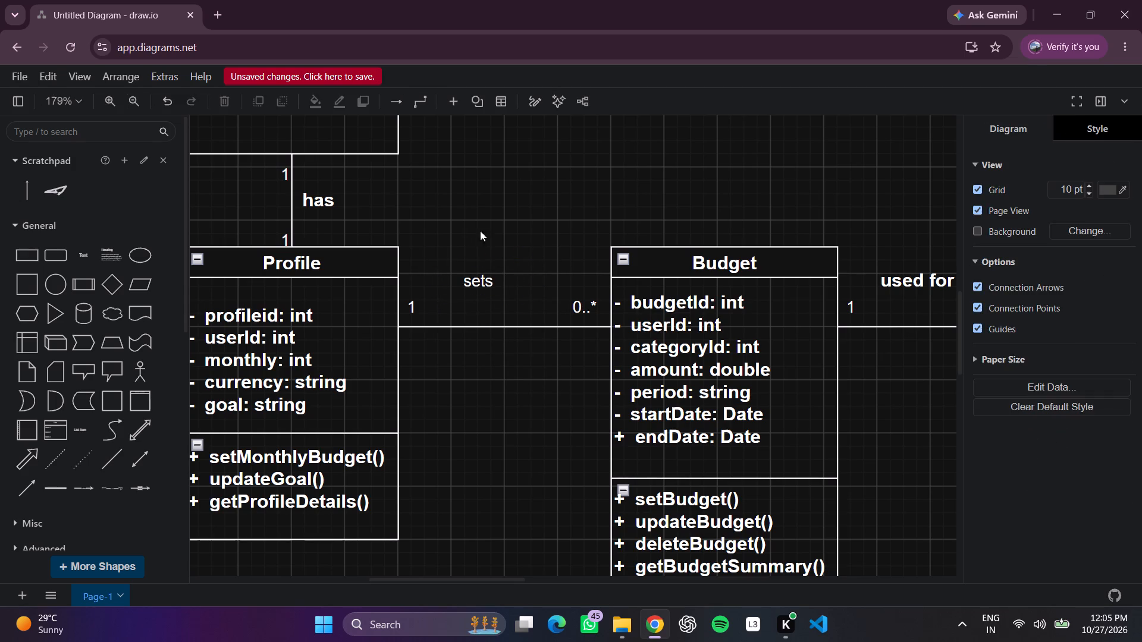
Apply the Heading 3 style to the "sets" label above the Profile–Budget line.
{"action": "double_click", "coordinate": [479, 293]}
{"action": "left_click", "coordinate": [1083, 178]}
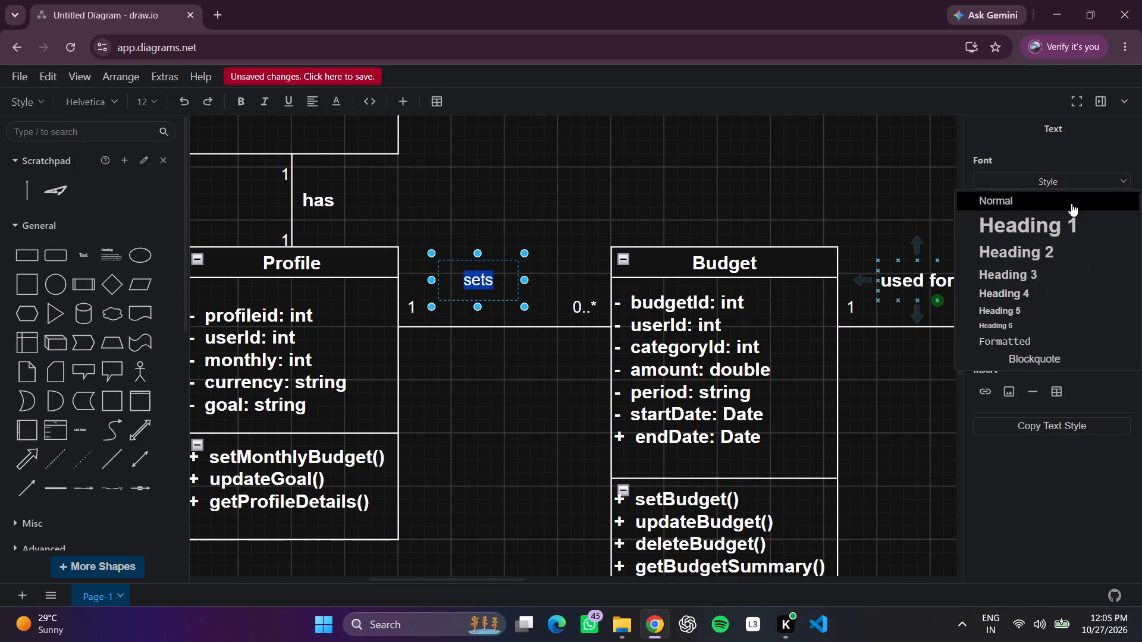
{"action": "left_click", "coordinate": [1052, 266]}
{"action": "left_click", "coordinate": [708, 94]}
{"action": "left_click", "coordinate": [612, 147]}
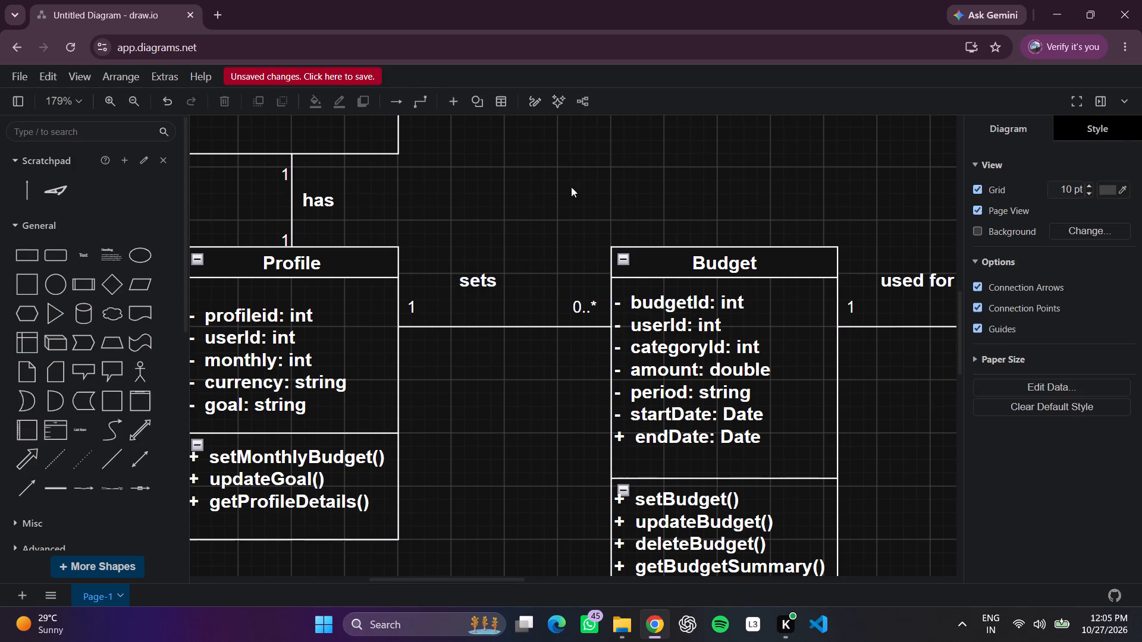
Move the "sets" label slightly toward Budget so that it sits centred above the Profile–Budget line.
{"action": "left_click_drag", "start_coordinate": [483, 283], "coordinate": [510, 278]}
{"action": "left_click", "coordinate": [649, 153]}
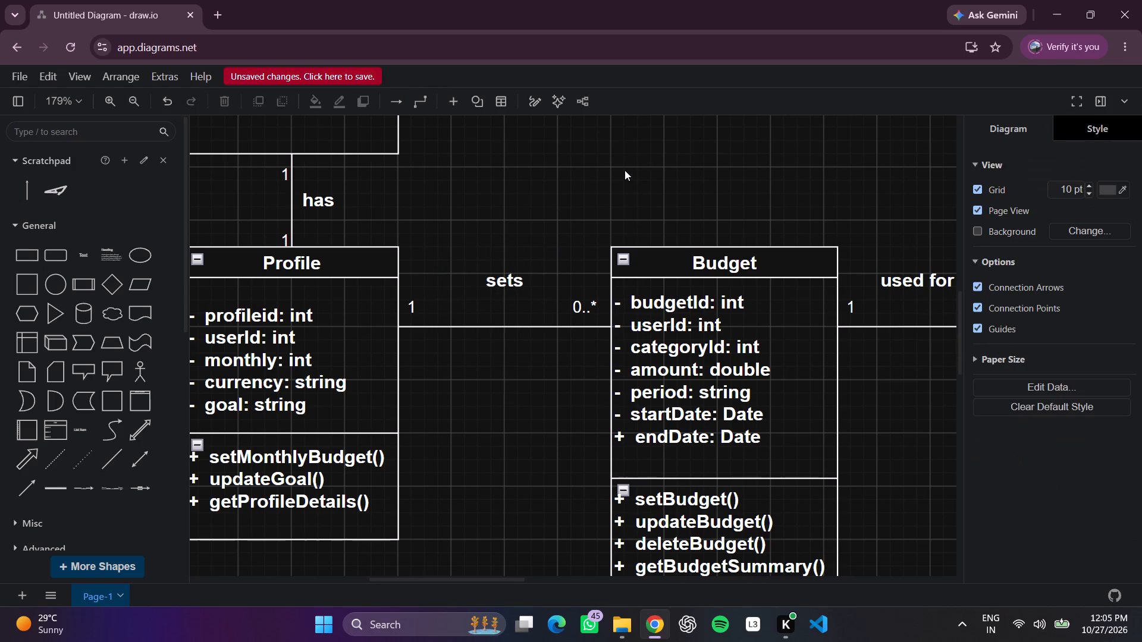
Save the diagram as "Class Diagram" in the Editable Bitmap Image (.png) format with Download as the destination.
{"action": "scroll", "coordinate": [613, 169], "scroll_direction": "left", "scroll_amount": 3}
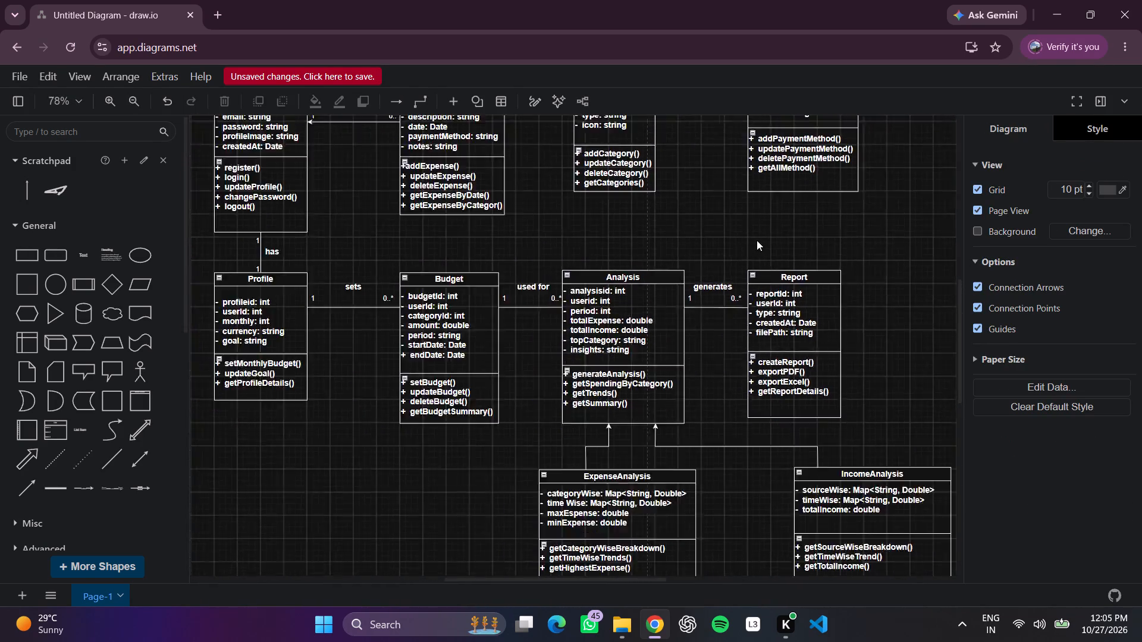
{"action": "scroll", "coordinate": [842, 263], "scroll_direction": "up", "scroll_amount": 1}
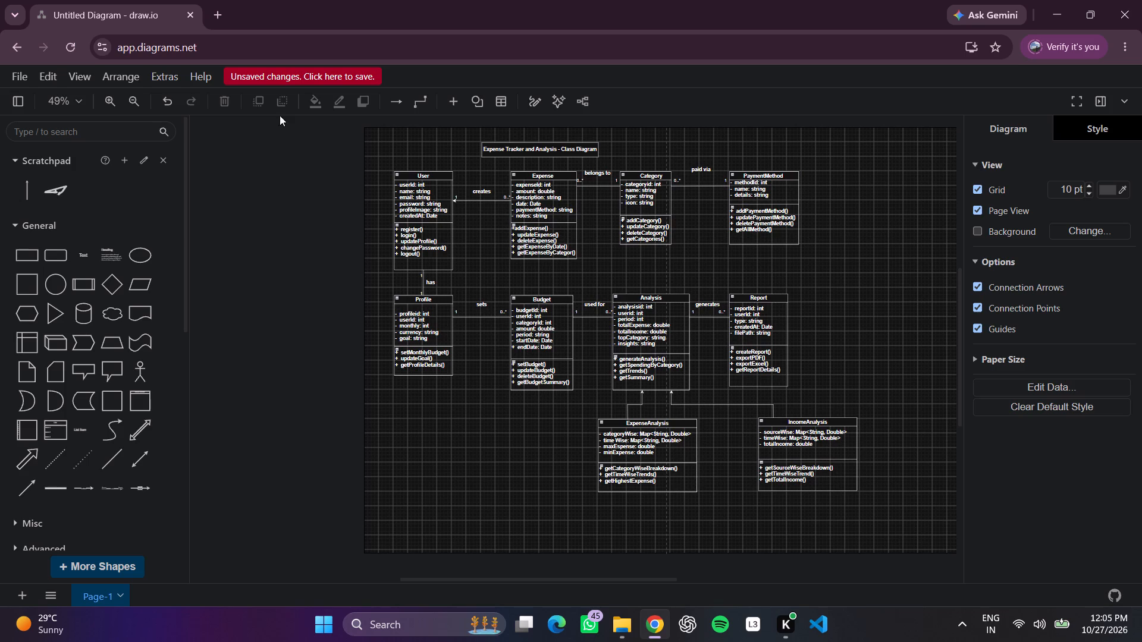
{"action": "left_click", "coordinate": [255, 71]}
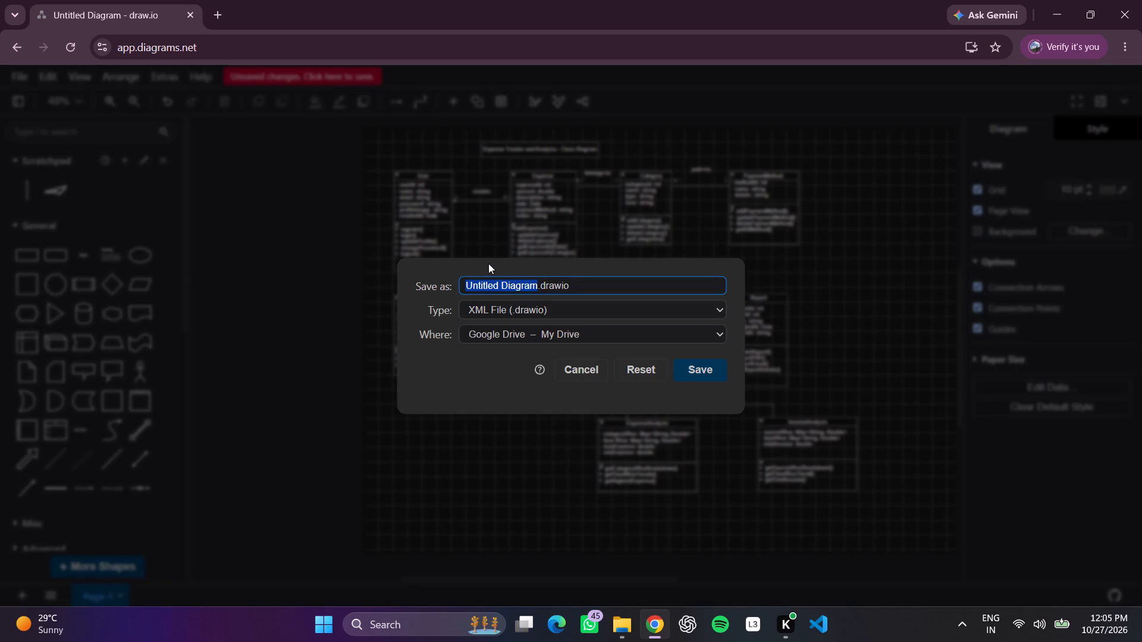
{"action": "key", "text": "BackSpace"}
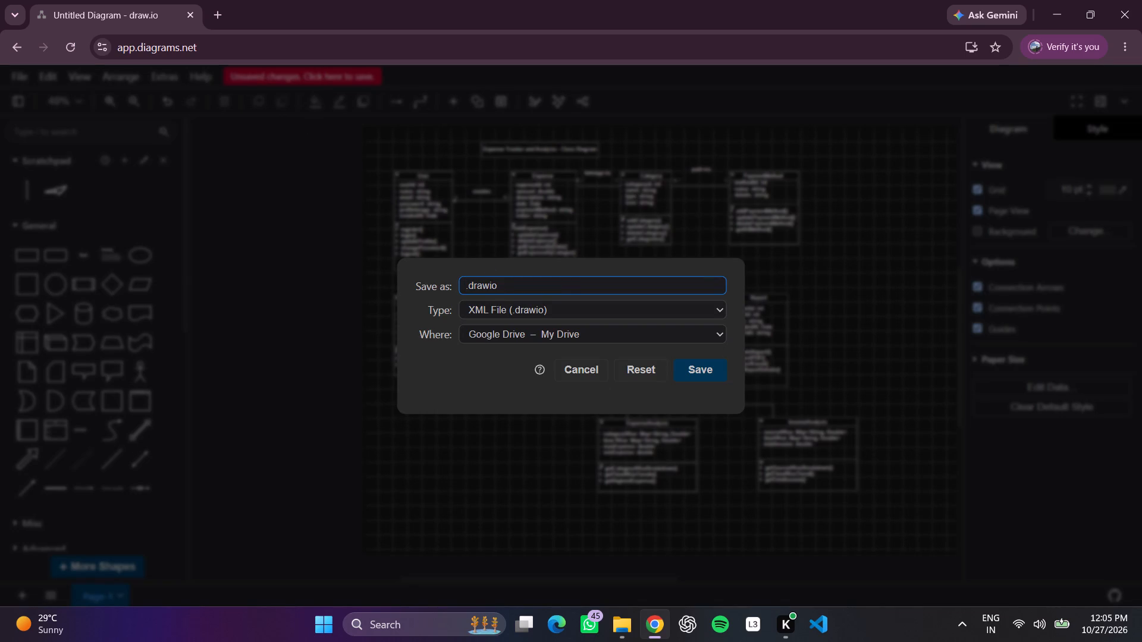
{"action": "type", "text": "lass"}
{"action": "key", "text": "space"}
{"action": "type", "text": "iagram"}
{"action": "left_click", "coordinate": [563, 341]}
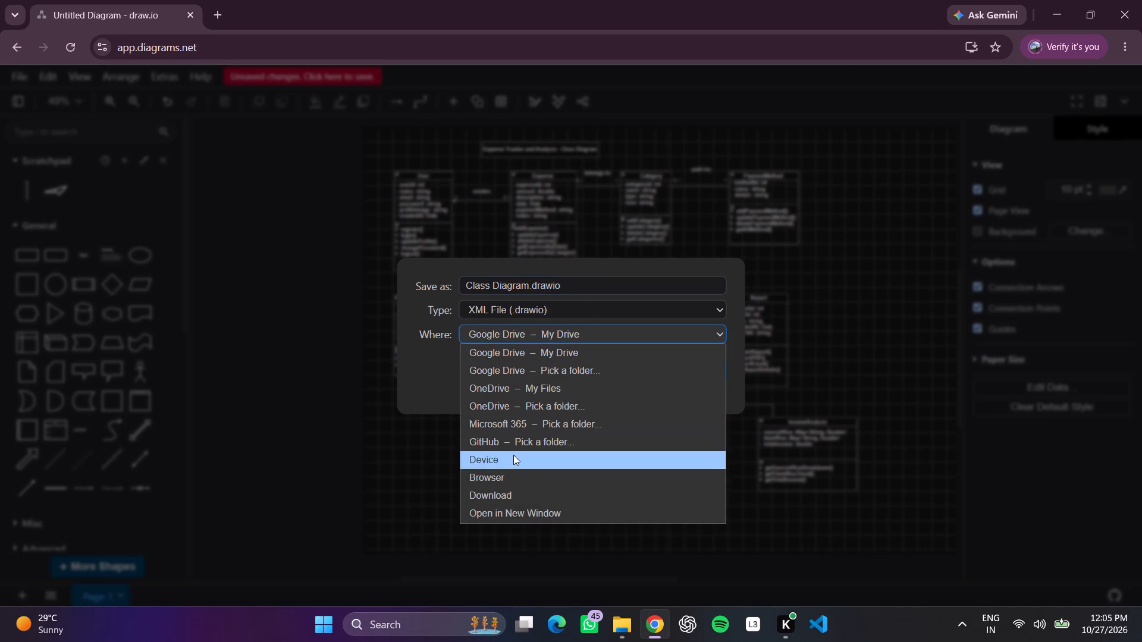
{"action": "left_click", "coordinate": [510, 502]}
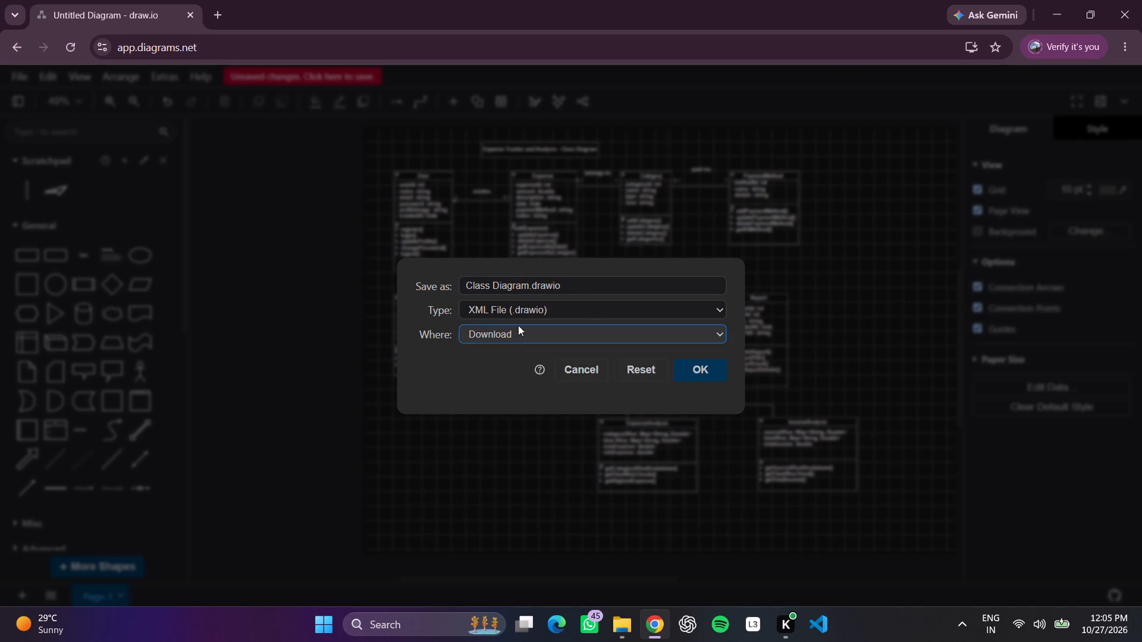
{"action": "left_click", "coordinate": [516, 305]}
{"action": "left_click", "coordinate": [496, 345]}
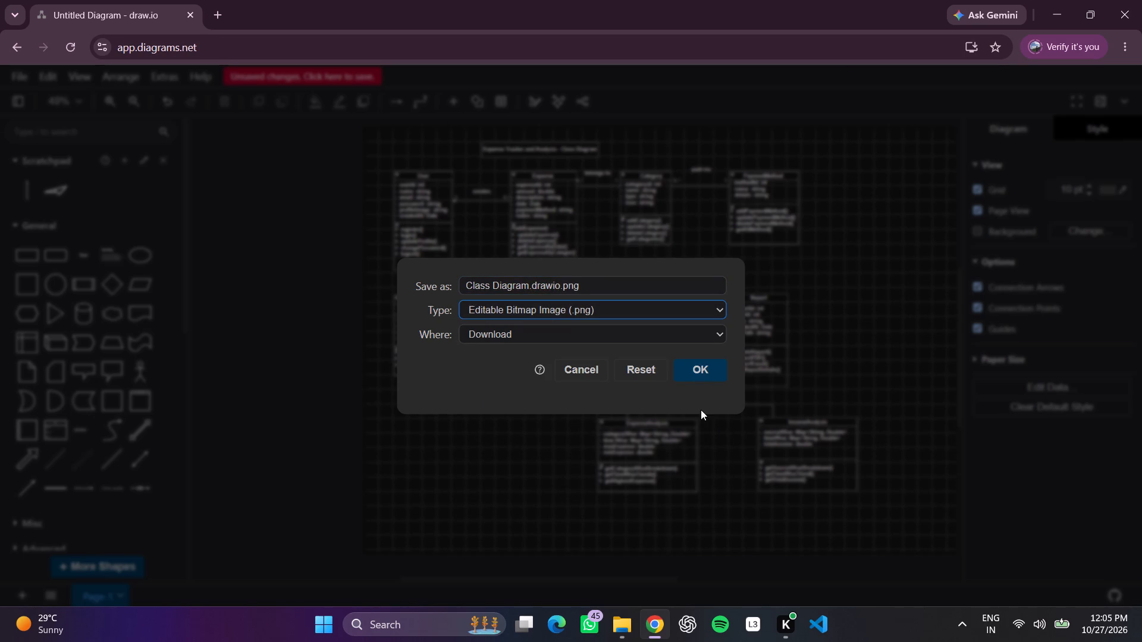
{"action": "left_click", "coordinate": [701, 371]}
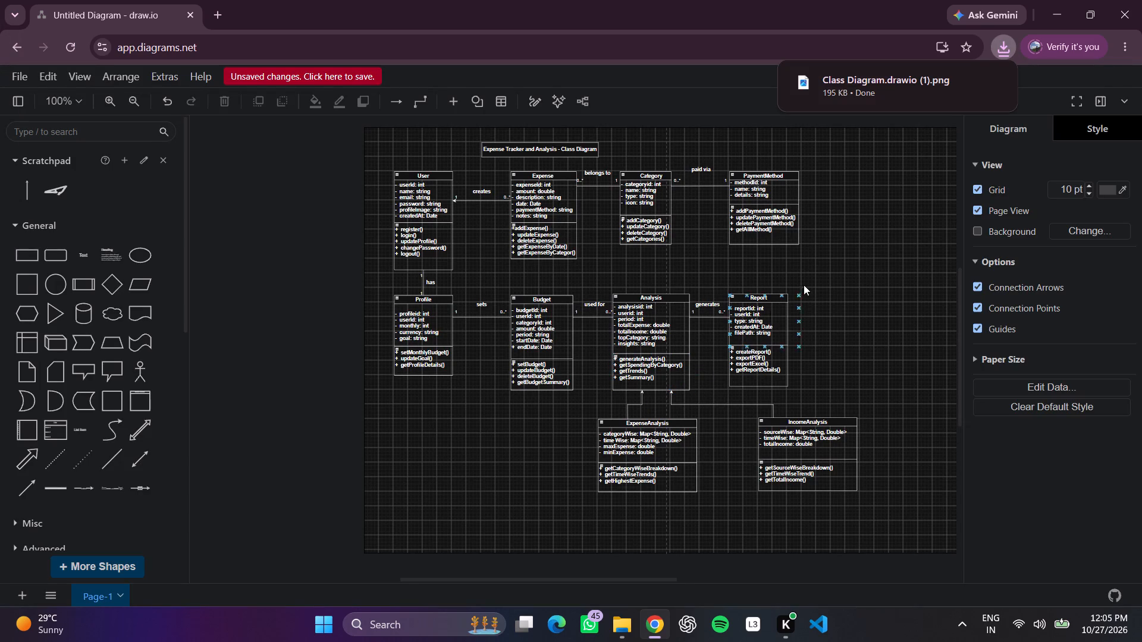
Open the downloaded Class Diagram PNG in the image viewer to check how it looks, and return to the diagram.
{"action": "scroll", "coordinate": [905, 233], "scroll_direction": "left", "scroll_amount": 1}
{"action": "left_click", "coordinate": [936, 92]}
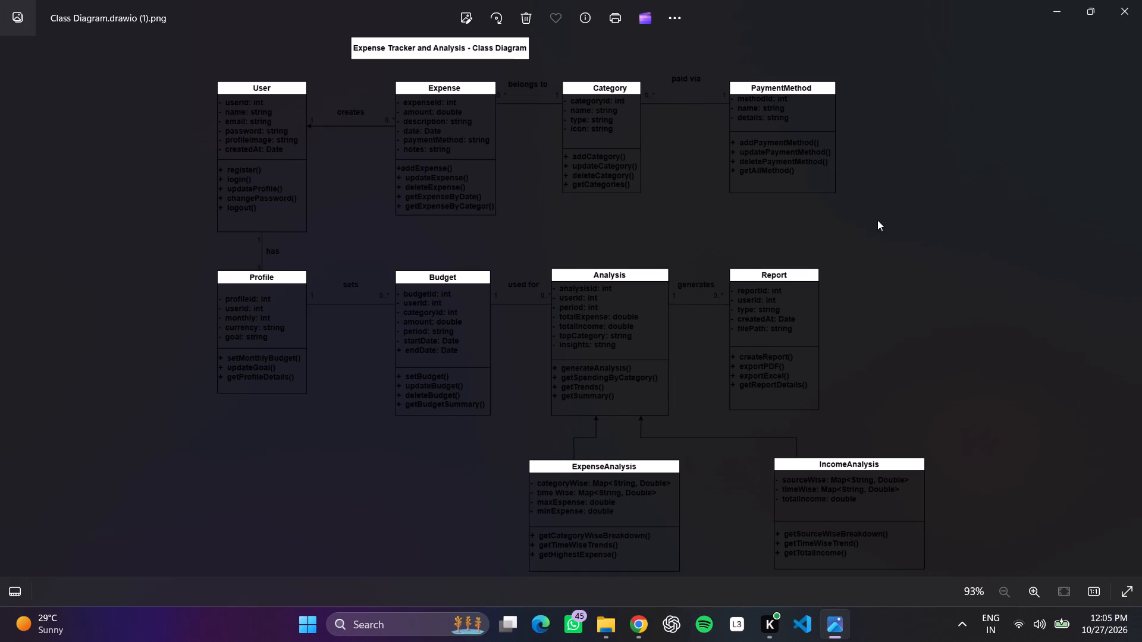
{"action": "left_click", "coordinate": [1050, 8]}
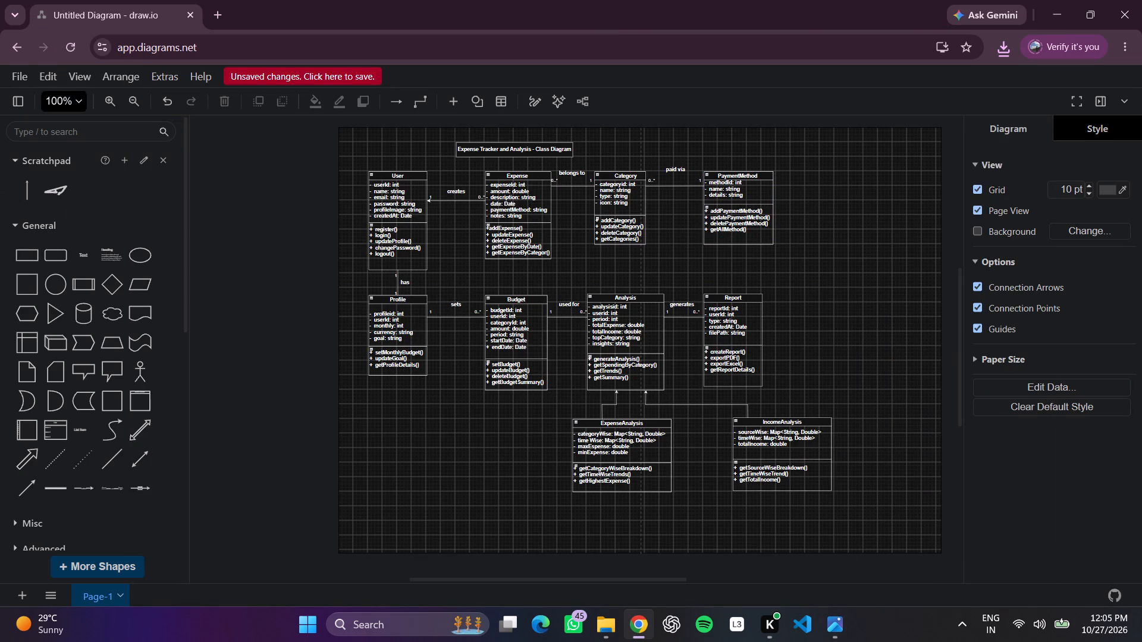
Save the diagram again as "Class Diagram" in the Editable Bitmap Image (.png) format with Download as the destination.
{"action": "left_click", "coordinate": [18, 73]}
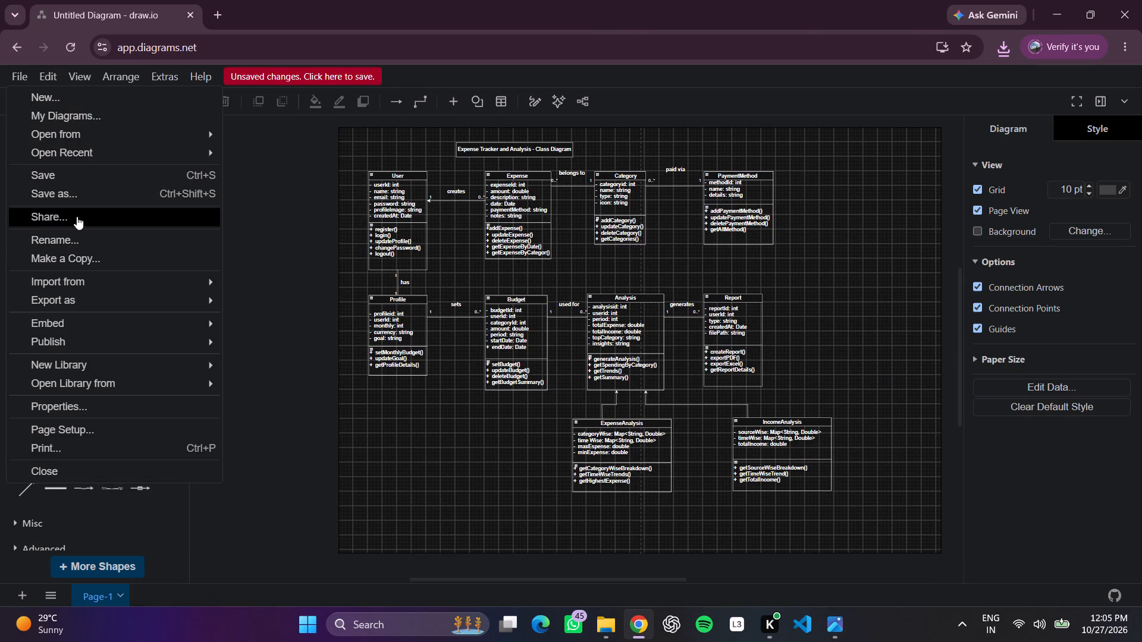
{"action": "left_click", "coordinate": [76, 181]}
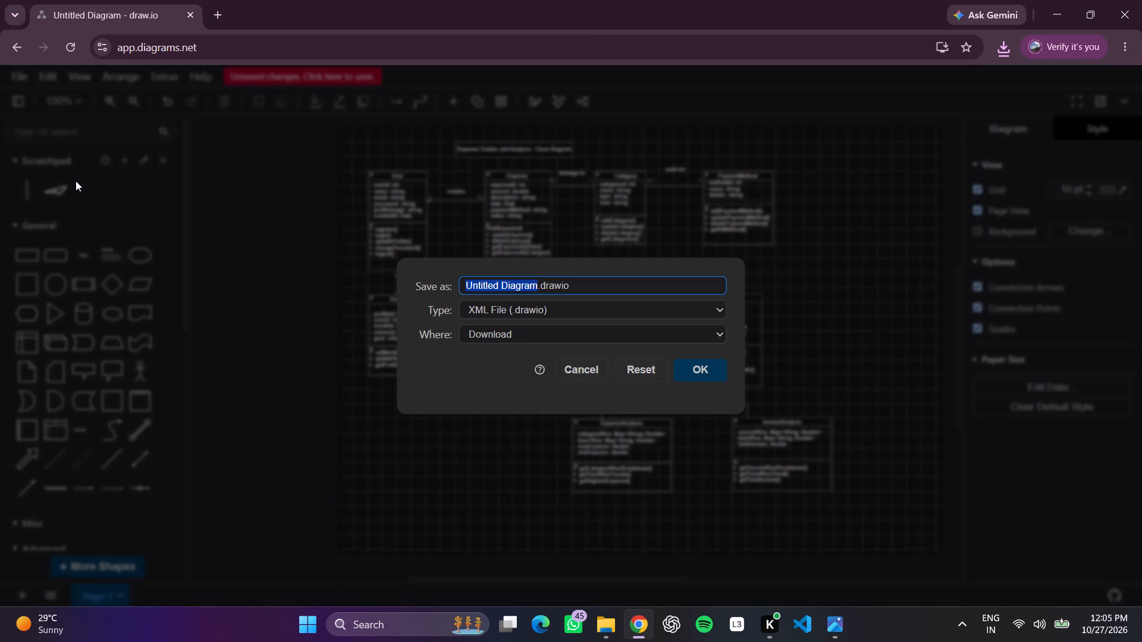
{"action": "left_click", "coordinate": [325, 250]}
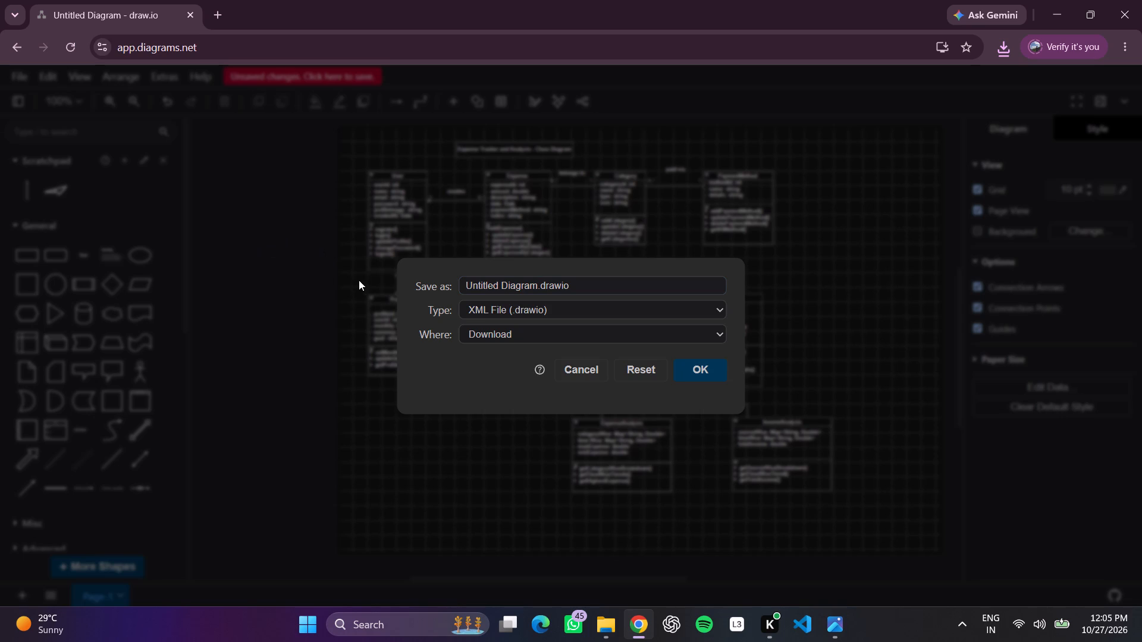
{"action": "left_click", "coordinate": [535, 287]}
{"action": "key", "text": "BackSpace"}
{"action": "key", "text": "BackSpace"}
{"action": "key", "text": "BackSpace"}
{"action": "key", "text": "BackSpace"}
{"action": "key", "text": "BackSpace"}
{"action": "key", "text": "BackSpace"}
{"action": "key", "text": "BackSpace"}
{"action": "key", "text": "BackSpace"}
{"action": "key", "text": "BackSpace"}
{"action": "key", "text": "BackSpace"}
{"action": "key", "text": "BackSpace"}
{"action": "key", "text": "BackSpace"}
{"action": "key", "text": "BackSpace"}
{"action": "key", "text": "BackSpace"}
{"action": "key", "text": "BackSpace"}
{"action": "key", "text": "BackSpace"}
{"action": "key", "text": "BackSpace"}
{"action": "key", "text": "BackSpace"}
{"action": "key", "text": "BackSpace"}
{"action": "key", "text": "BackSpace"}
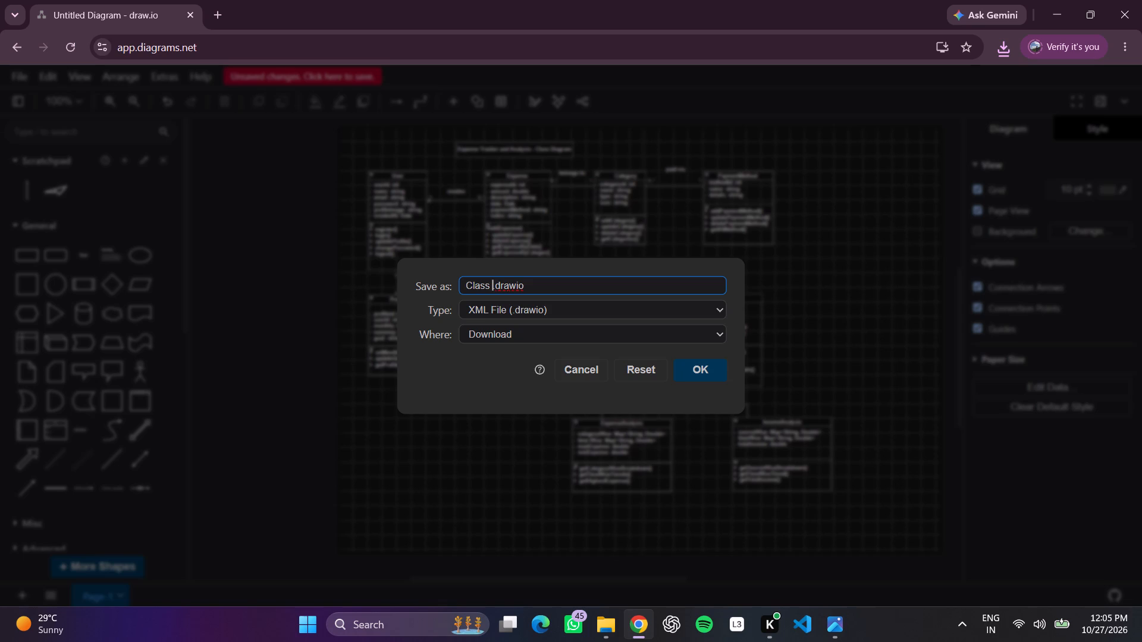
{"action": "type", "text": "ia"}
{"action": "type", "text": "gram"}
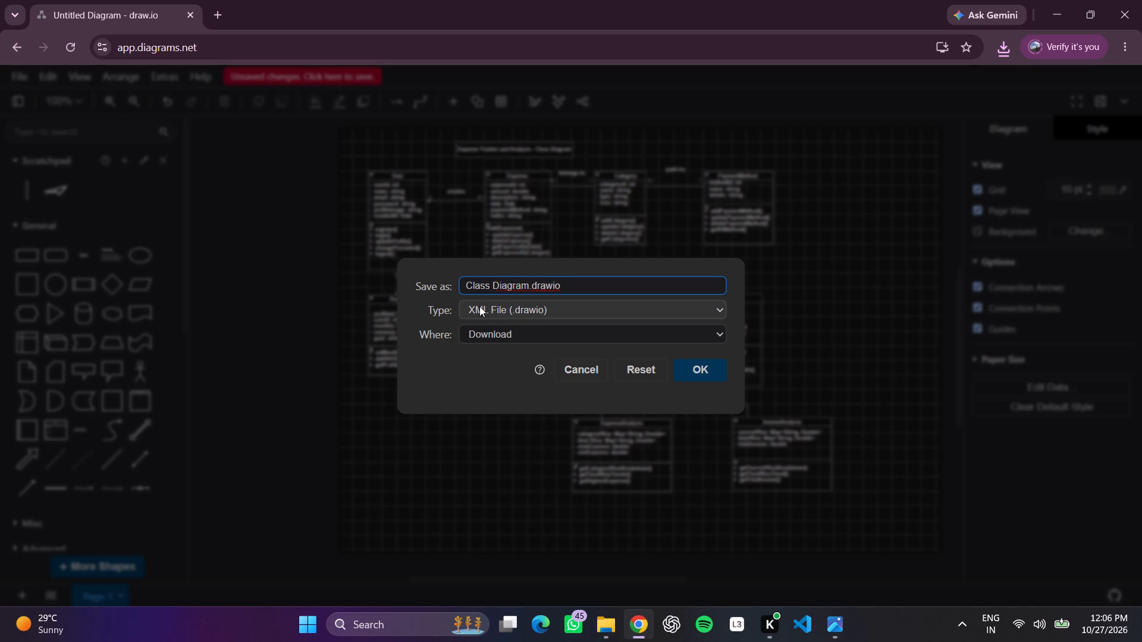
{"action": "left_click", "coordinate": [479, 307]}
{"action": "left_click", "coordinate": [532, 345]}
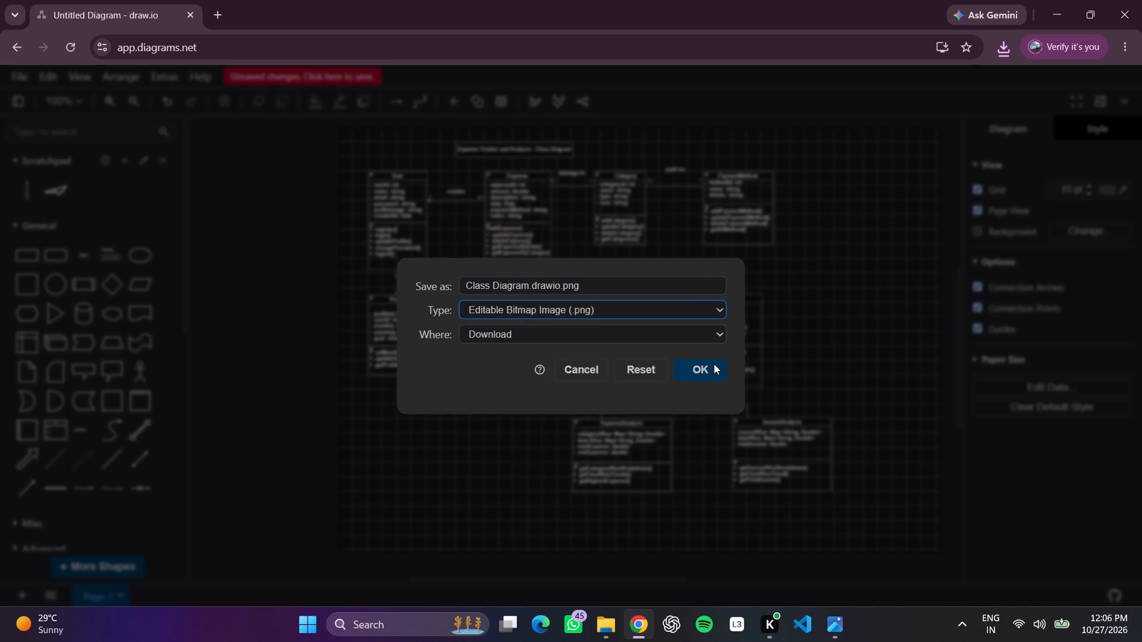
{"action": "left_click", "coordinate": [714, 364]}
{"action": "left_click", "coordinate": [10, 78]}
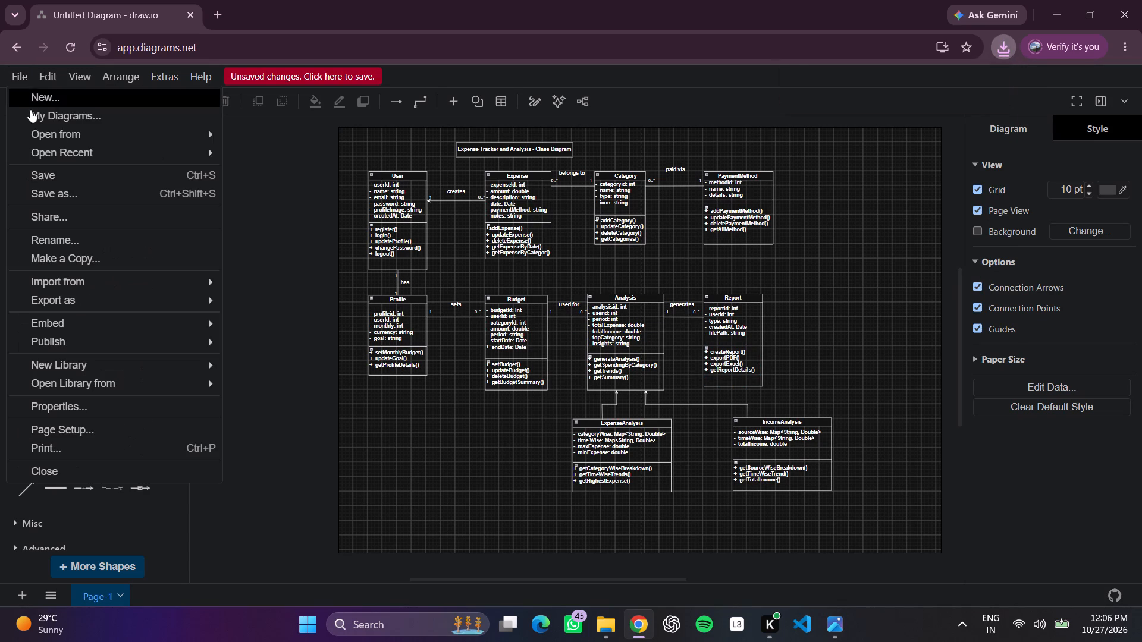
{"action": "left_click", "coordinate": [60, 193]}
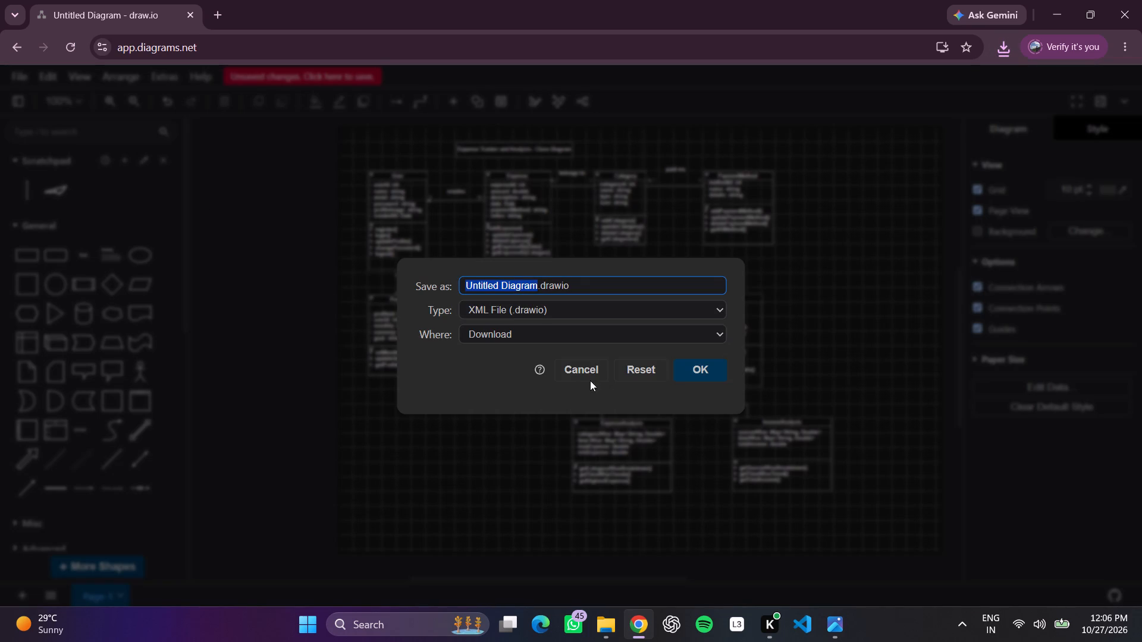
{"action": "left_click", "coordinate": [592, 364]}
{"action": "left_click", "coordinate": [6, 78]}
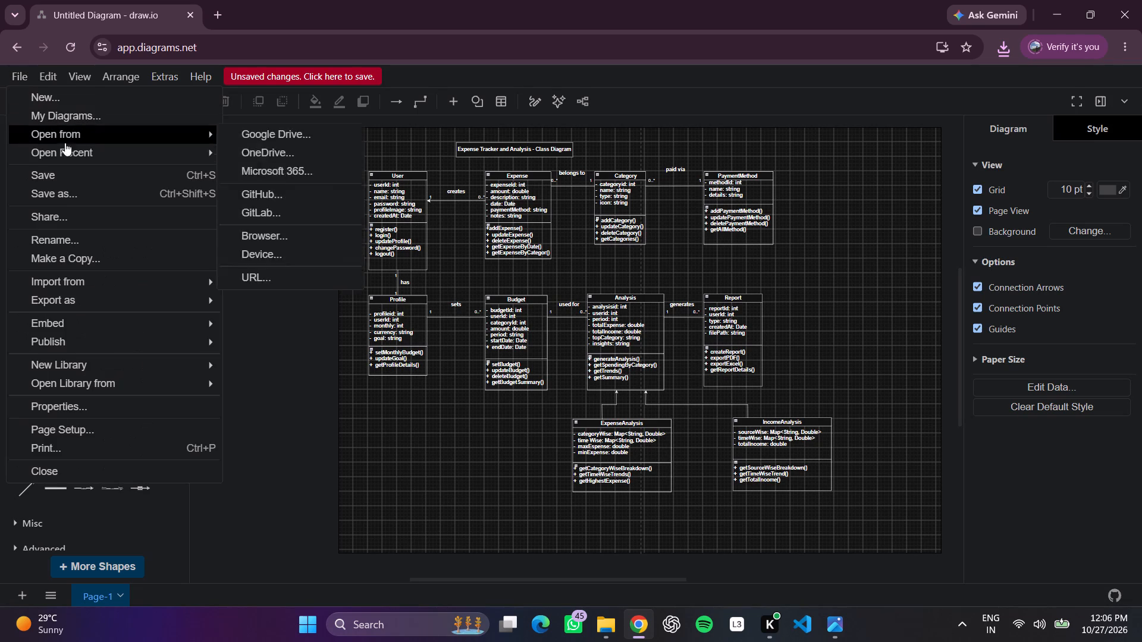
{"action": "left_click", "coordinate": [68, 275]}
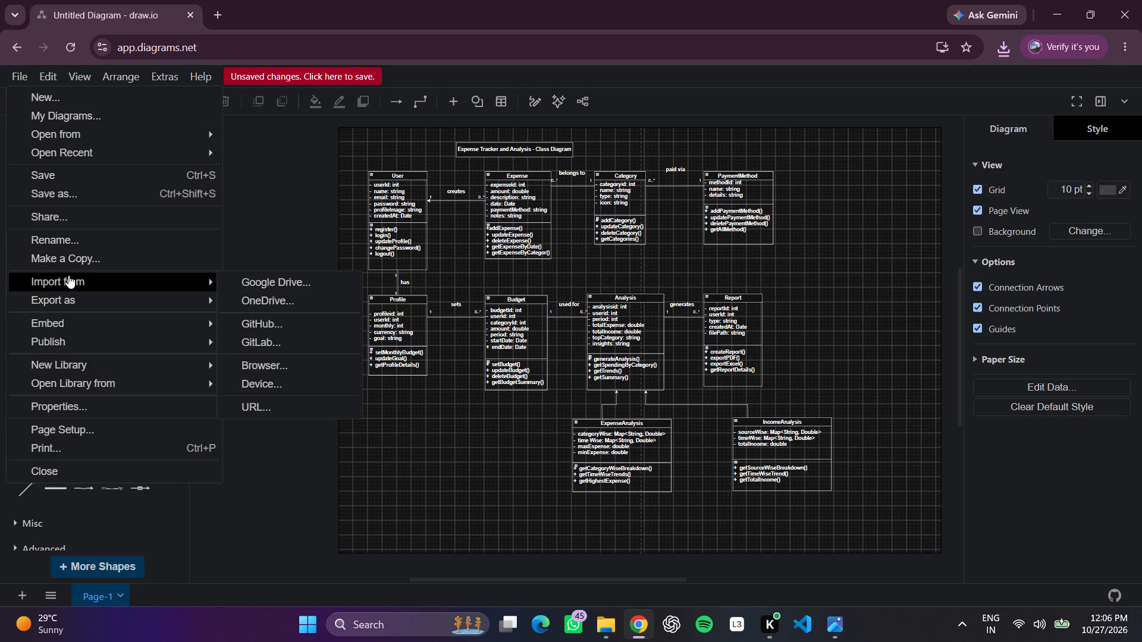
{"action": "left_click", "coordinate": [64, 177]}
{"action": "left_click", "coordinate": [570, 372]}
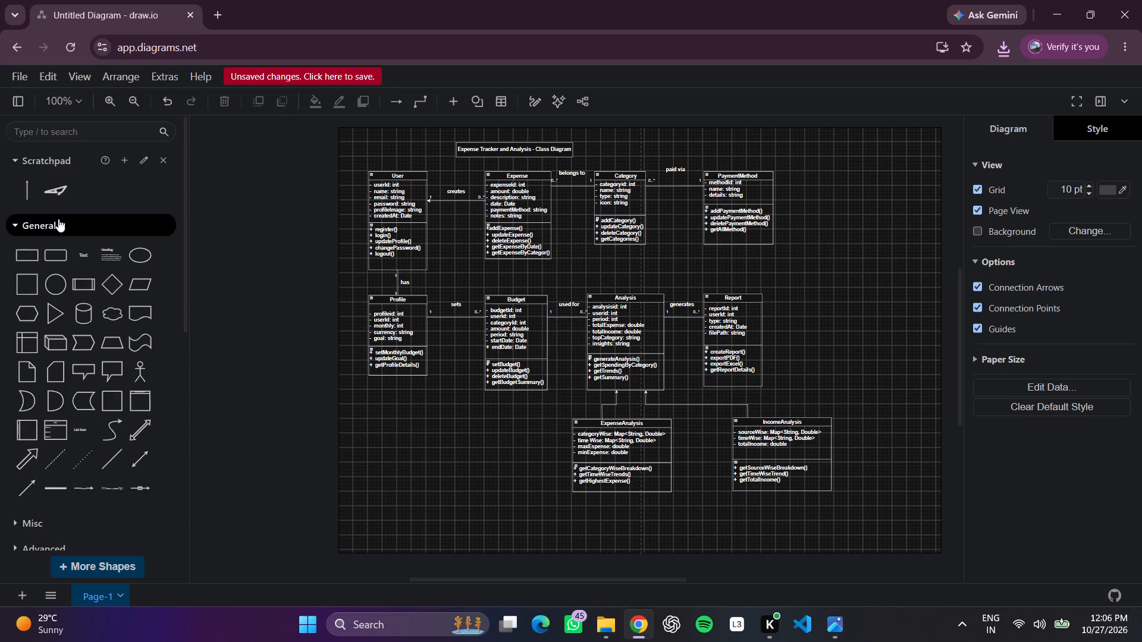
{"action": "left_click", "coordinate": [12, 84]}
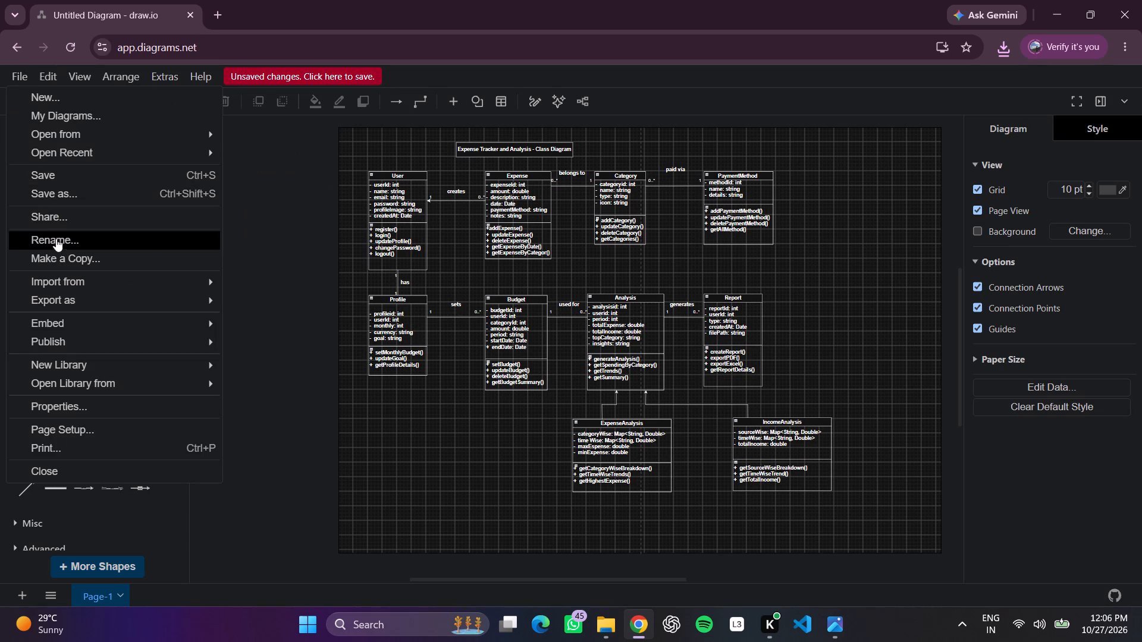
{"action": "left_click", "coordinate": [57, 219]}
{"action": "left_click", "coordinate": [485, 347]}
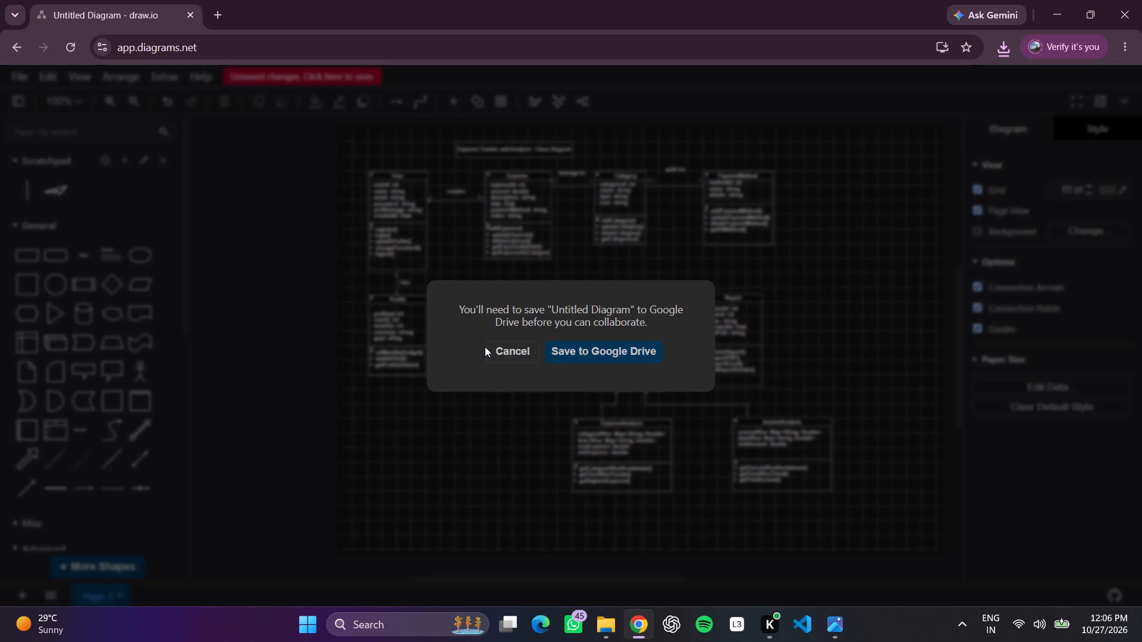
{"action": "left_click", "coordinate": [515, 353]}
Set up a PNG export of the diagram with a transparent background and proceed to saving it.
{"action": "left_click", "coordinate": [15, 77]}
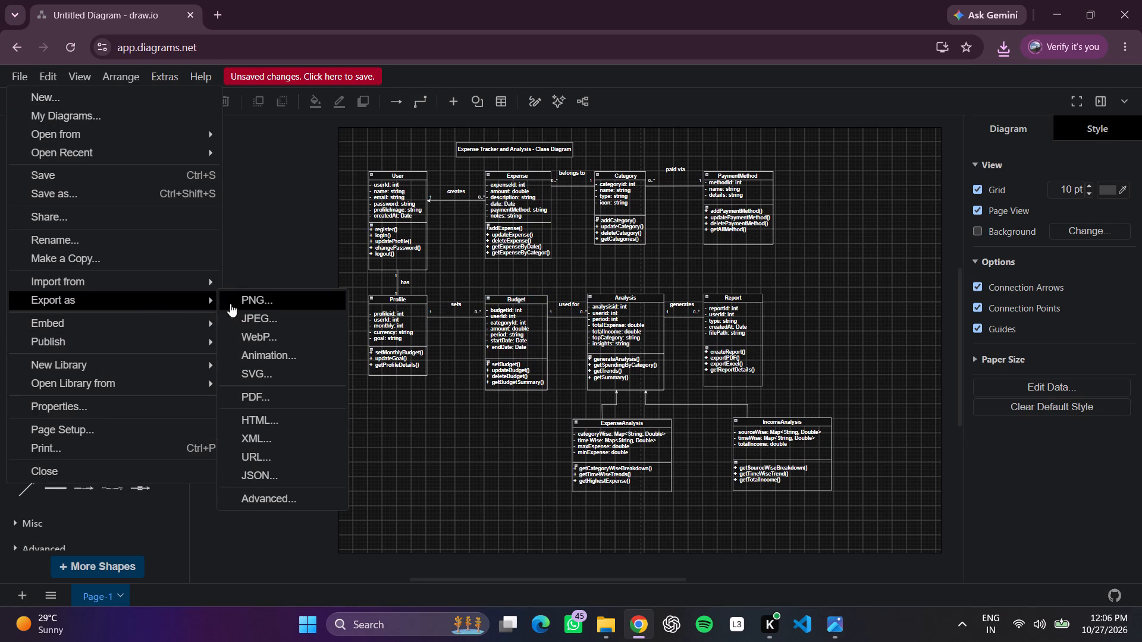
{"action": "left_click", "coordinate": [257, 306]}
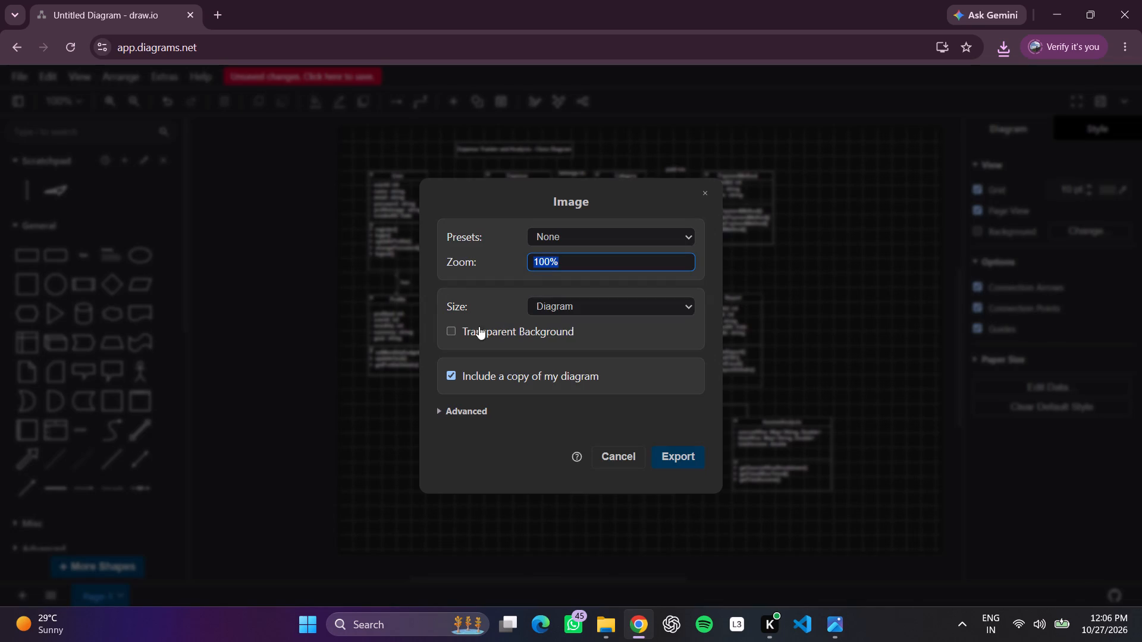
{"action": "left_click", "coordinate": [457, 329]}
{"action": "left_click", "coordinate": [444, 329]}
{"action": "left_click", "coordinate": [454, 329]}
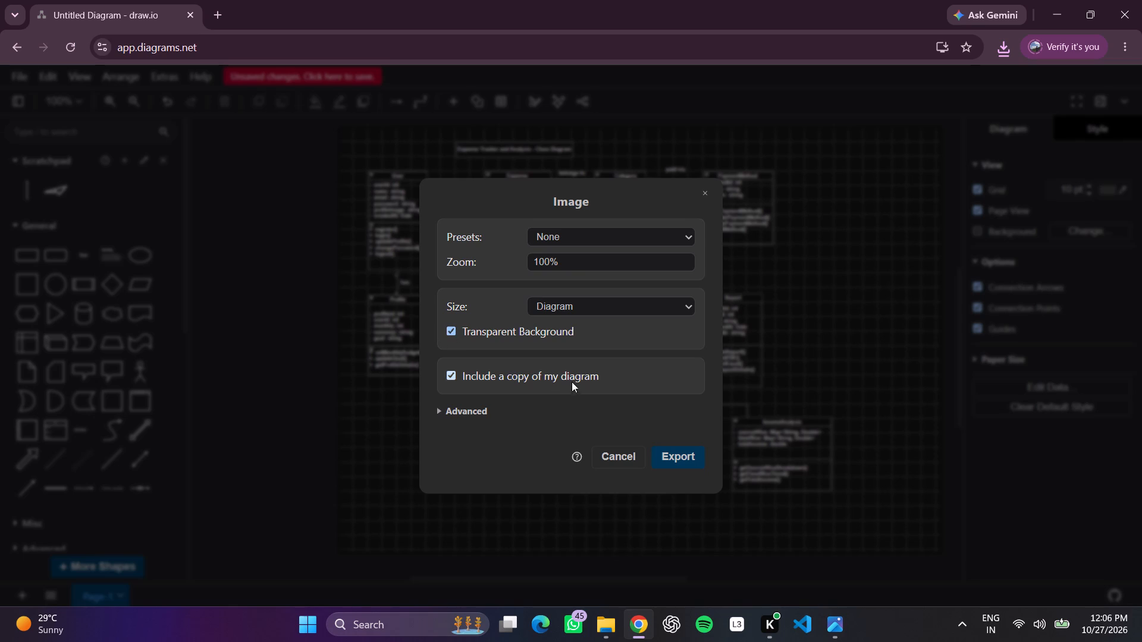
{"action": "left_click", "coordinate": [671, 458]}
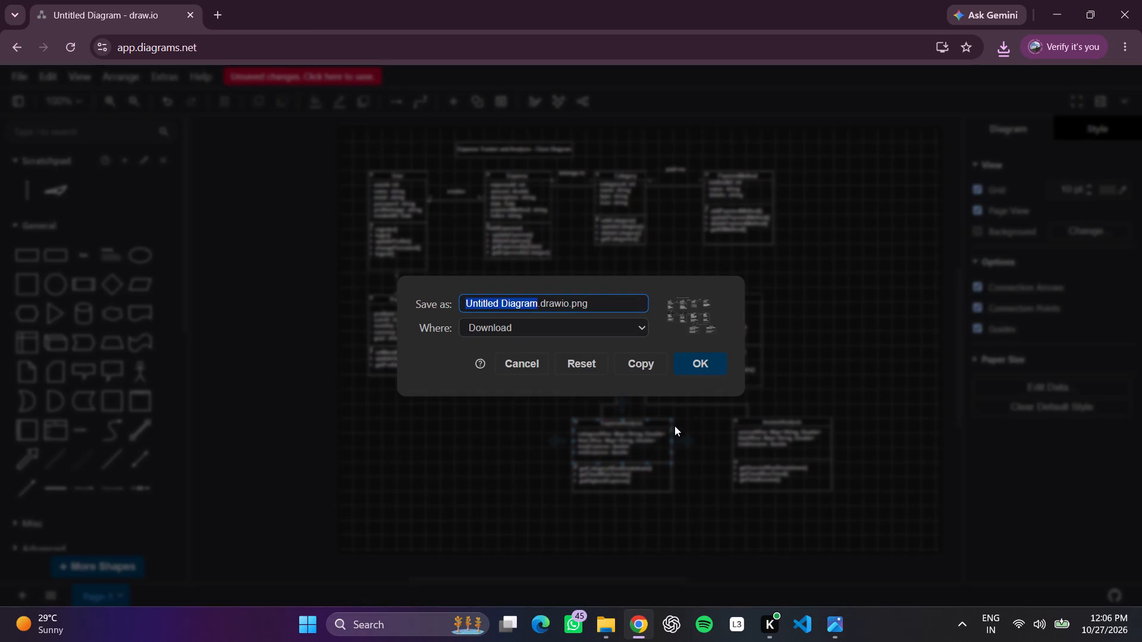
{"action": "key", "text": "BackSpace"}
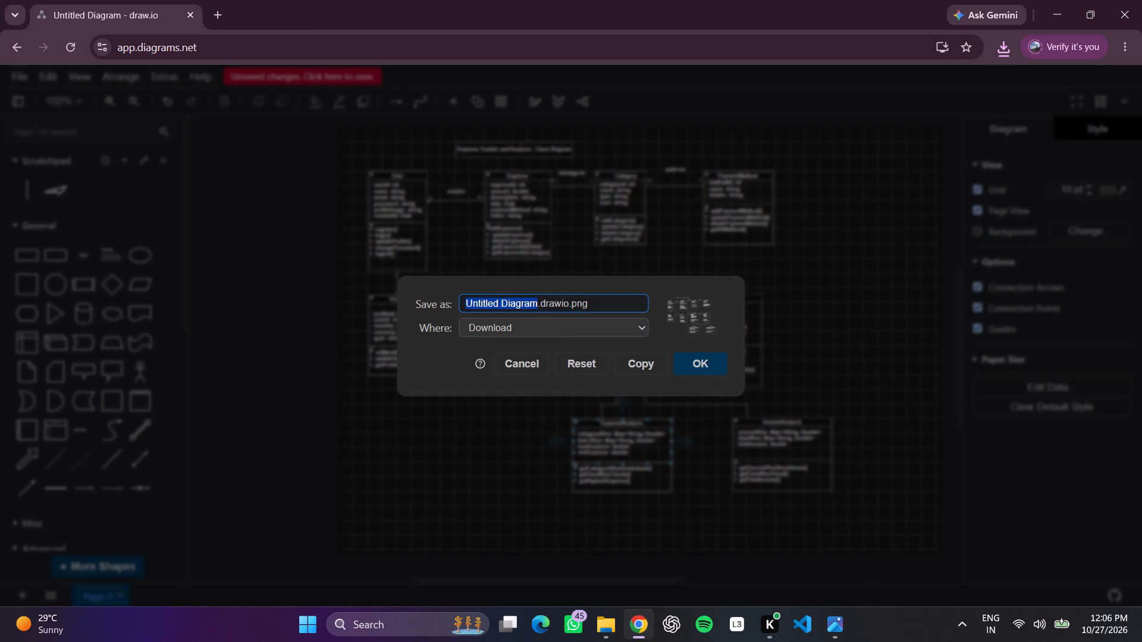
{"action": "key", "text": "Tab"}
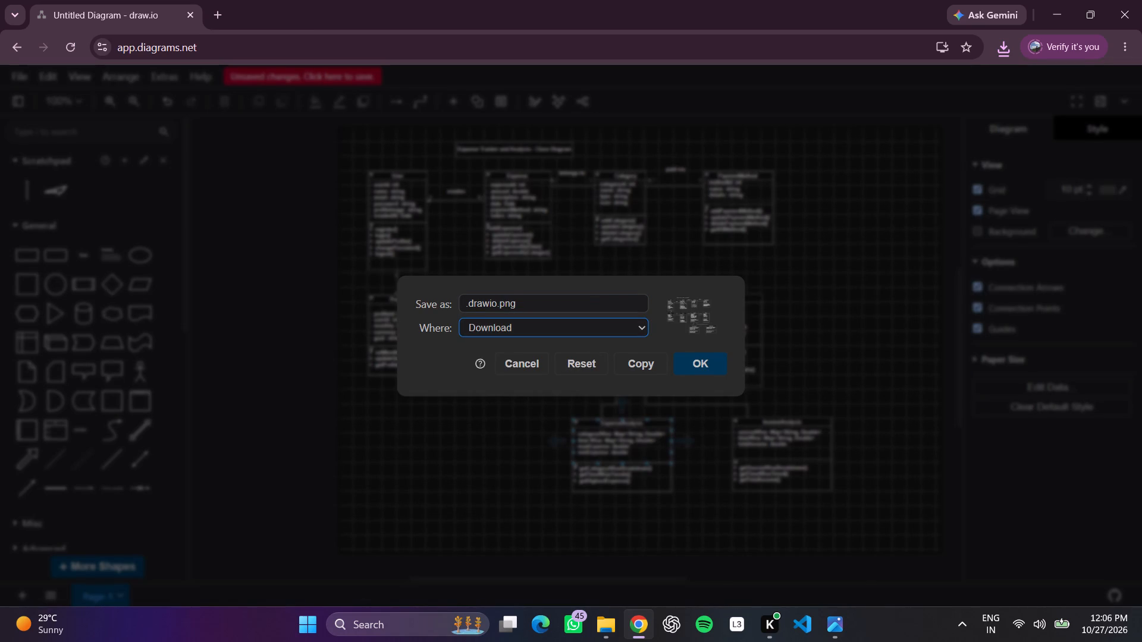
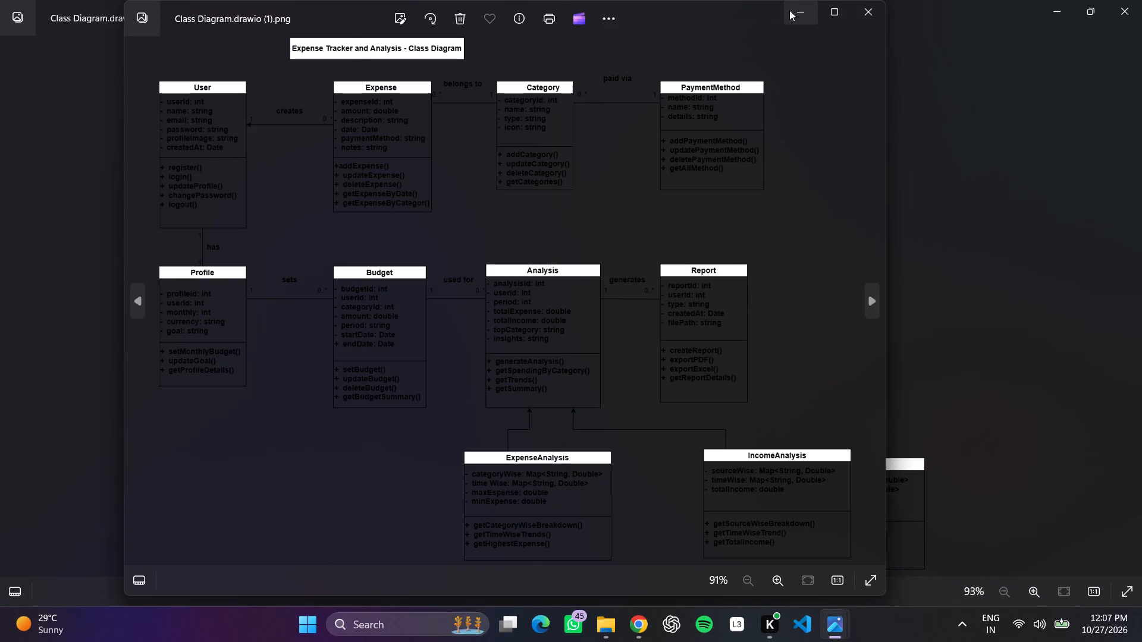
{"action": "left_click", "coordinate": [808, 8]}
{"action": "left_click", "coordinate": [1052, 13]}
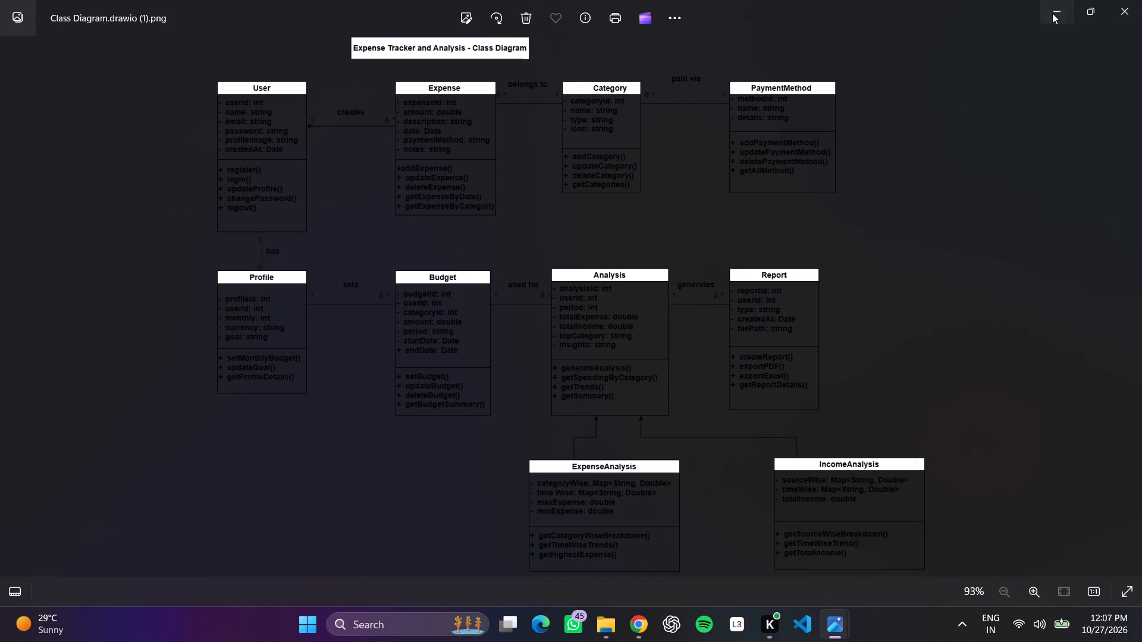
{"action": "double_click", "coordinate": [364, 171]}
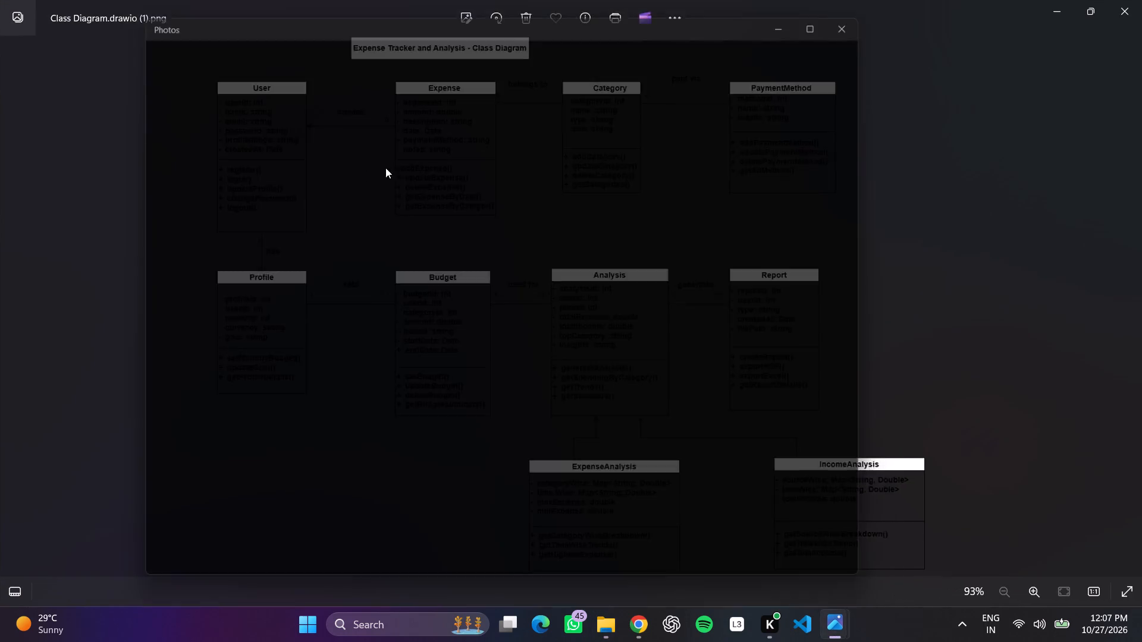
{"action": "left_click", "coordinate": [787, 18]}
{"action": "left_click", "coordinate": [1068, 0]}
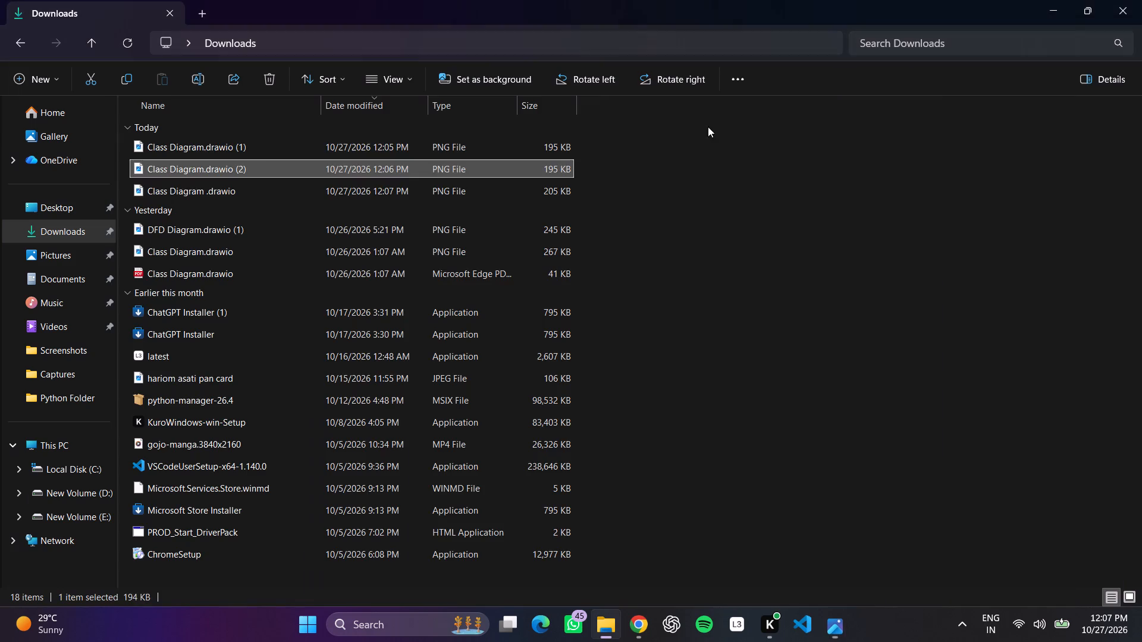
{"action": "double_click", "coordinate": [554, 185]}
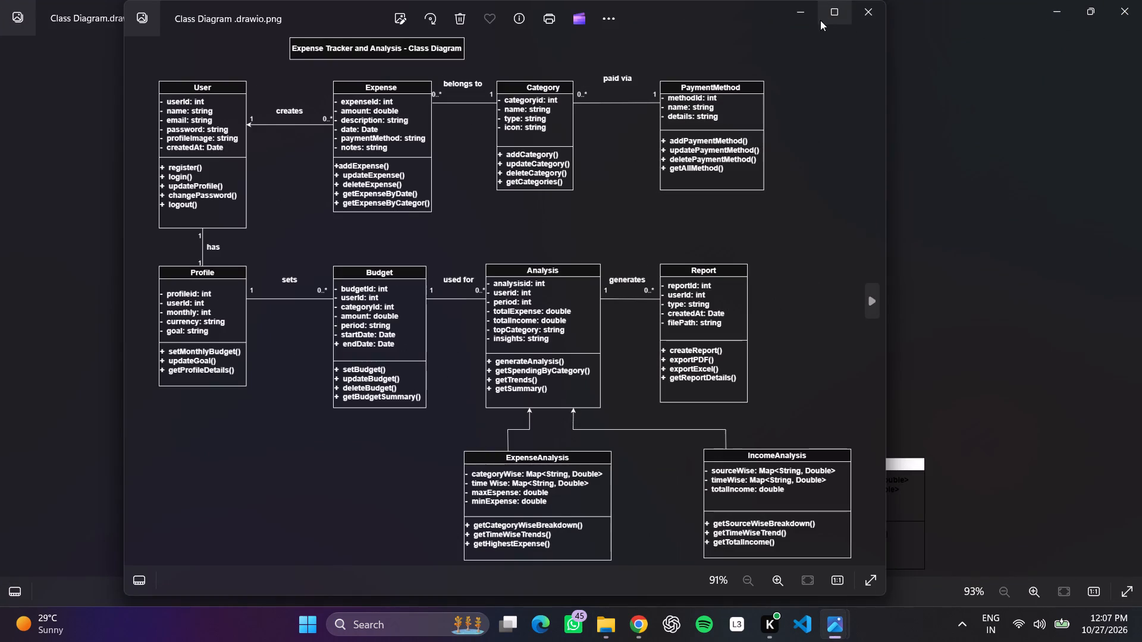
{"action": "left_click", "coordinate": [790, 18]}
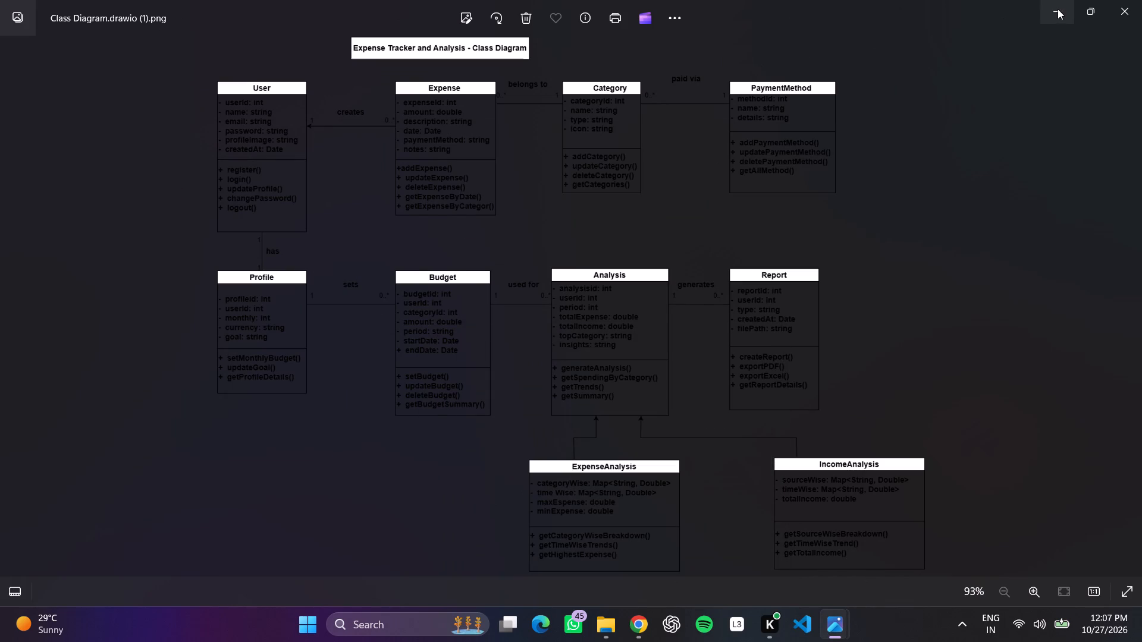
{"action": "left_click", "coordinate": [1058, 9]}
{"action": "left_click", "coordinate": [487, 188]}
{"action": "left_click", "coordinate": [487, 190]}
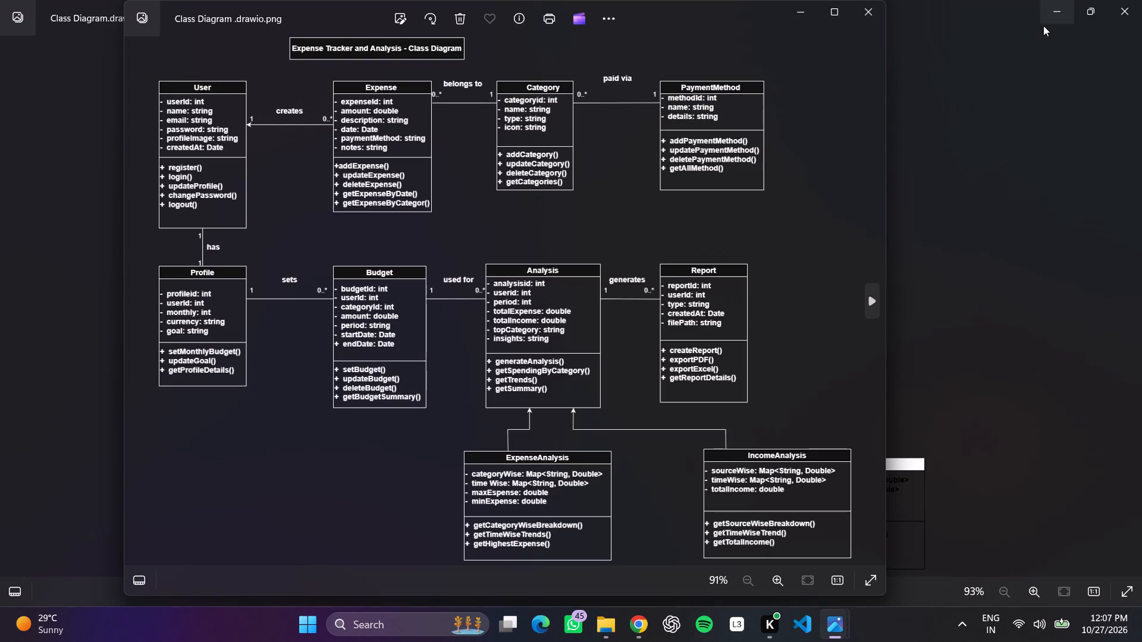
{"action": "left_click", "coordinate": [974, 195]}
{"action": "left_click", "coordinate": [1054, 0]}
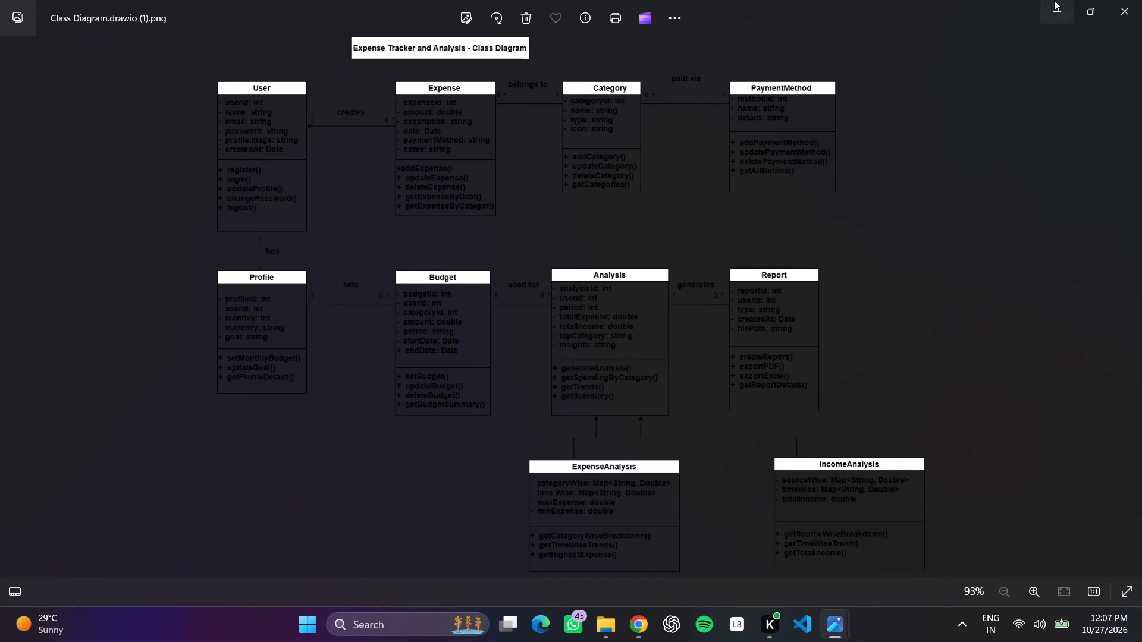
{"action": "left_click", "coordinate": [808, 17]}
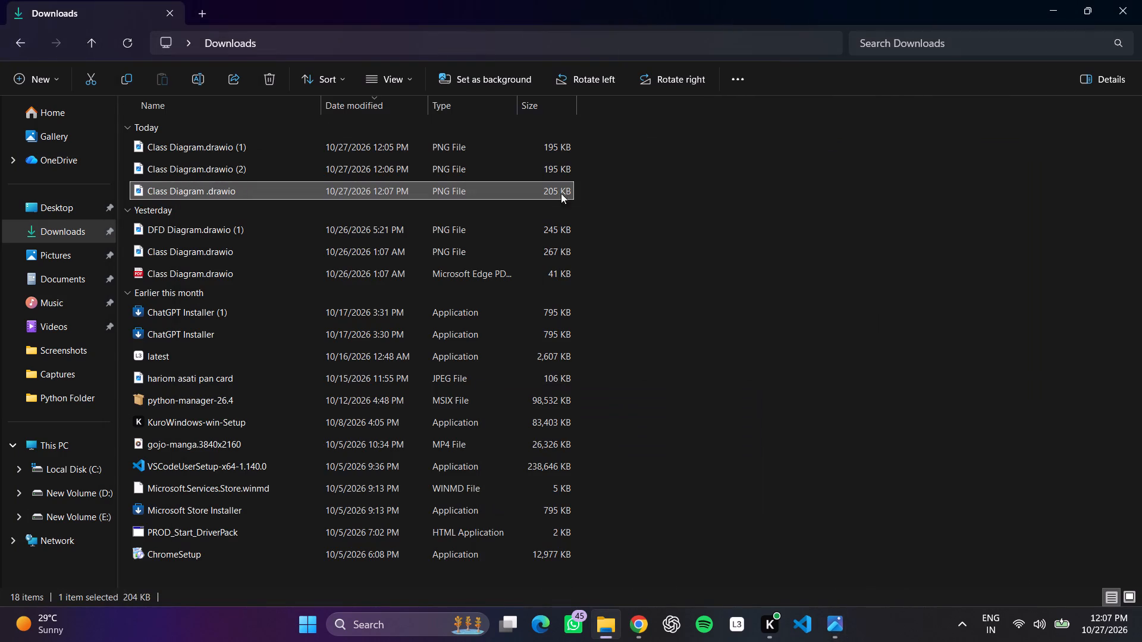
View the DFD Diagram.drawio (1) image as a reference and return to the Downloads folder.
{"action": "double_click", "coordinate": [501, 225]}
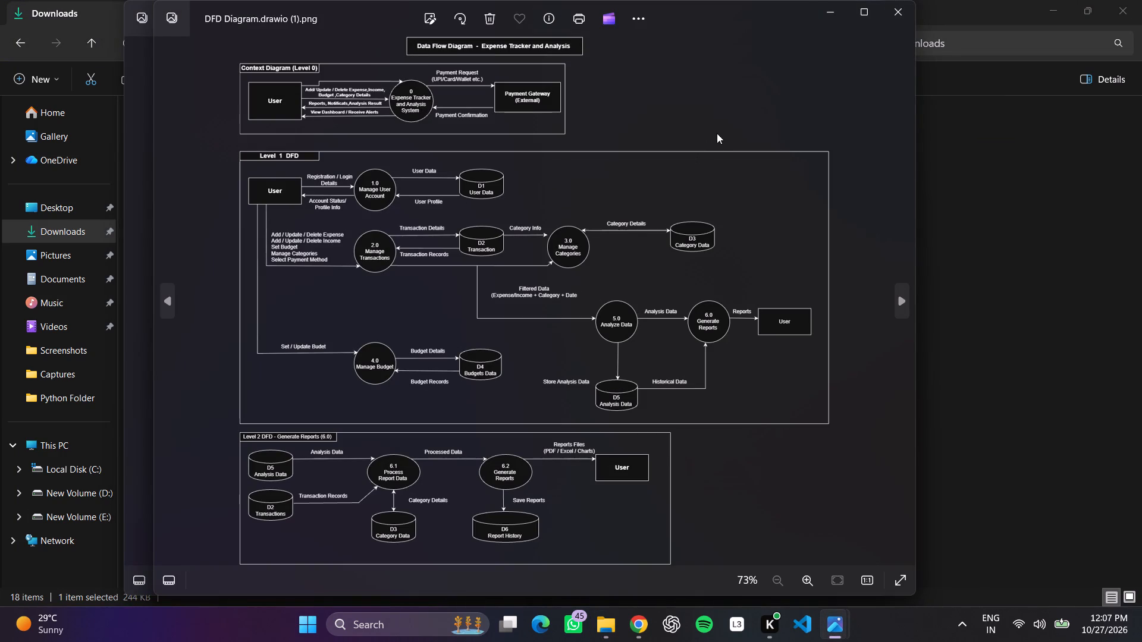
{"action": "left_click", "coordinate": [821, 20]}
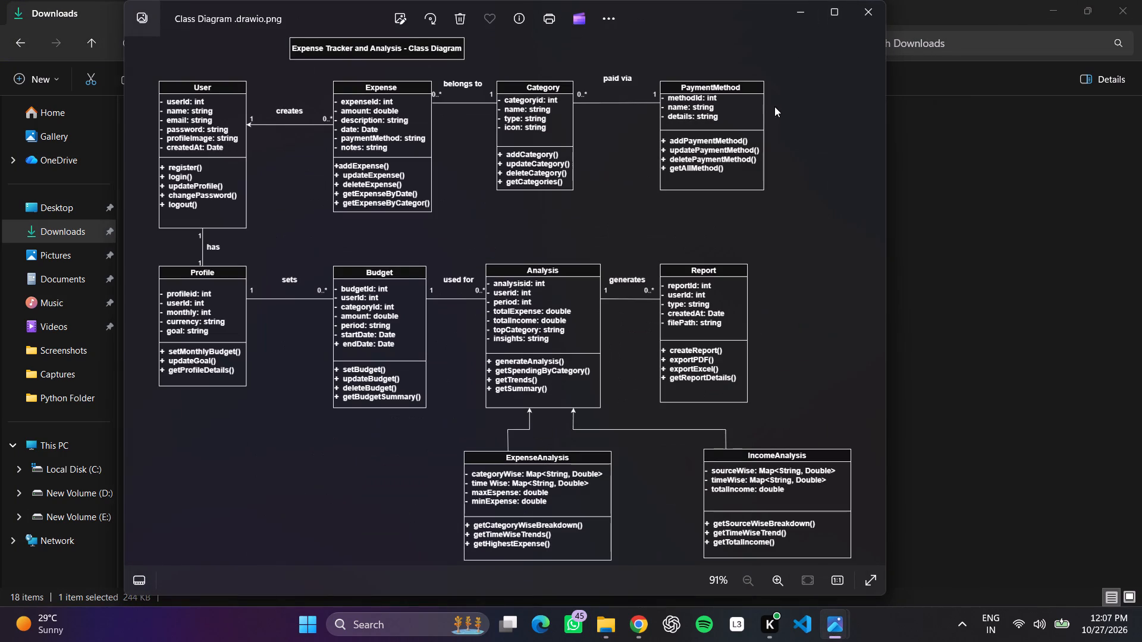
{"action": "left_click", "coordinate": [803, 21]}
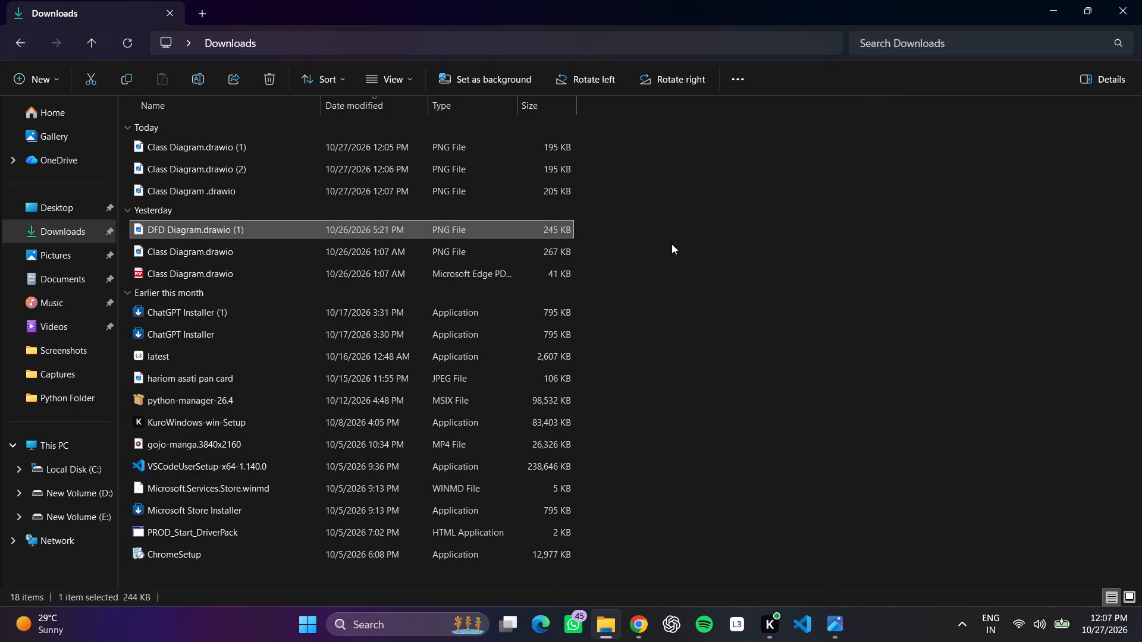
{"action": "left_click", "coordinate": [651, 236]}
{"action": "left_click", "coordinate": [651, 236]}
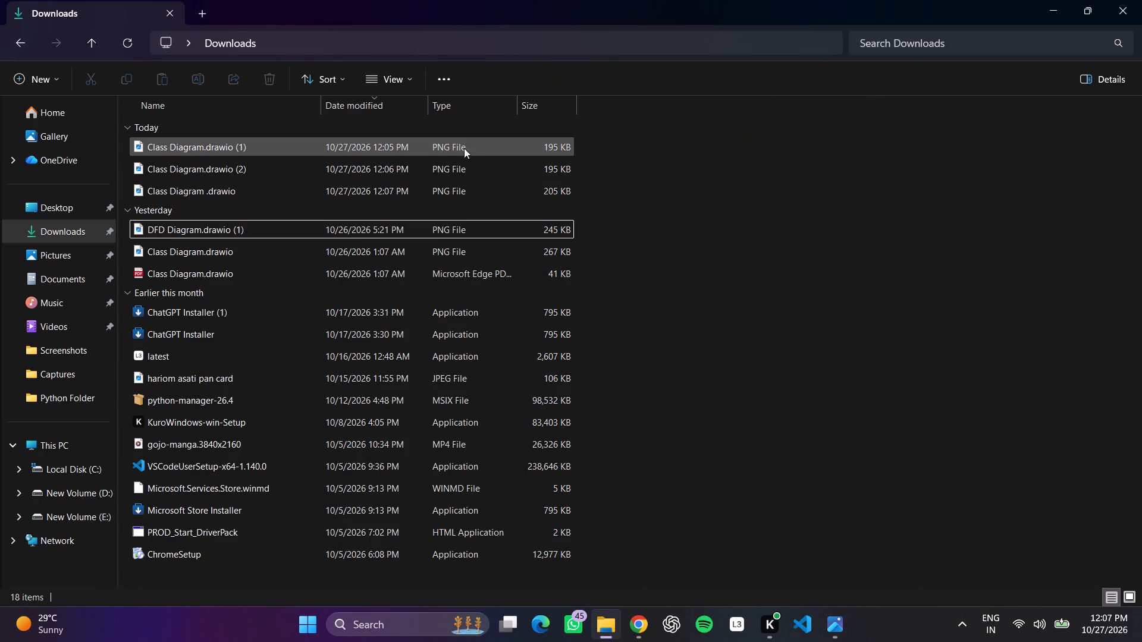
Open Class Diagram.drawio (1) from the Downloads folder again to check its appearance, and return to the folder.
{"action": "left_click", "coordinate": [466, 139]}
{"action": "left_click", "coordinate": [465, 143]}
{"action": "left_click", "coordinate": [645, 199]}
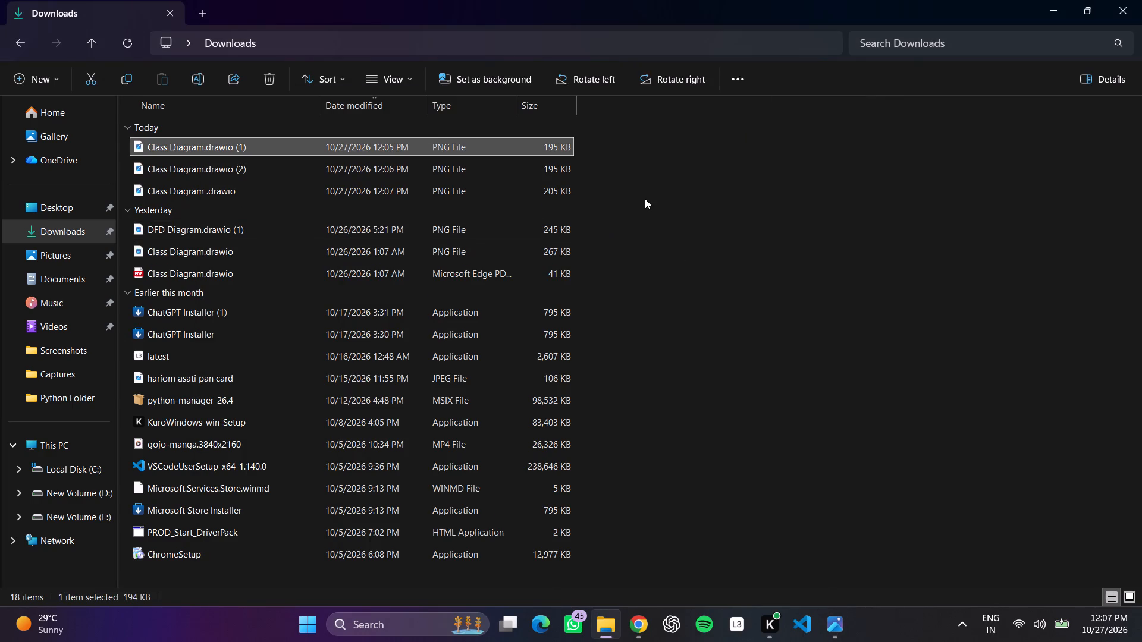
{"action": "left_click", "coordinate": [777, 112]}
{"action": "double_click", "coordinate": [409, 150]}
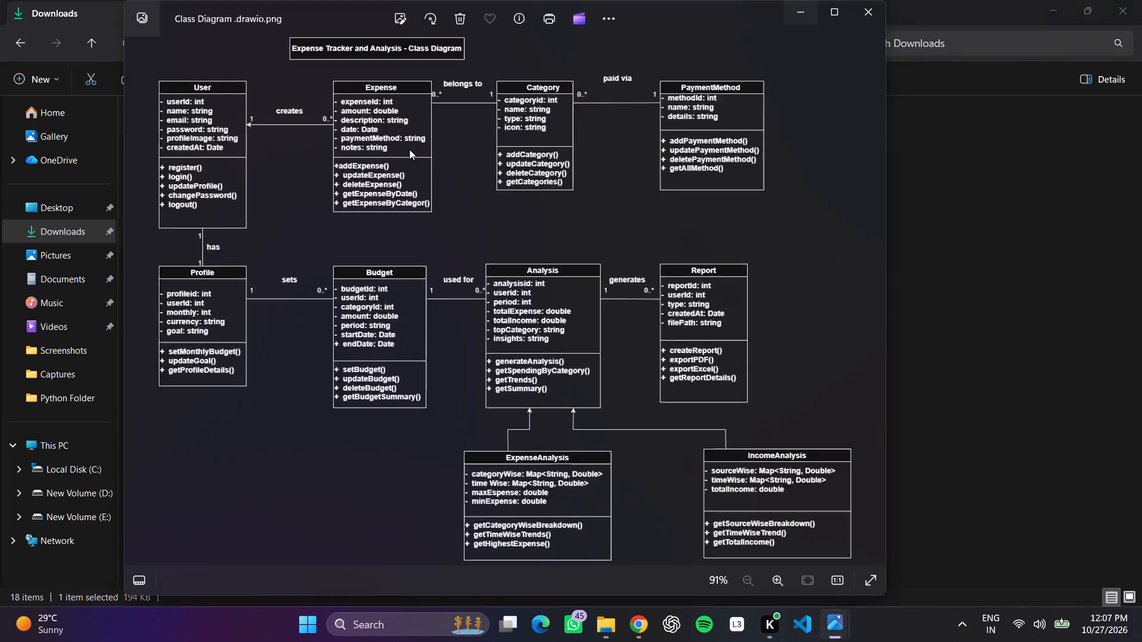
{"action": "left_click", "coordinate": [916, 24]}
{"action": "left_click", "coordinate": [905, 12]}
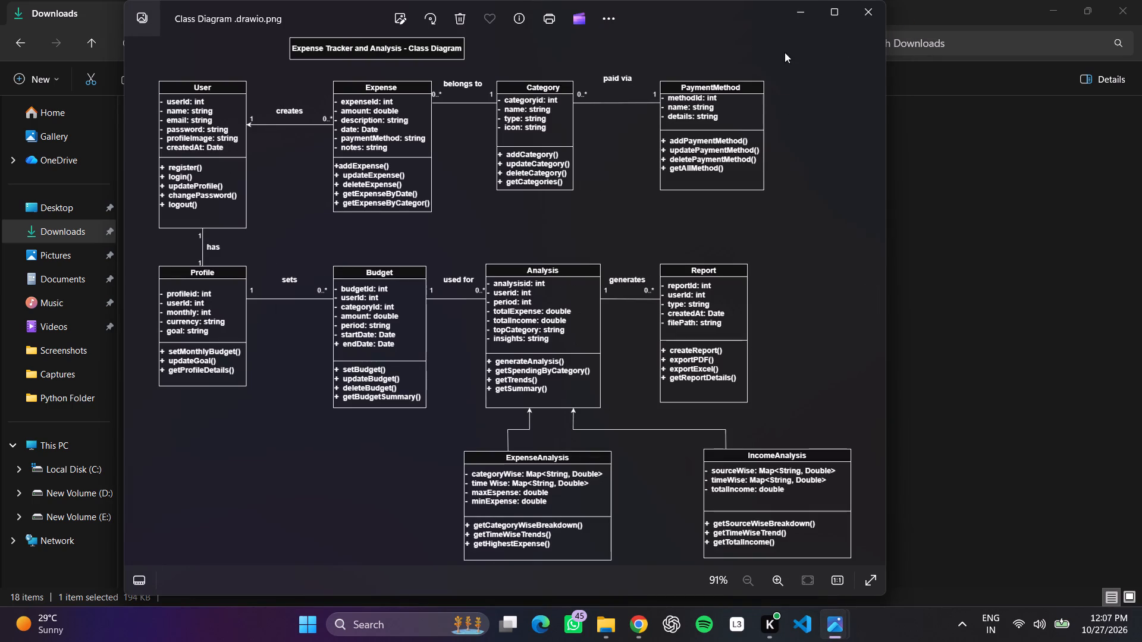
{"action": "left_click", "coordinate": [787, 17]}
View the DFD Diagram image and yesterday's Class Diagram.drawio PNG to compare their appearance with today's exports.
{"action": "double_click", "coordinate": [484, 229]}
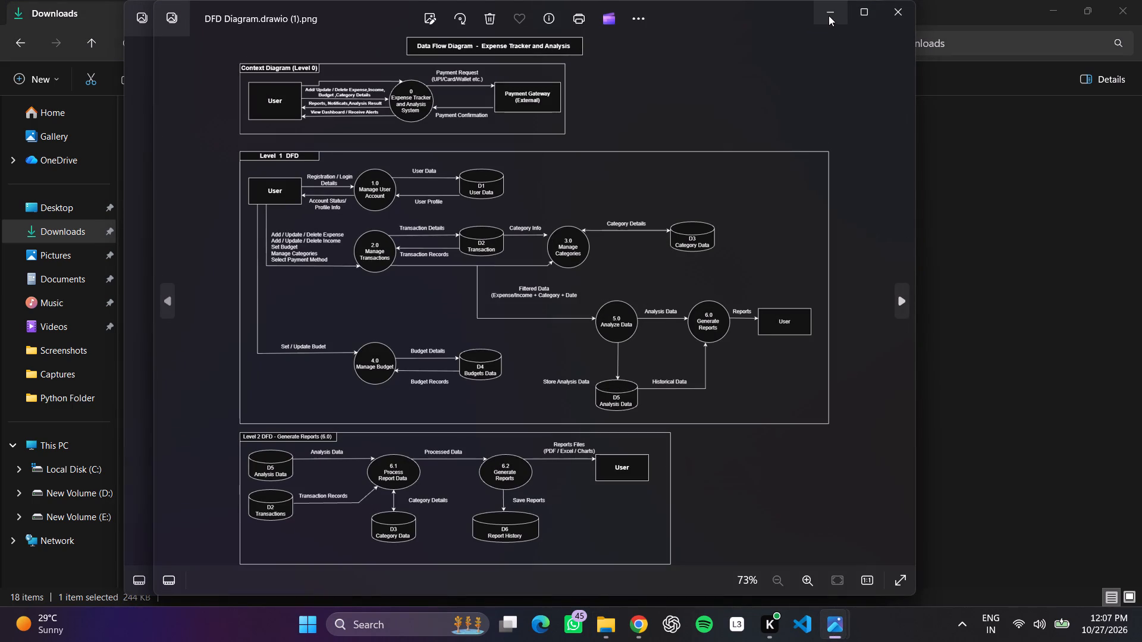
{"action": "left_click", "coordinate": [829, 15]}
{"action": "left_click", "coordinate": [813, 18]}
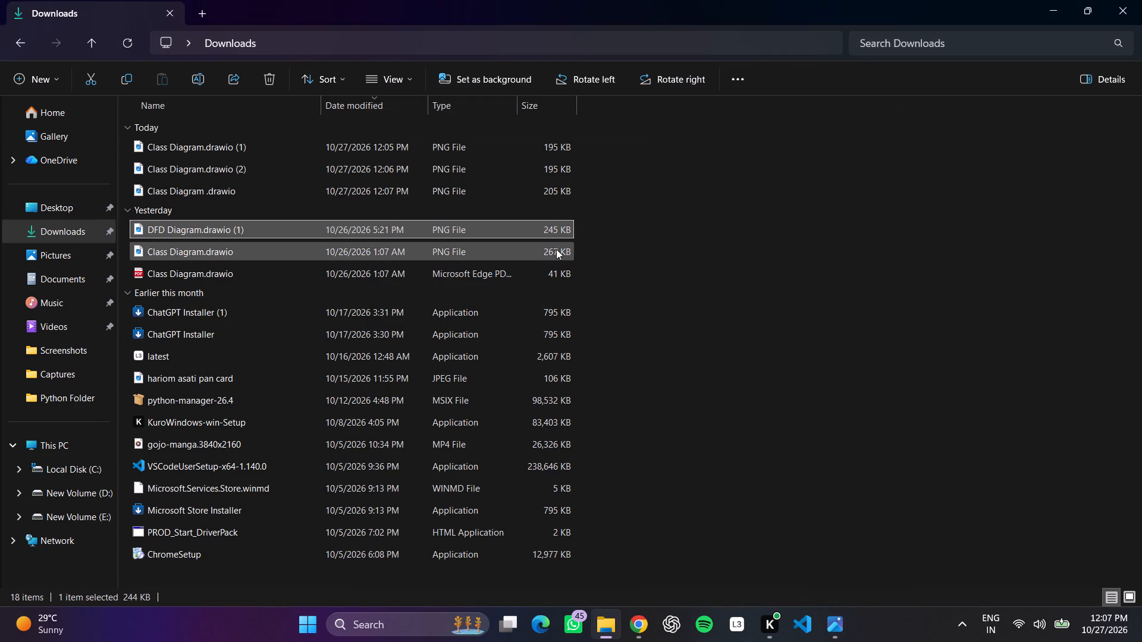
{"action": "double_click", "coordinate": [545, 248]}
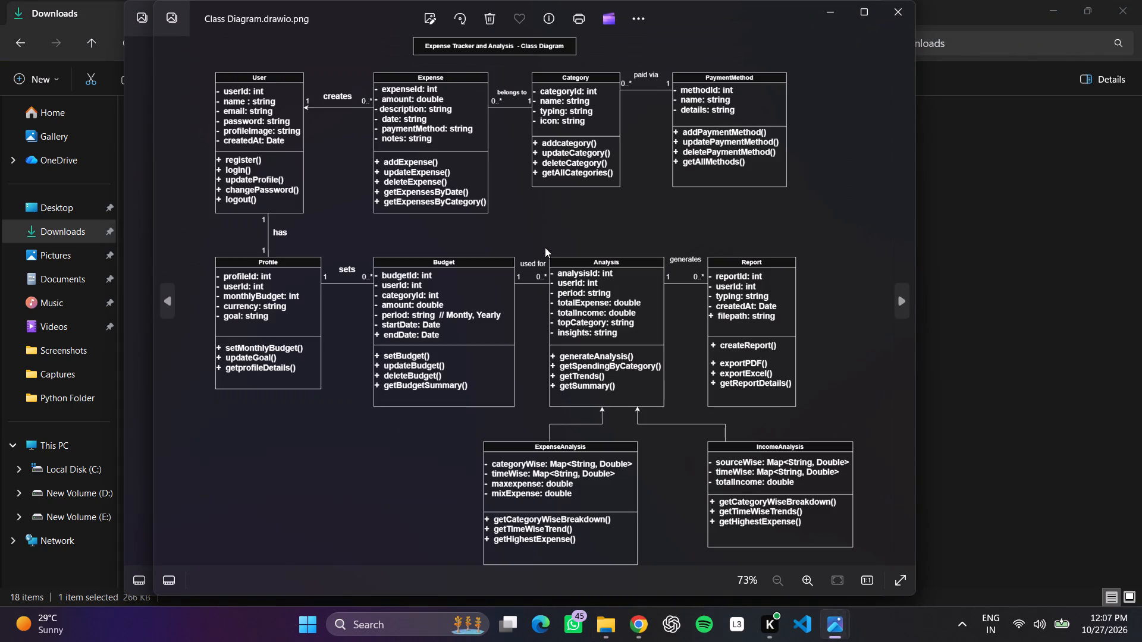
{"action": "left_click", "coordinate": [815, 0]}
{"action": "double_click", "coordinate": [834, 14]}
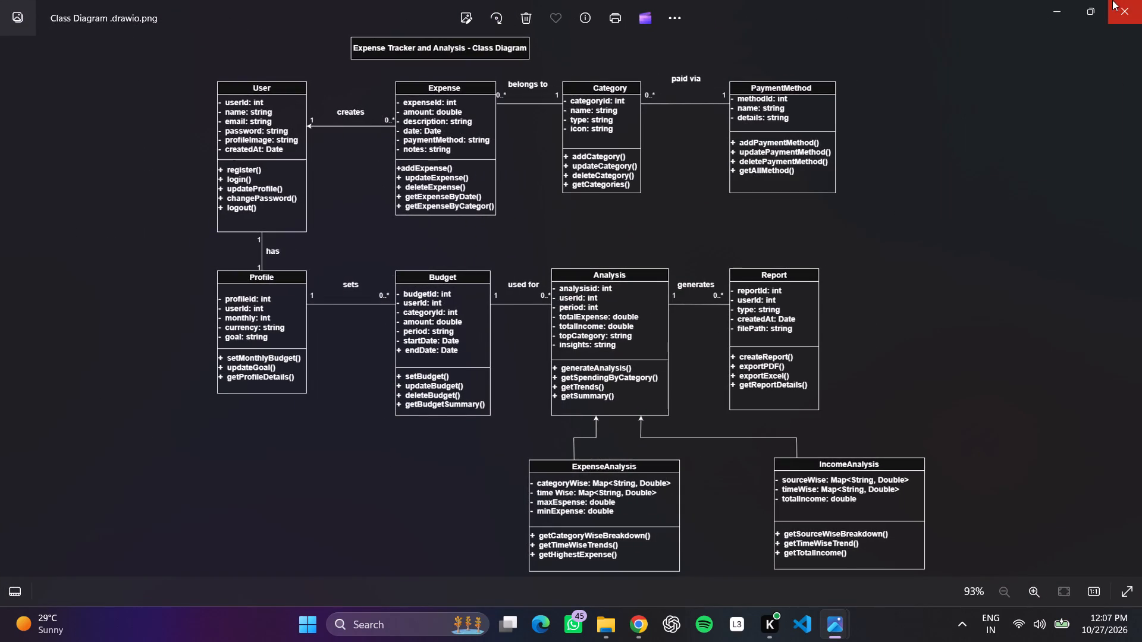
{"action": "left_click", "coordinate": [1060, 6]}
{"action": "left_click", "coordinate": [689, 336]}
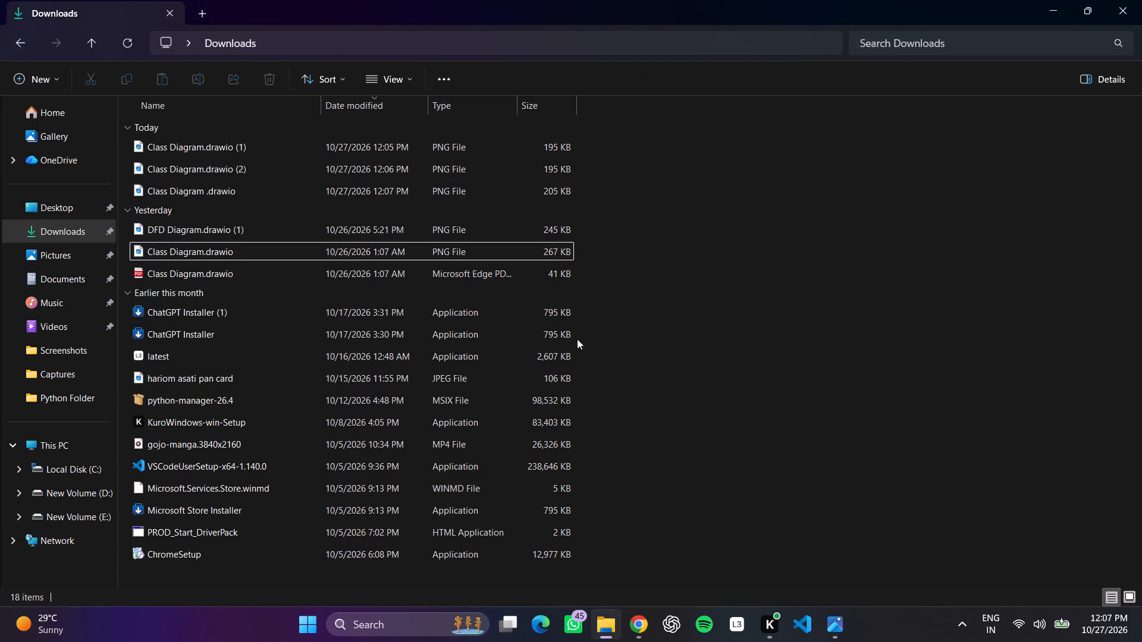
Open yesterday's Class Diagram.drawio PDF in the browser, look through its pages, and return to the Downloads folder.
{"action": "double_click", "coordinate": [496, 275]}
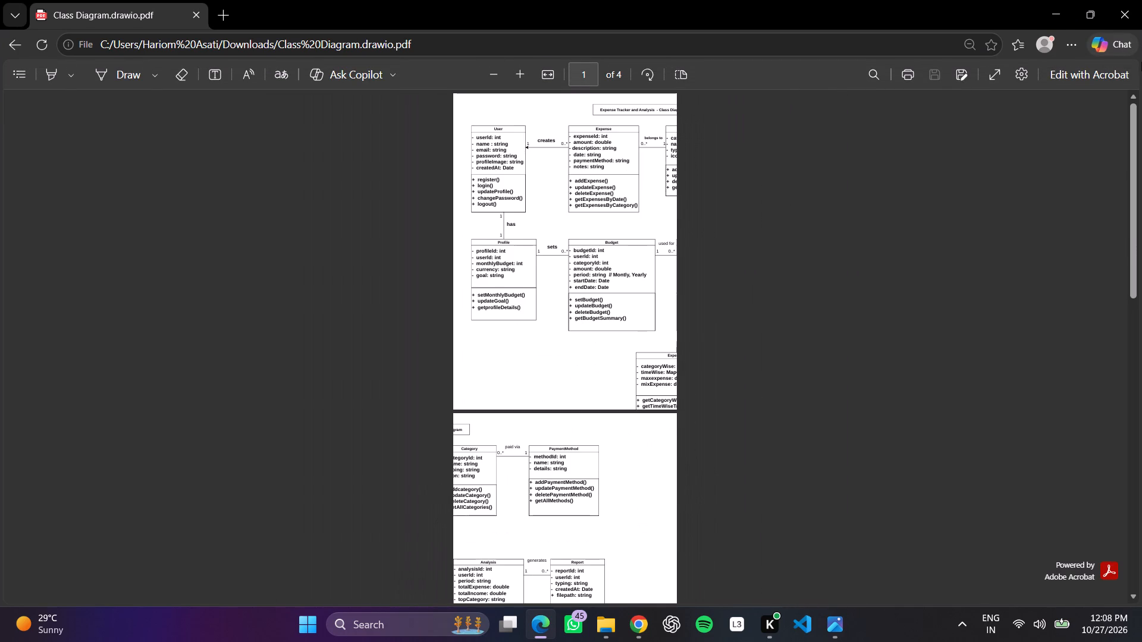
{"action": "scroll", "coordinate": [1141, 18], "scroll_direction": "down", "scroll_amount": 1}
{"action": "left_click", "coordinate": [1064, 0]}
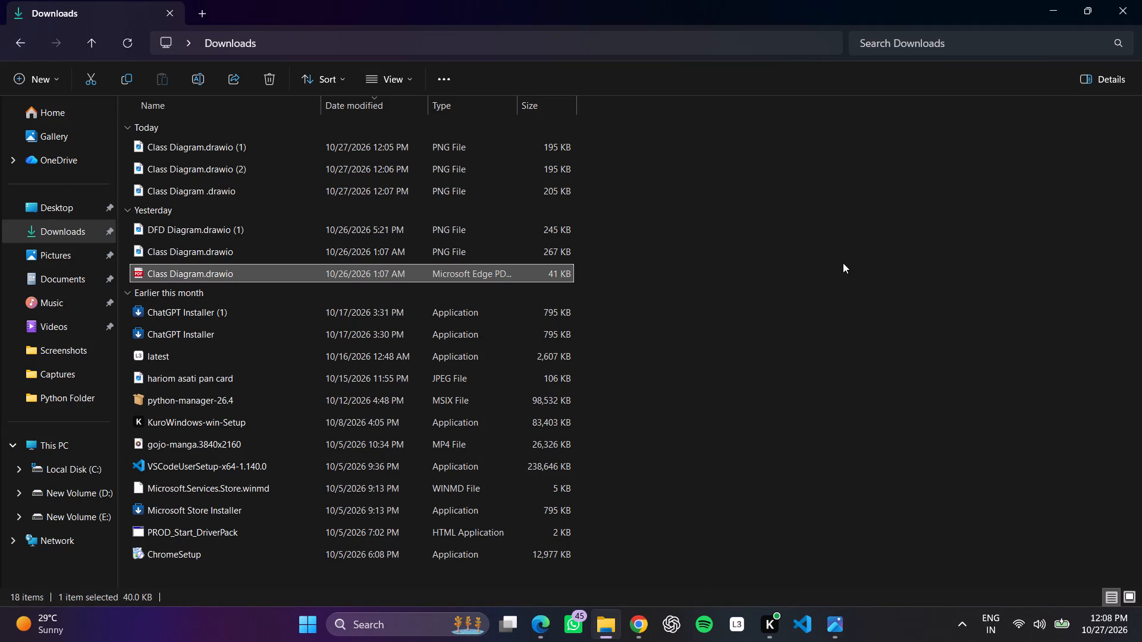
View yesterday's Class Diagram.drawio PNG and today's Class Diagram.drawio (1) in turn to compare the two versions.
{"action": "double_click", "coordinate": [542, 256]}
{"action": "left_click", "coordinate": [821, 8]}
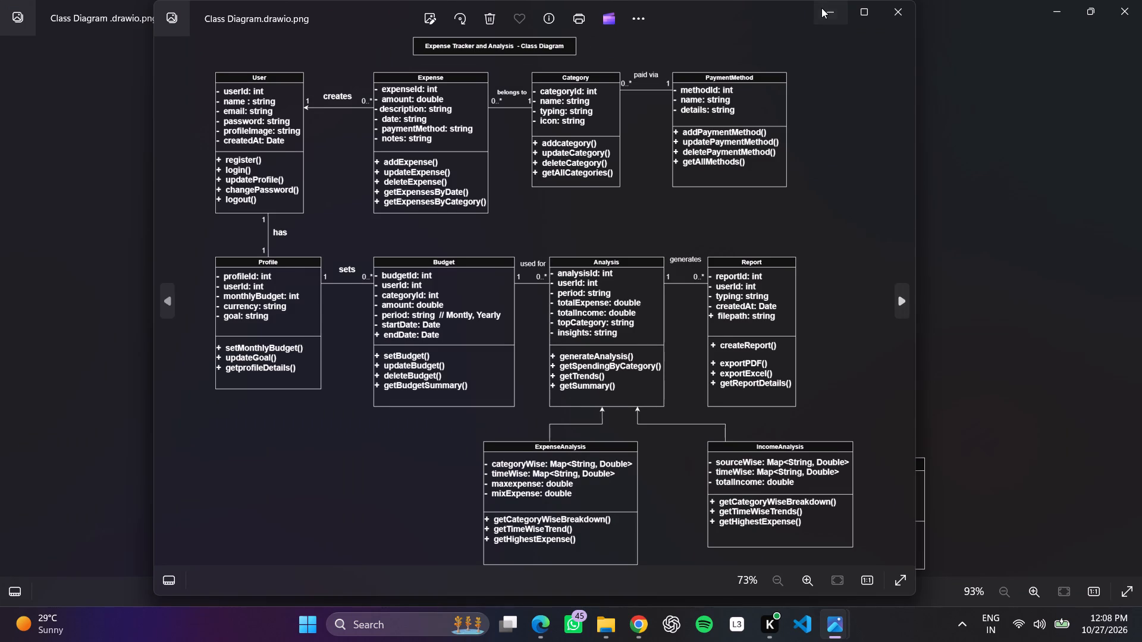
{"action": "left_click", "coordinate": [1047, 0]}
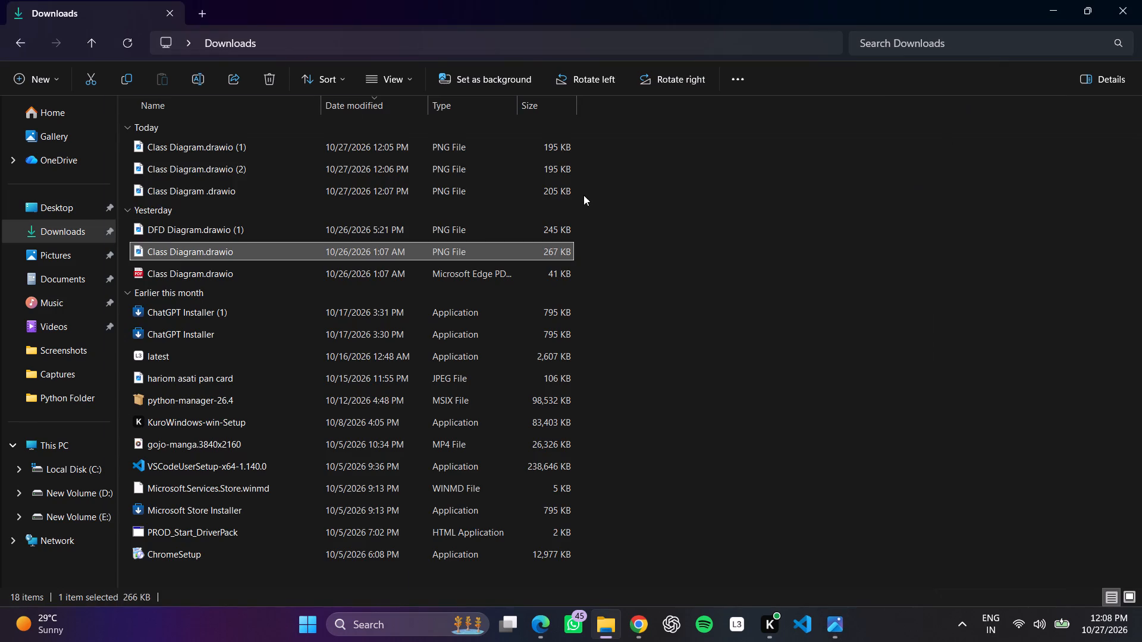
{"action": "double_click", "coordinate": [481, 155]}
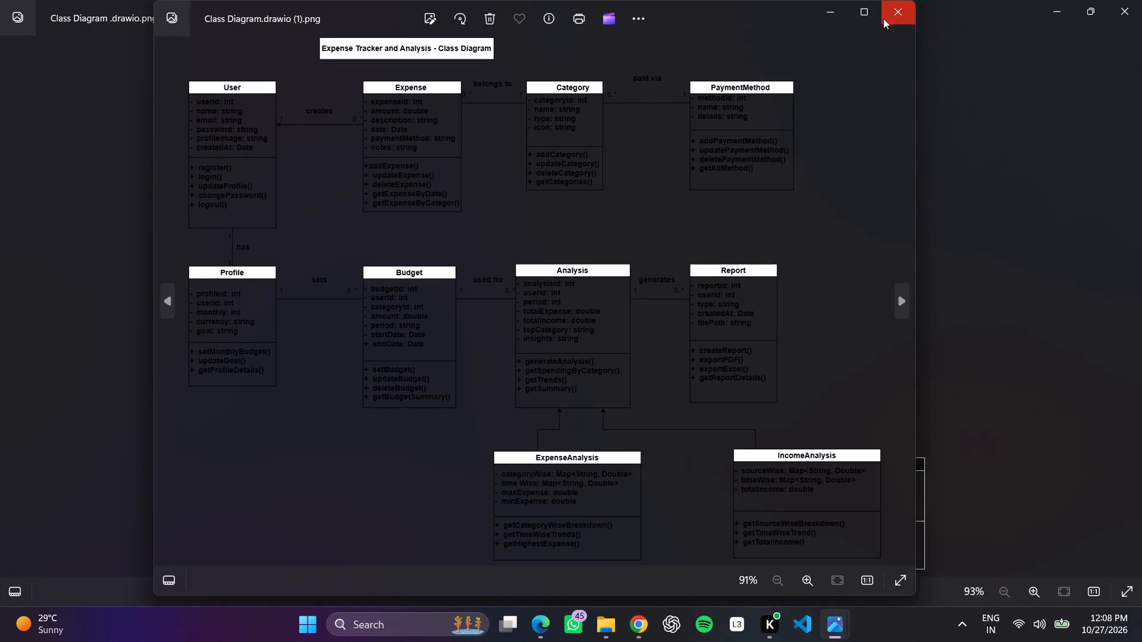
{"action": "left_click", "coordinate": [841, 17]}
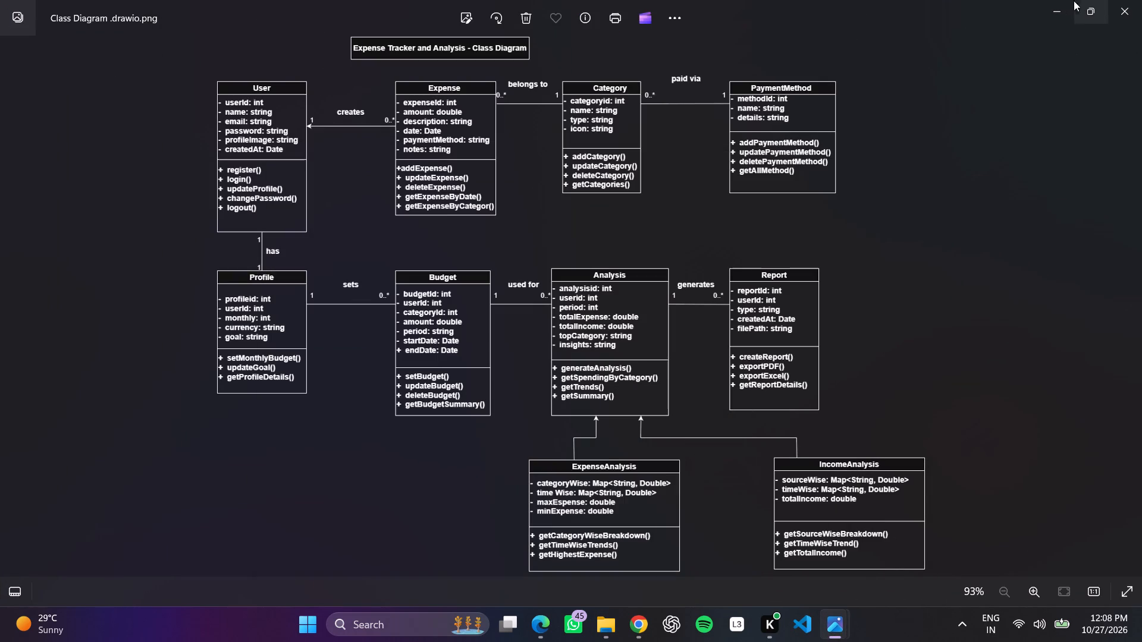
{"action": "left_click", "coordinate": [1037, 0]}
{"action": "left_click", "coordinate": [1050, 0]}
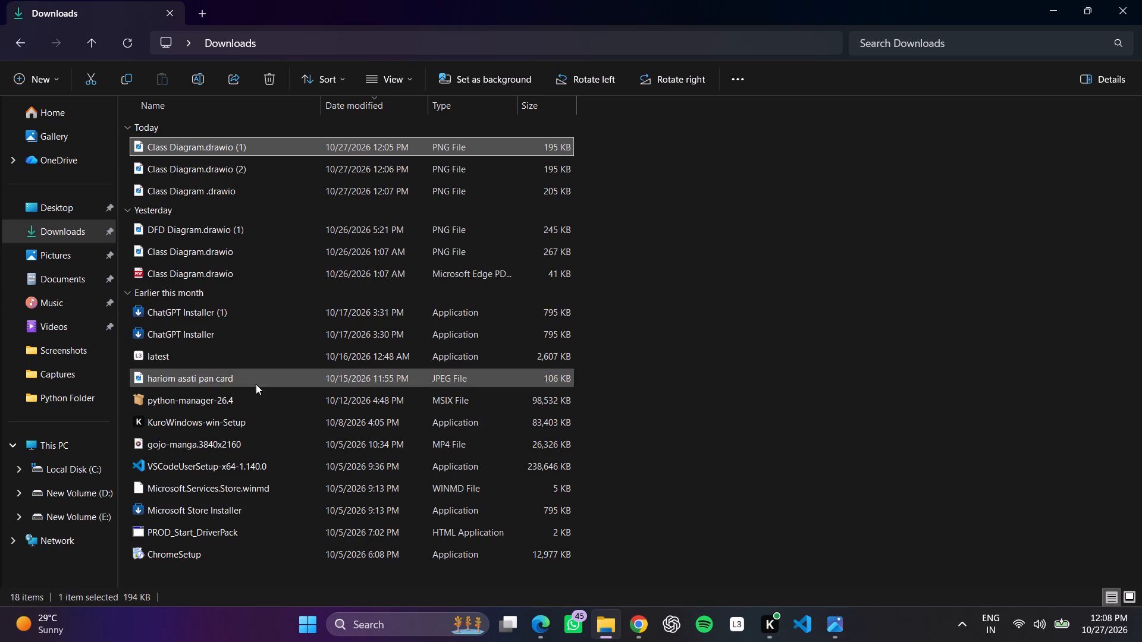
Browse the Desktop, Gallery and OneDrive locations to examine their files, dismissing the OneDrive sign-in.
{"action": "left_click", "coordinate": [79, 202]}
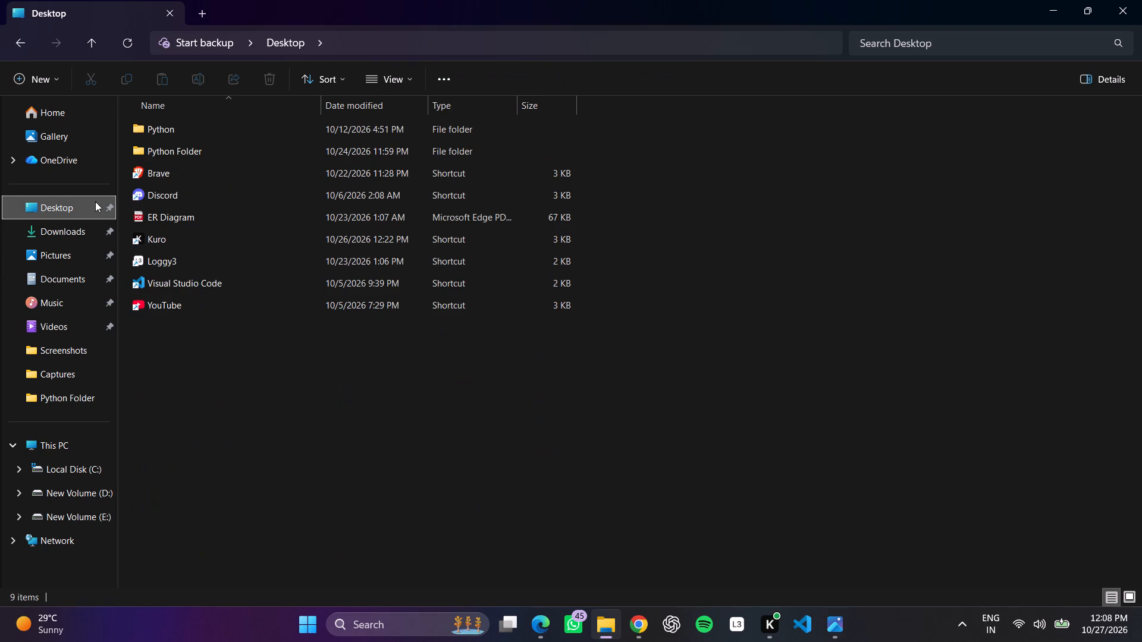
{"action": "left_click", "coordinate": [55, 138]}
{"action": "left_click", "coordinate": [55, 162]}
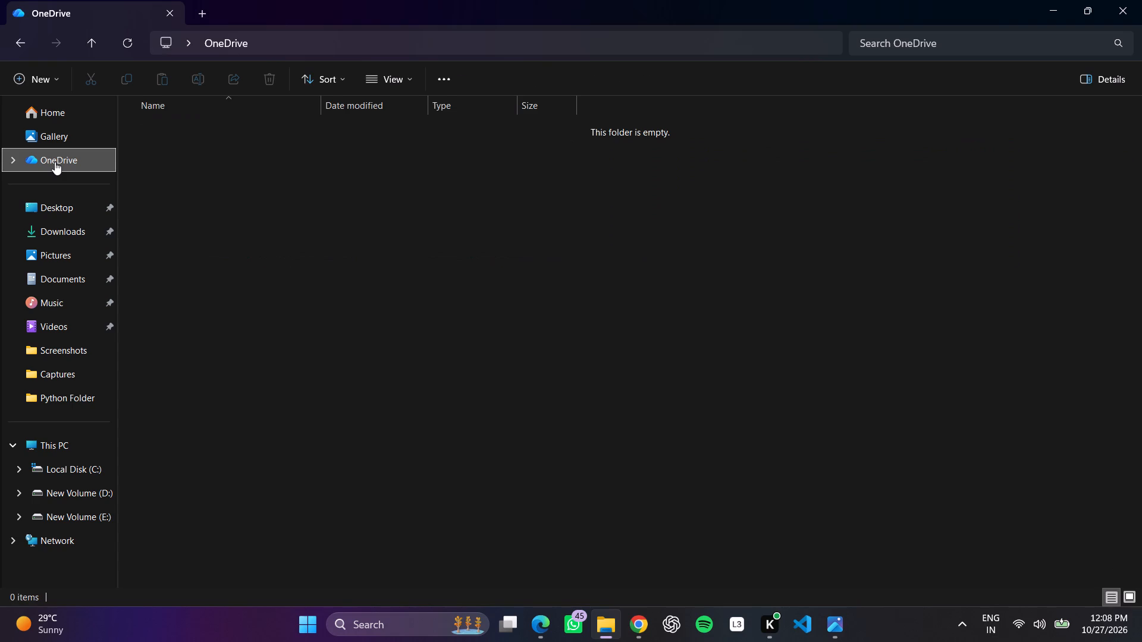
{"action": "left_click", "coordinate": [783, 122]}
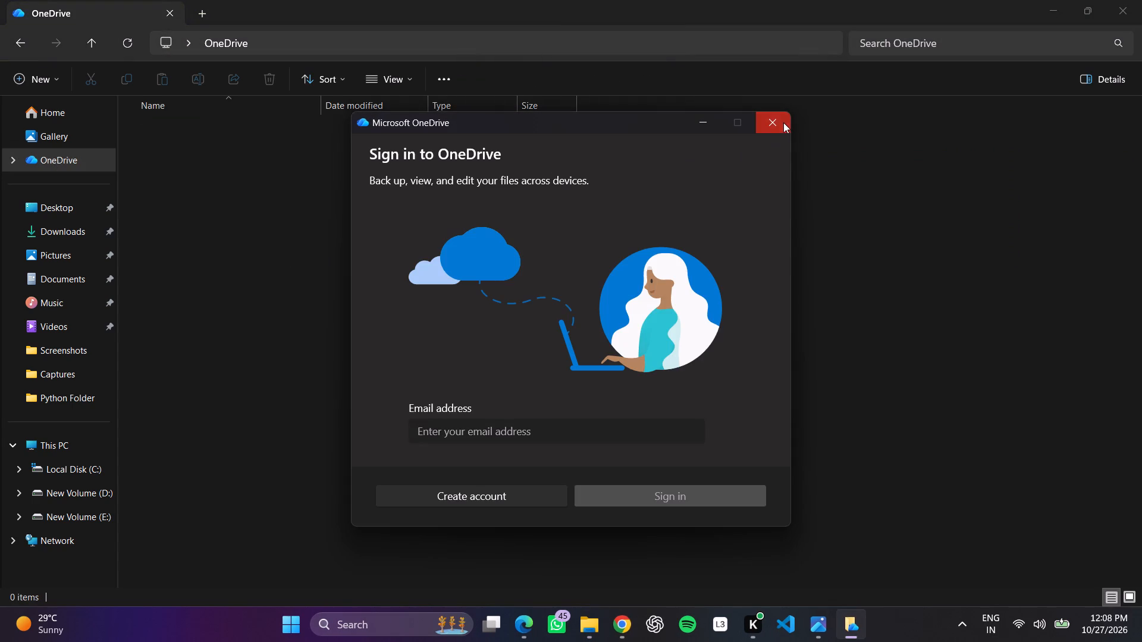
{"action": "left_click", "coordinate": [0, 105]}
{"action": "left_click", "coordinate": [38, 115]}
{"action": "left_click", "coordinate": [40, 133]}
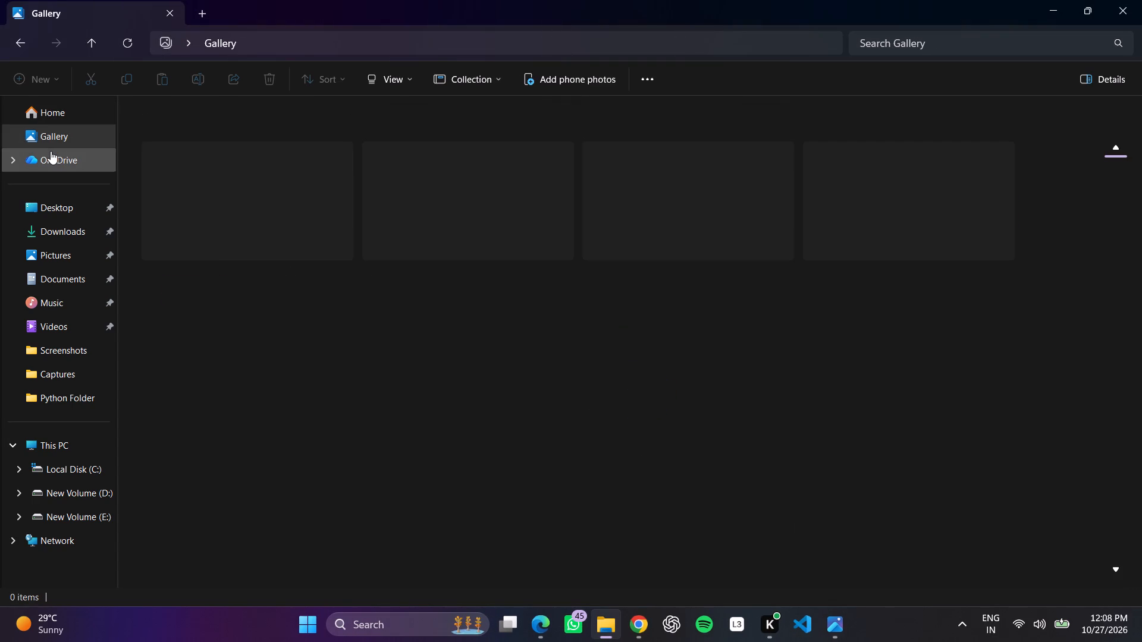
{"action": "left_click", "coordinate": [51, 154]}
{"action": "left_click", "coordinate": [54, 210]}
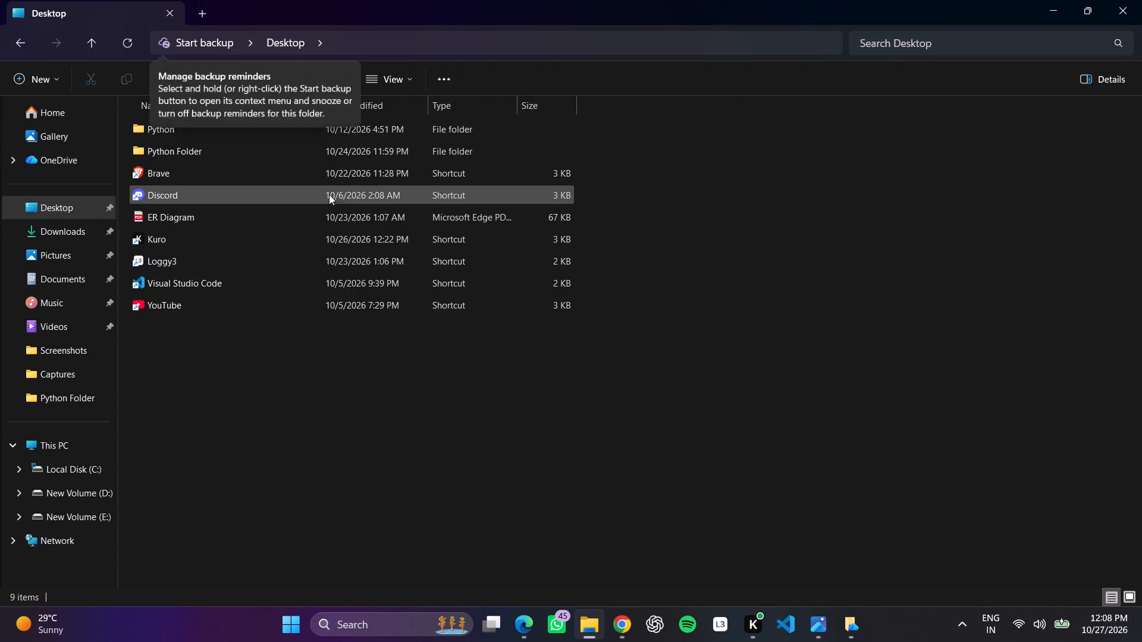
{"action": "left_click", "coordinate": [150, 358]}
{"action": "left_click", "coordinate": [196, 208]}
{"action": "left_click", "coordinate": [196, 214]}
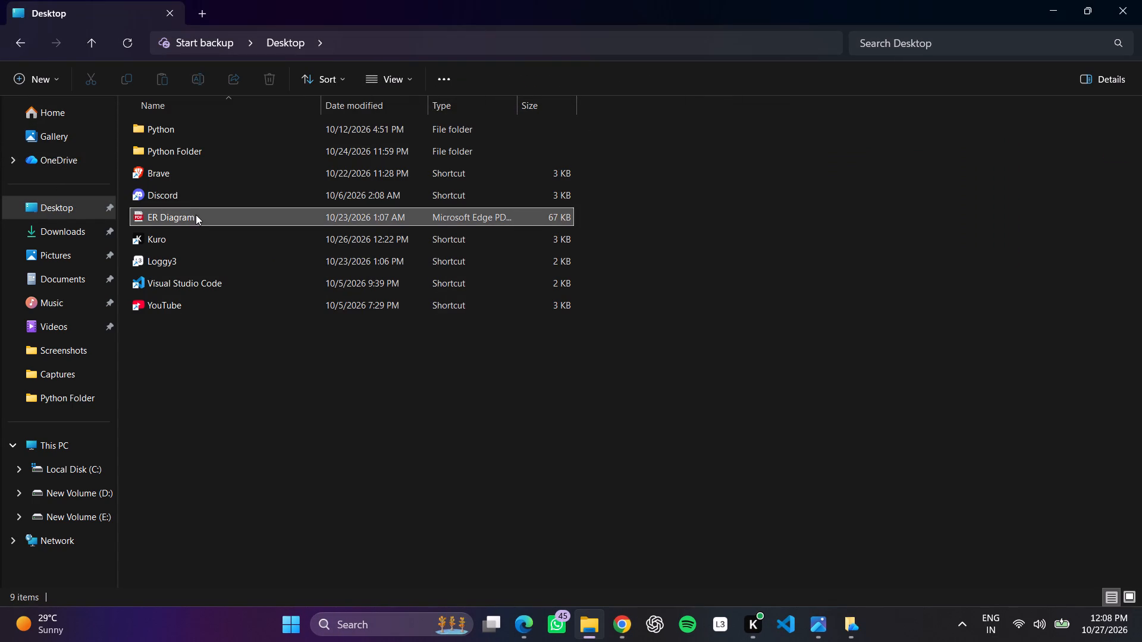
{"action": "left_click", "coordinate": [216, 301]}
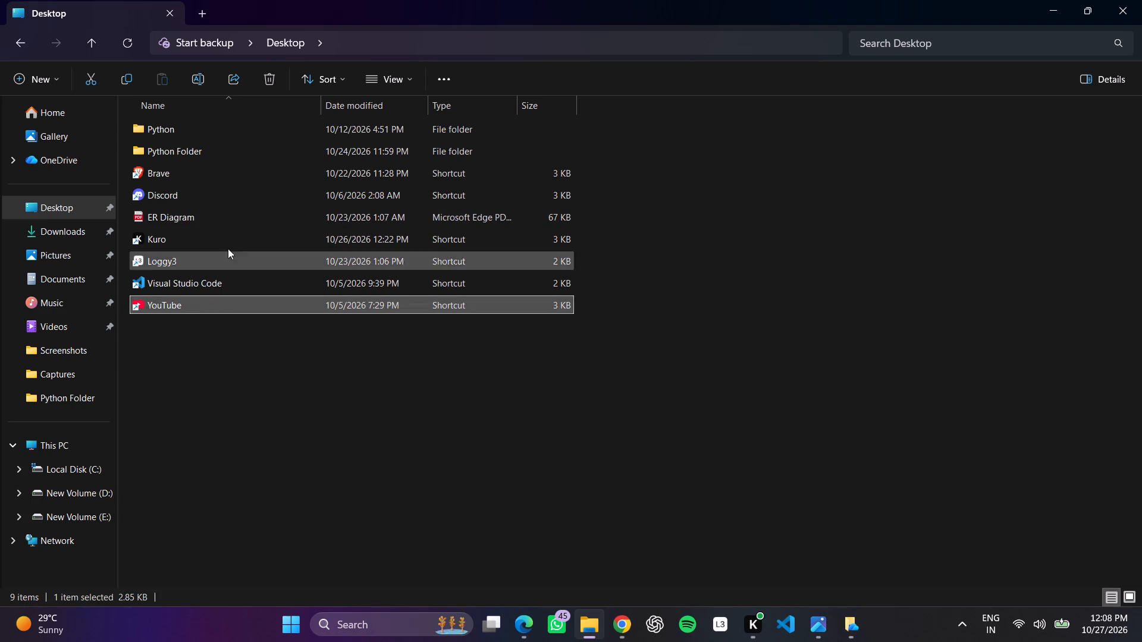
Open the ER Diagram PDF from the Desktop in the browser, look through both pages, and close the browser.
{"action": "left_click", "coordinate": [230, 229]}
{"action": "double_click", "coordinate": [230, 220]}
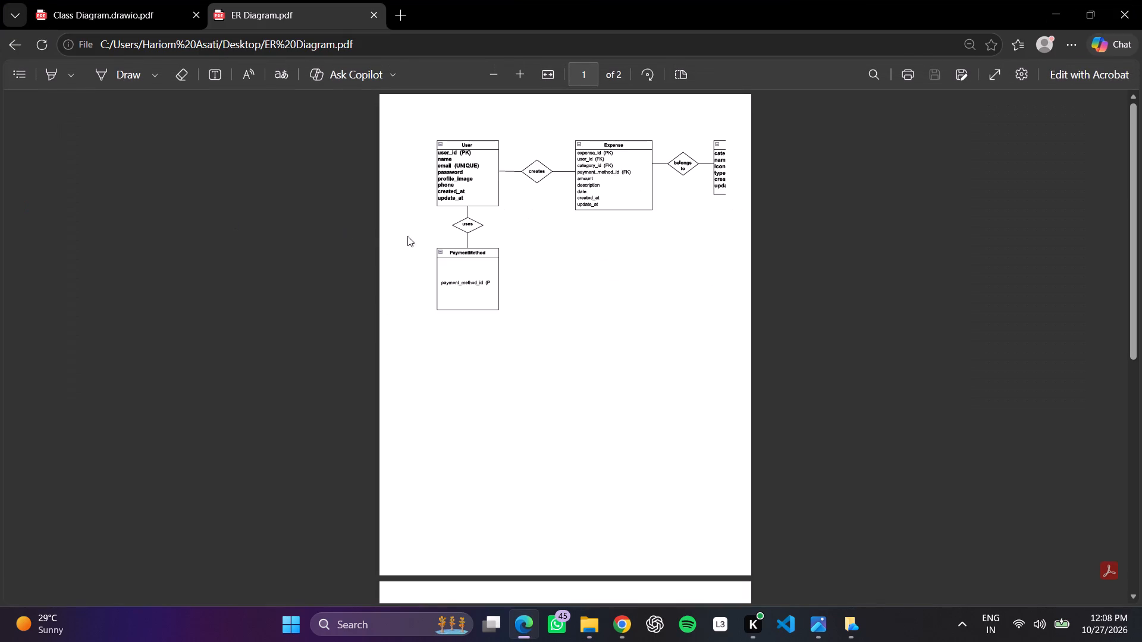
{"action": "key", "text": "space"}
{"action": "scroll", "coordinate": [434, 238], "scroll_direction": "up", "scroll_amount": 1}
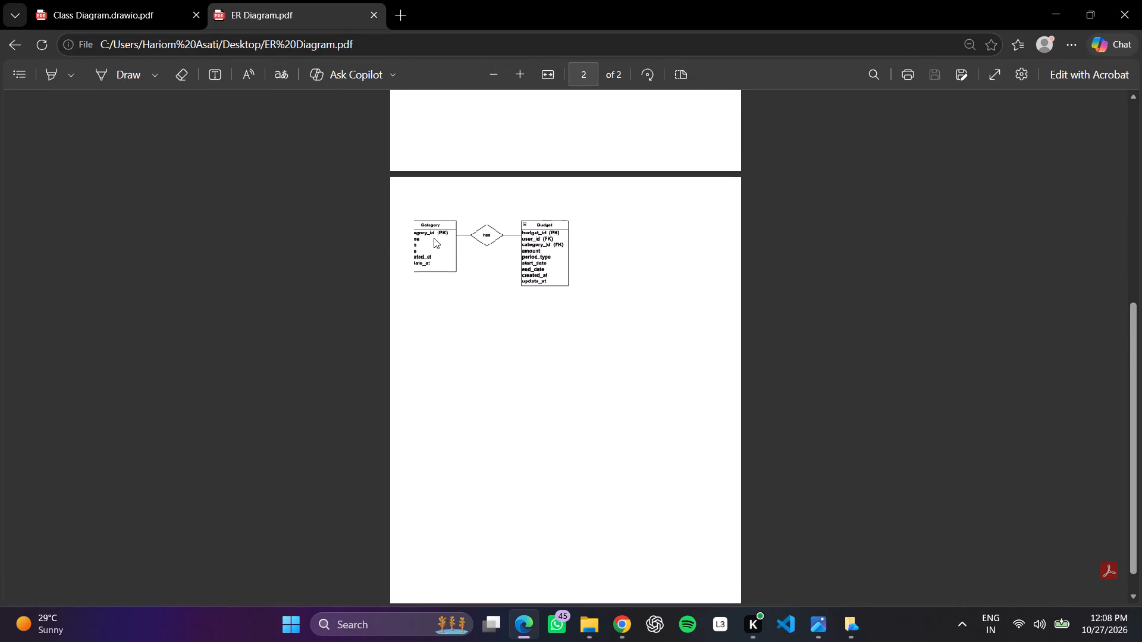
{"action": "scroll", "coordinate": [434, 238], "scroll_direction": "up", "scroll_amount": 1}
{"action": "scroll", "coordinate": [434, 238], "scroll_direction": "down", "scroll_amount": 1}
{"action": "left_click", "coordinate": [1119, 0]}
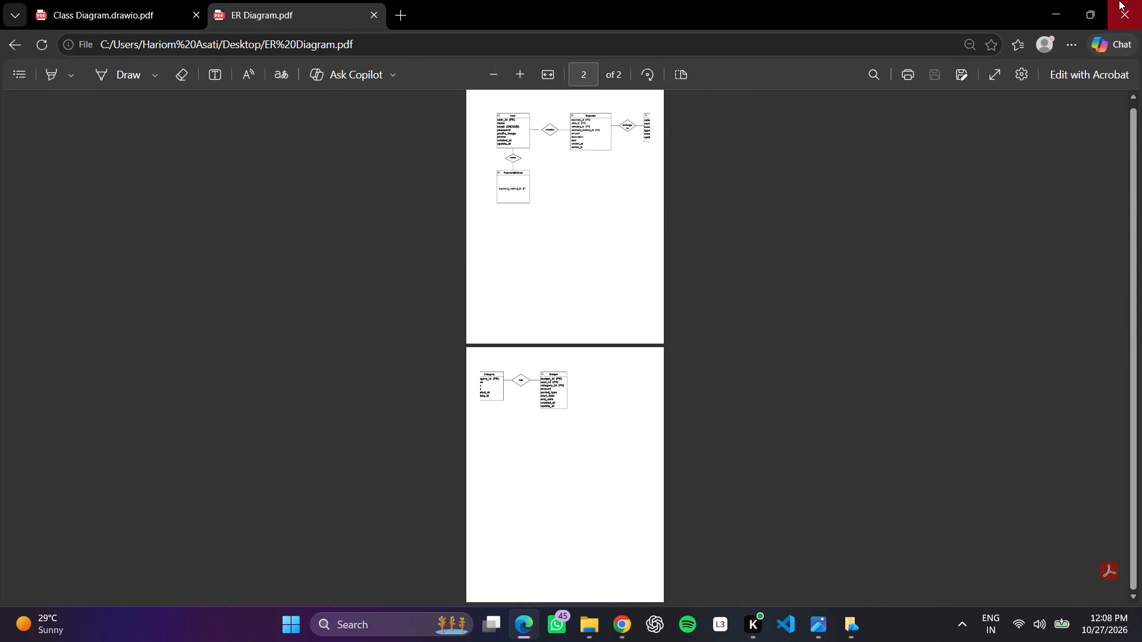
{"action": "left_click", "coordinate": [1119, 1]}
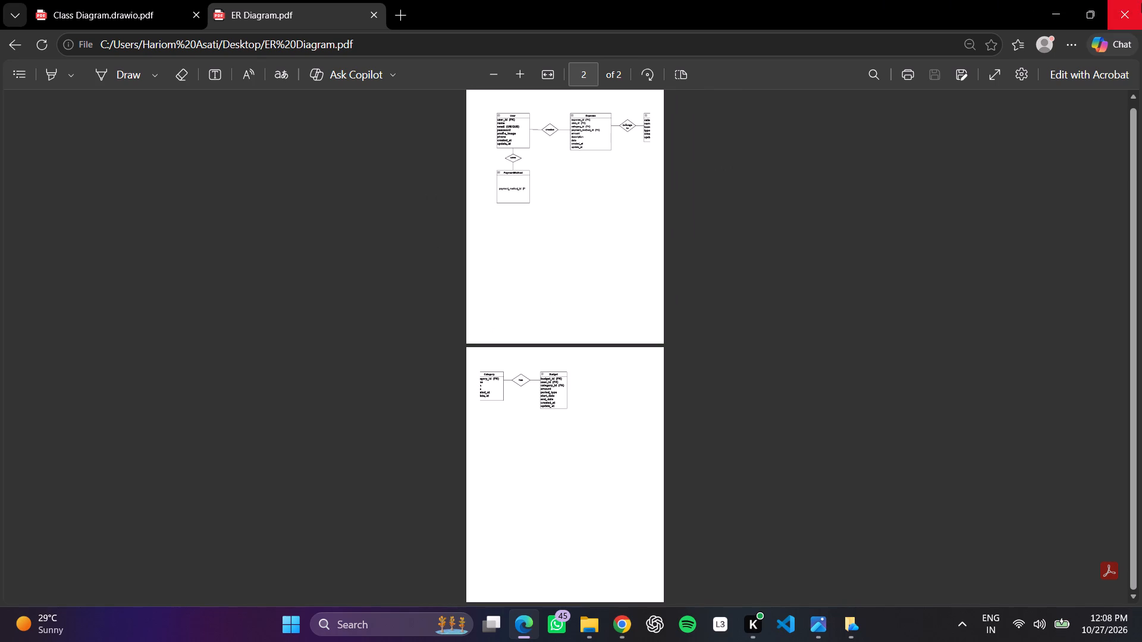
{"action": "left_click", "coordinate": [1141, 4]}
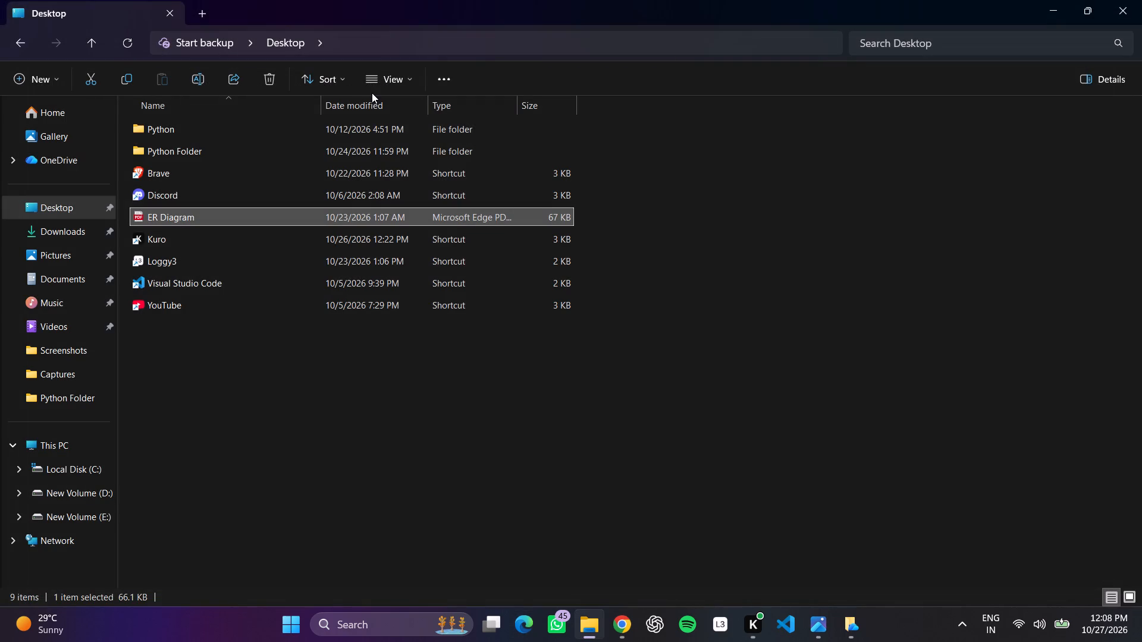
Check the Downloads folder and the Screenshots folder inside Pictures for diagram files, and close the file window.
{"action": "left_click", "coordinate": [36, 228]}
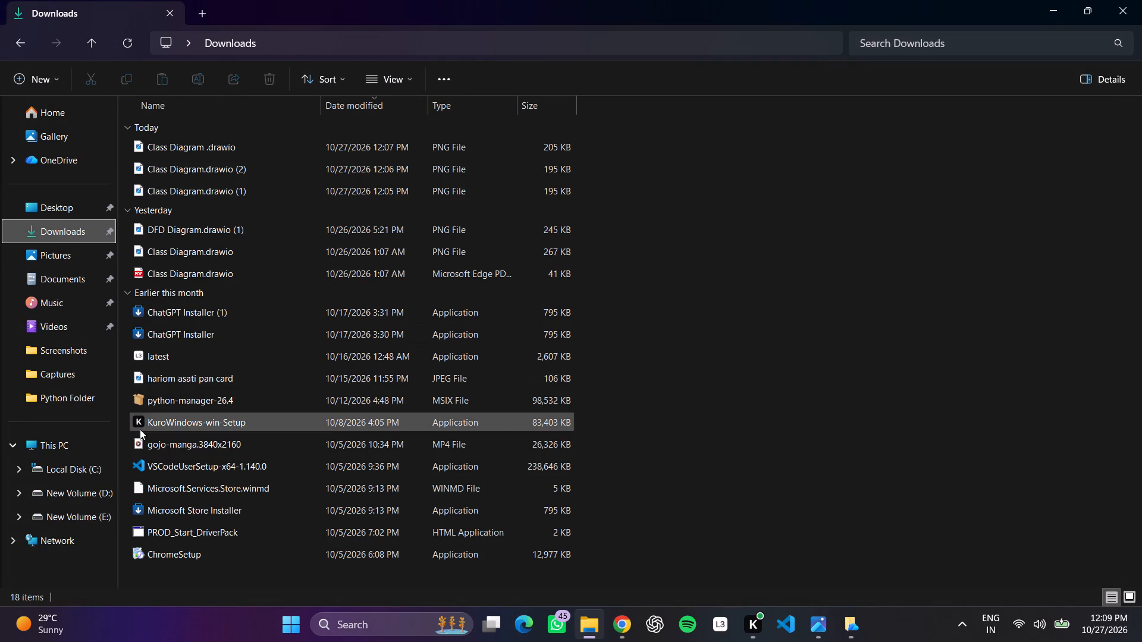
{"action": "left_click", "coordinate": [87, 260]}
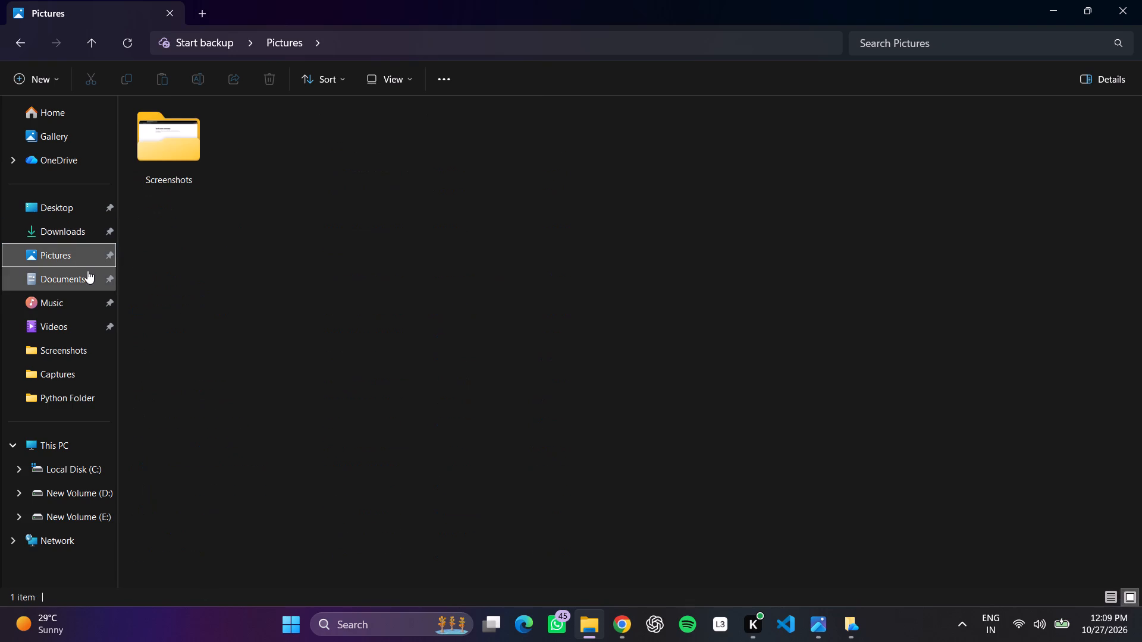
{"action": "double_click", "coordinate": [140, 149]}
{"action": "left_click", "coordinate": [1117, 0]}
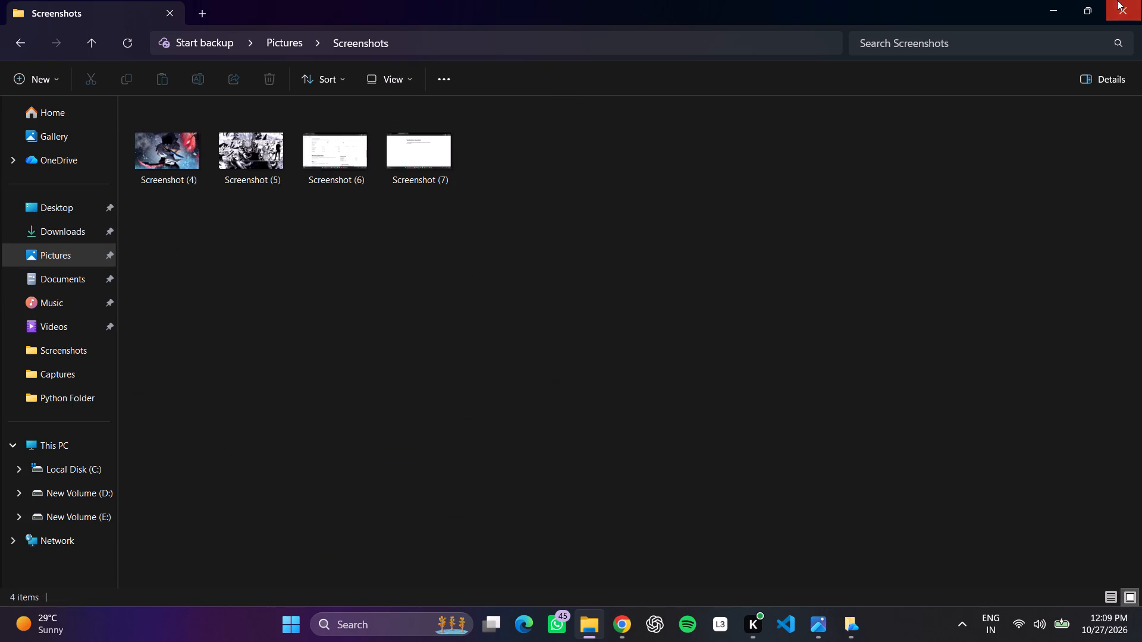
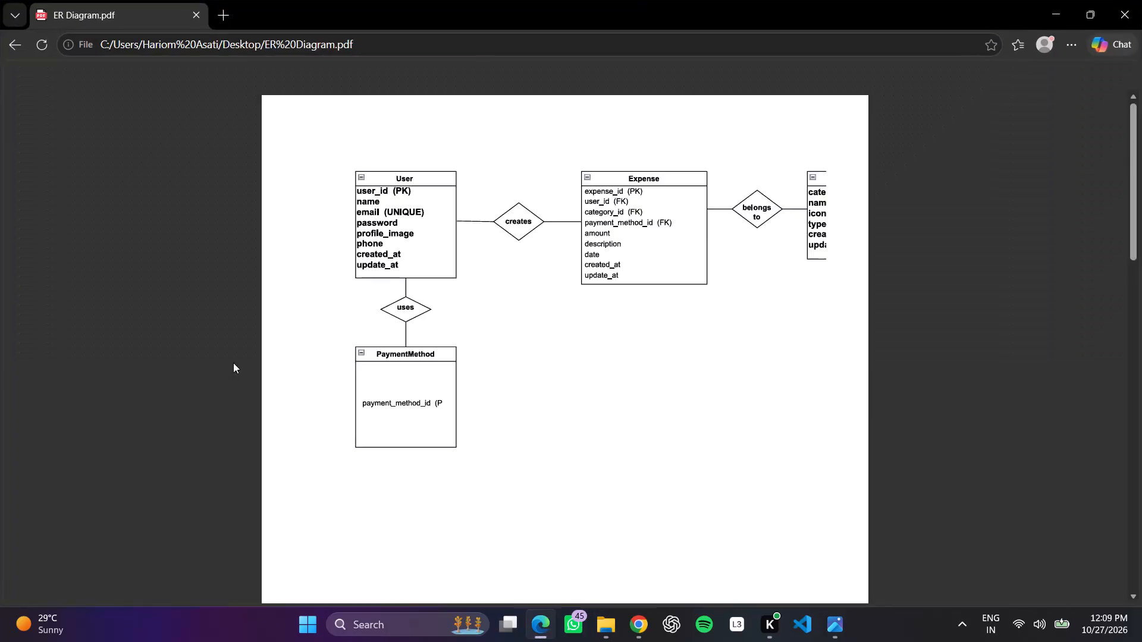
Look over both pages of the ER Diagram PDF to examine its entities and relationships, and close the browser window.
{"action": "scroll", "coordinate": [494, 246], "scroll_direction": "up", "scroll_amount": 4}
{"action": "scroll", "coordinate": [494, 246], "scroll_direction": "left", "scroll_amount": 1}
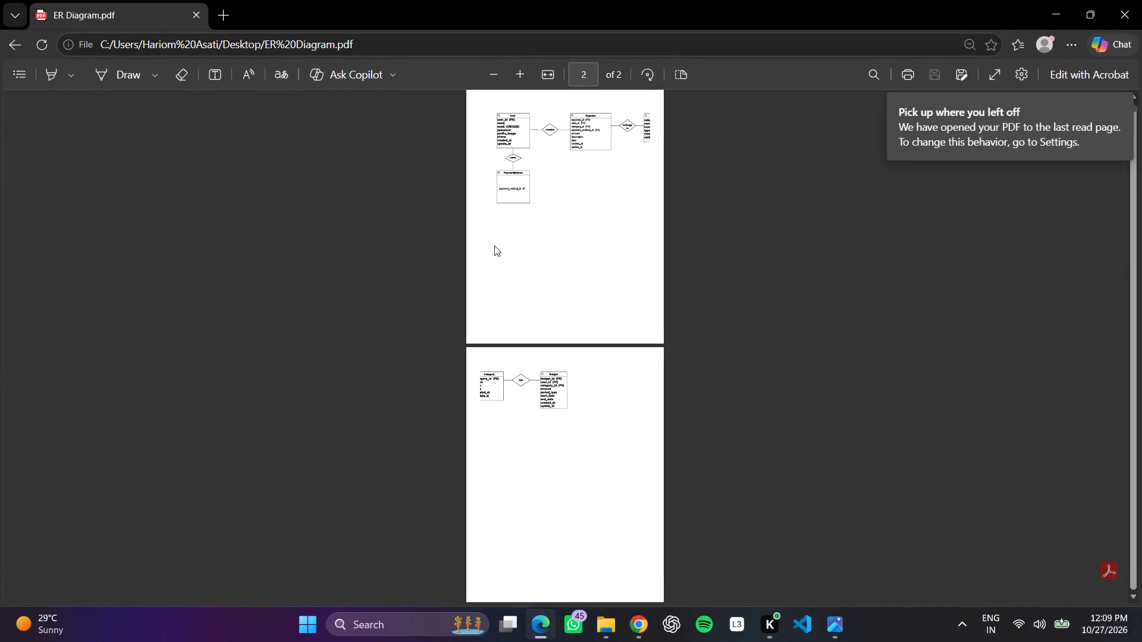
{"action": "scroll", "coordinate": [494, 246], "scroll_direction": "left", "scroll_amount": 1}
{"action": "scroll", "coordinate": [494, 245], "scroll_direction": "up", "scroll_amount": 10}
{"action": "scroll", "coordinate": [494, 245], "scroll_direction": "down", "scroll_amount": 1}
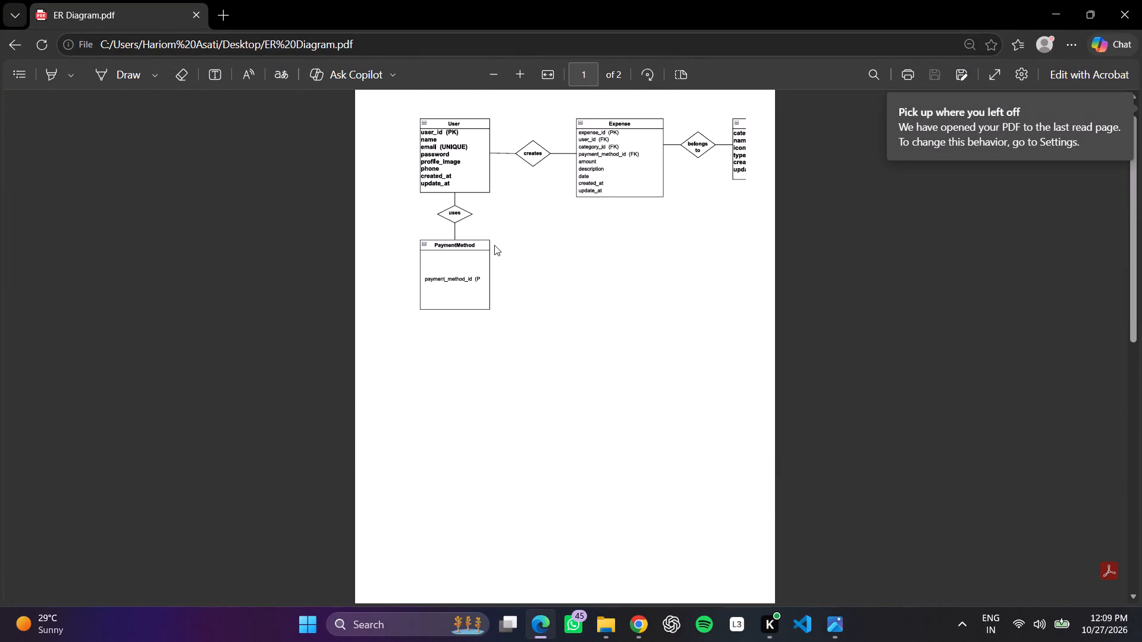
{"action": "left_click", "coordinate": [1141, 0]}
{"action": "left_click", "coordinate": [1141, 0]}
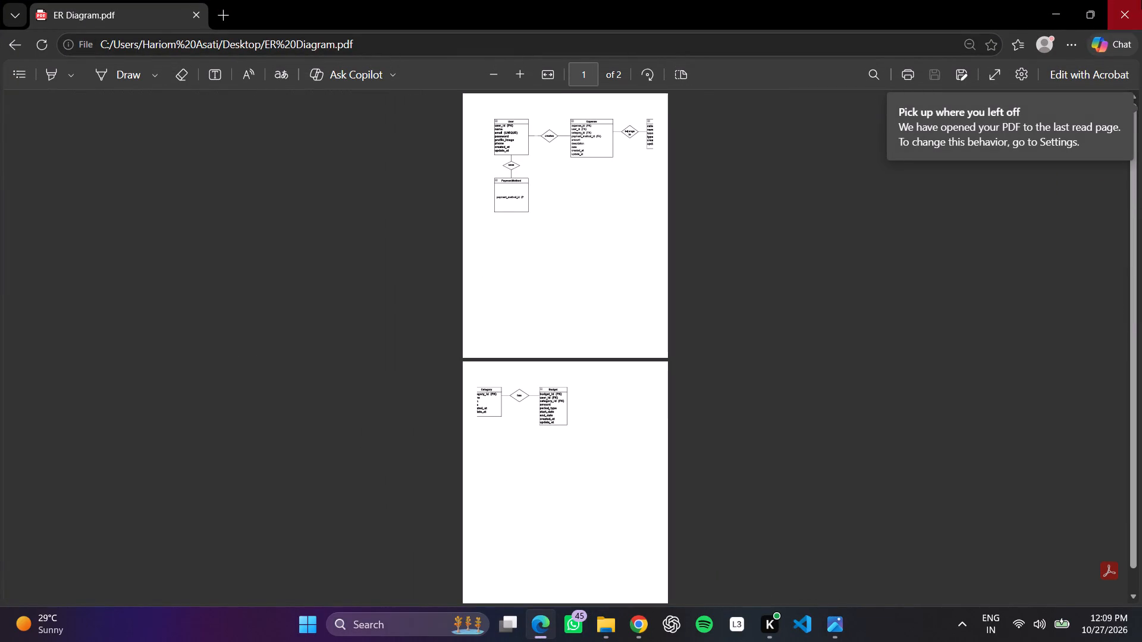
{"action": "left_click", "coordinate": [1127, 17]}
{"action": "left_click", "coordinate": [1132, 12]}
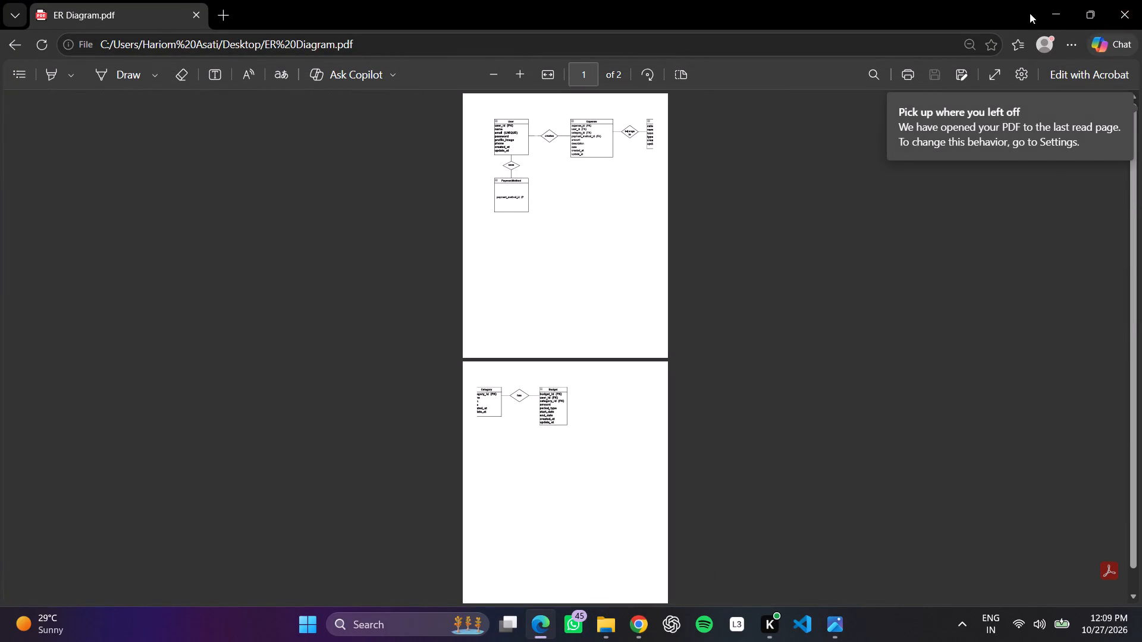
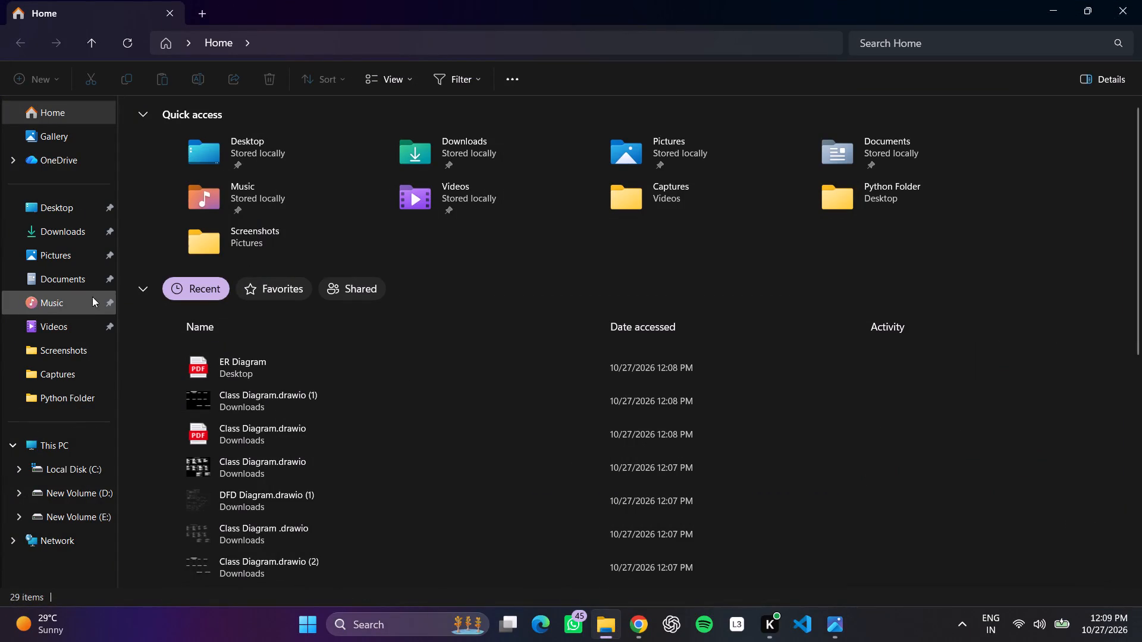
Look through the recent files, go to the Downloads folder and open the DFD Diagram.drawio (1) PNG.
{"action": "scroll", "coordinate": [167, 417], "scroll_direction": "down", "scroll_amount": 1}
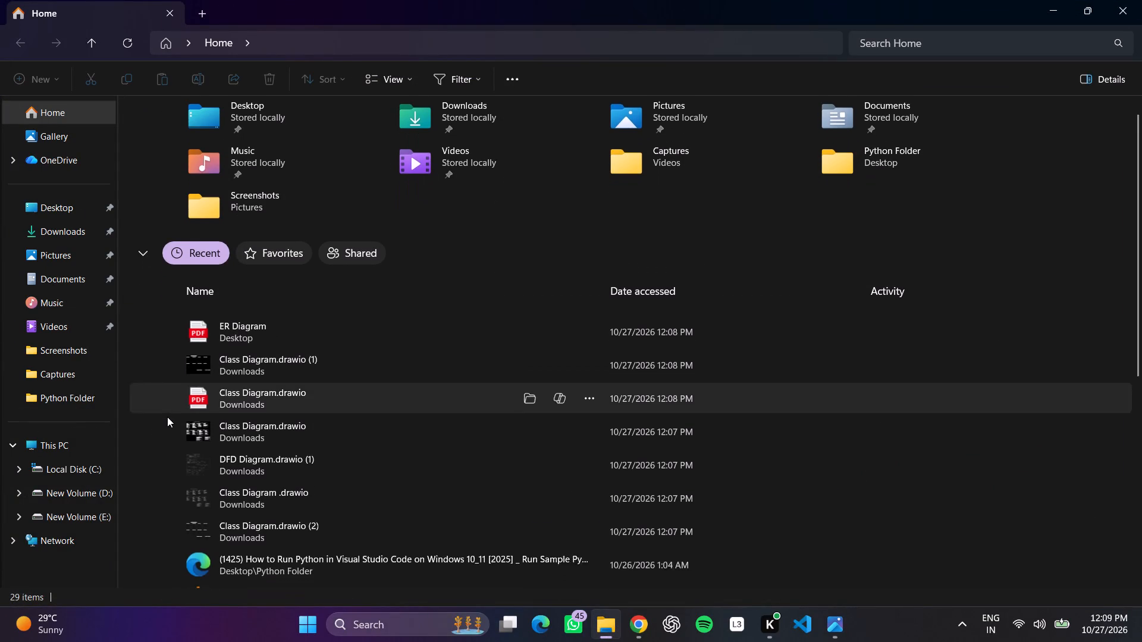
{"action": "scroll", "coordinate": [167, 417], "scroll_direction": "down", "scroll_amount": 2}
{"action": "scroll", "coordinate": [167, 417], "scroll_direction": "up", "scroll_amount": 1}
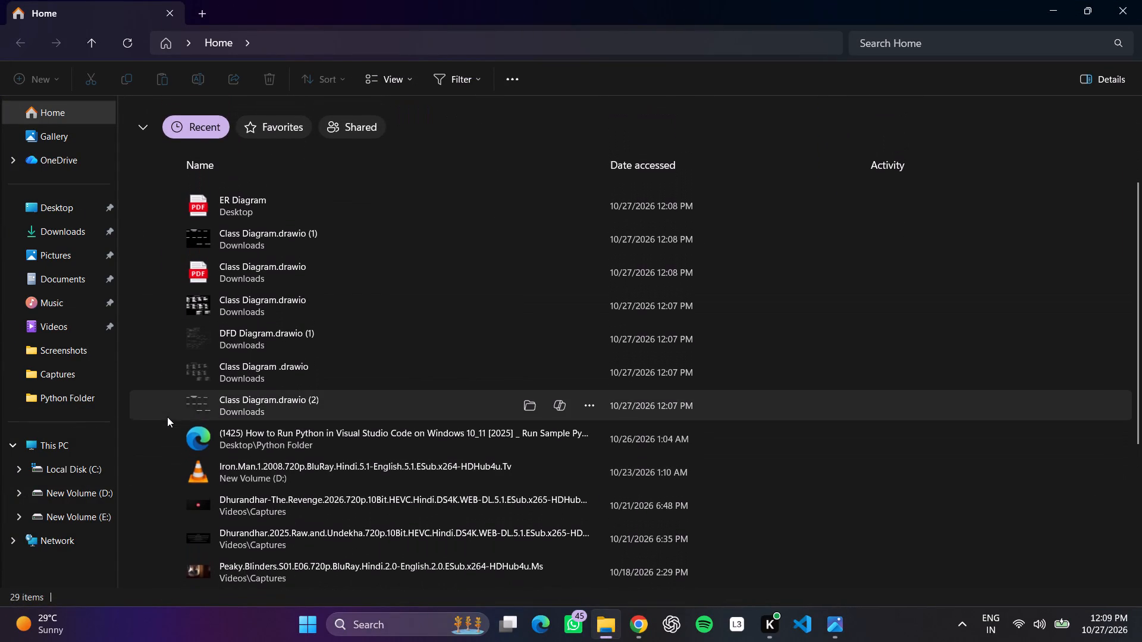
{"action": "scroll", "coordinate": [221, 336], "scroll_direction": "up", "scroll_amount": 2}
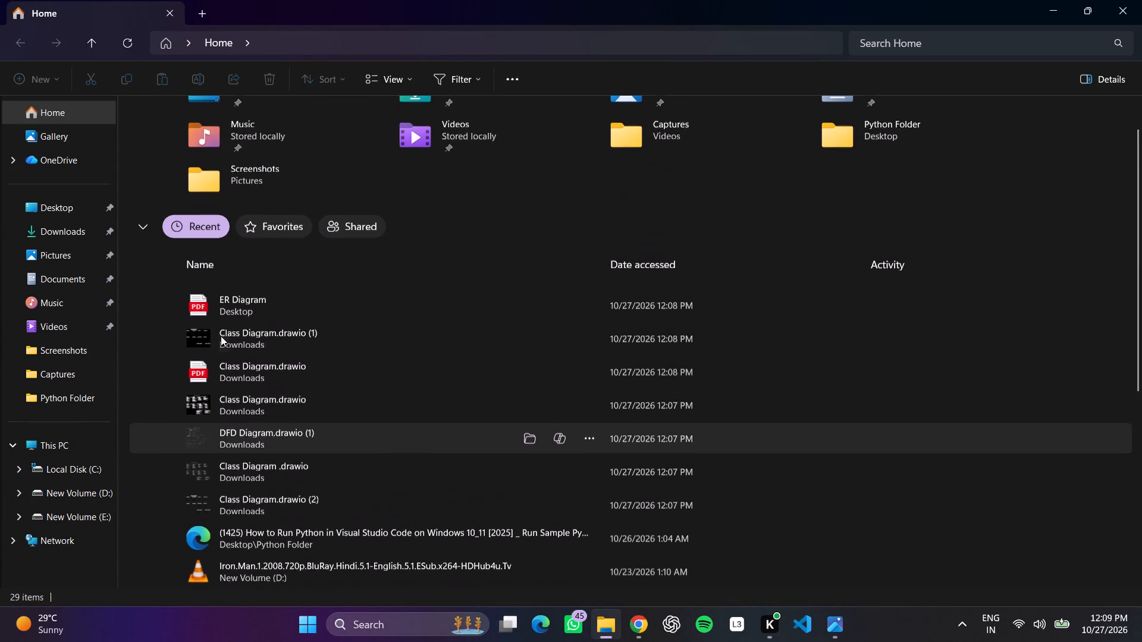
{"action": "left_click", "coordinate": [75, 232]}
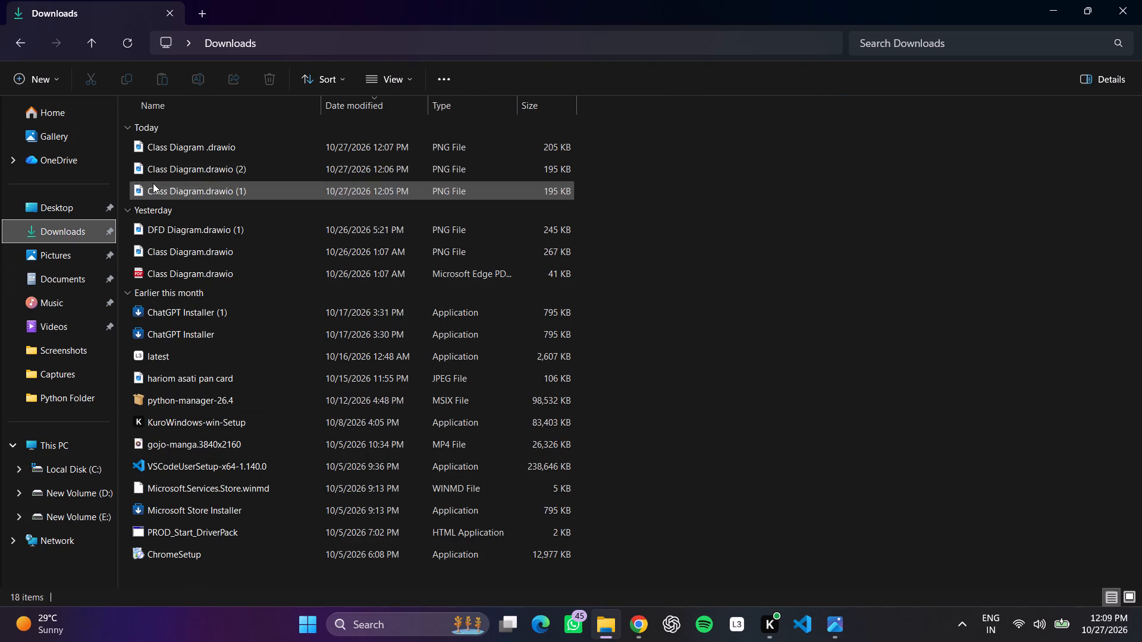
{"action": "scroll", "coordinate": [183, 391], "scroll_direction": "down", "scroll_amount": 1}
{"action": "left_click", "coordinate": [180, 241]}
{"action": "double_click", "coordinate": [181, 237]}
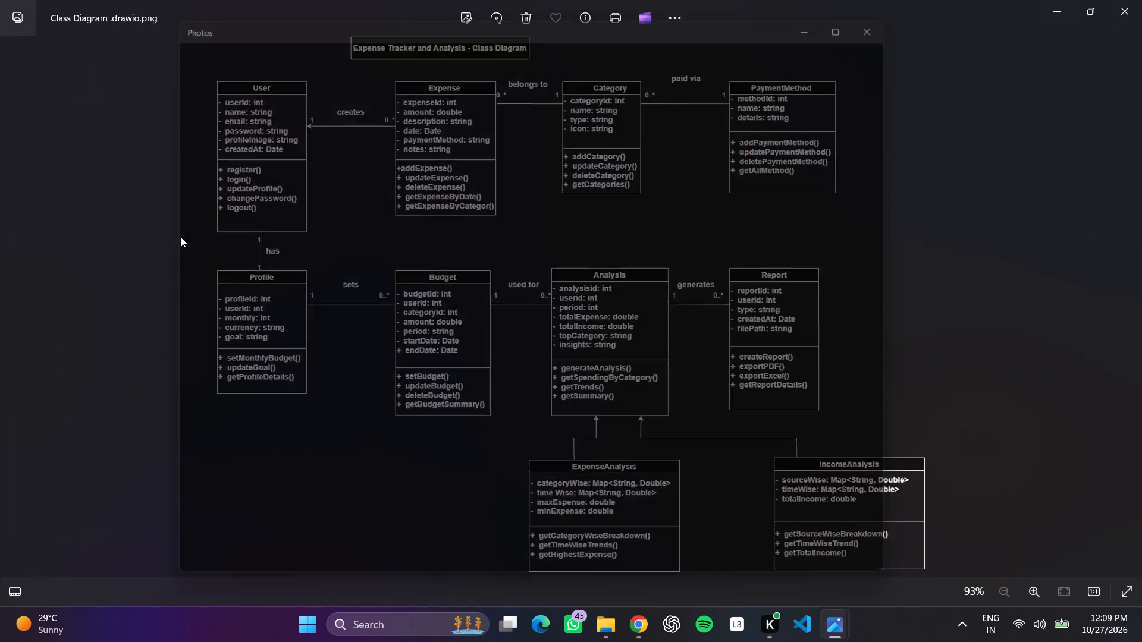
Return to the Class Diagram .drawio.png image and open its sharing options.
{"action": "left_click", "coordinate": [832, 4]}
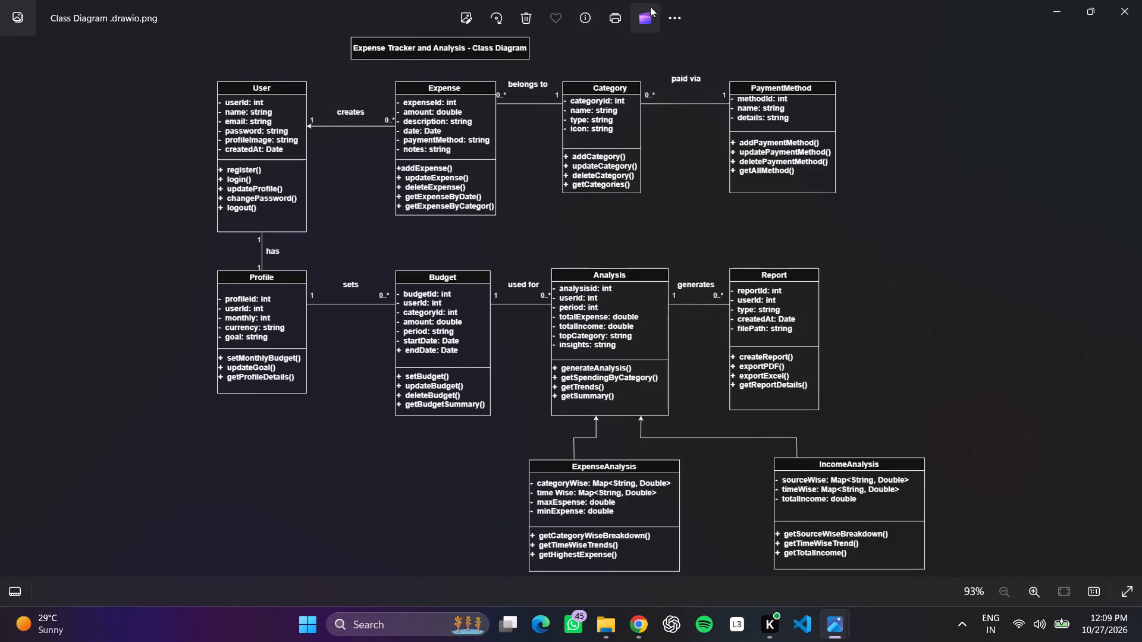
{"action": "left_click", "coordinate": [678, 13]}
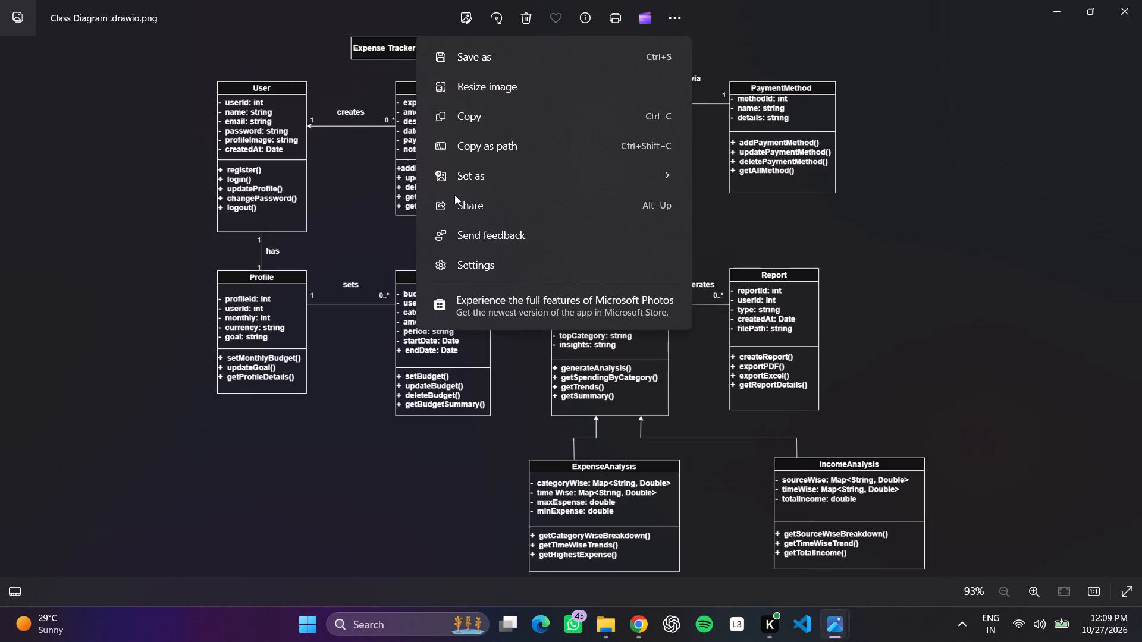
{"action": "left_click", "coordinate": [454, 210]}
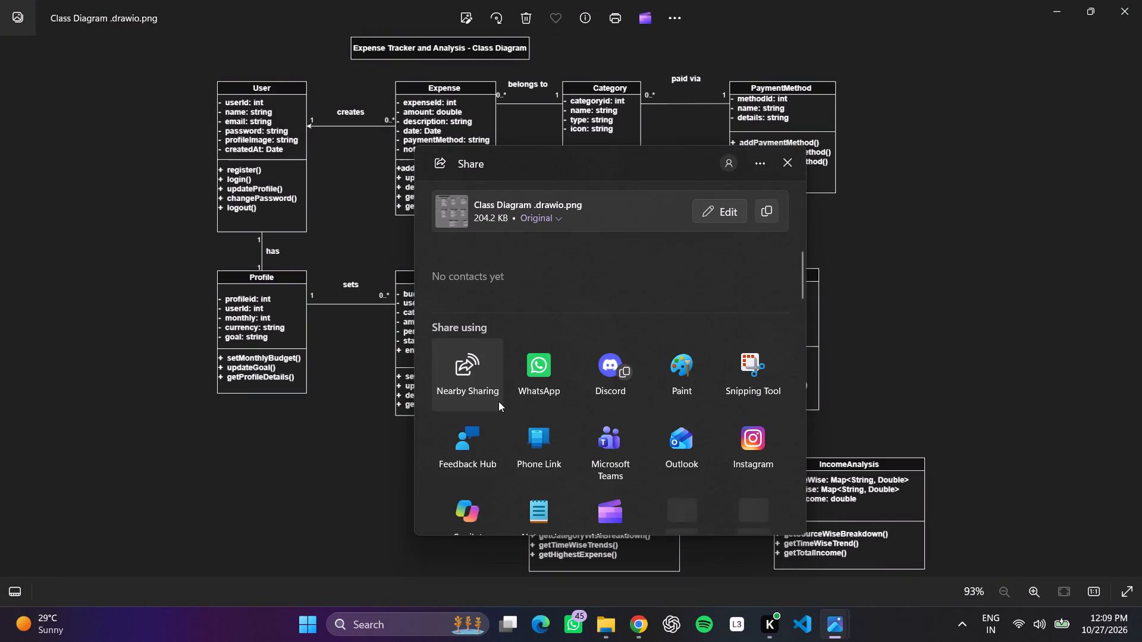
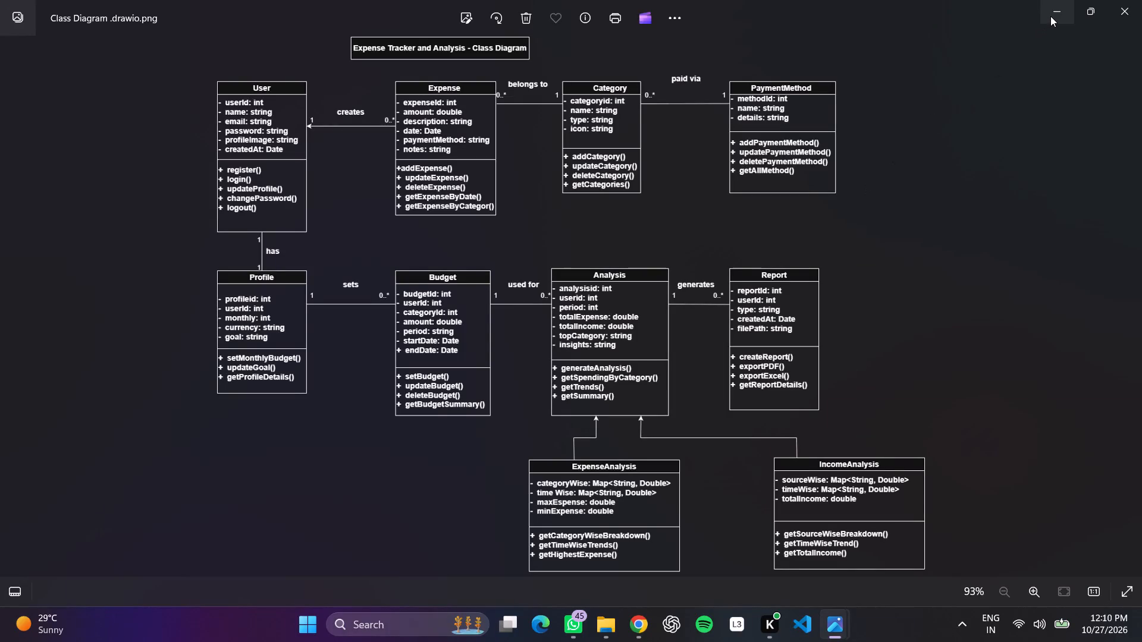
Open the DFD Diagram.drawio (1) PNG from the Downloads folder and examine its data flow diagram levels.
{"action": "left_click", "coordinate": [1050, 19]}
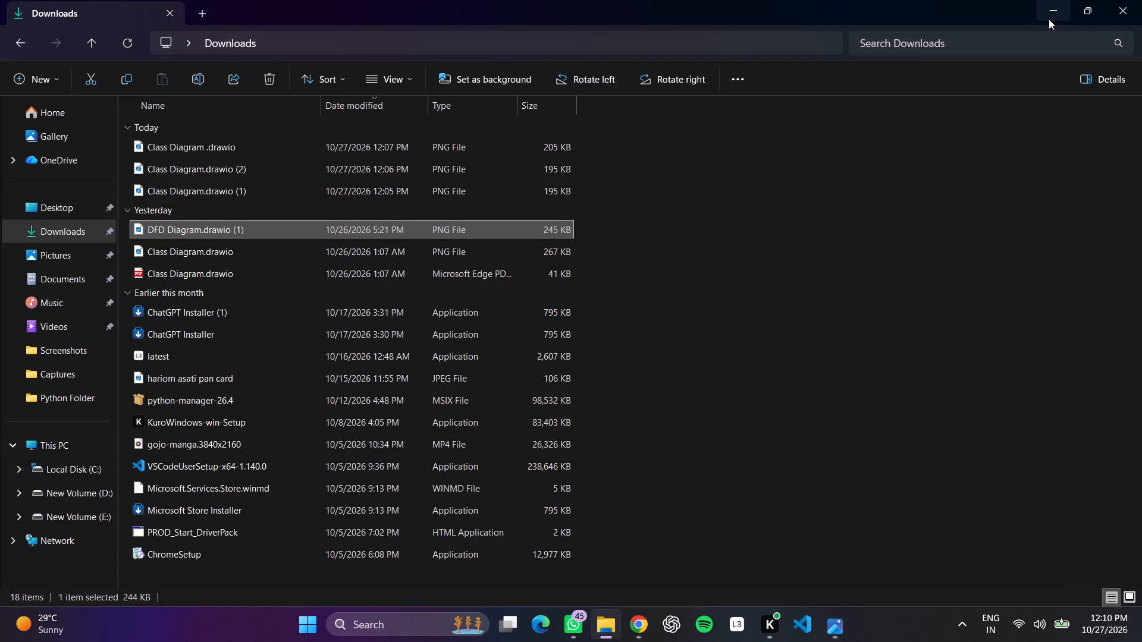
{"action": "double_click", "coordinate": [454, 230]}
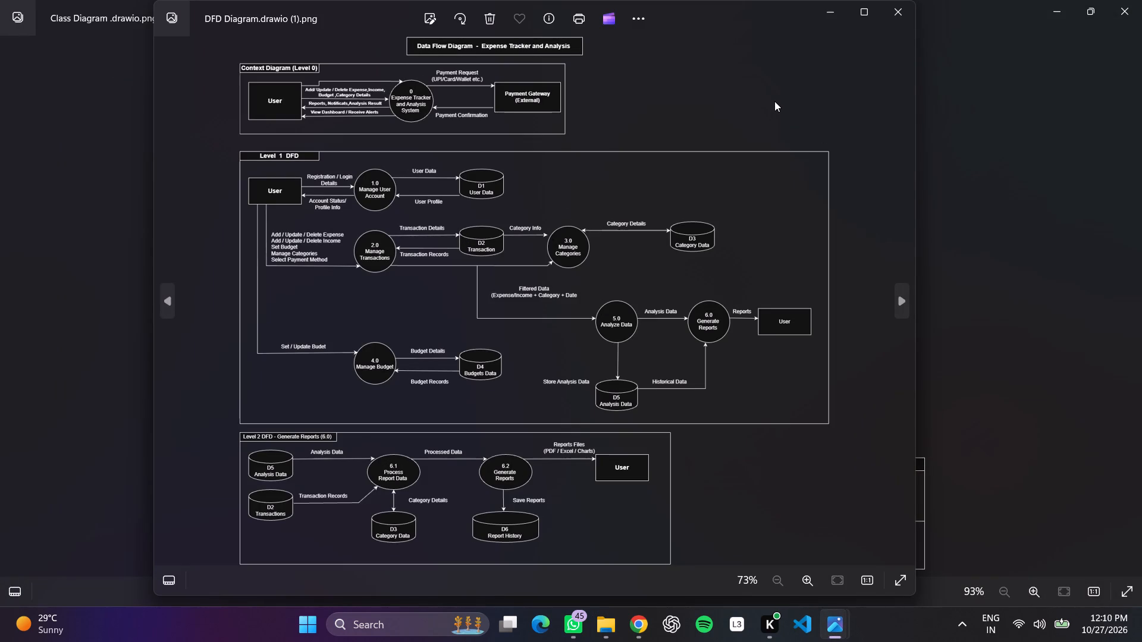
{"action": "key", "text": "space"}
{"action": "scroll", "coordinate": [777, 159], "scroll_direction": "up", "scroll_amount": 6}
{"action": "scroll", "coordinate": [777, 160], "scroll_direction": "down", "scroll_amount": 5, "text": "ctrl"}
{"action": "left_click", "coordinate": [842, 8]}
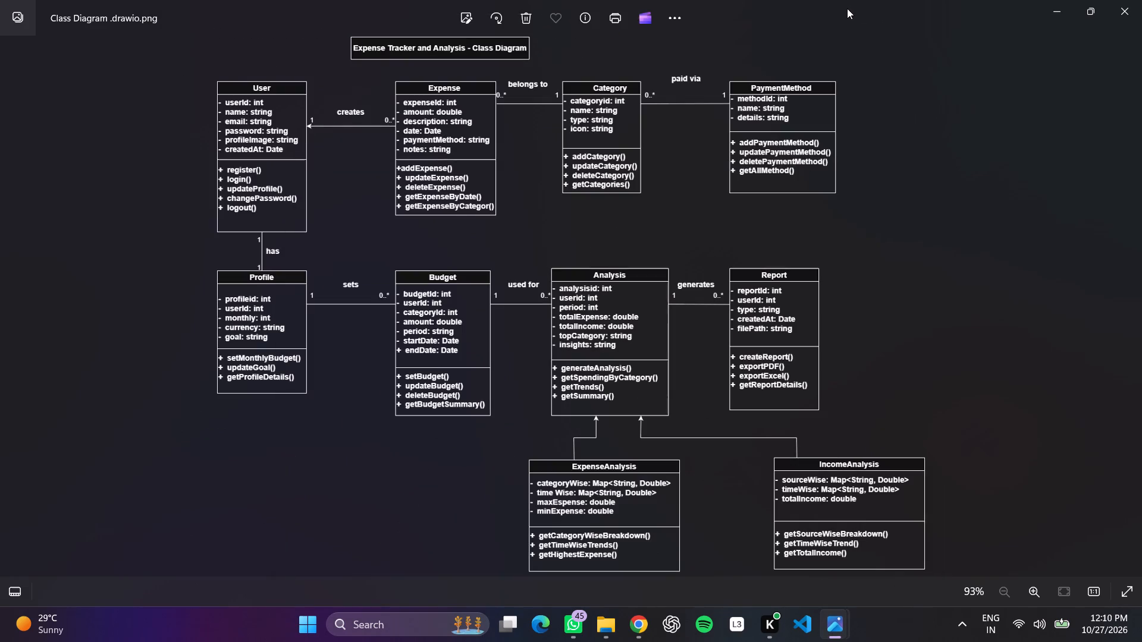
Close the Class Diagram .drawio.png image and view the DFD Diagram.drawio (1) PNG again in a maximized window.
{"action": "left_click", "coordinate": [1113, 0]}
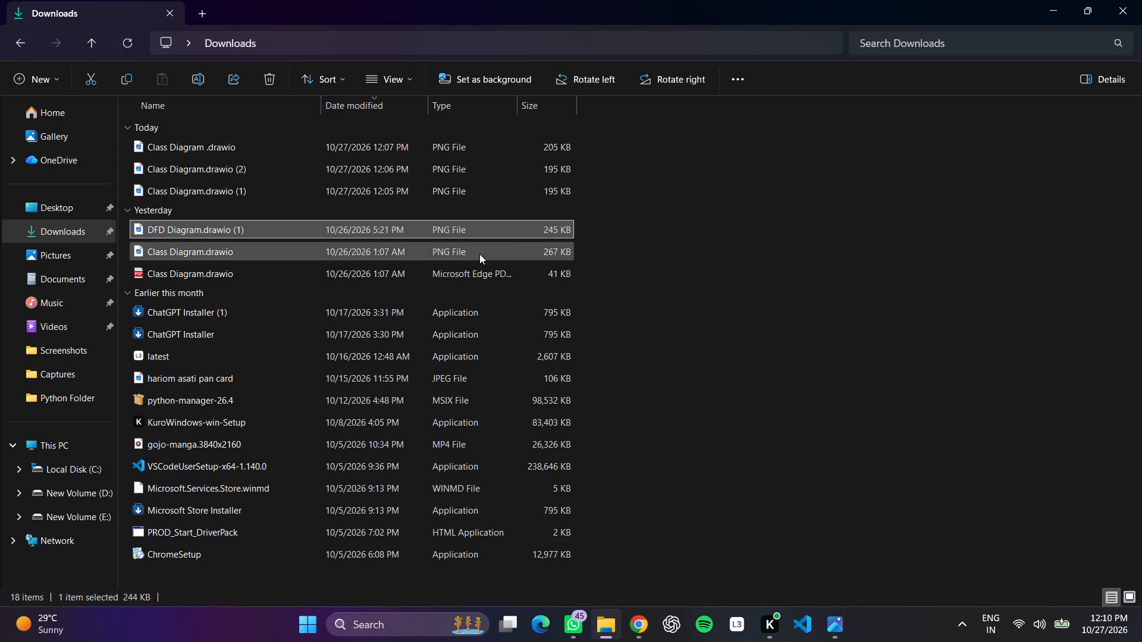
{"action": "double_click", "coordinate": [271, 225]}
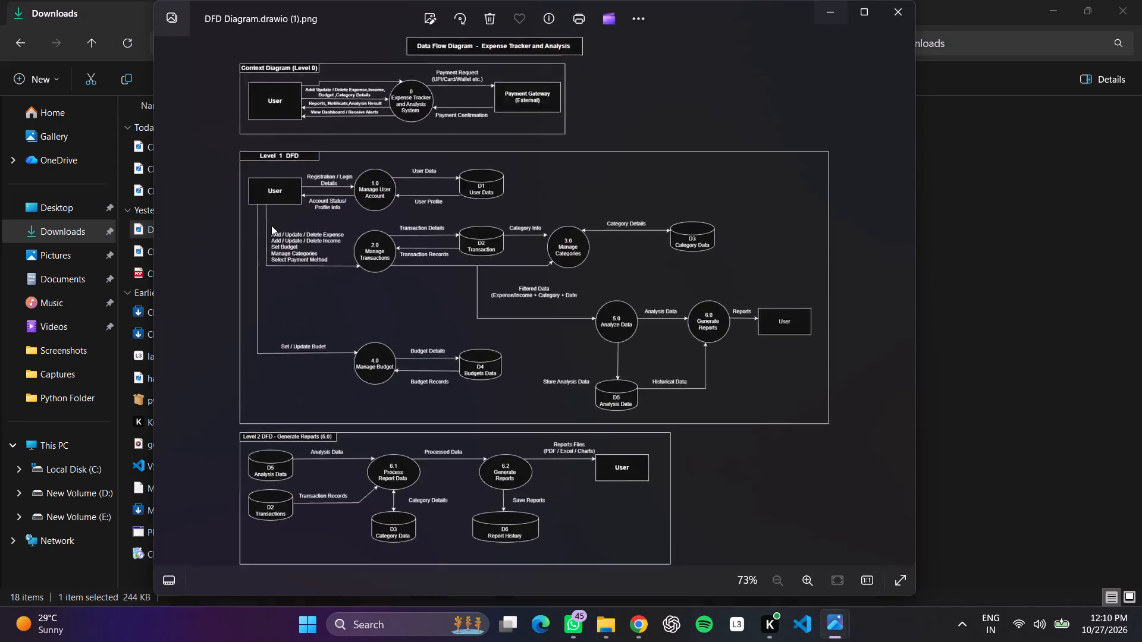
{"action": "left_click", "coordinate": [865, 14]}
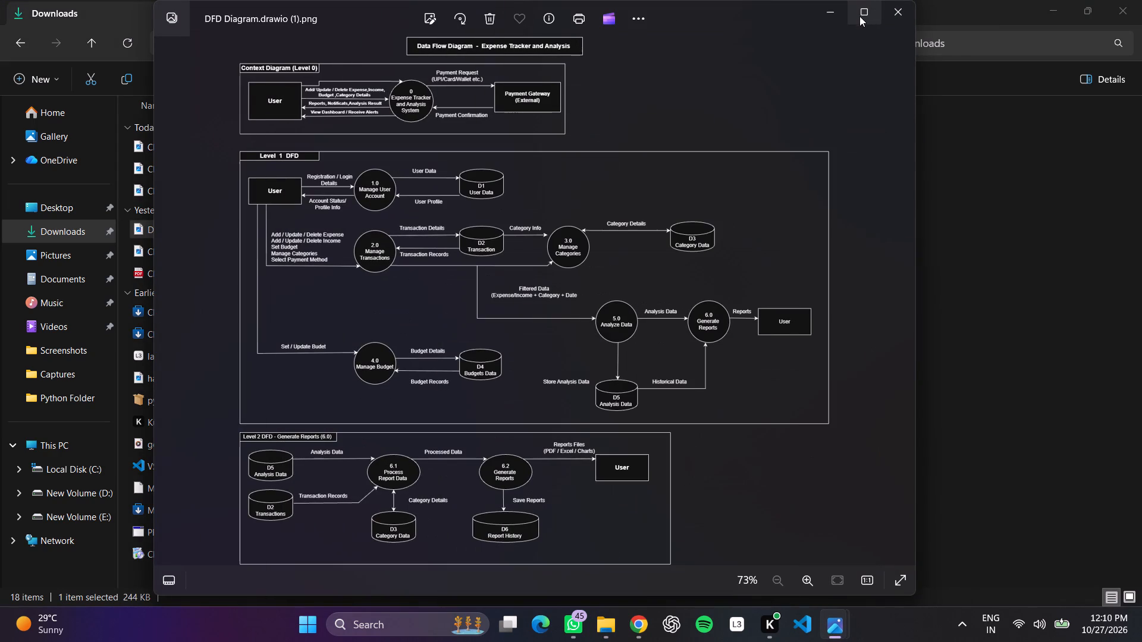
{"action": "left_click", "coordinate": [857, 19]}
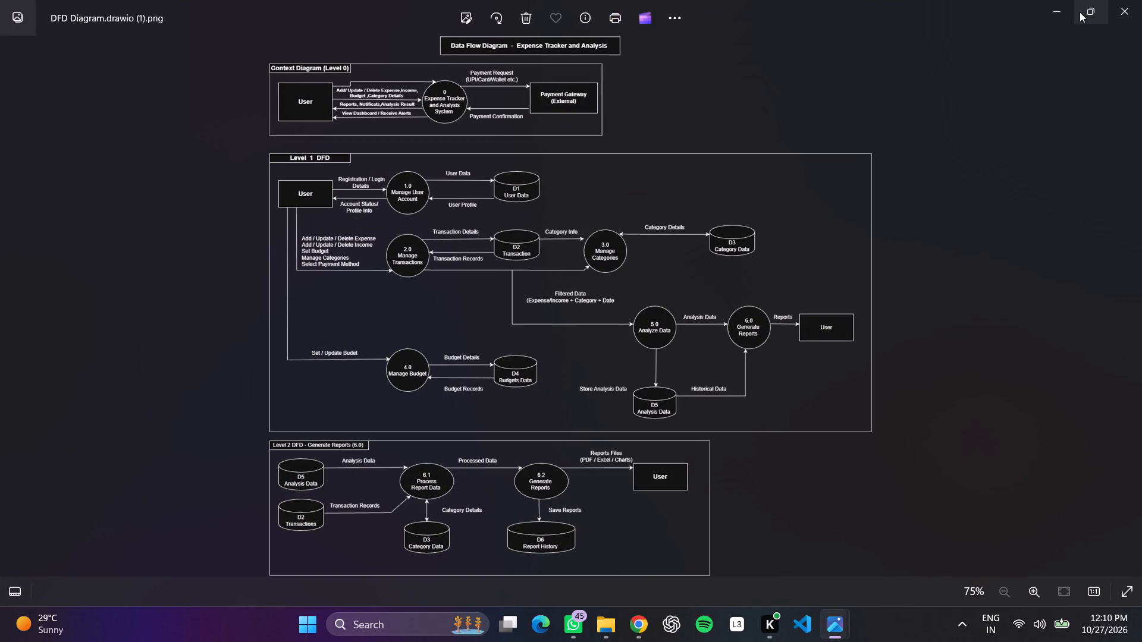
{"action": "left_click", "coordinate": [1065, 15]}
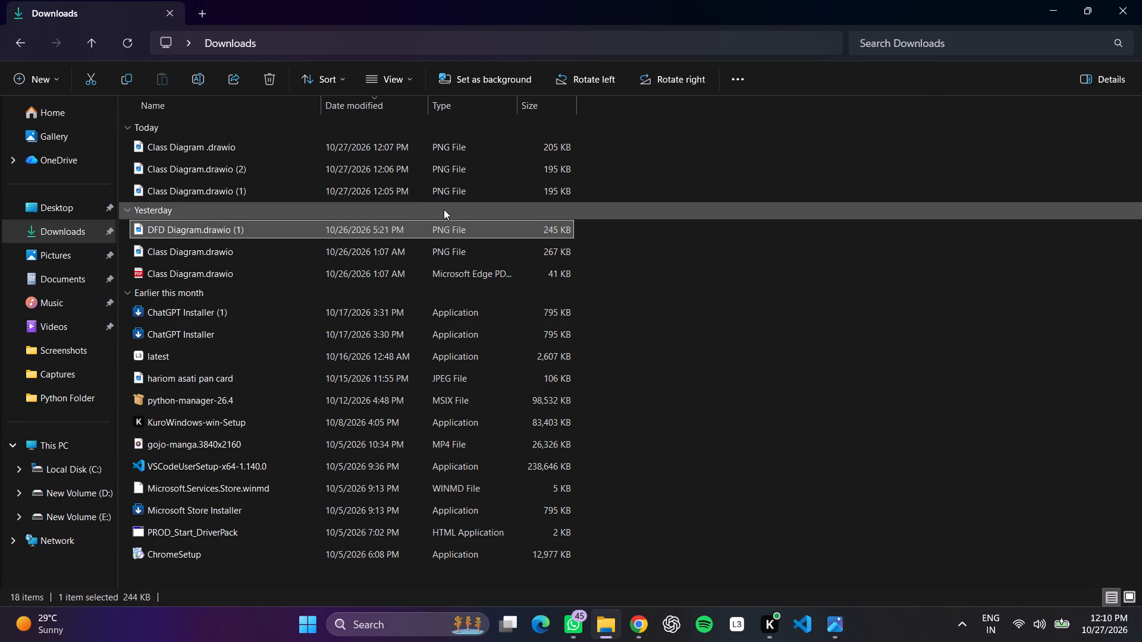
Open yesterday's Class Diagram.drawio PNG from the Downloads folder.
{"action": "double_click", "coordinate": [302, 247]}
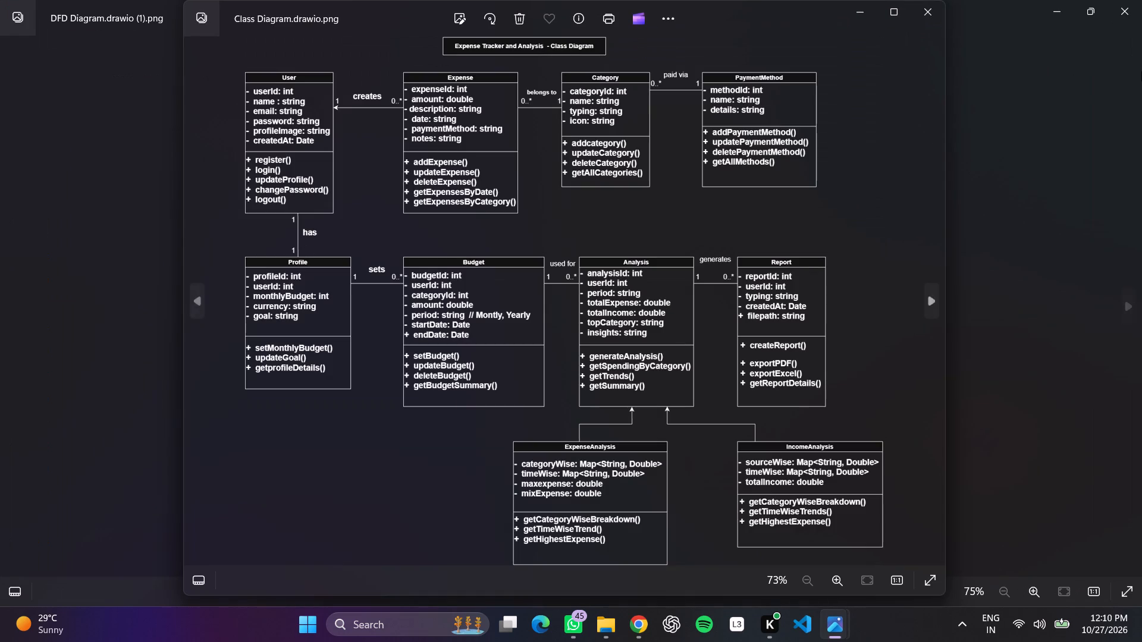
Minimize the Class Diagram.drawio and DFD Diagram.drawio (1) images to get back to the Downloads folder.
{"action": "left_click", "coordinate": [857, 9]}
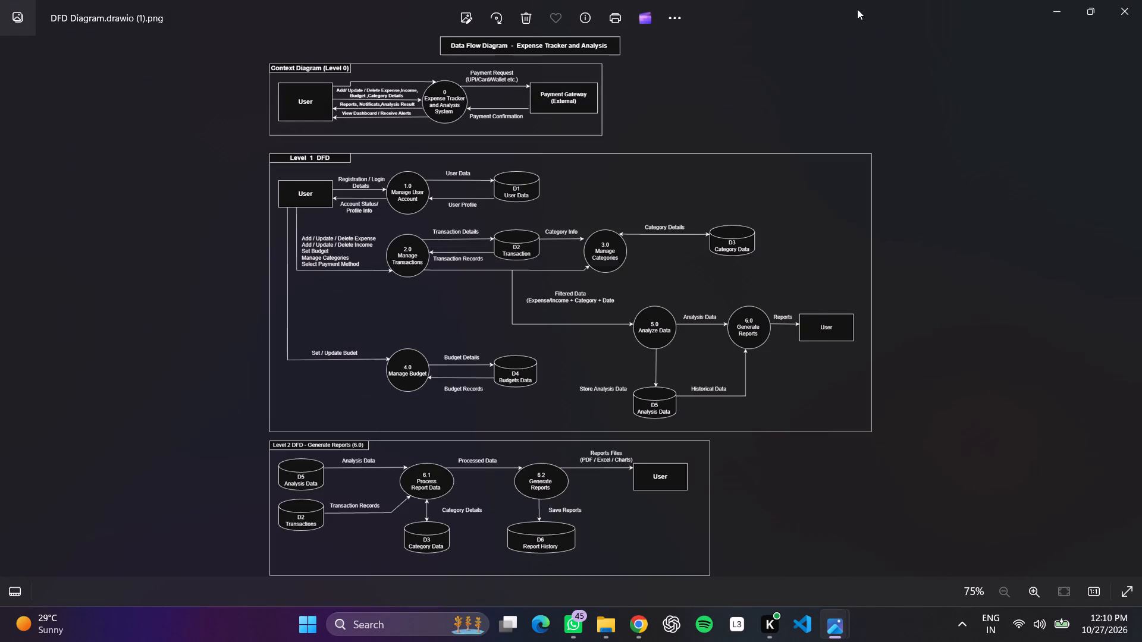
{"action": "left_click", "coordinate": [1044, 0]}
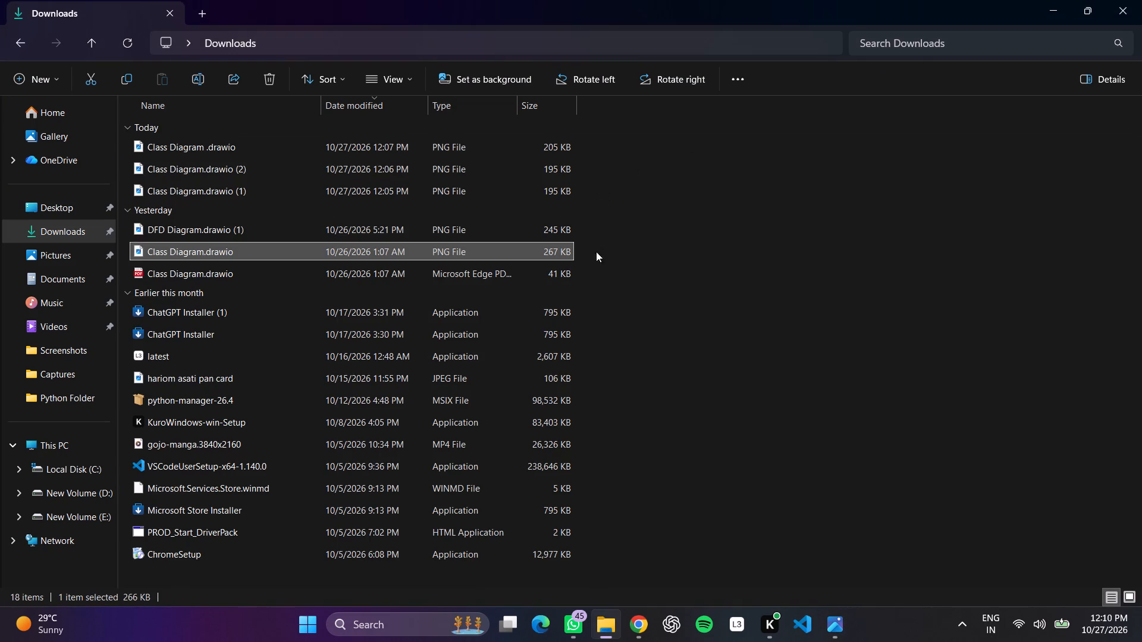
View the Class Diagram.drawio PDF from the Downloads folder in Edge, close it and return to the folder with nothing selected.
{"action": "double_click", "coordinate": [525, 280]}
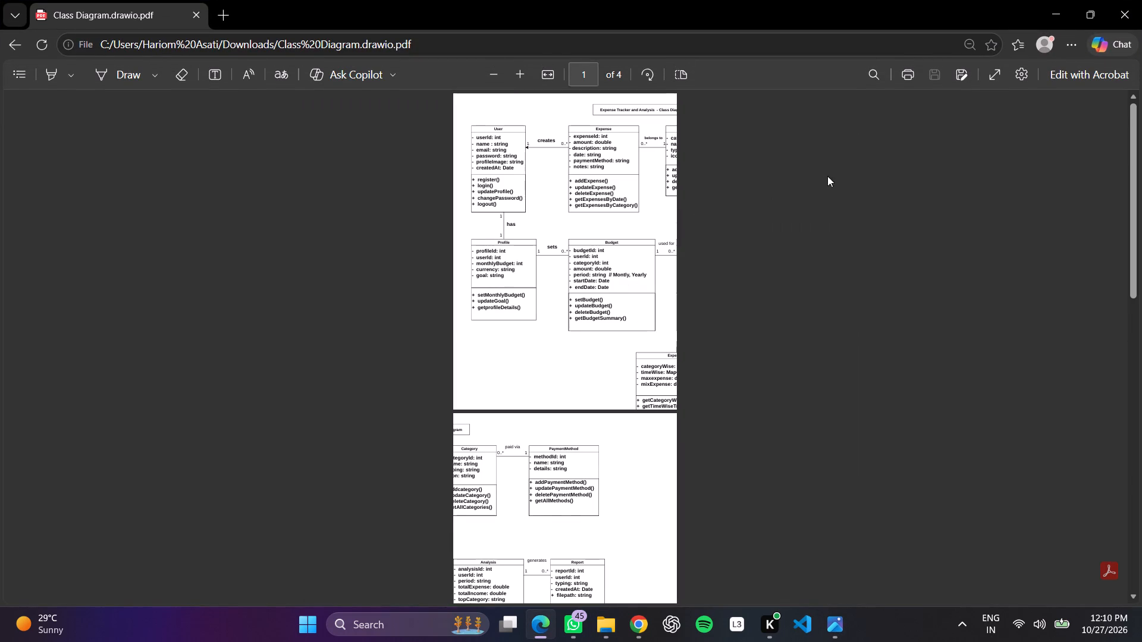
{"action": "left_click", "coordinate": [1141, 0]}
{"action": "left_click", "coordinate": [1132, 18]}
{"action": "double_click", "coordinate": [1132, 18]}
{"action": "left_click", "coordinate": [583, 240]}
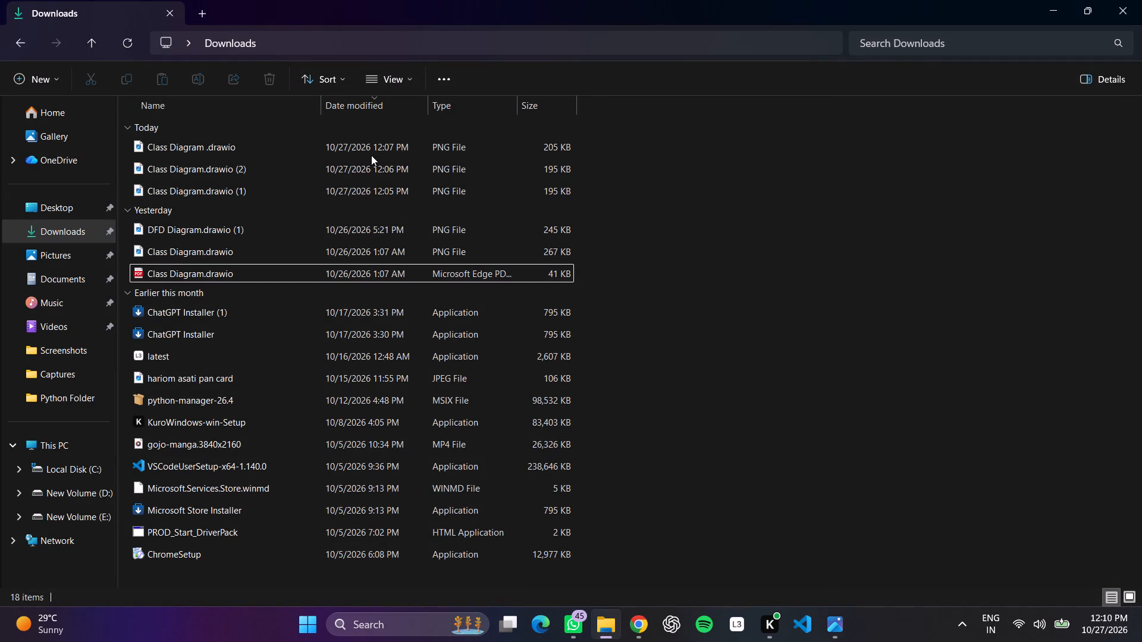
{"action": "left_click", "coordinate": [691, 181]}
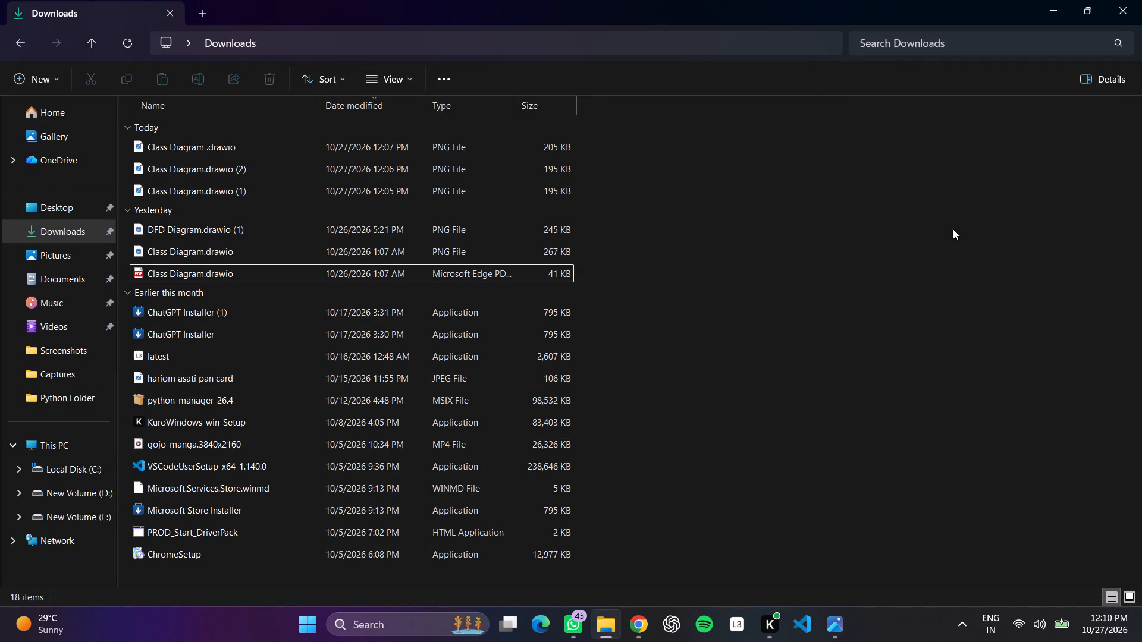
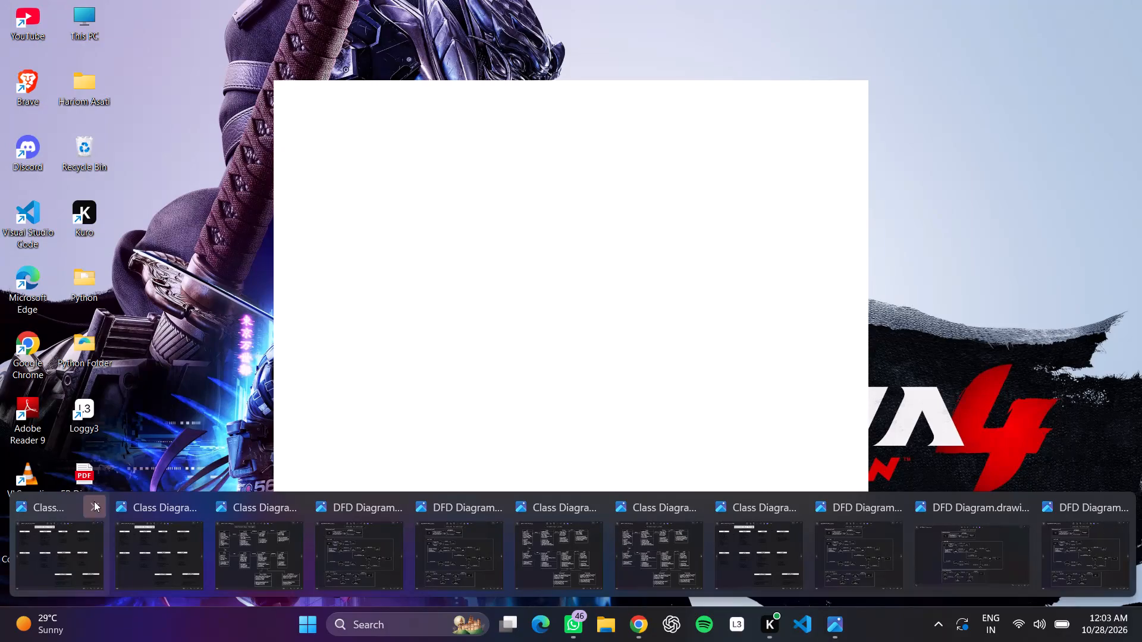
Close the first two open Class Diagram image windows, leaving the other diagram images open.
{"action": "left_click", "coordinate": [93, 500]}
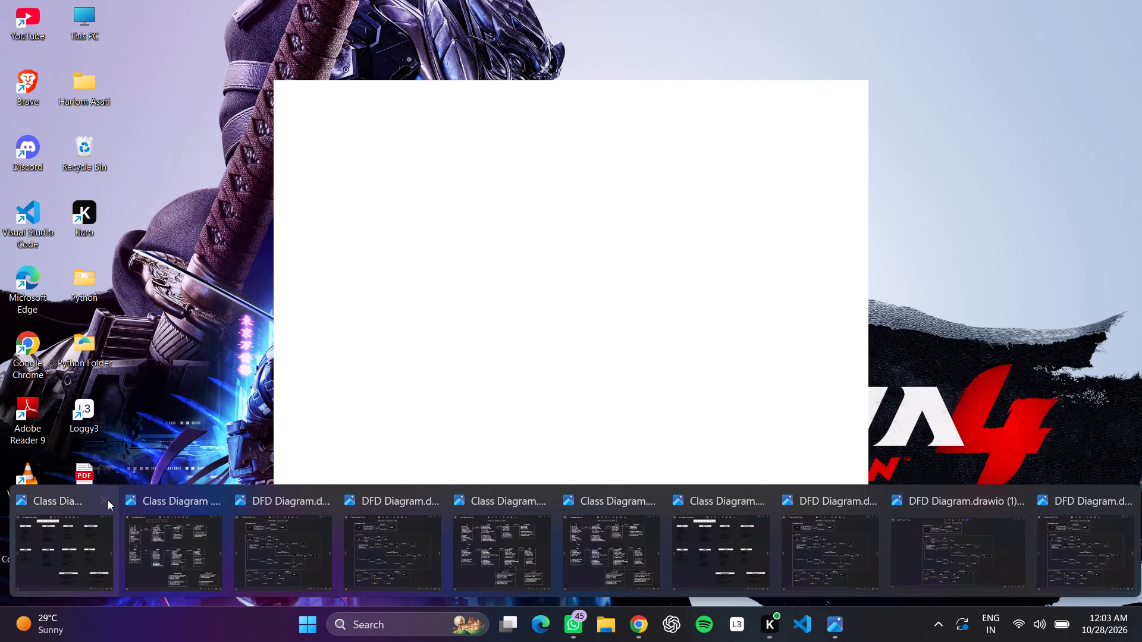
{"action": "left_click", "coordinate": [102, 499]}
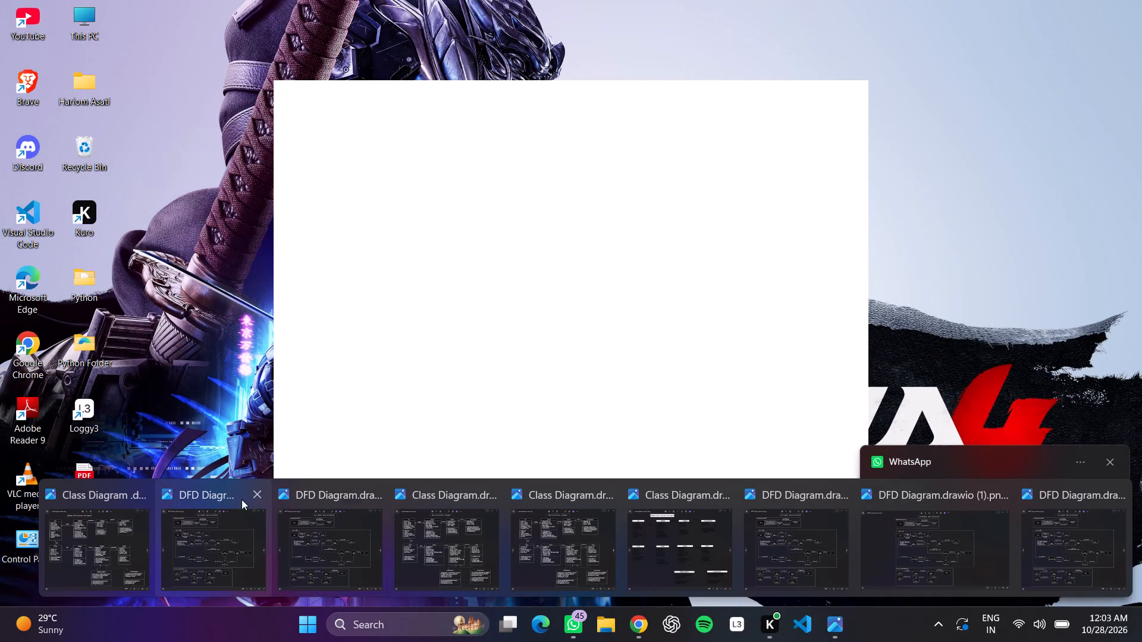
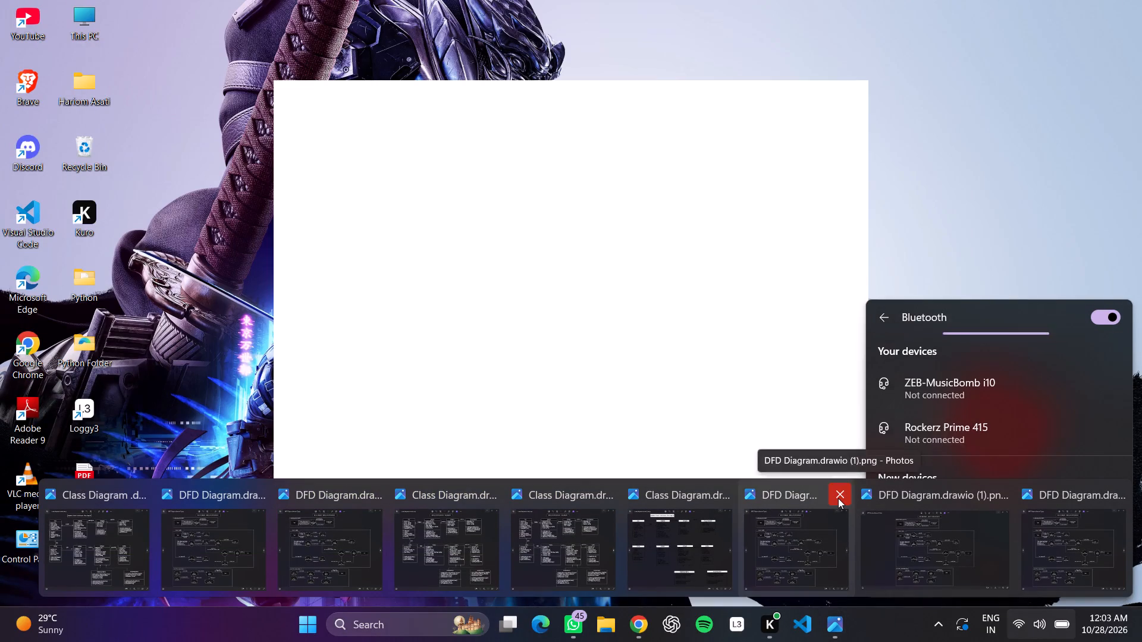
Close surplus Photos image windows, starting with the duplicate DFD Diagram.drawio (1) PNG and the neighbouring Class Diagram PNG.
{"action": "left_click", "coordinate": [838, 498]}
{"action": "left_click", "coordinate": [839, 494]}
{"action": "left_click", "coordinate": [839, 494]}
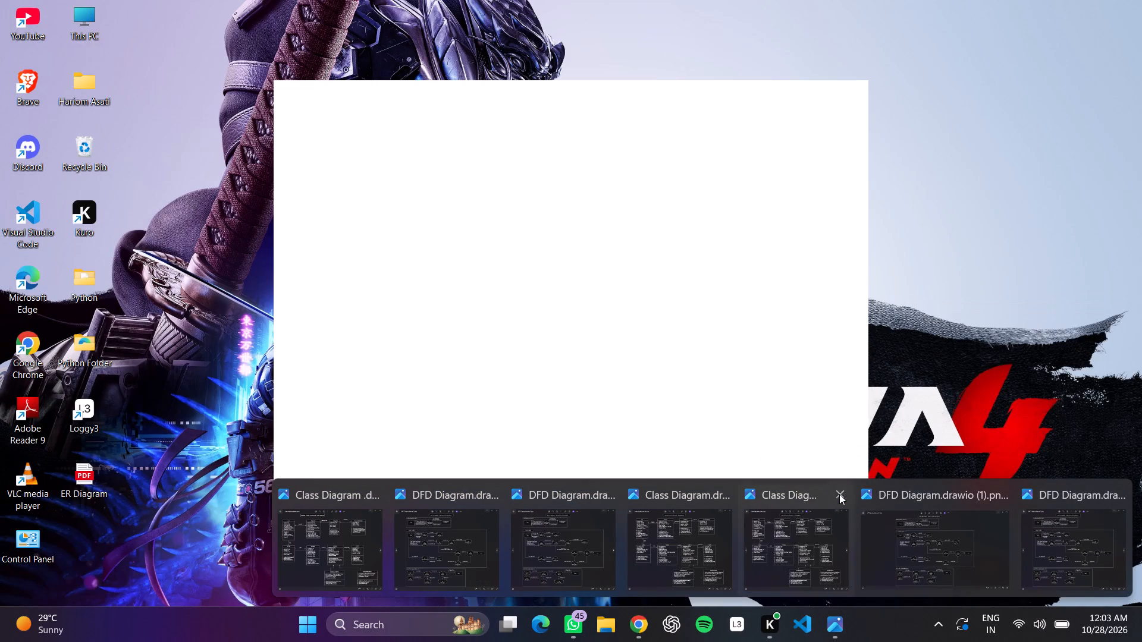
{"action": "left_click_drag", "start_coordinate": [839, 494], "coordinate": [856, 230]}
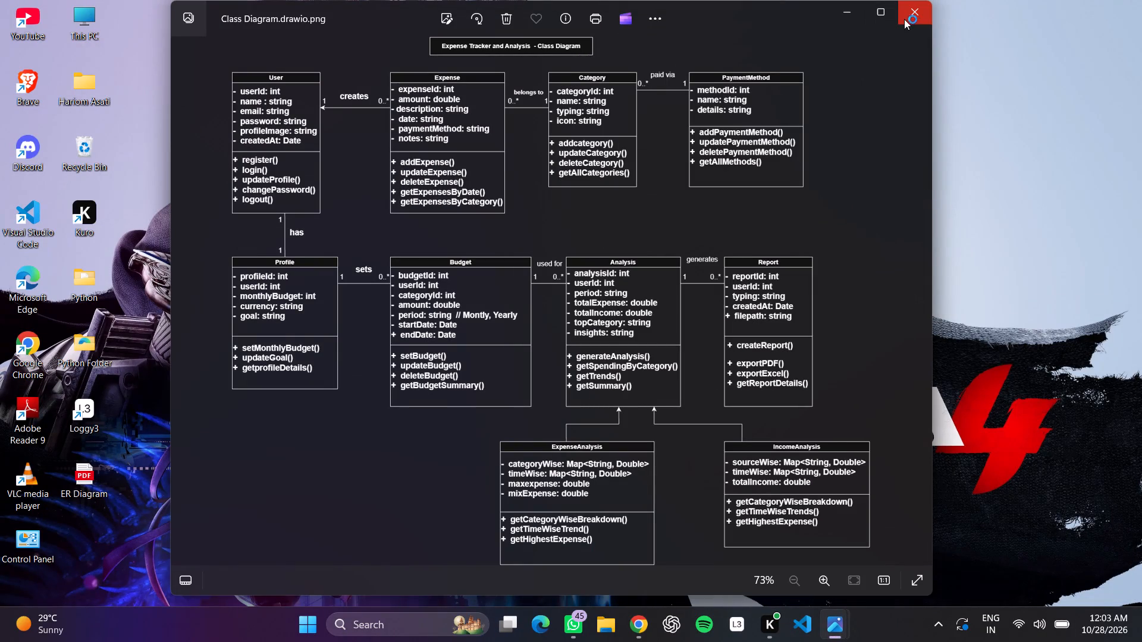
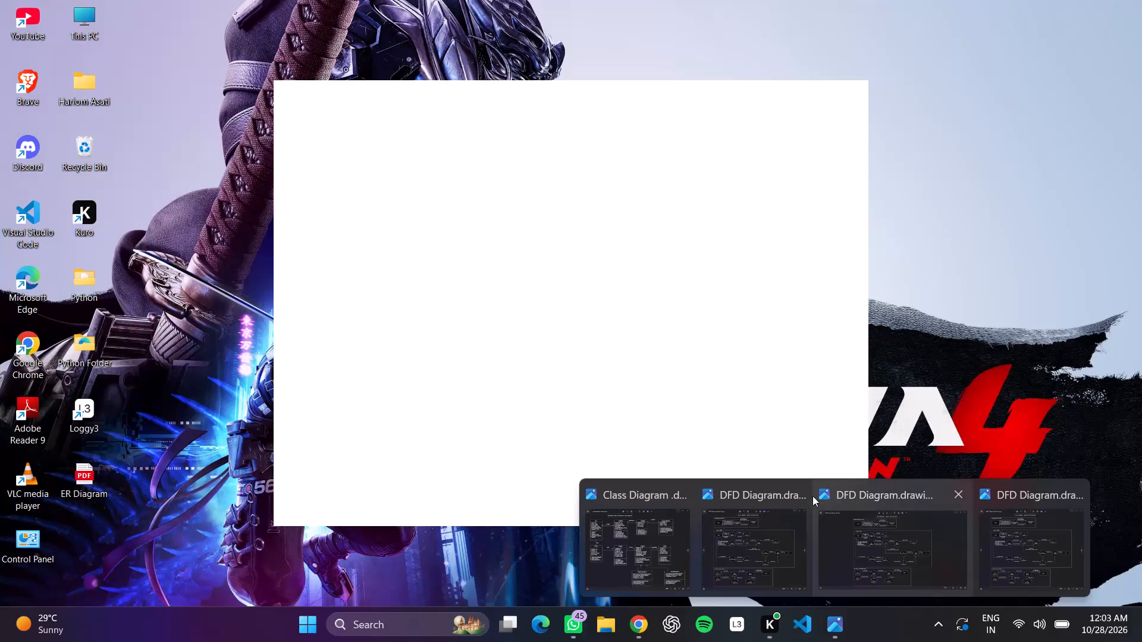
Close the leftover Class Diagram and DFD Diagram image viewer windows.
{"action": "left_click", "coordinate": [803, 493]}
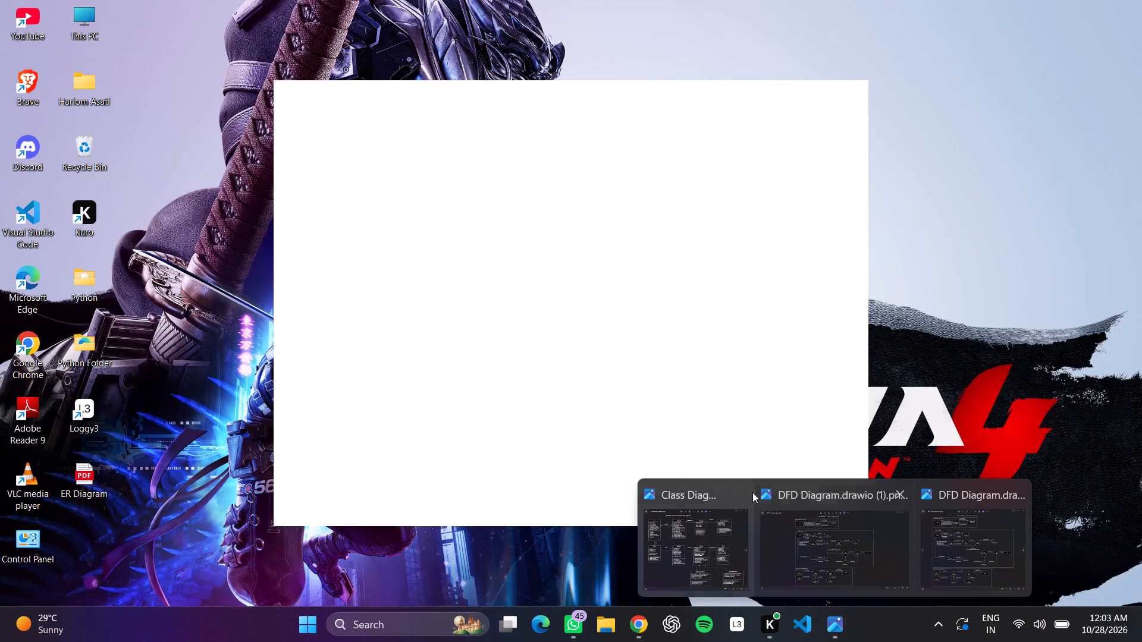
{"action": "left_click", "coordinate": [748, 490]}
{"action": "left_click", "coordinate": [846, 494]}
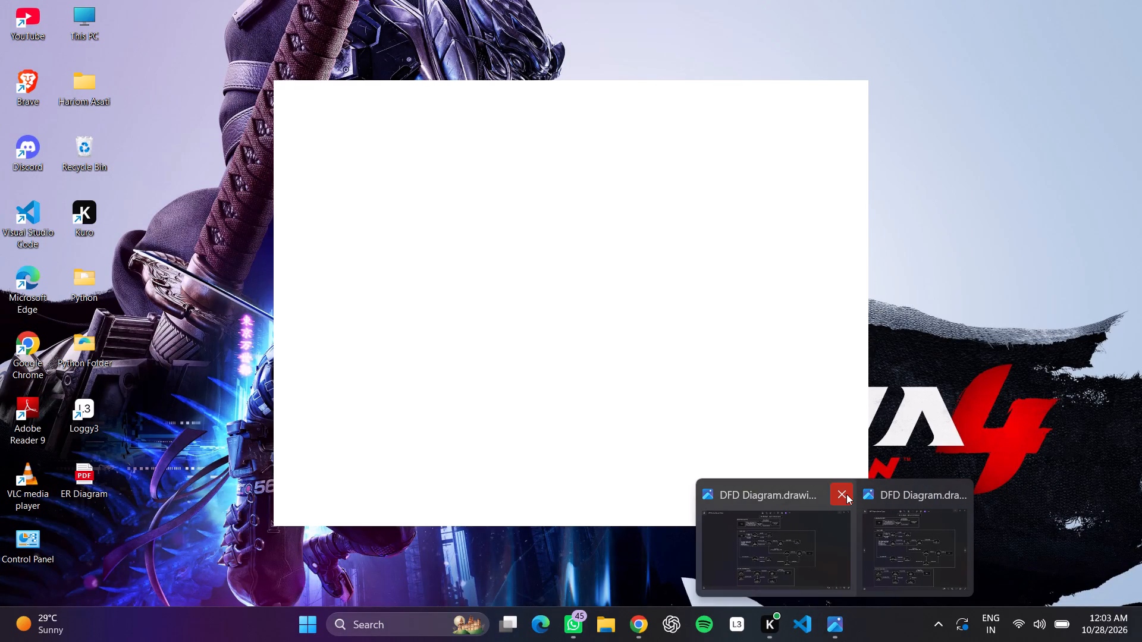
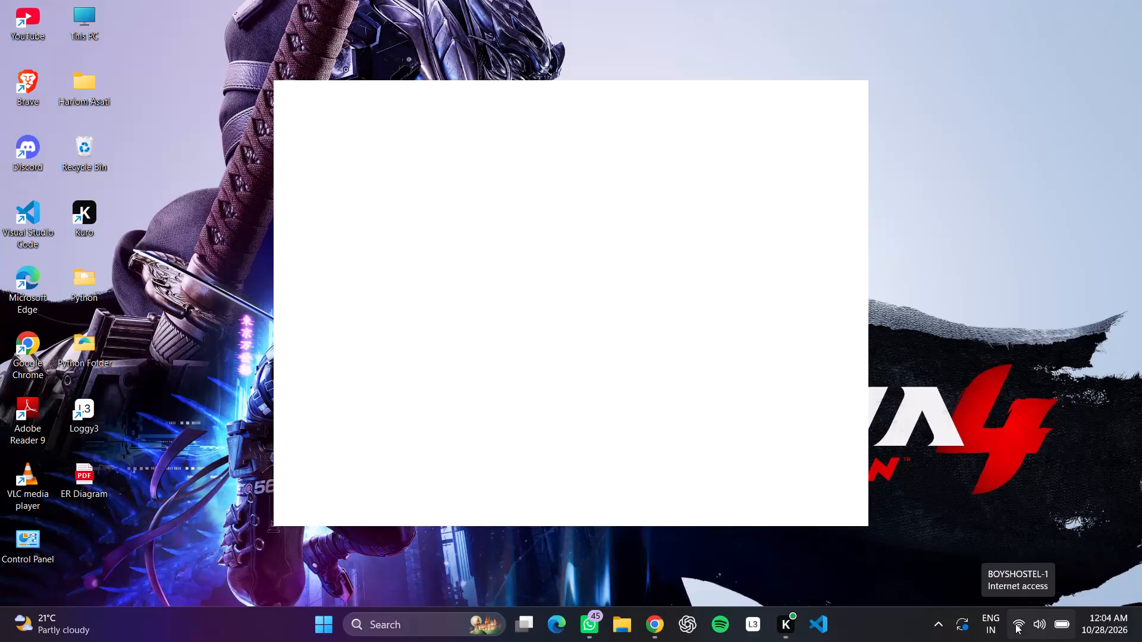
Connect the paired Rockerz Prime 415 headset to the computer over Bluetooth.
{"action": "left_click", "coordinate": [1053, 625]}
{"action": "left_click", "coordinate": [1025, 349]}
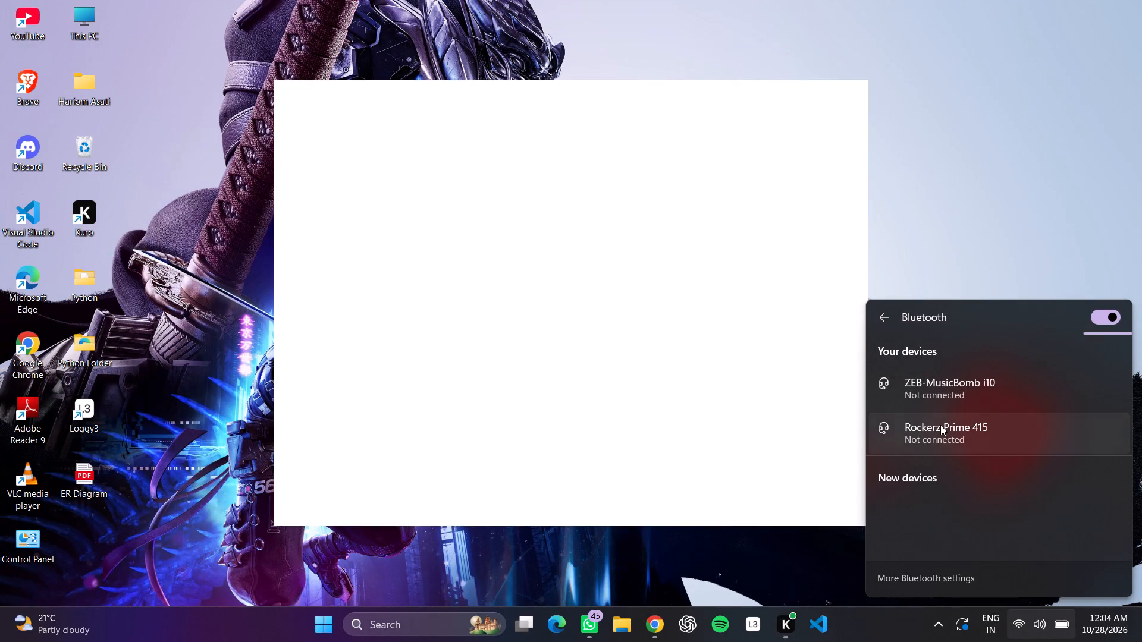
{"action": "left_click", "coordinate": [940, 425]}
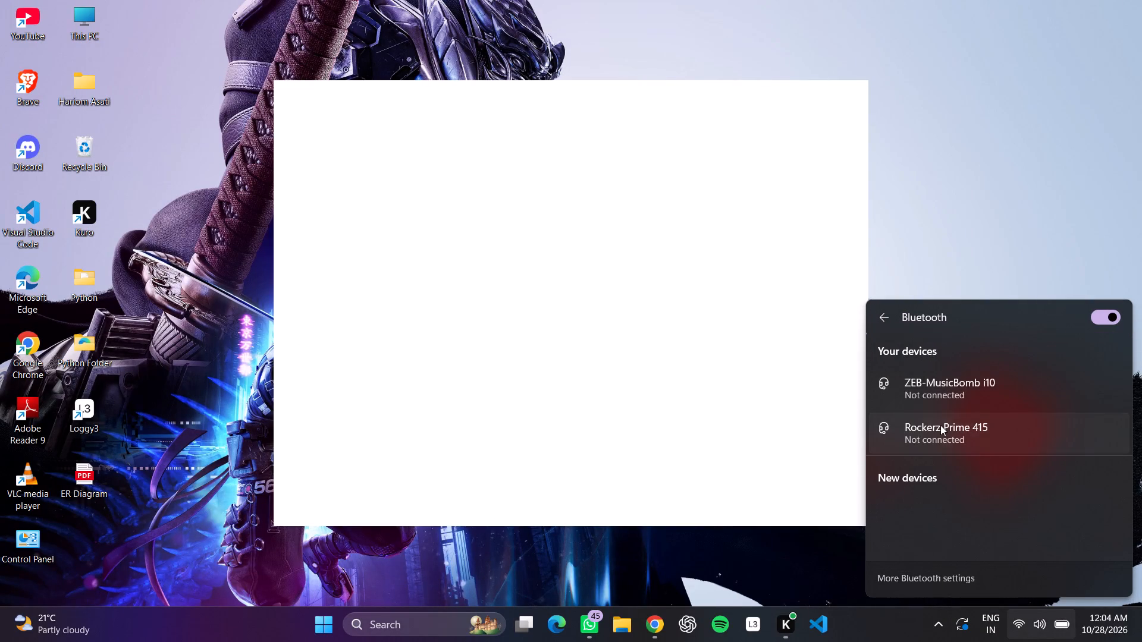